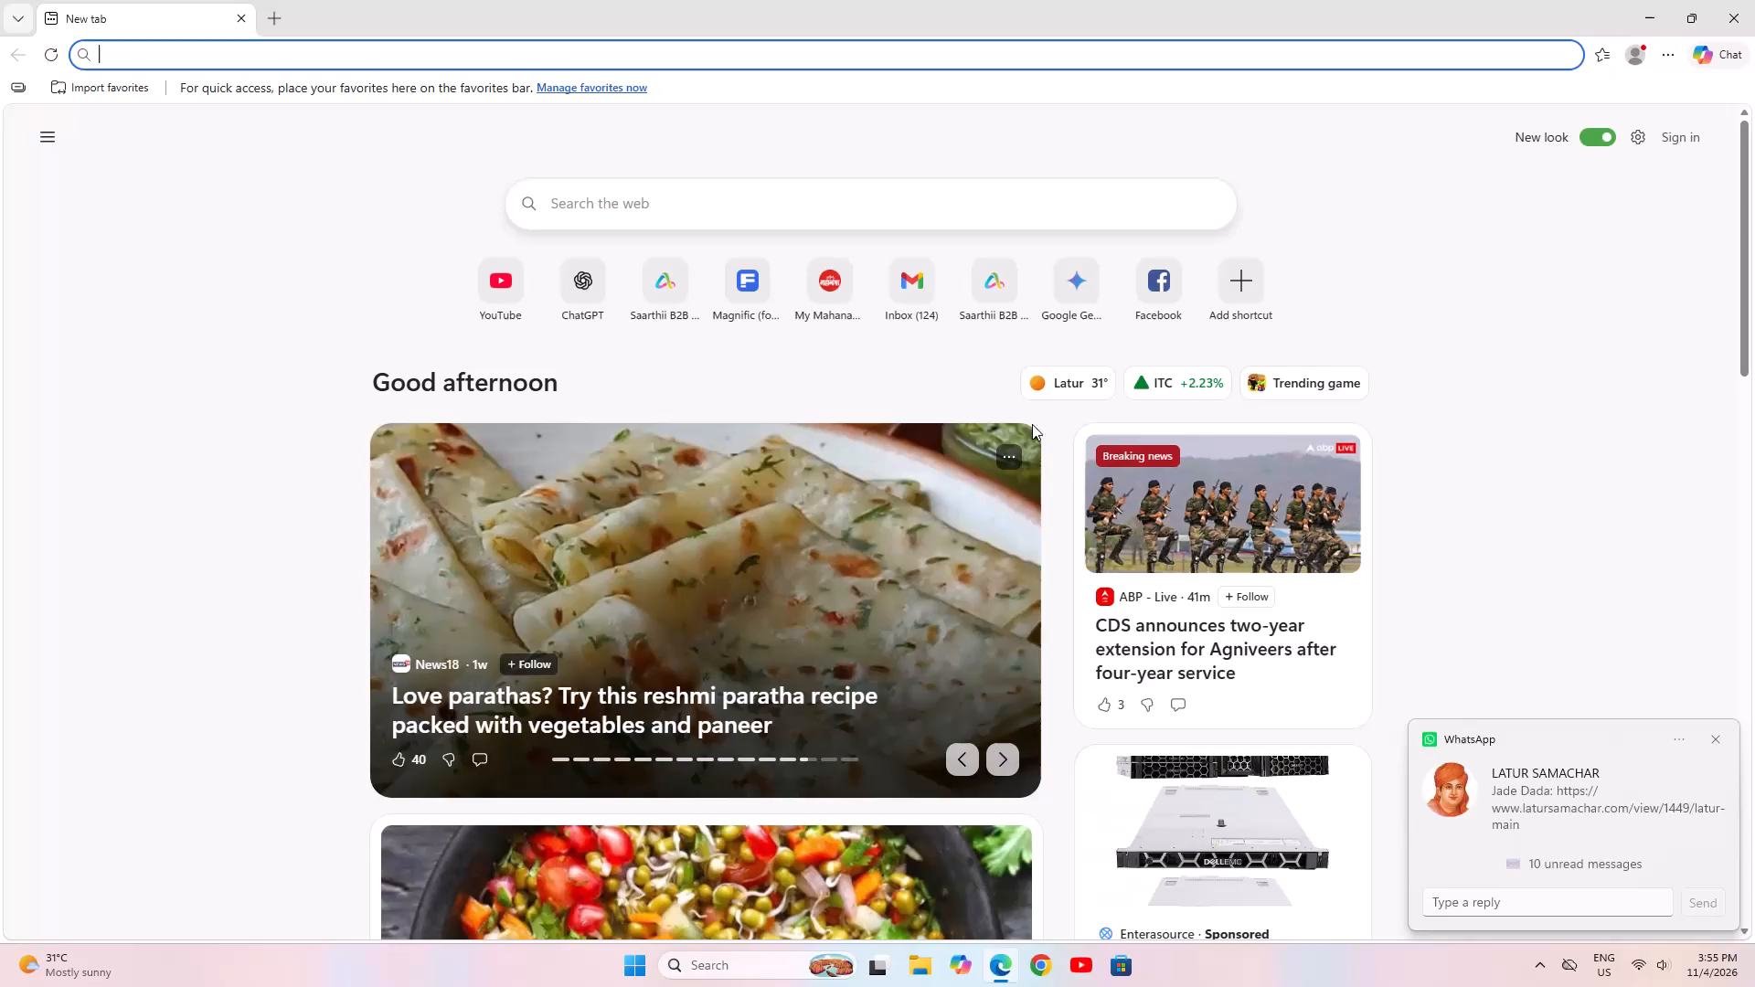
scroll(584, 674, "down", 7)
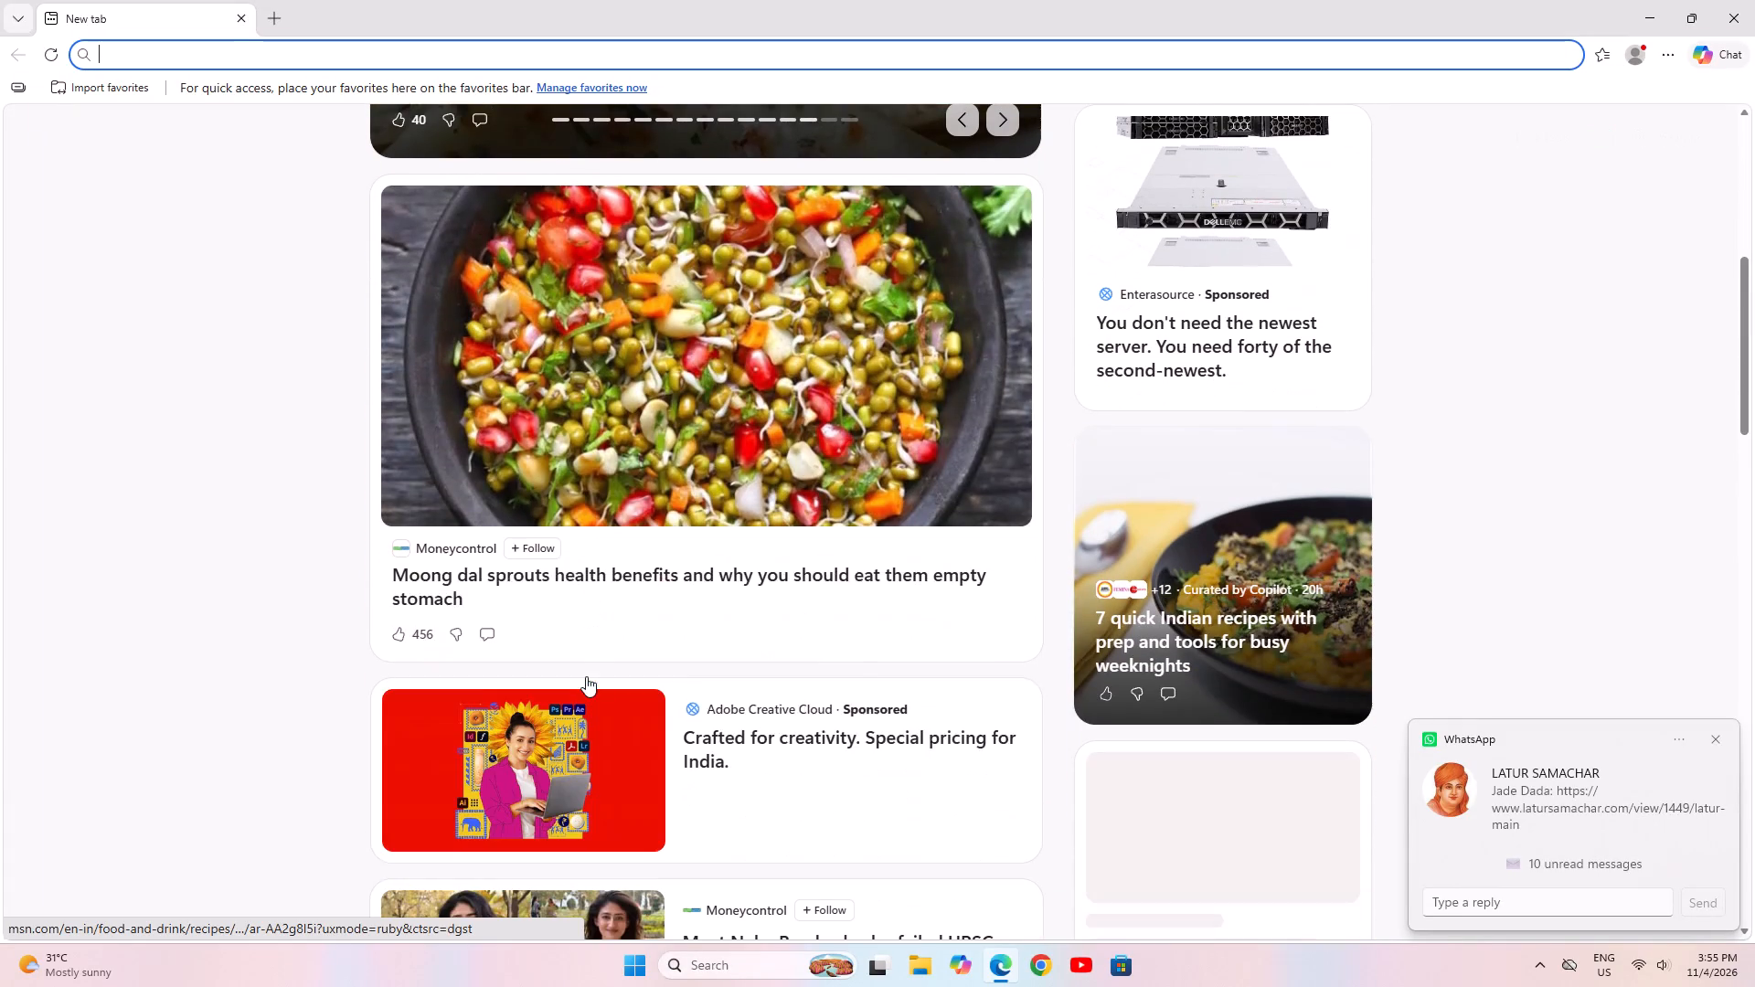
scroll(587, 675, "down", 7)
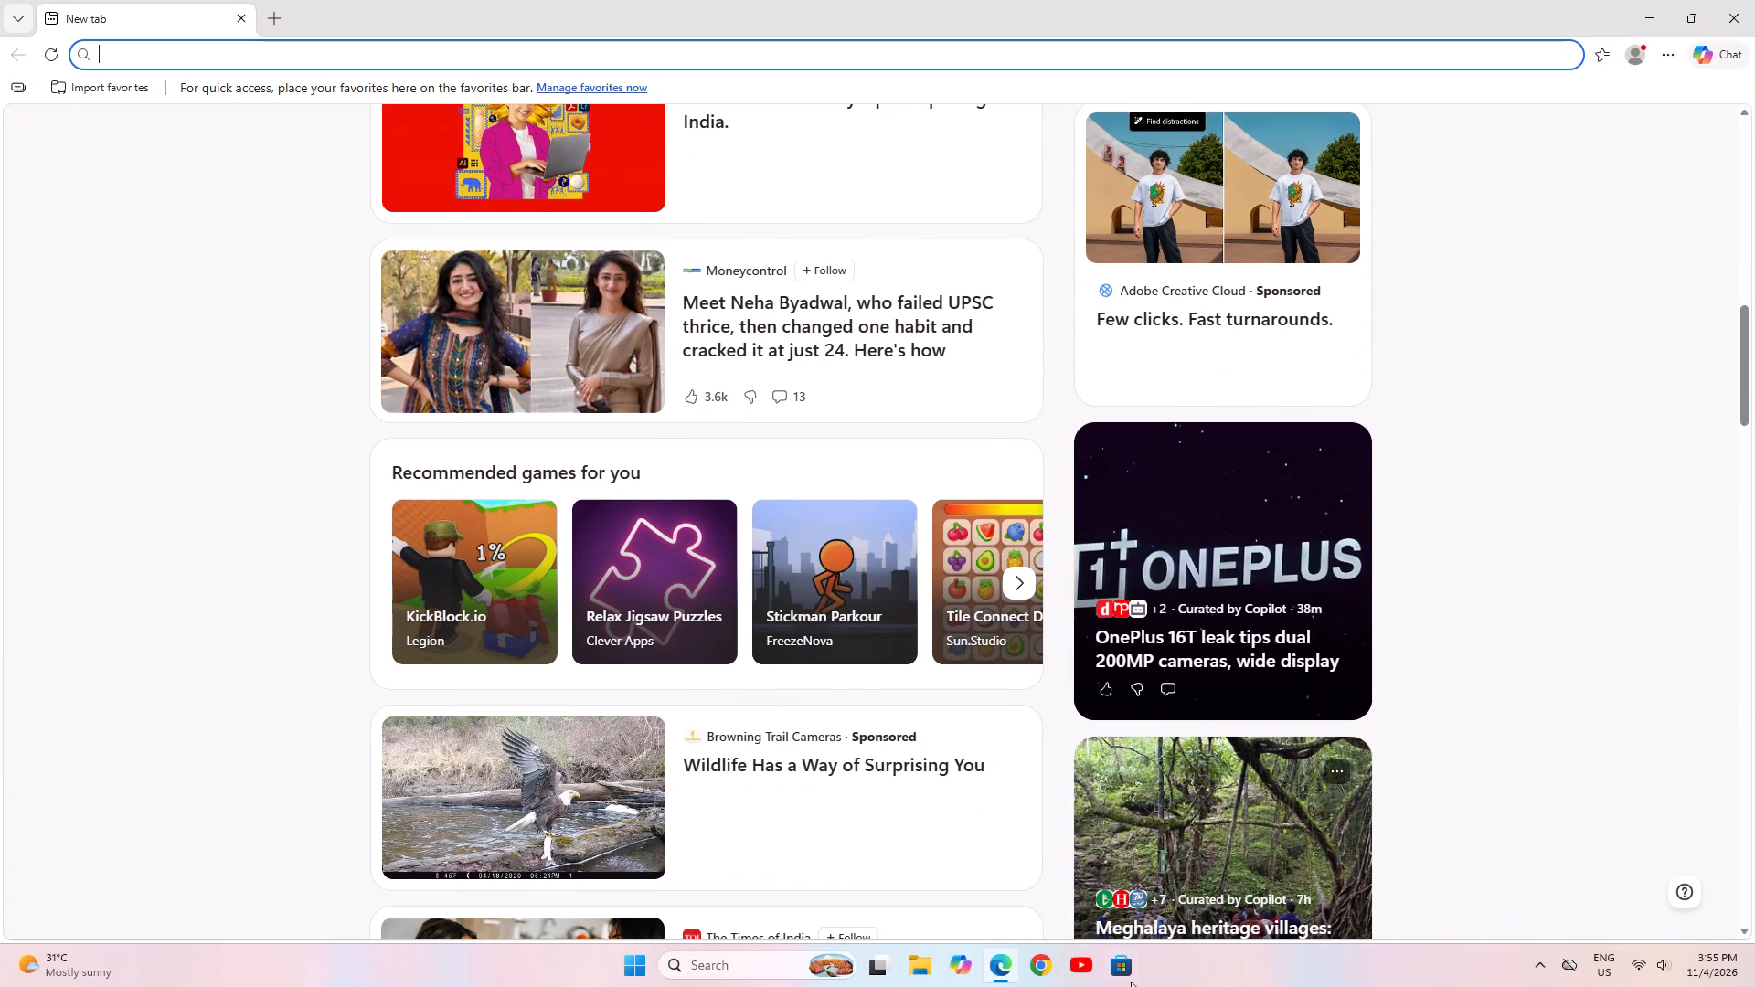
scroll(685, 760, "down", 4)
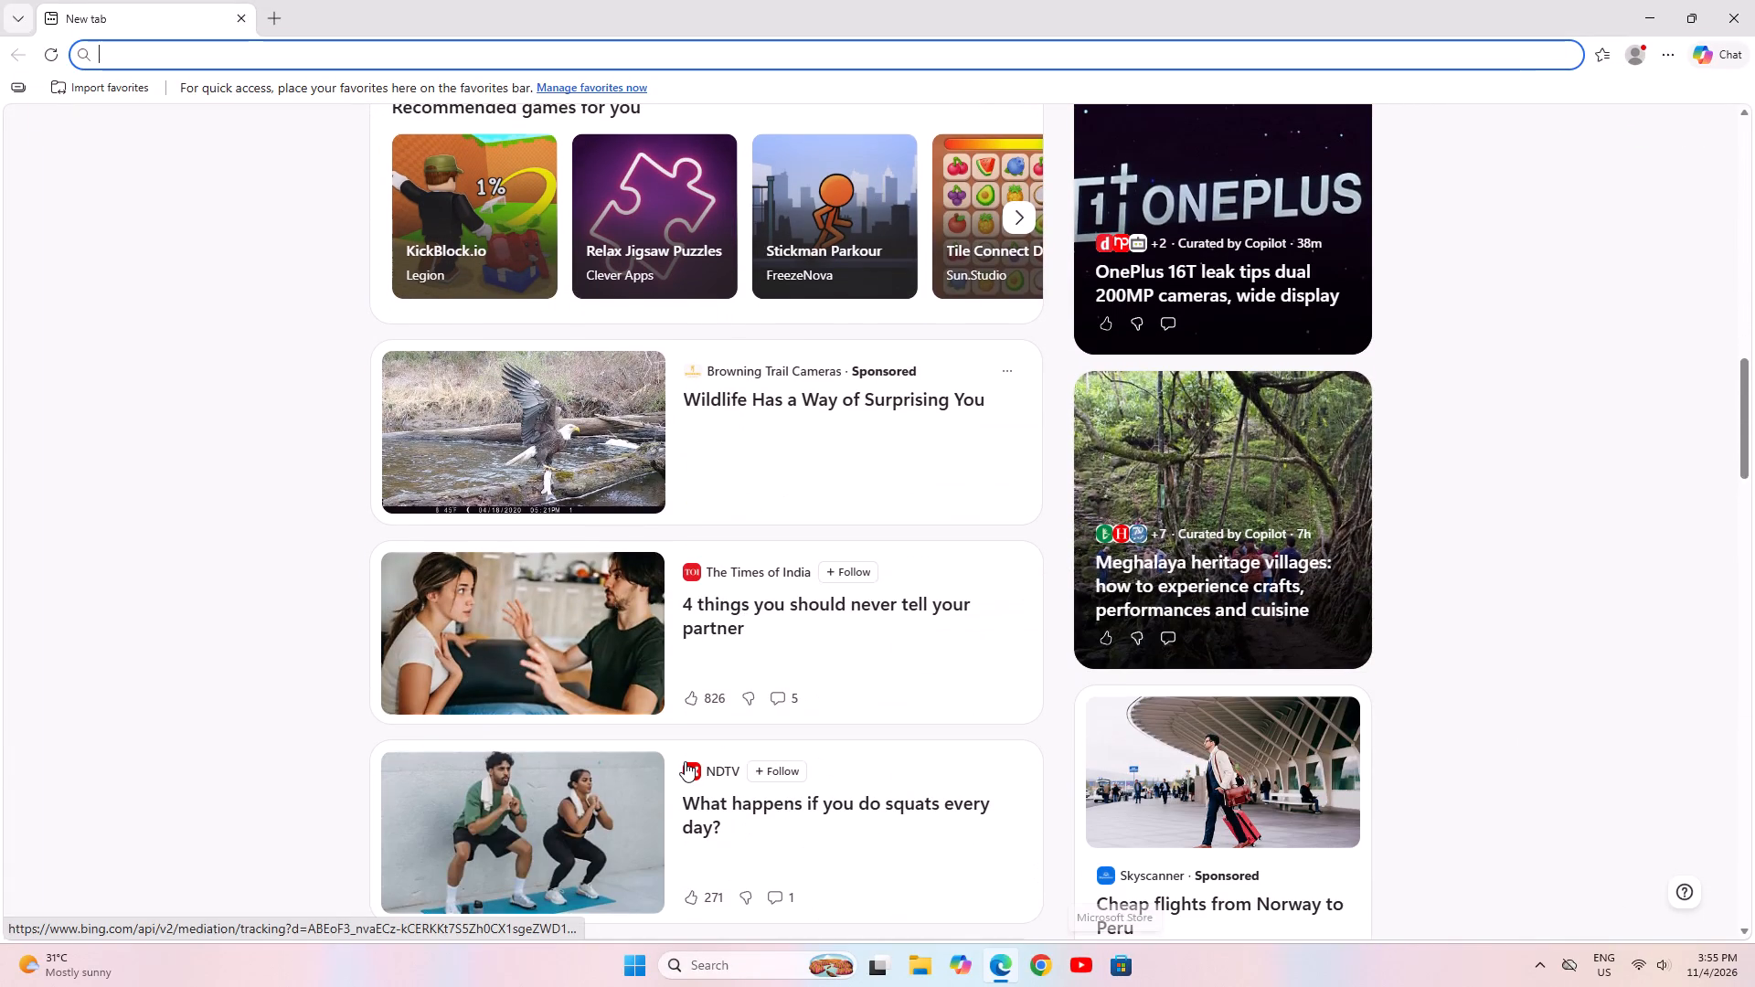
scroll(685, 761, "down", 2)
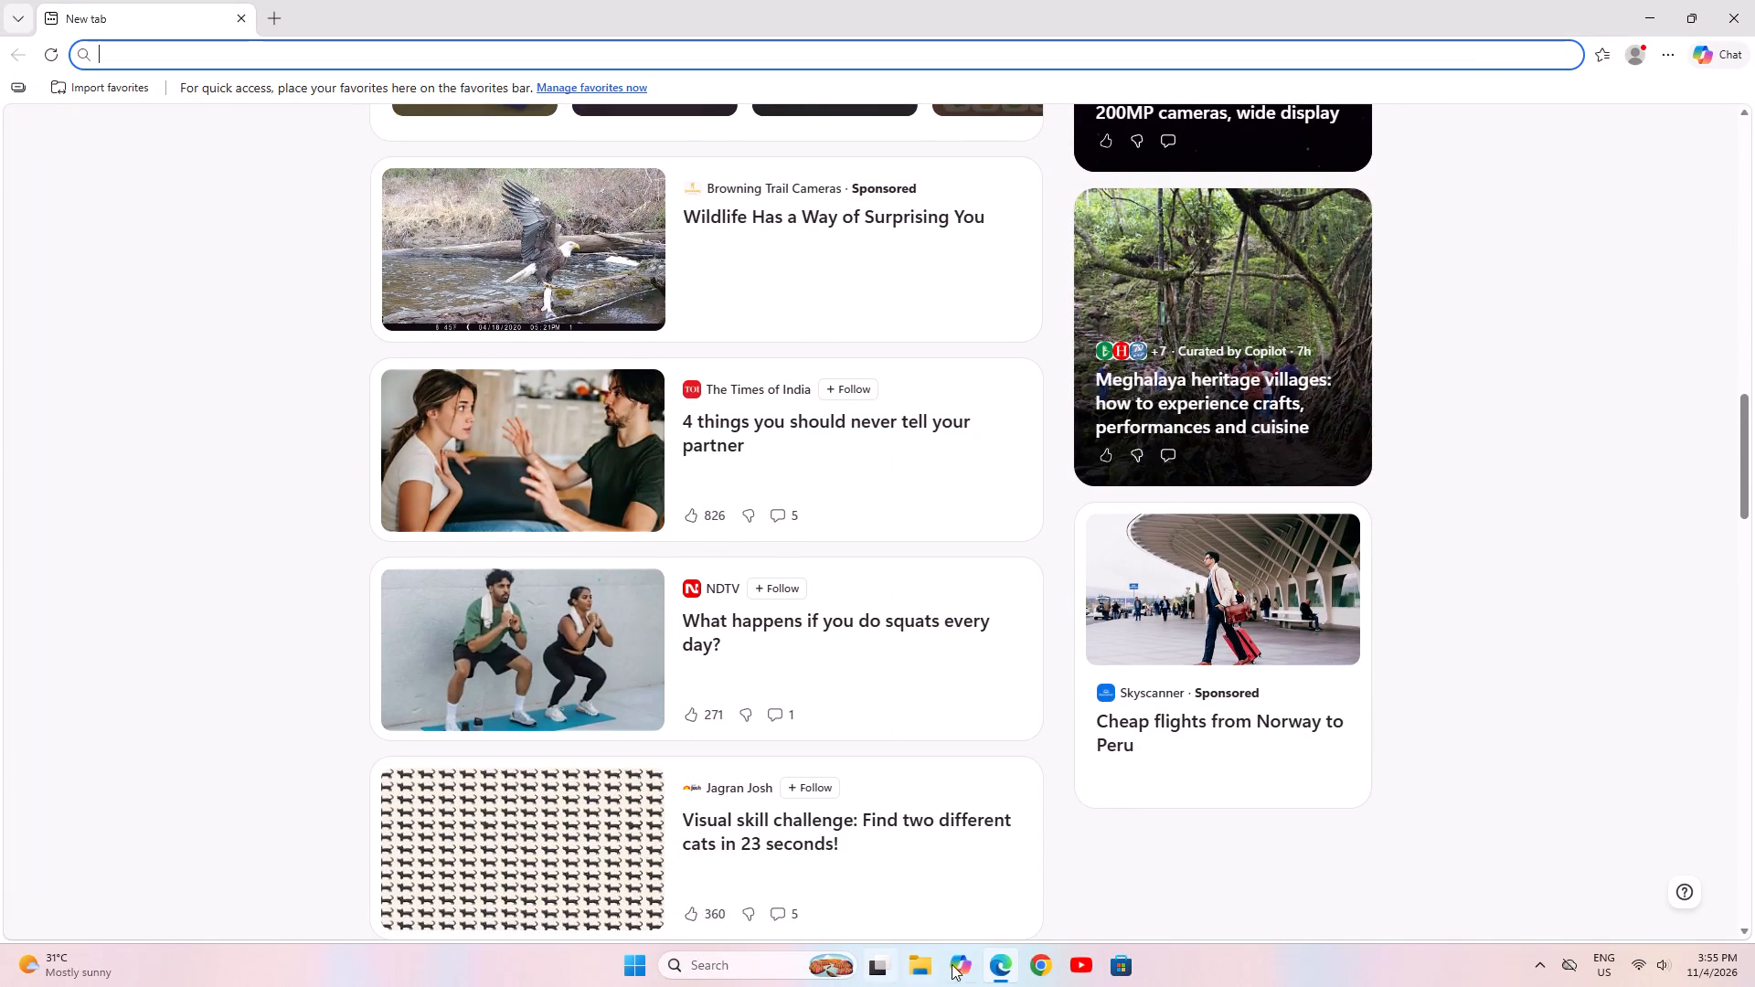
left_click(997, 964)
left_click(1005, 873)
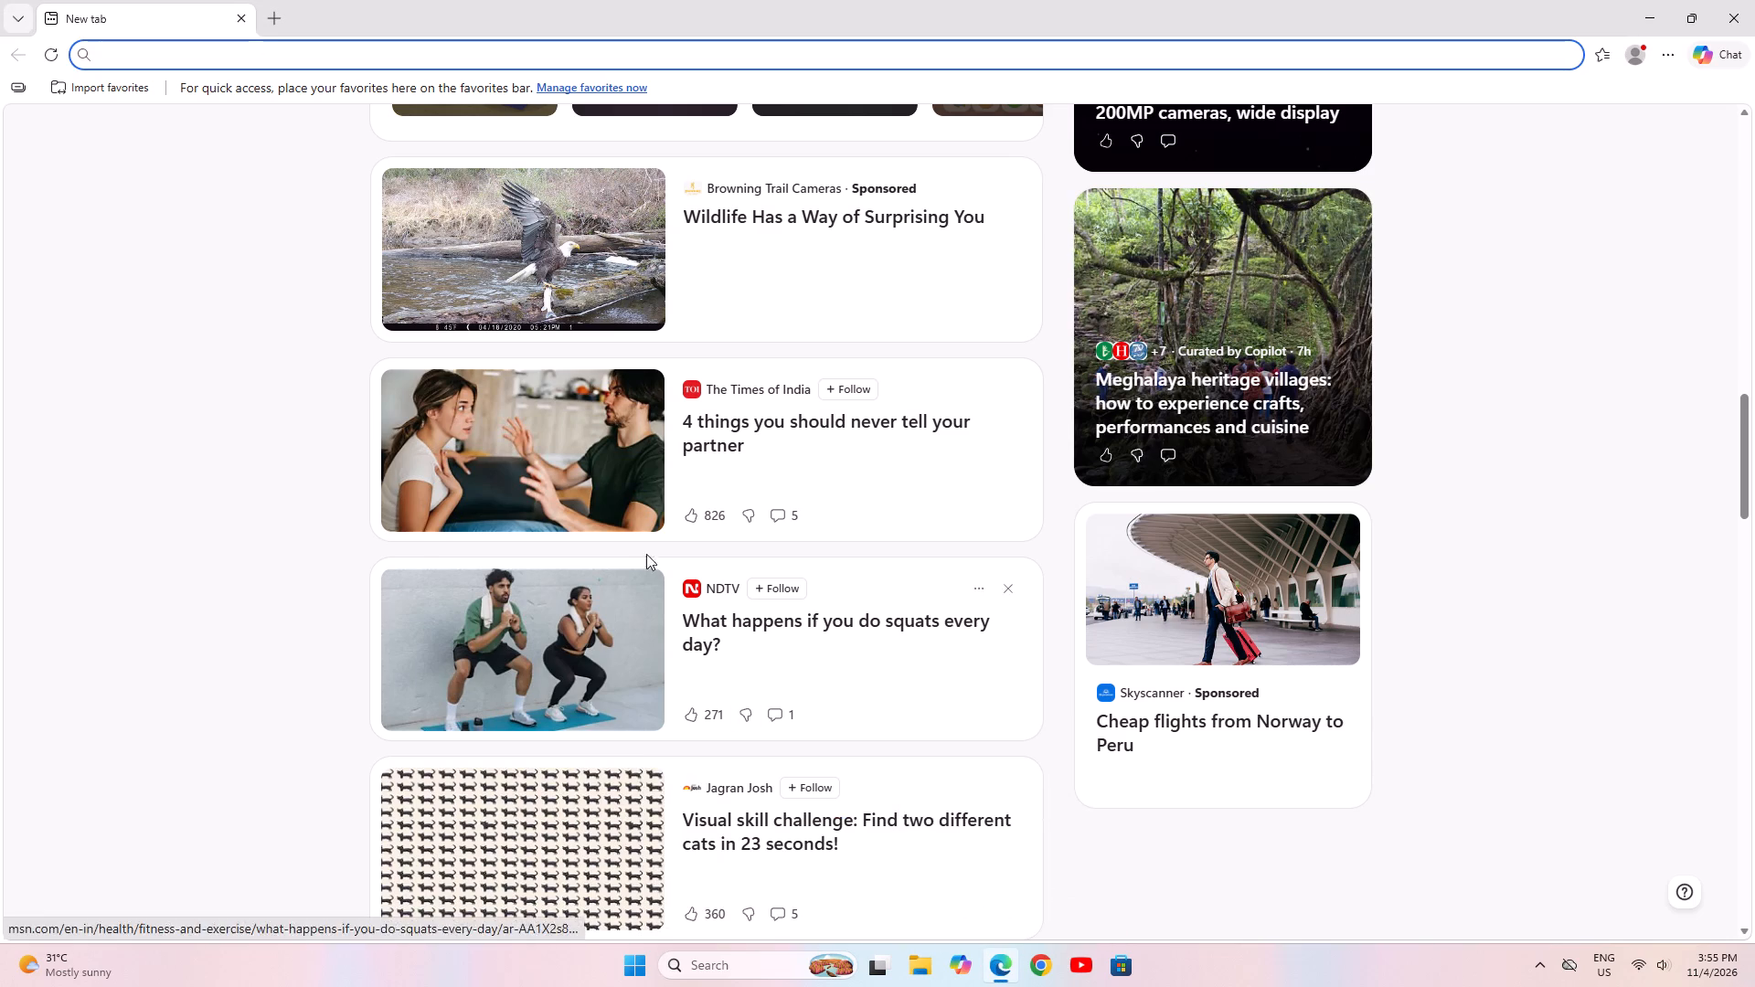
Close the browser window to get back to the desktop.
scroll(648, 536, "up", 20)
scroll(648, 536, "up", 5)
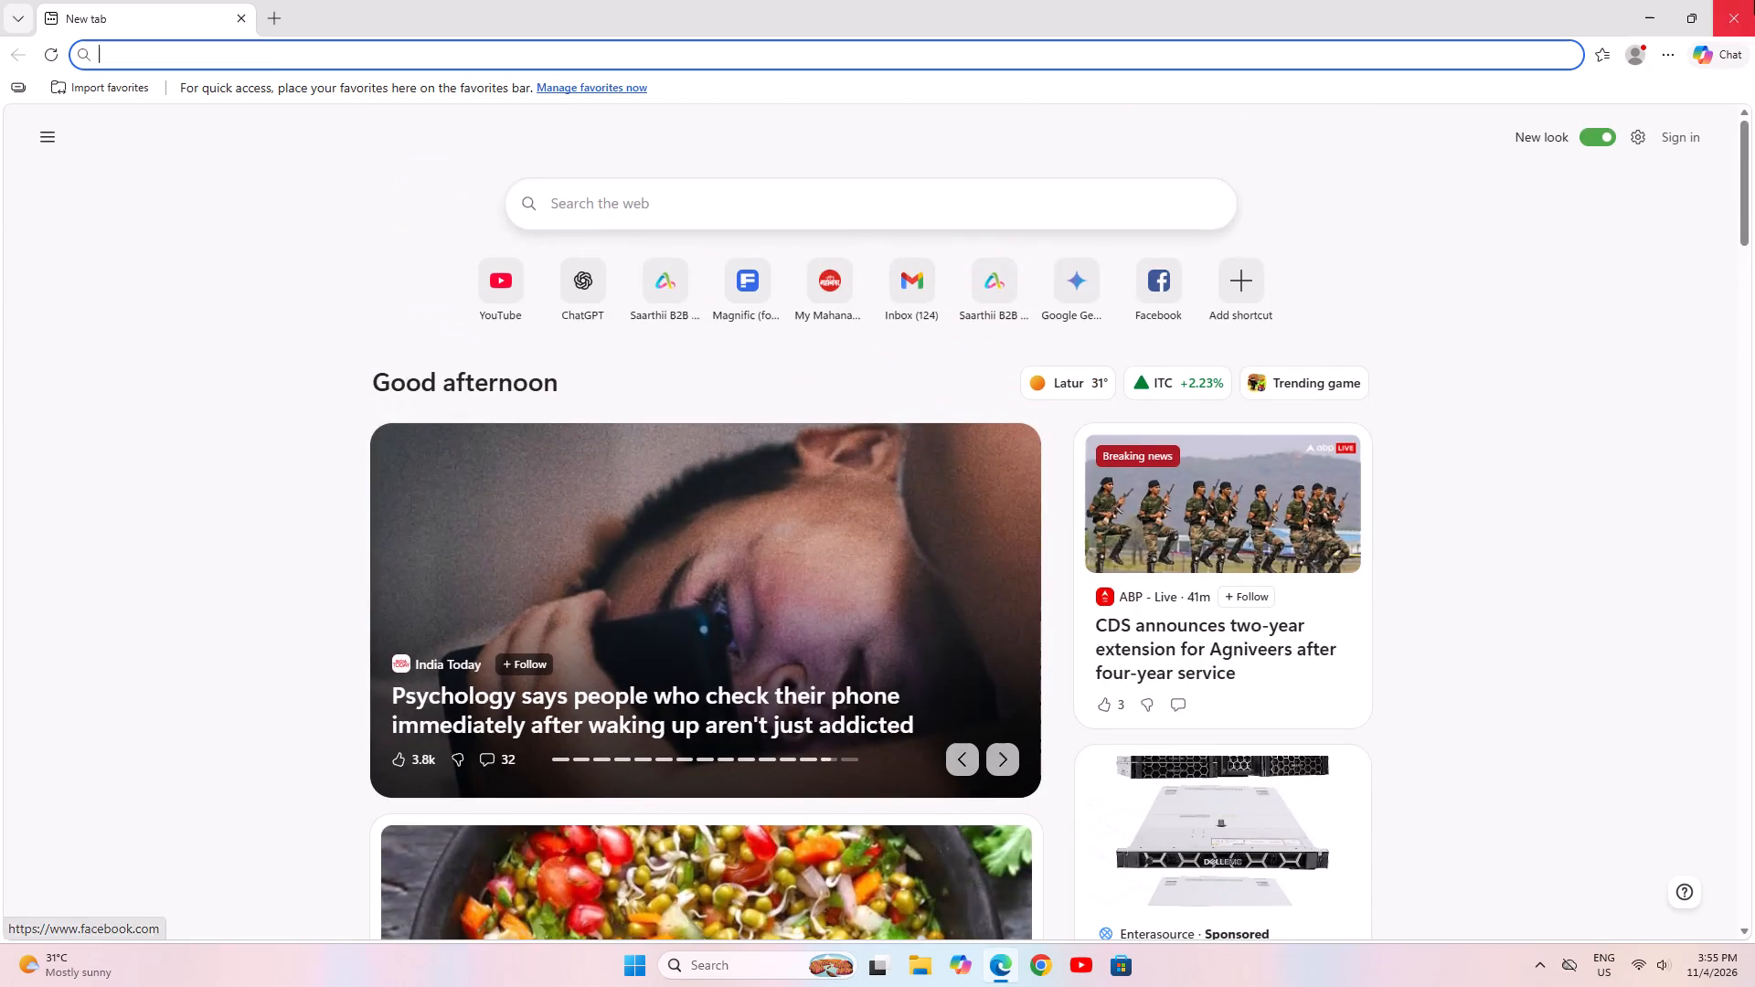
left_click(1754, 0)
Refresh the desktop.
right_click(823, 225)
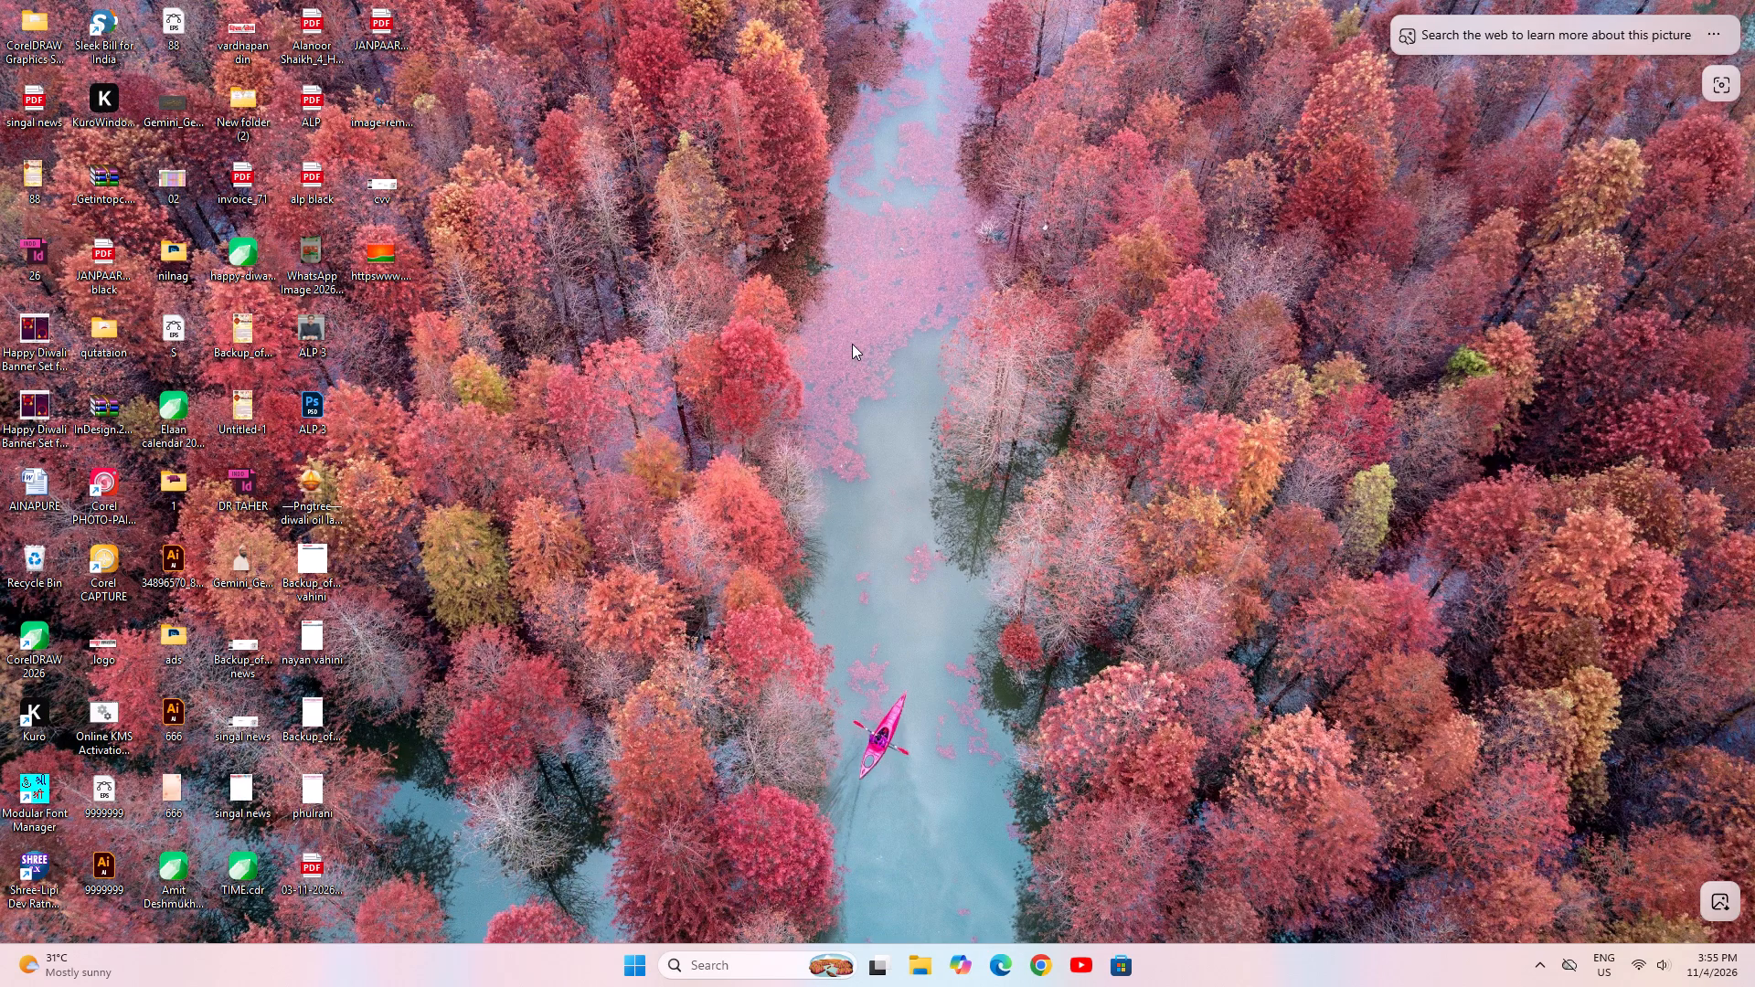
right_click(856, 249)
left_click(914, 318)
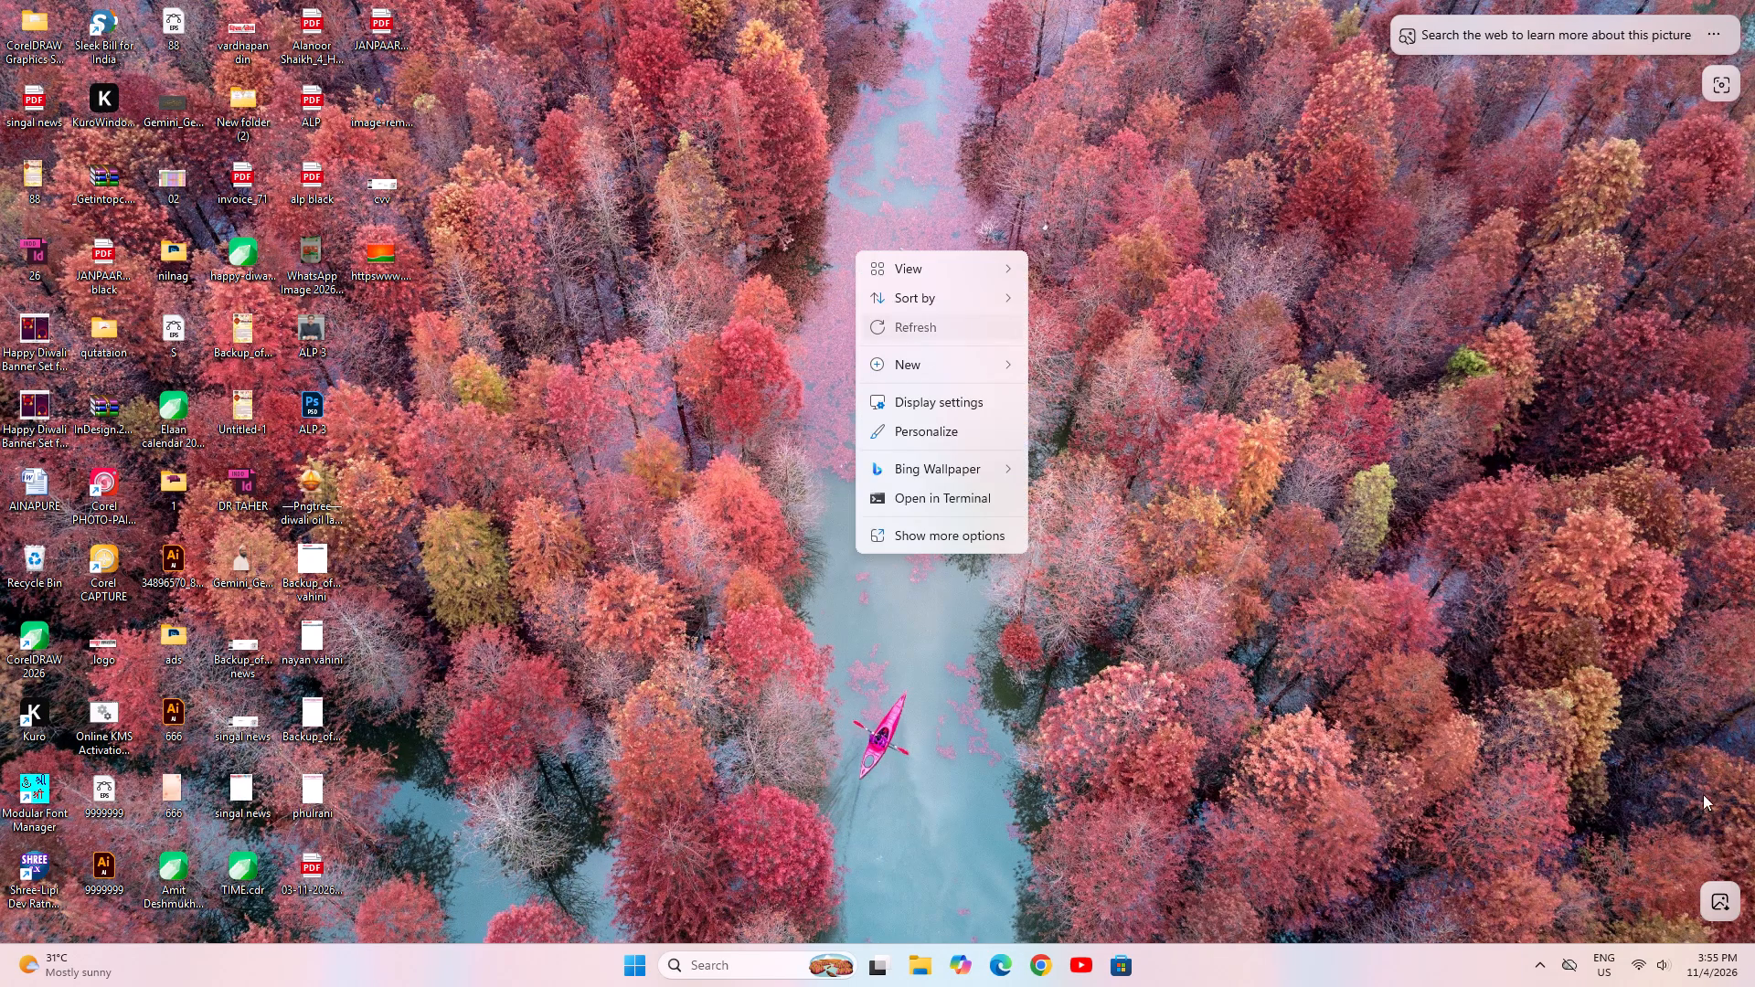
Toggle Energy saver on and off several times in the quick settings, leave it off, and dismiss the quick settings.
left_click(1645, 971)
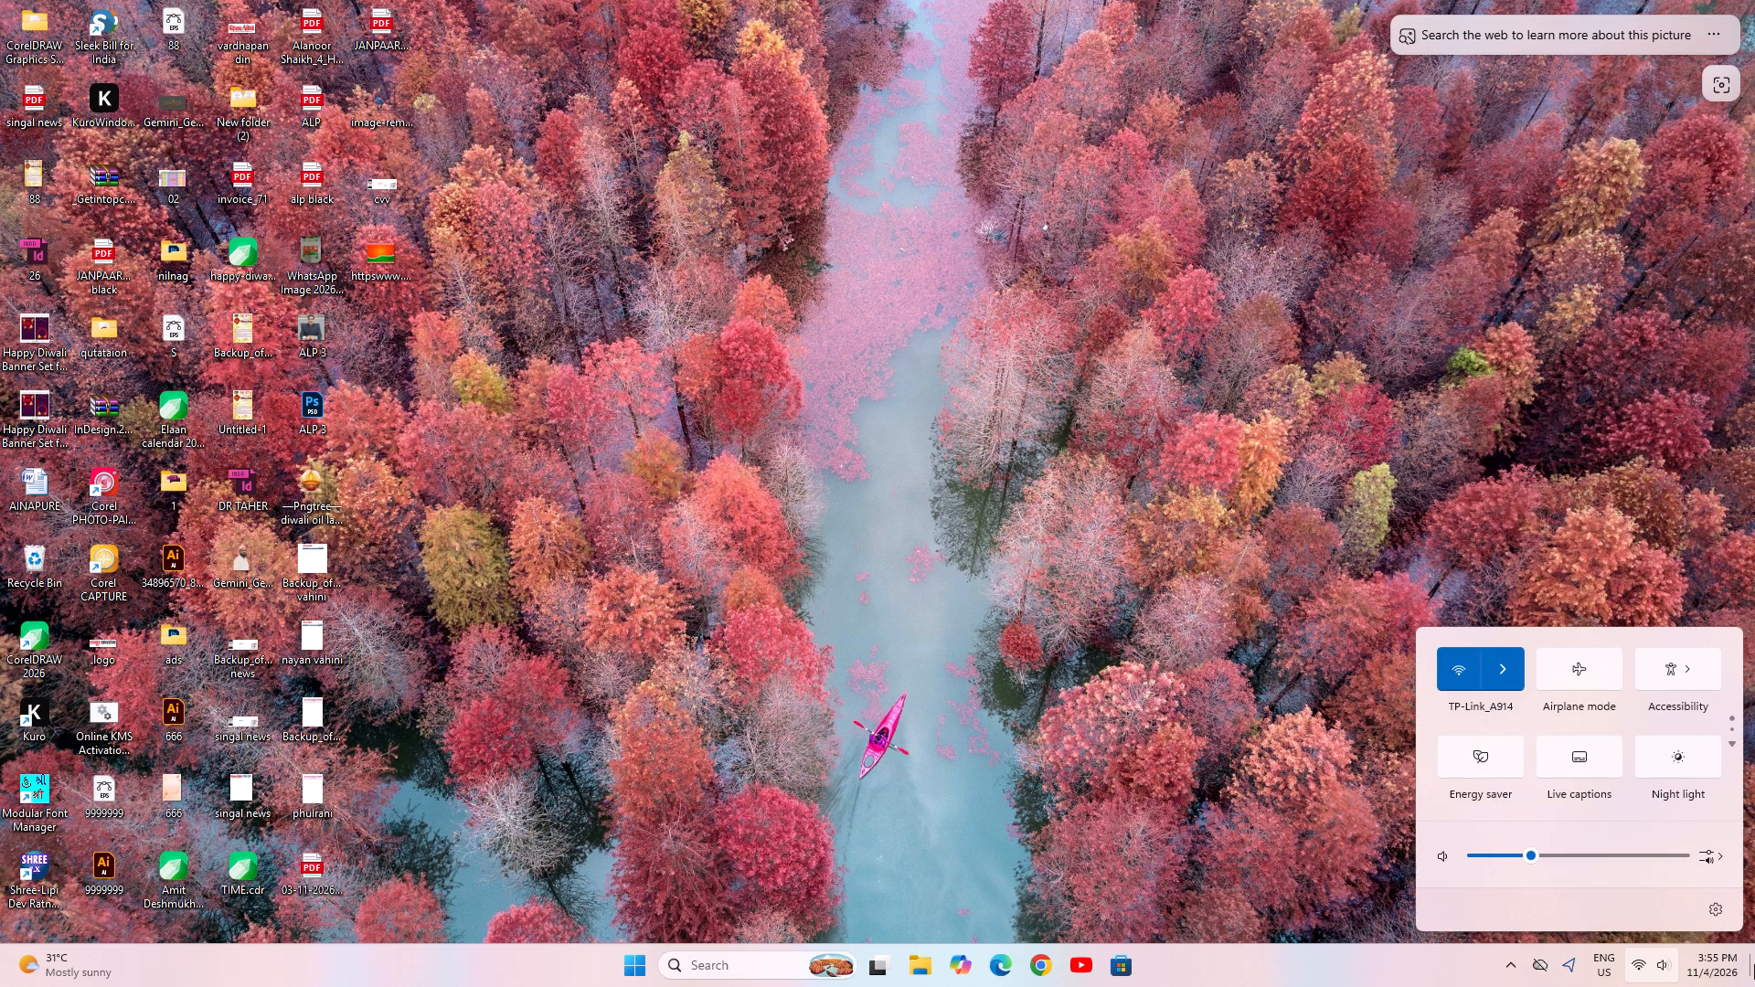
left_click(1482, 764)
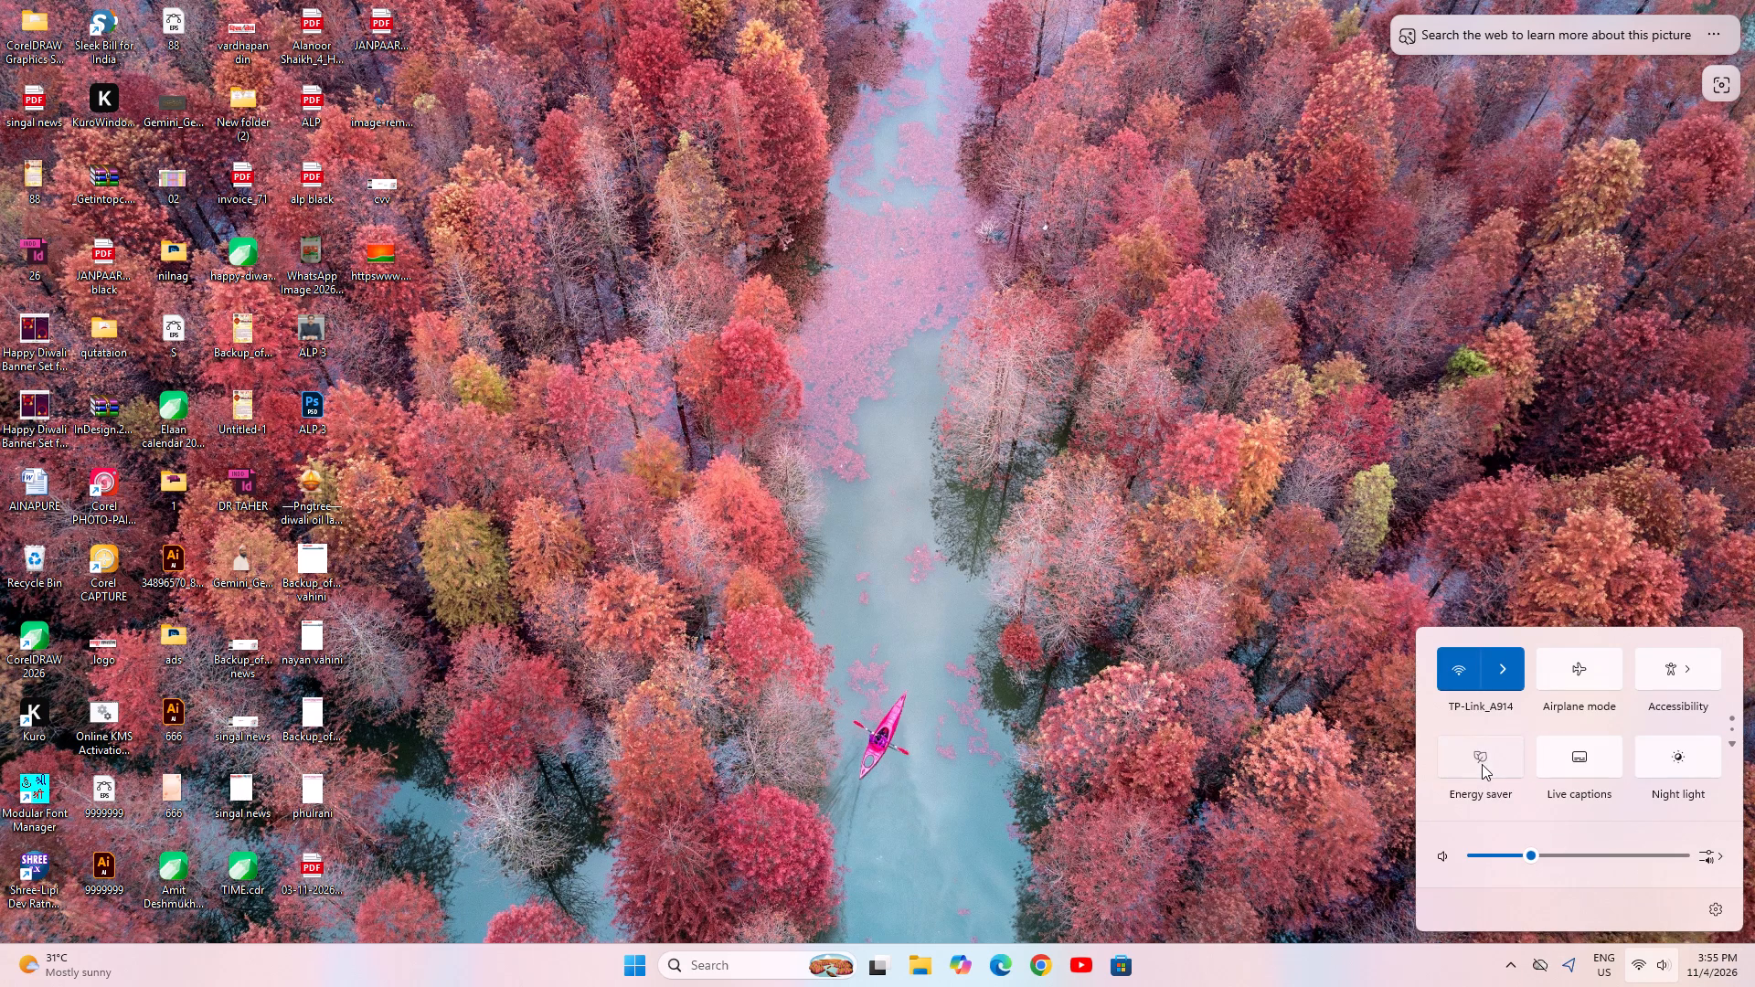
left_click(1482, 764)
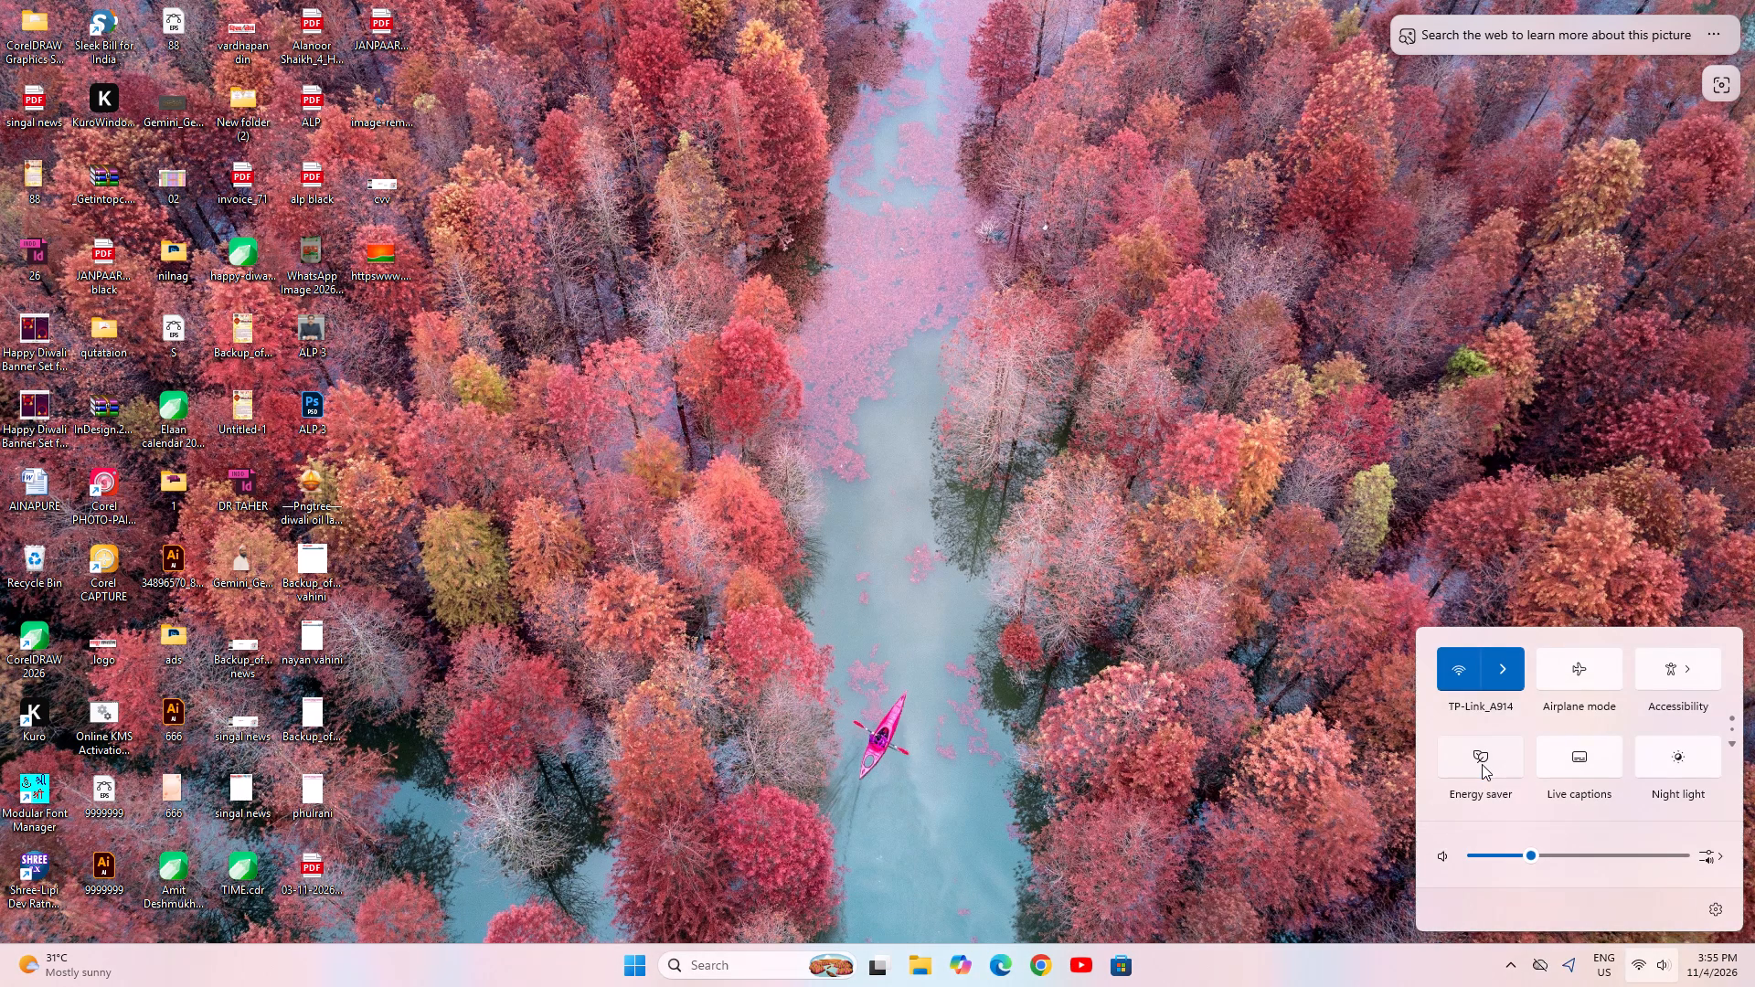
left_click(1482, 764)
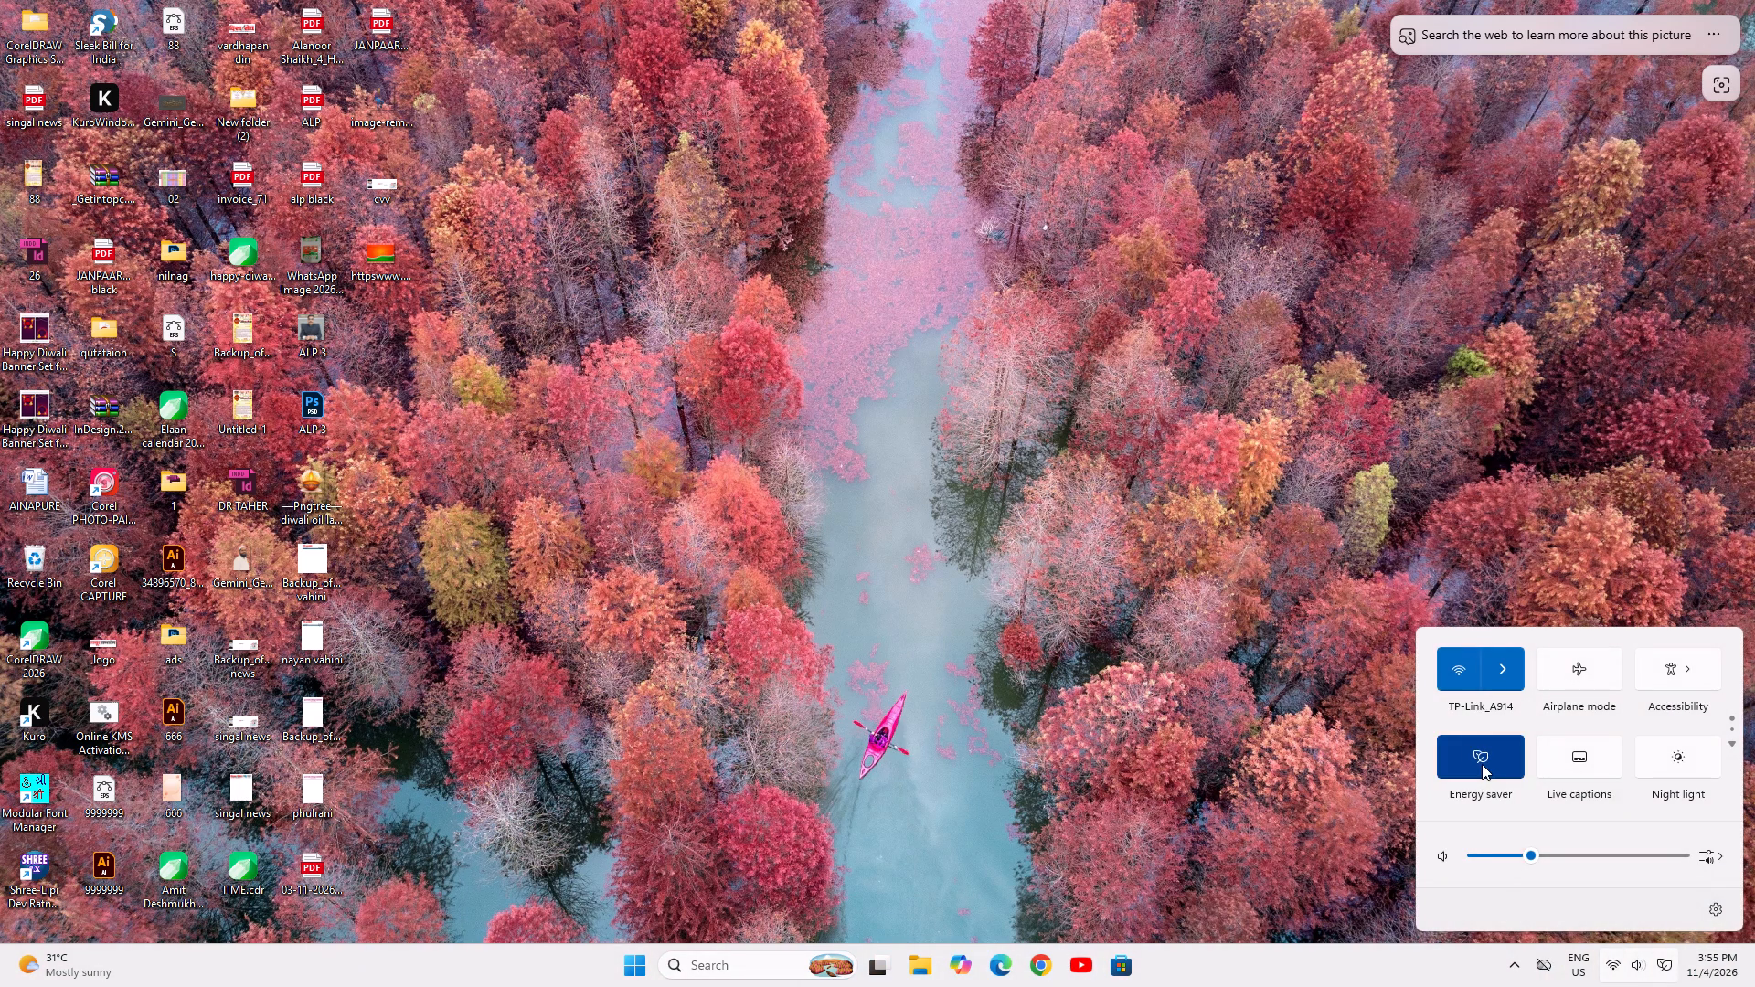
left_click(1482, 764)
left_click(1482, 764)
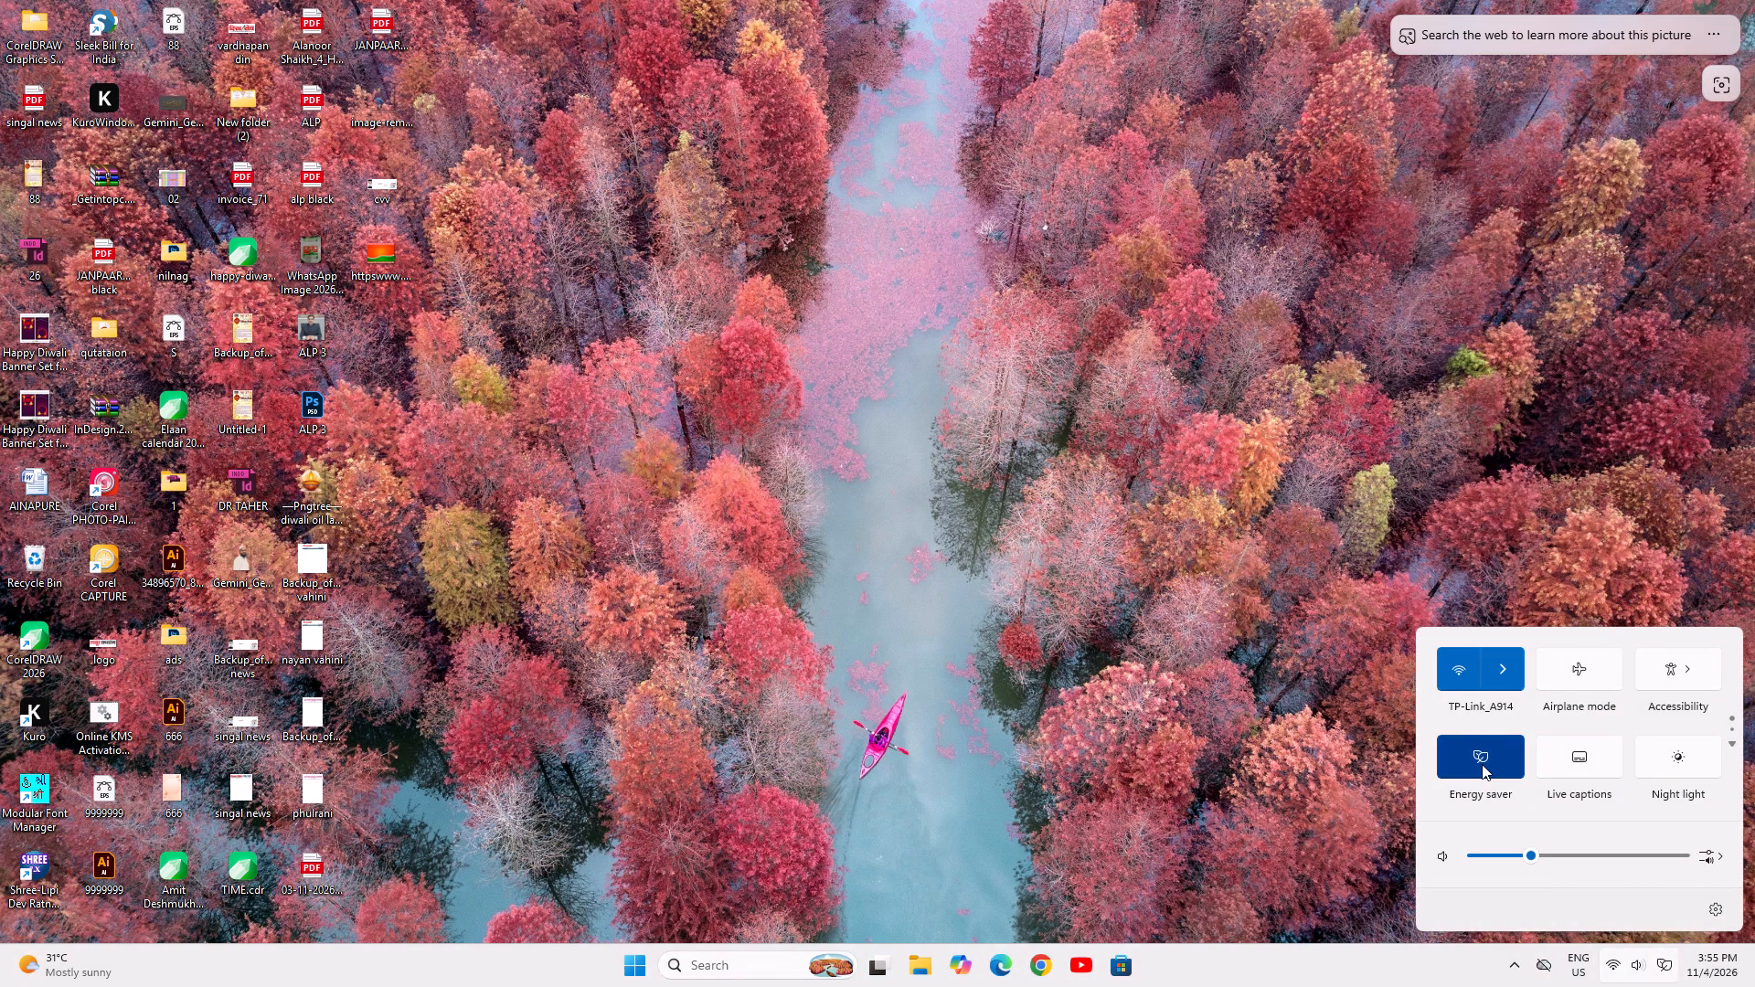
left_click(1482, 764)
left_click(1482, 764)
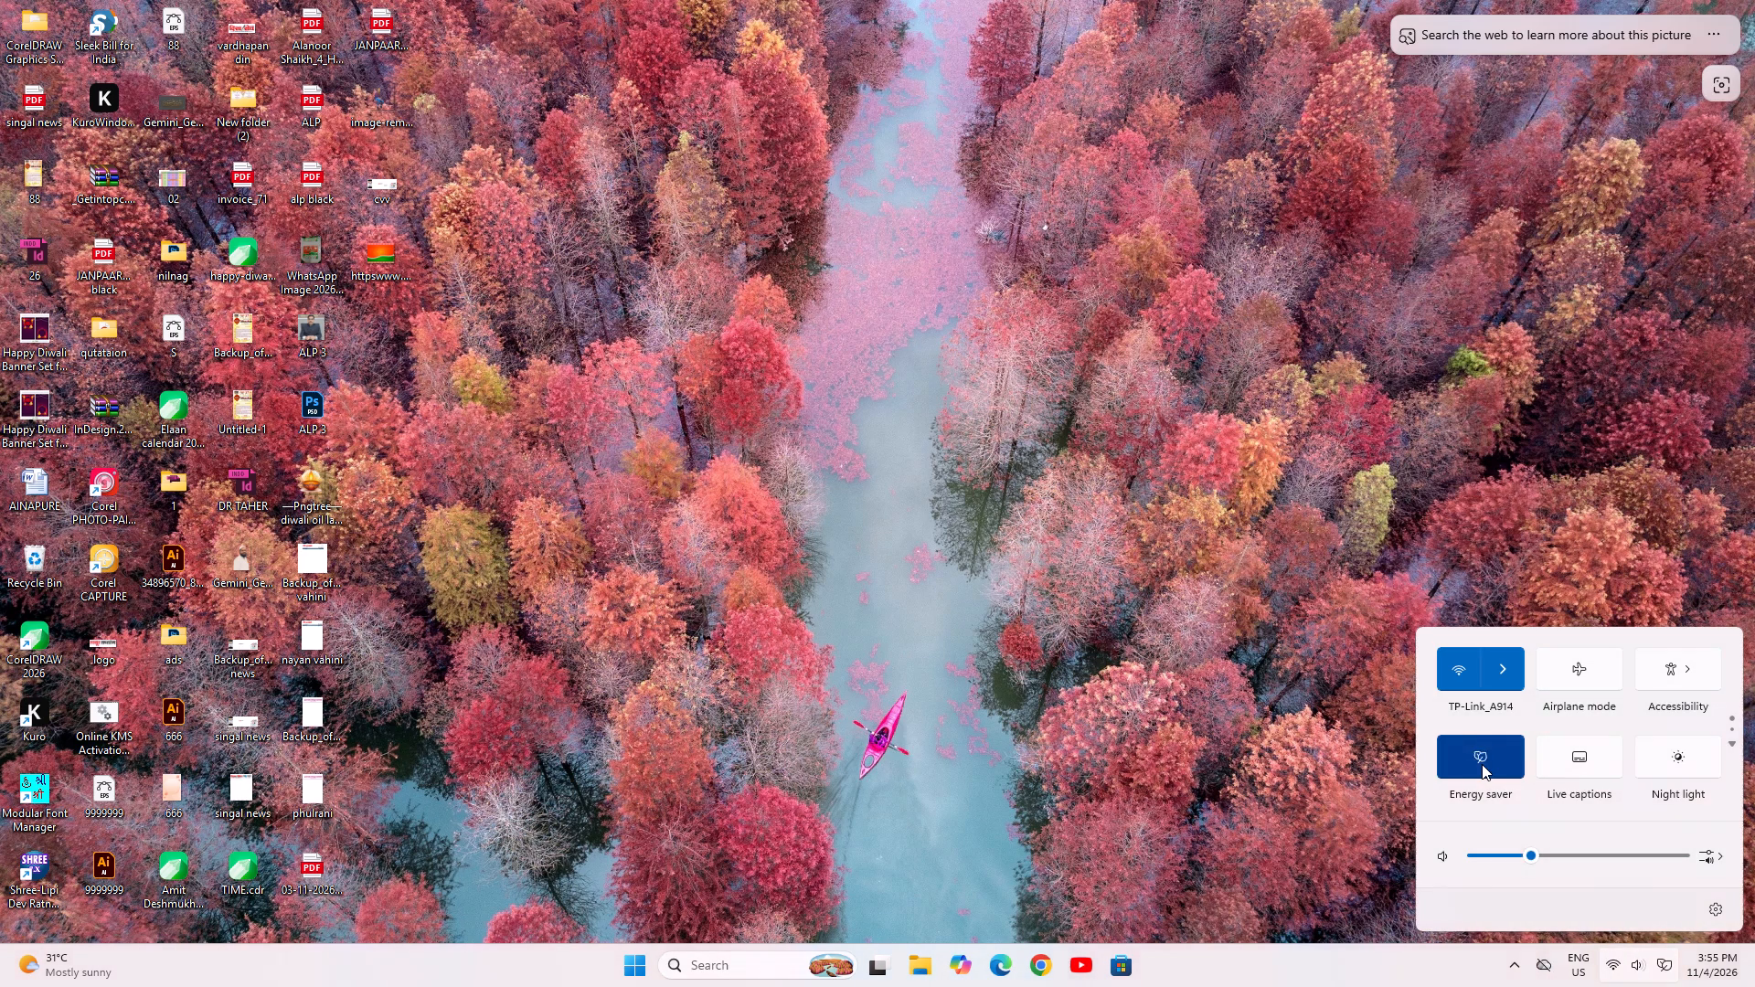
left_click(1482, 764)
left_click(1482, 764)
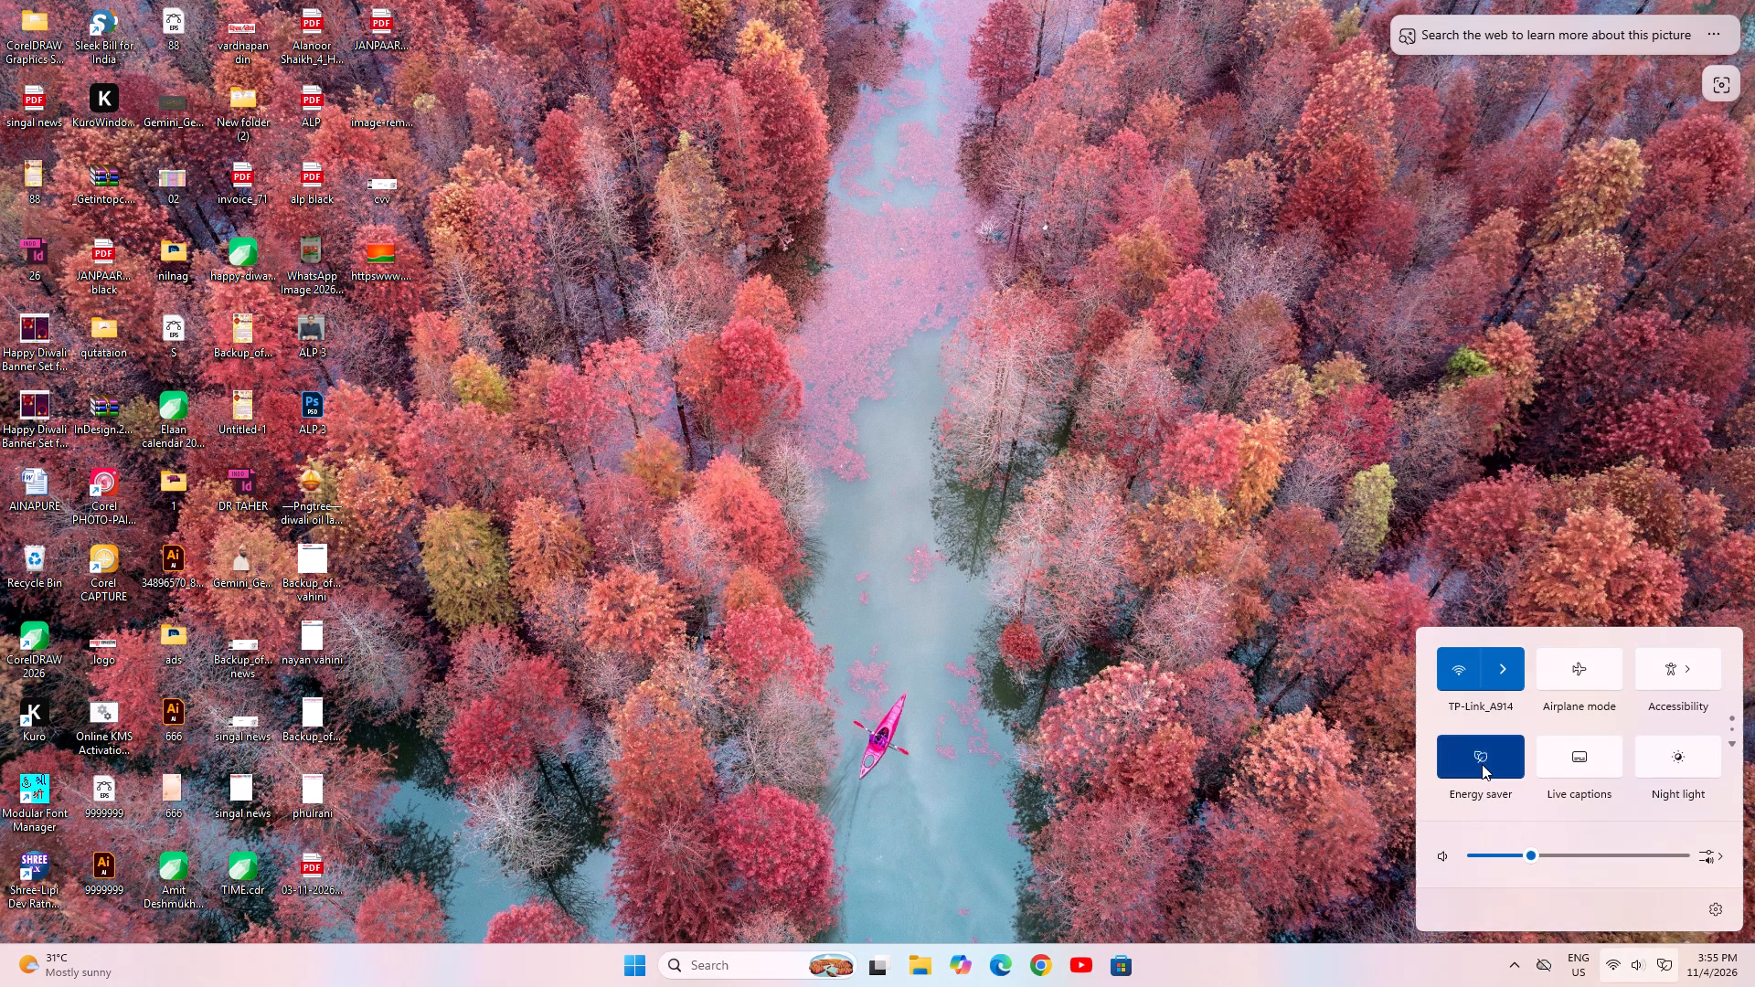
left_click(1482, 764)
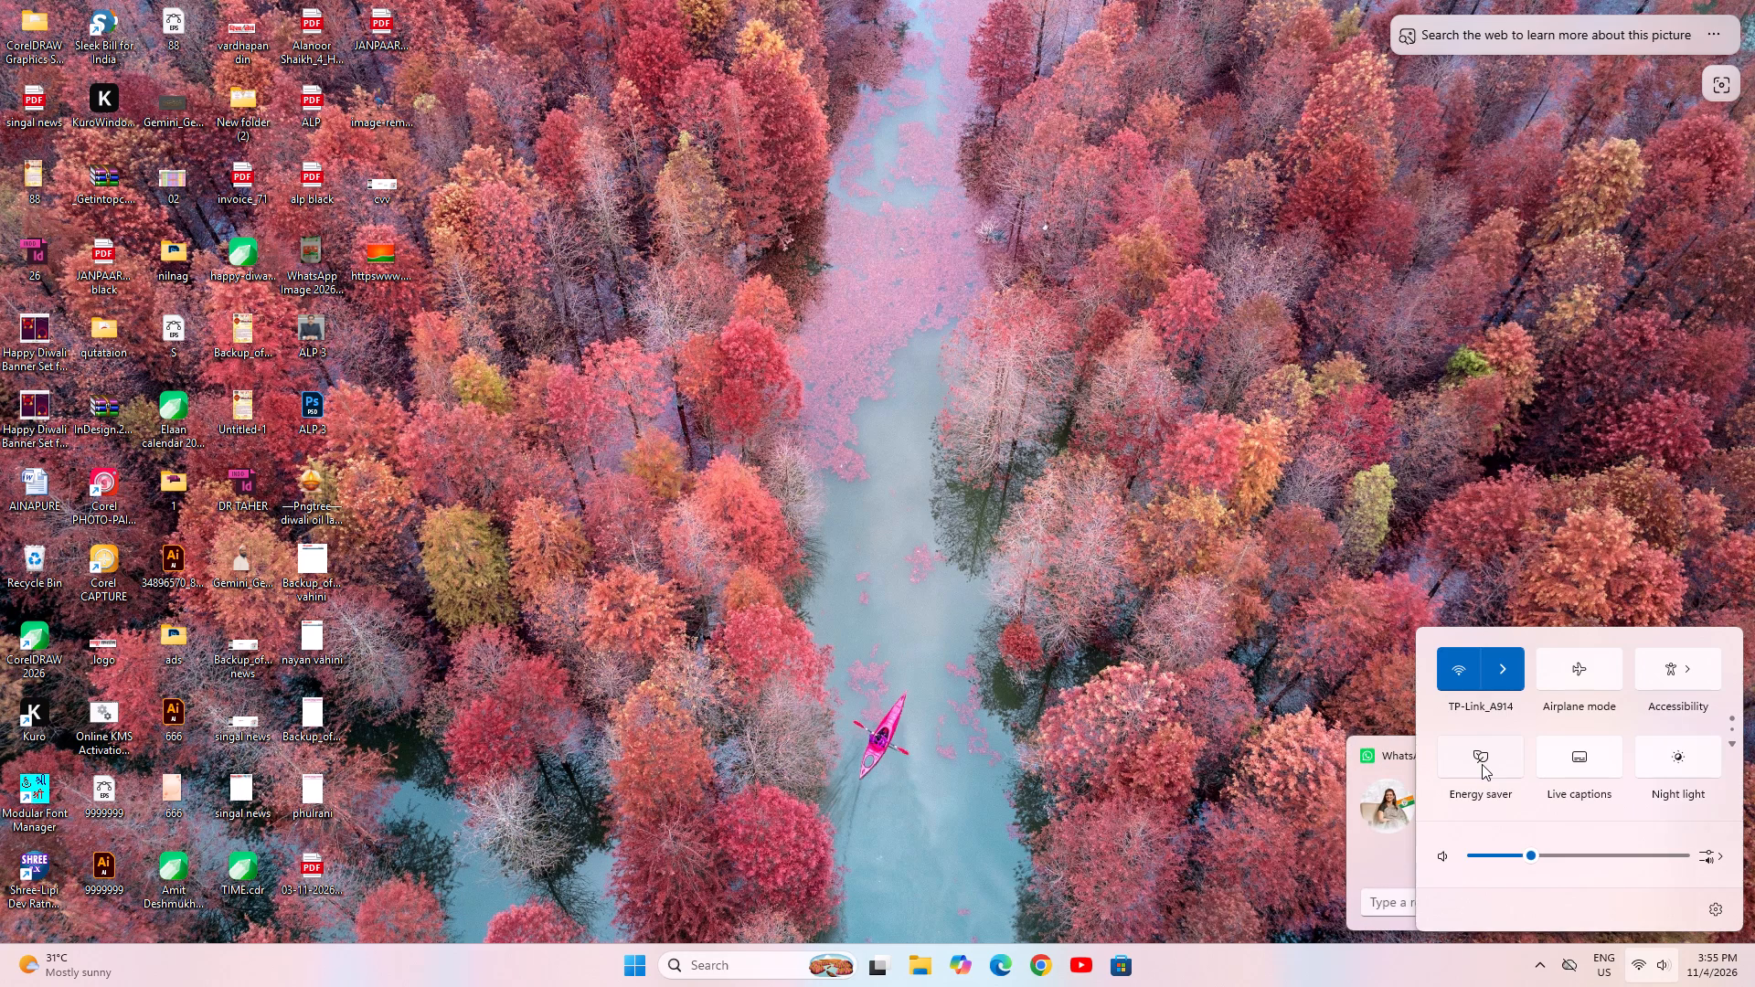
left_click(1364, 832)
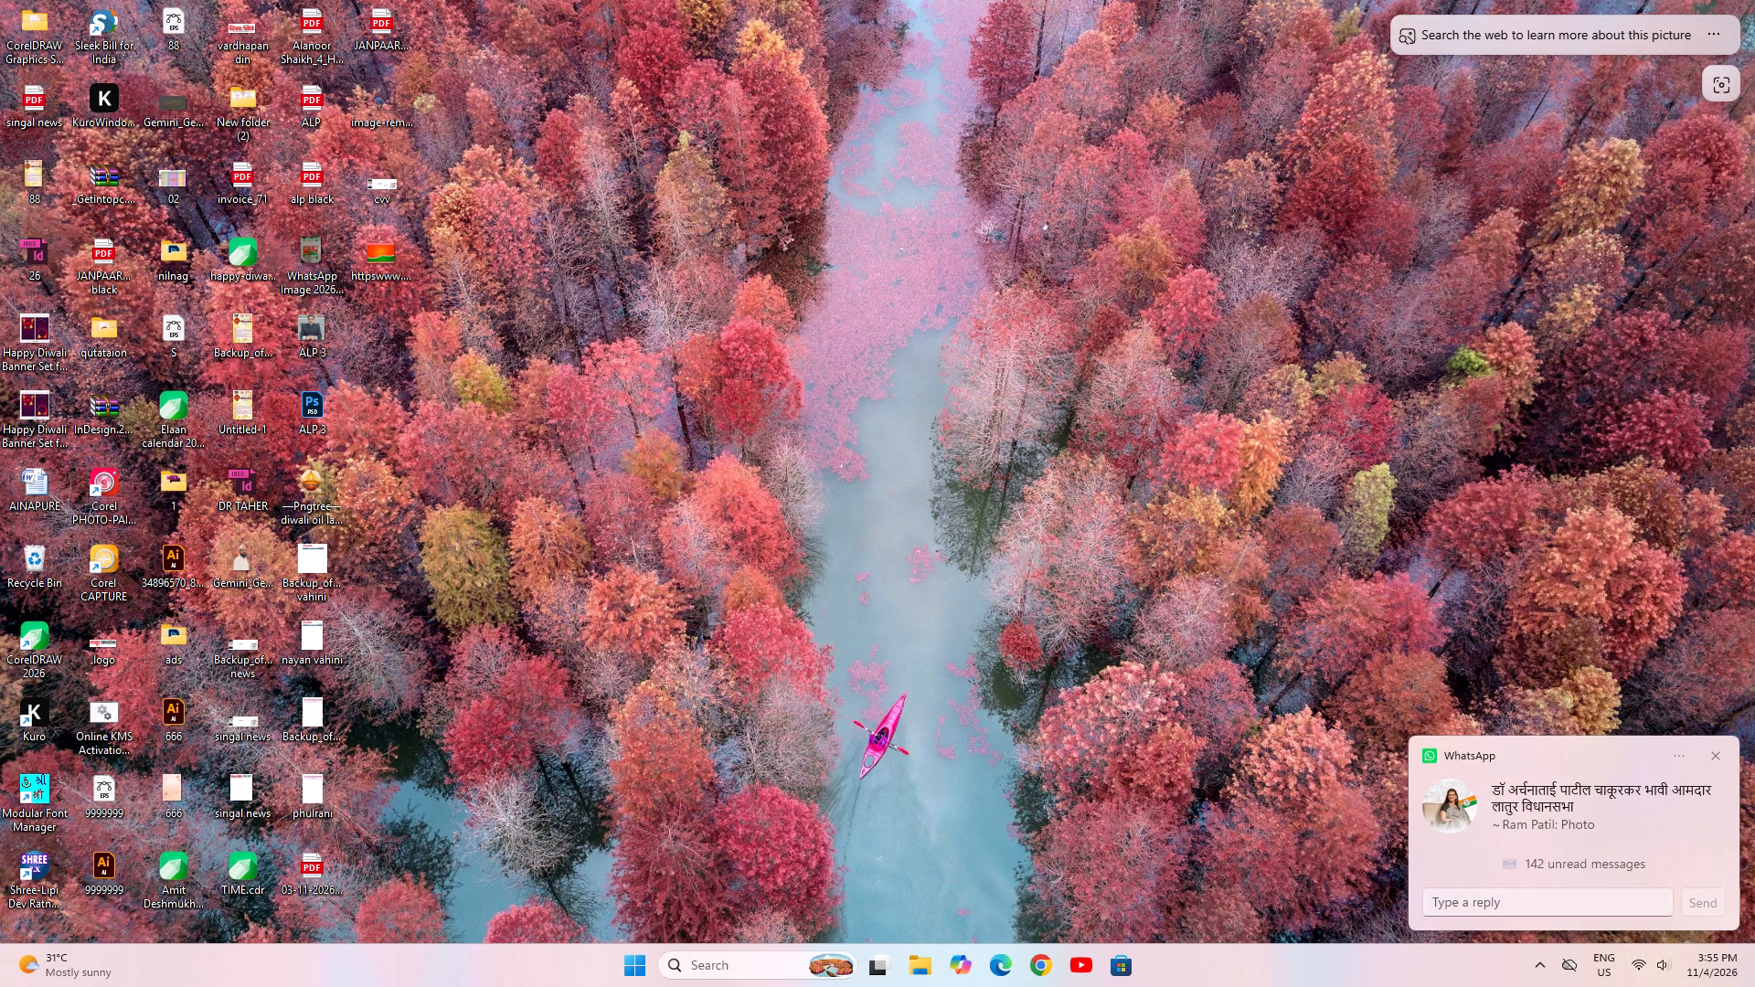
Dismiss the WhatsApp message notification.
left_click(1718, 759)
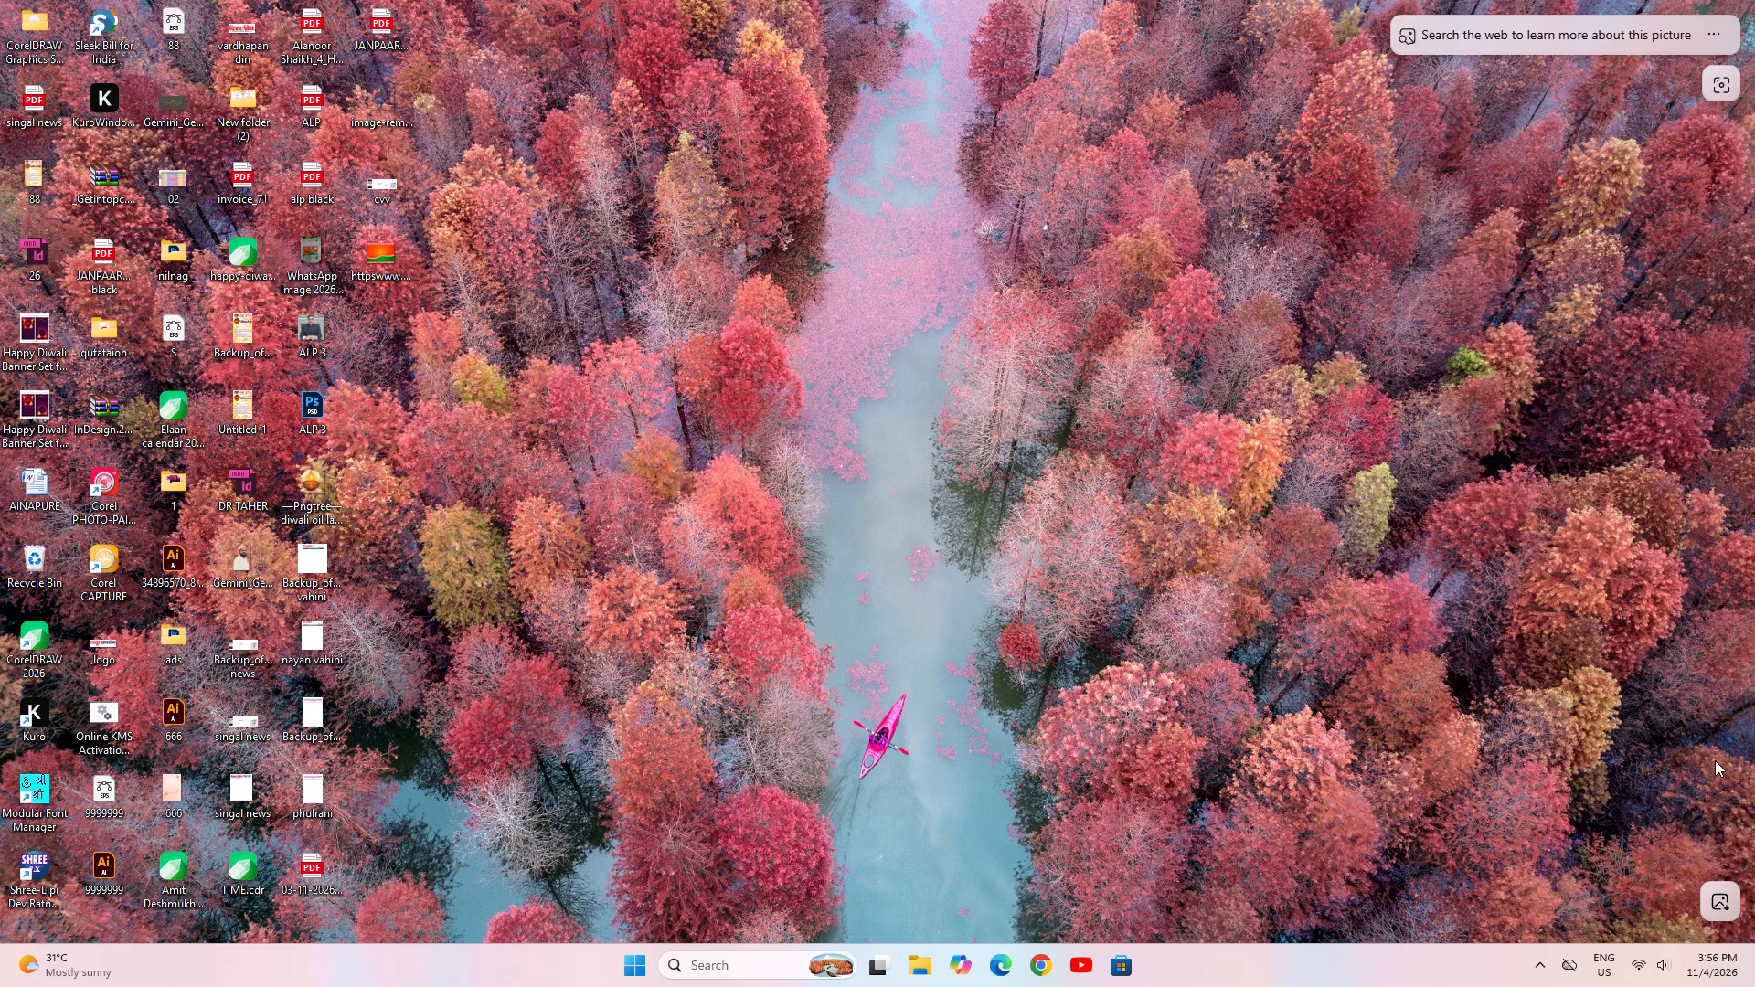
Refresh the desktop again.
right_click(778, 548)
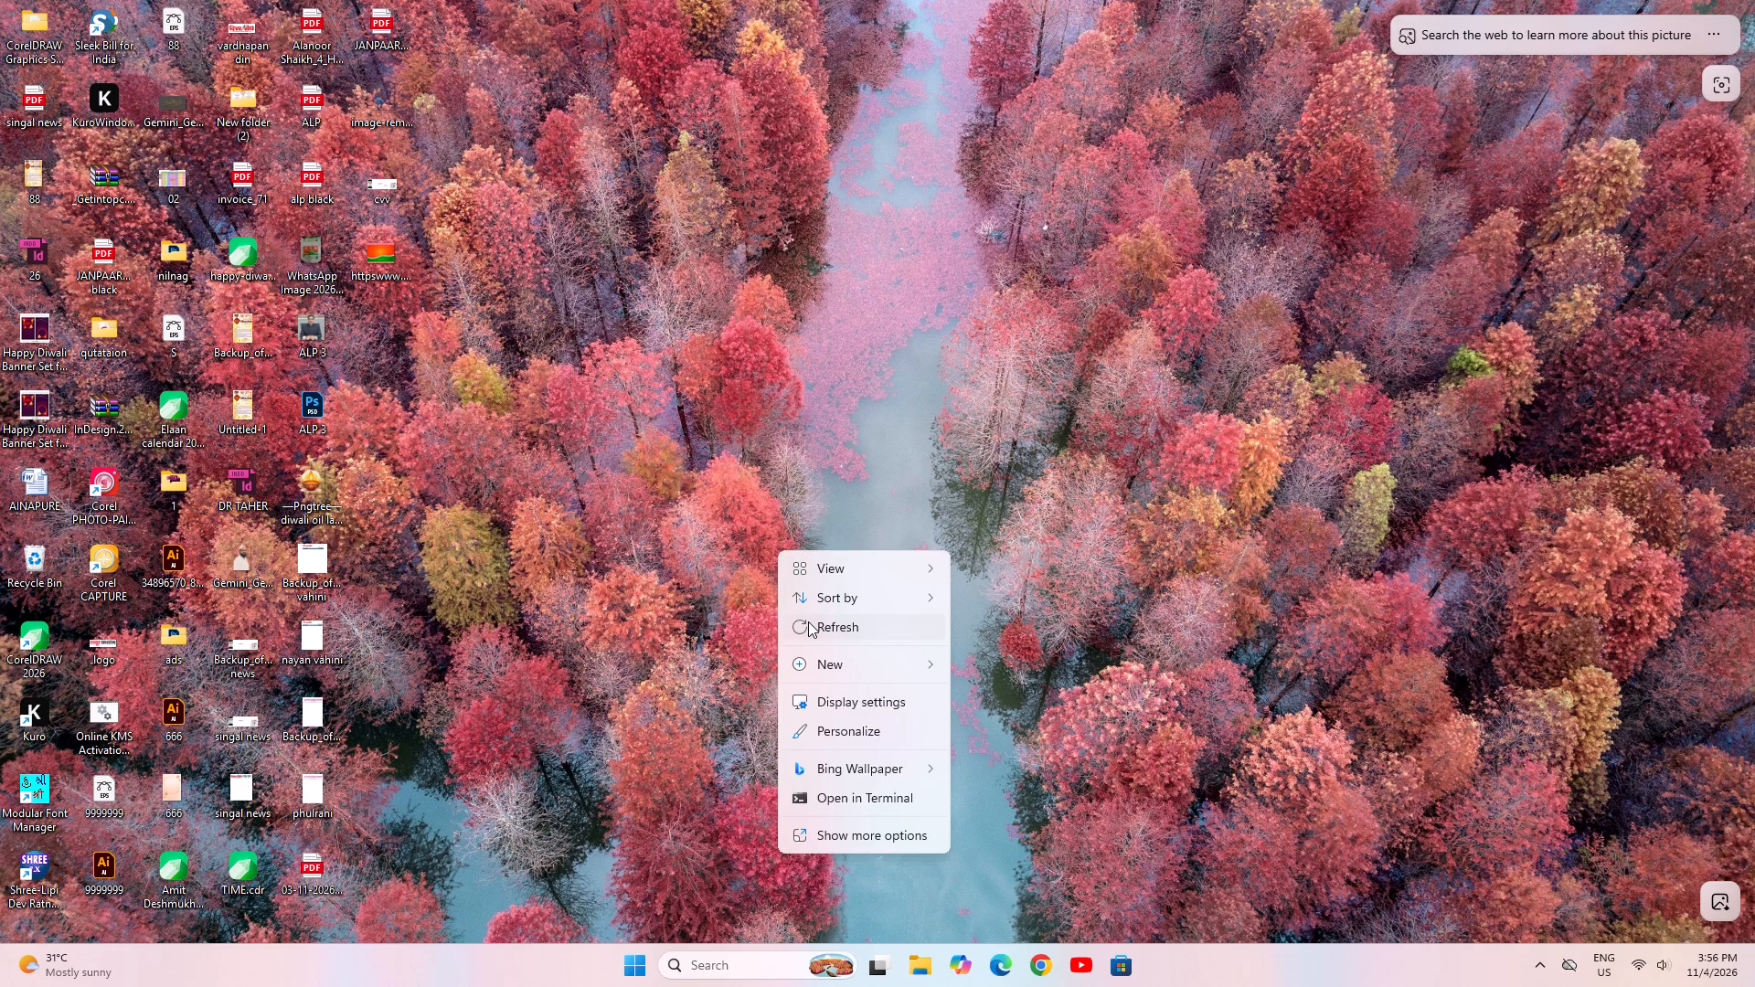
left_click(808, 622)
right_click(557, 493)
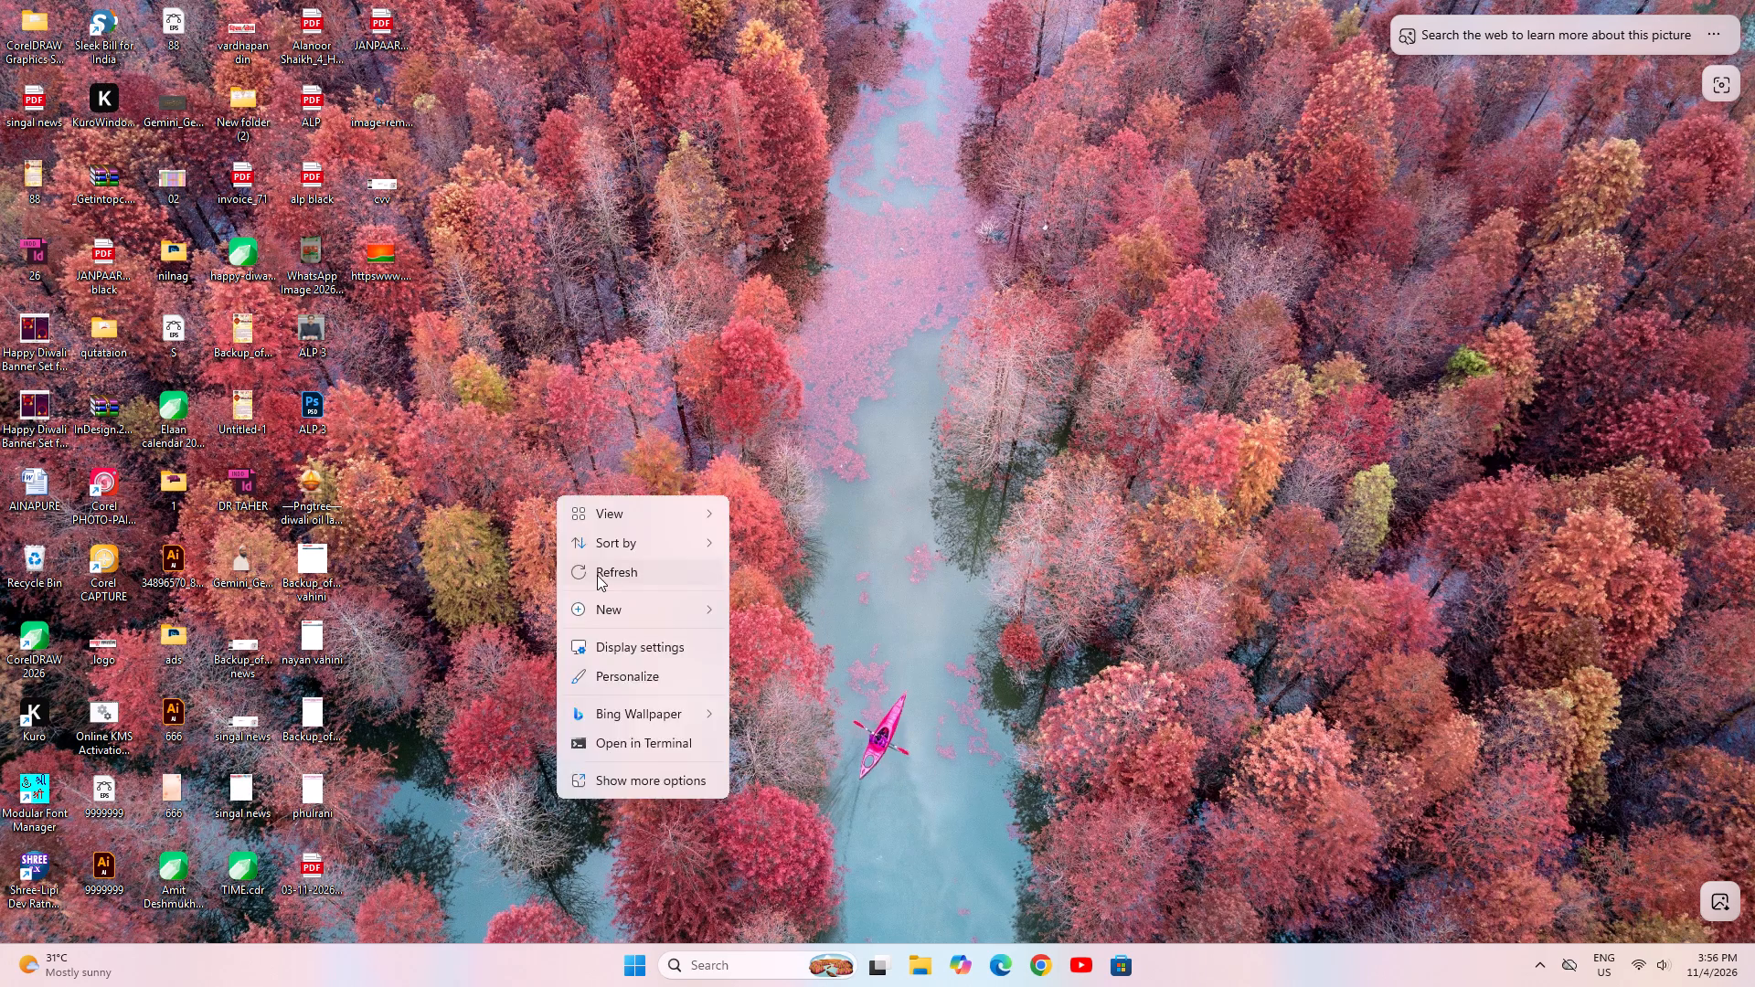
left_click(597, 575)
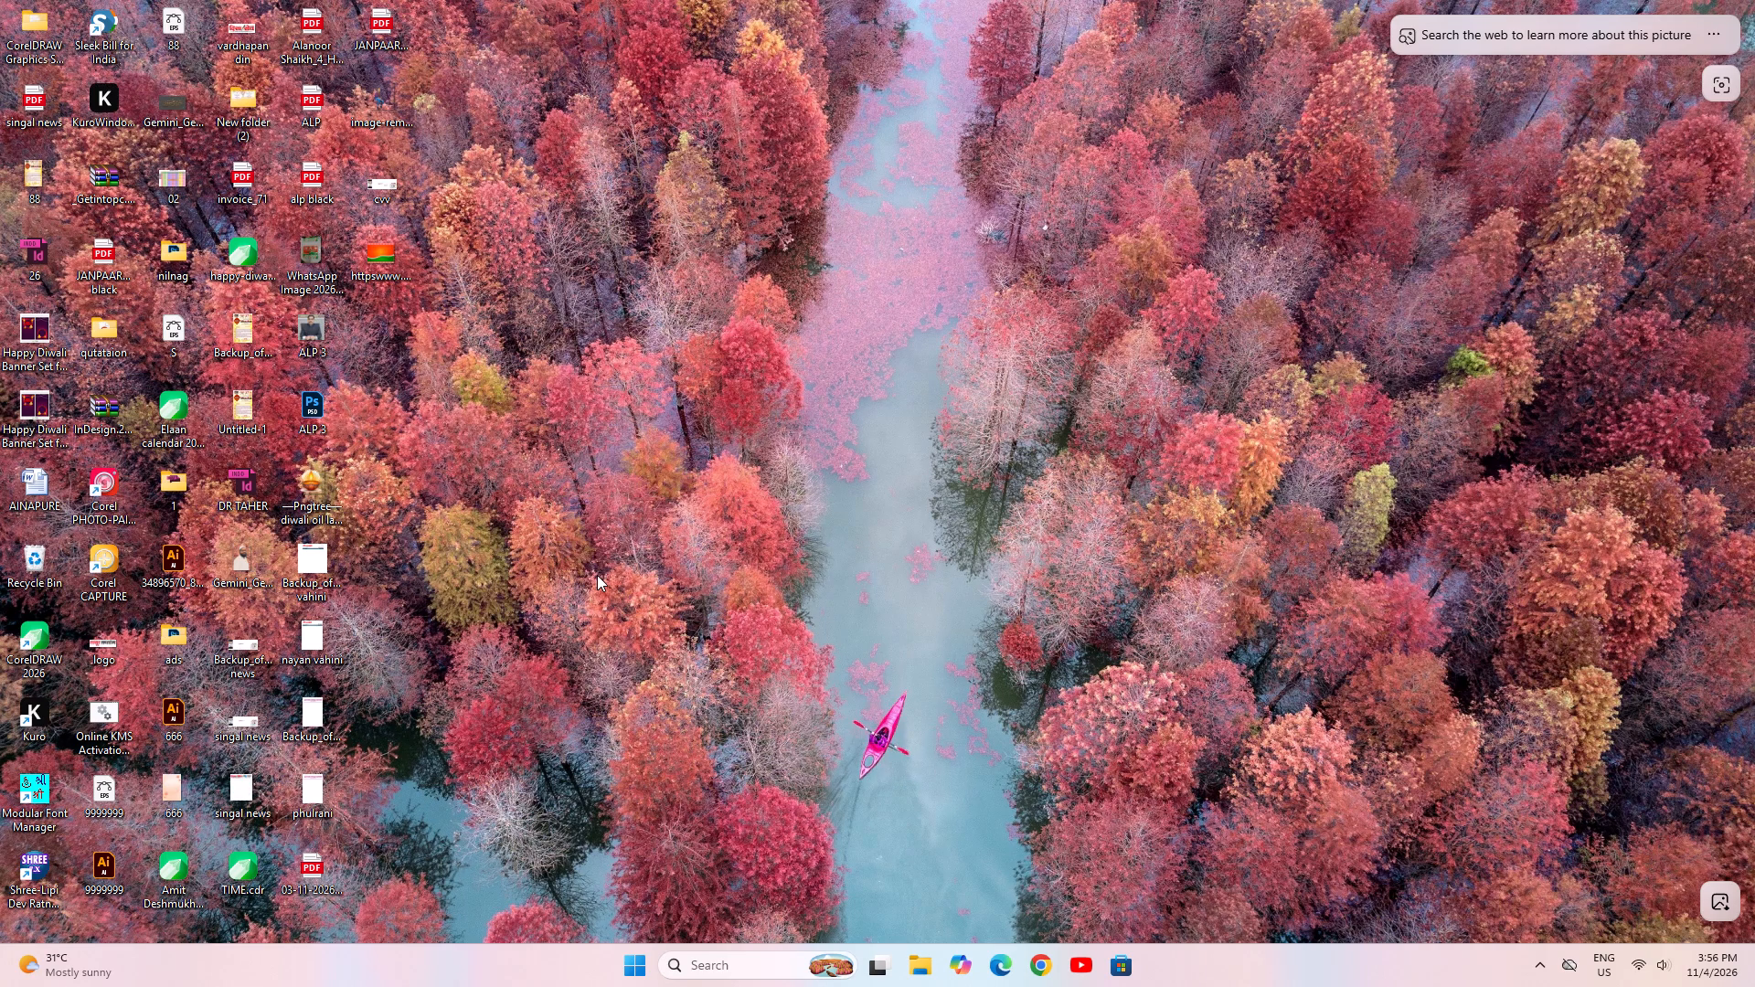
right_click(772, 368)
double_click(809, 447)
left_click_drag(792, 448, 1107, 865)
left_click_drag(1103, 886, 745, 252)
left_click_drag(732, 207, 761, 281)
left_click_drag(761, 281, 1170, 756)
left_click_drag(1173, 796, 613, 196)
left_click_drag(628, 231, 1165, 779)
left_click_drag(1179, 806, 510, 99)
Launch Adobe InDesign CS6.
left_click(641, 967)
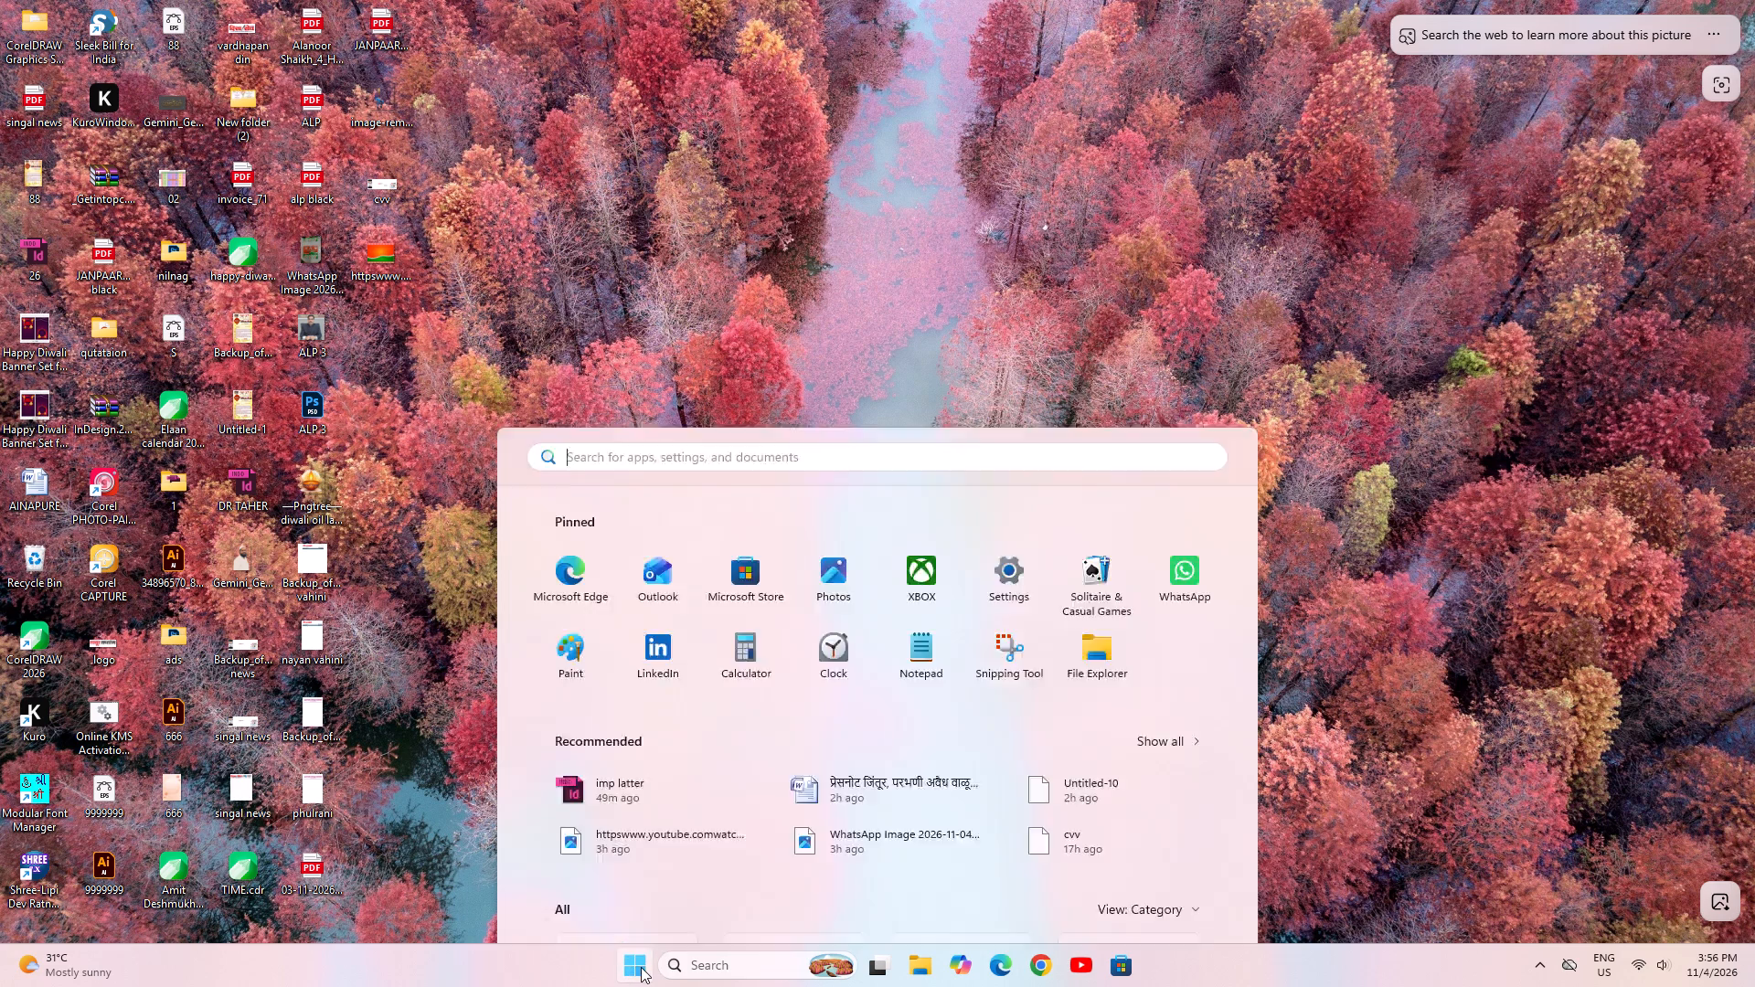
left_click(609, 690)
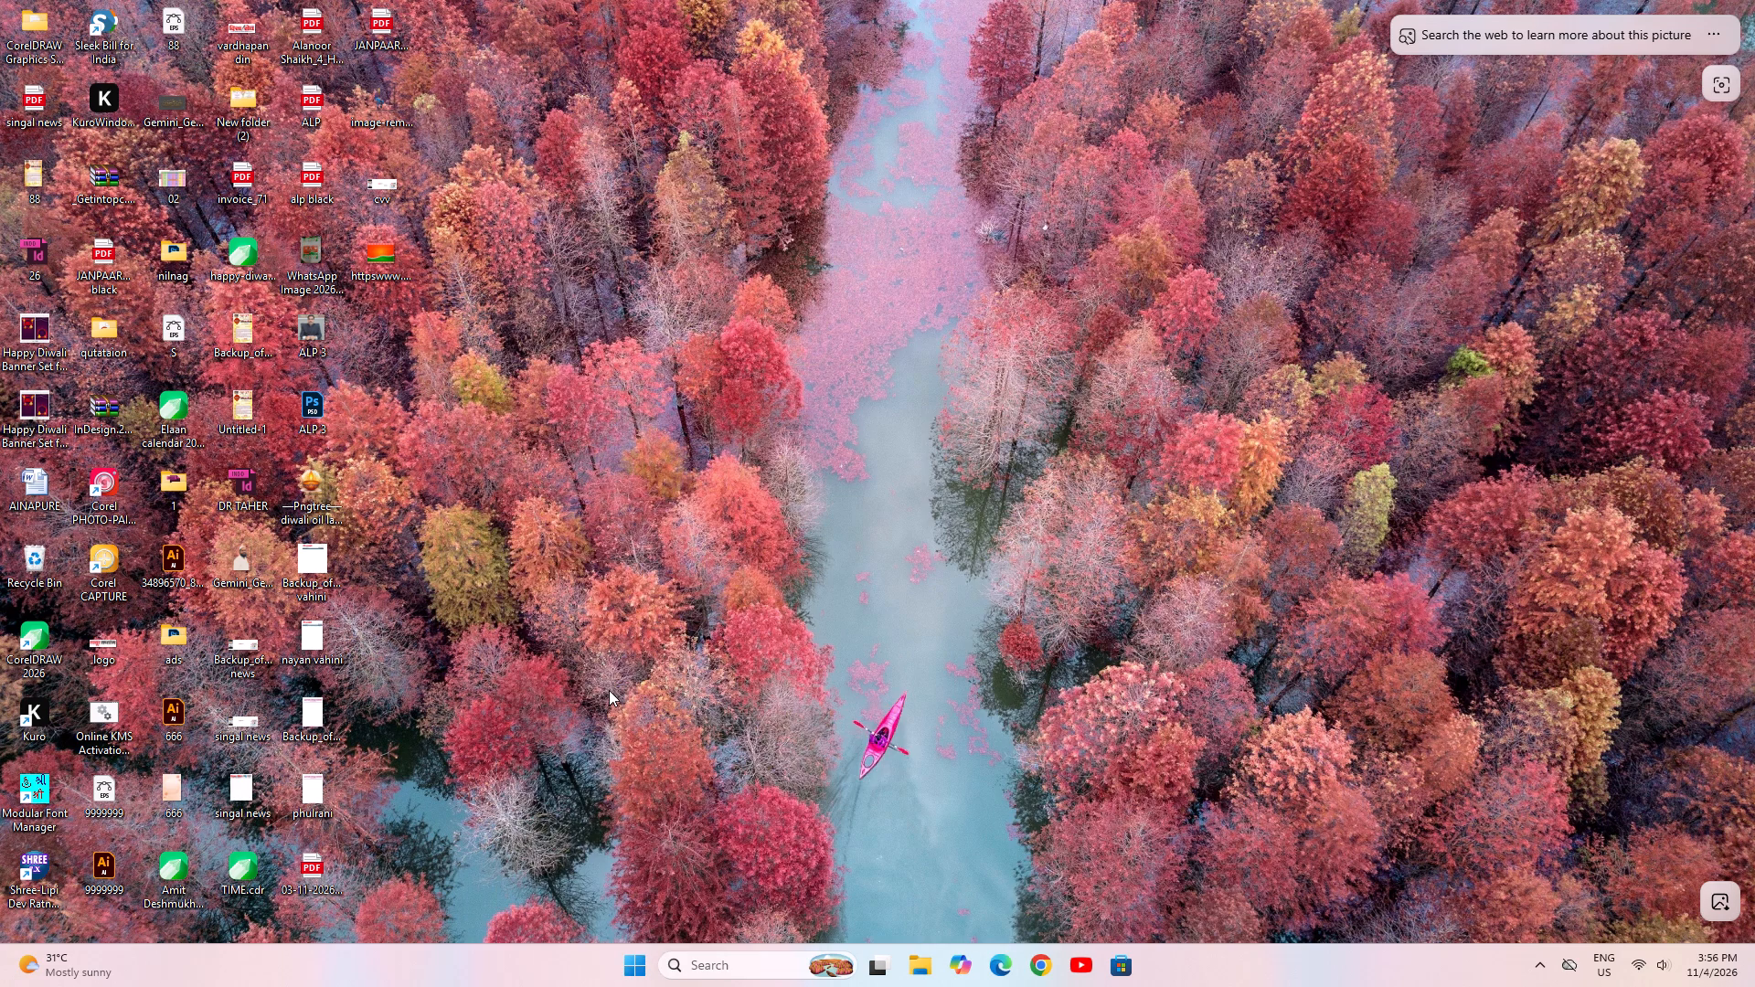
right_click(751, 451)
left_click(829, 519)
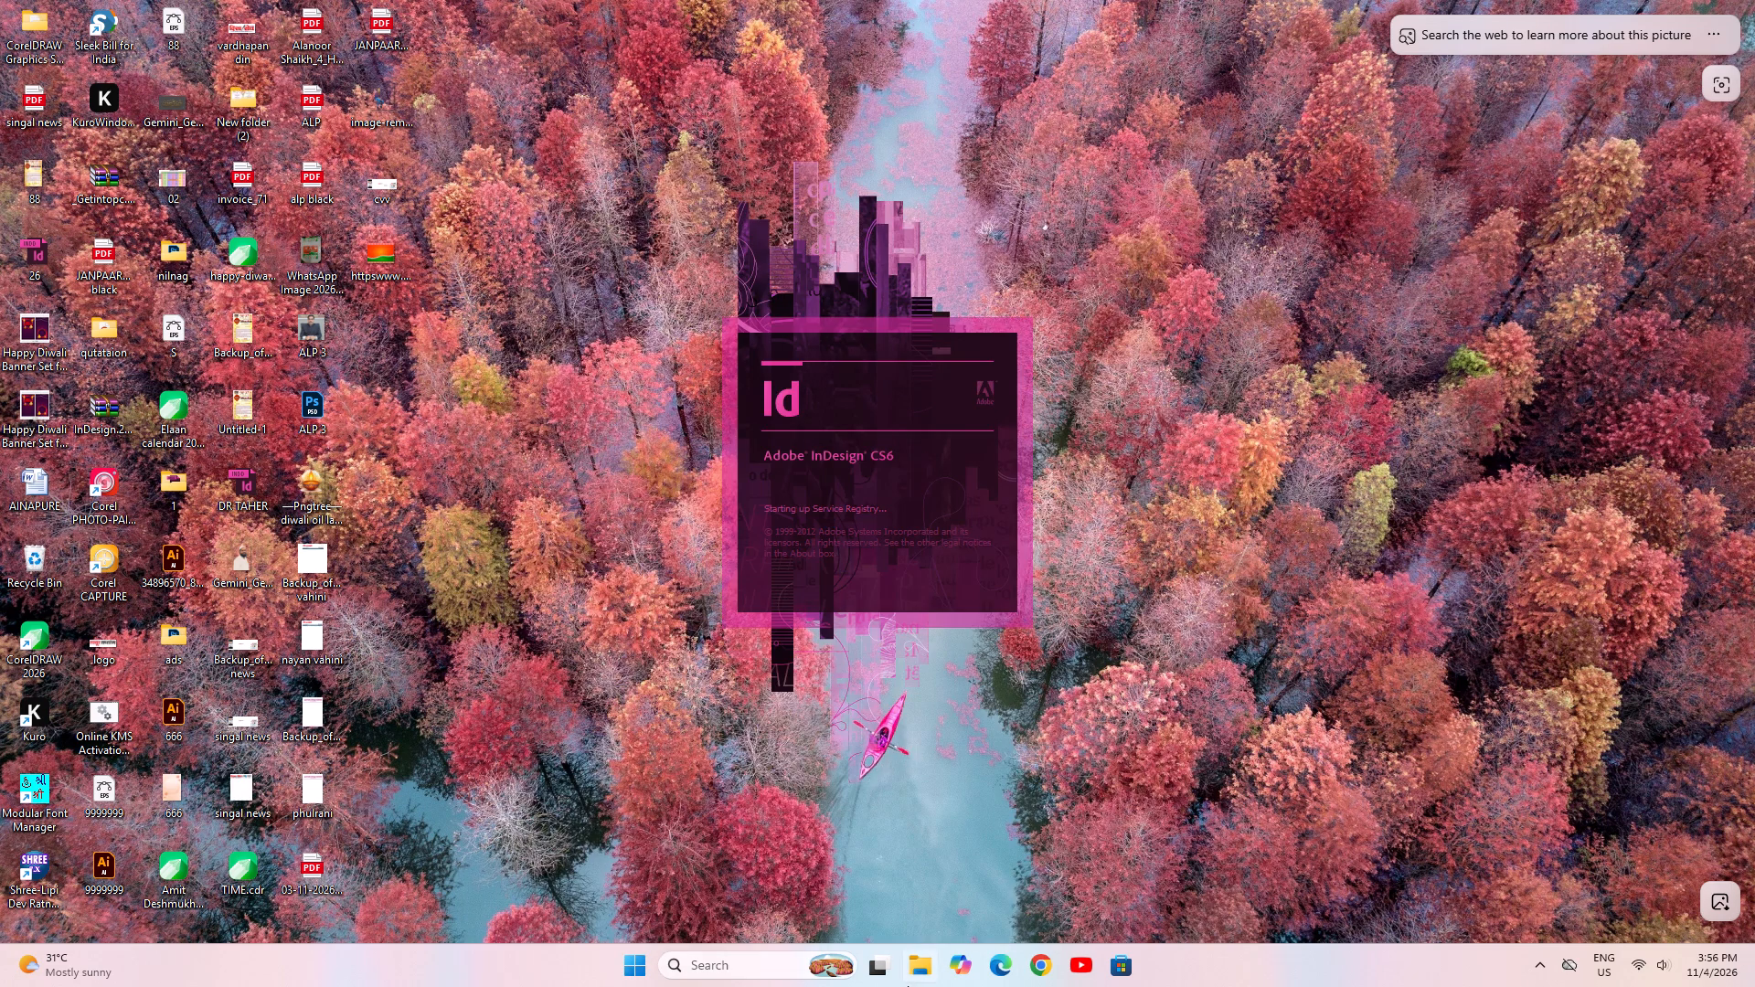
Launch Adobe Photoshop while InDesign is still starting up.
left_click(621, 961)
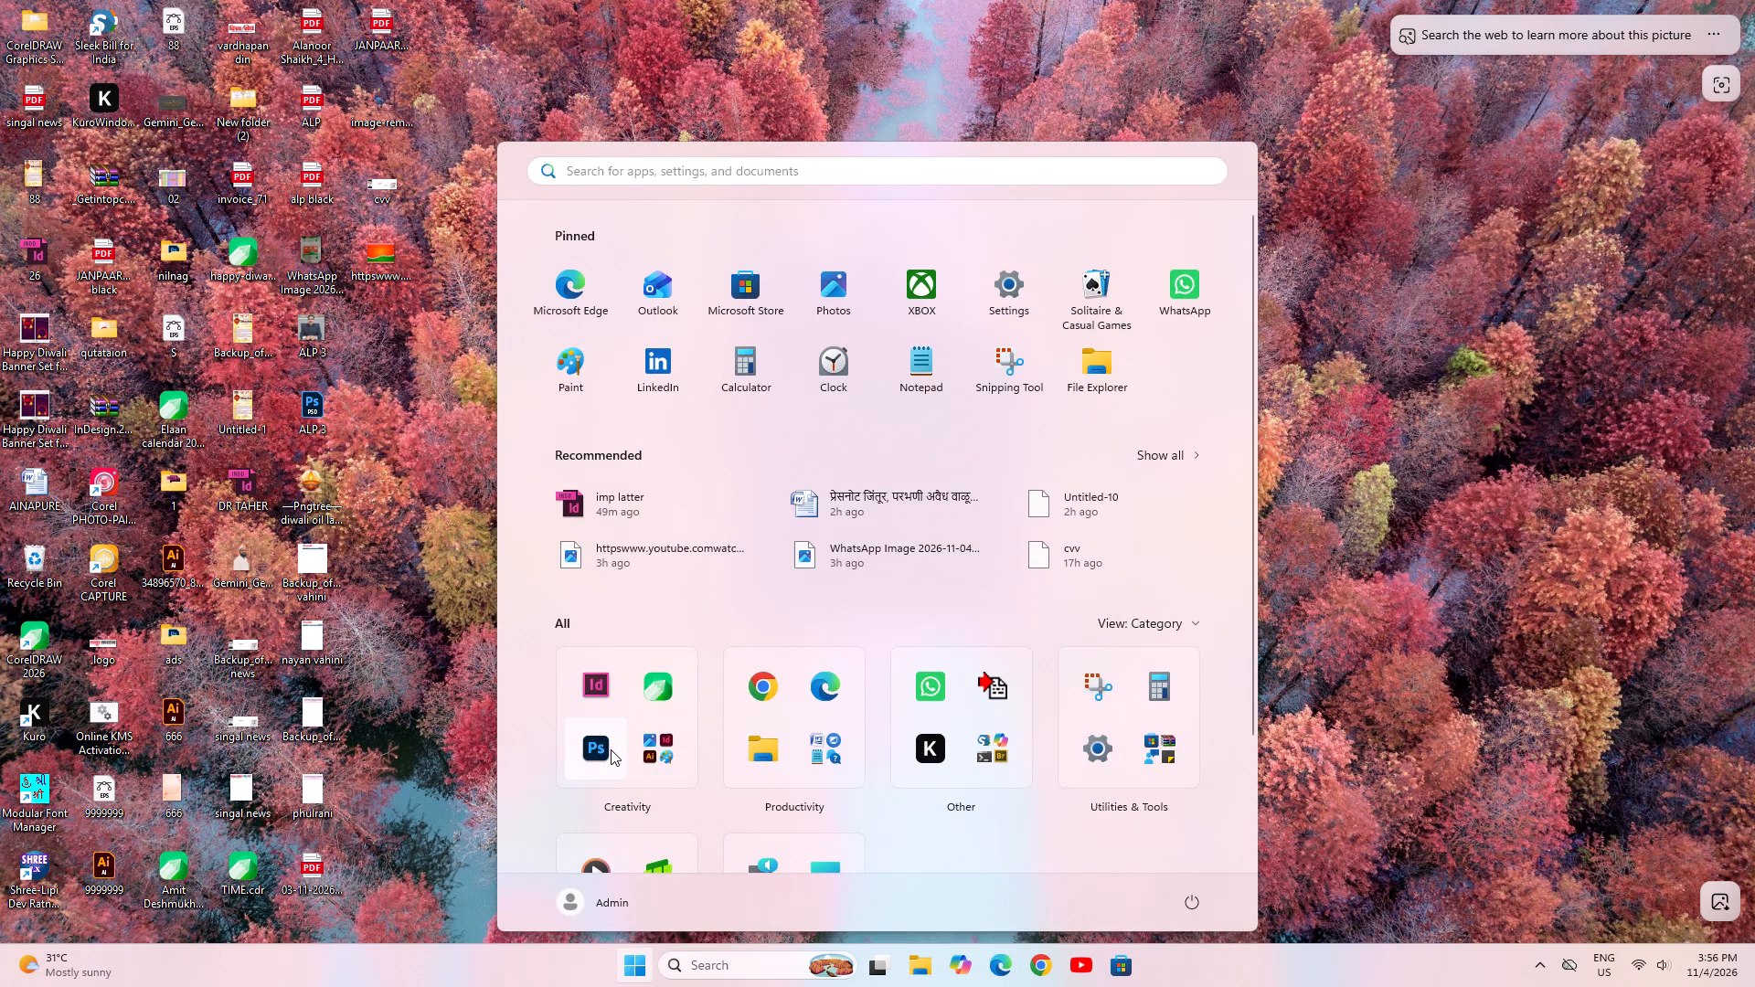
left_click(611, 749)
left_click(605, 751)
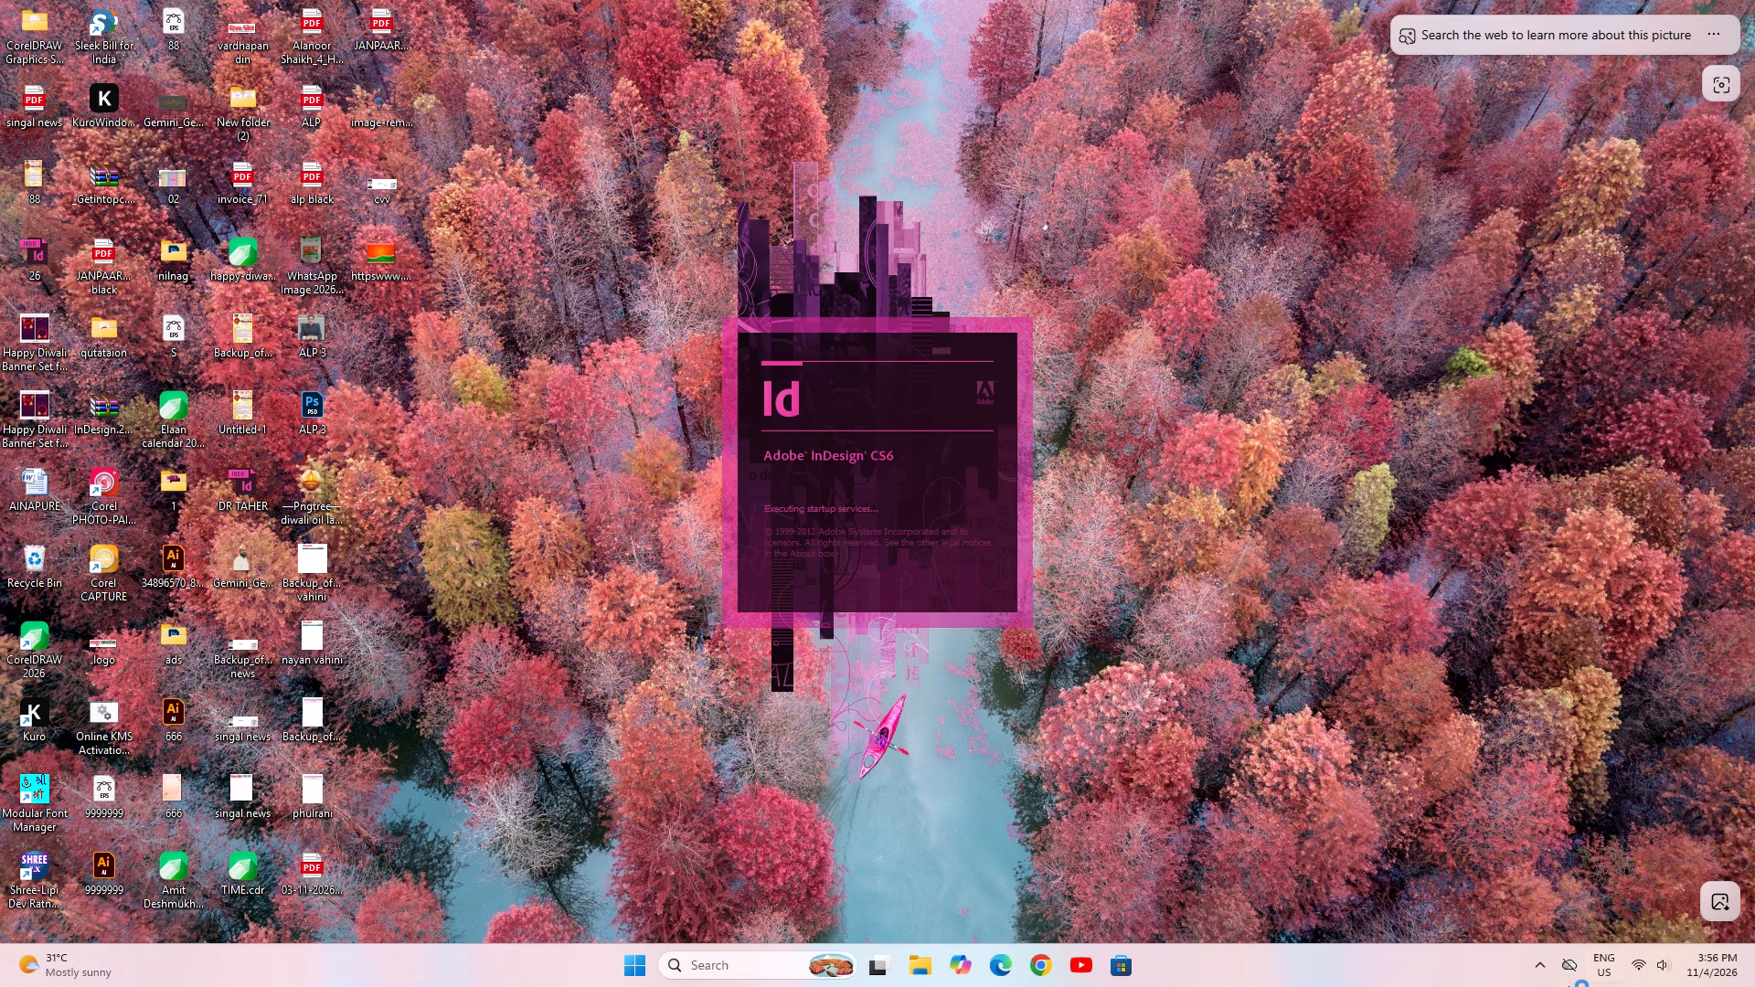
Show the hidden background app icons in the system tray.
left_click(1535, 975)
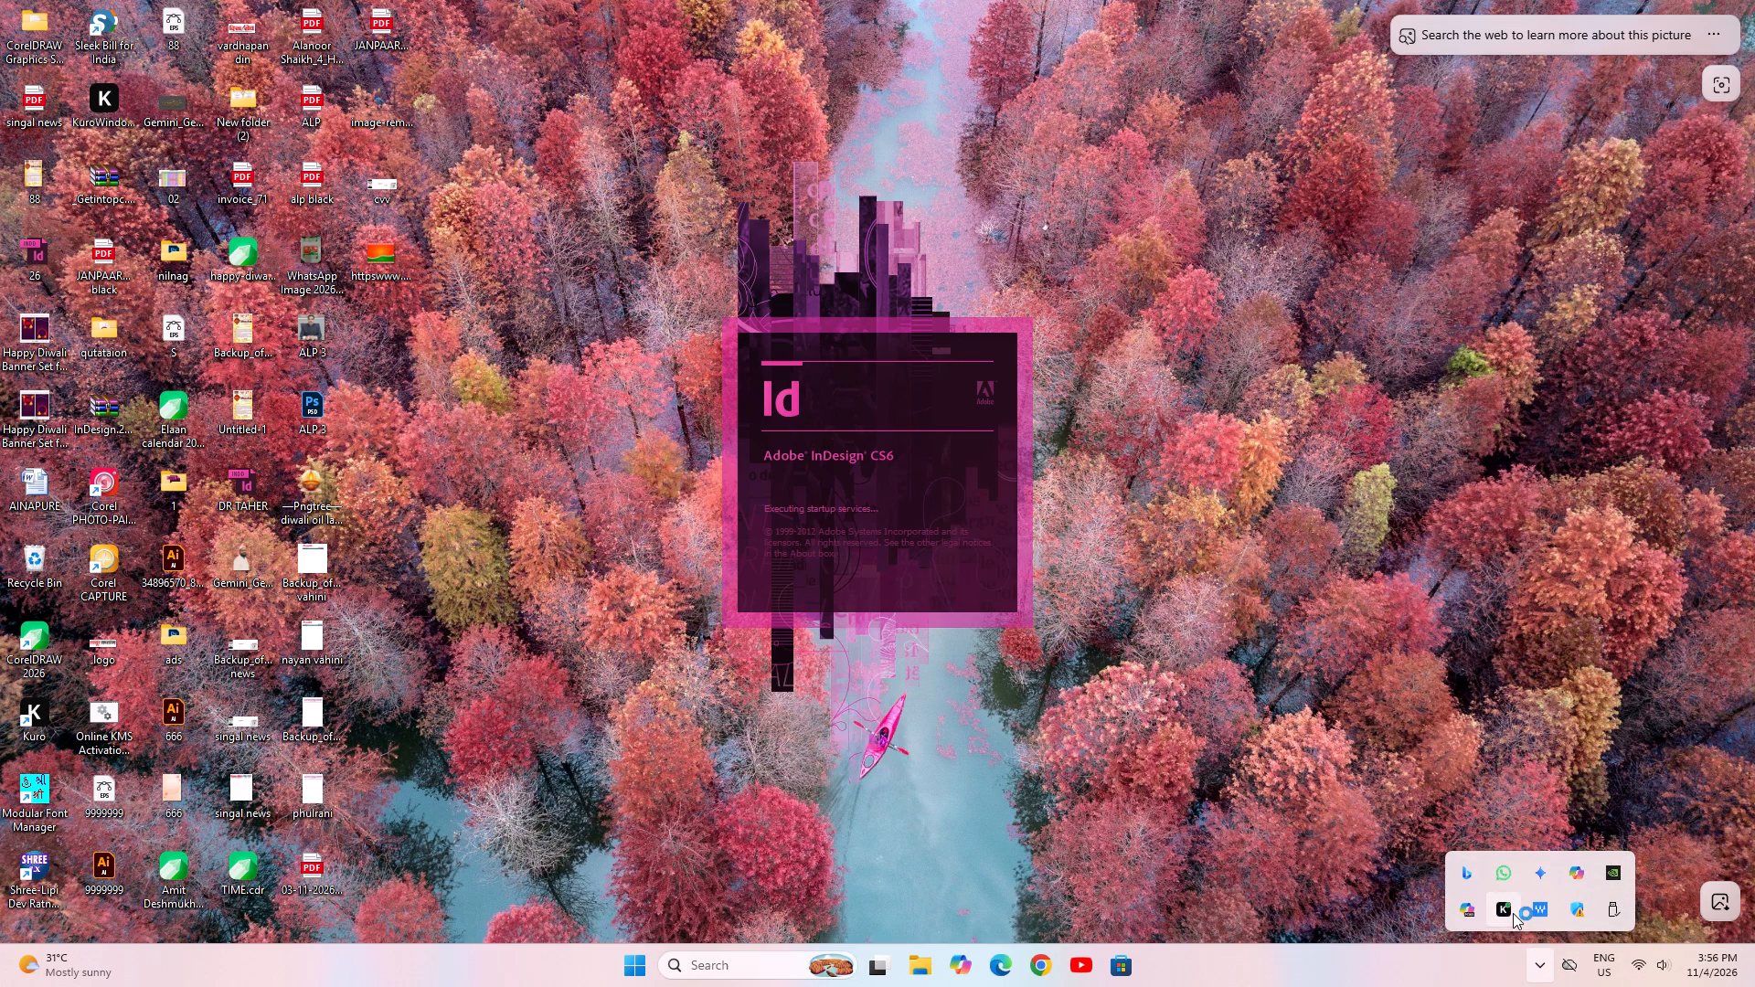
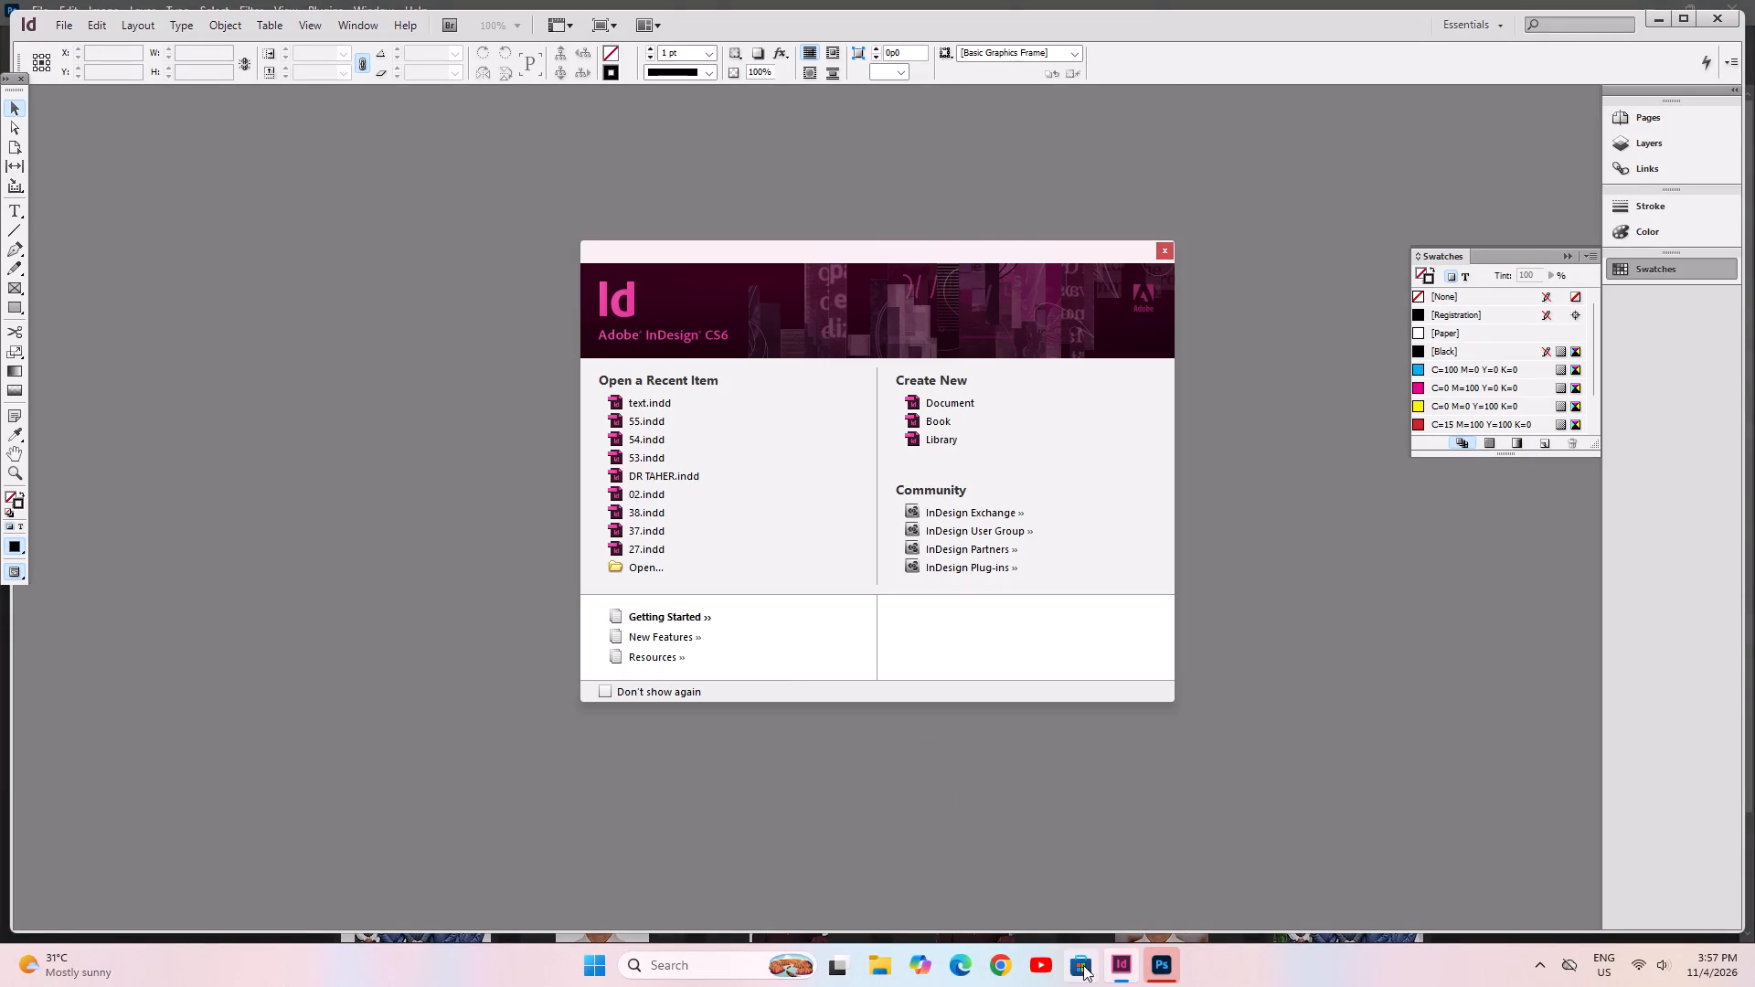
Minimize InDesign and switch to the Photoshop window.
left_click(1120, 960)
left_click(1154, 971)
left_click(1154, 971)
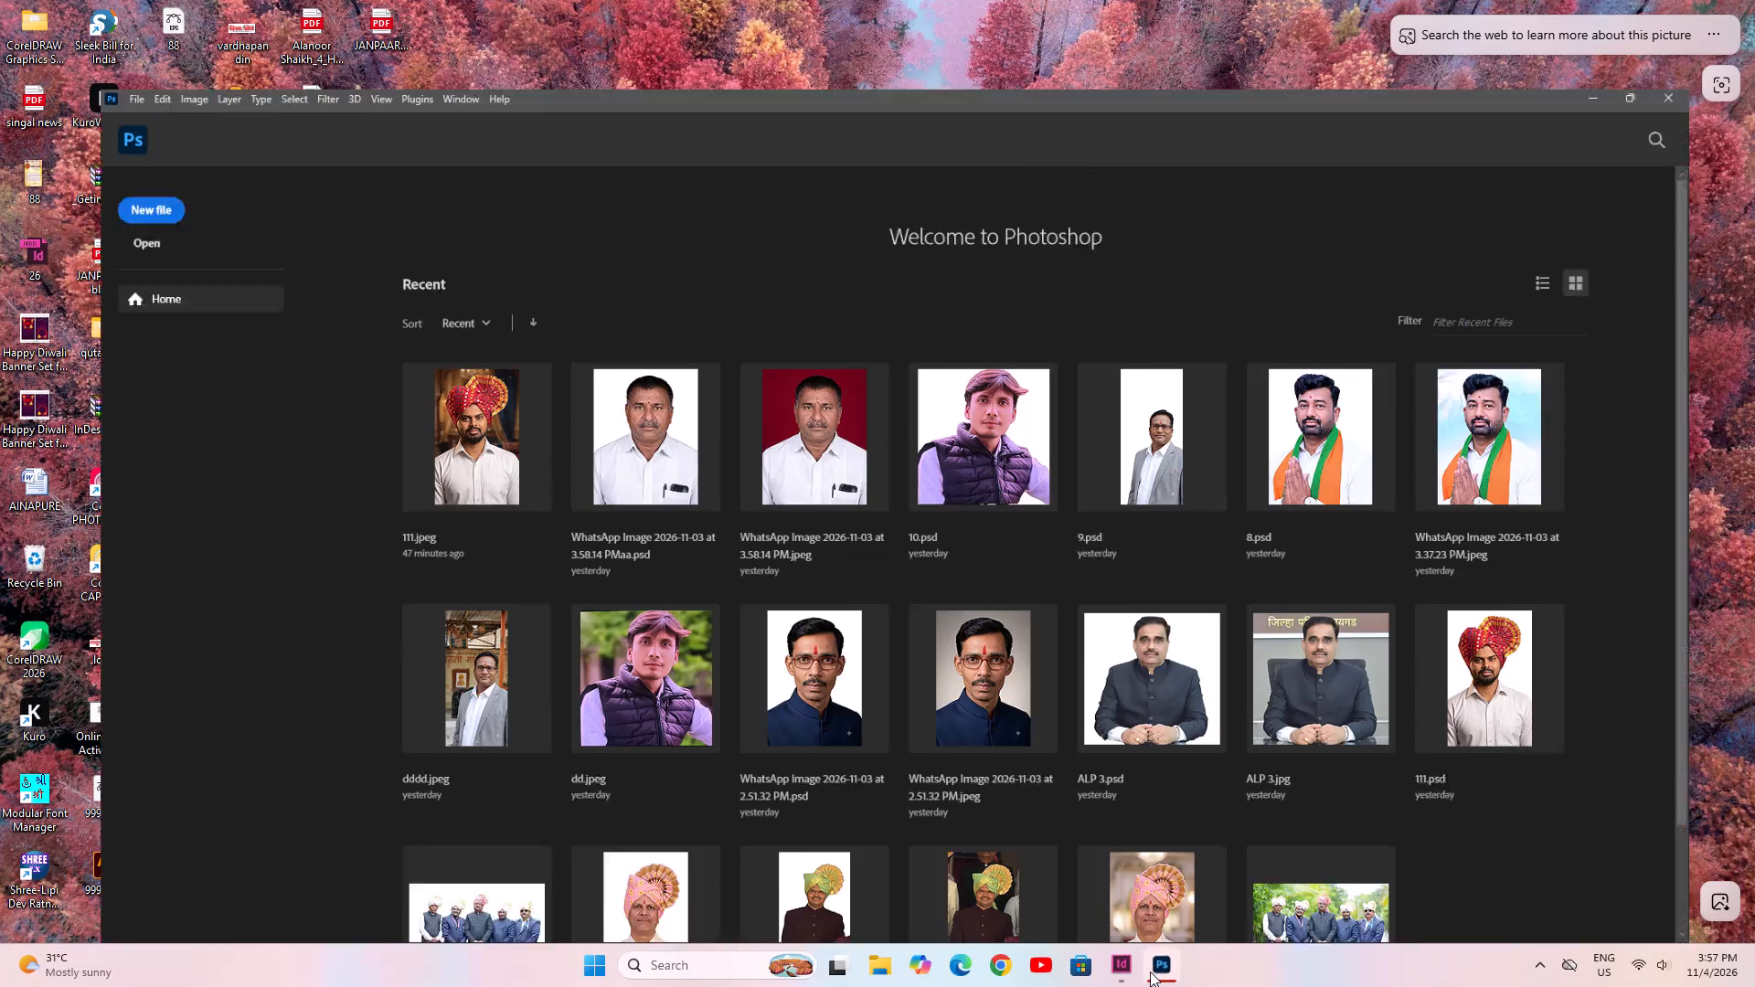
Start a WIA image import in Photoshop and select the HP LaserJet 3055 Scanner as the device.
left_click(44, 0)
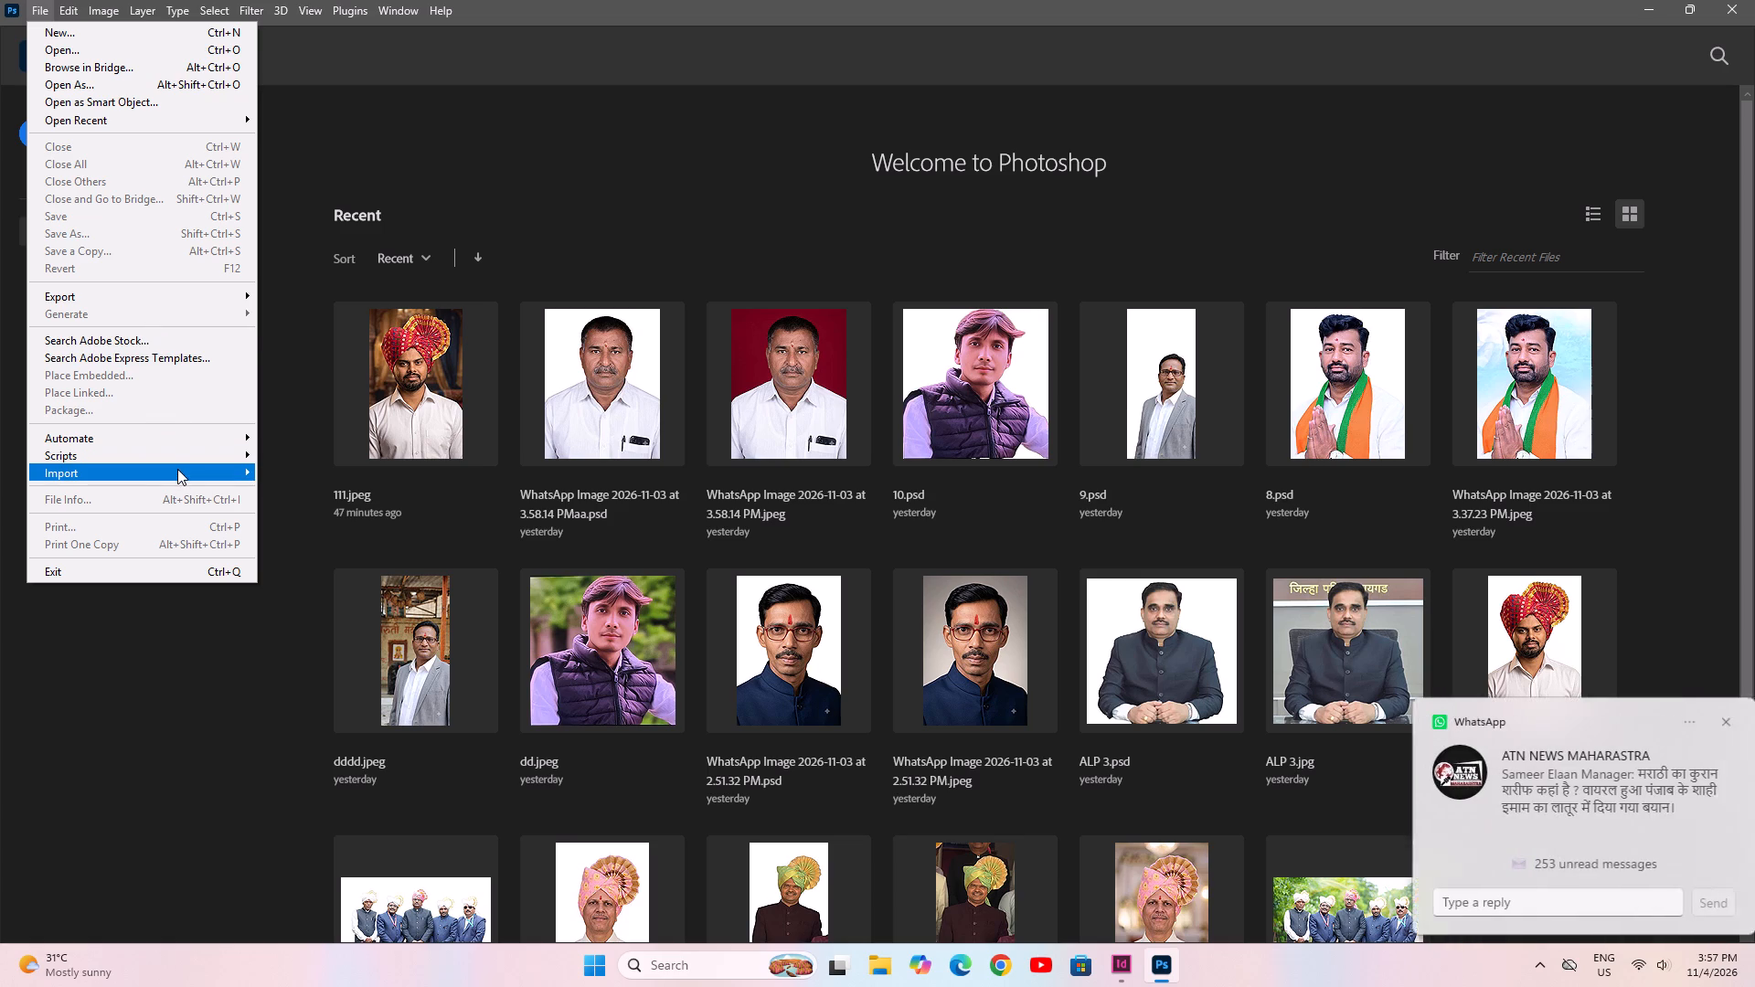
left_click(177, 469)
left_click(306, 525)
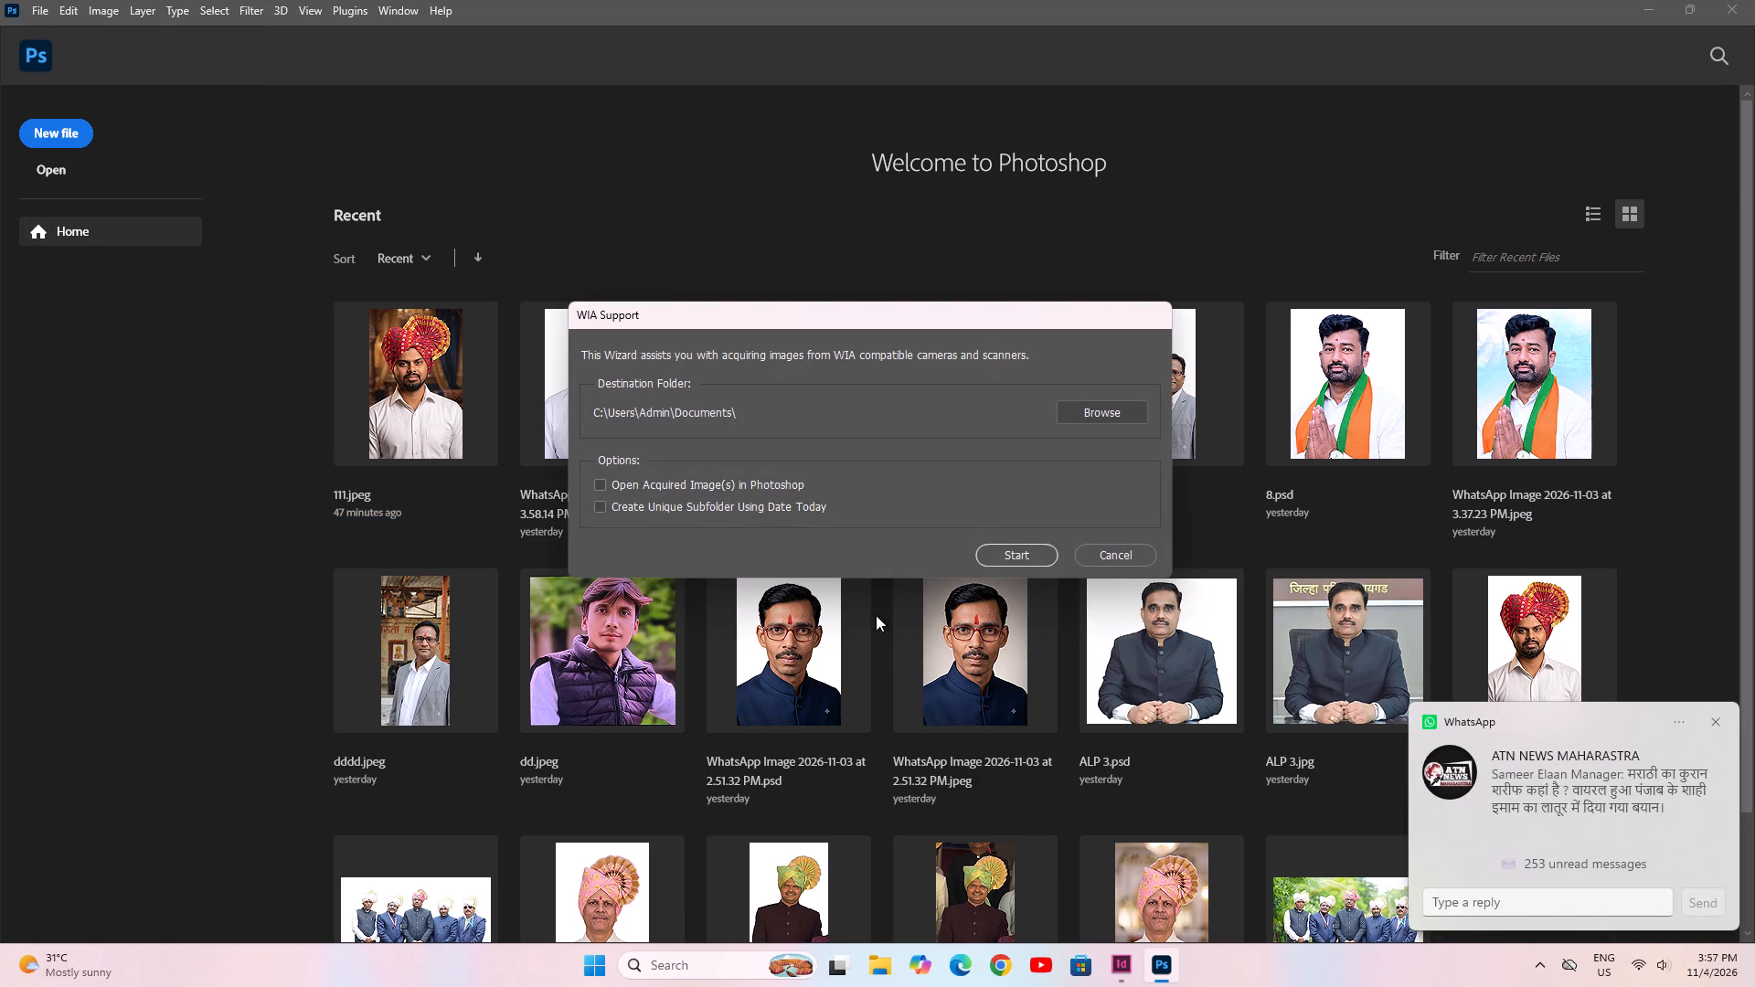
left_click(1010, 562)
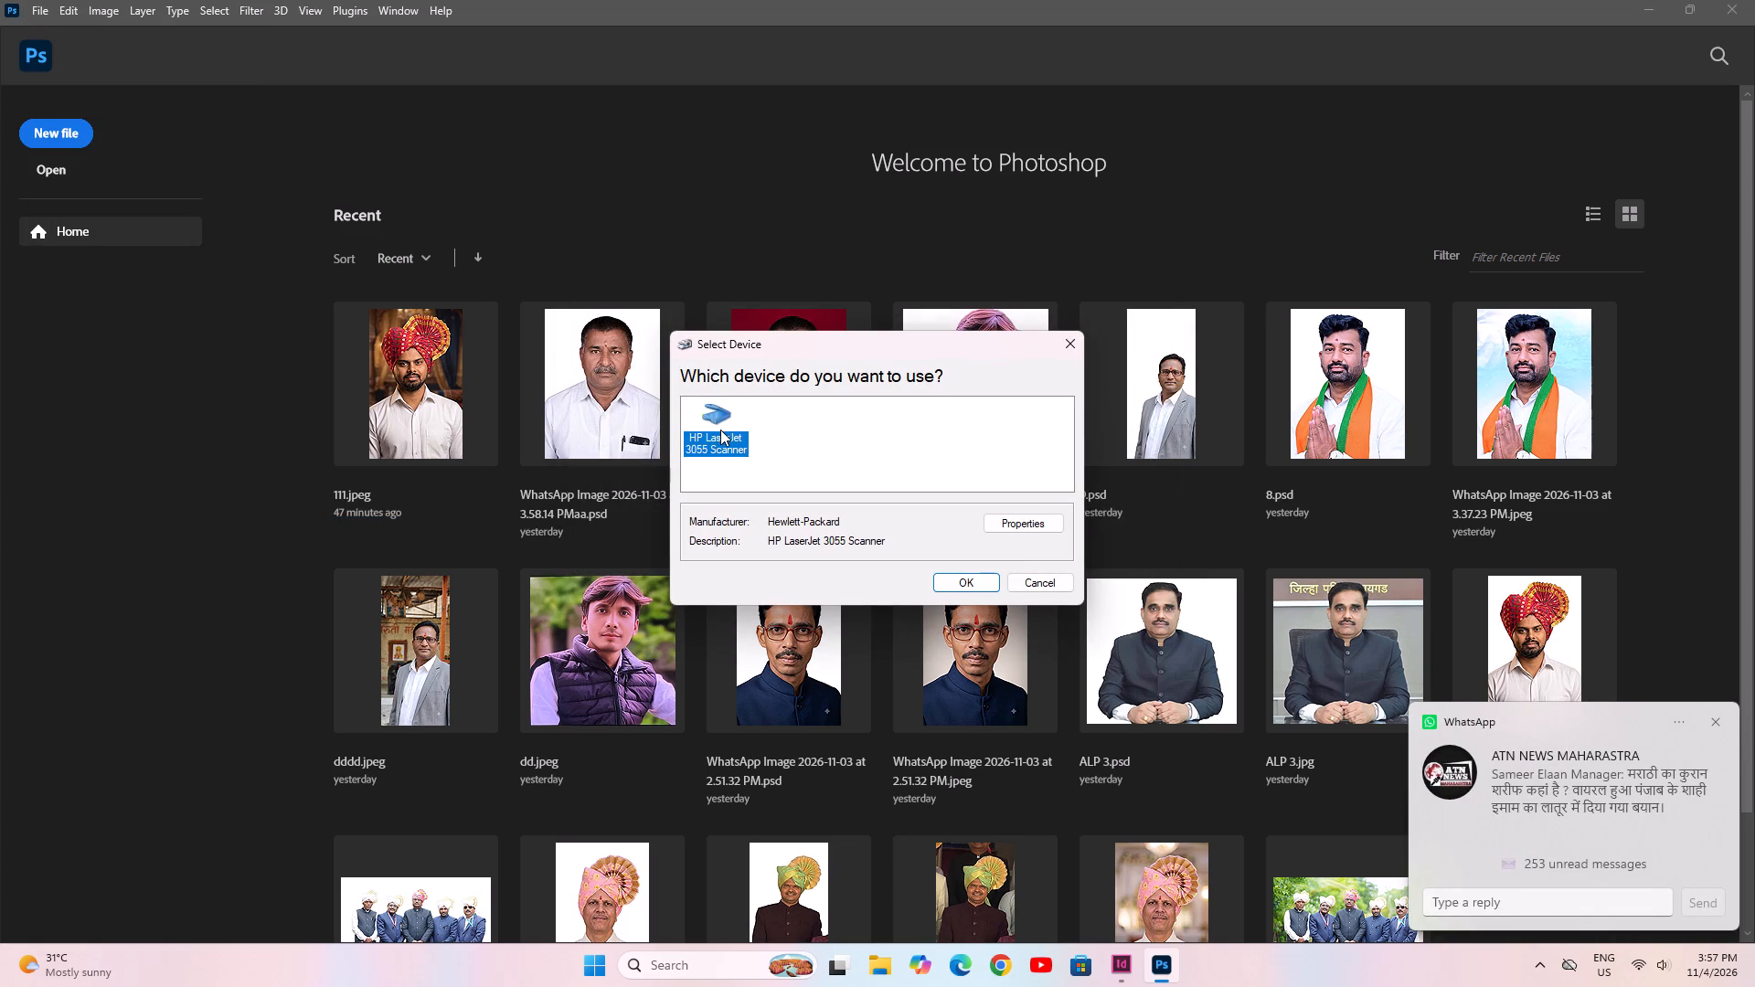
left_click(720, 429)
left_click(965, 585)
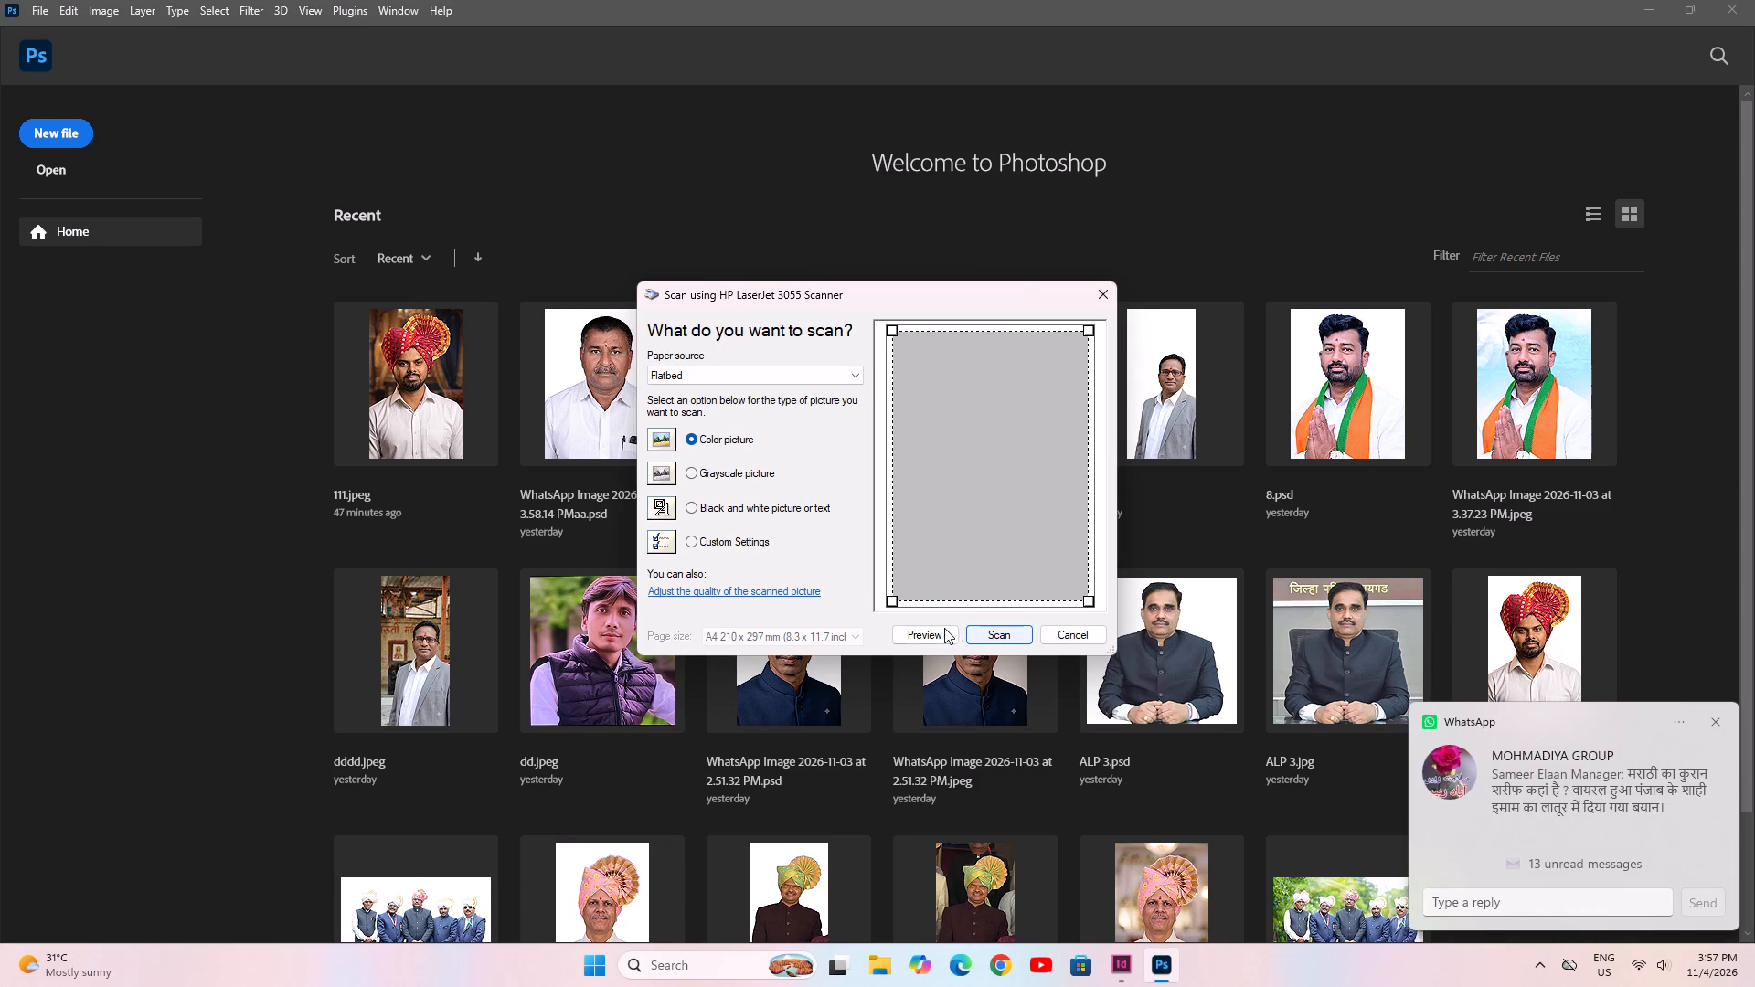
Run a preview scan of the flatbed with the Color picture option.
left_click(935, 633)
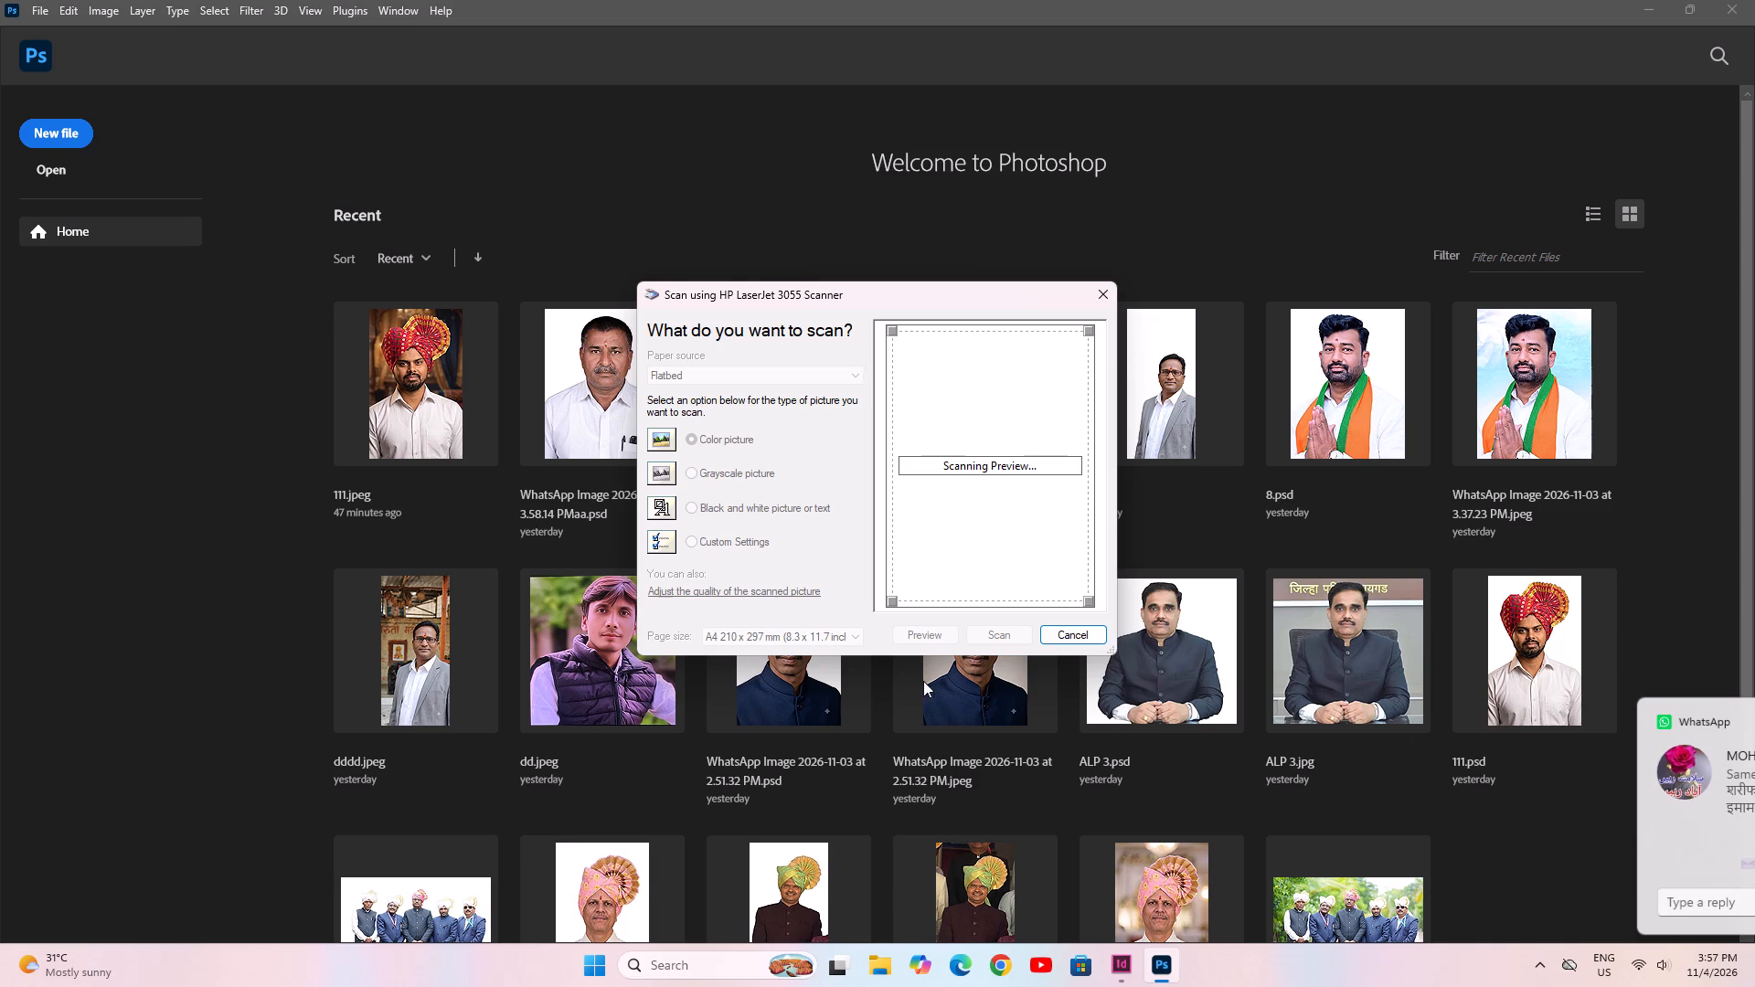
Switch to InDesign, start opening an existing file, and display the available drives and folders to look in.
left_click(1130, 975)
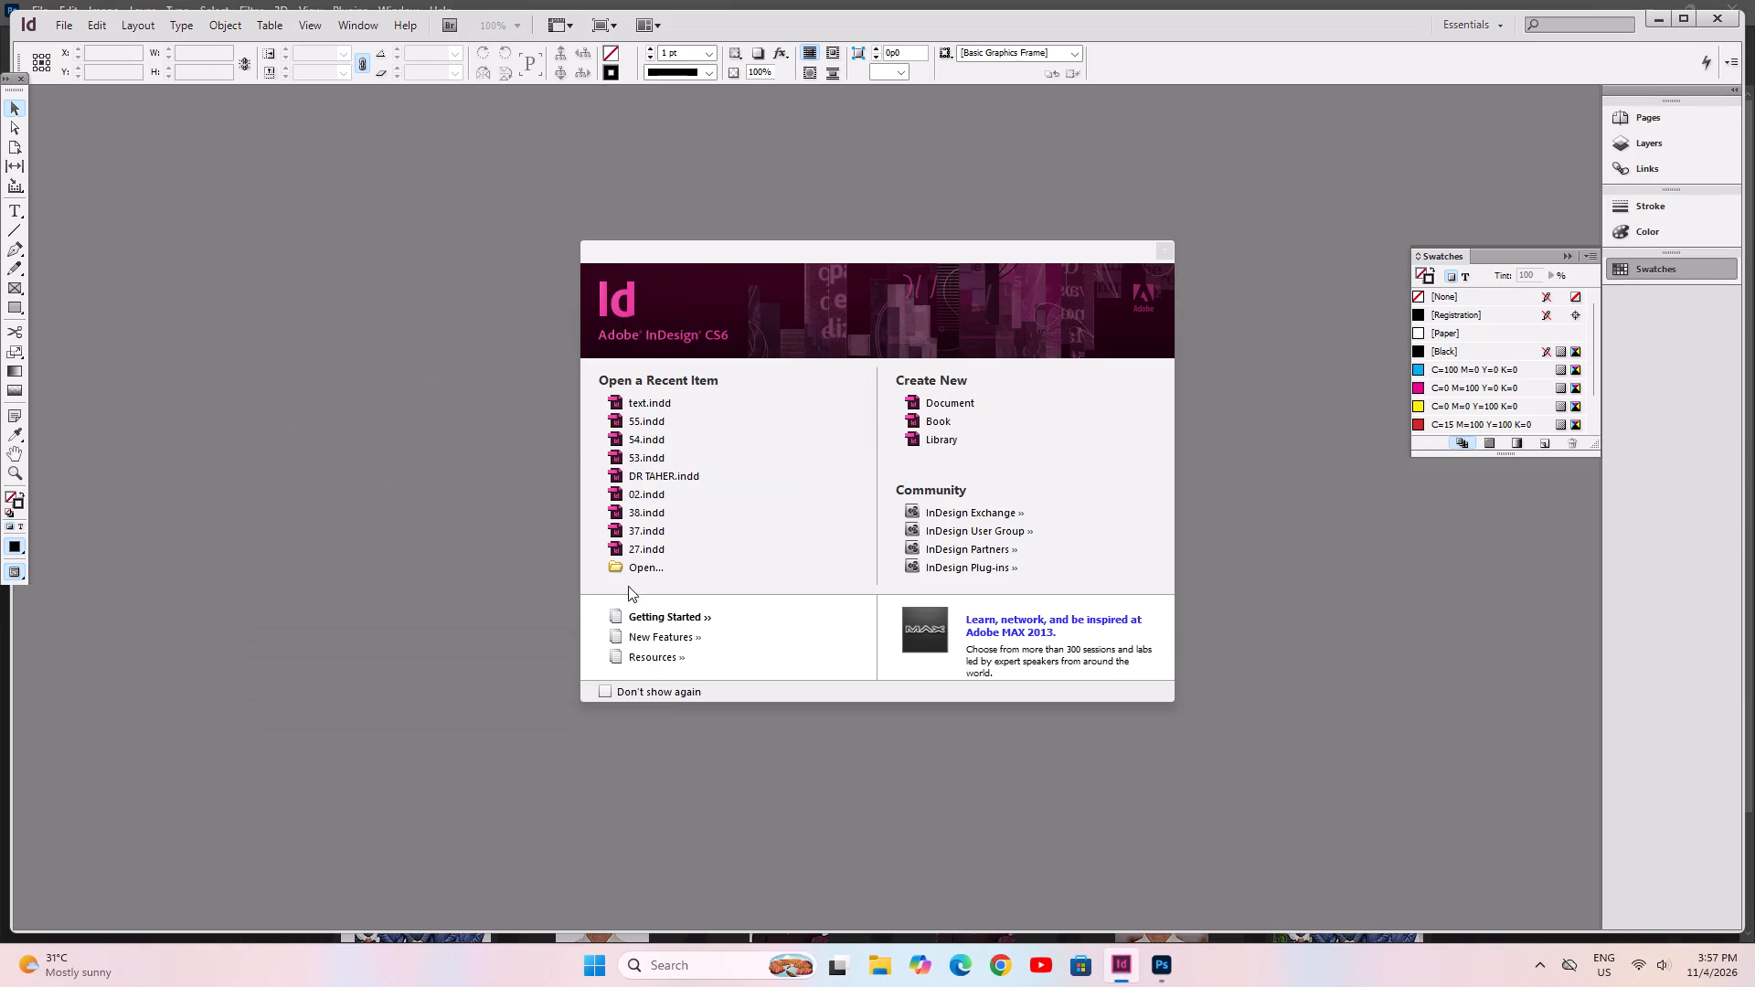
left_click(629, 576)
left_click(630, 571)
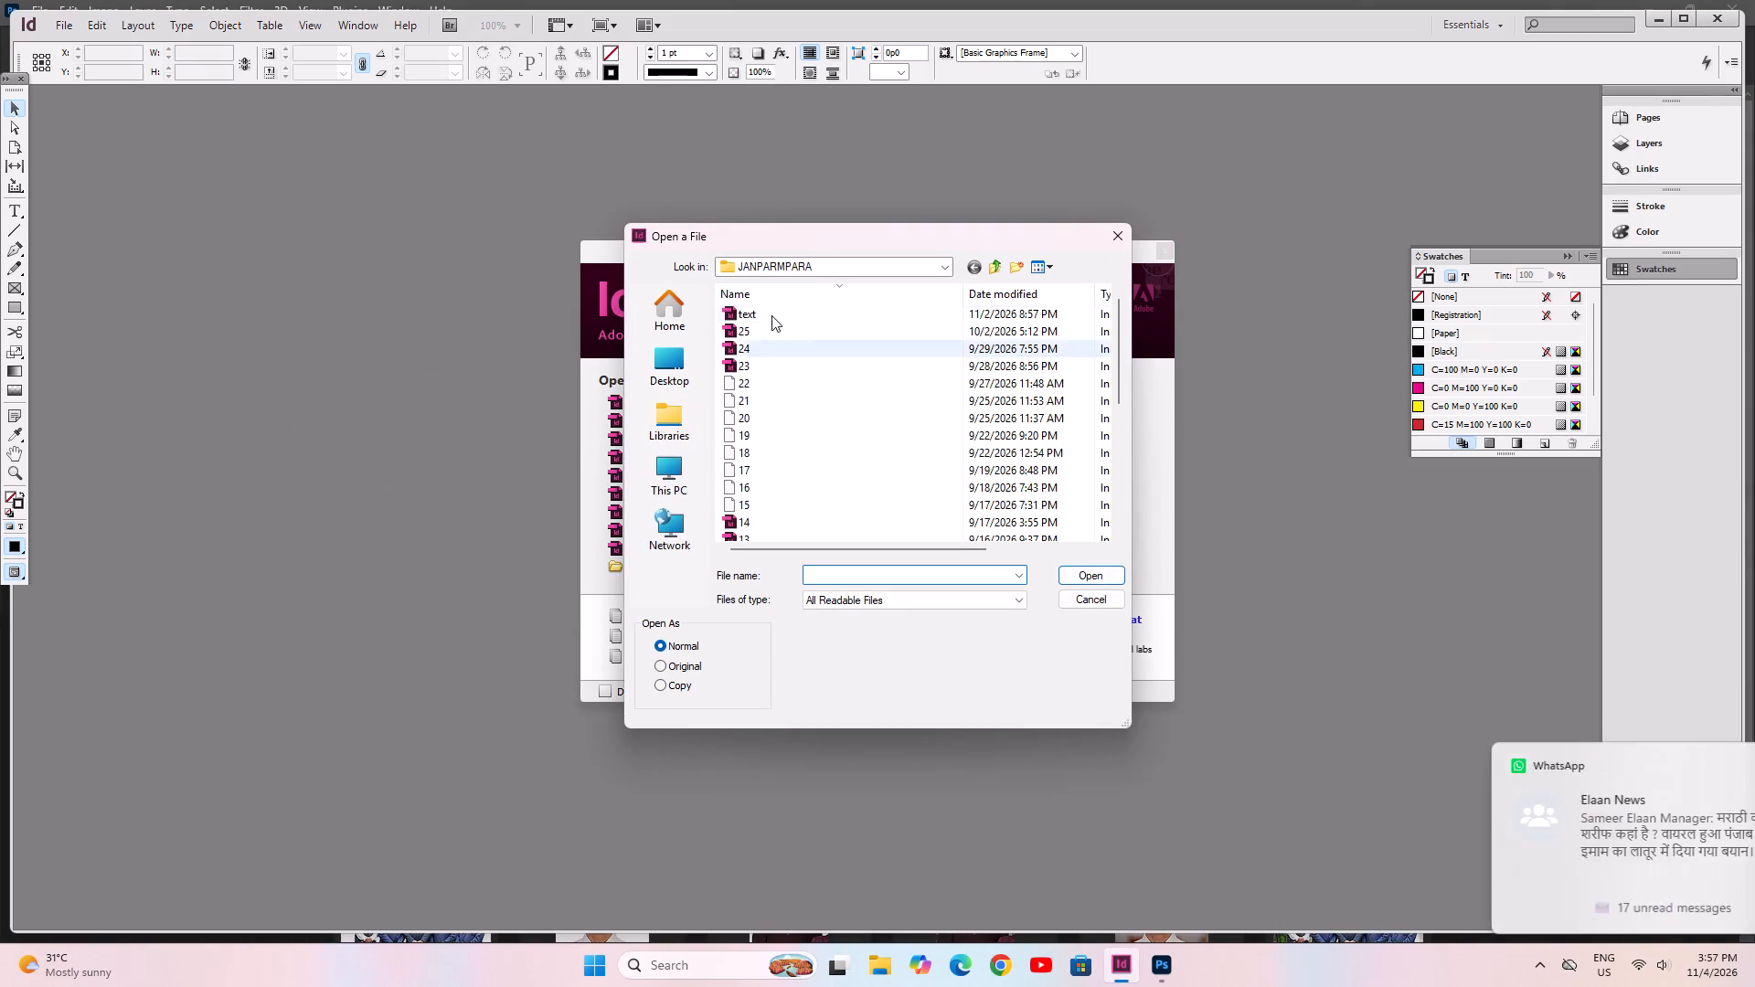
left_click(792, 261)
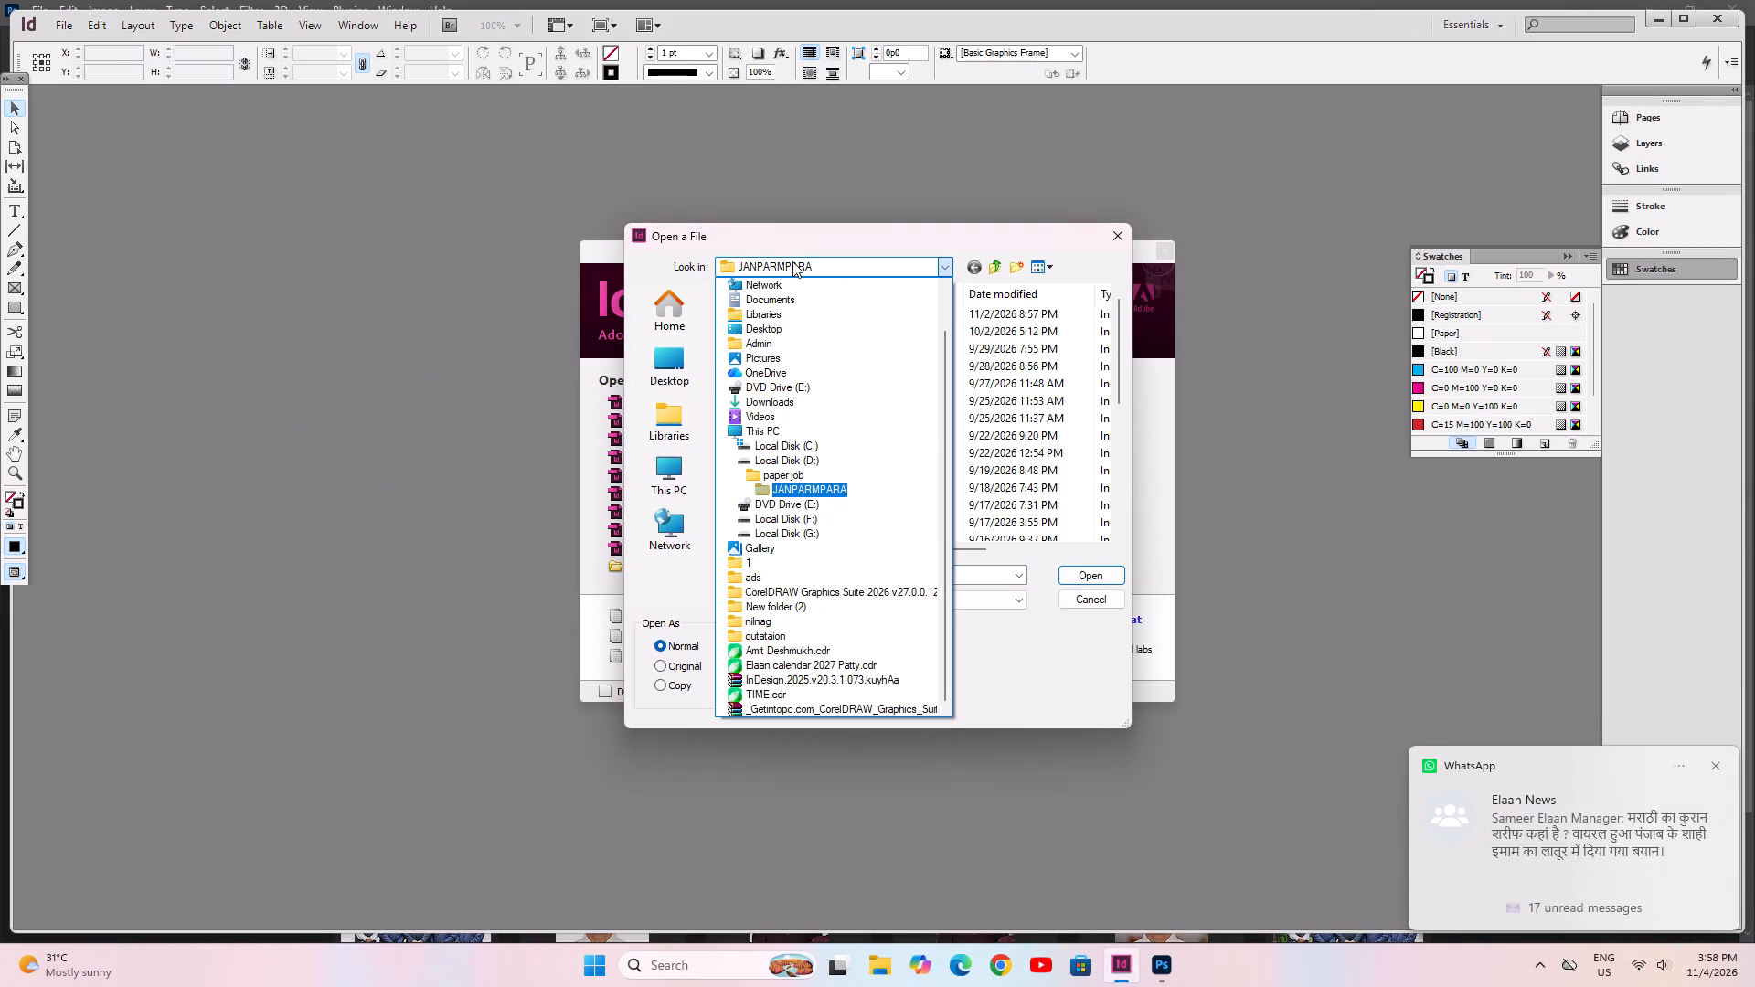
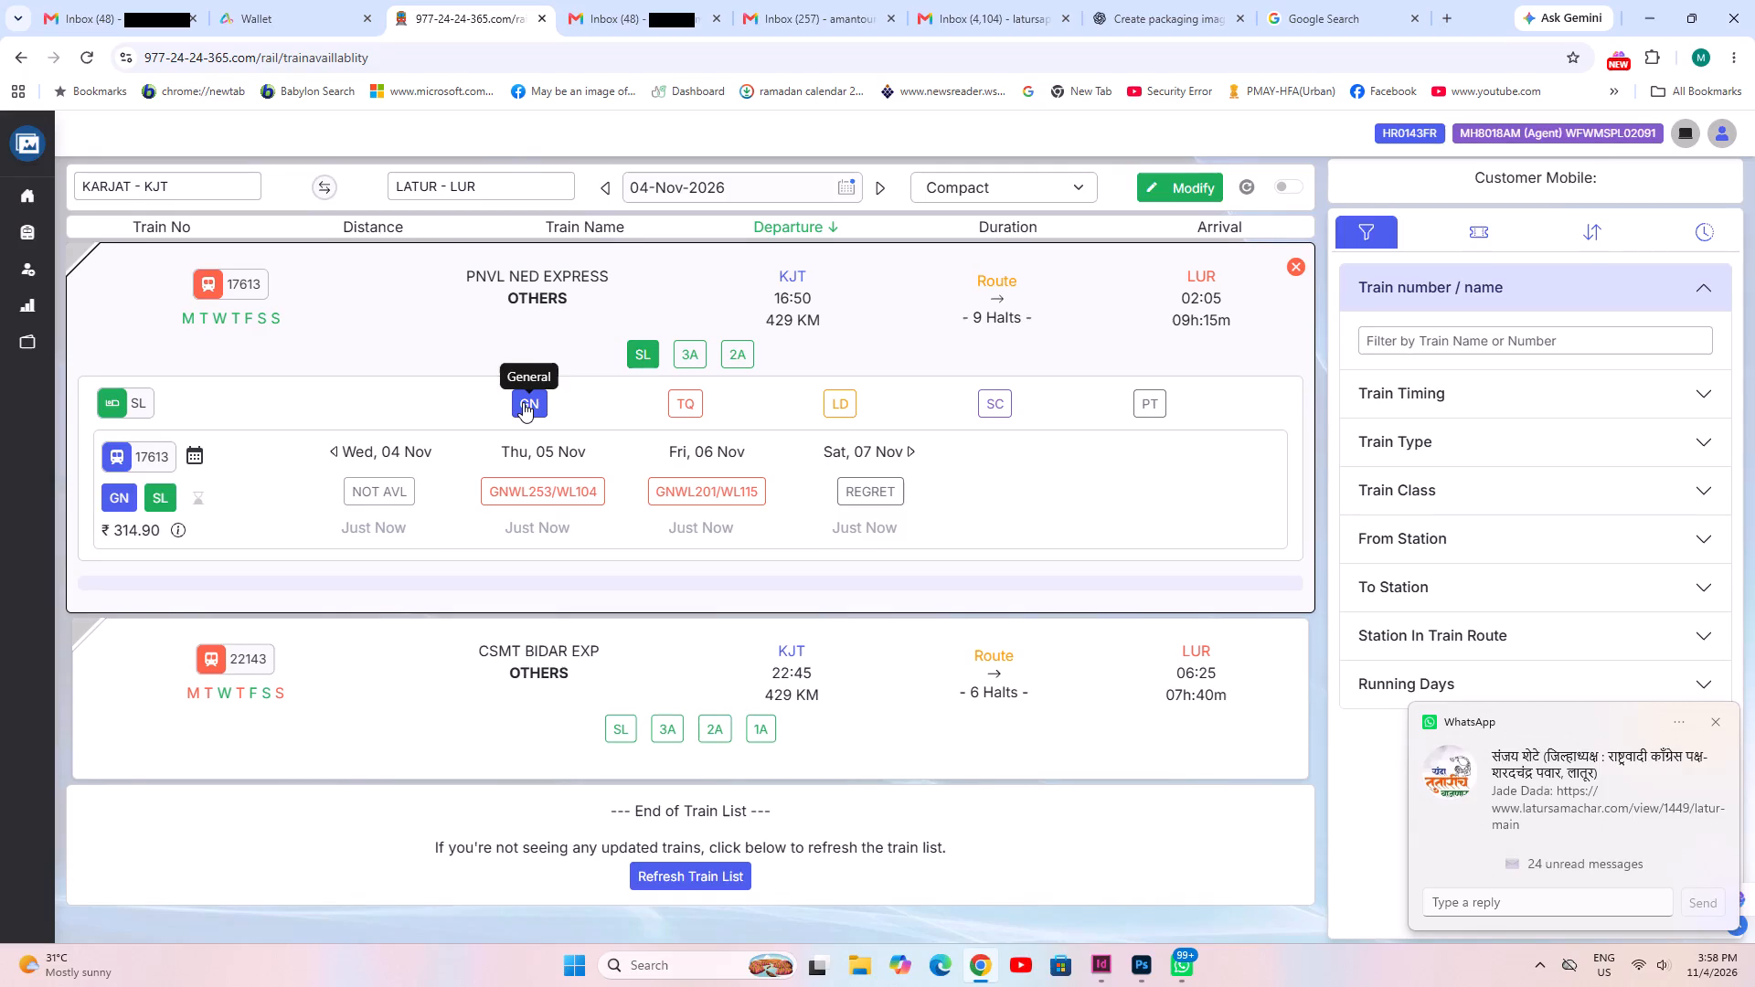
Check Sleeper (SL) class availability for train 22143 CSMT BIDAR EXP from Karjat to Latur.
left_click(613, 744)
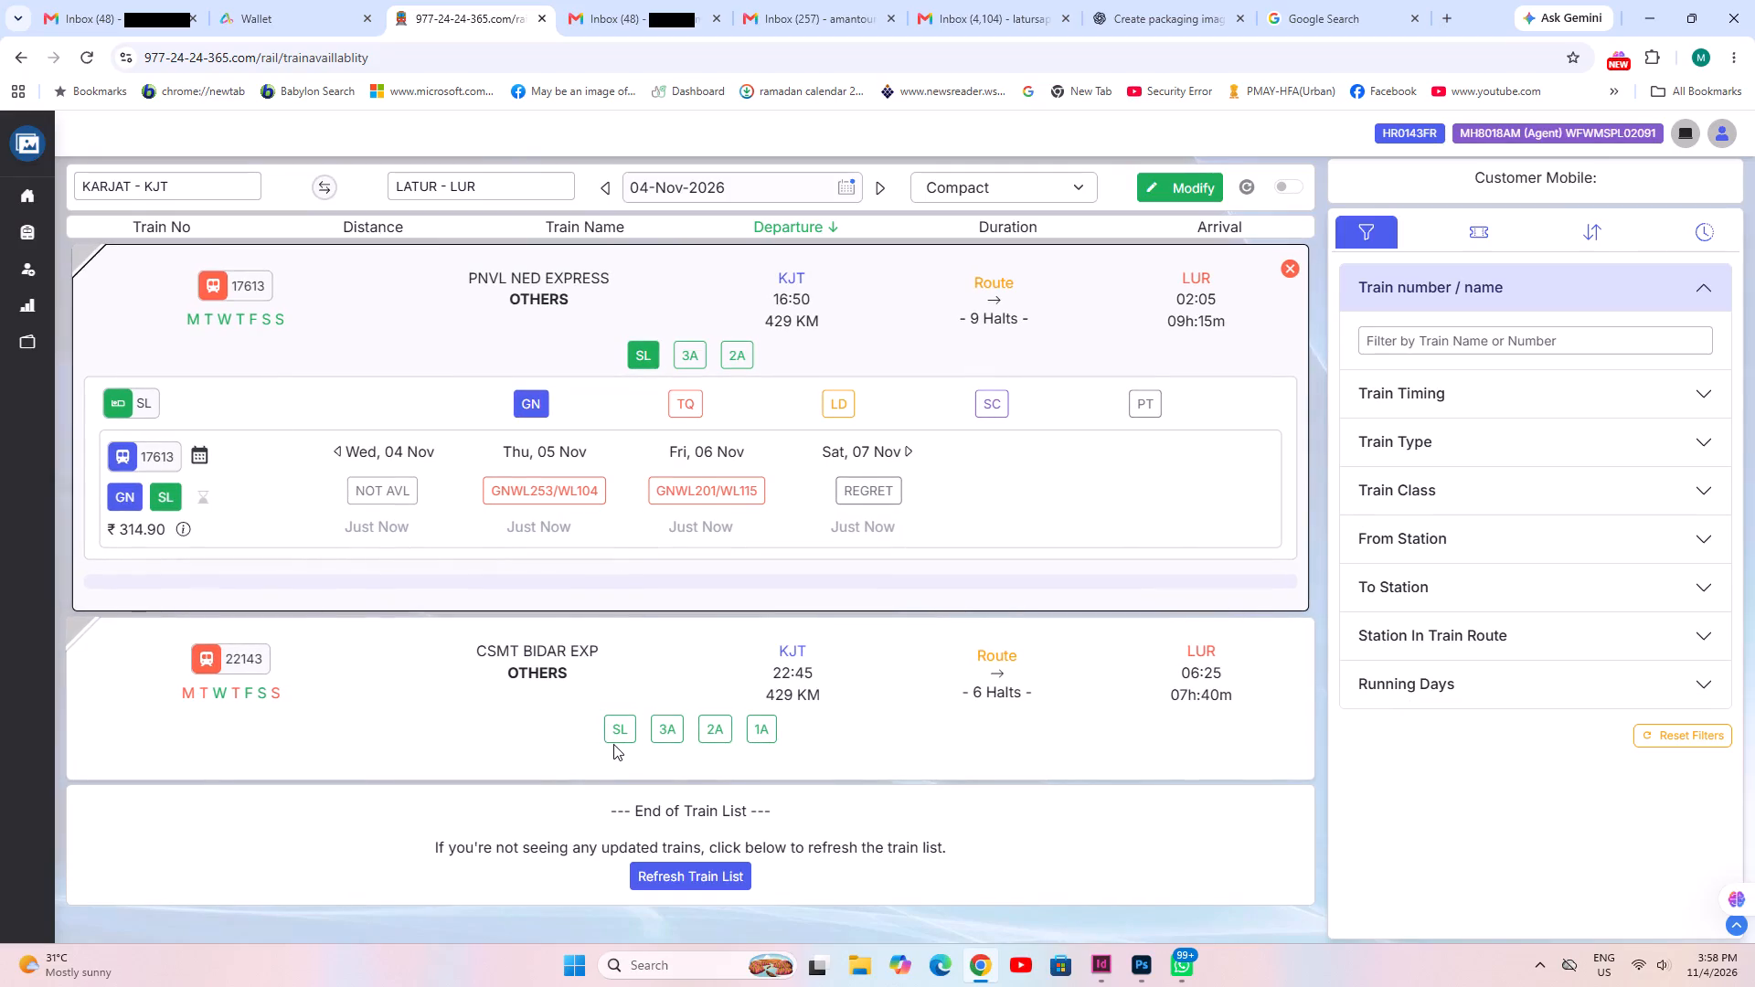
left_click(614, 727)
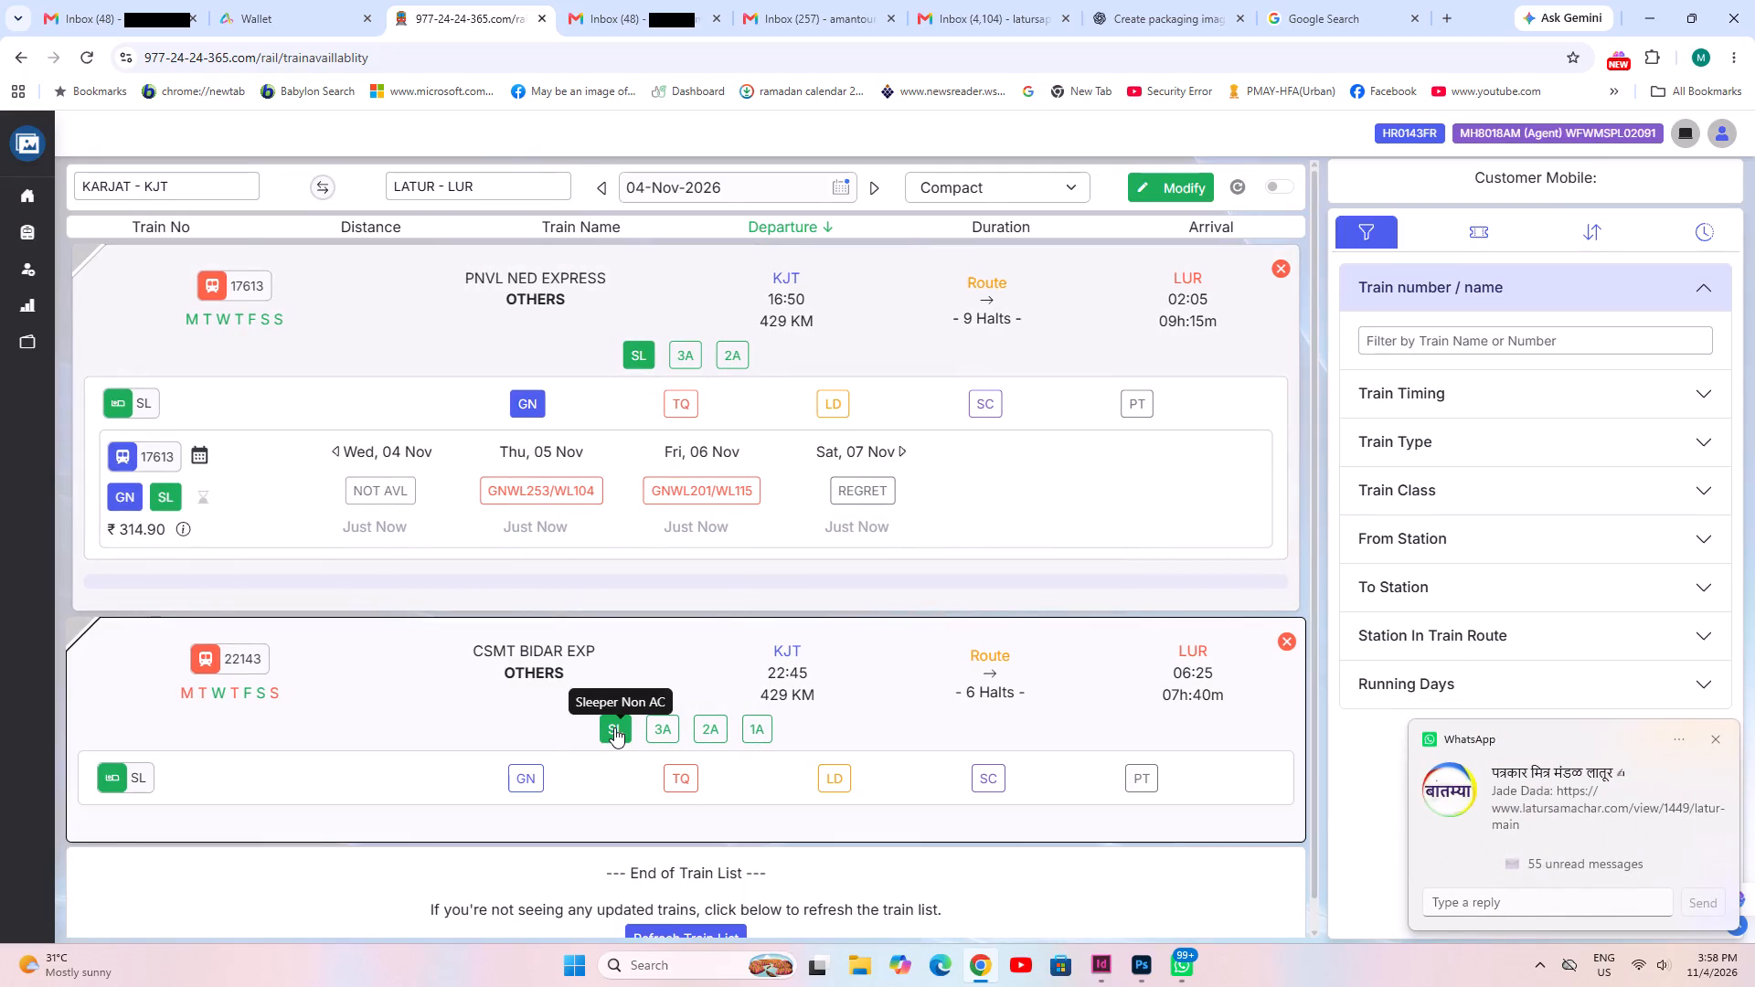
Check the Sleeper (SL) availability of train 22143 CSMT BIDAR EXP under the GN, TQ and PT quotas.
left_click(538, 774)
scroll(493, 668, "down", 1)
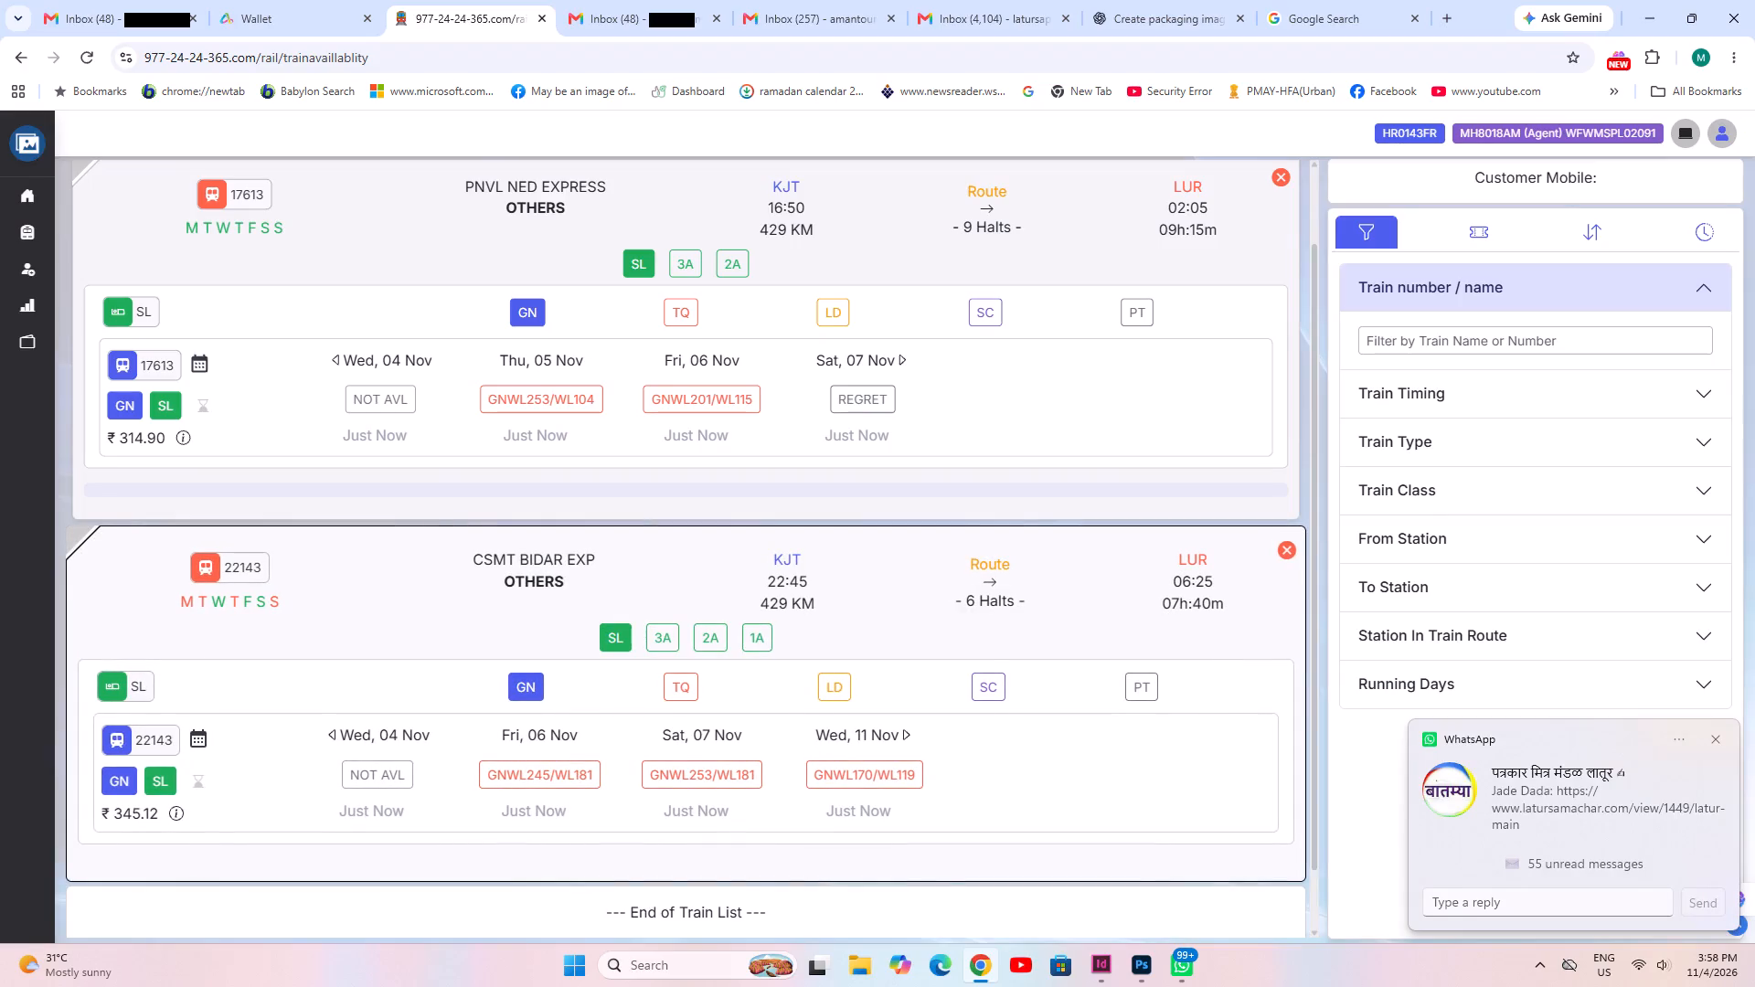
left_click(674, 685)
scroll(673, 693, "down", 2)
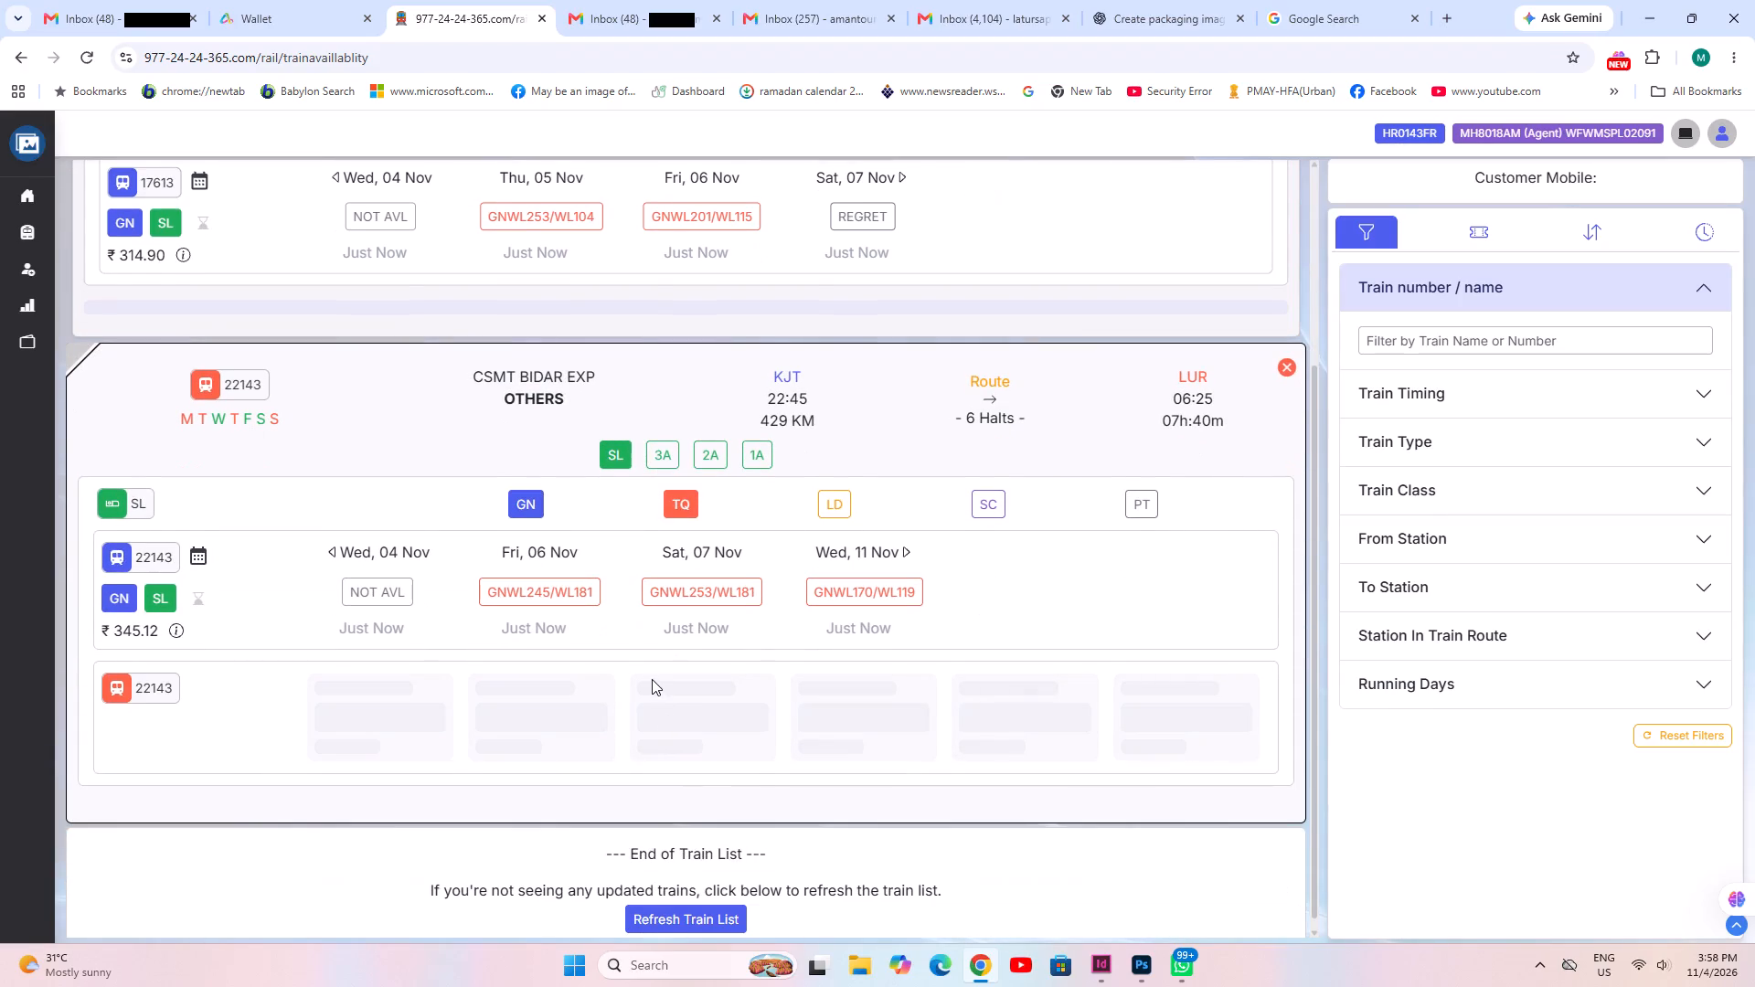
left_click(1137, 504)
scroll(1062, 600, "down", 4)
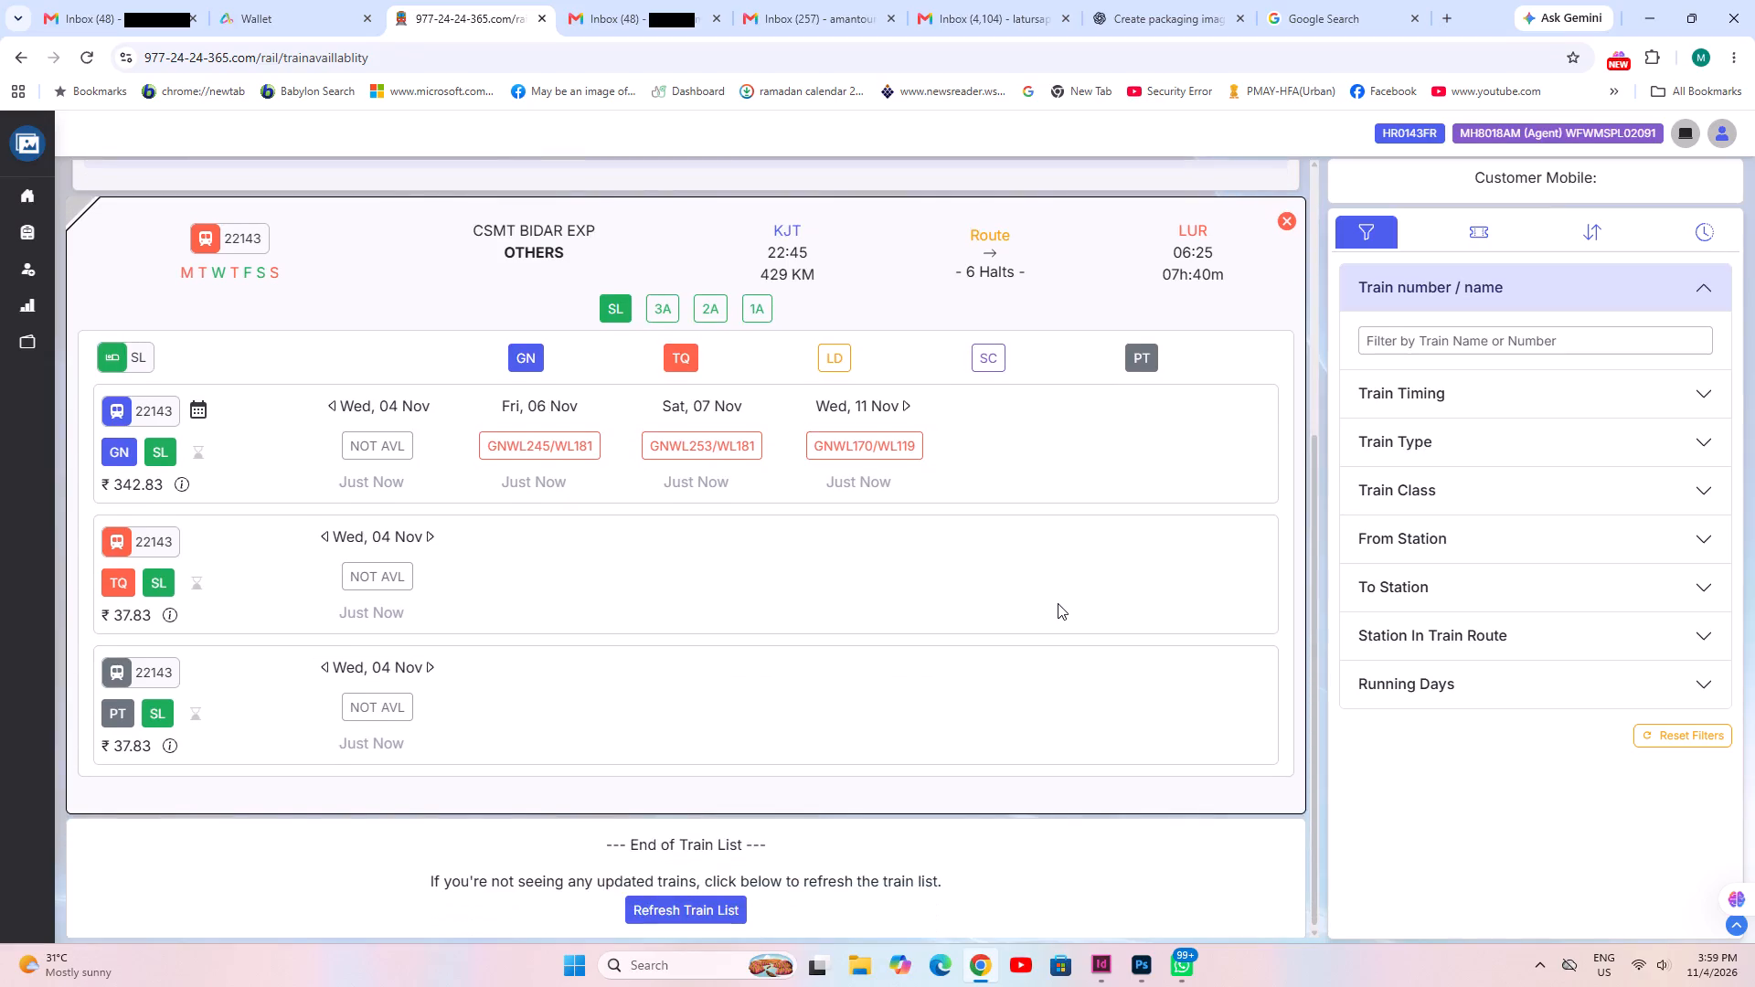
scroll(335, 693, "up", 3)
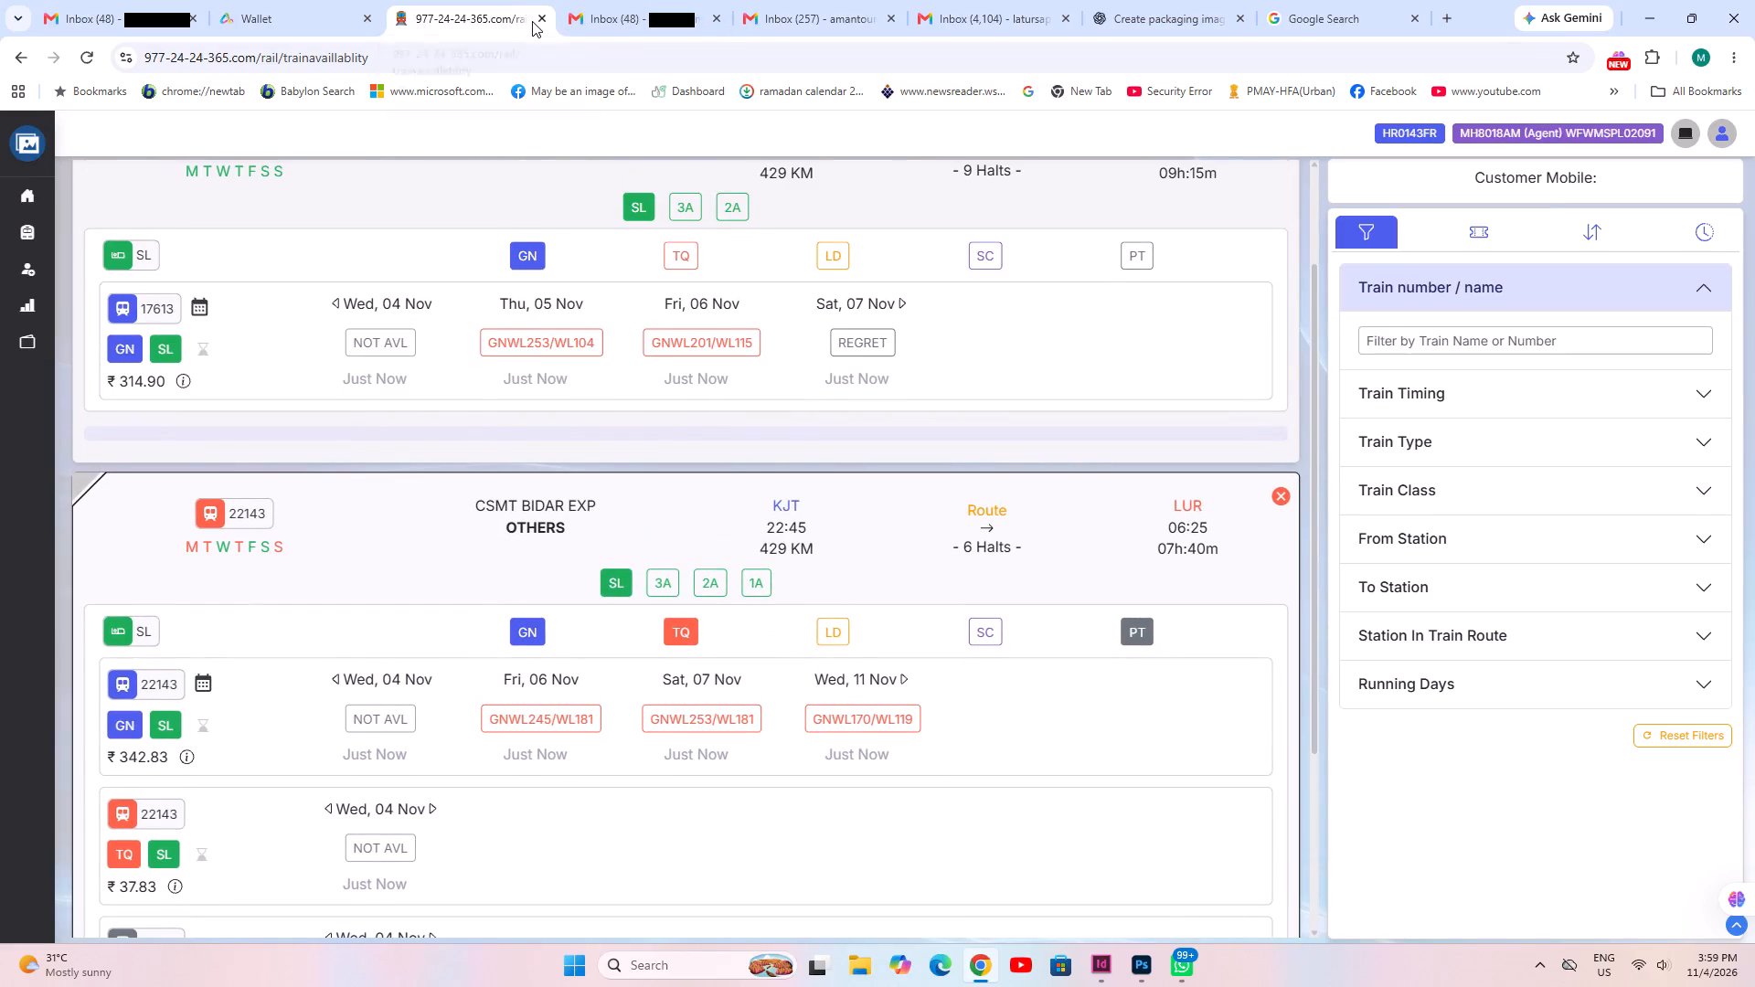
Close the browser tab with the train availability page.
left_click(532, 21)
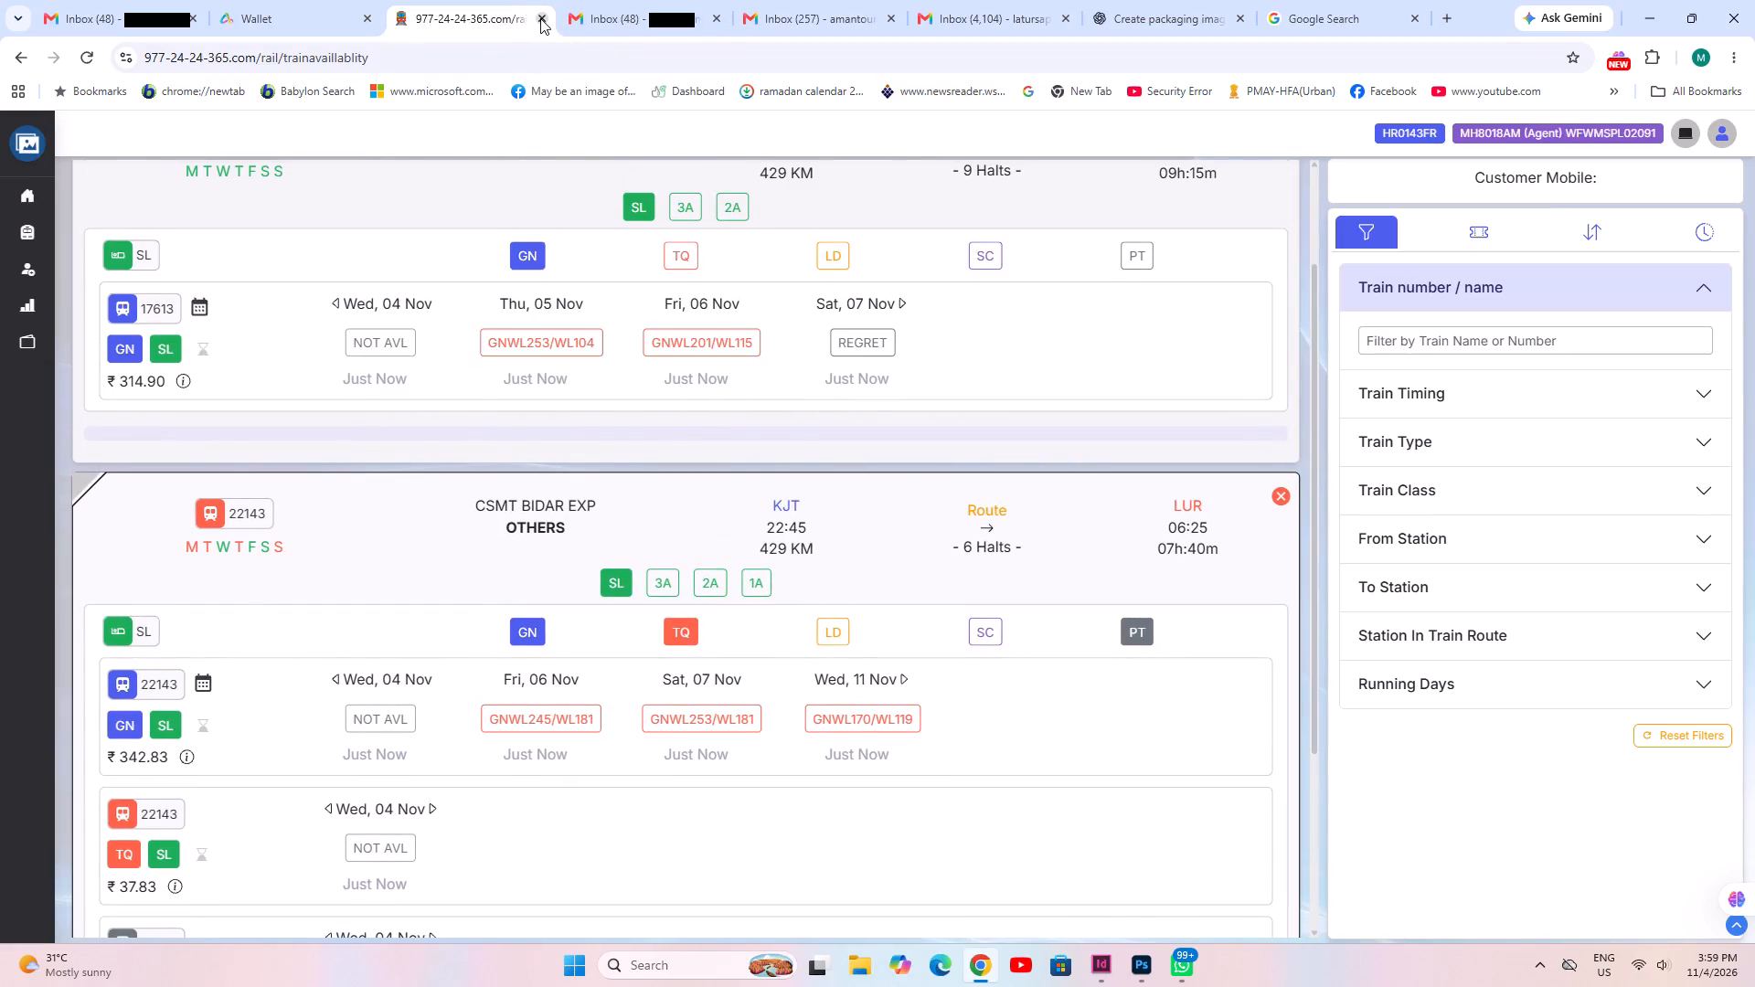
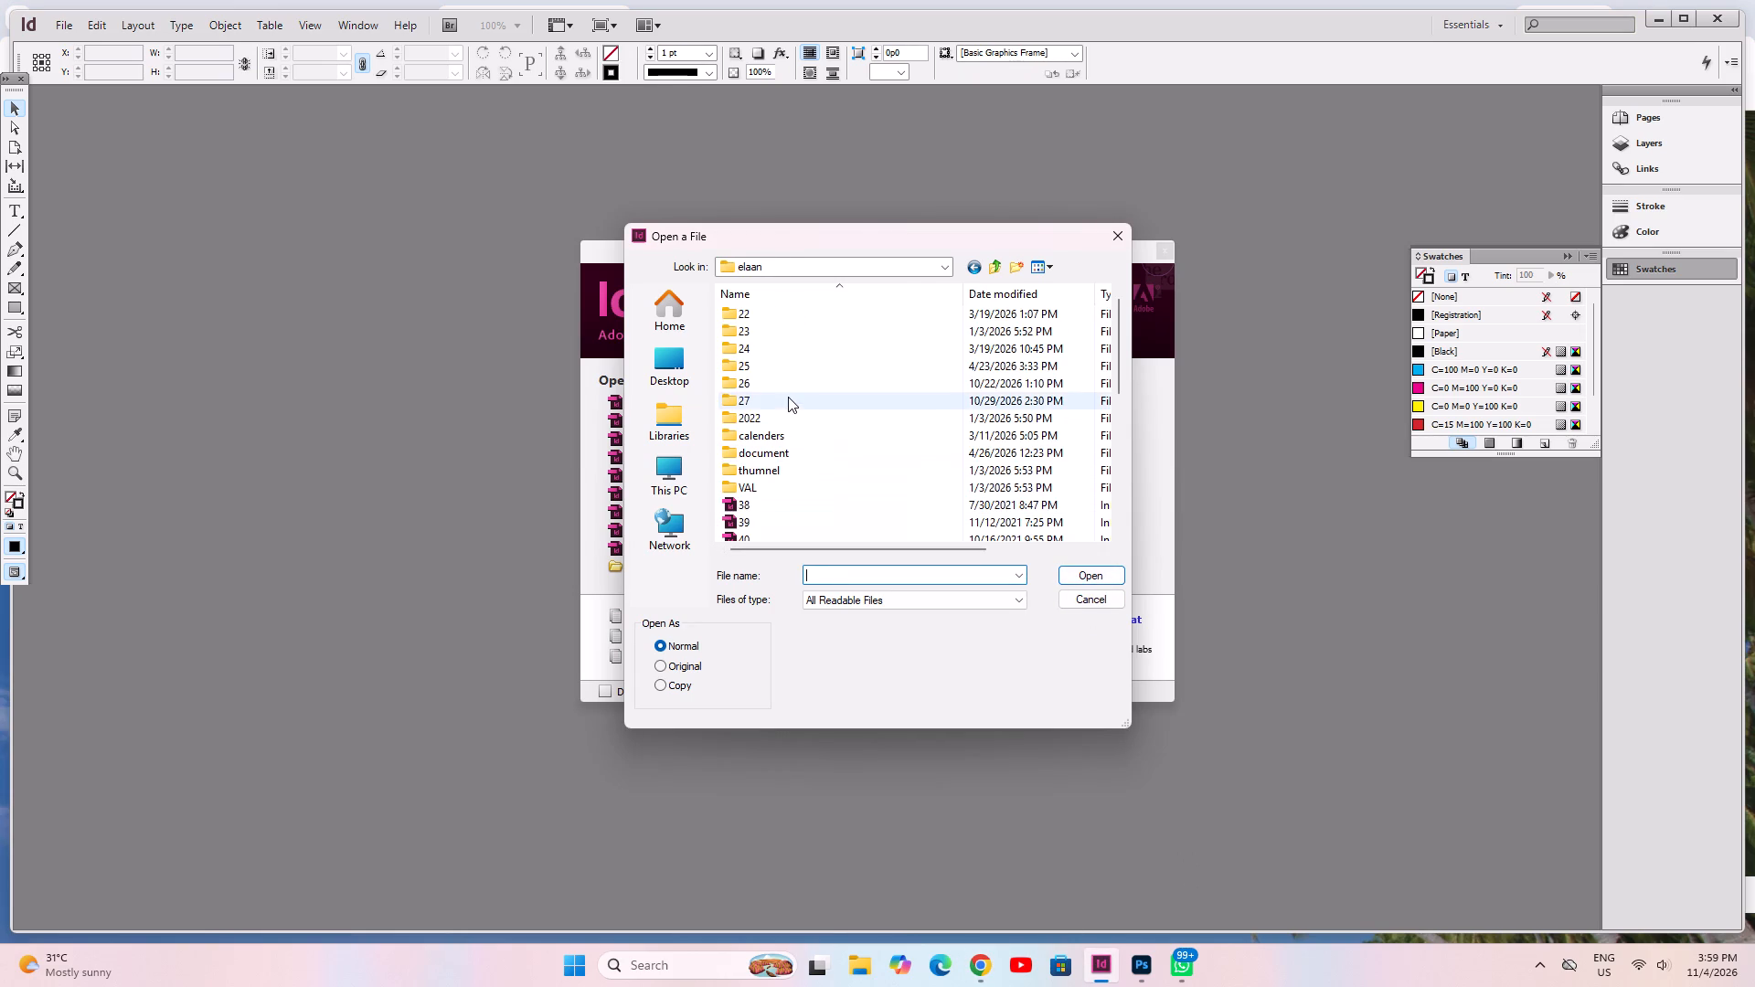
Open the document 01 from folder 27 in InDesign, dismissing the missing links and missing fonts notices.
left_click(741, 314)
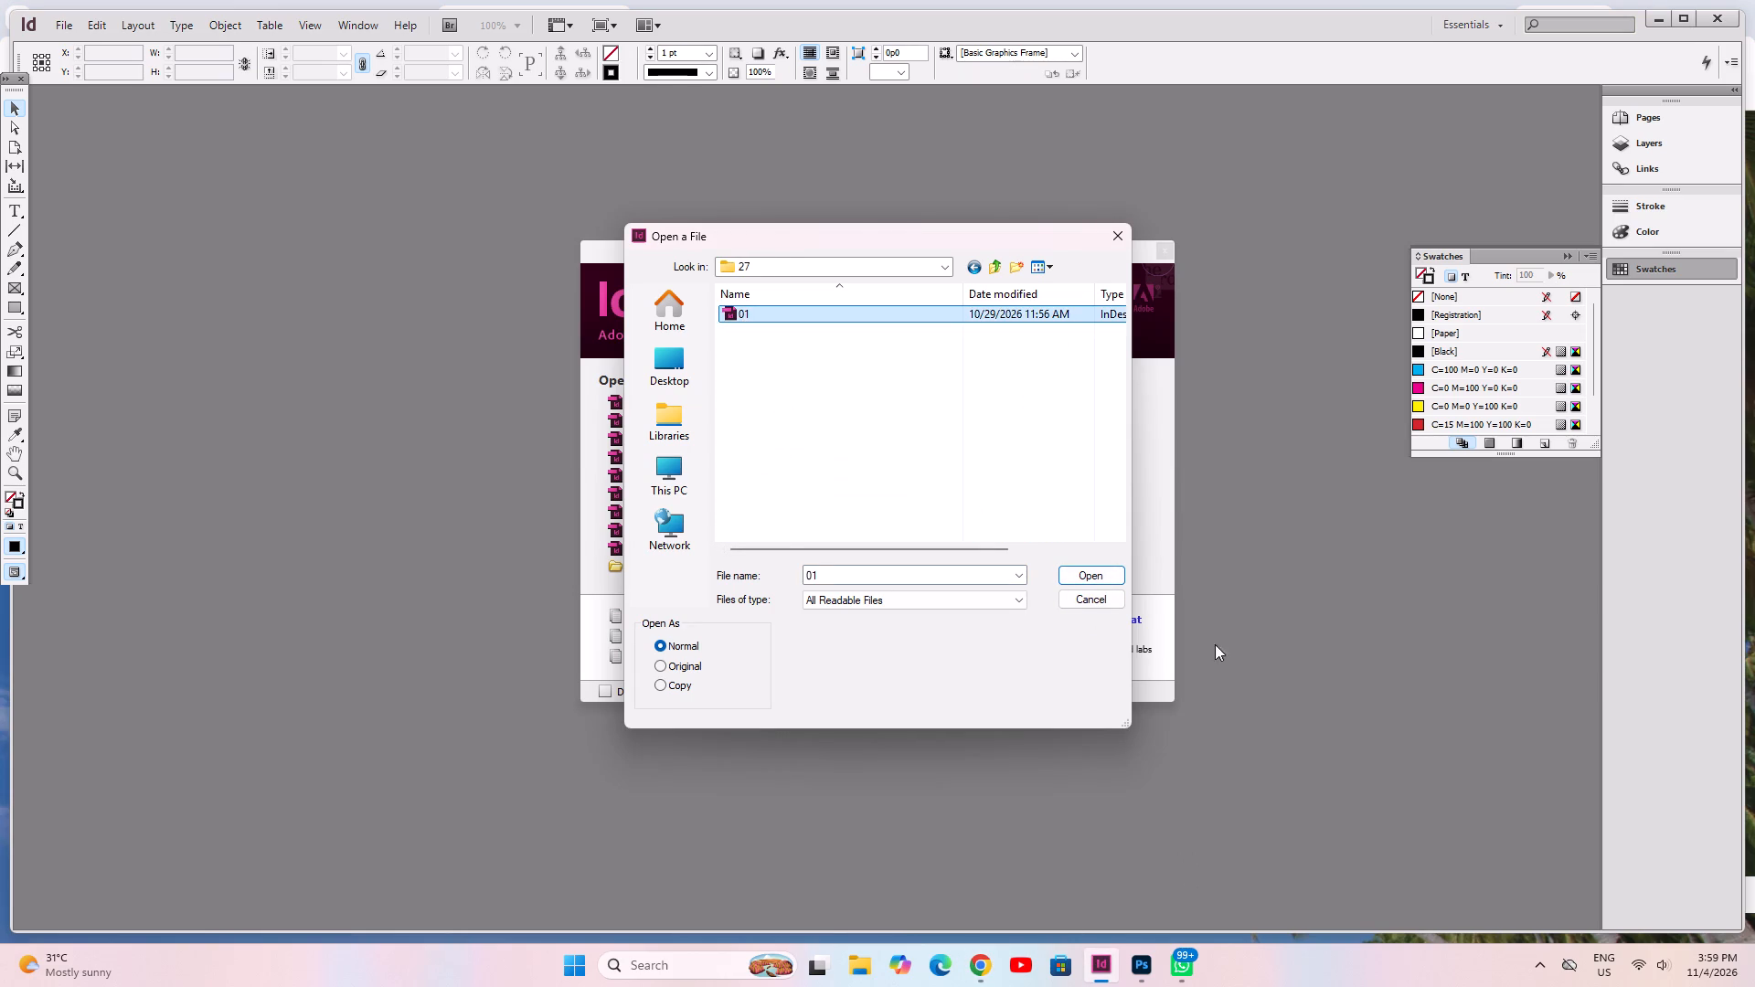
left_click(1102, 571)
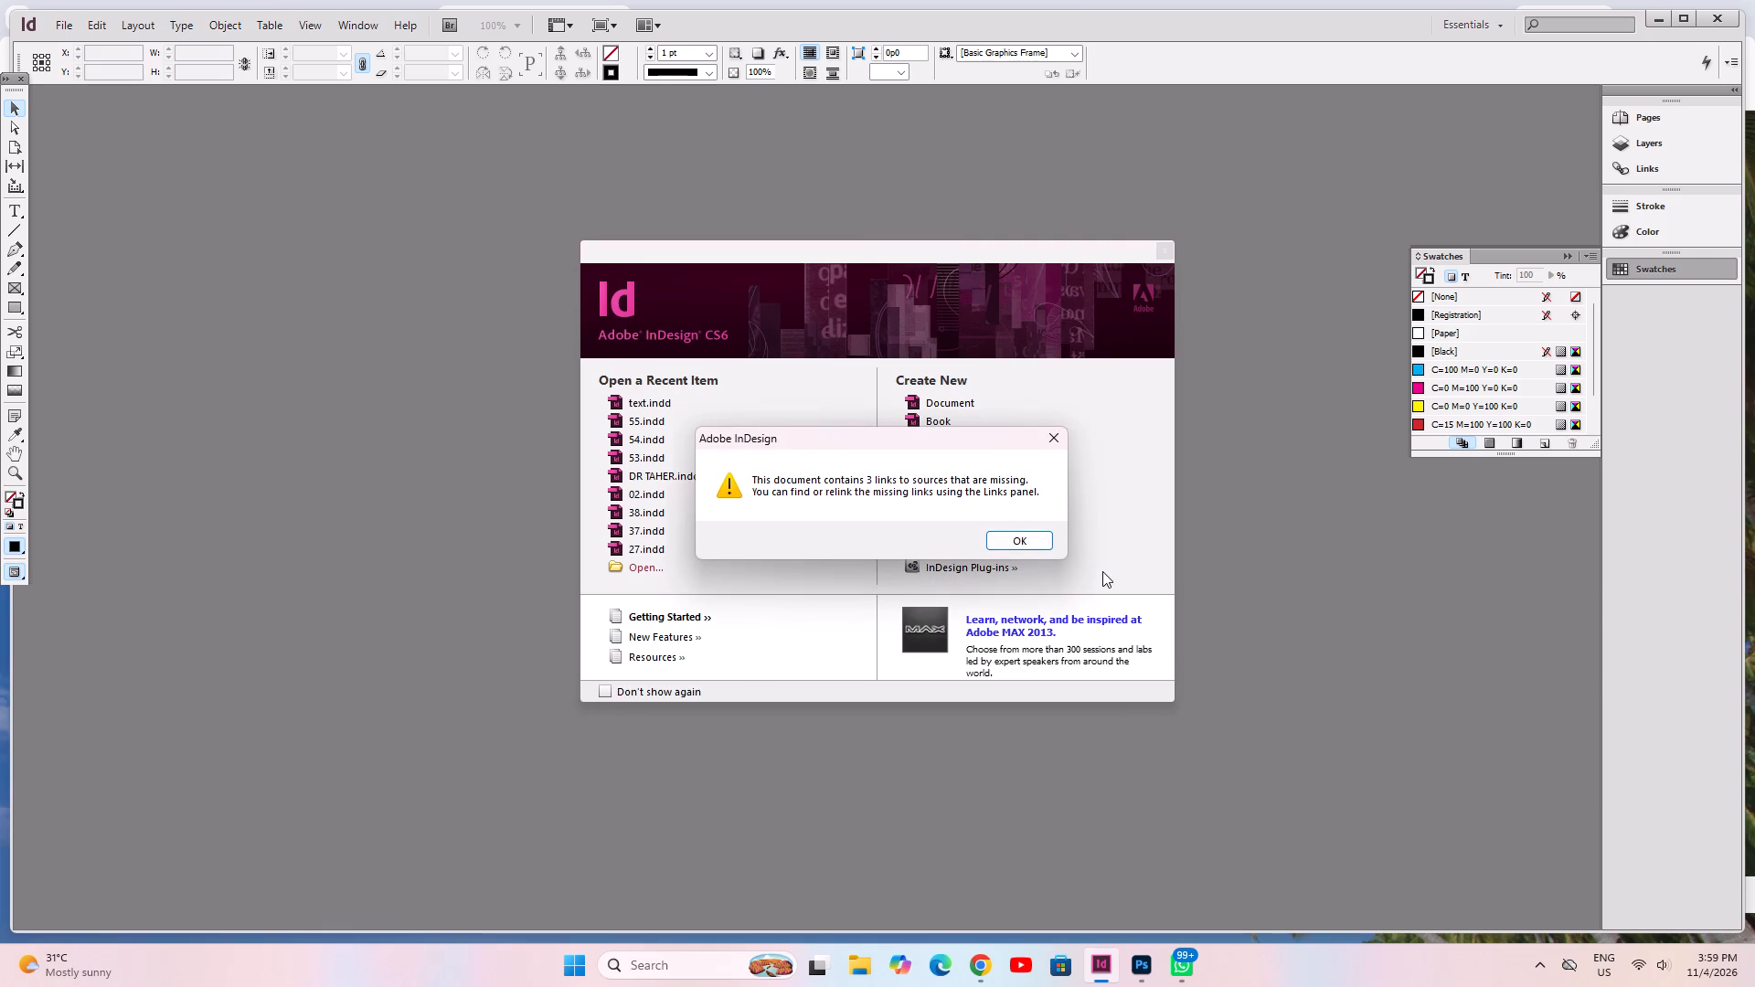
left_click(1016, 529)
left_click(994, 536)
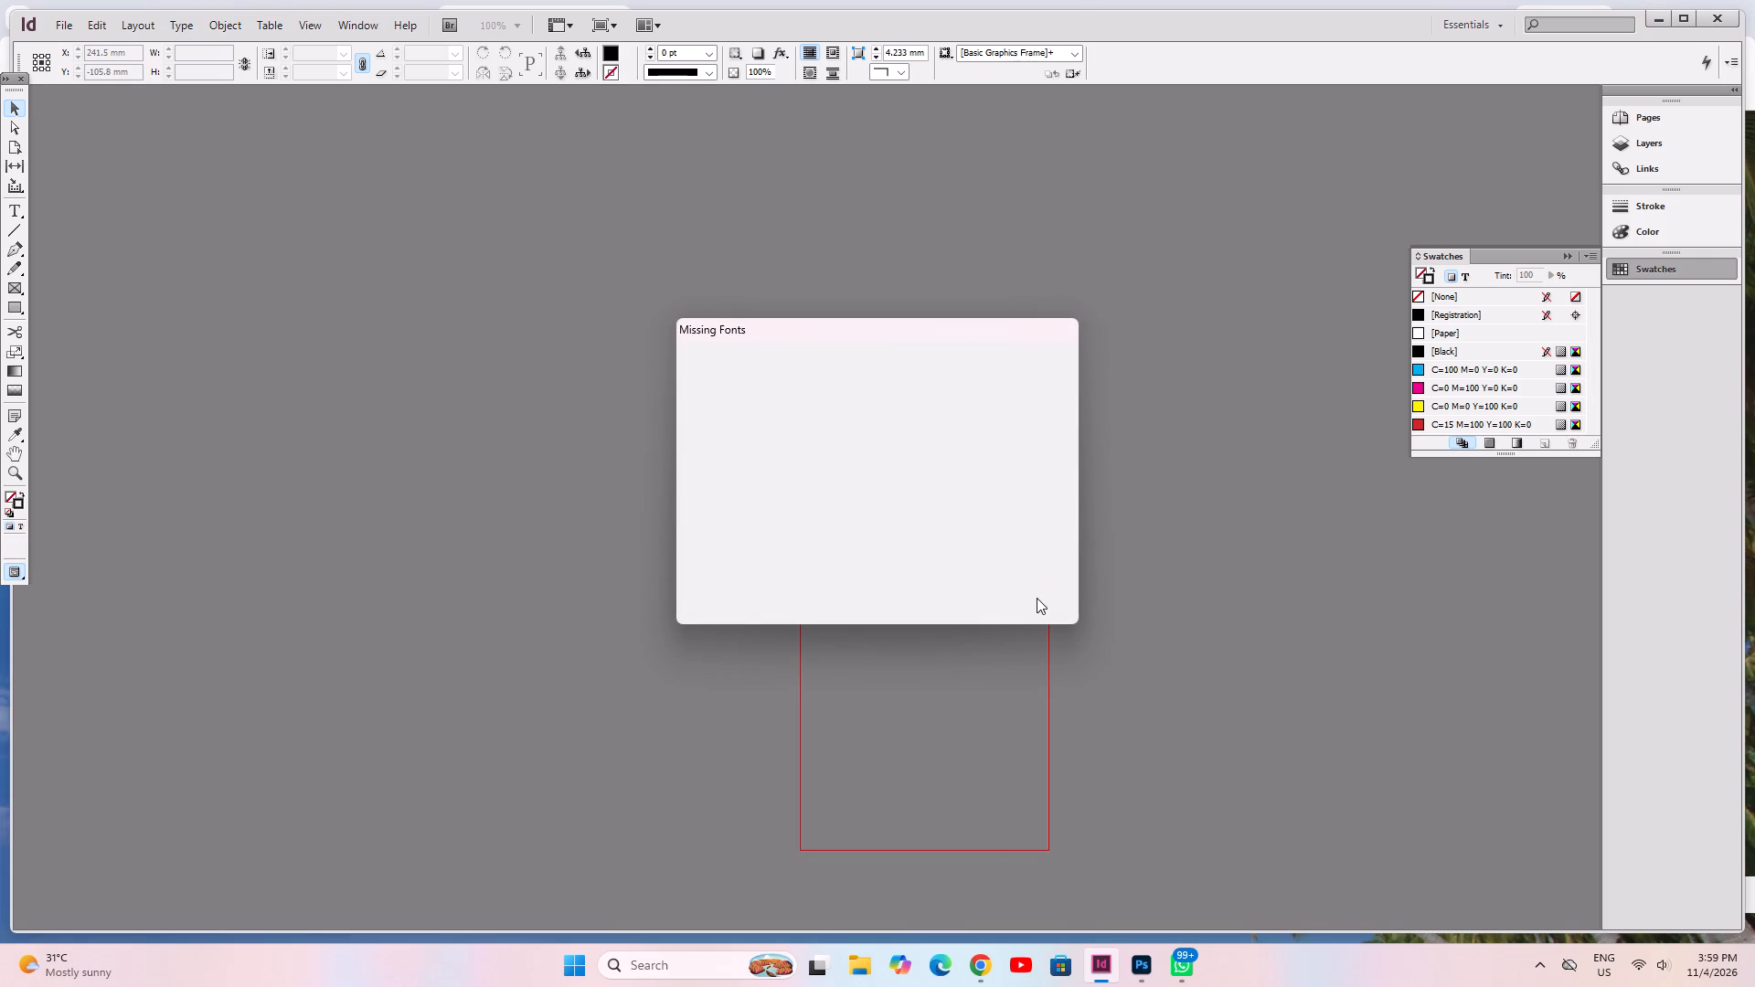
left_click(1037, 598)
left_click(1037, 598)
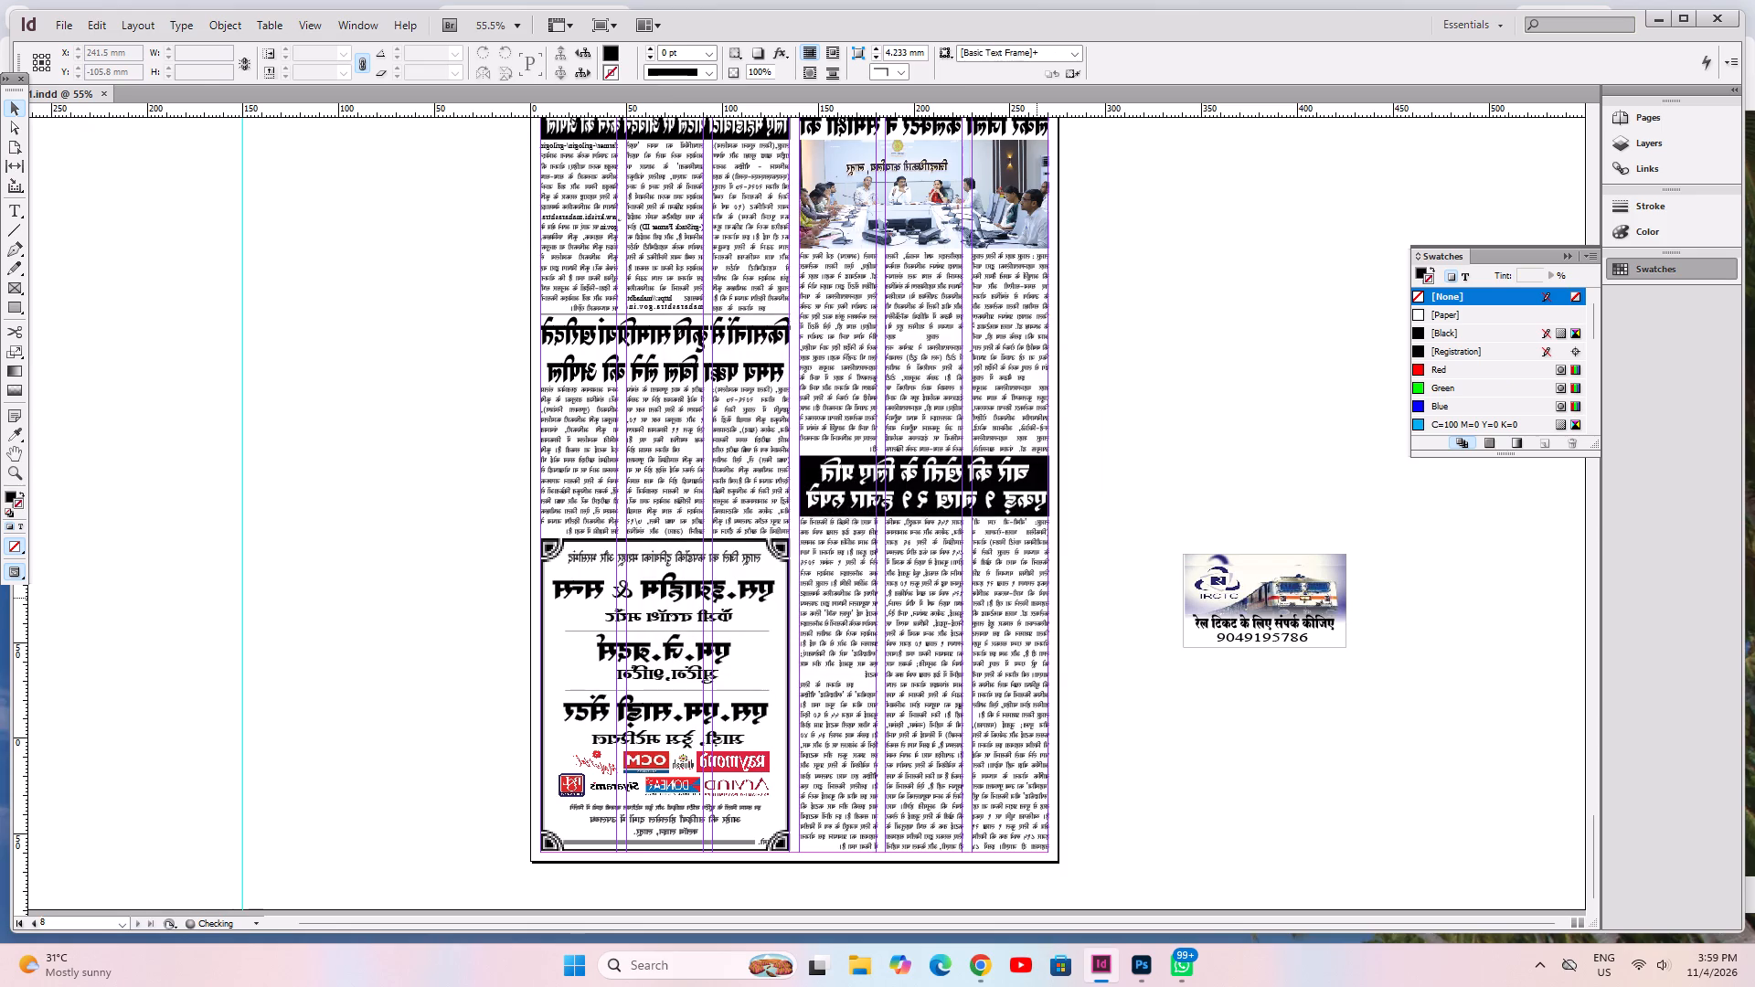
Save a copy of the newspaper document under the name 02 in folder 27.
key("ctrl+shift+a")
key("ctrl+shift+s")
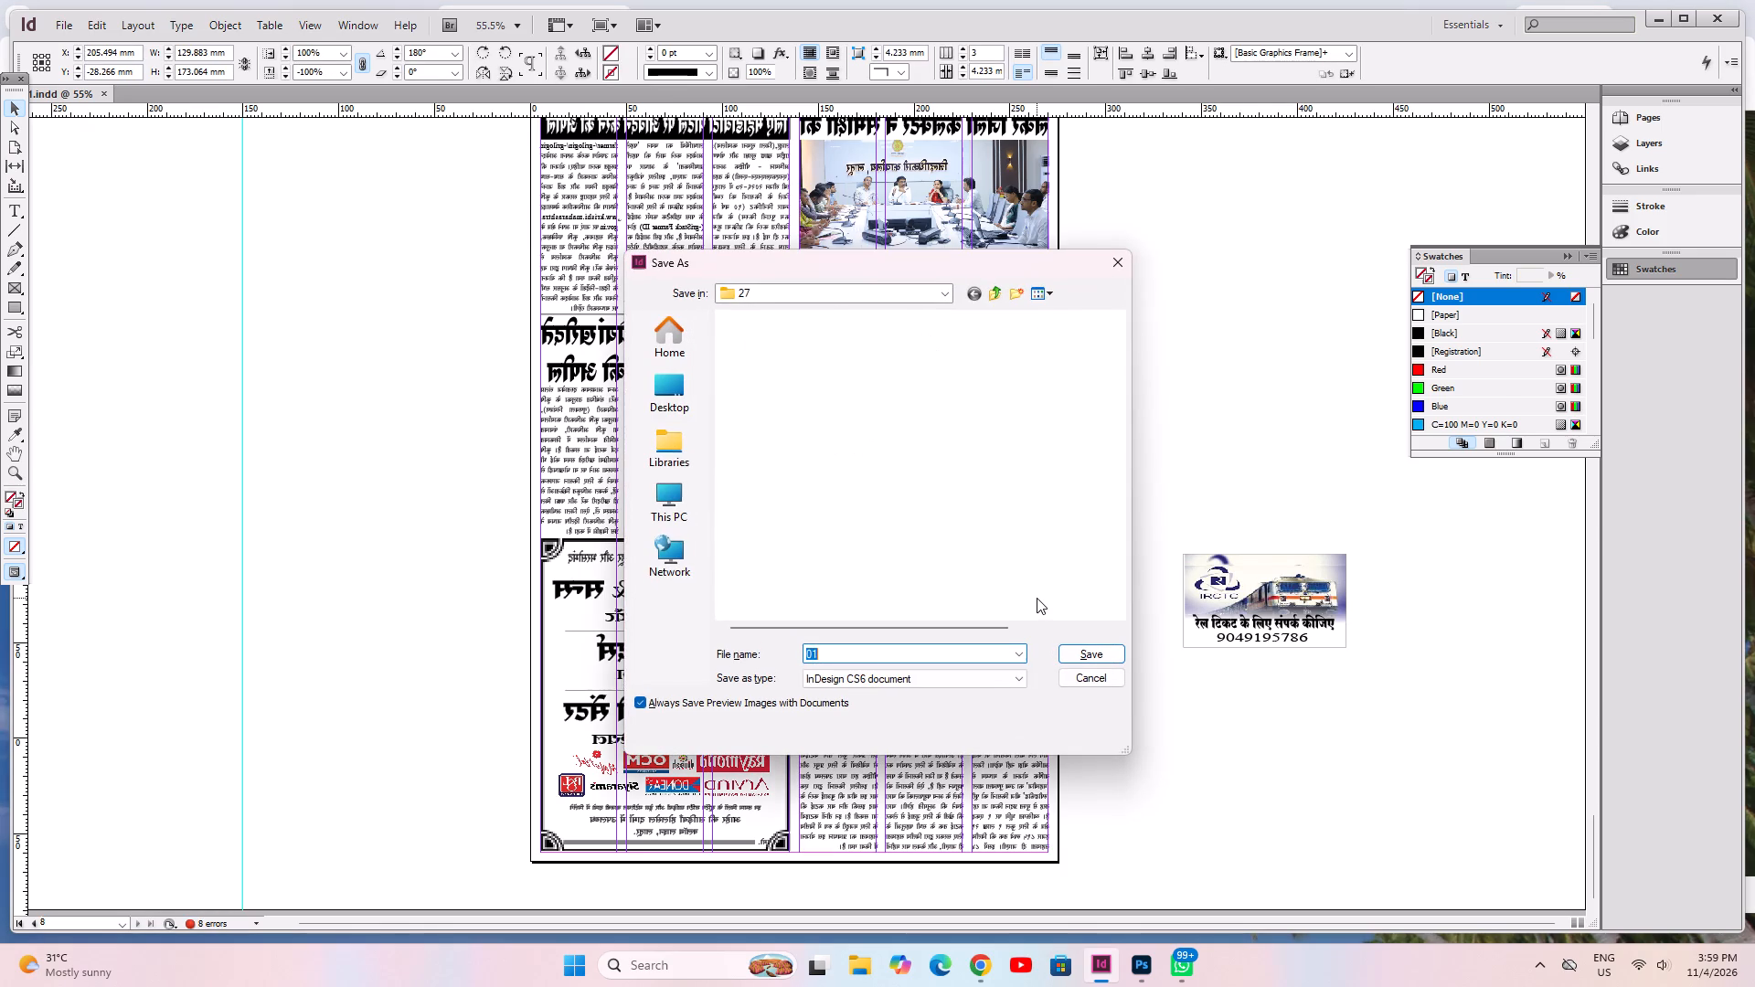
type("02")
key("Return")
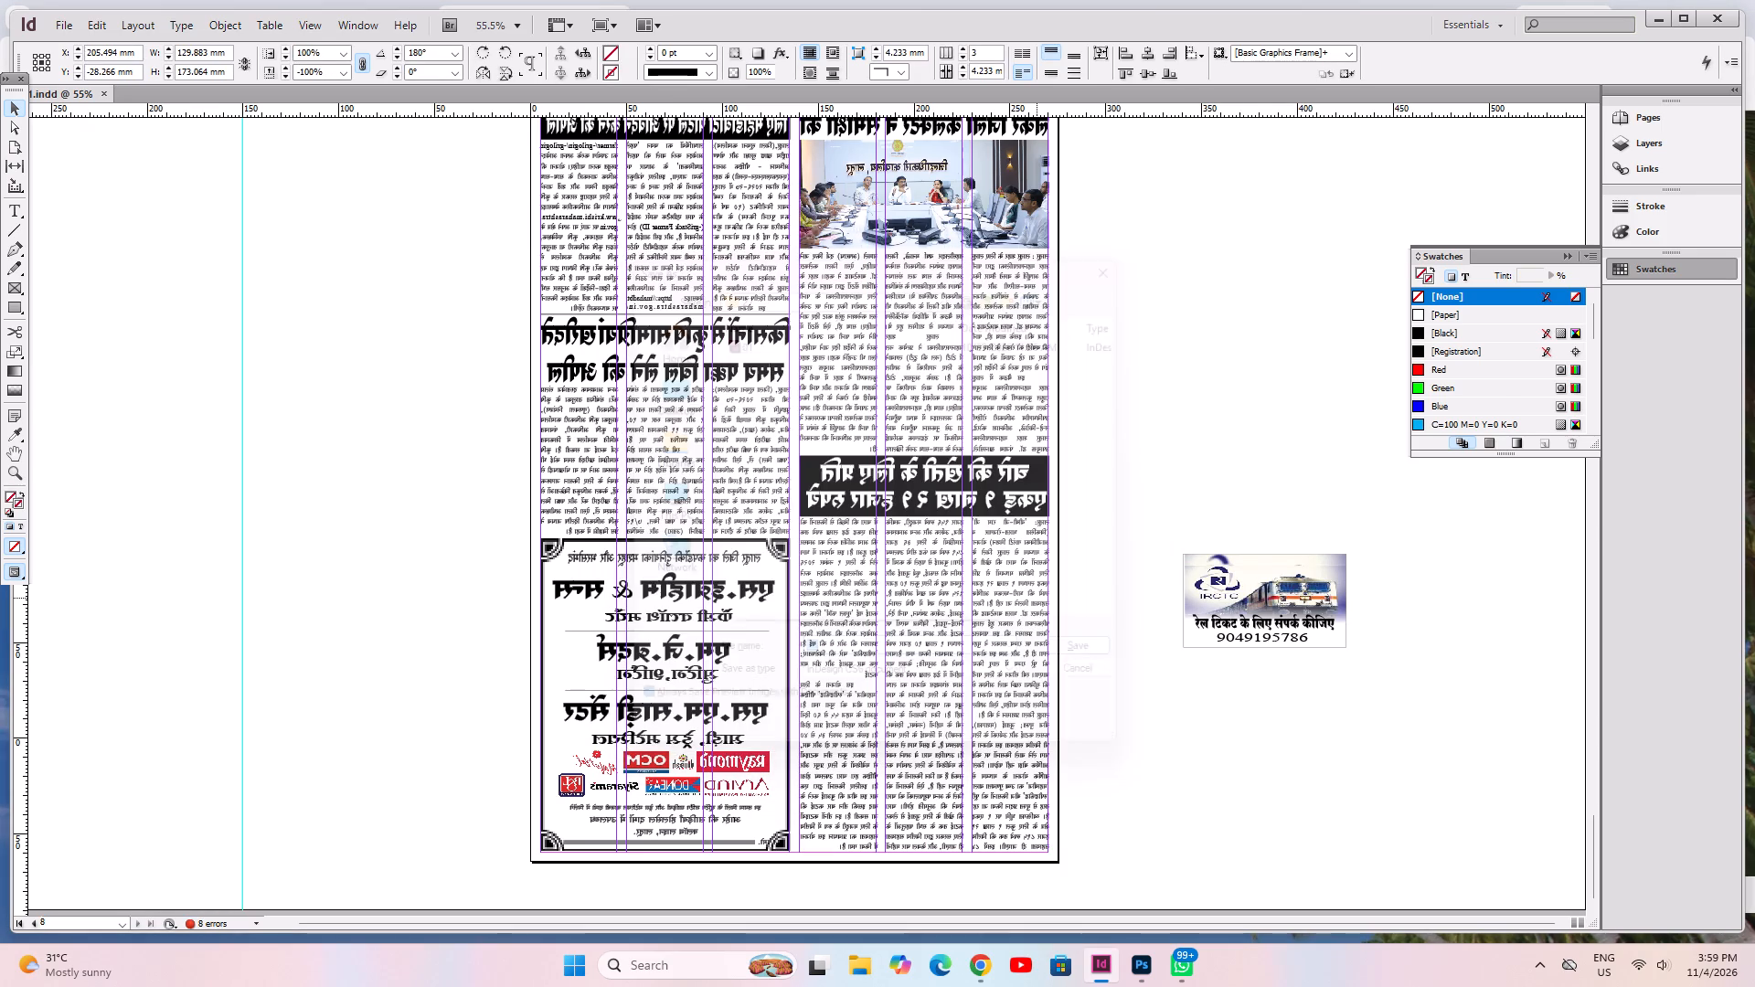
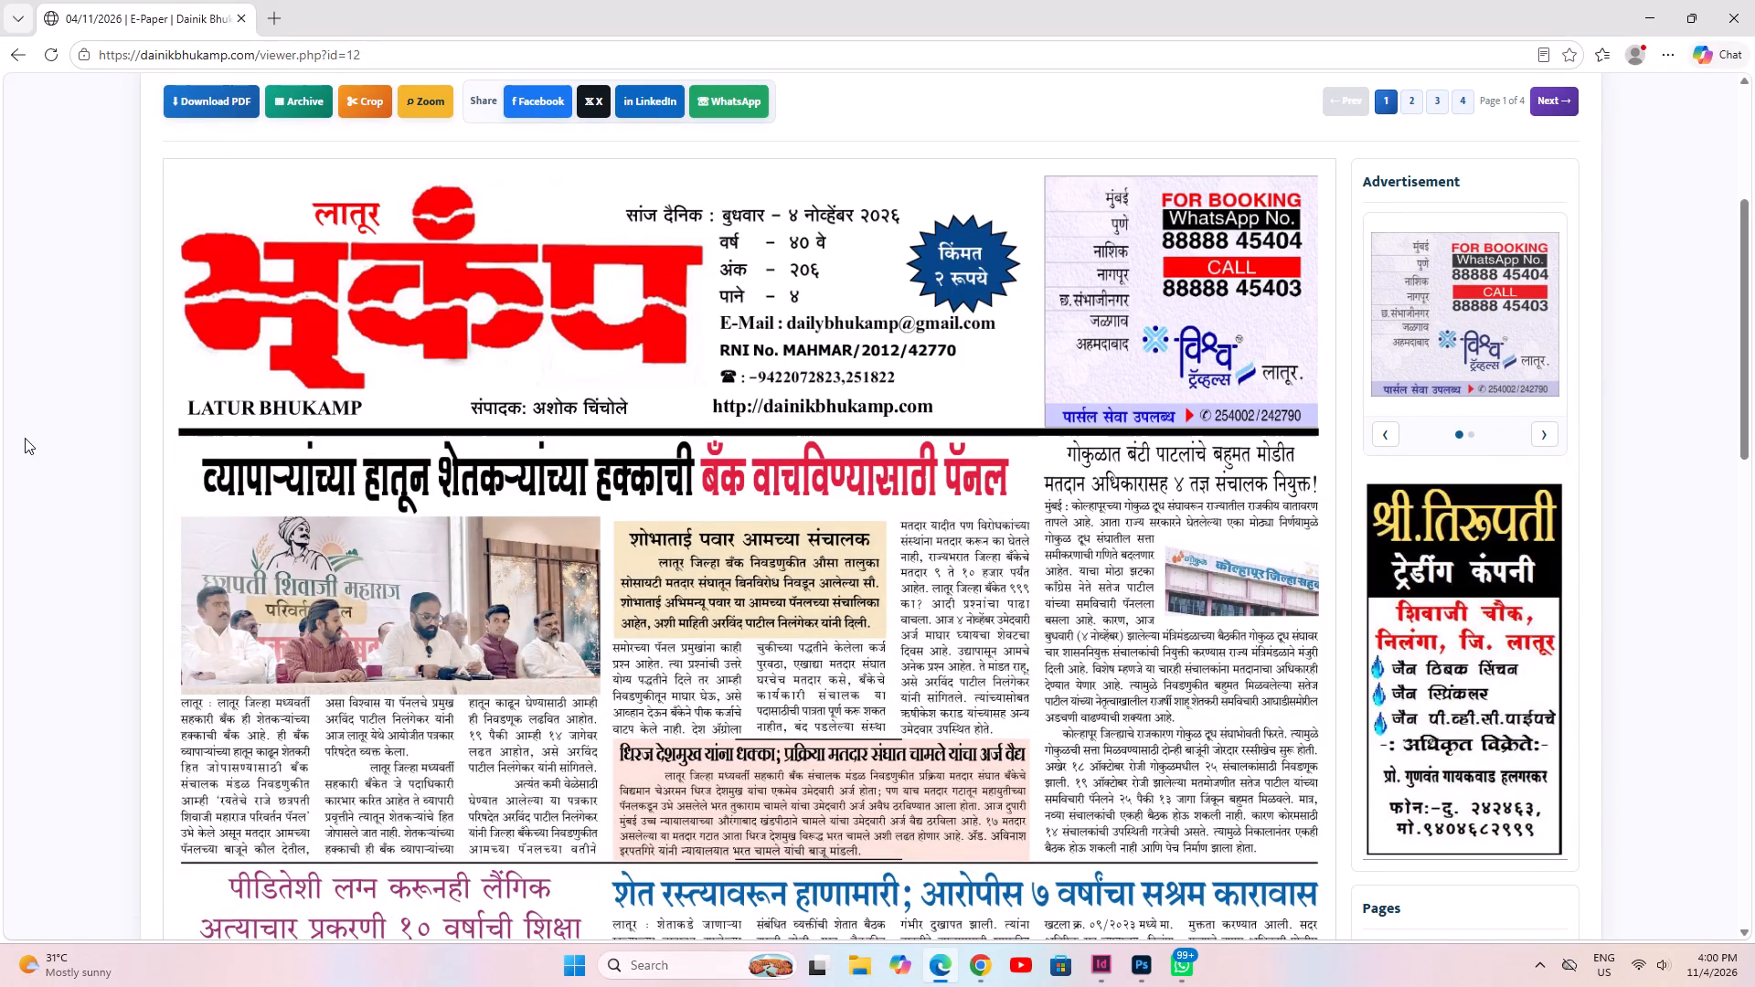
Look through page 1 of the 04/11/2026 Dainik Bhukamp e-paper in Edge, from the masthead to the final articles.
scroll(247, 438, "down", 2)
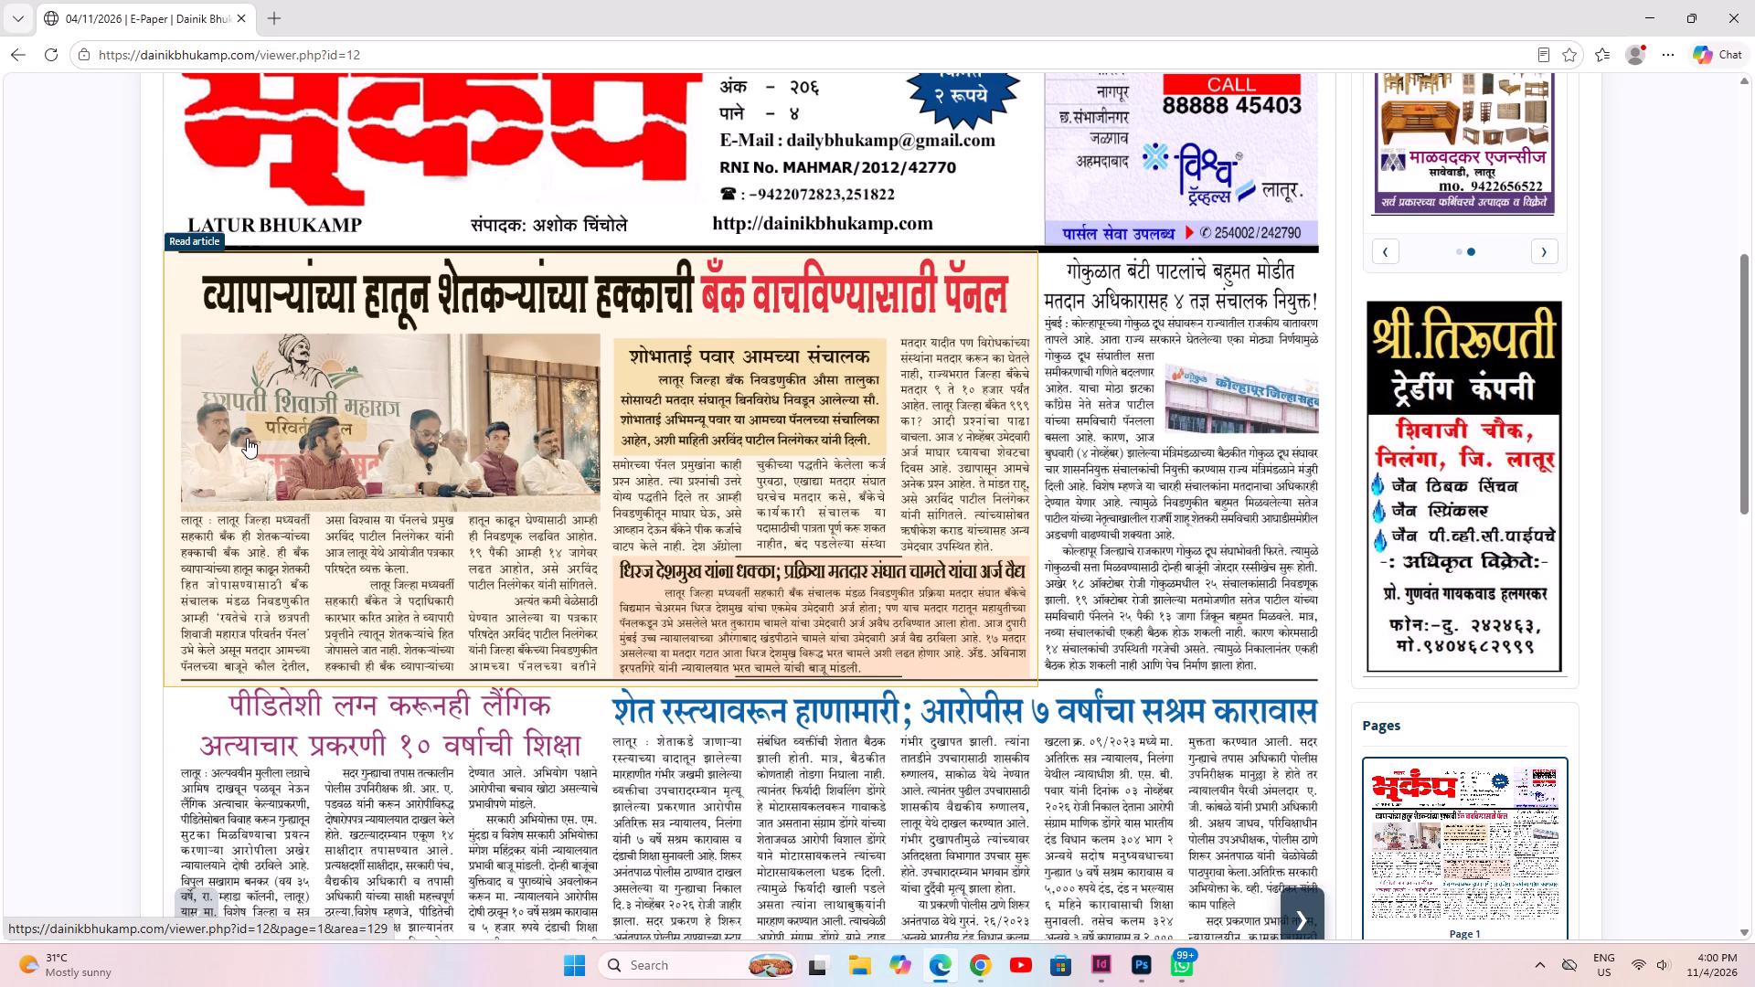
scroll(247, 438, "down", 2)
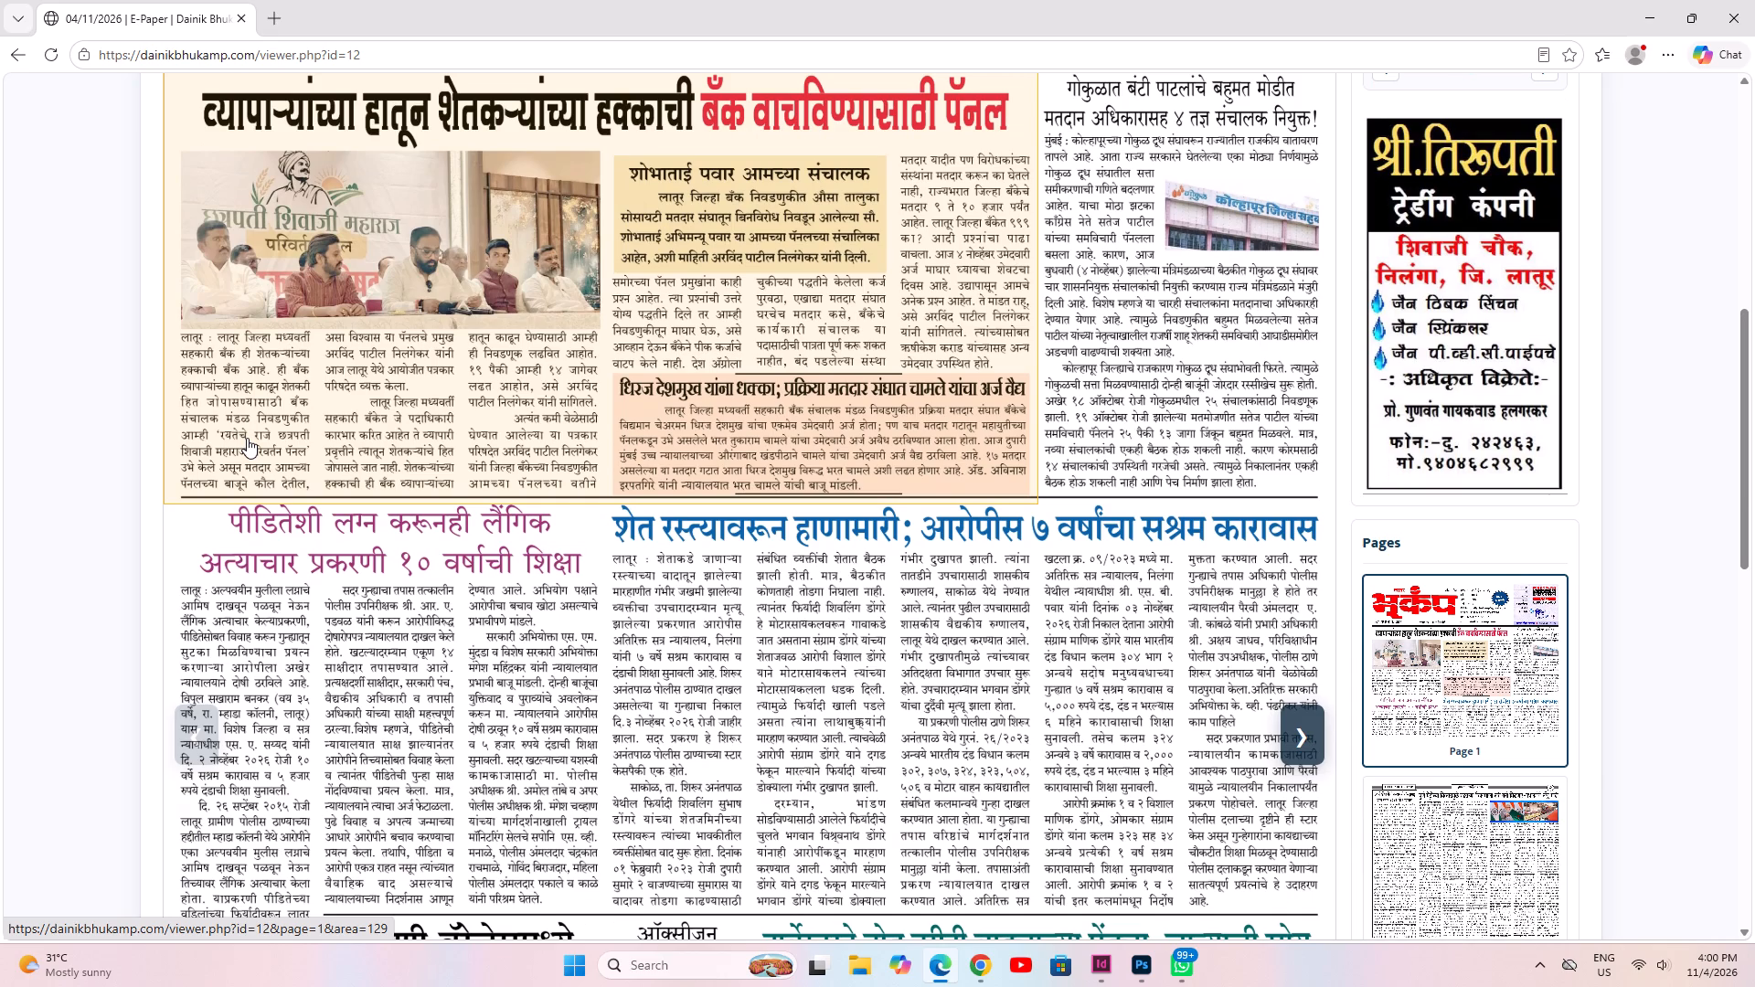
scroll(247, 438, "down", 3)
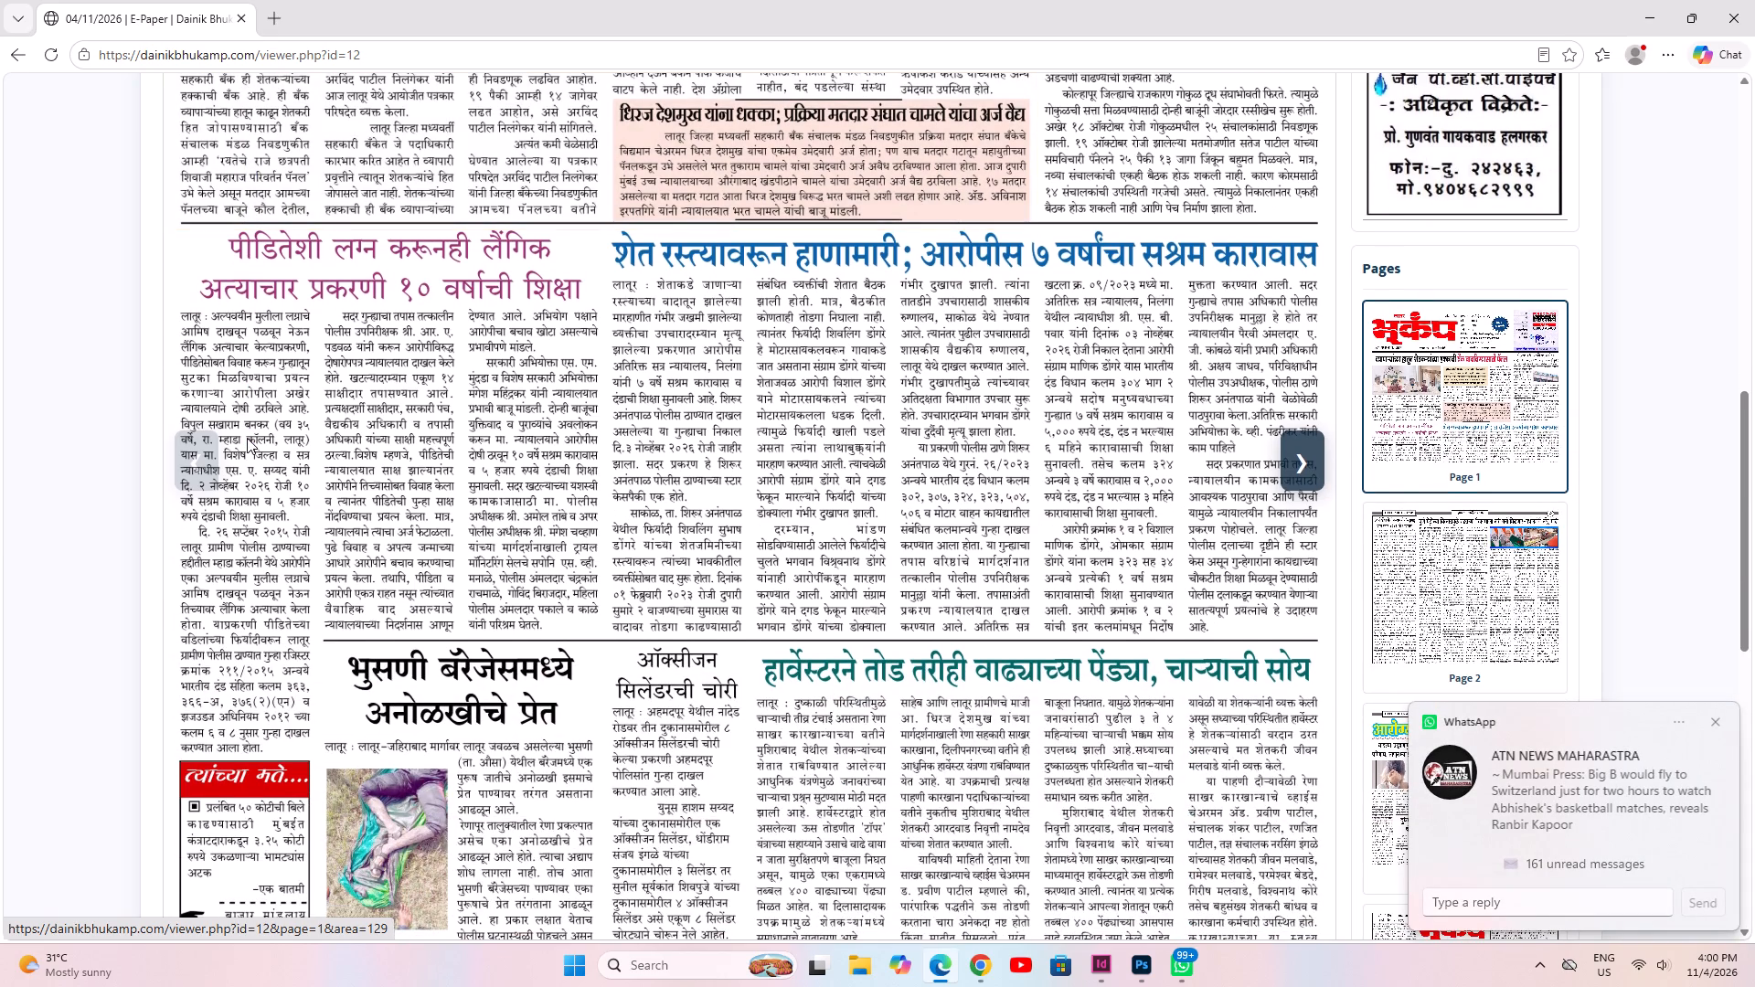
scroll(247, 438, "down", 3)
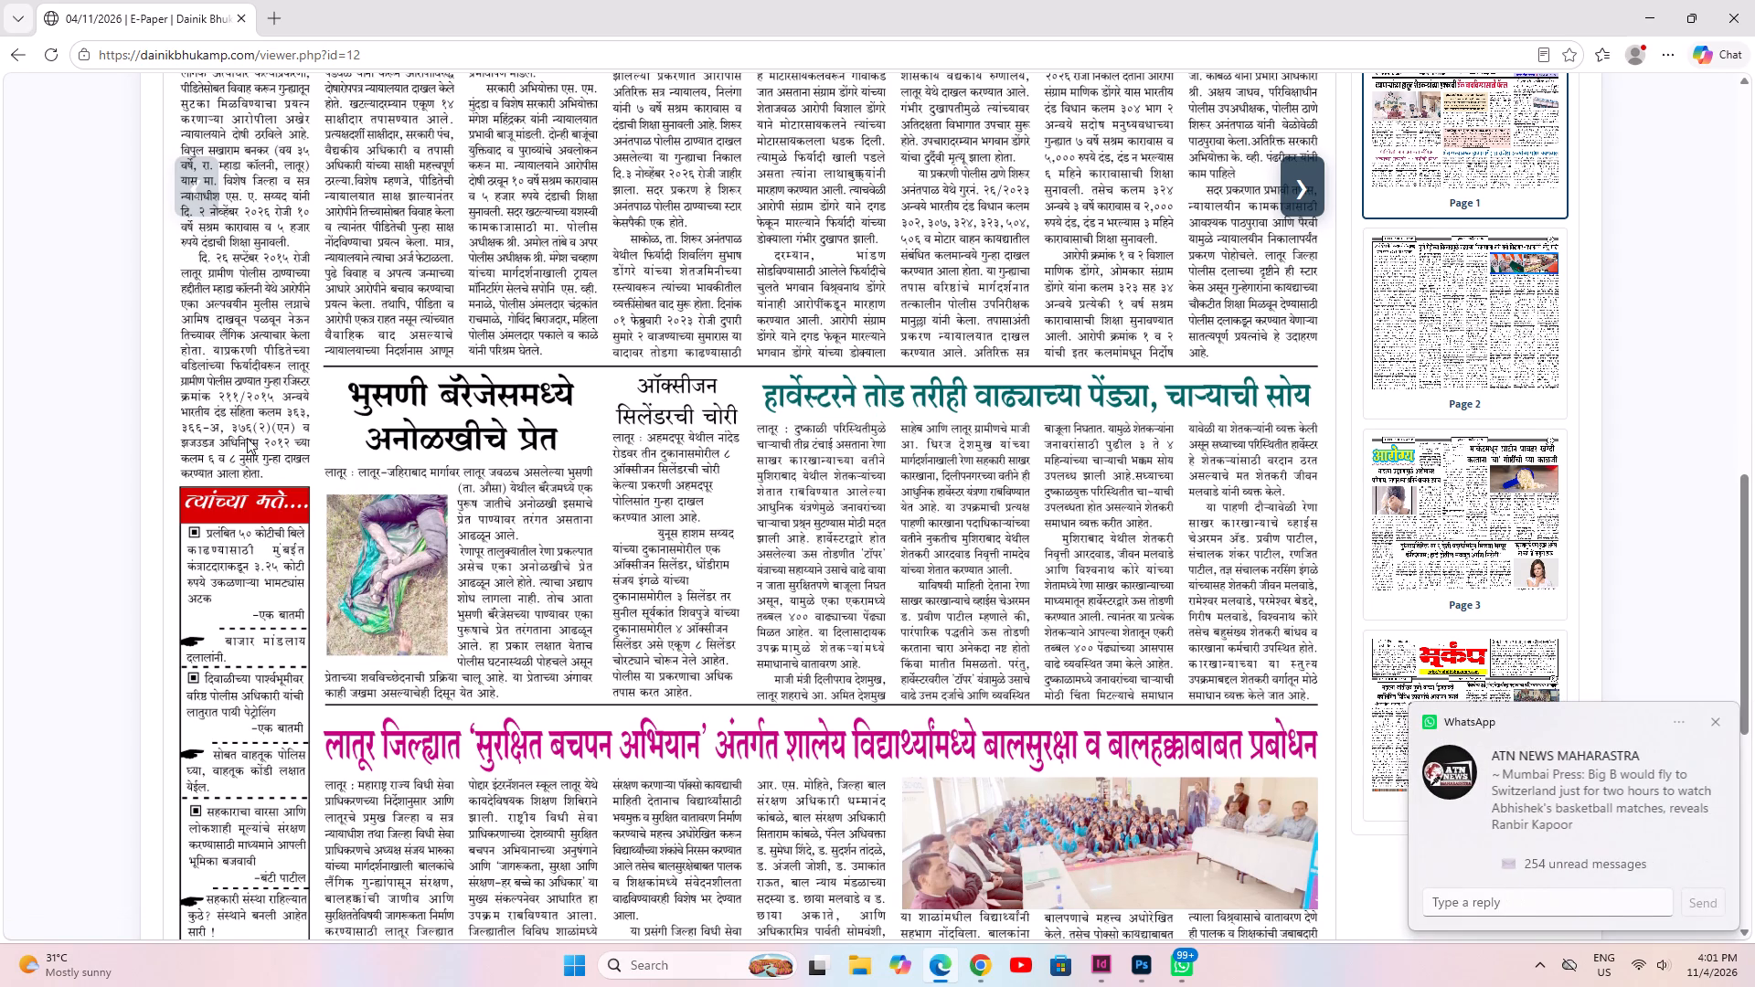
scroll(247, 438, "down", 1)
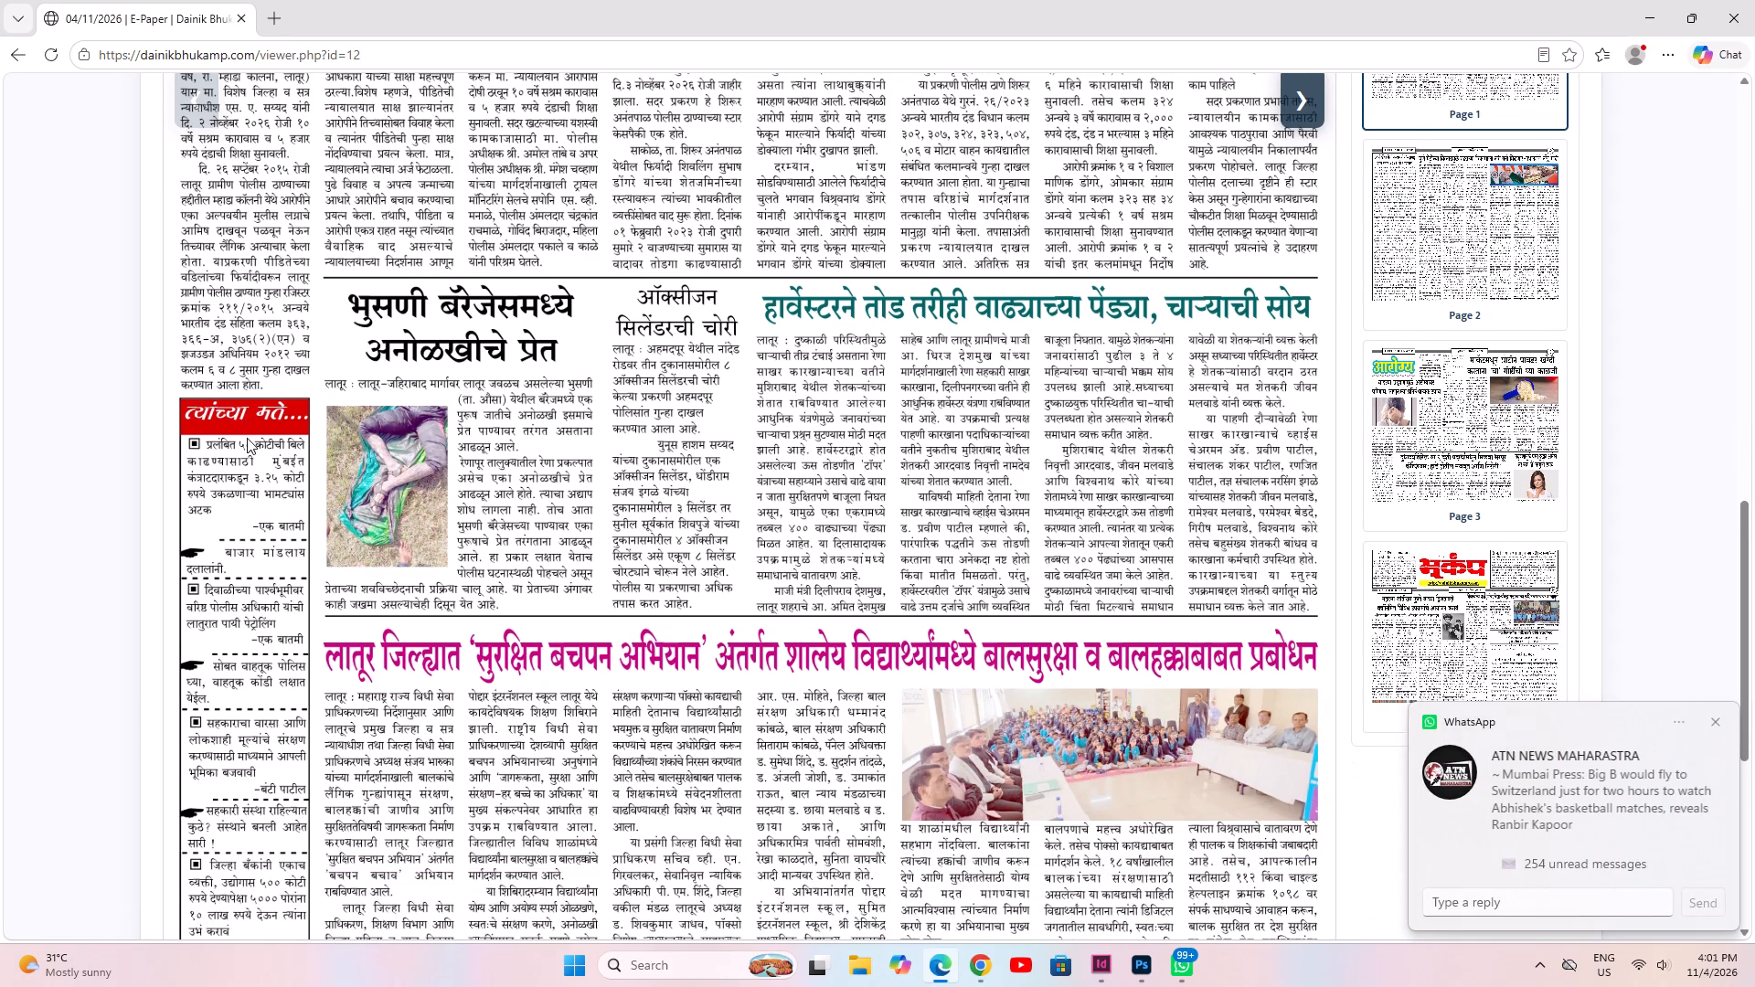
scroll(247, 438, "down", 4)
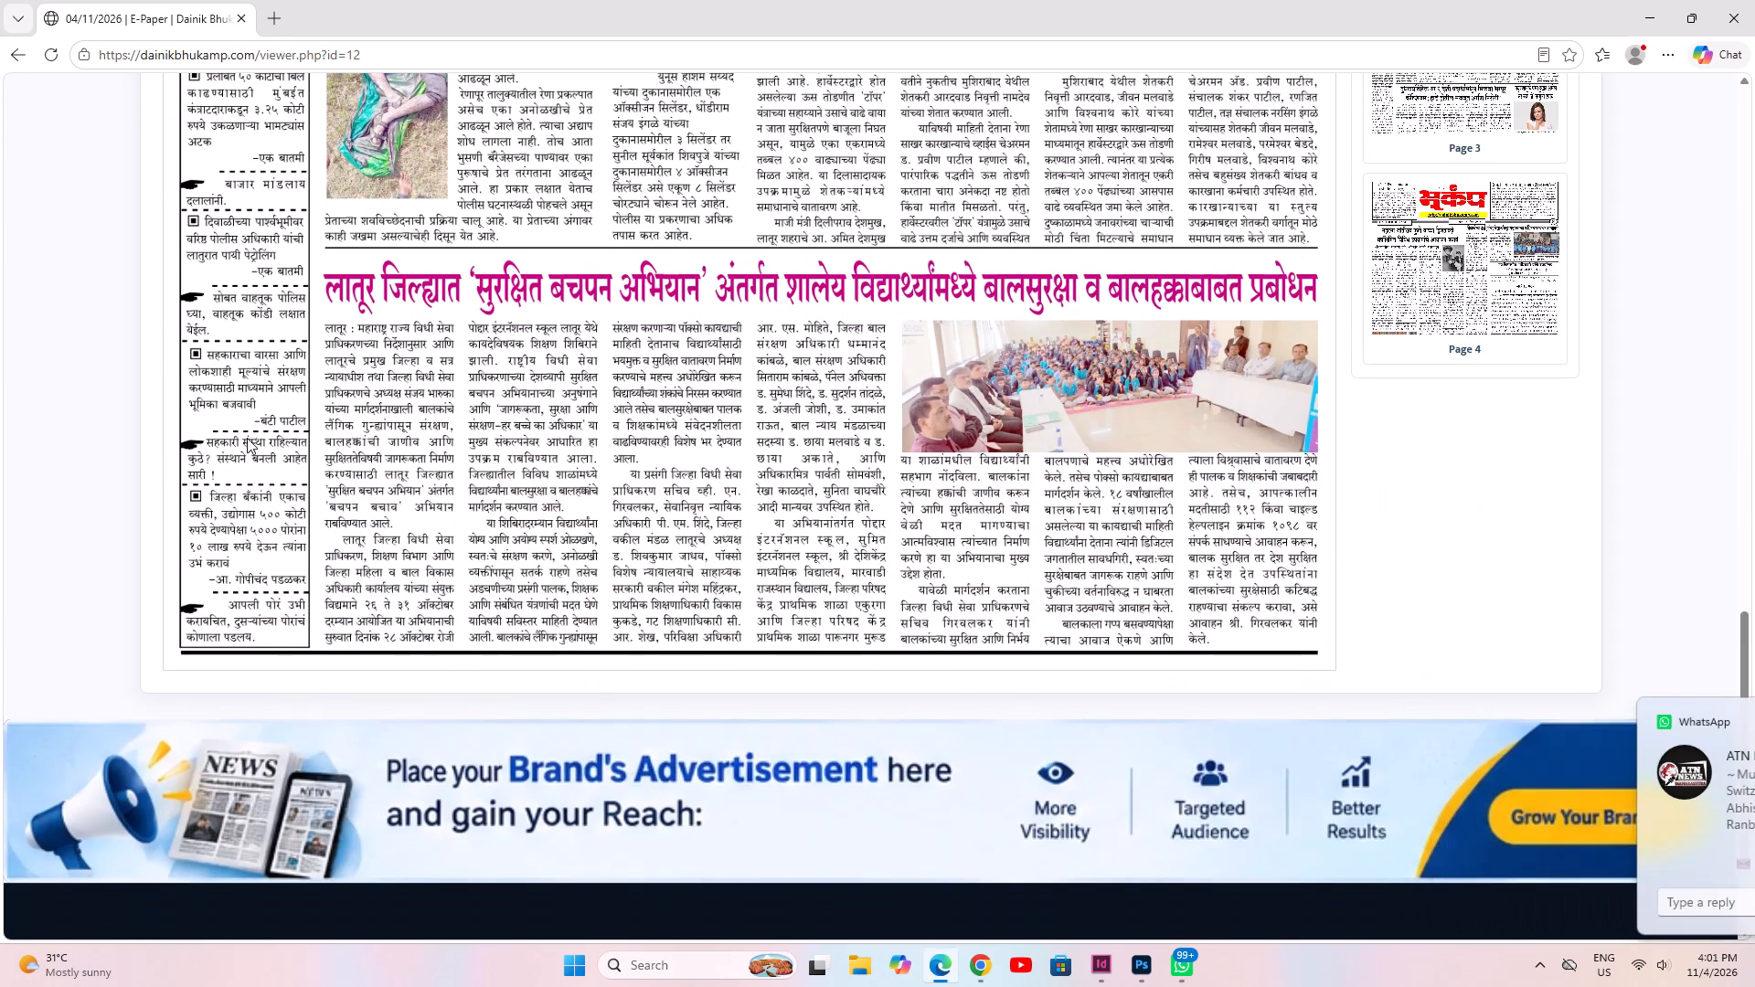
scroll(247, 438, "up", 3)
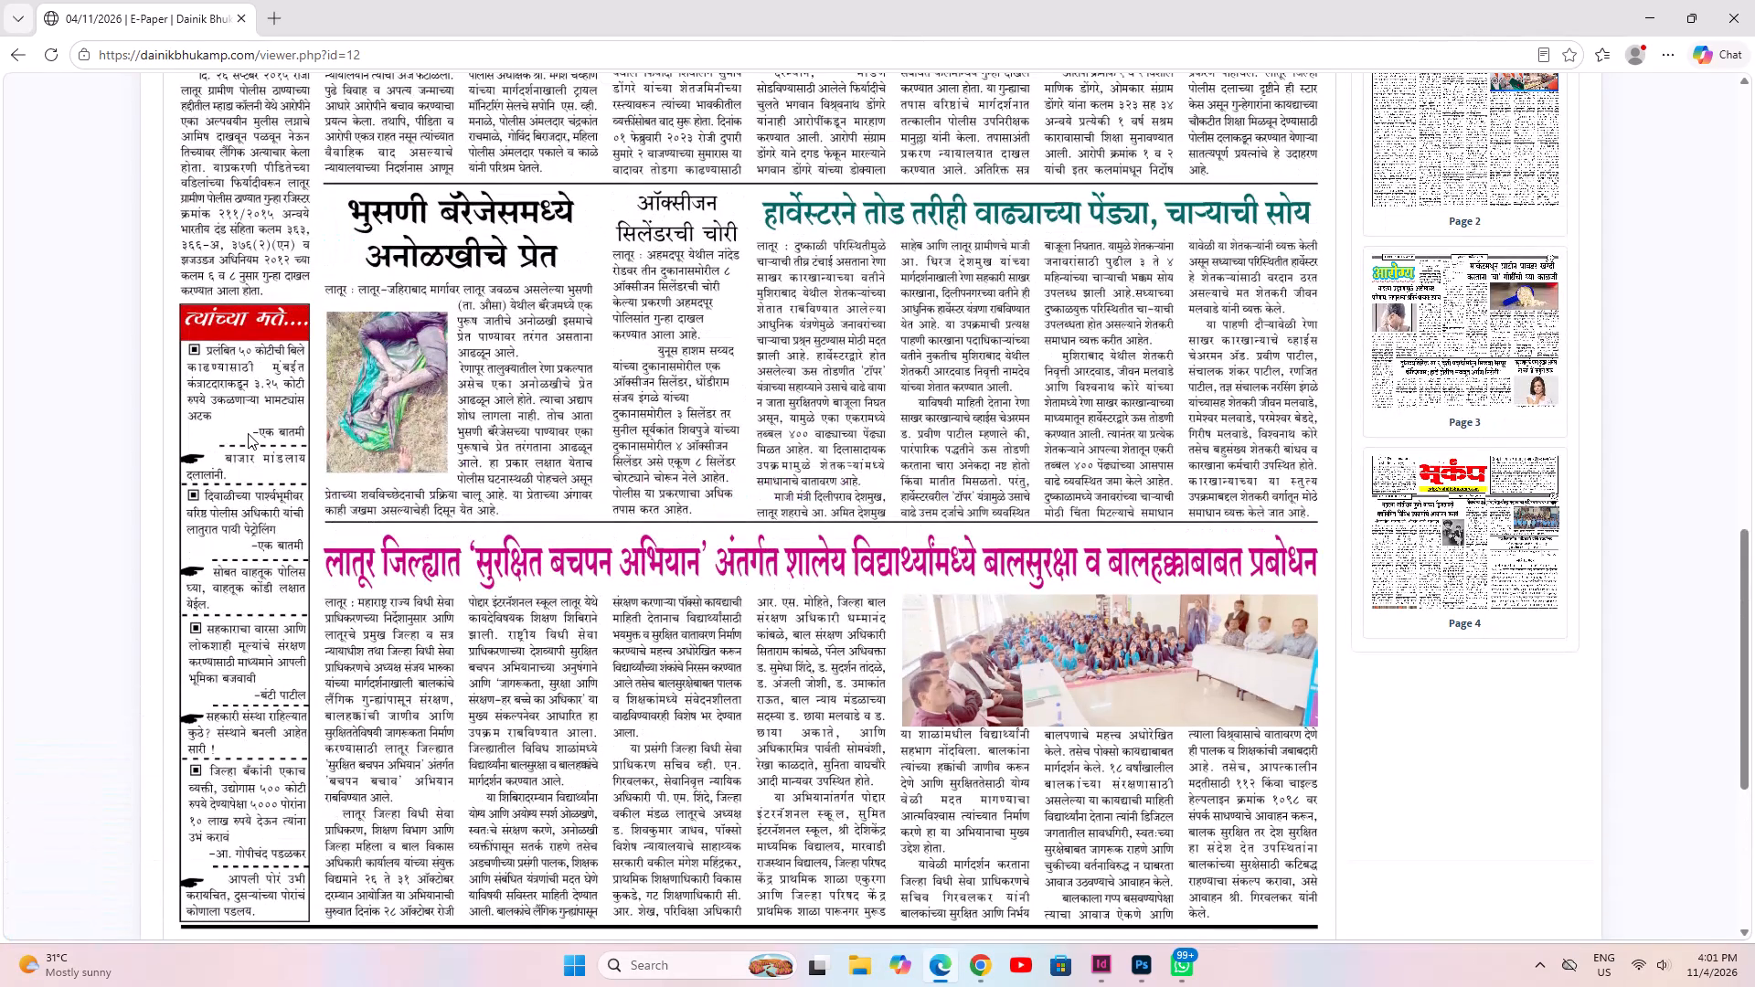
scroll(1445, 432, "down", 4)
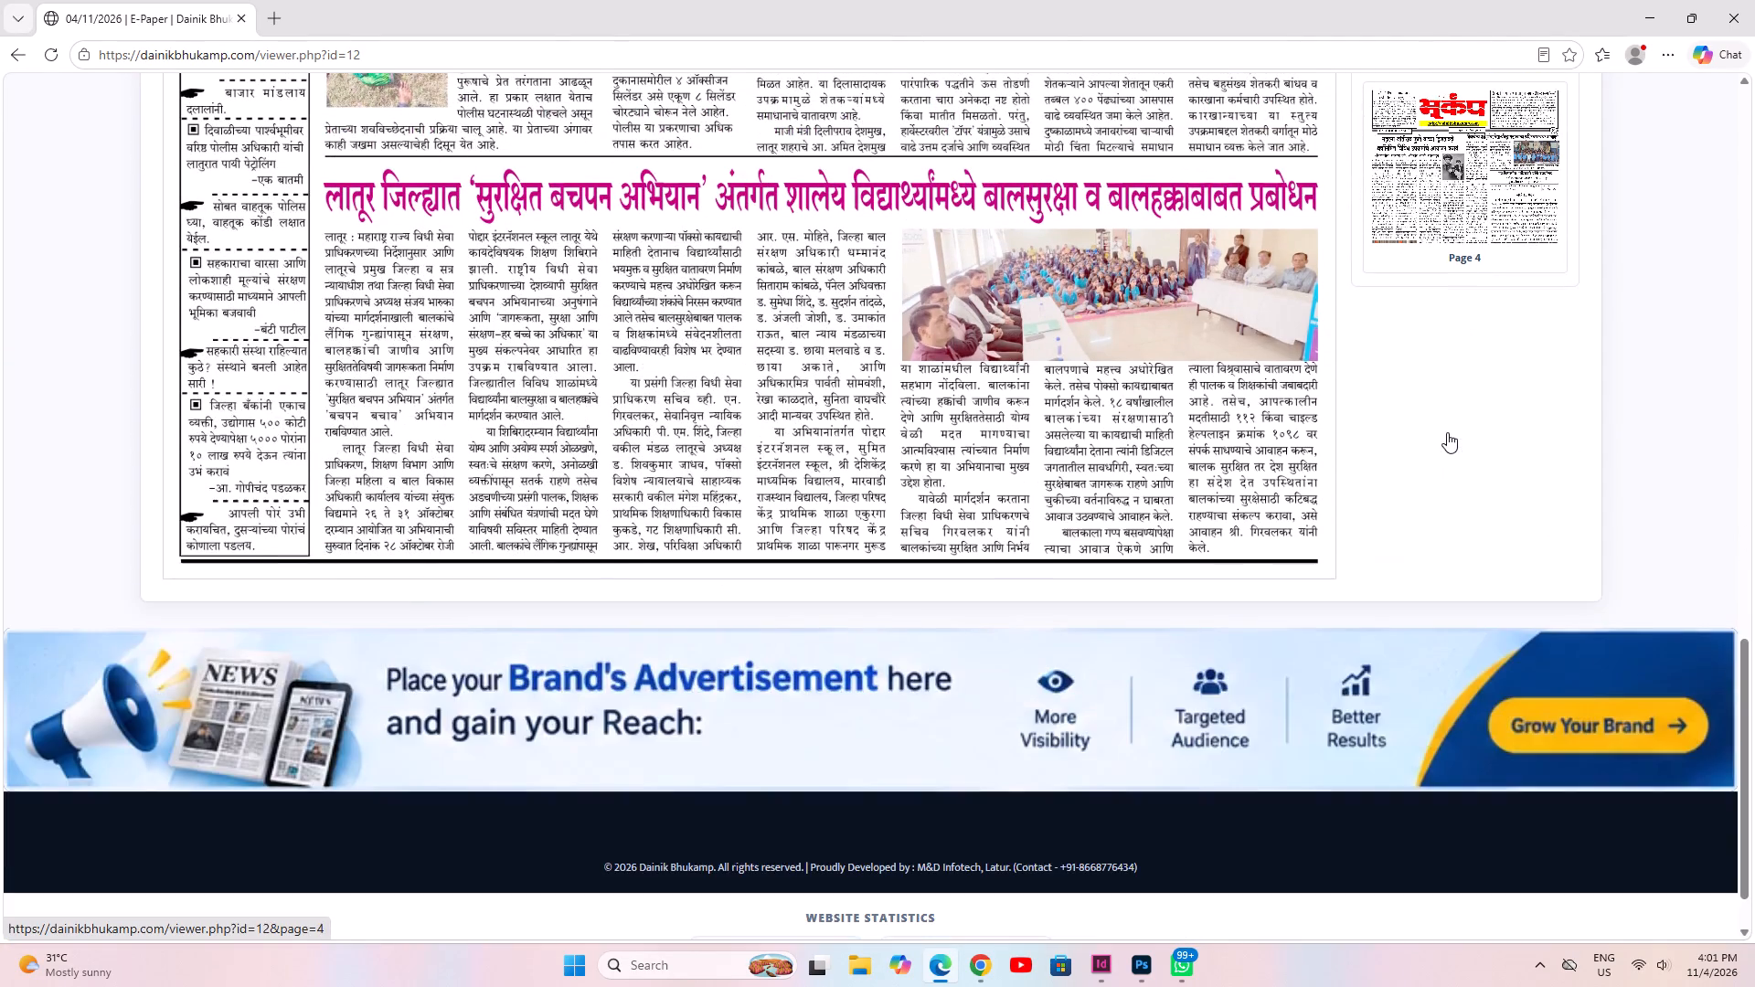
Open page 3 of the 04/11/2026 Dainik Bhukamp e-paper from the page thumbnails and look through its health articles.
scroll(1441, 436, "up", 20)
scroll(1441, 436, "up", 3)
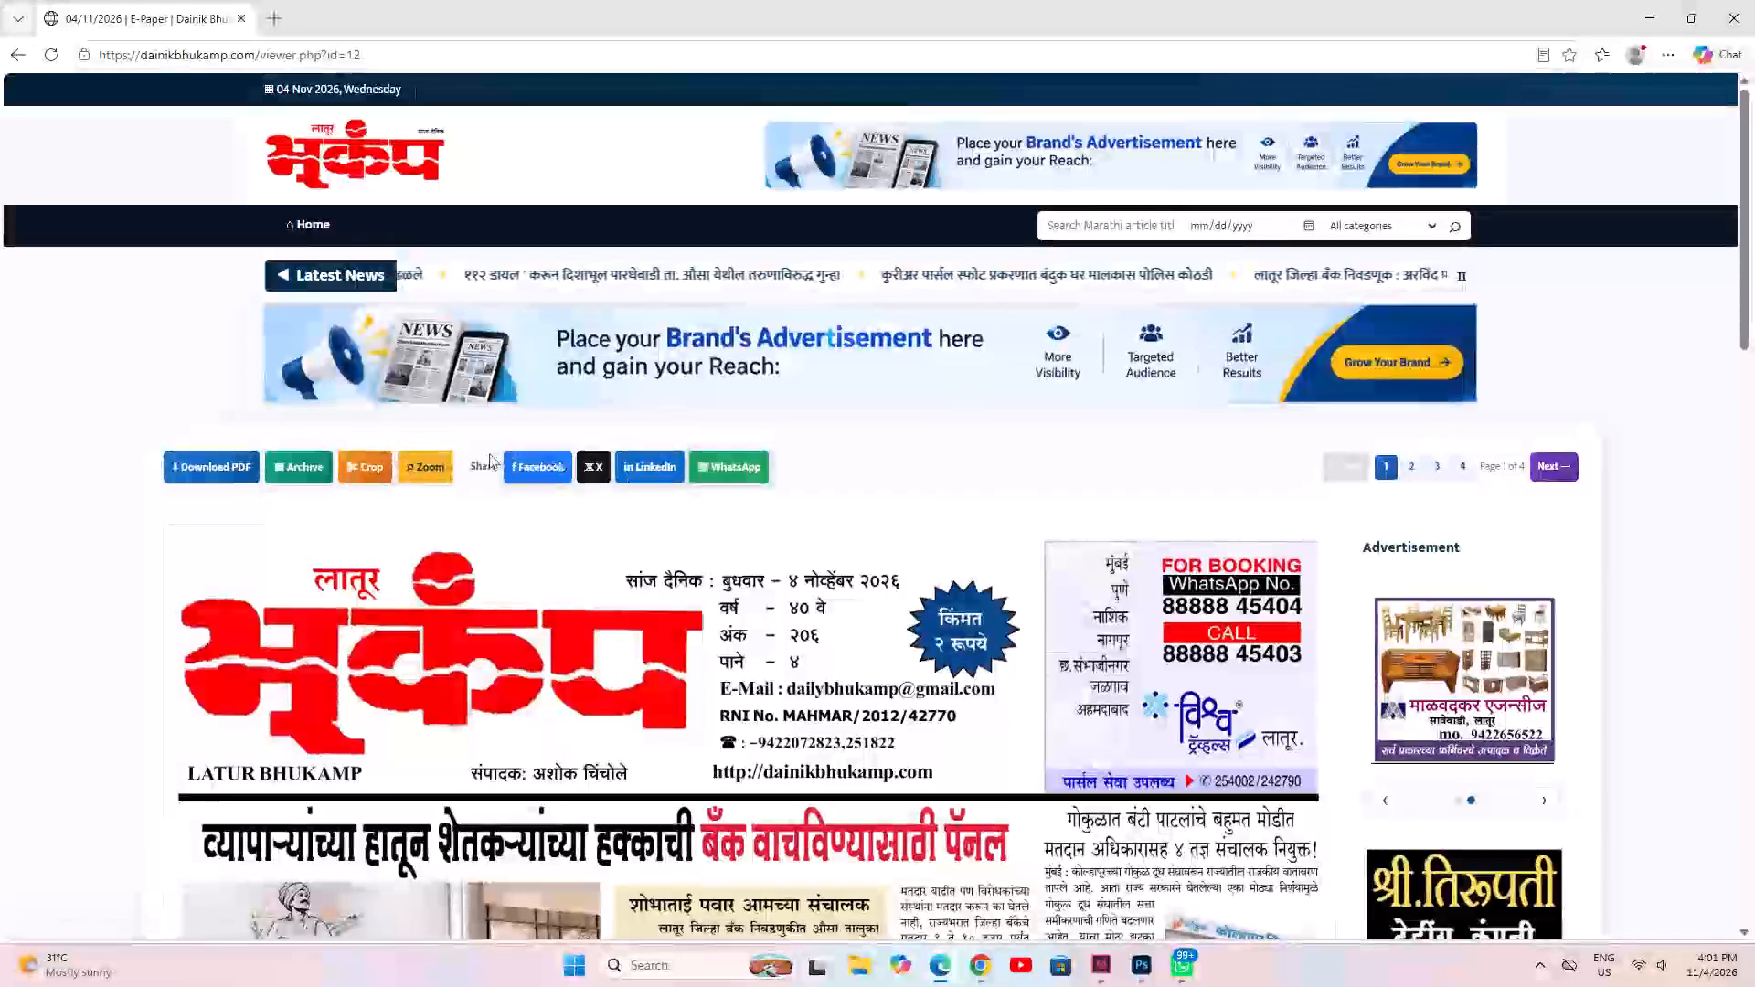
scroll(1604, 761, "down", 5)
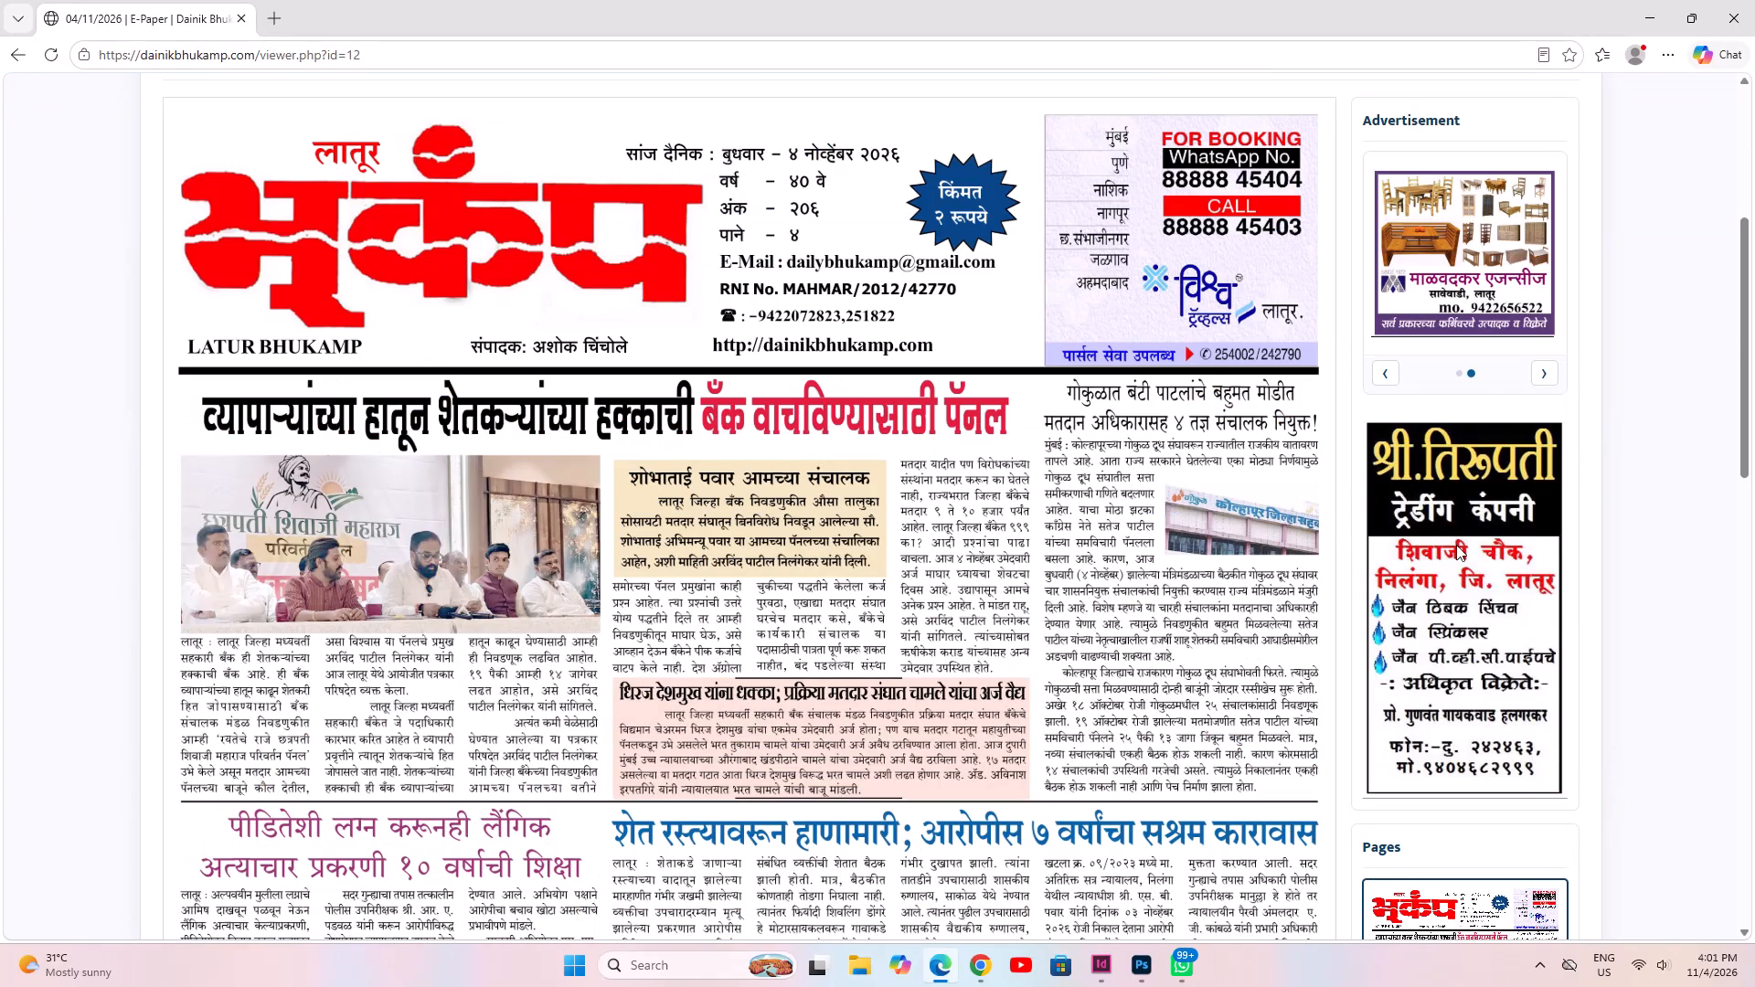
left_click_drag(1740, 340, 1754, 567)
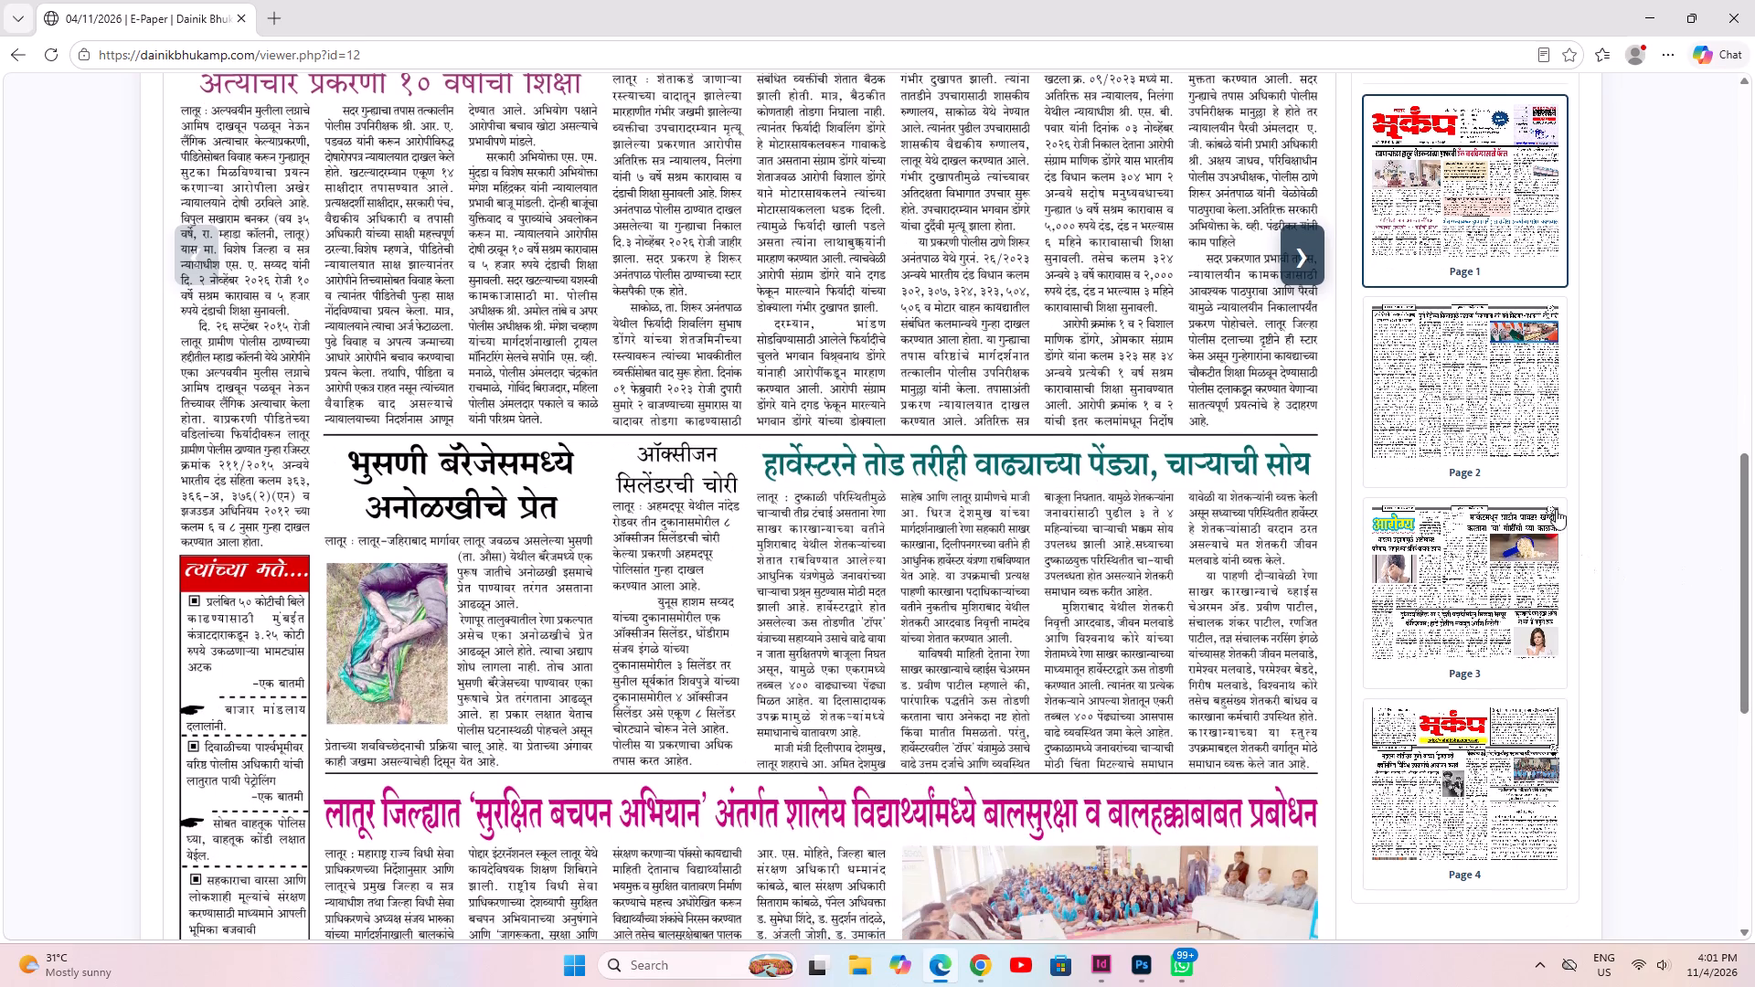
left_click(1475, 438)
double_click(1499, 559)
scroll(1474, 544, "down", 2)
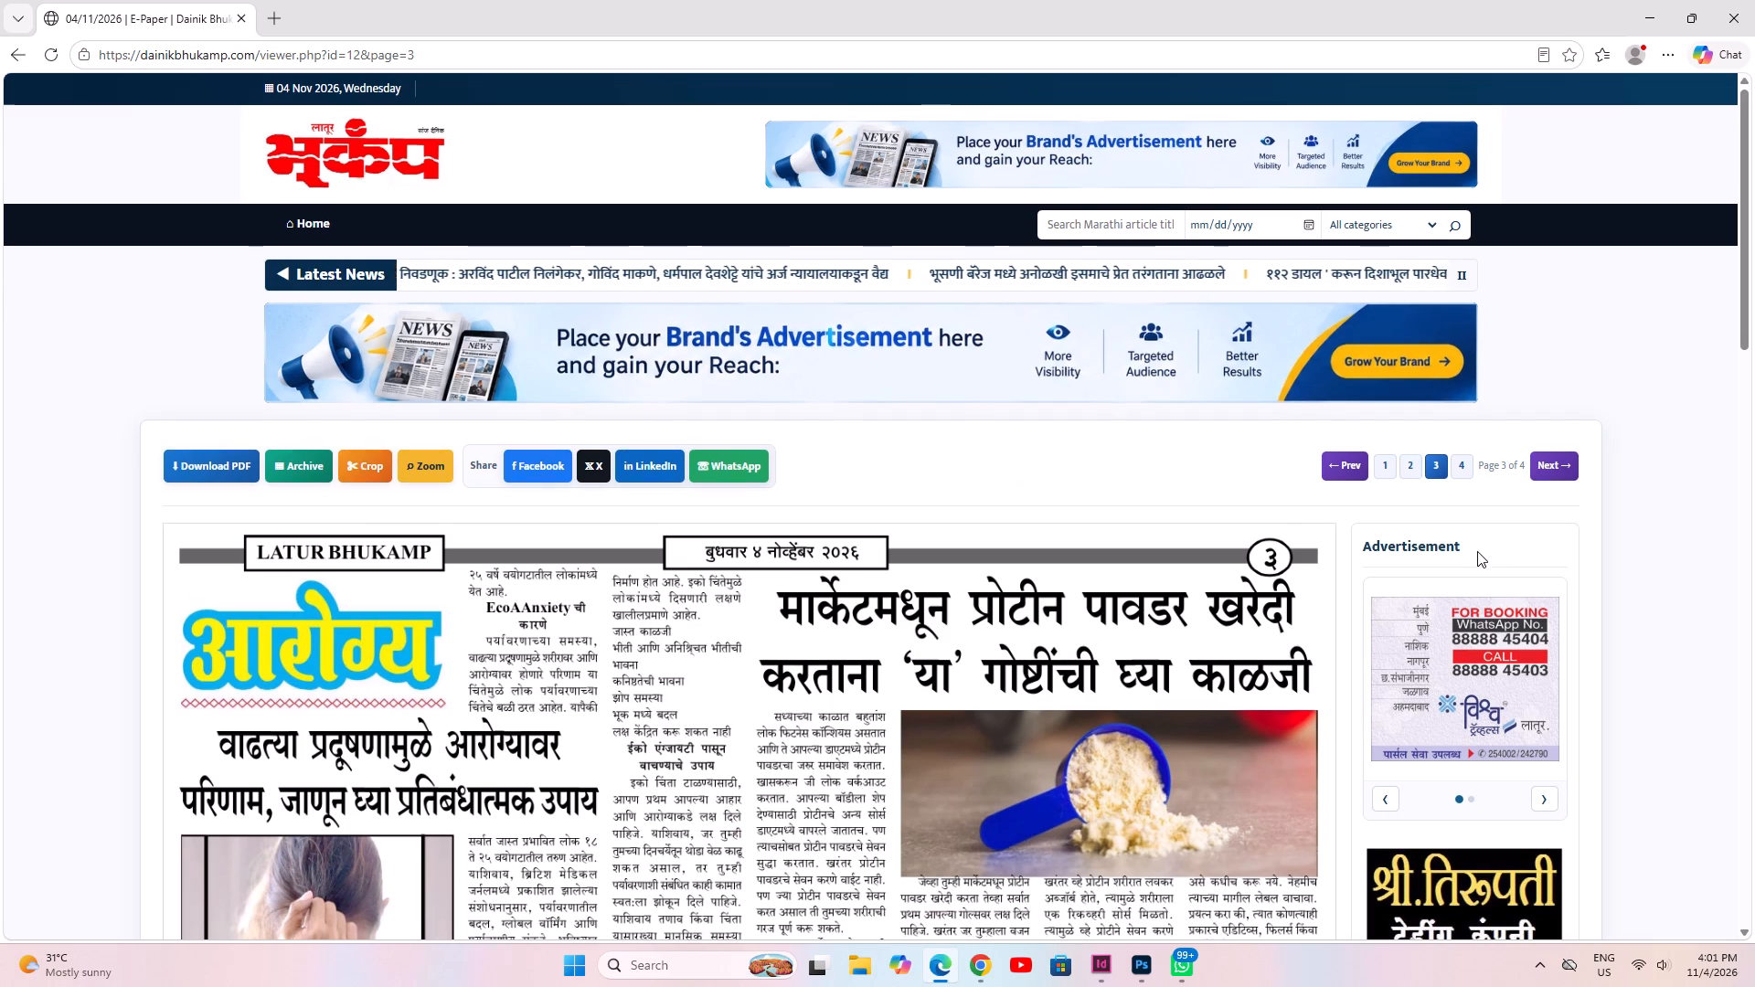
scroll(1477, 551, "down", 7)
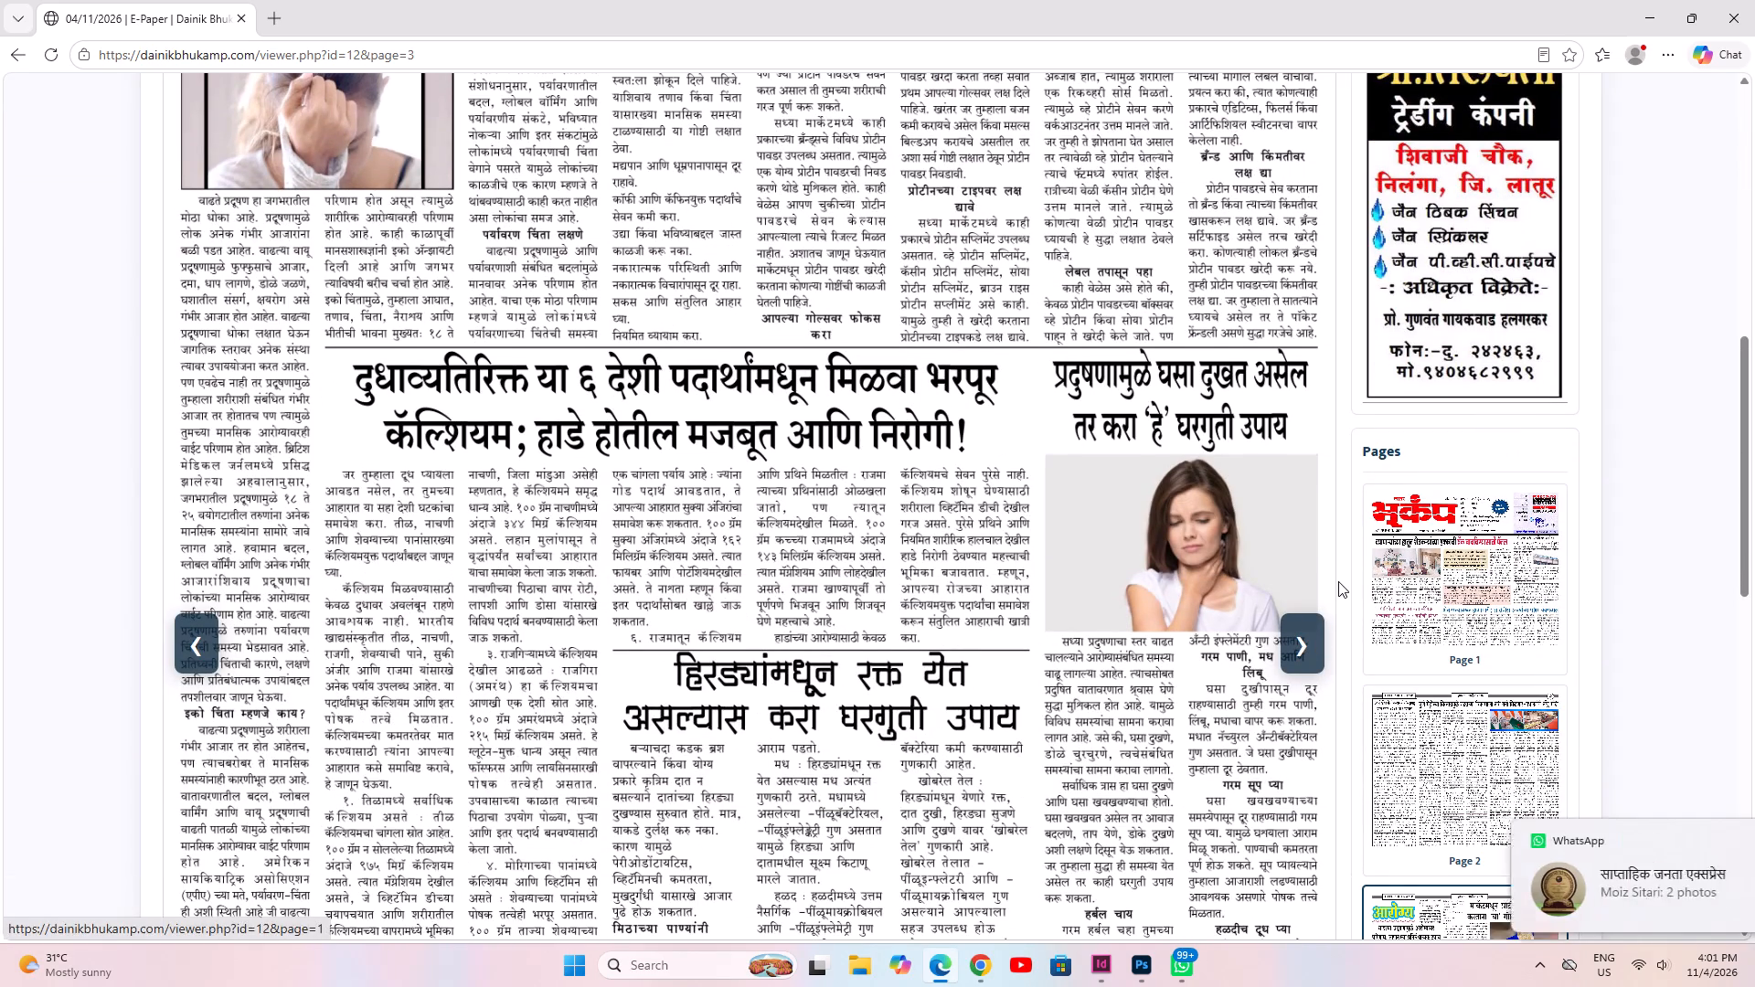
scroll(1338, 581, "down", 3)
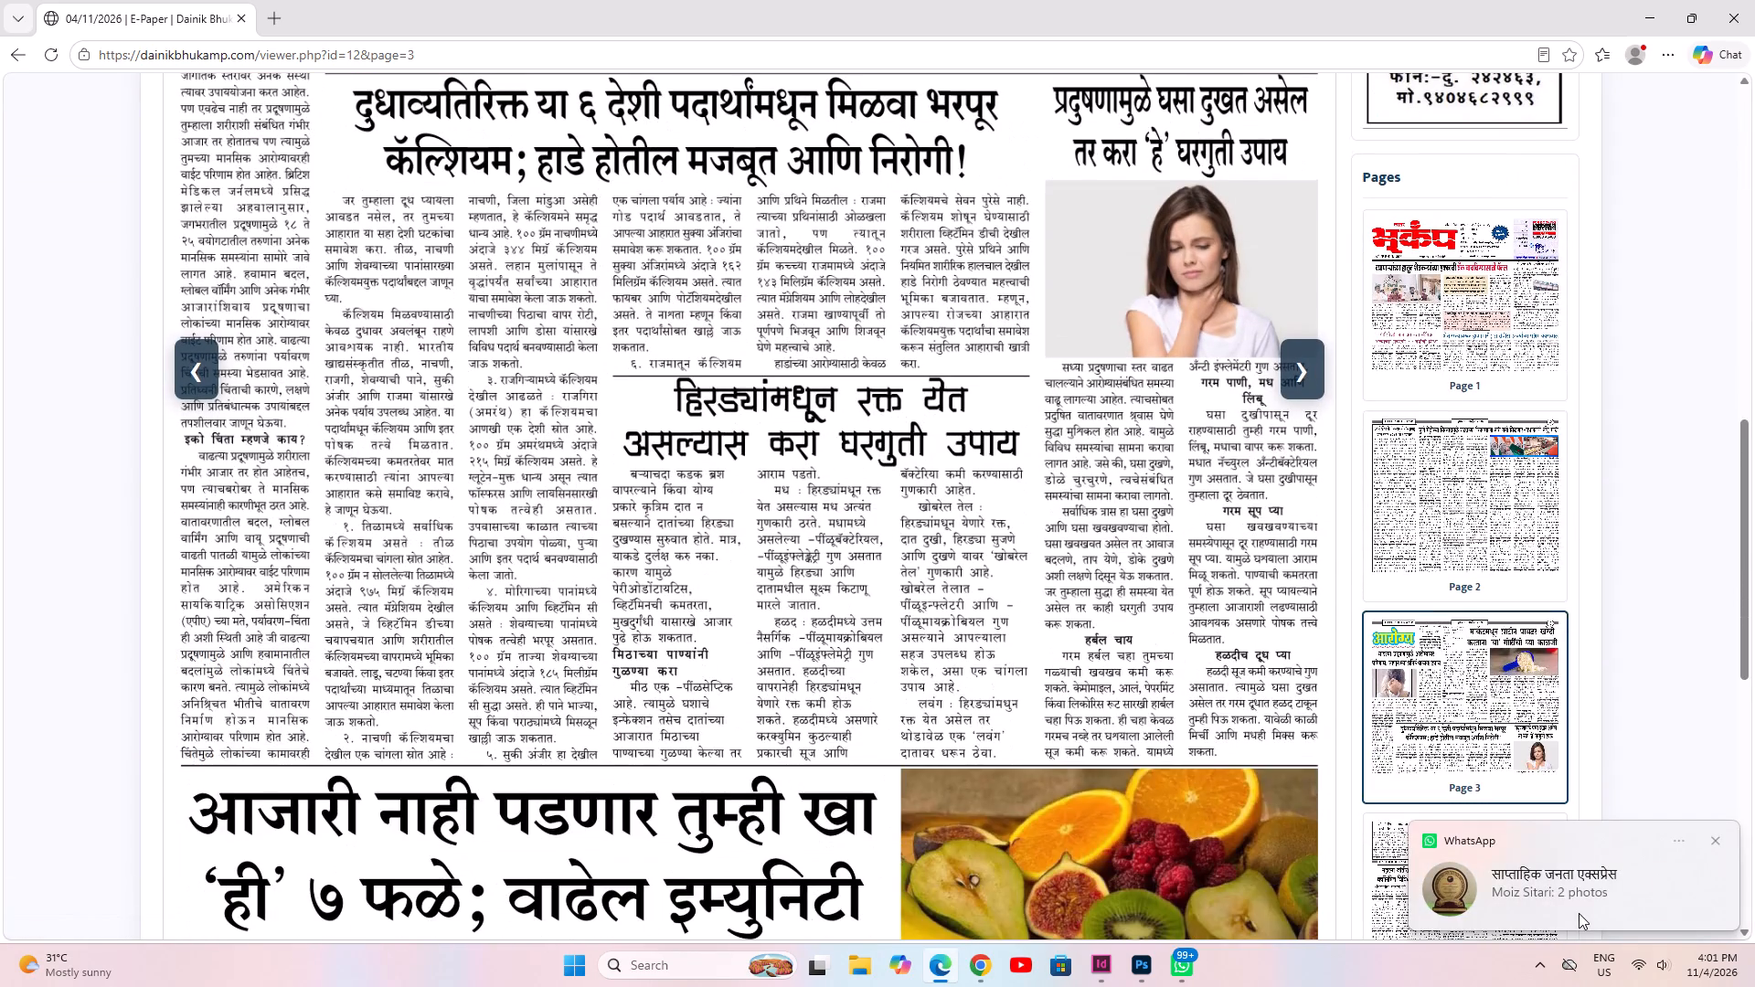
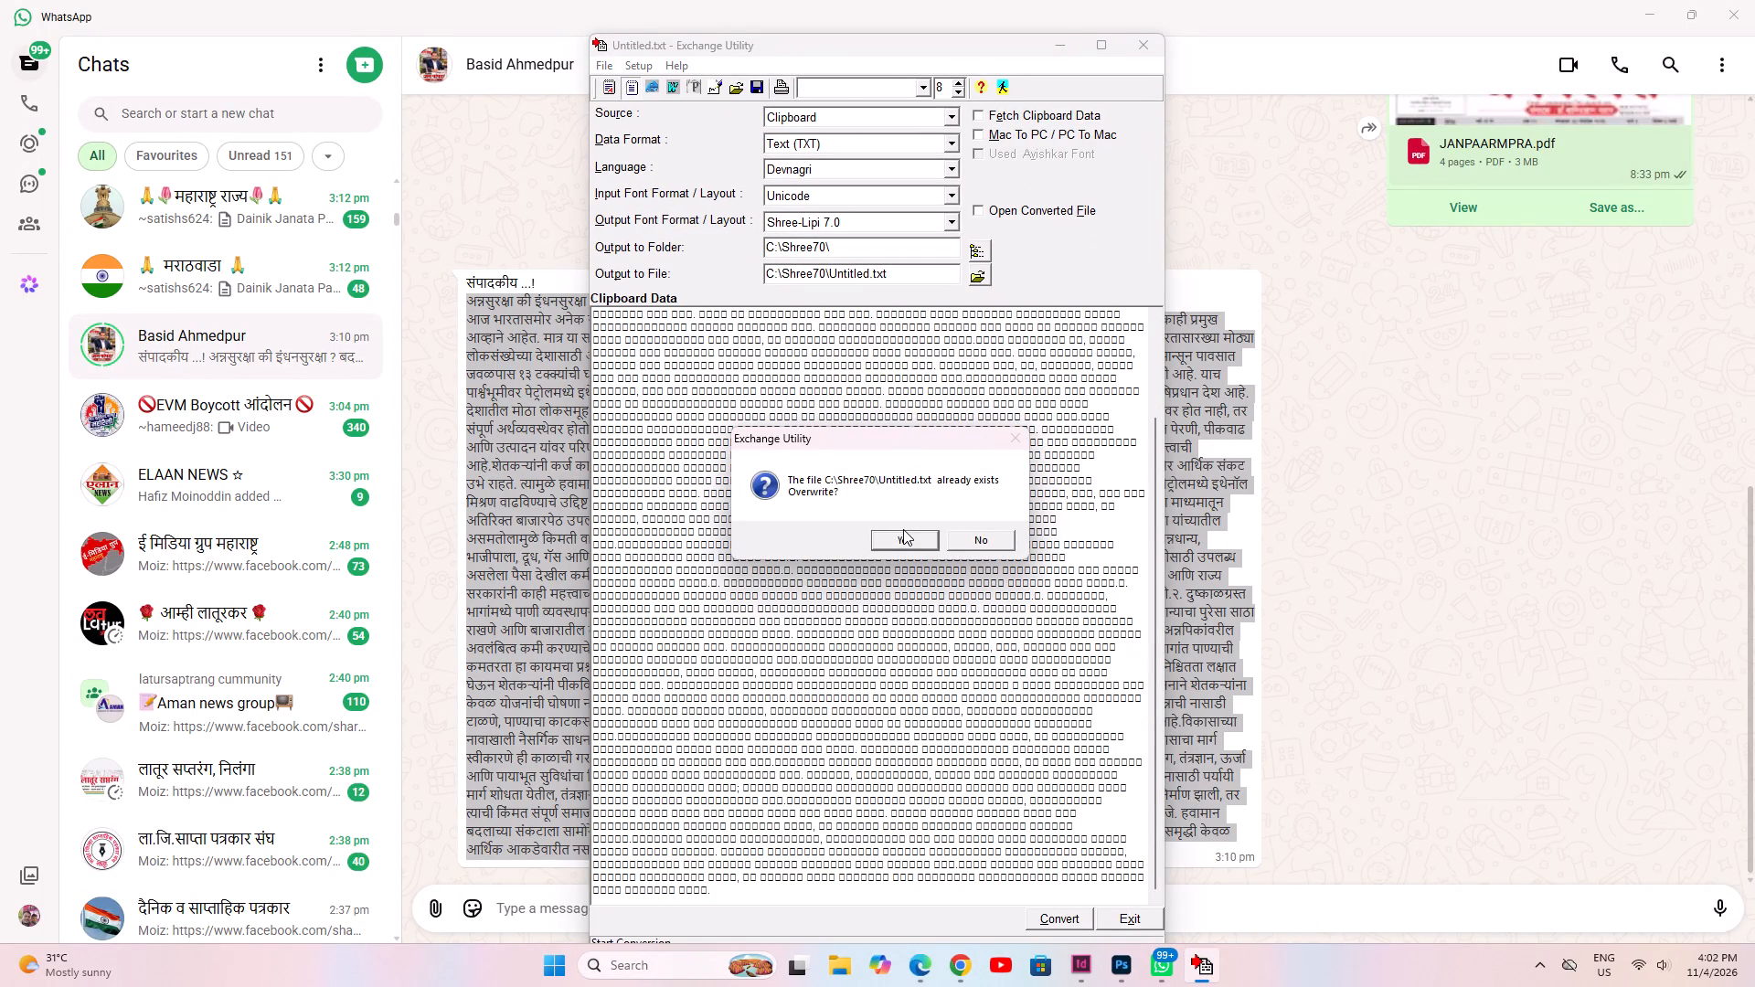
double_click(900, 540)
left_click(962, 540)
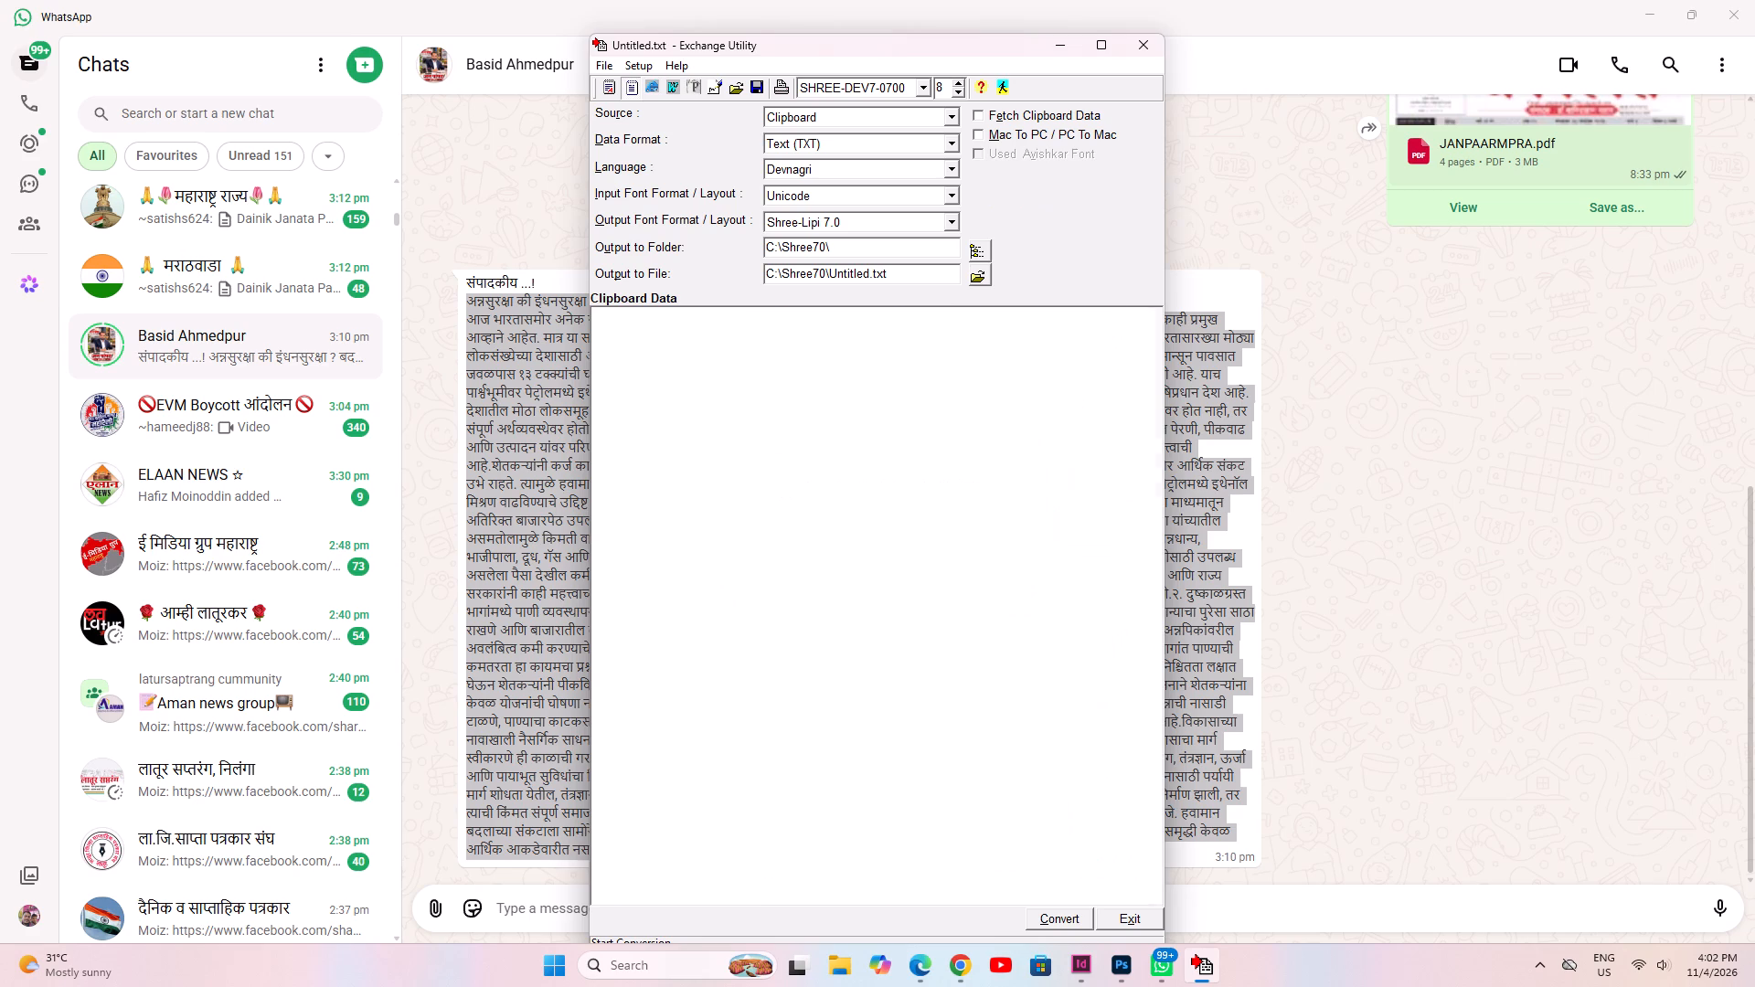
Switch to newspaper document 02 in InDesign and find the place for the converted editorial.
left_click(1084, 958)
scroll(621, 748, "up", 4)
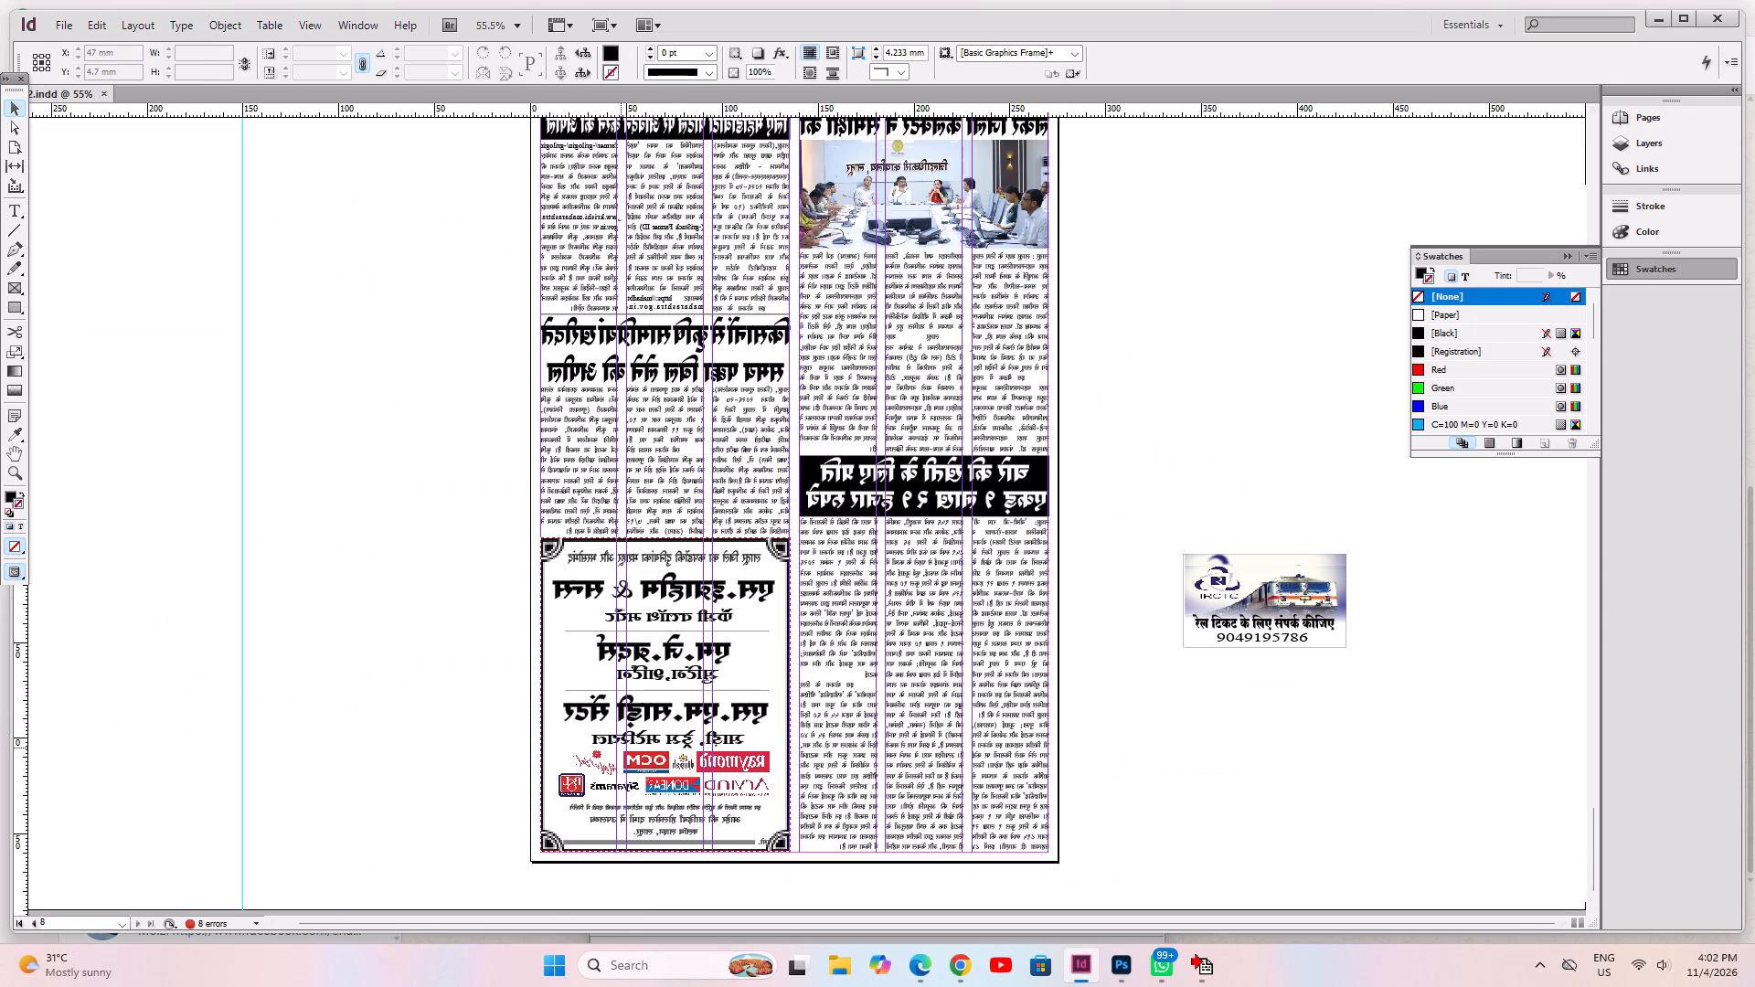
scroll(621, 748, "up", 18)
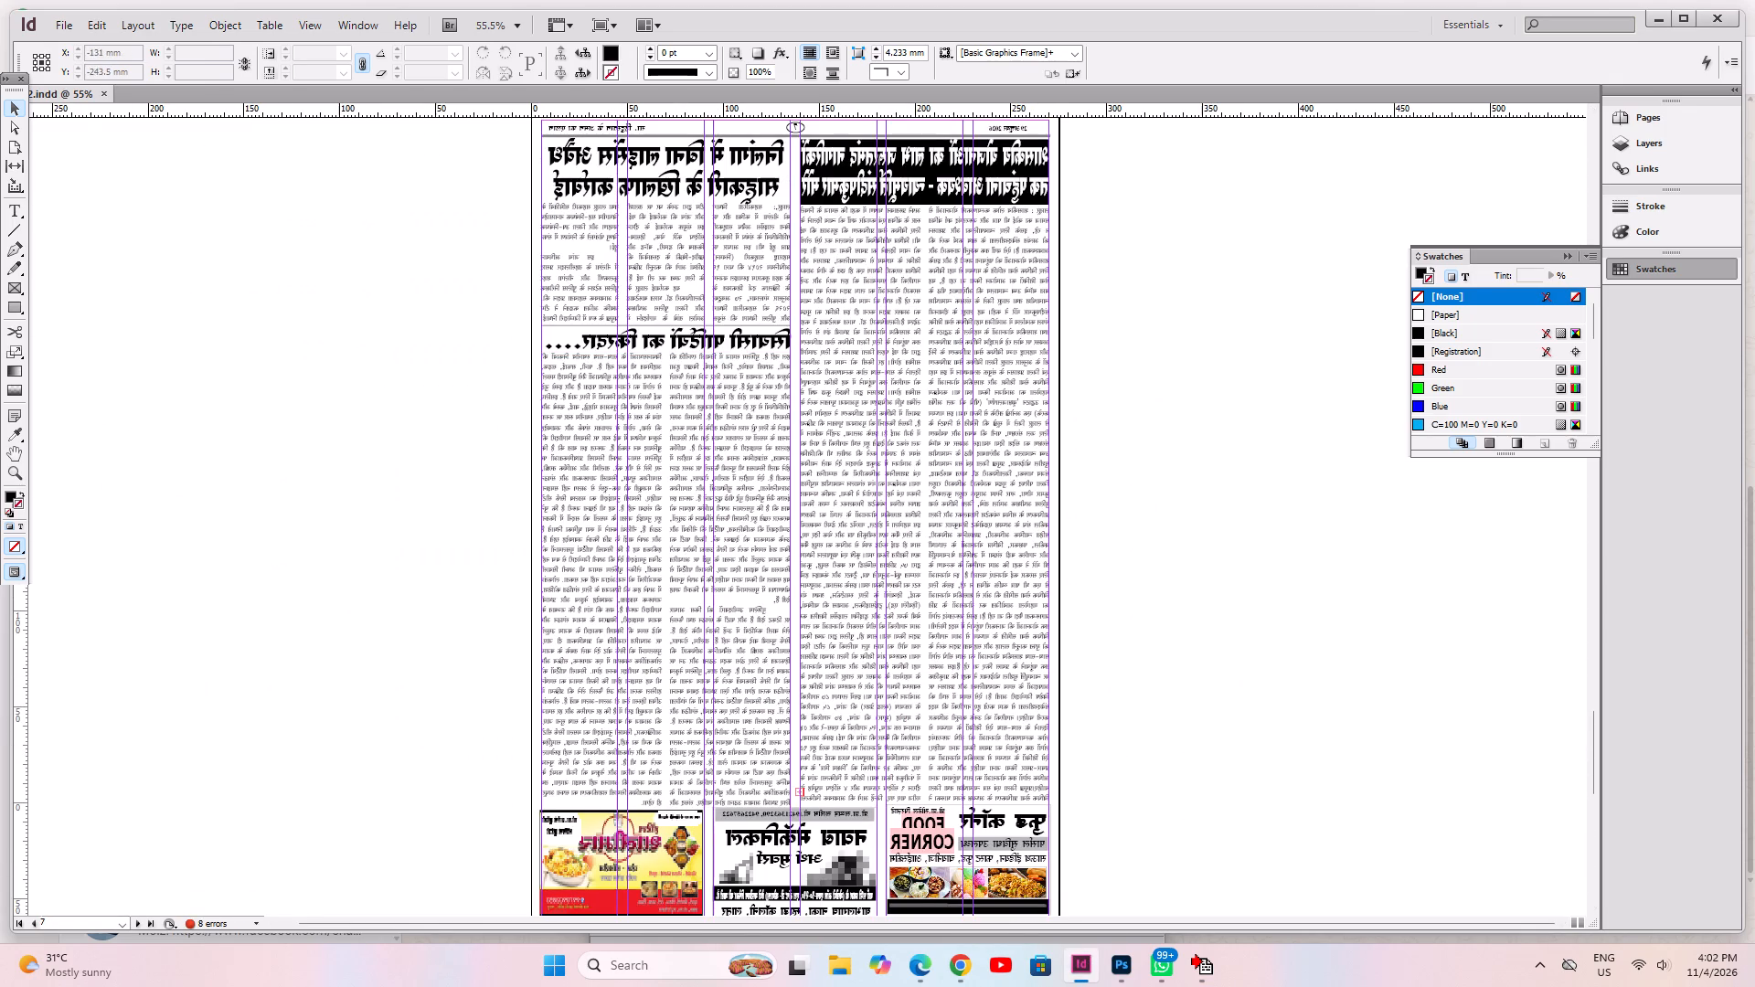
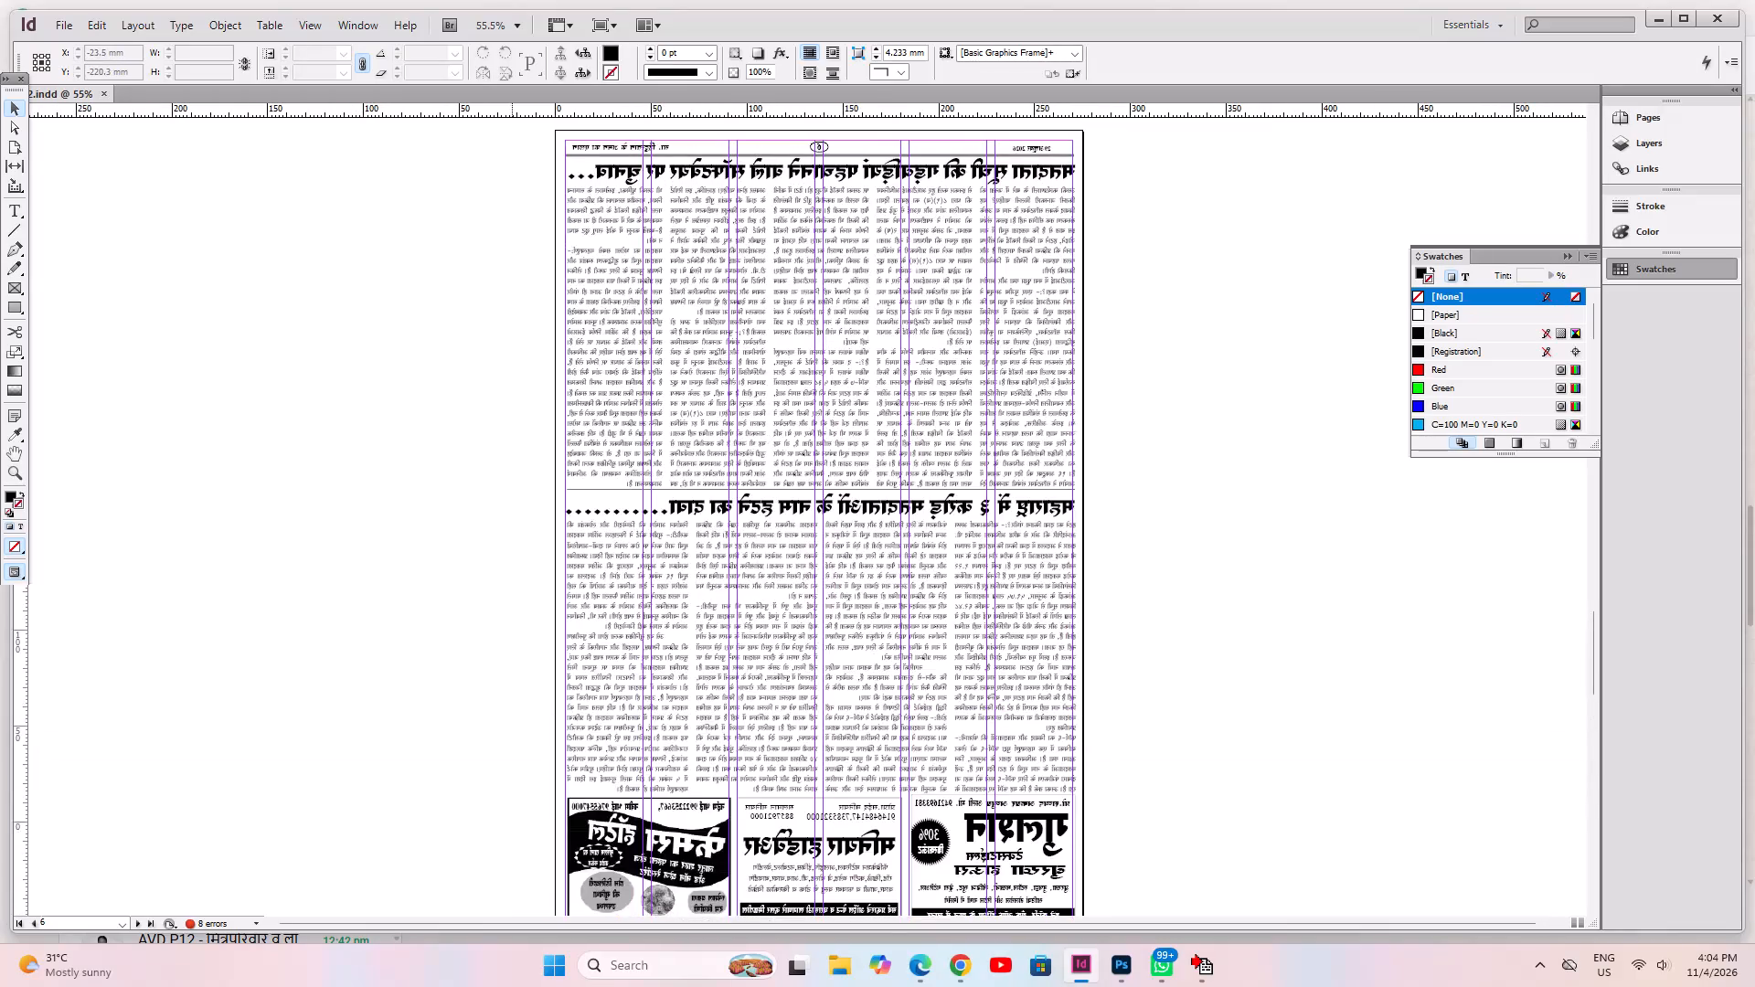
Select all the mirrored content on page 1 and flip it horizontally so the front page reads correctly.
left_click_drag(604, 369, 628, 806)
left_click_drag(603, 422, 678, 804)
left_click_drag(689, 366, 719, 777)
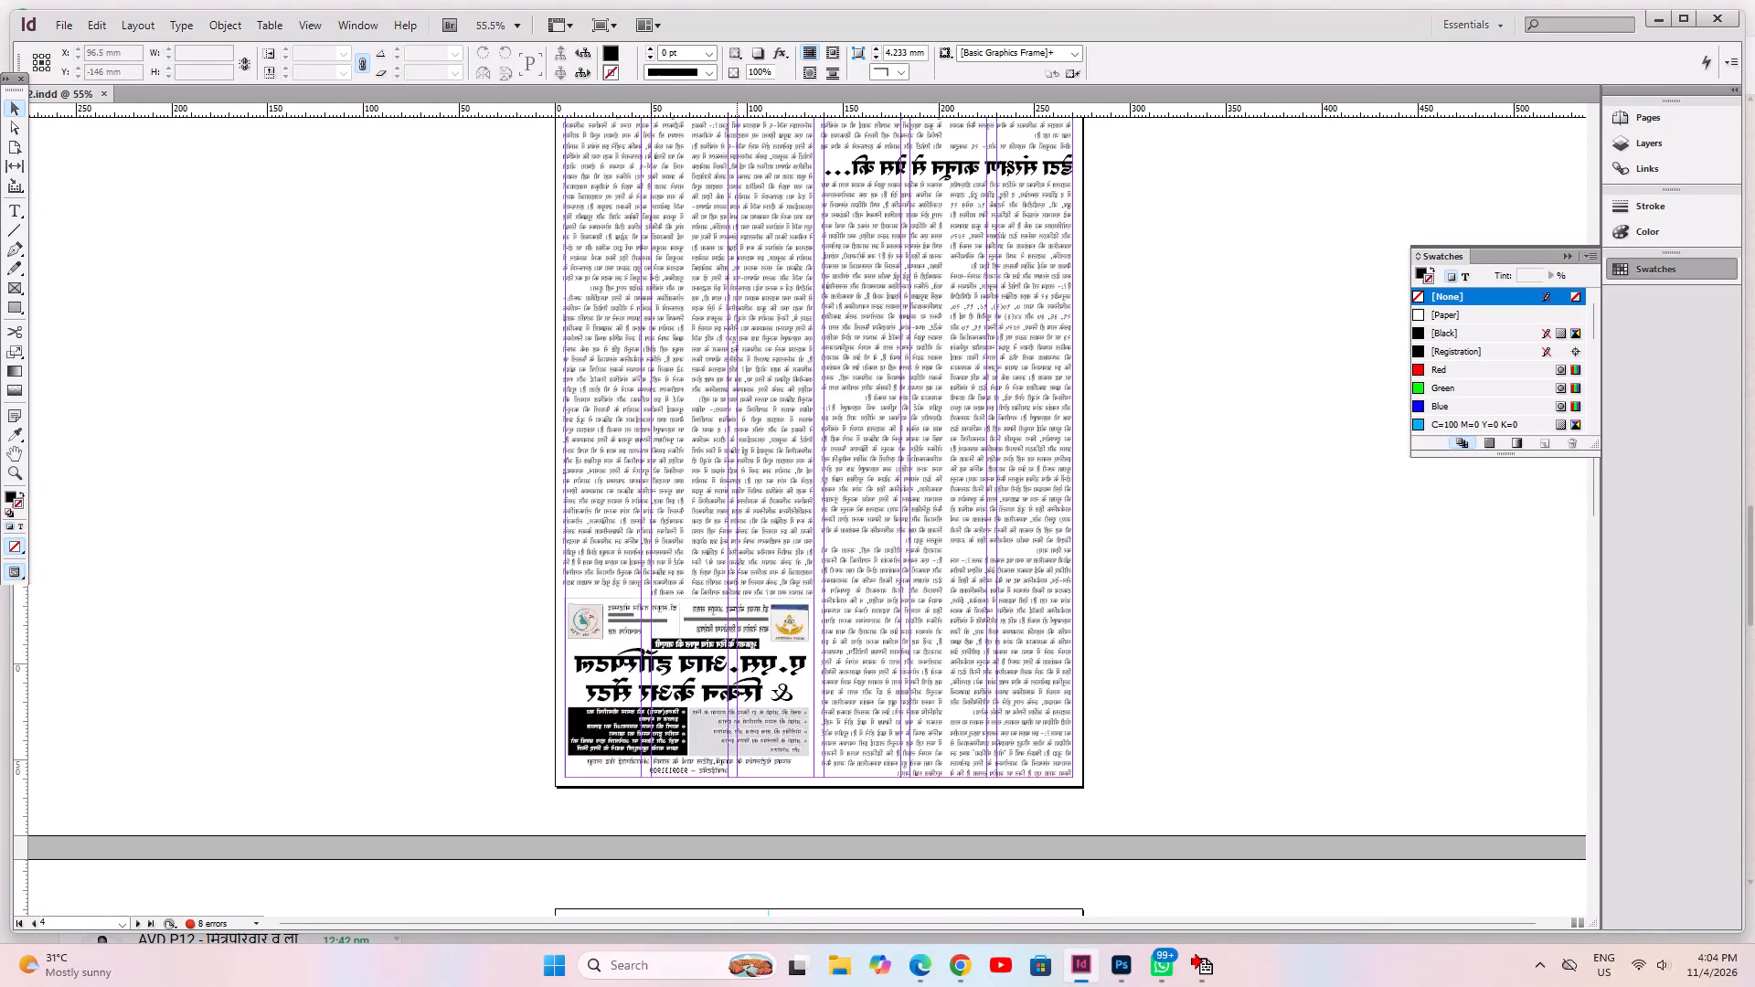
left_click_drag(744, 394, 747, 693)
left_click_drag(764, 350, 833, 686)
left_click_drag(888, 494, 959, 785)
left_click_drag(807, 301, 819, 661)
left_click_drag(695, 384, 768, 738)
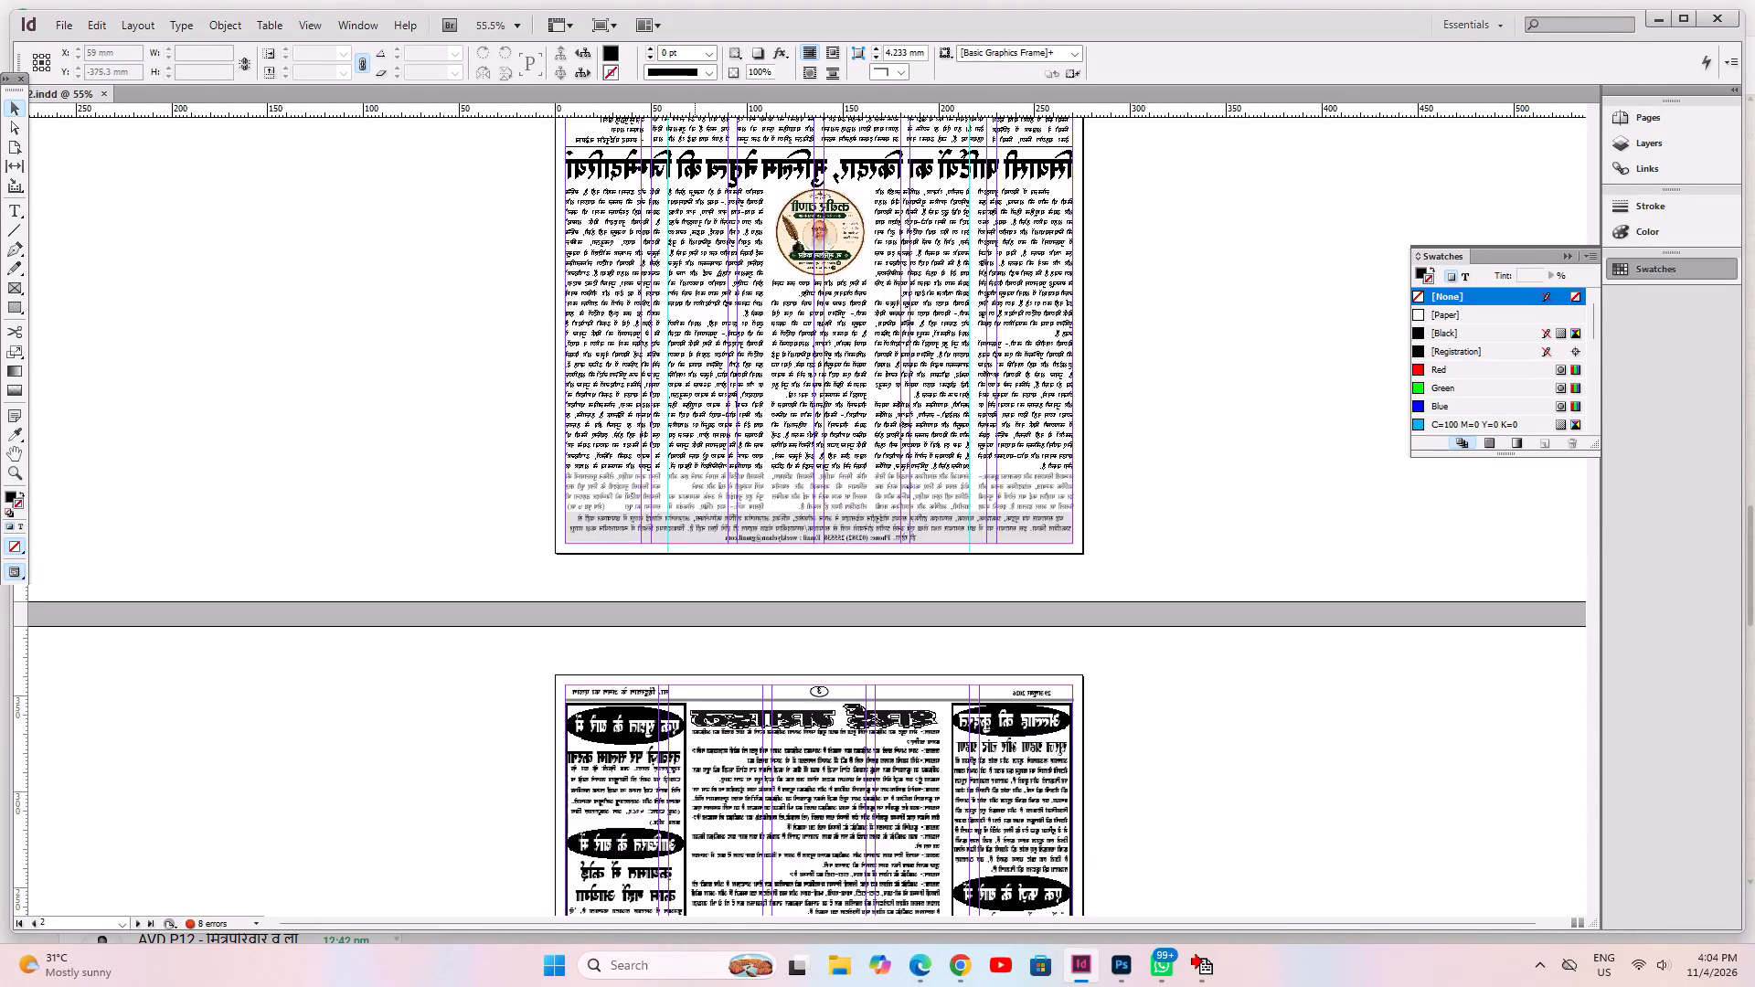
left_click_drag(625, 252, 577, 605)
left_click_drag(485, 236, 499, 566)
left_click_drag(495, 304, 502, 631)
left_click_drag(413, 278, 421, 518)
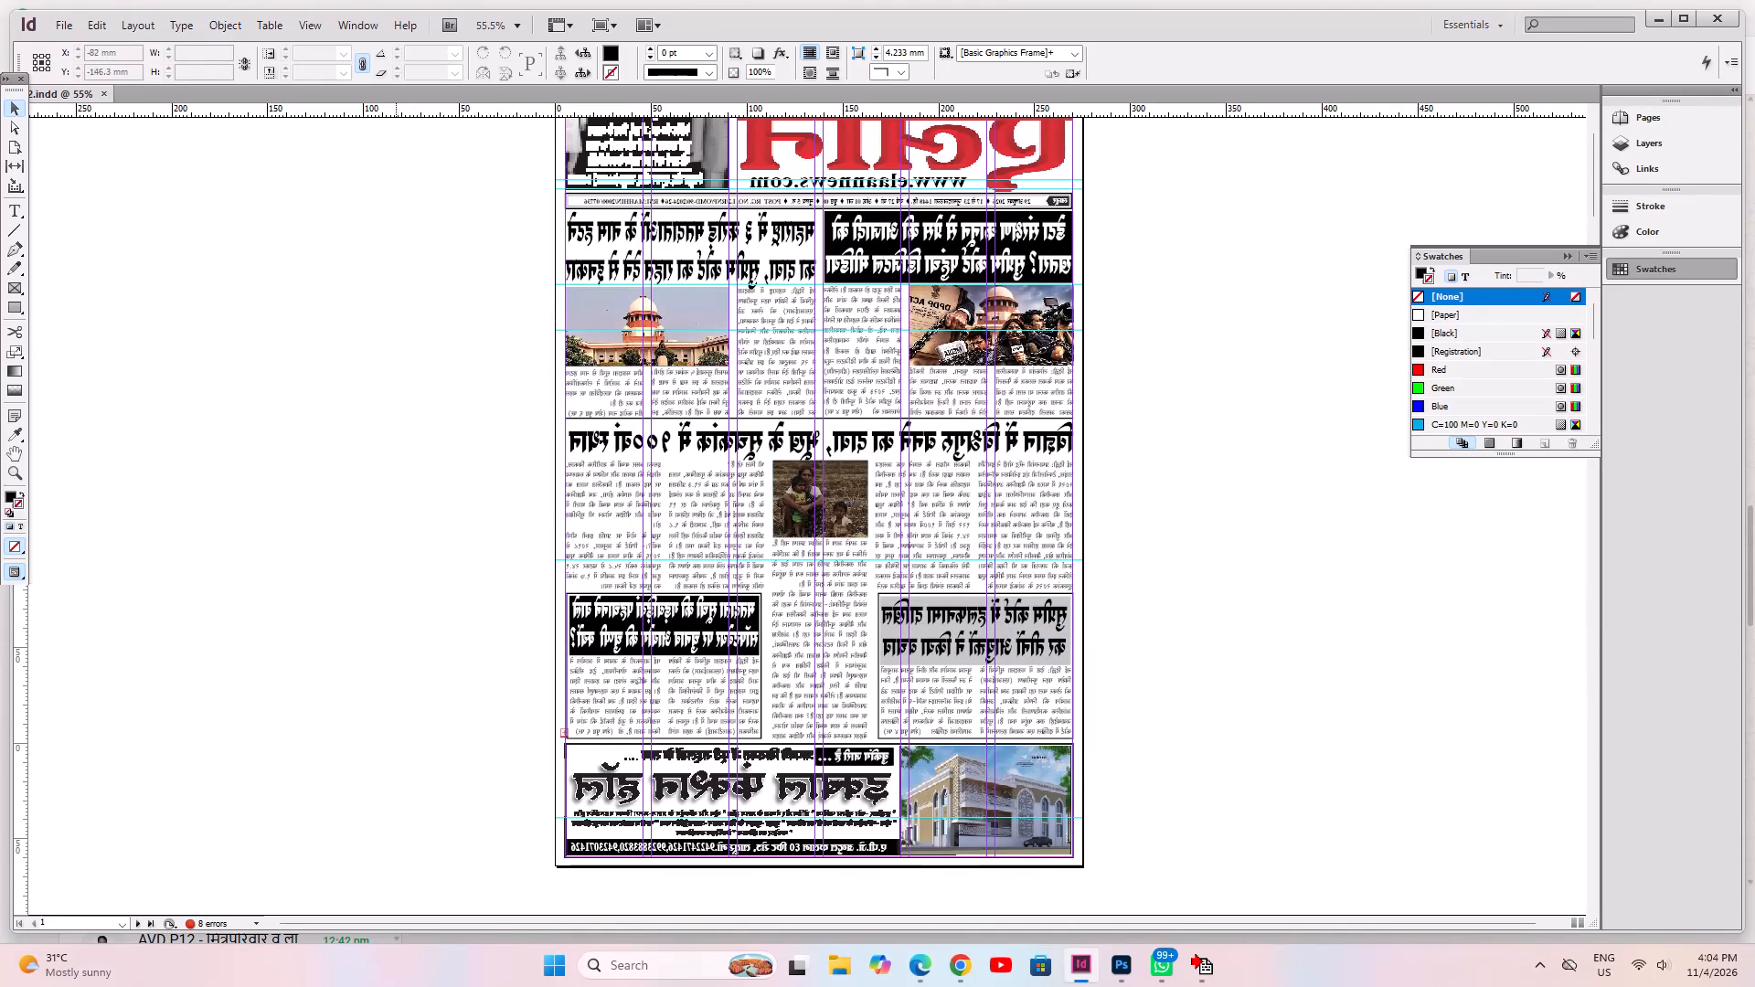
left_click_drag(376, 403, 413, 512)
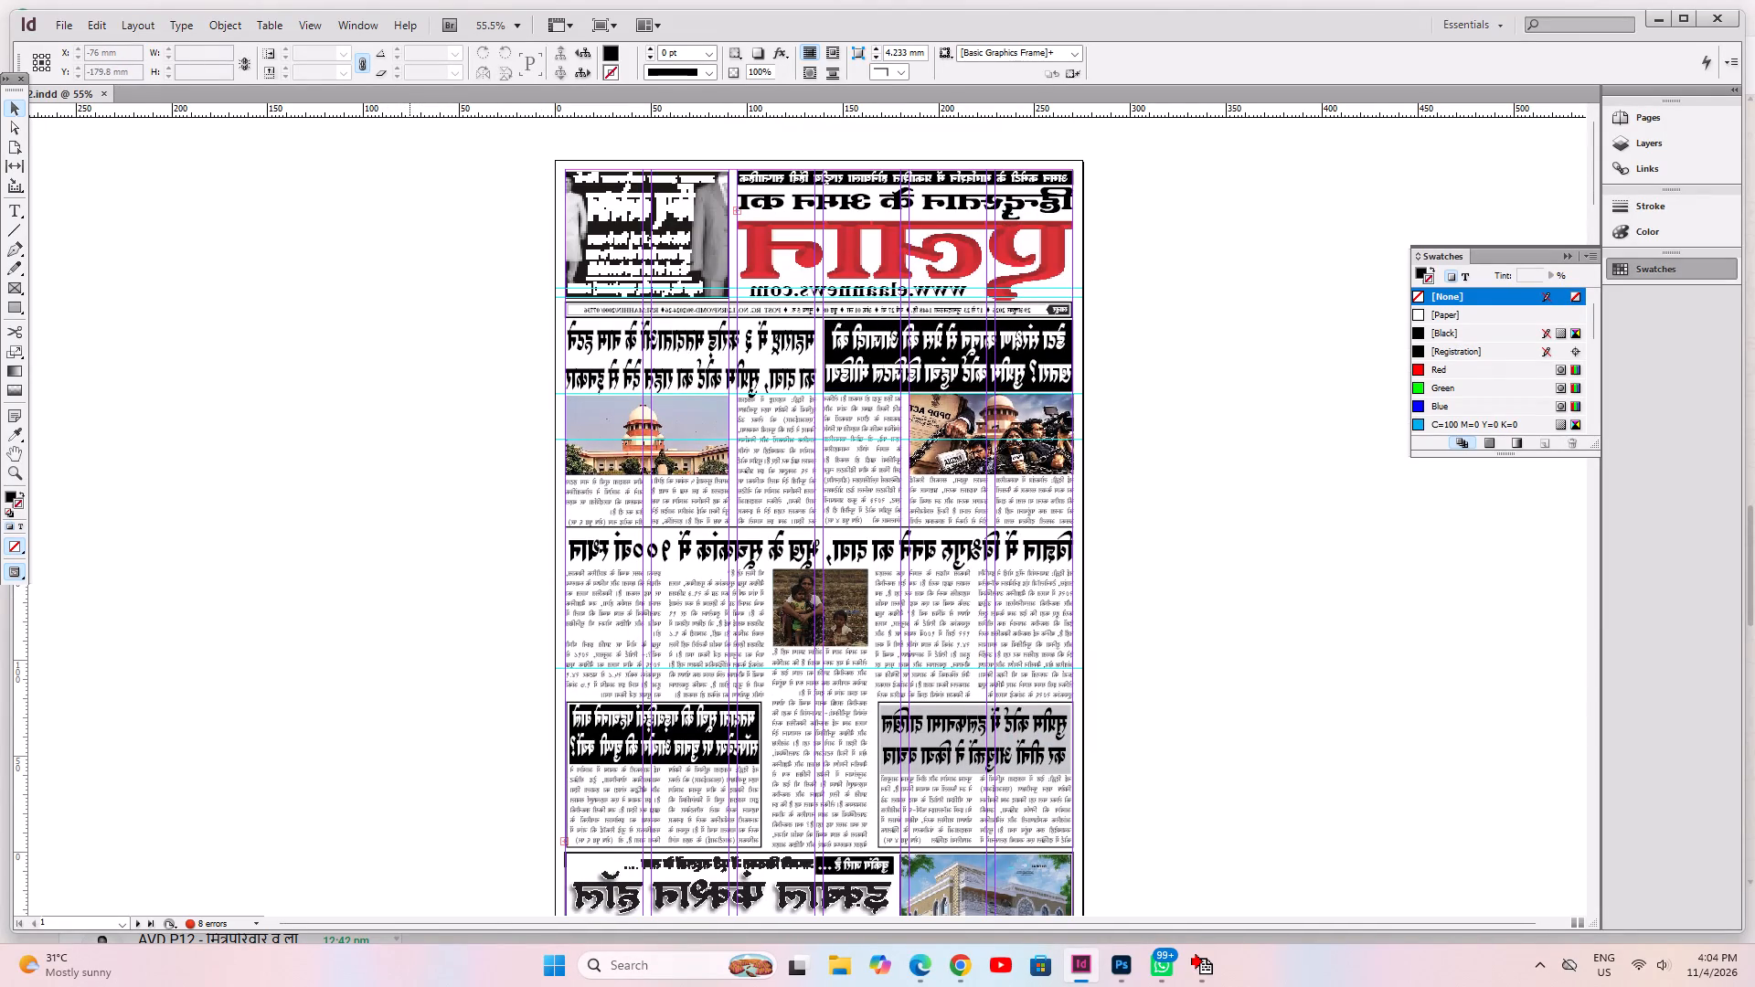
left_click(358, 245)
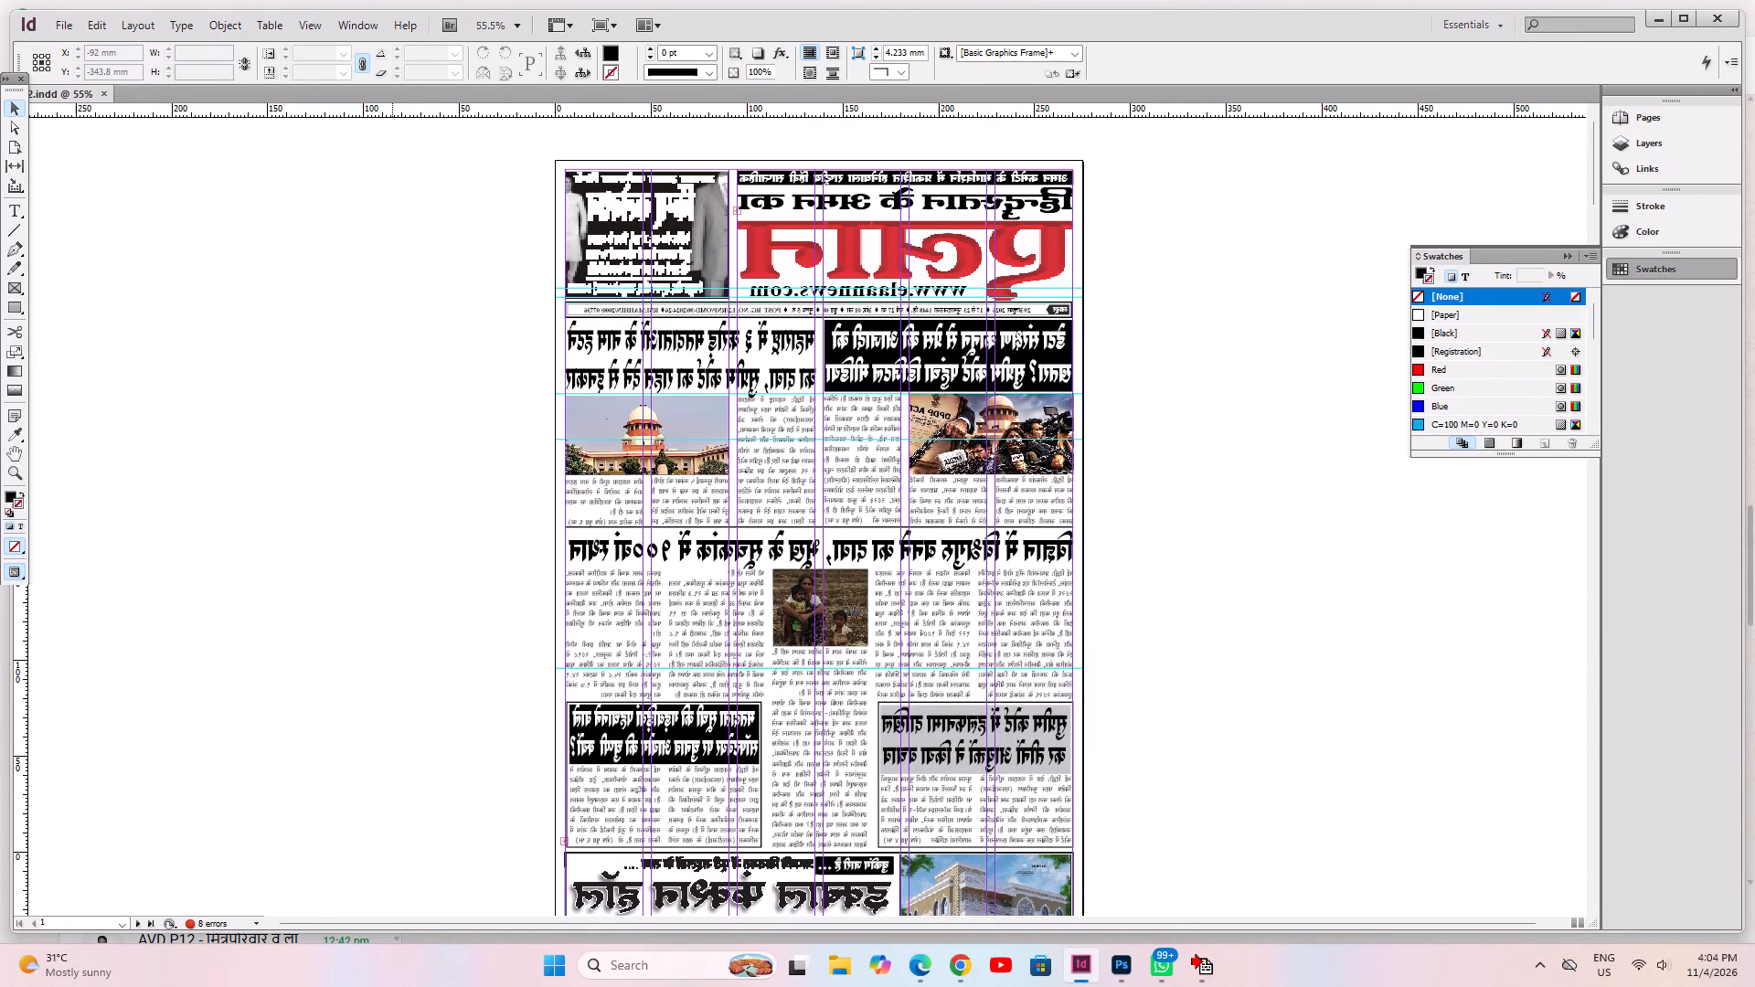
left_click_drag(414, 128, 1154, 850)
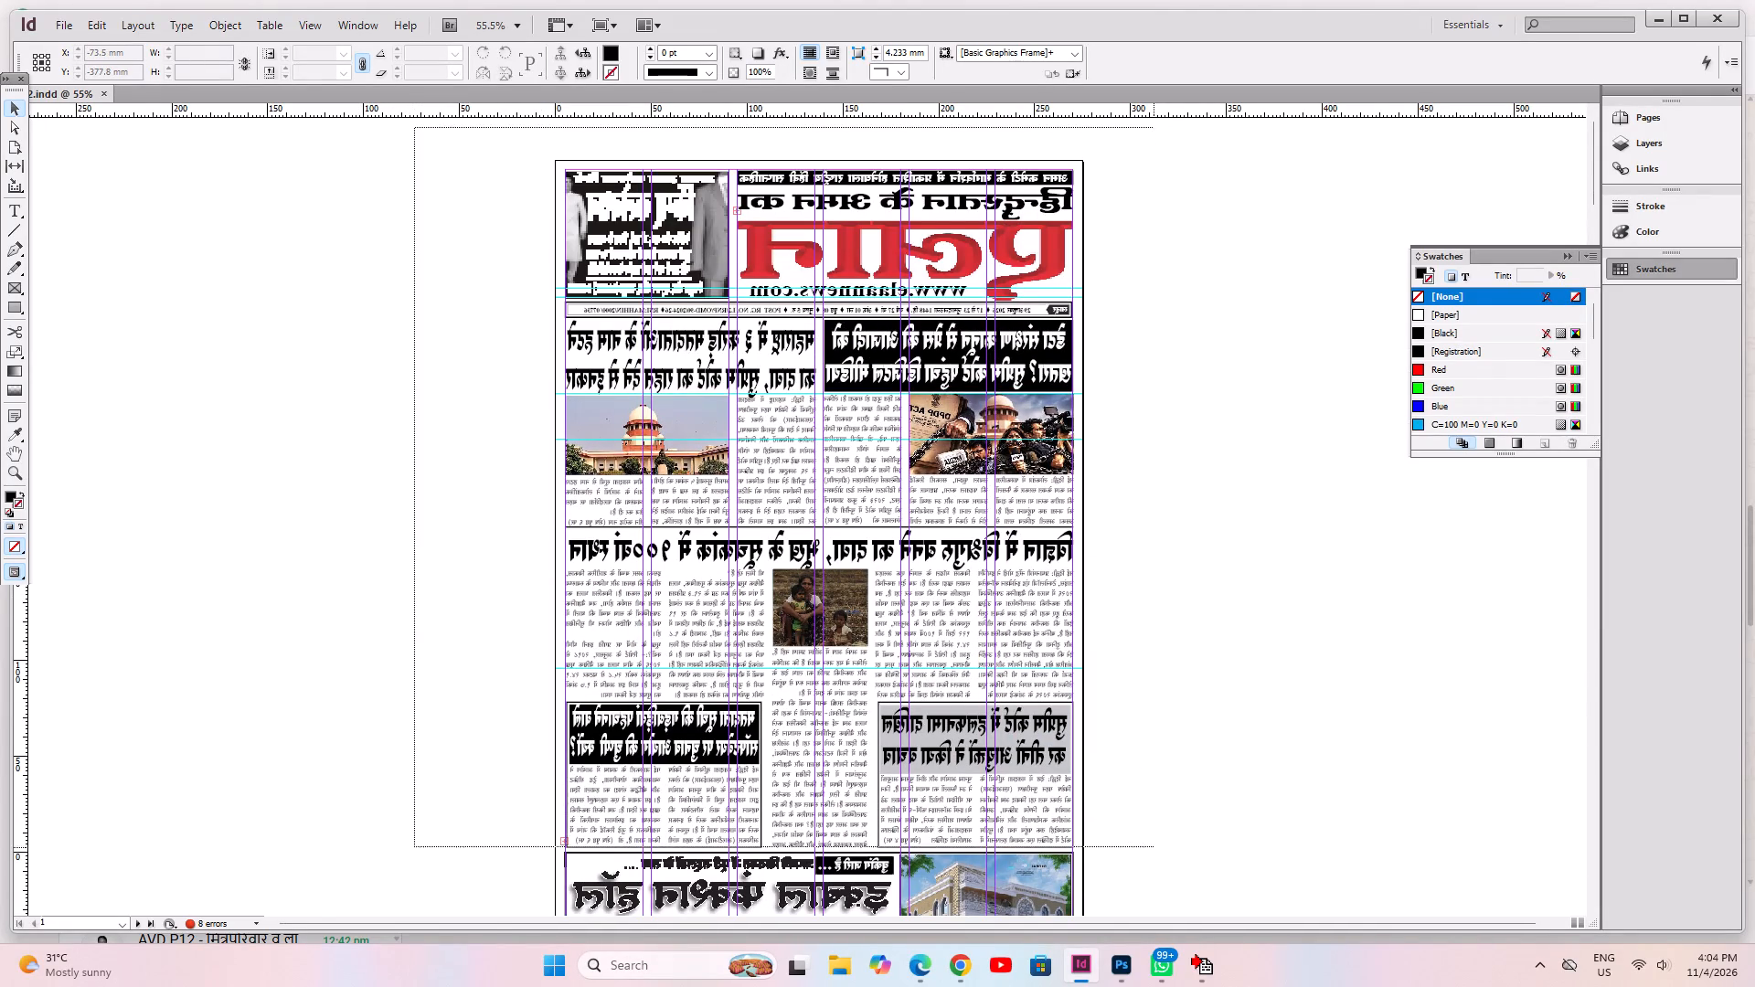
left_click_drag(1154, 850, 1200, 332)
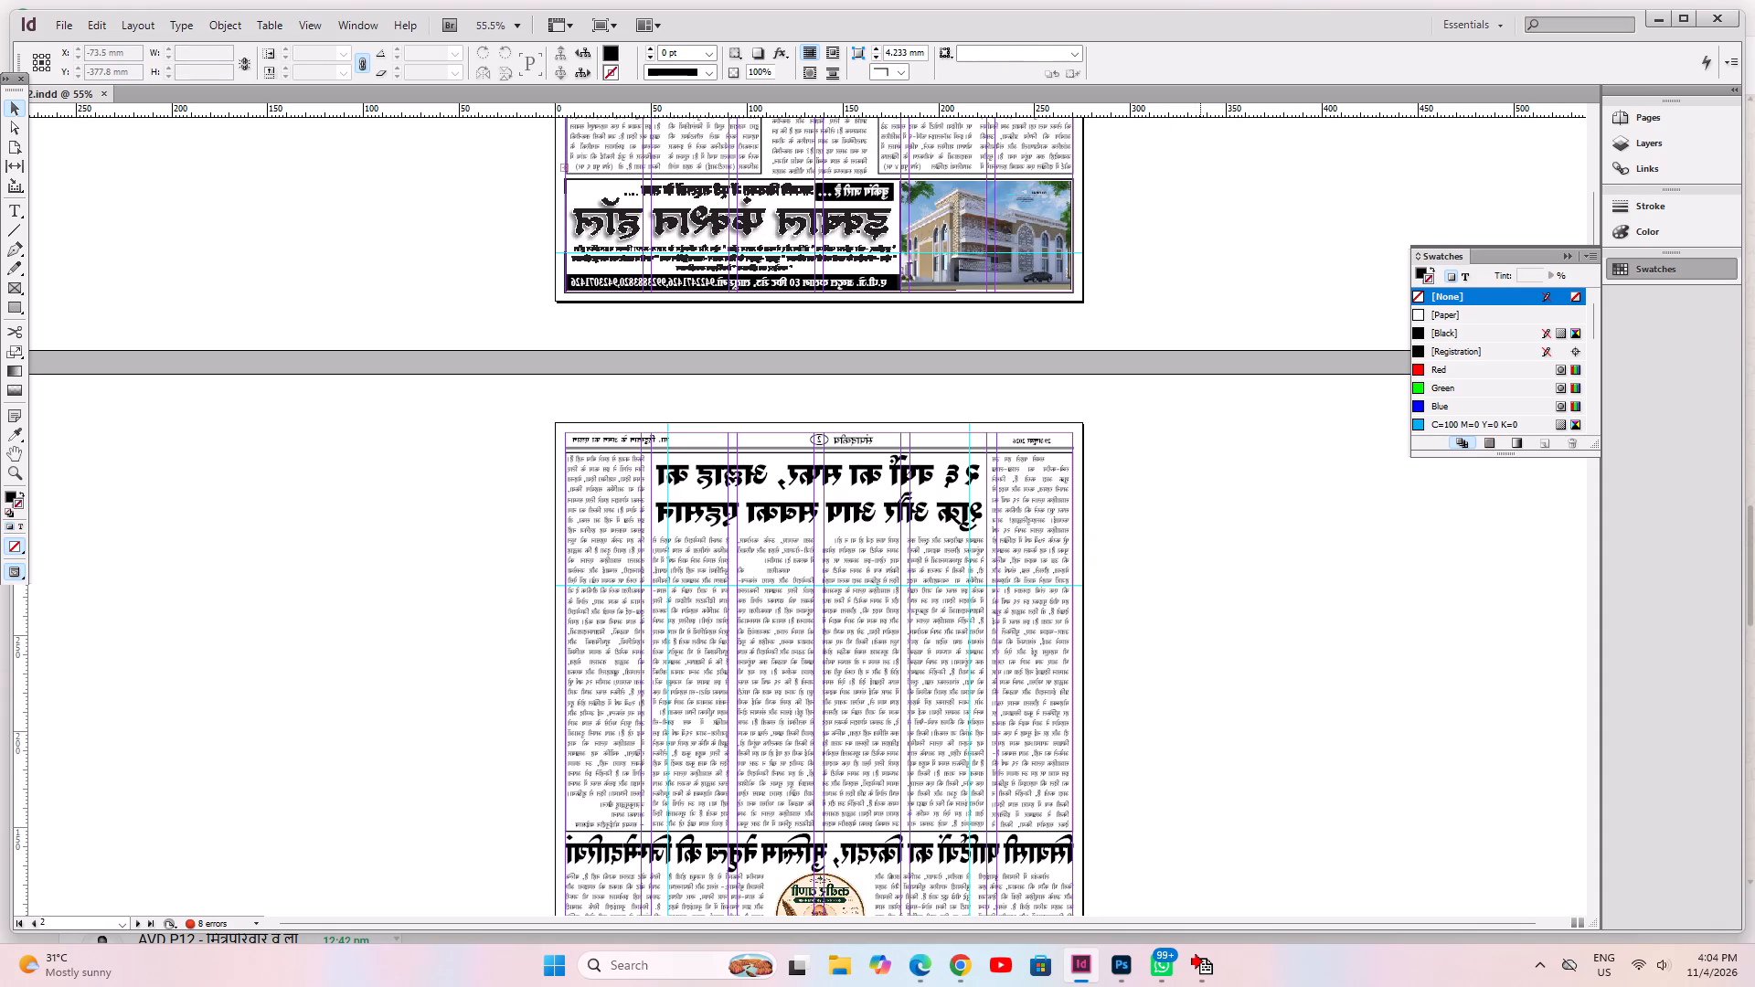
left_click(488, 74)
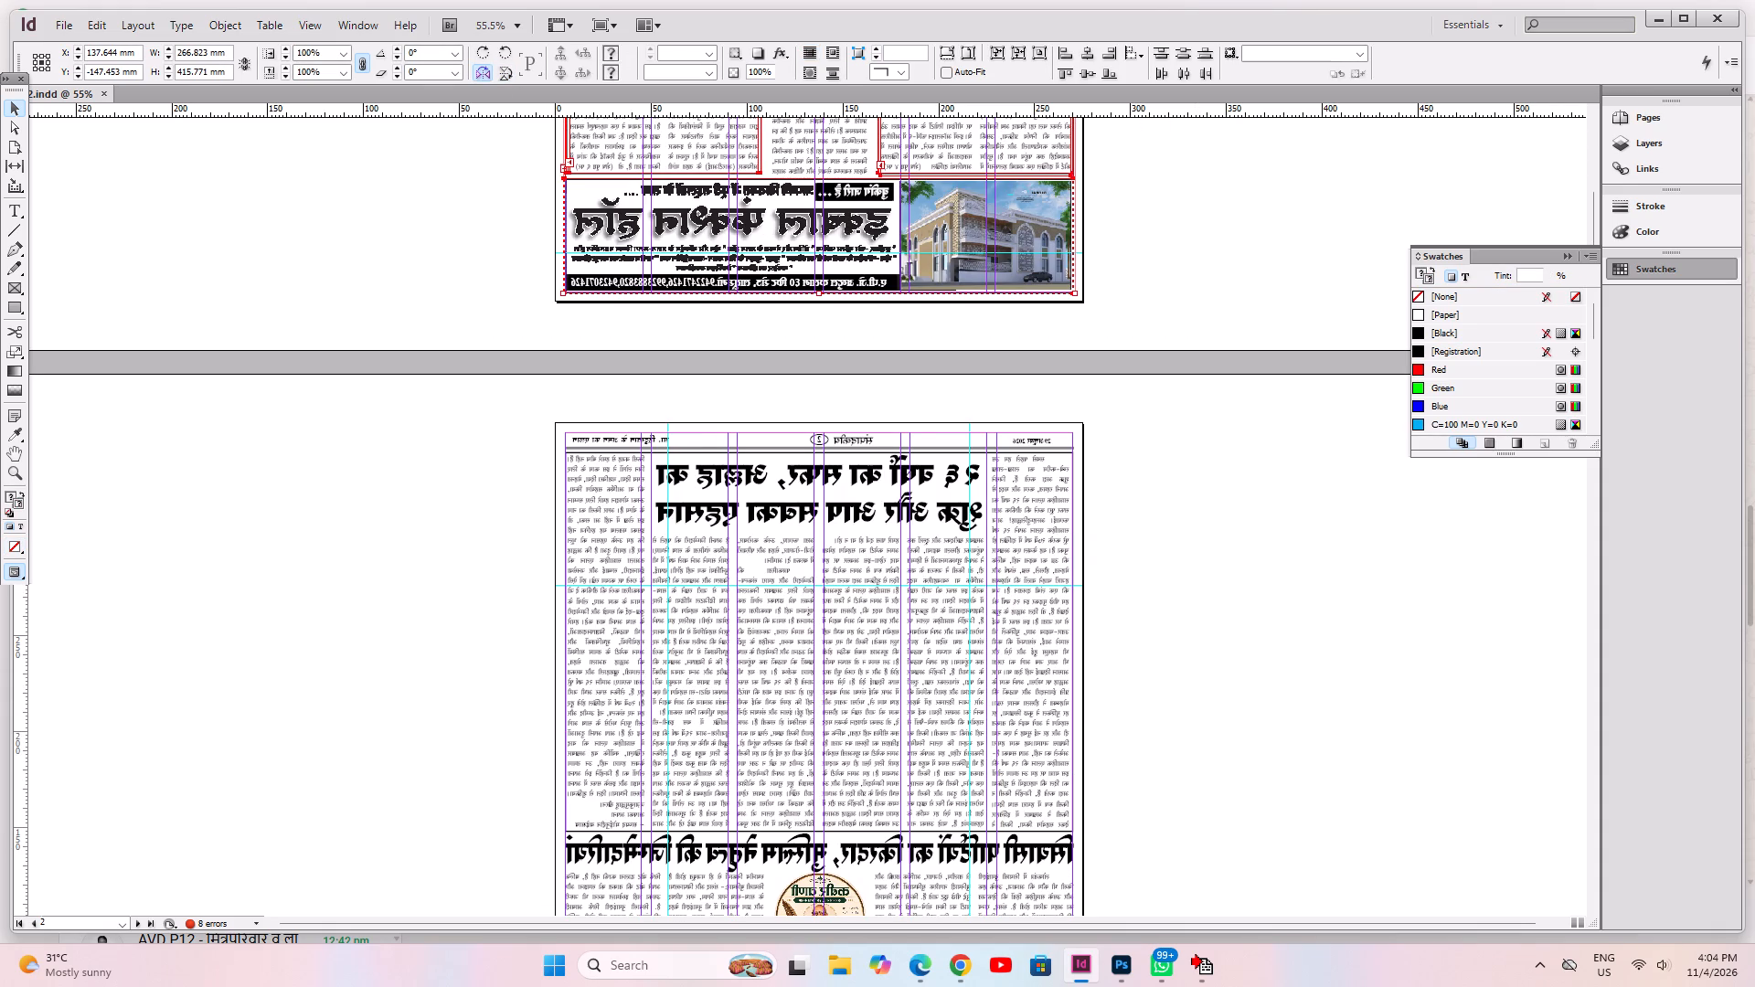
left_click(1261, 474)
Select all the mirrored content on page 2 and flip it horizontally so it reads correctly.
key("space")
key("space")
key("space")
key("space")
key("space")
key("space")
key("space")
key("space")
key("space")
key("space")
key("space")
left_click_drag(1249, 597, 1213, 490)
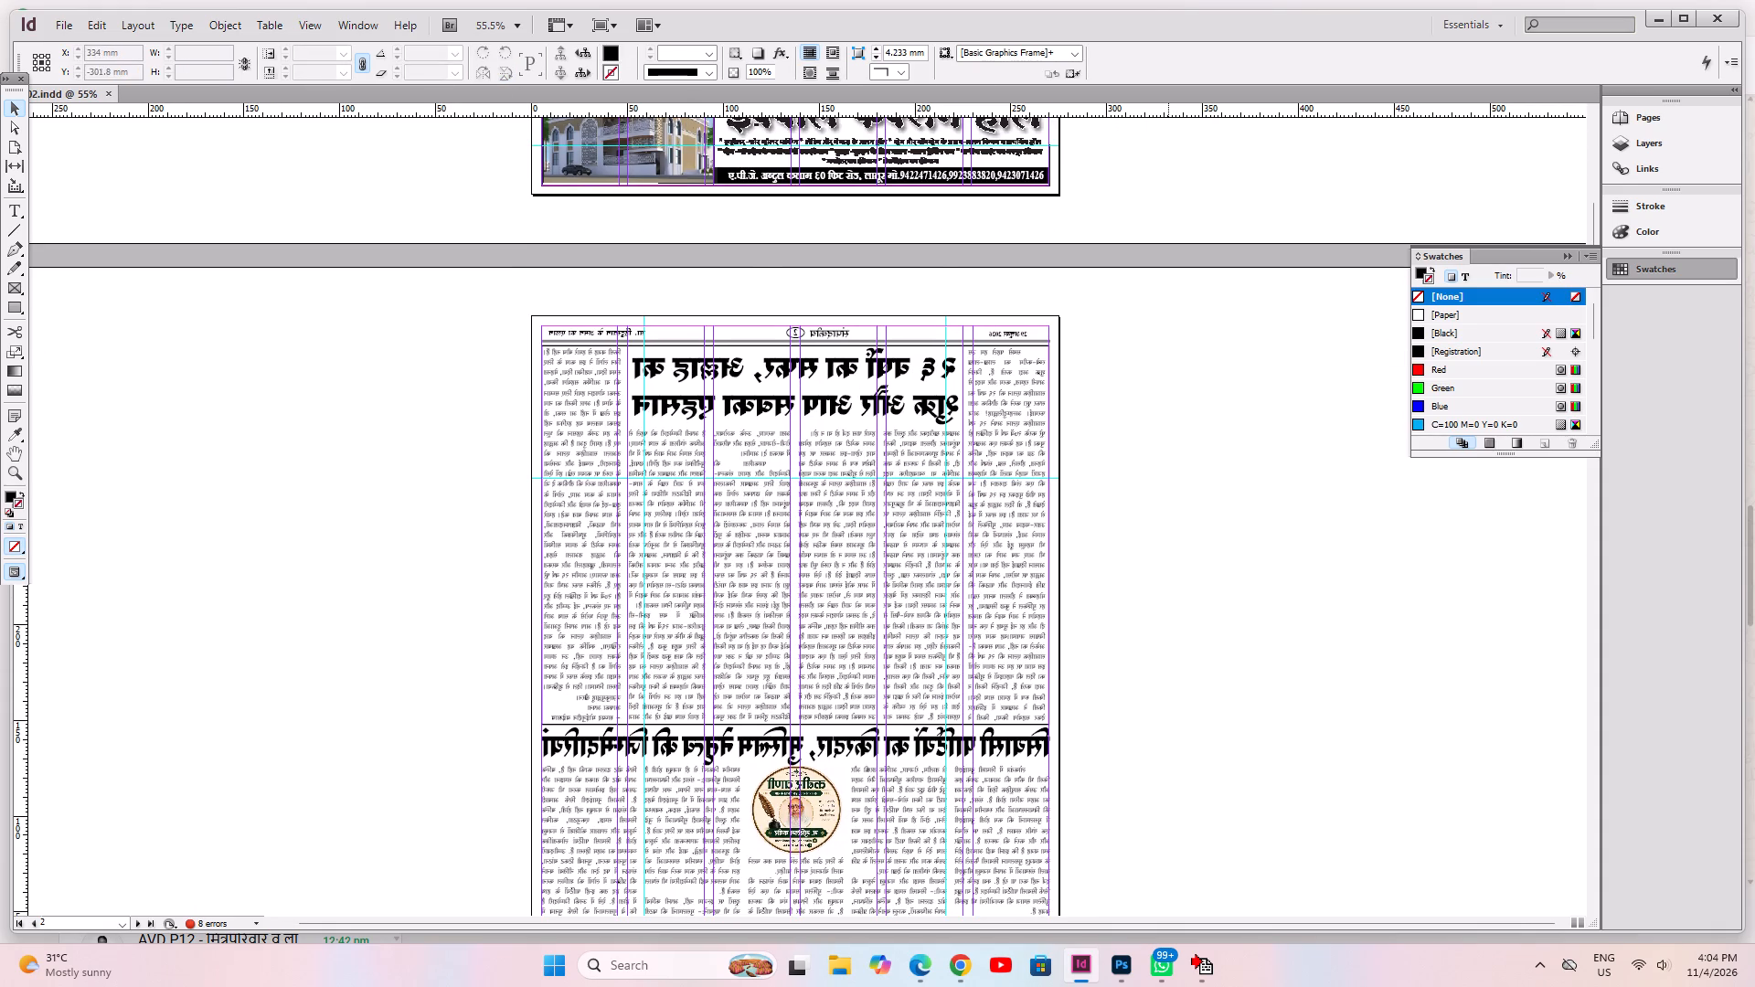
left_click_drag(460, 280, 1170, 948)
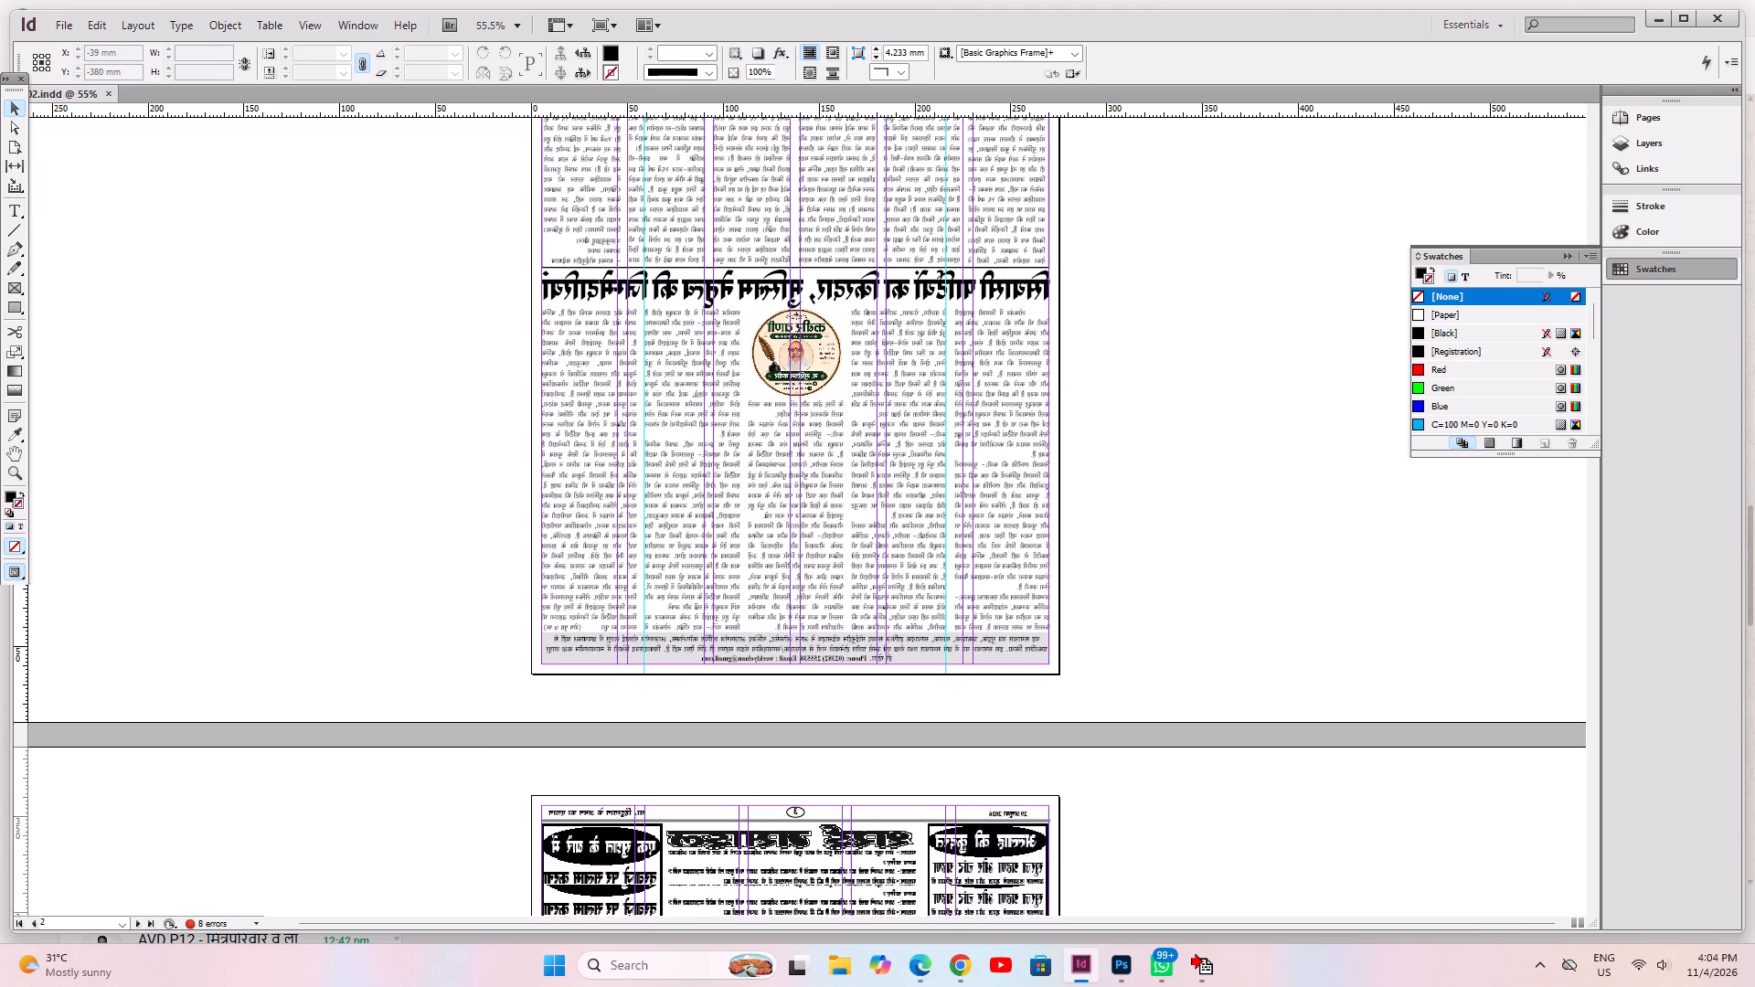
left_click_drag(1170, 948, 1143, 685)
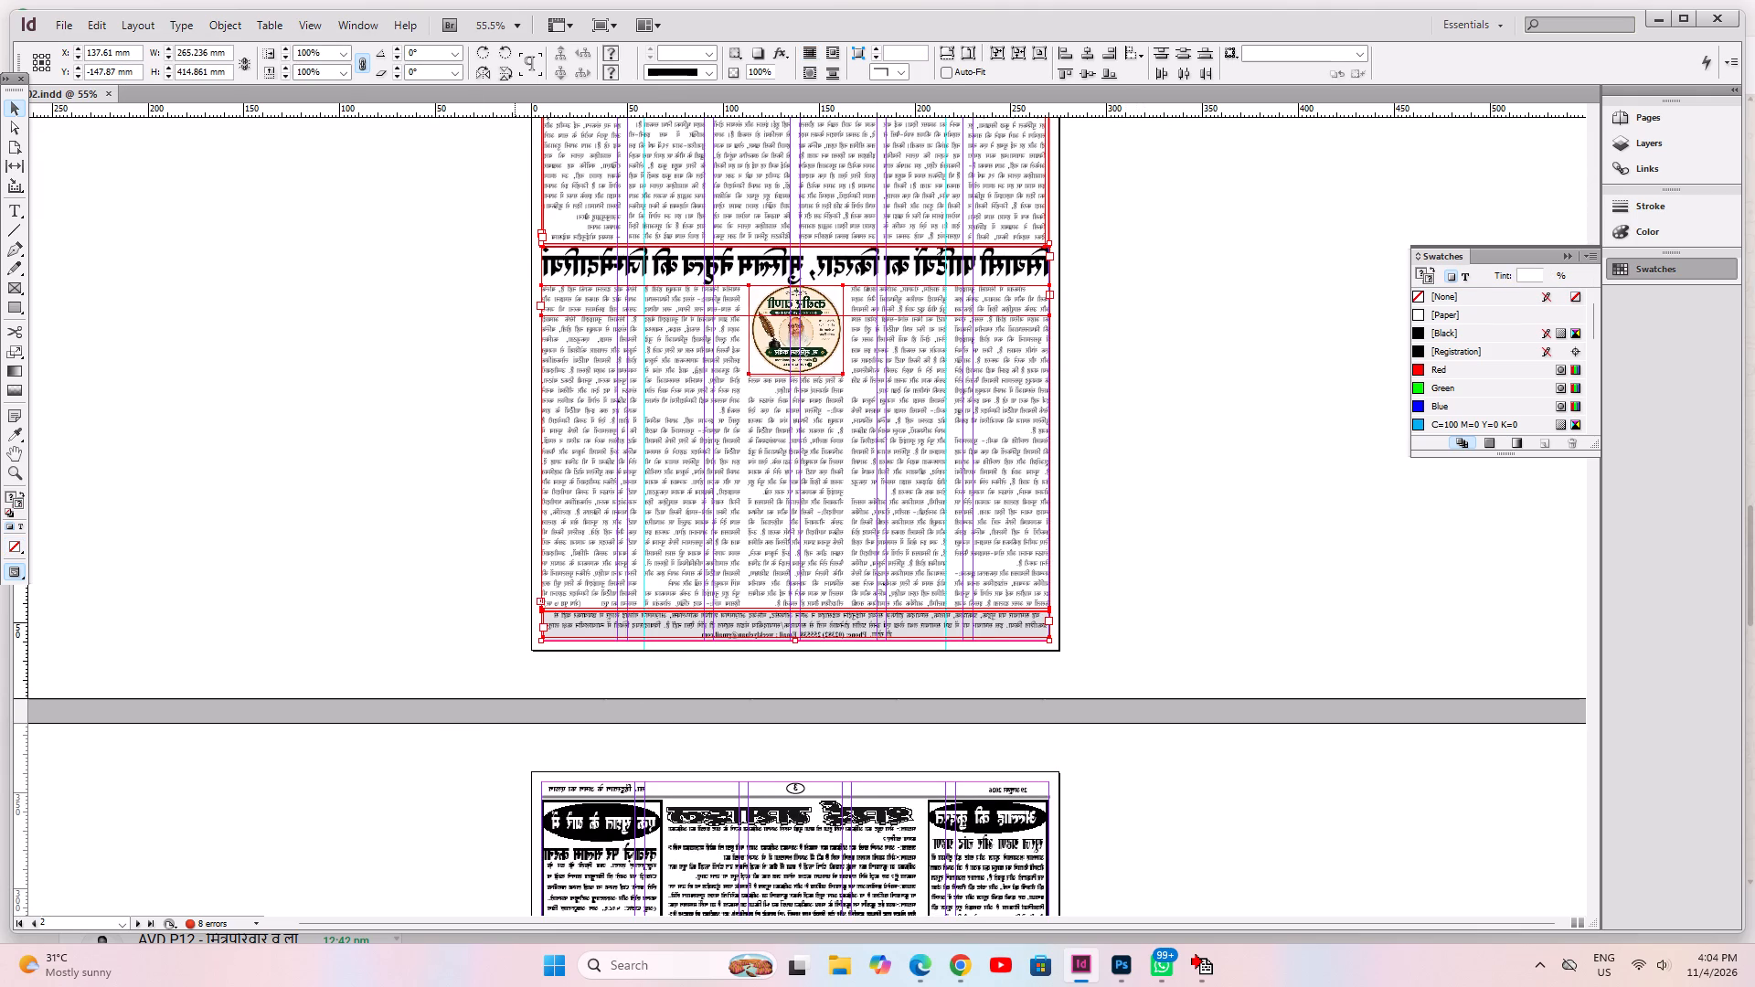
left_click(484, 69)
Select all the mirrored articles and advertisements on page 3 and flip them horizontally.
key("space")
key("space")
key("space")
key("space")
key("space")
key("space")
left_click_drag(417, 581, 318, 165)
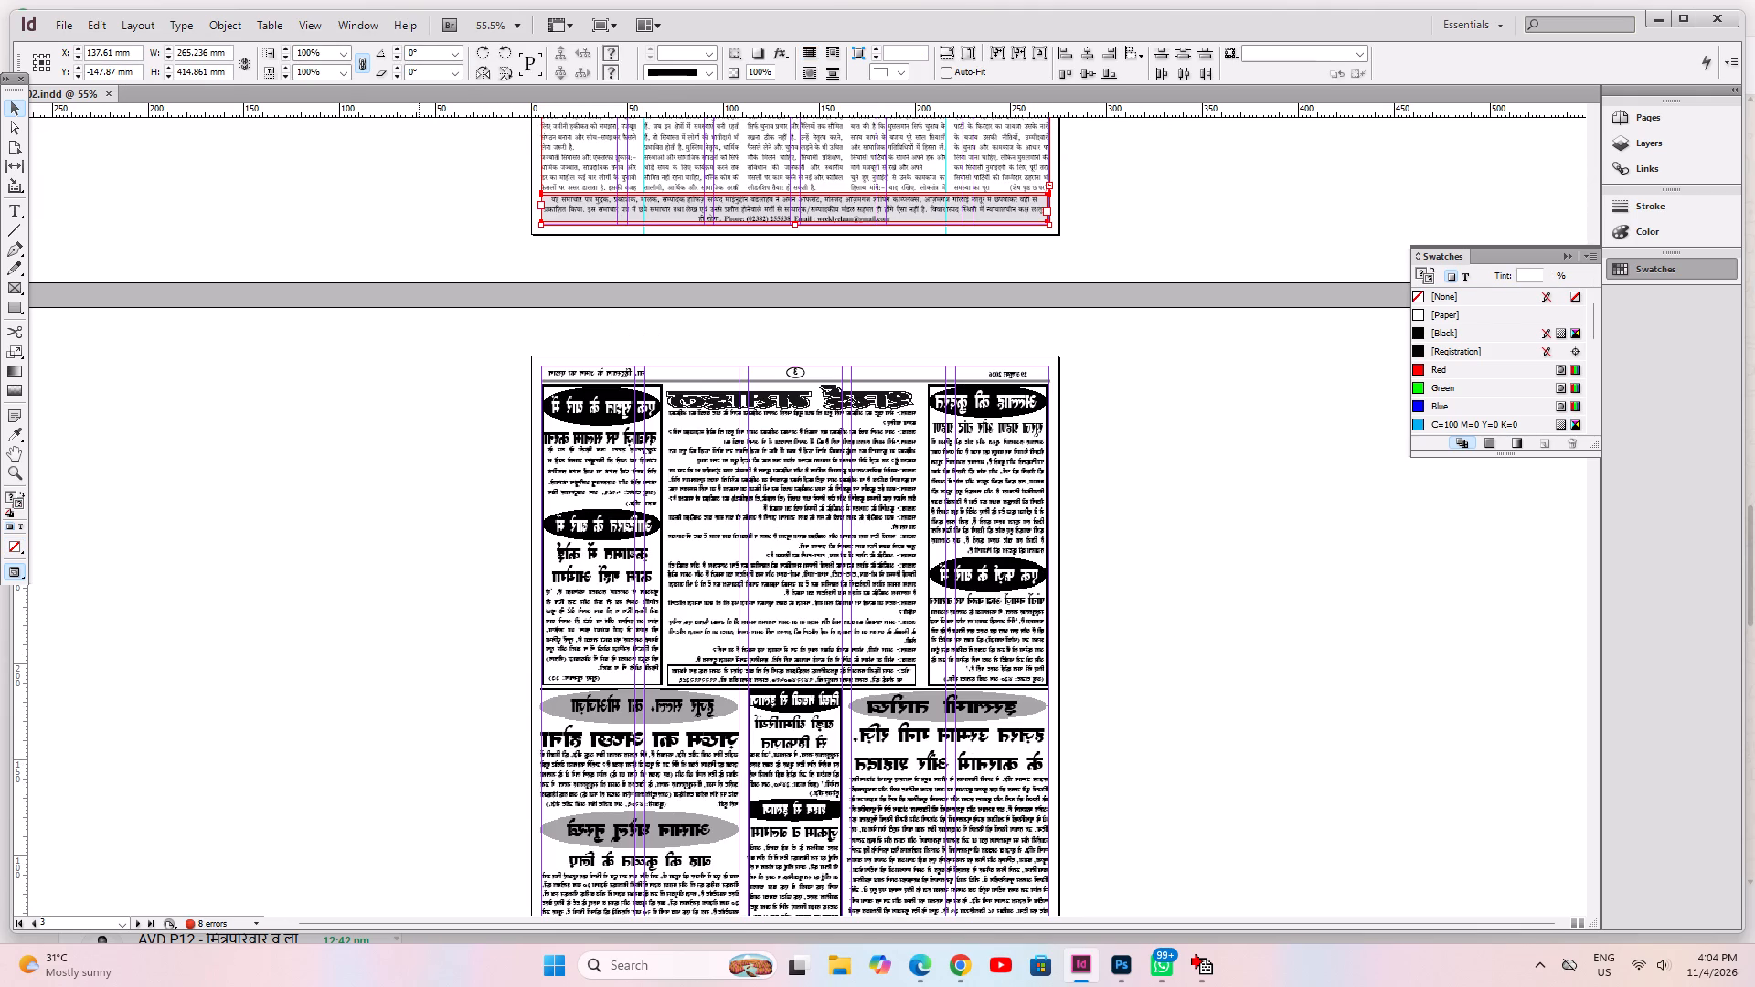
left_click_drag(430, 313, 1079, 929)
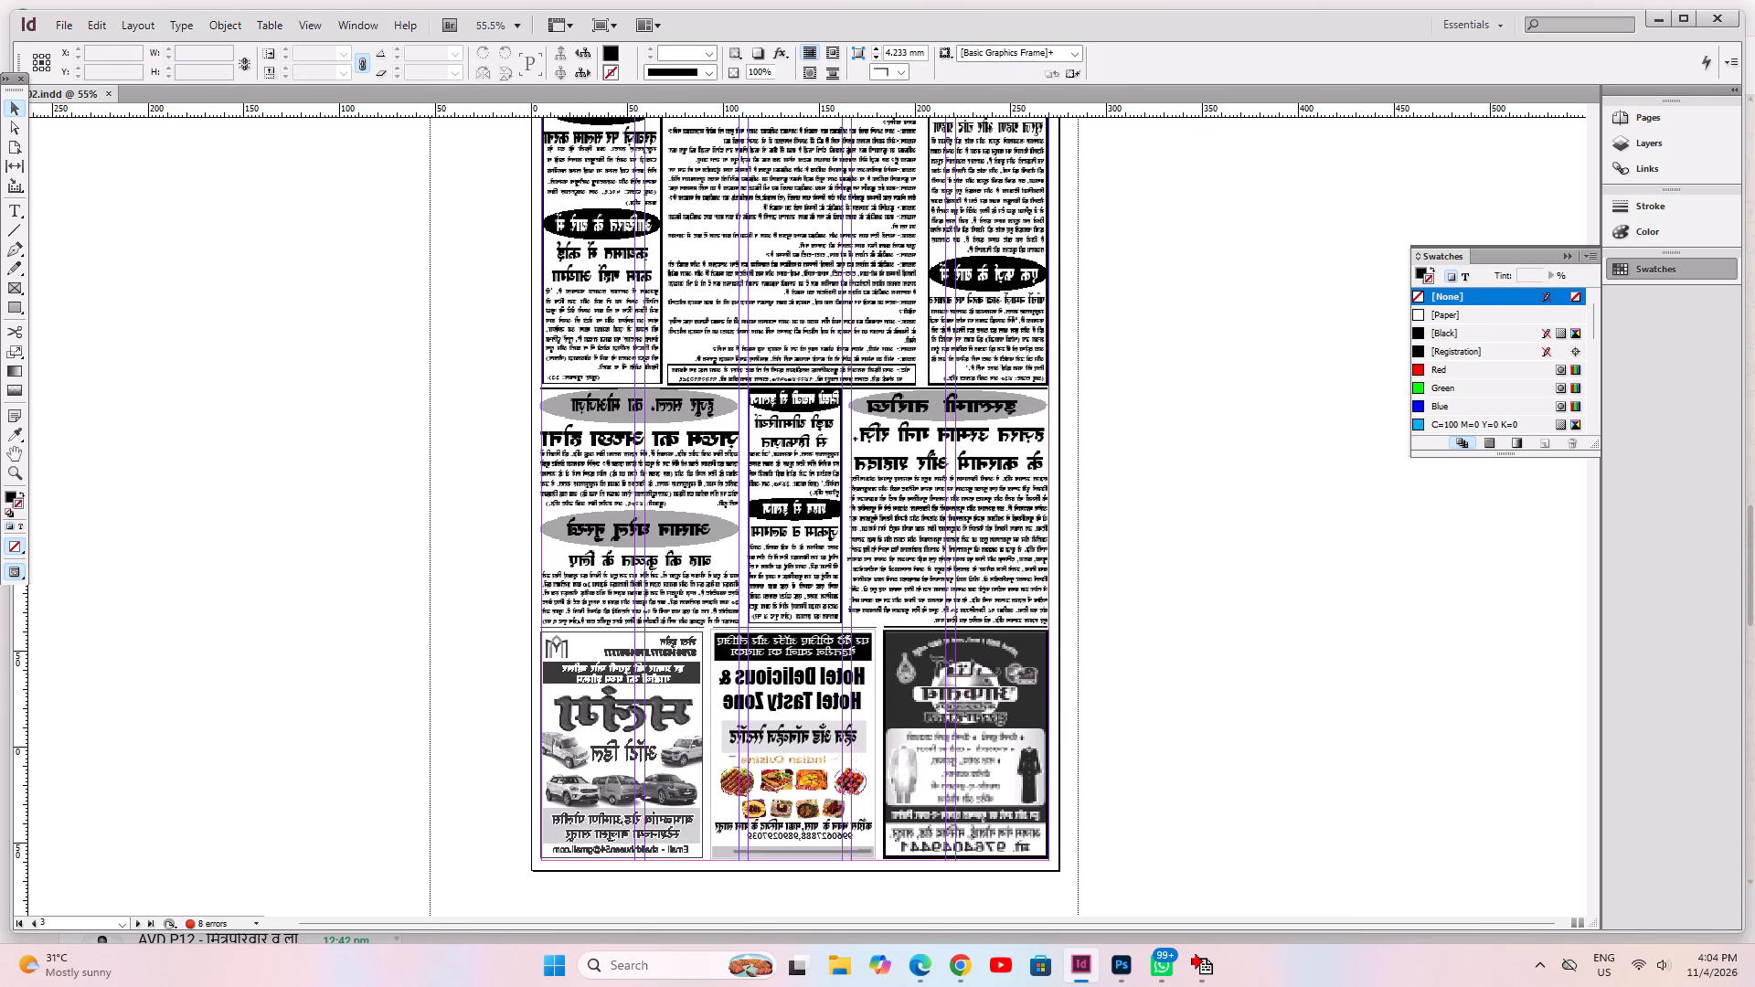
left_click_drag(1079, 929, 1115, 879)
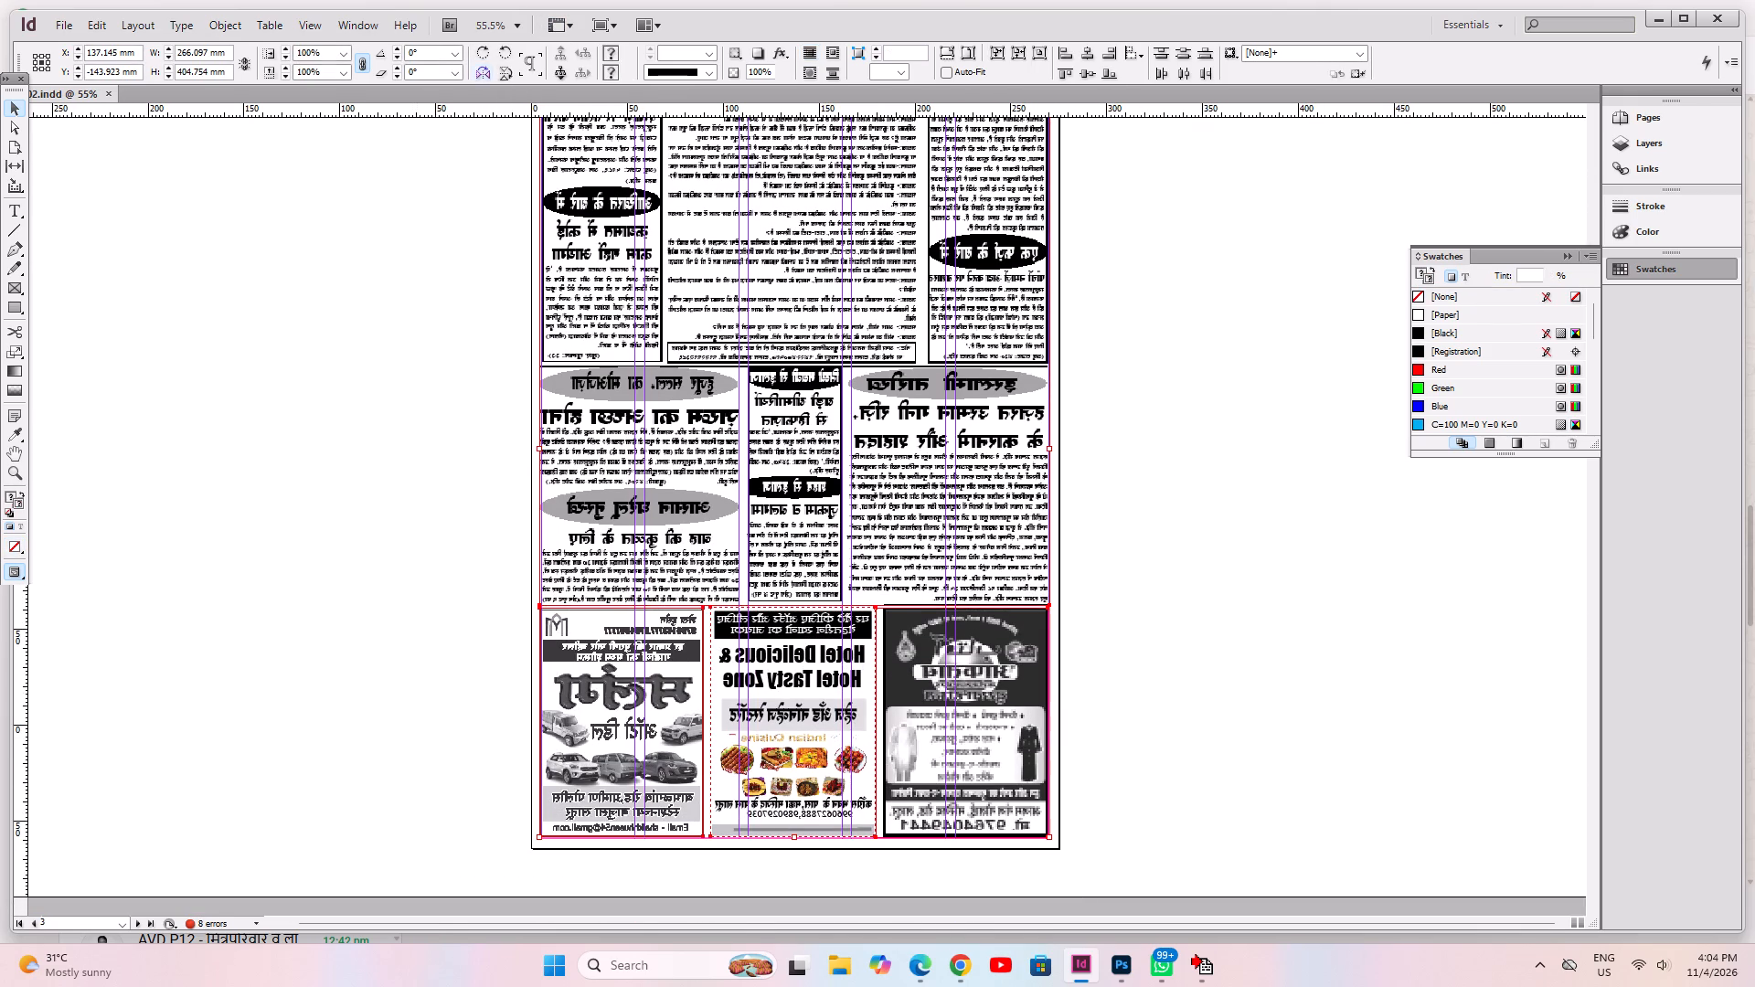
left_click(485, 77)
Select all the mirrored content on page 4 and flip it horizontally so it reads correctly.
key("space")
key("space")
key("space")
key("space")
key("space")
key("space")
key("space")
key("space")
key("space")
key("space")
key("space")
key("space")
key("space")
key("space")
key("space")
key("space")
left_click_drag(1189, 571, 1129, 335)
left_click_drag(1131, 578, 1123, 408)
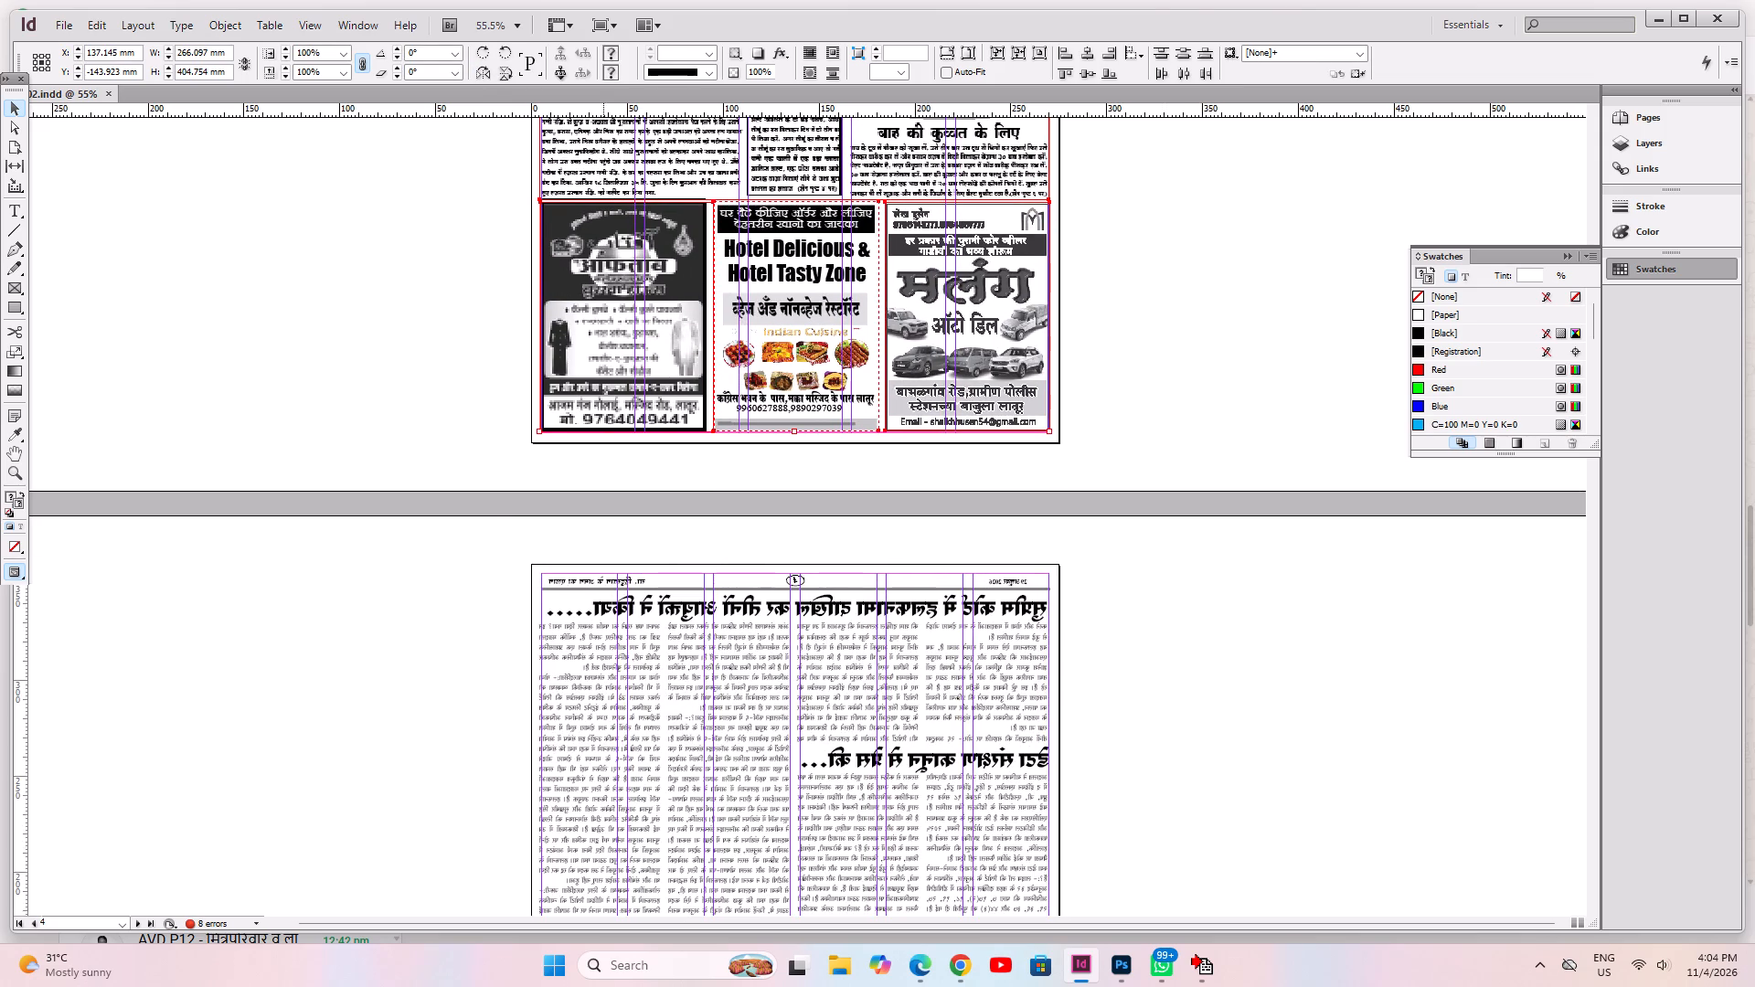
left_click_drag(437, 524, 1131, 718)
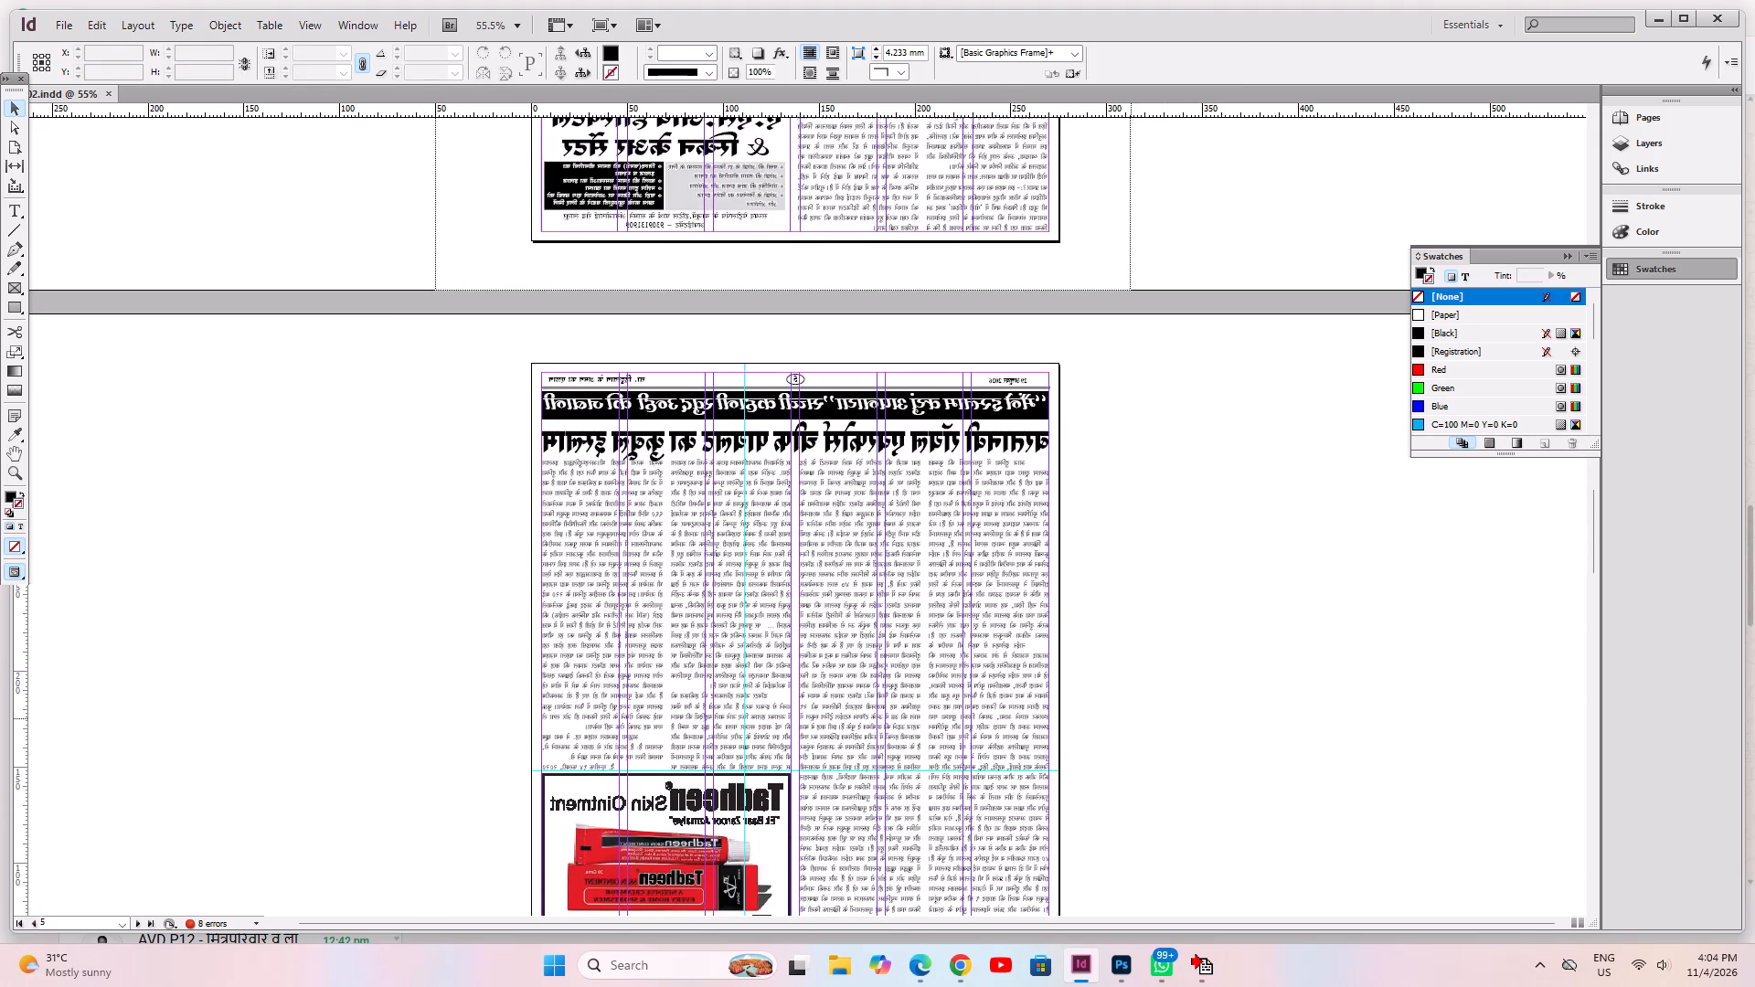
left_click_drag(1131, 718, 1141, 284)
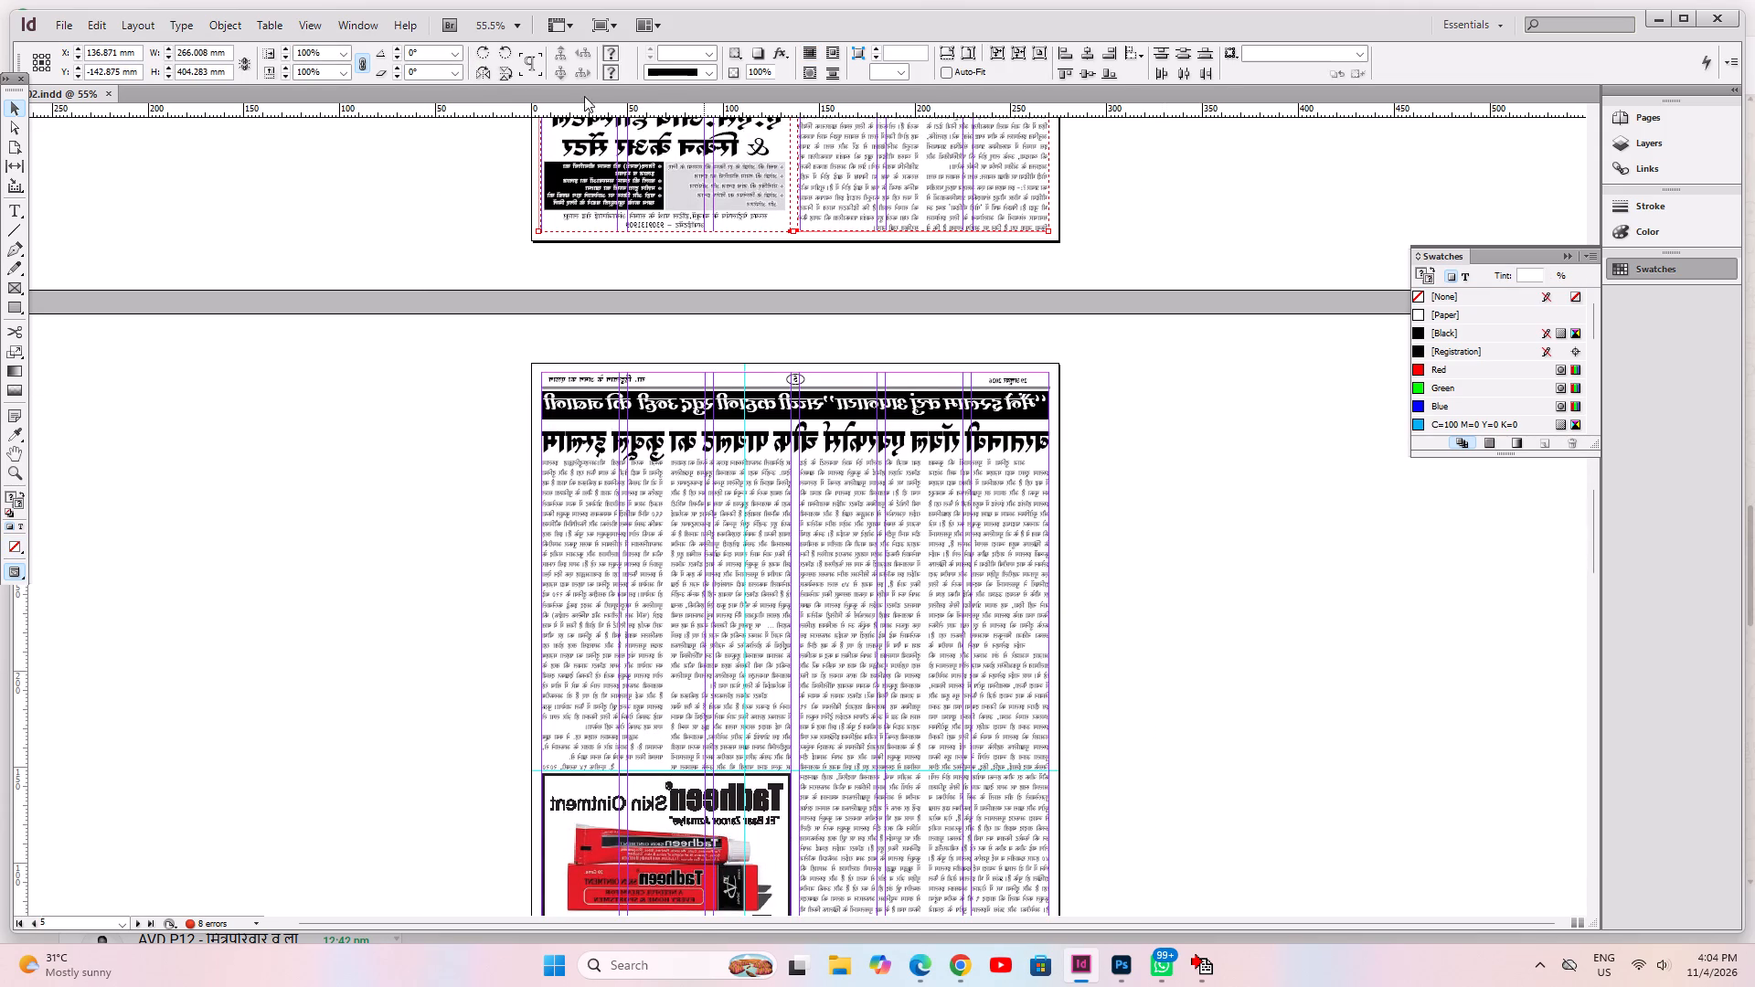
left_click(486, 73)
left_click(1181, 561)
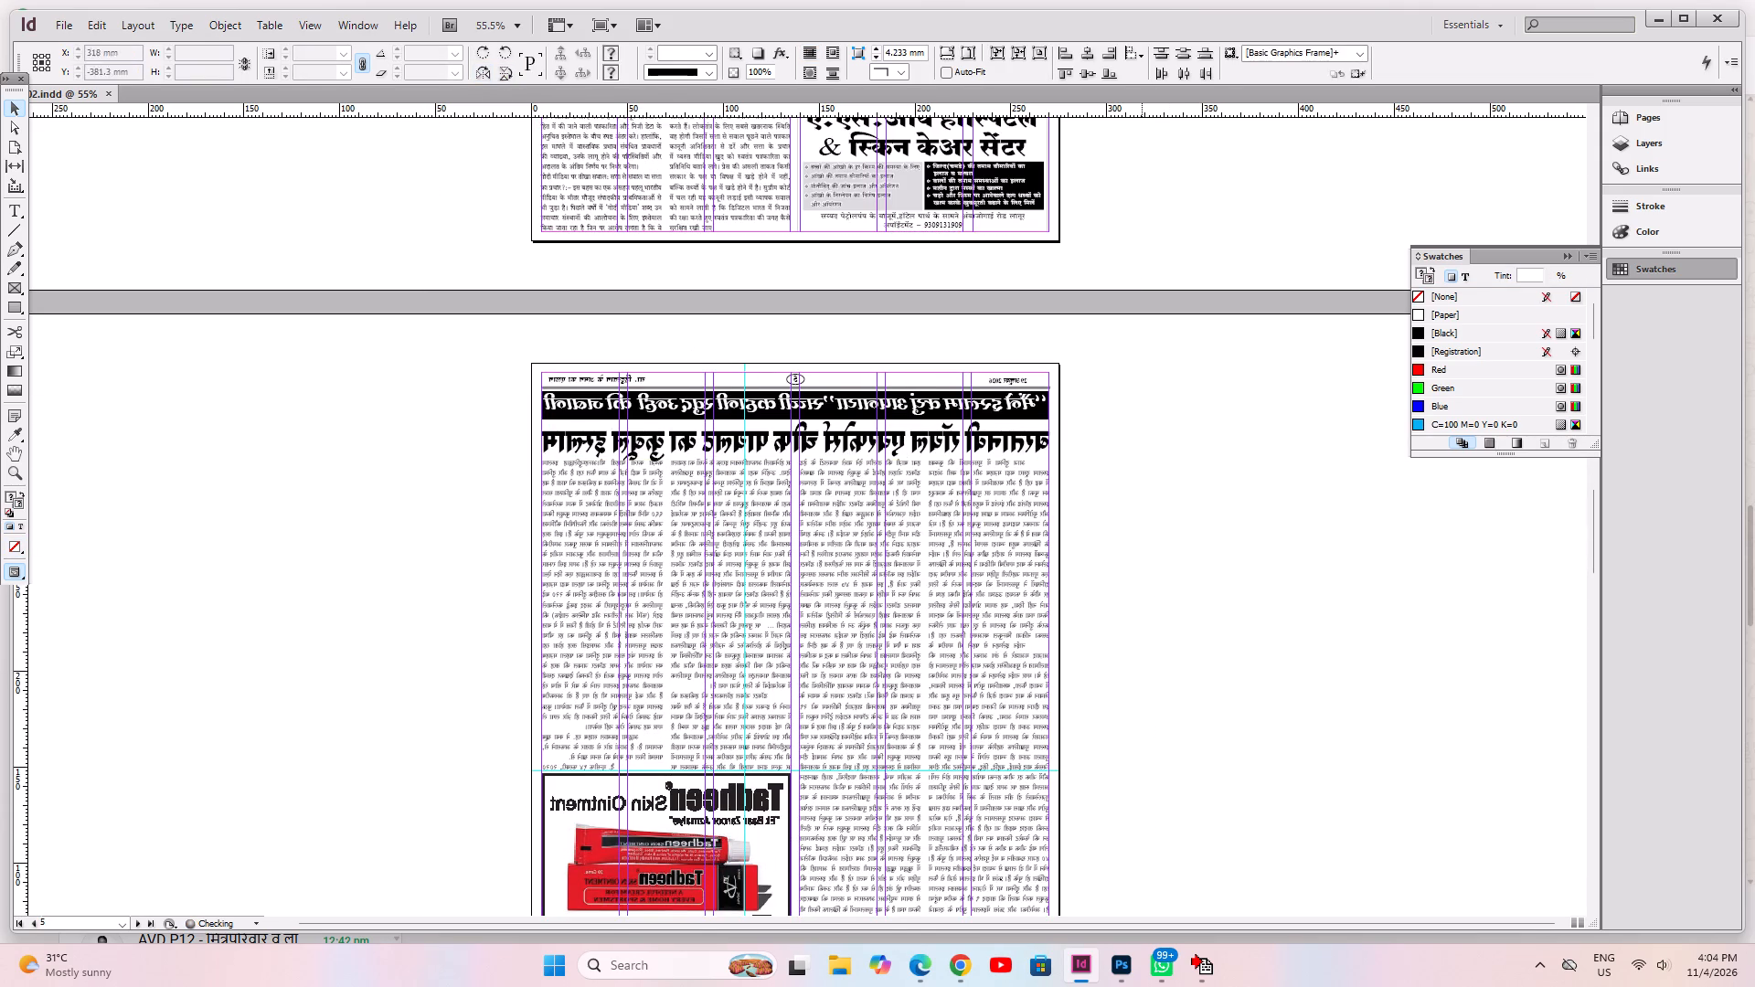
Select all the mirrored content on page 5, including the Tadheen advertisement, and flip it horizontally.
left_click_drag(1140, 323, 293, 745)
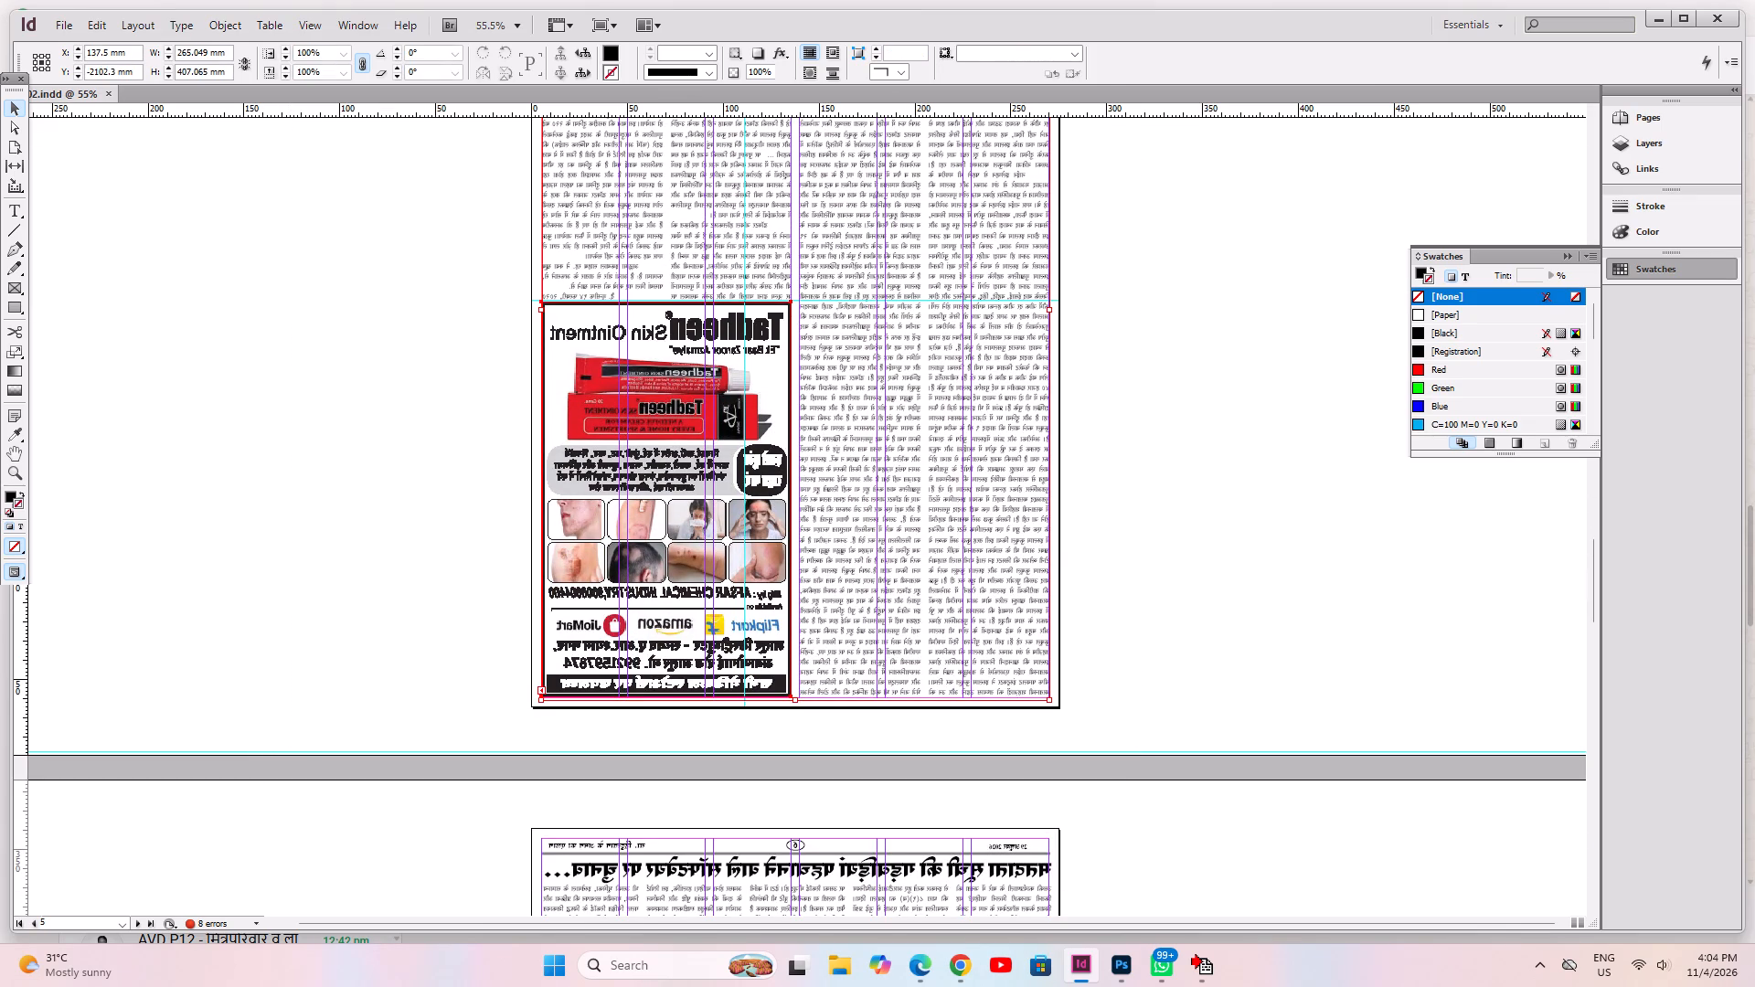
left_click(484, 76)
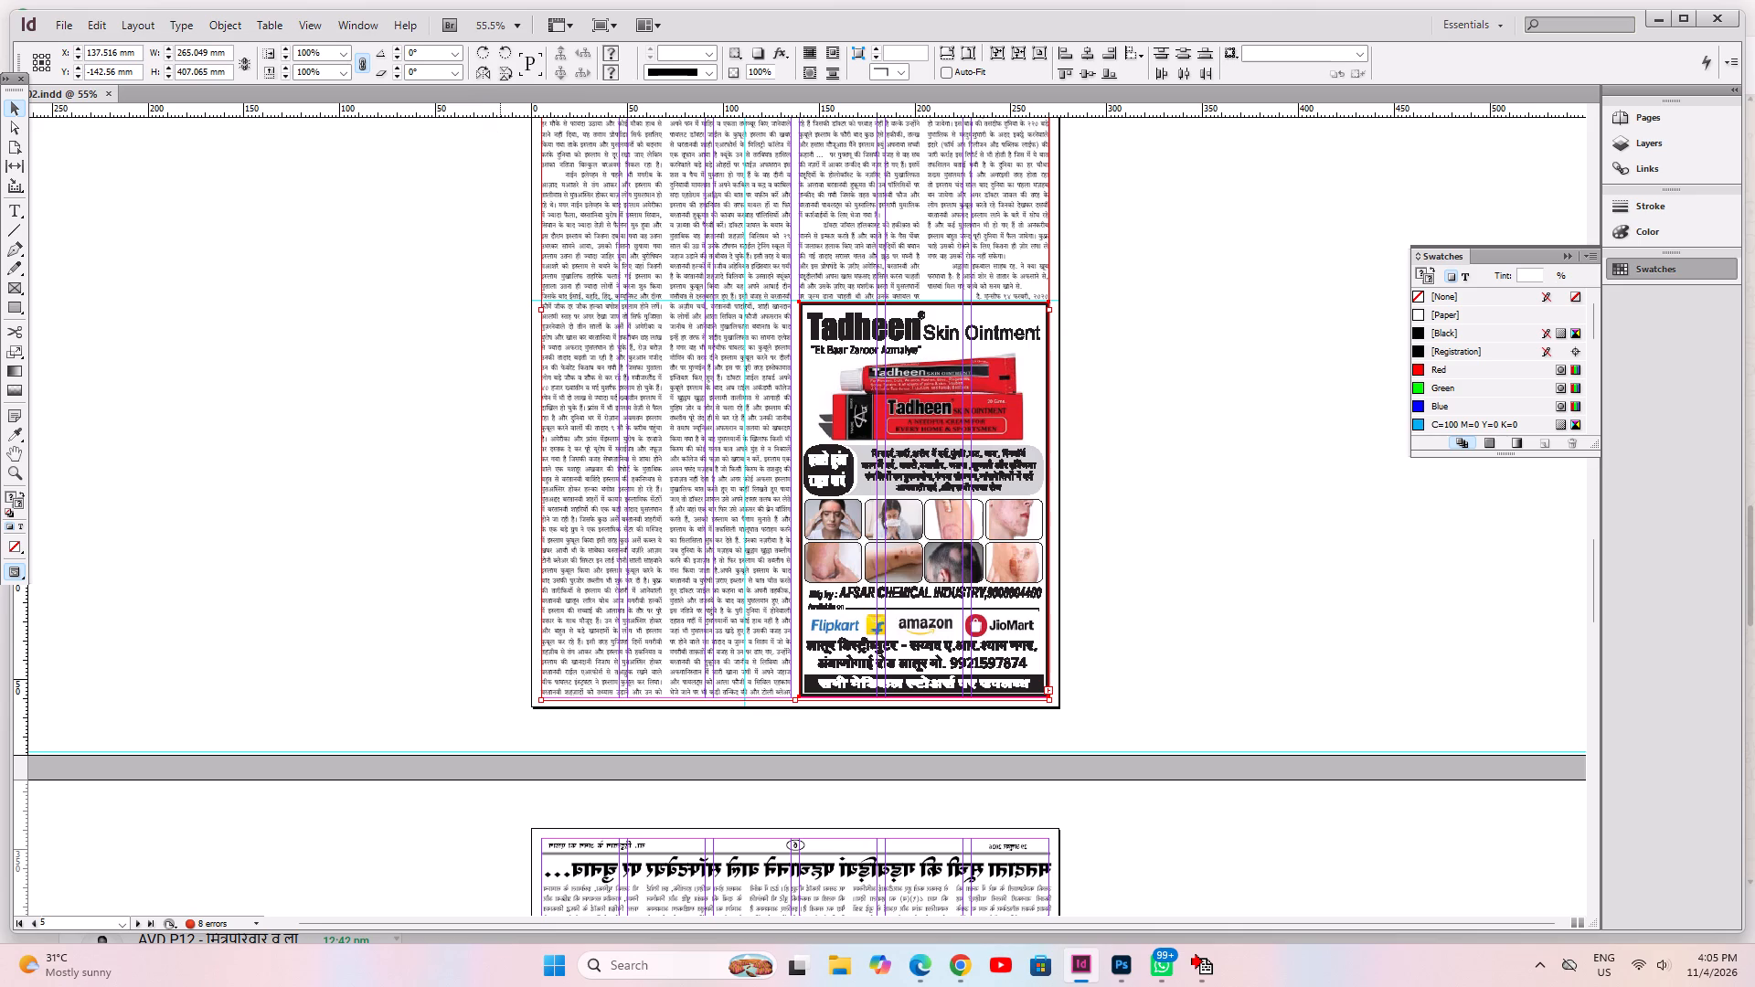
Select all the mirrored content on page 6, including the three bottom advertisements, and flip it horizontally.
scroll(738, 630, "down", 4)
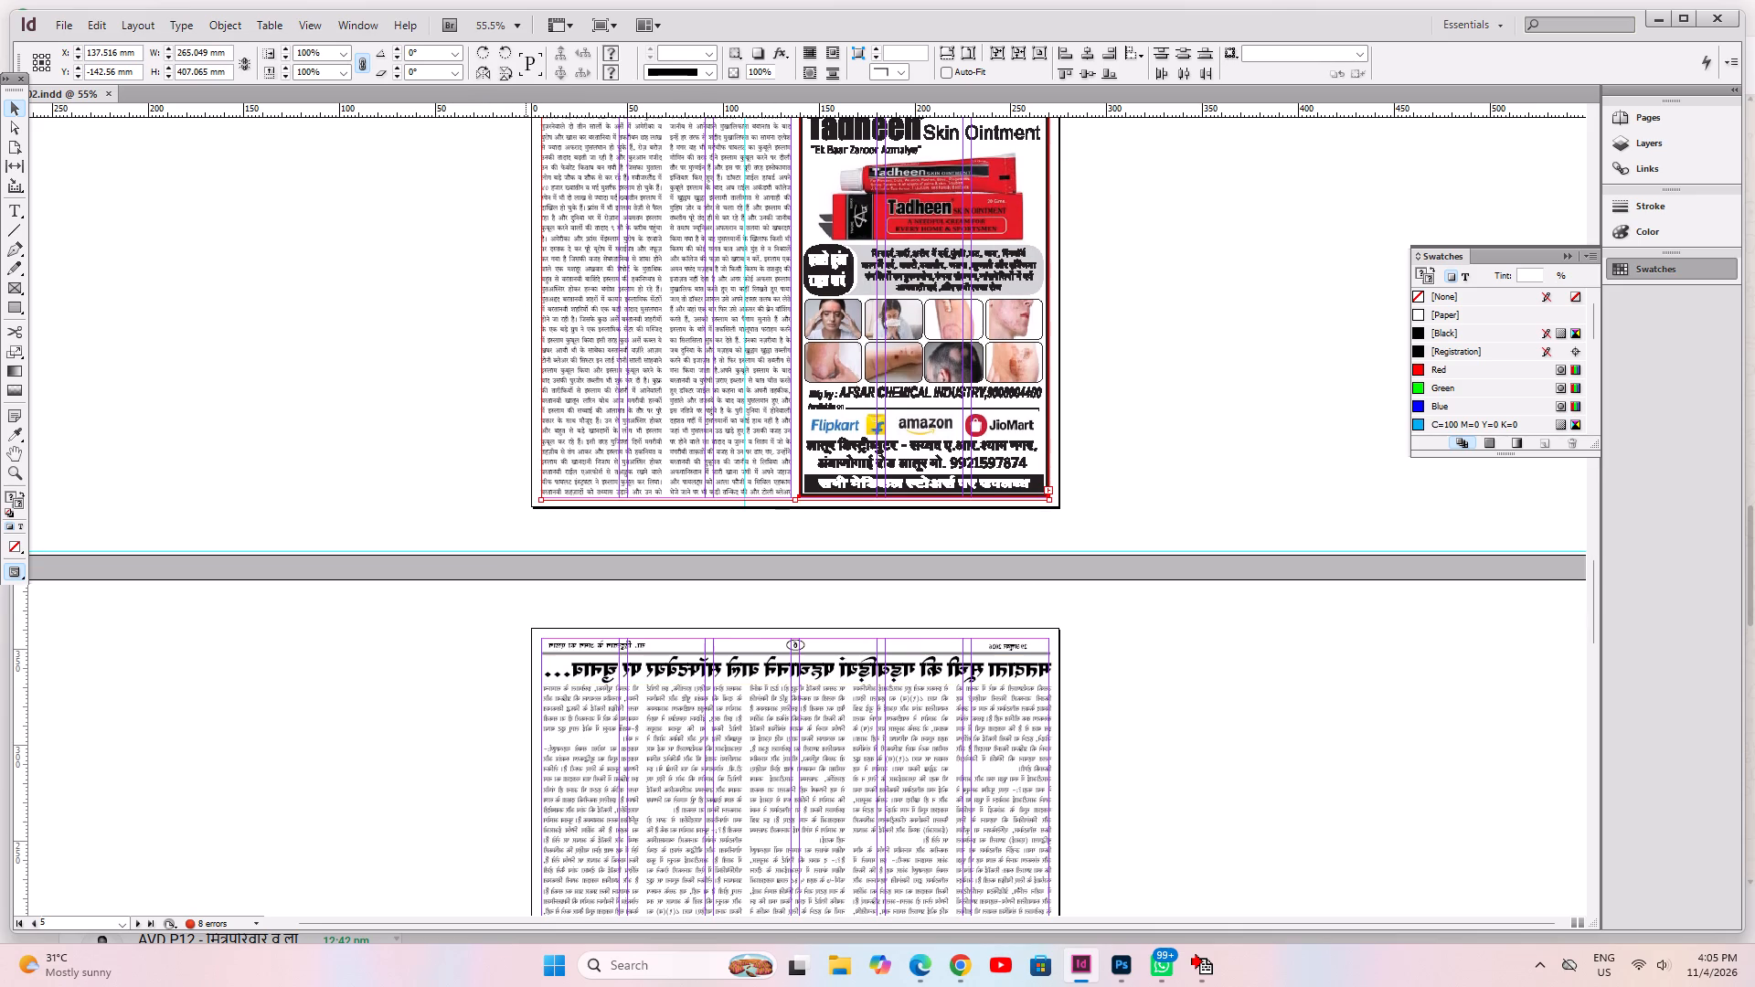
left_click_drag(491, 596, 1182, 641)
left_click(1002, 642)
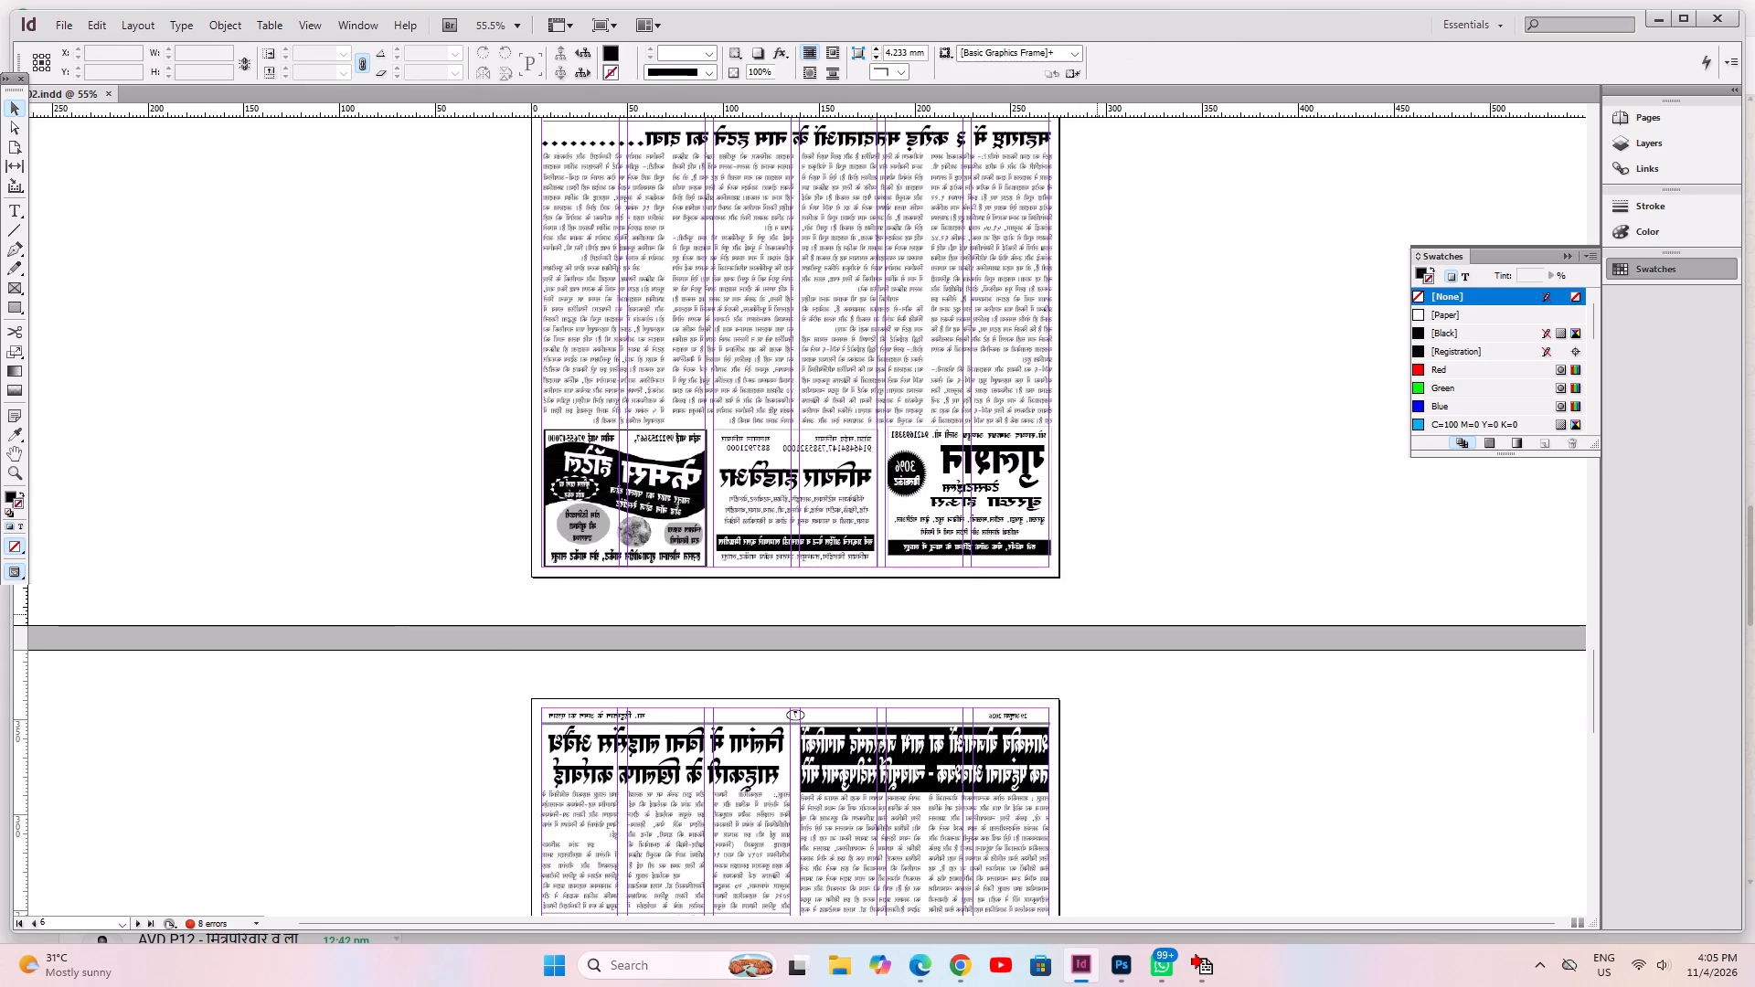
left_click_drag(1097, 614, 809, 621)
scroll(1037, 721, "down", 5)
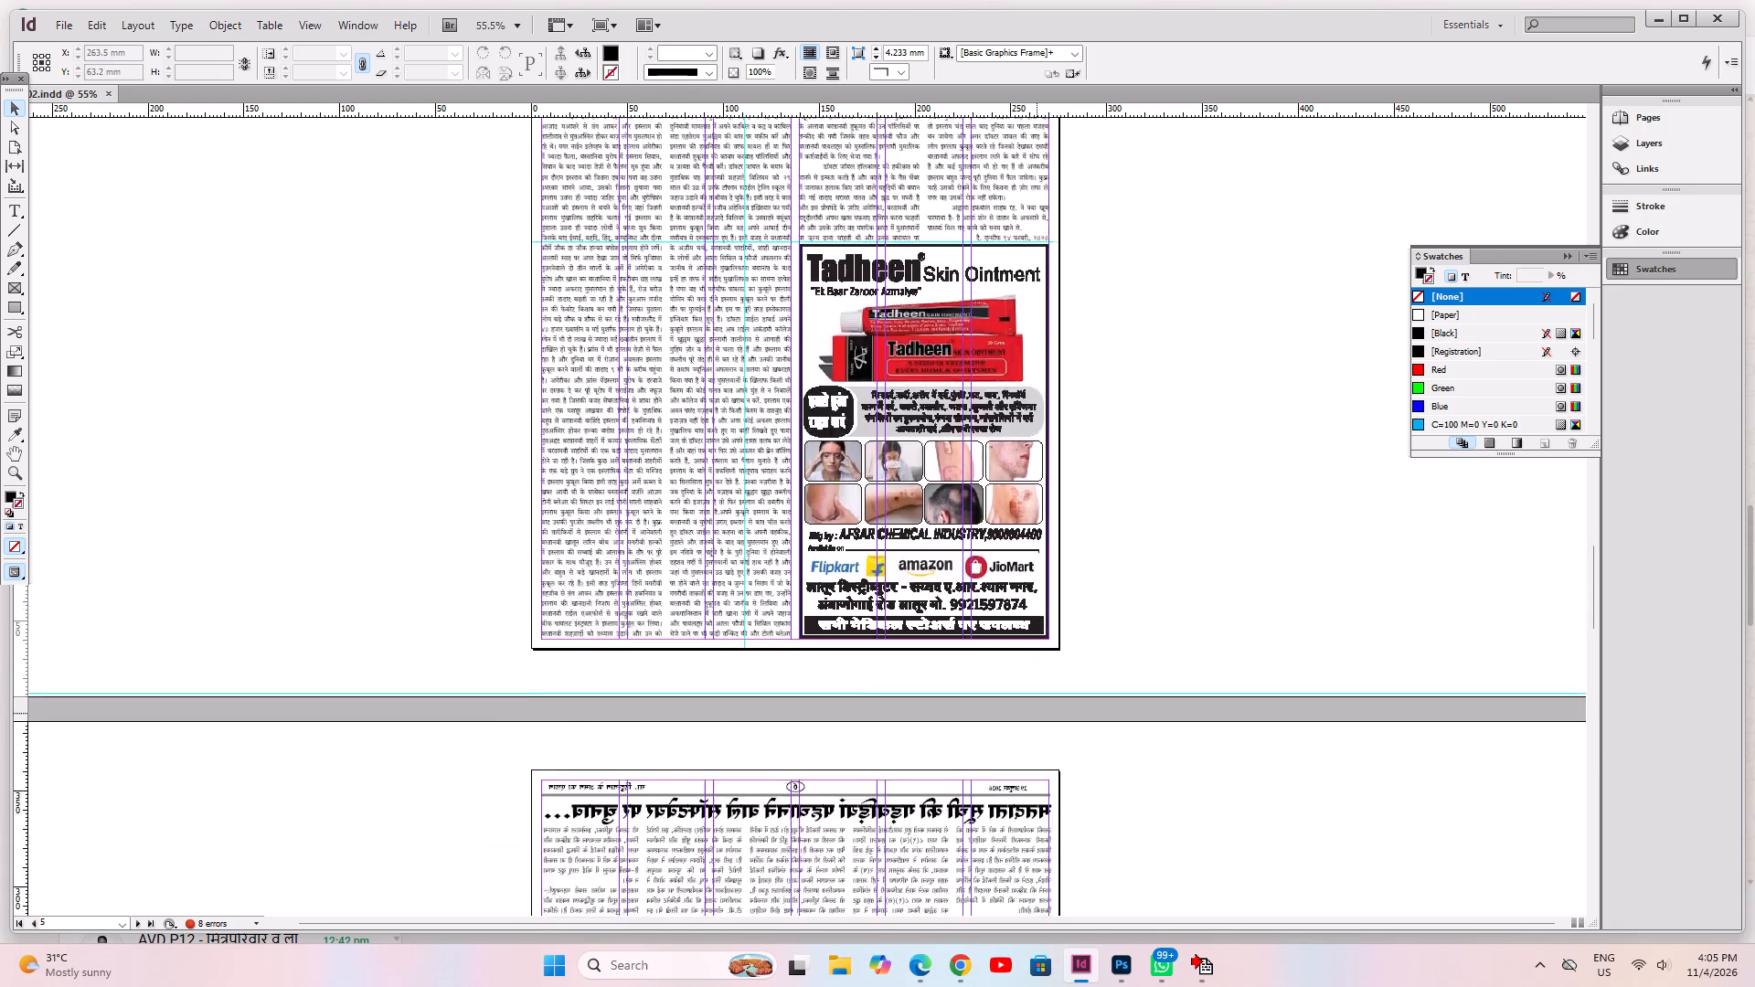
scroll(1037, 713, "down", 4)
left_click(1213, 677)
left_click_drag(431, 469, 1092, 918)
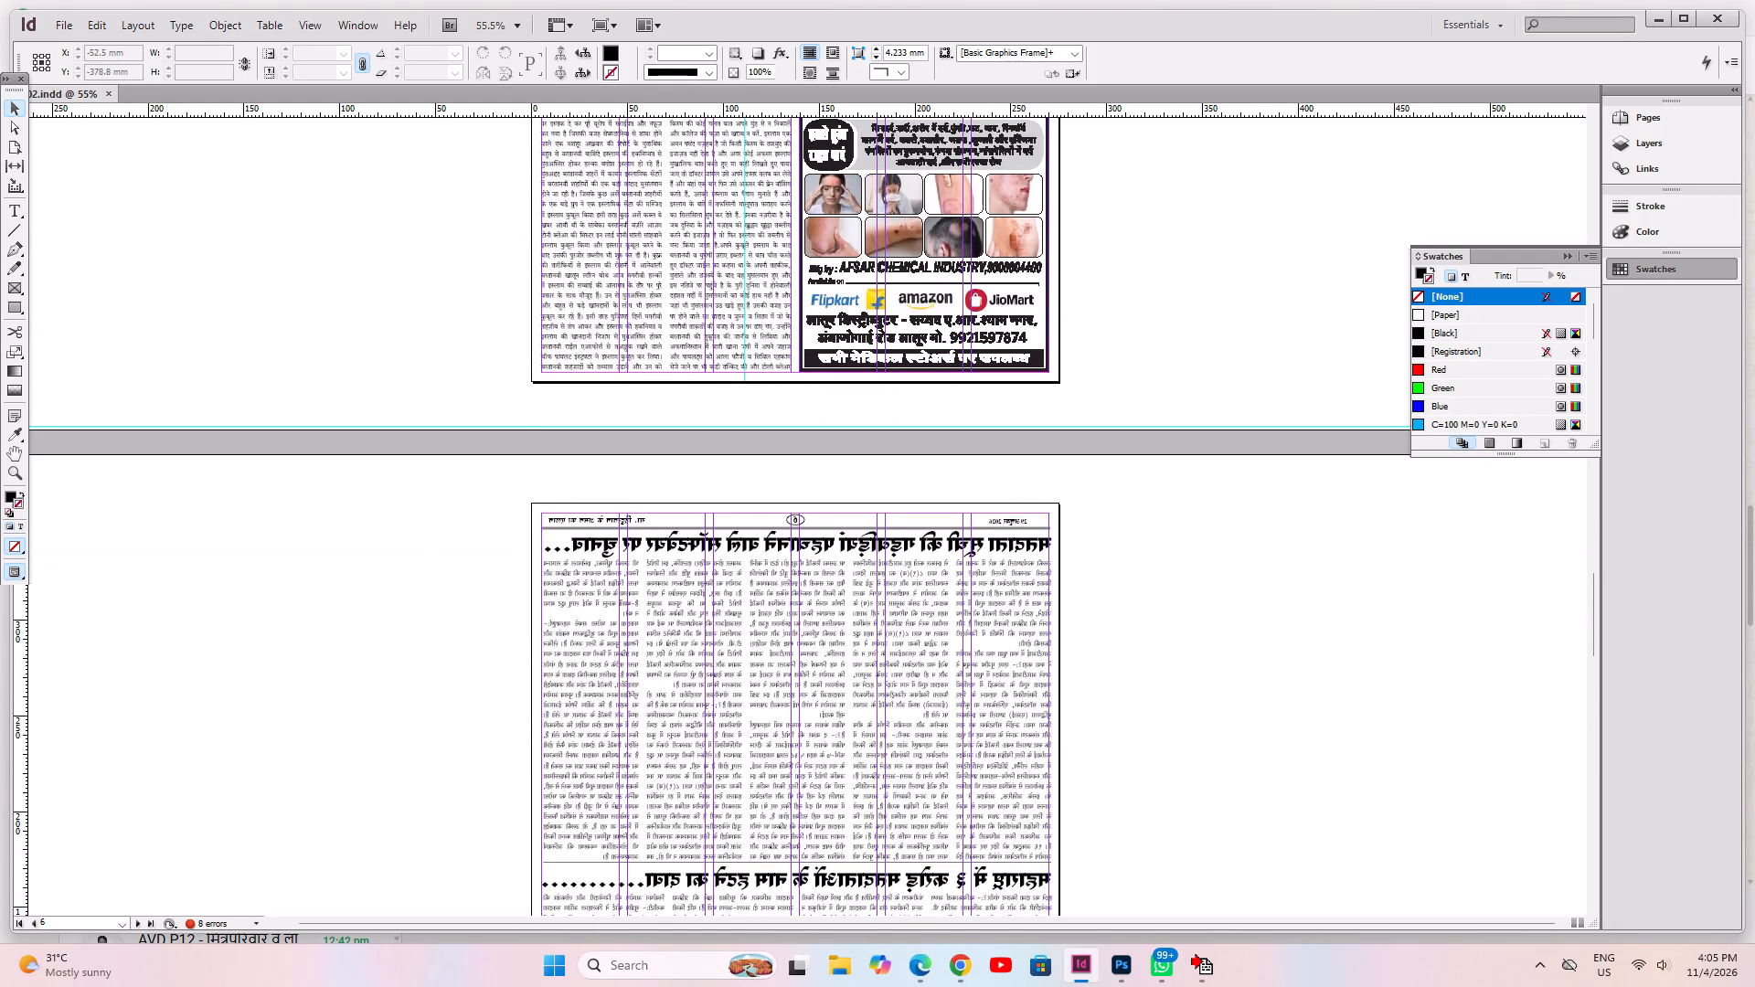
left_click_drag(1092, 918, 1098, 798)
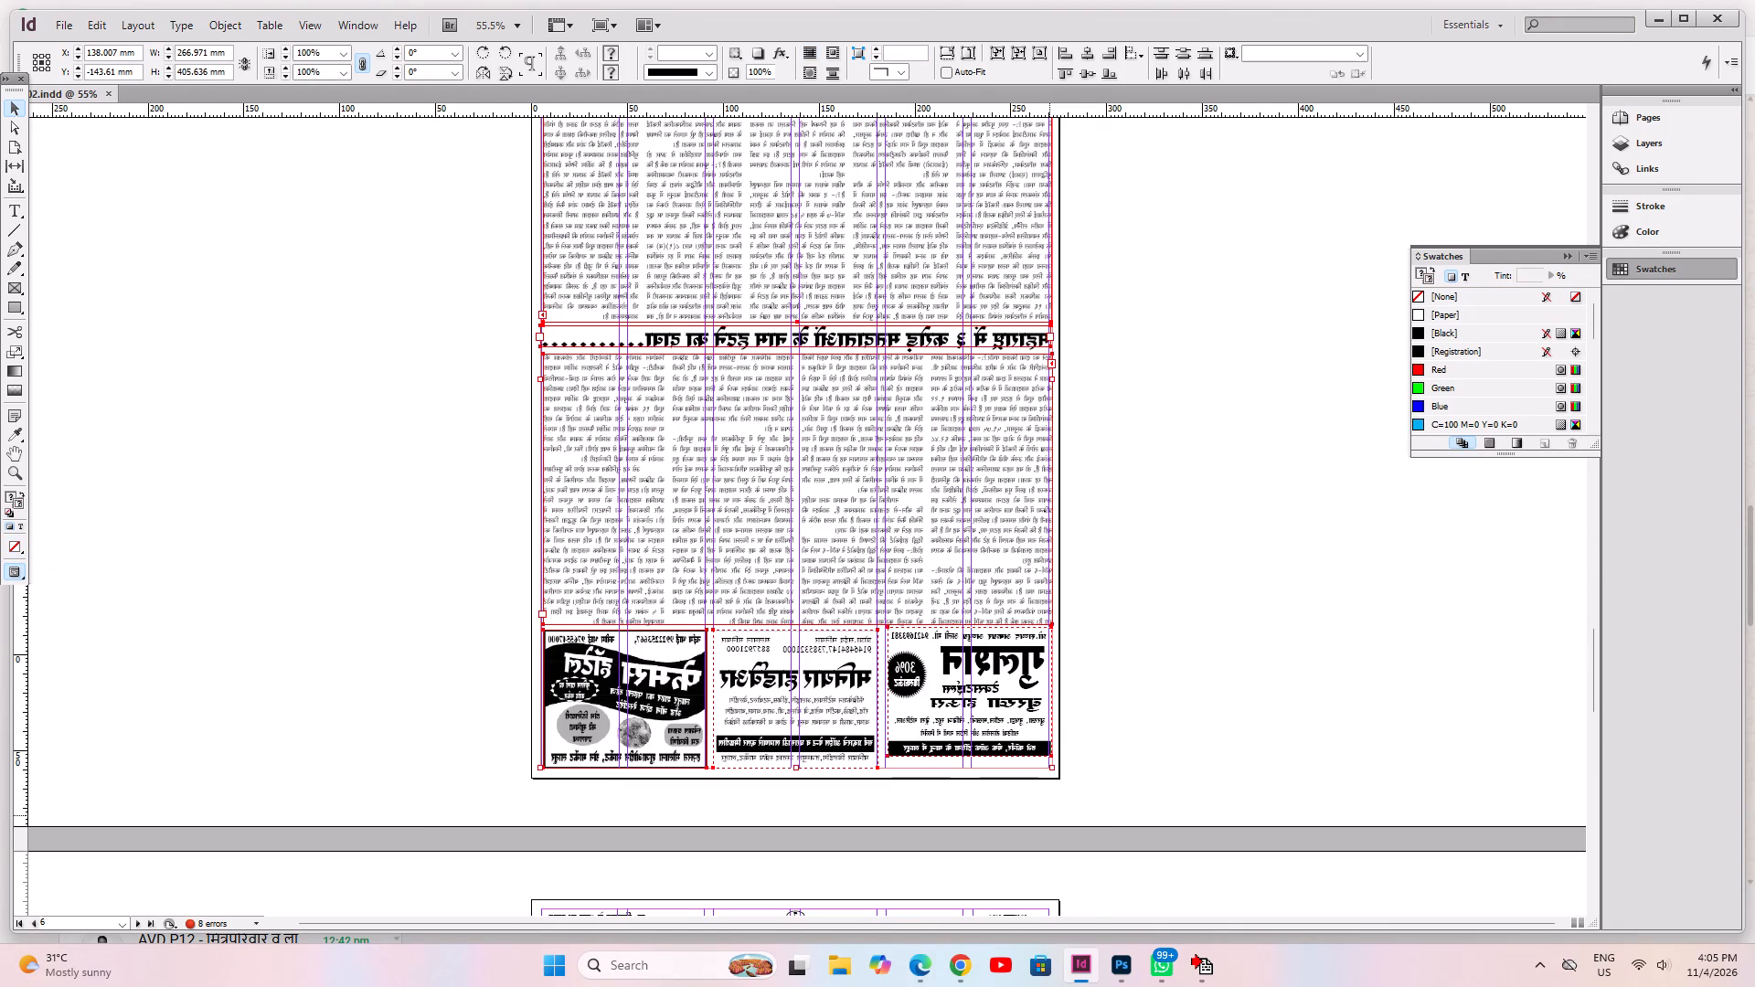
left_click(488, 74)
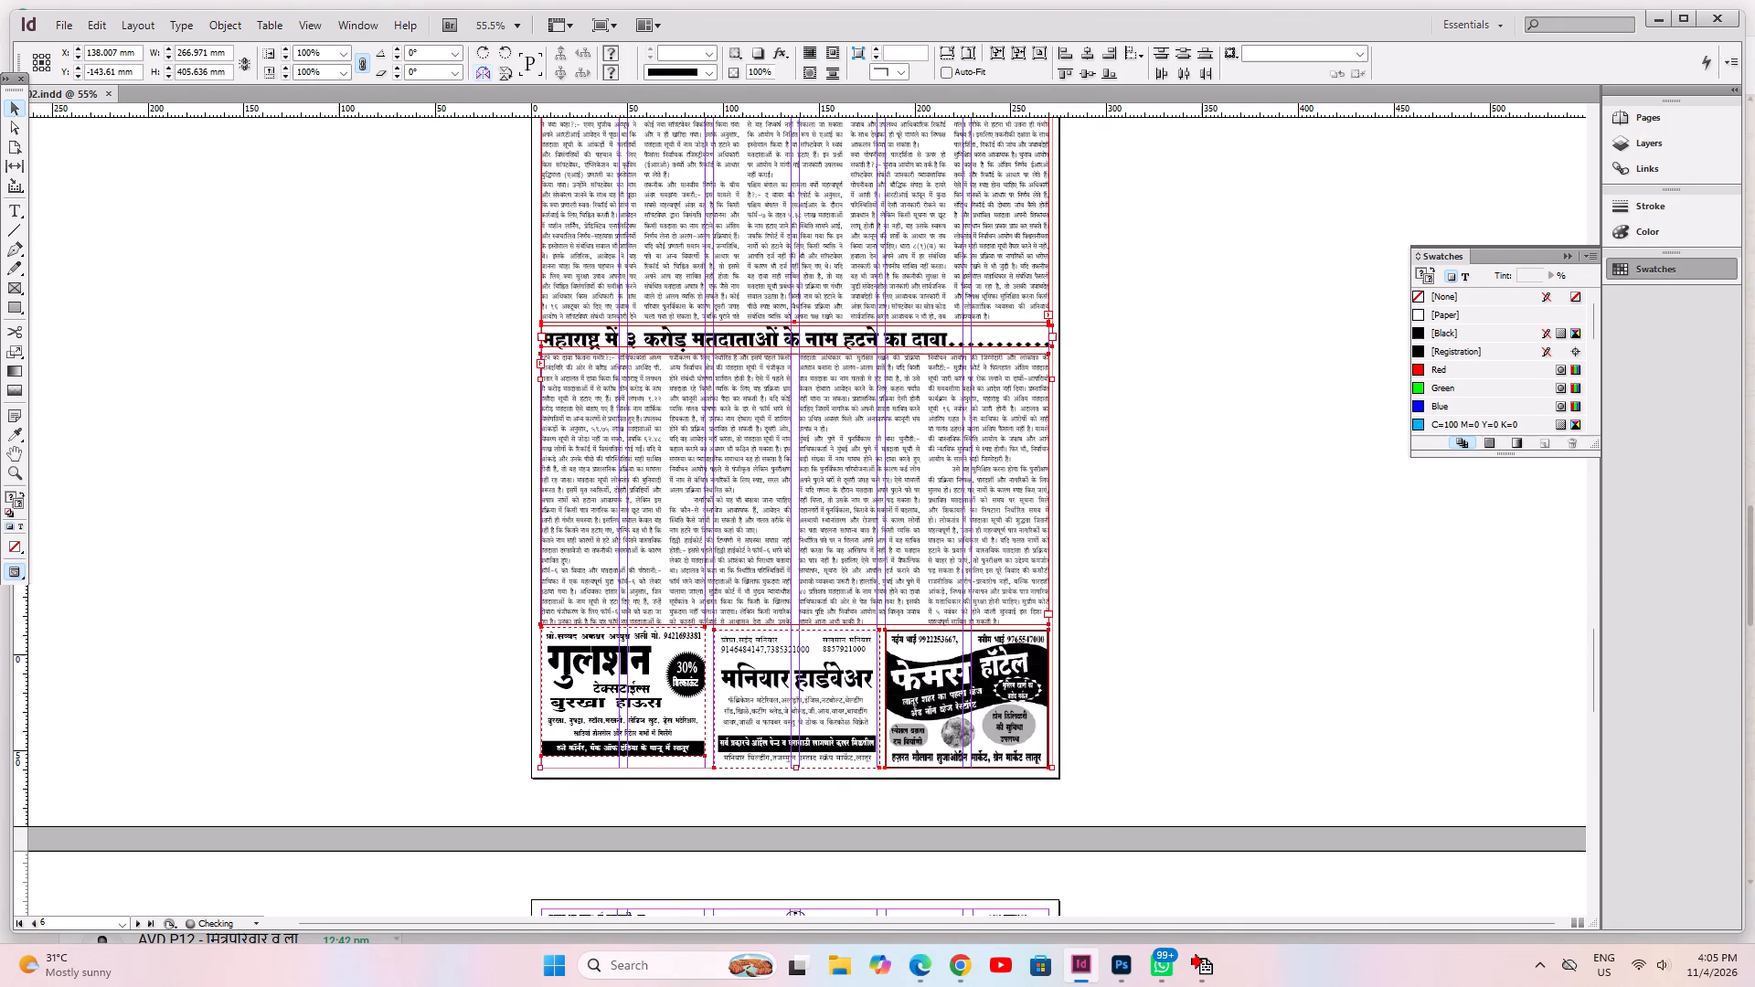
left_click(1166, 743)
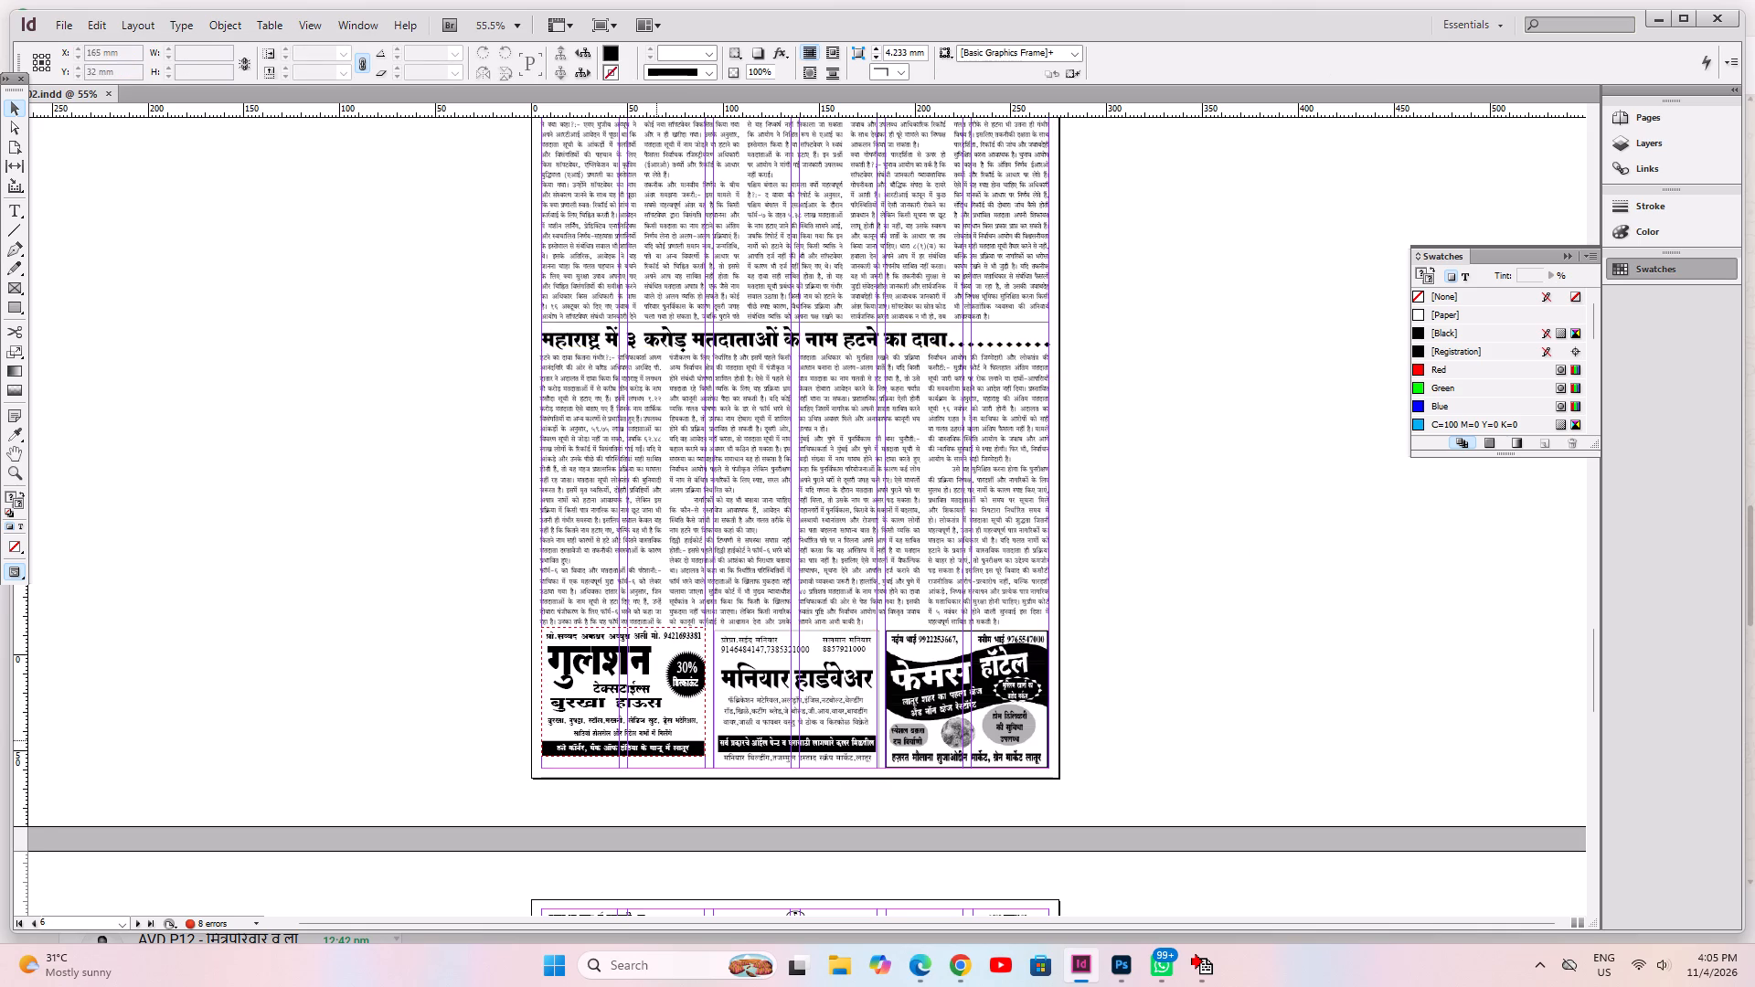
Stretch the Gulshan (गुलशन) advertisement at the bottom of page 6 to a height of about 72 mm, matching the neighbouring ads.
left_click(649, 768)
left_click(645, 752, "ctrl")
key("ctrl+1")
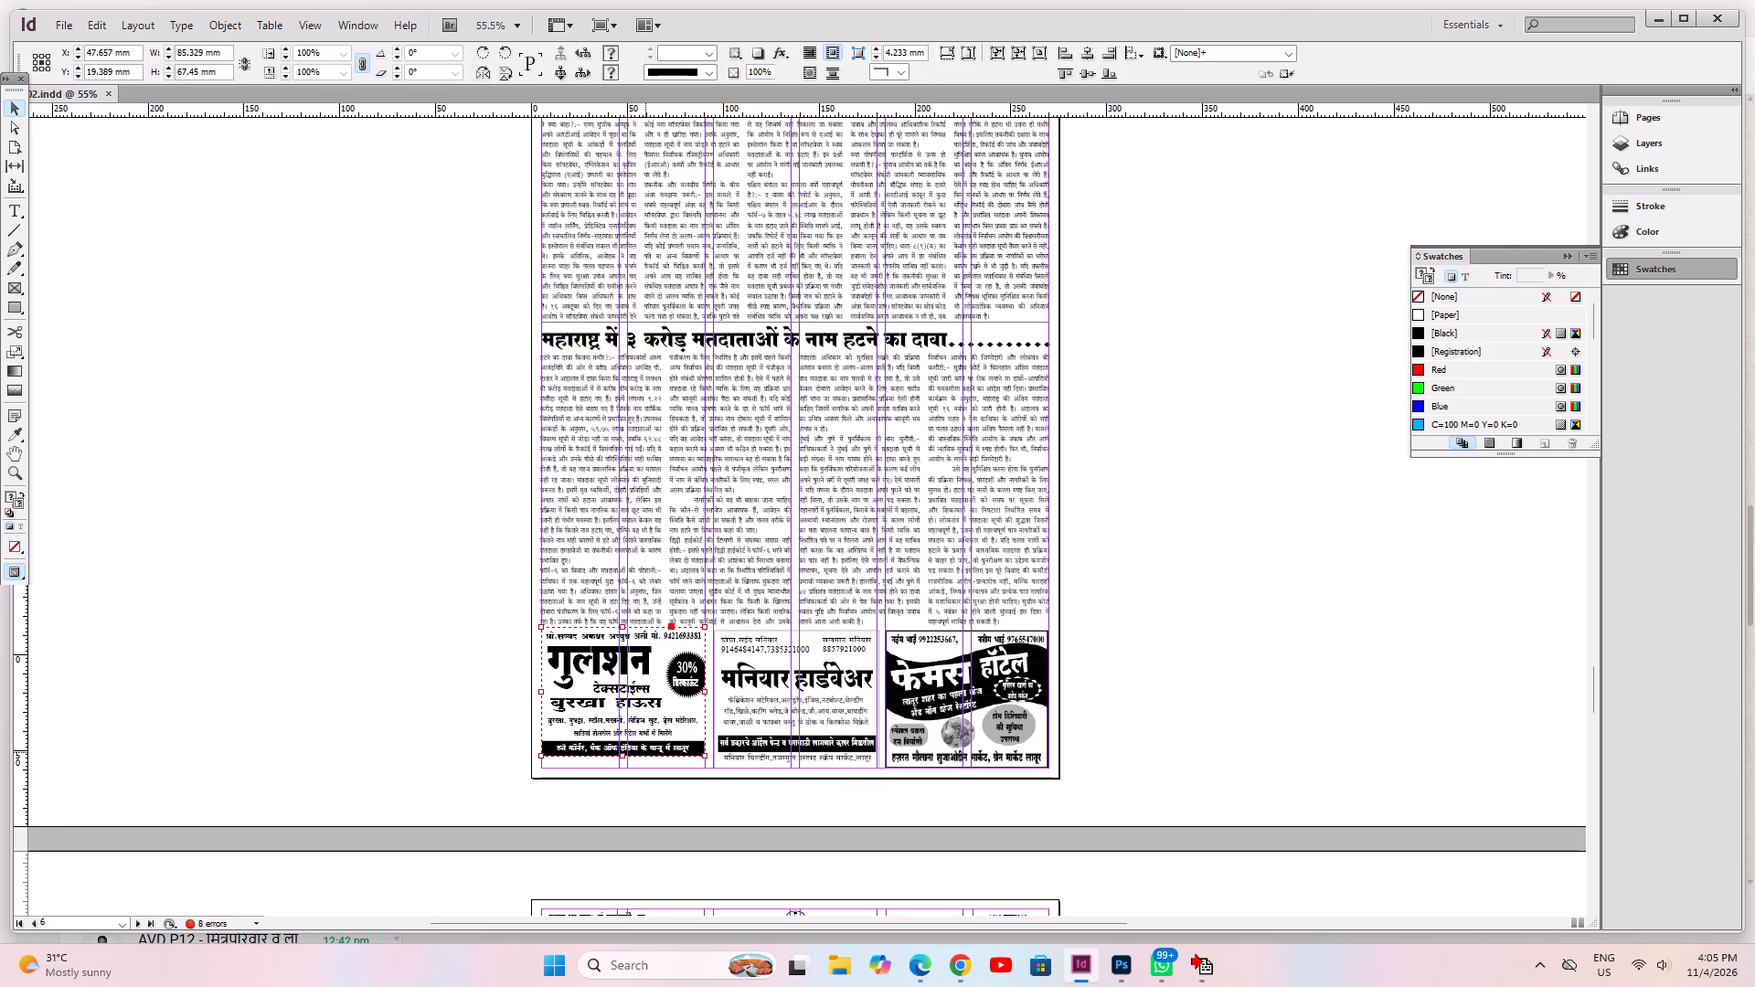
left_click_drag(847, 598, 850, 620)
left_click_drag(803, 419, 803, 410, "ctrl")
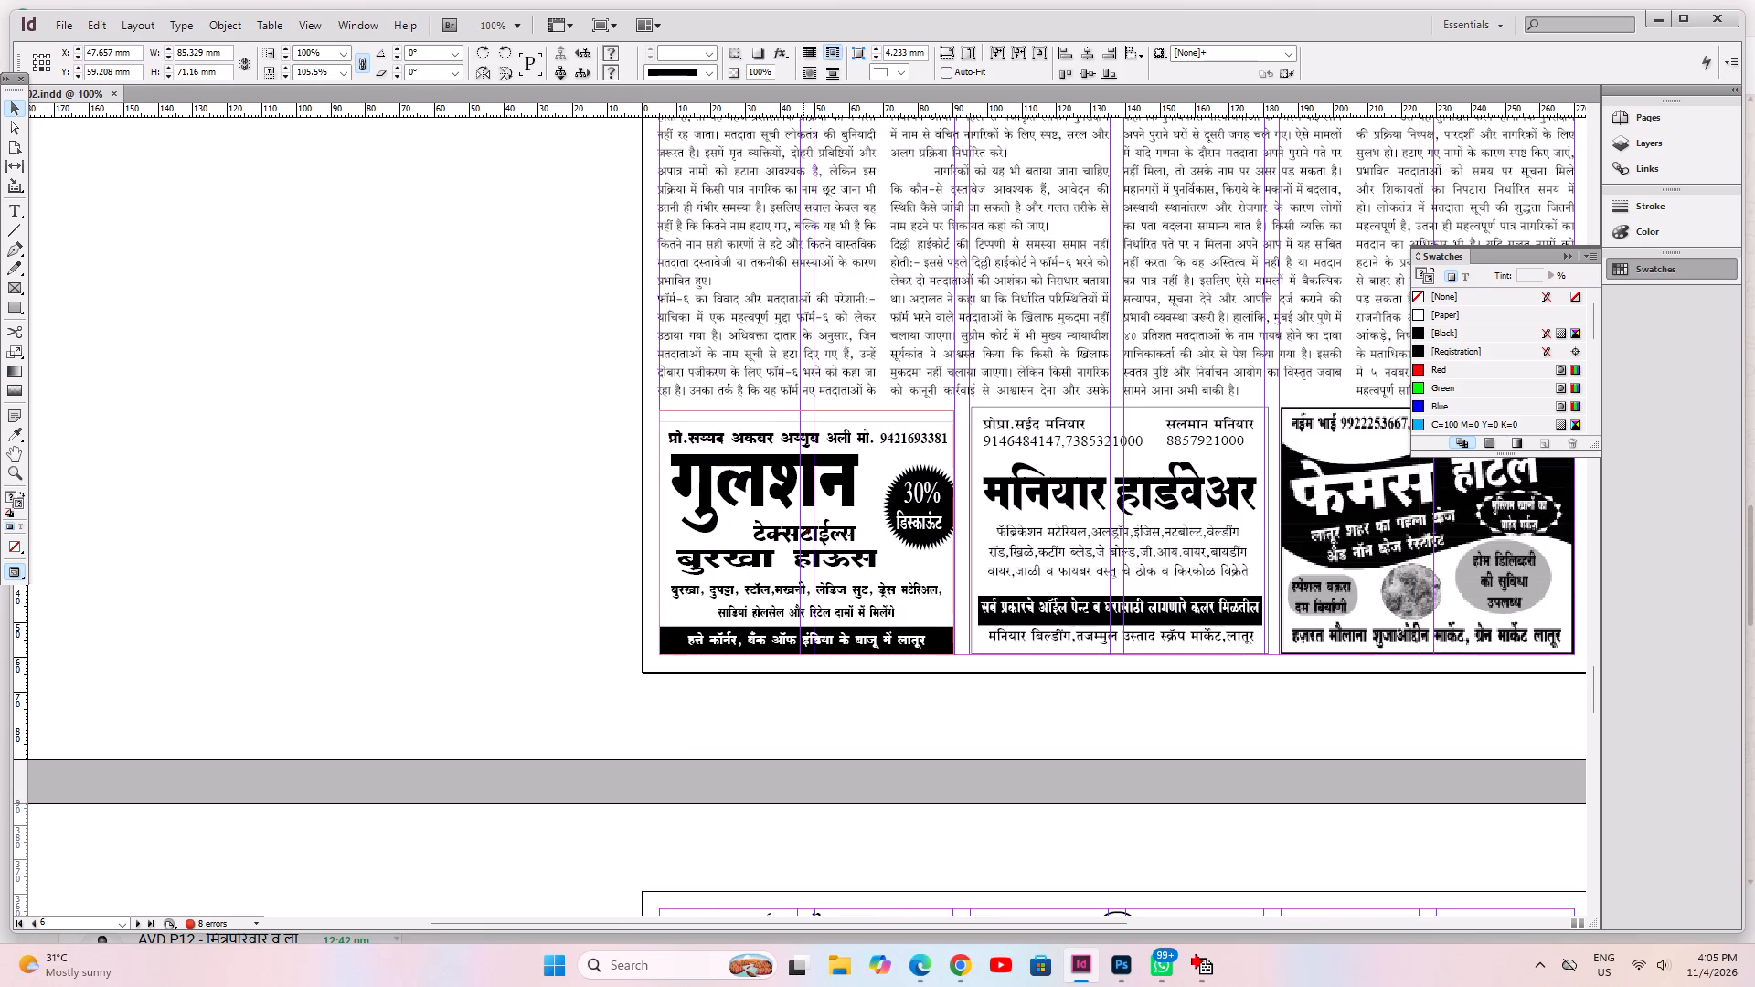
left_click_drag(803, 410, 803, 407, "ctrl")
key("ctrl+1")
left_click(1011, 685)
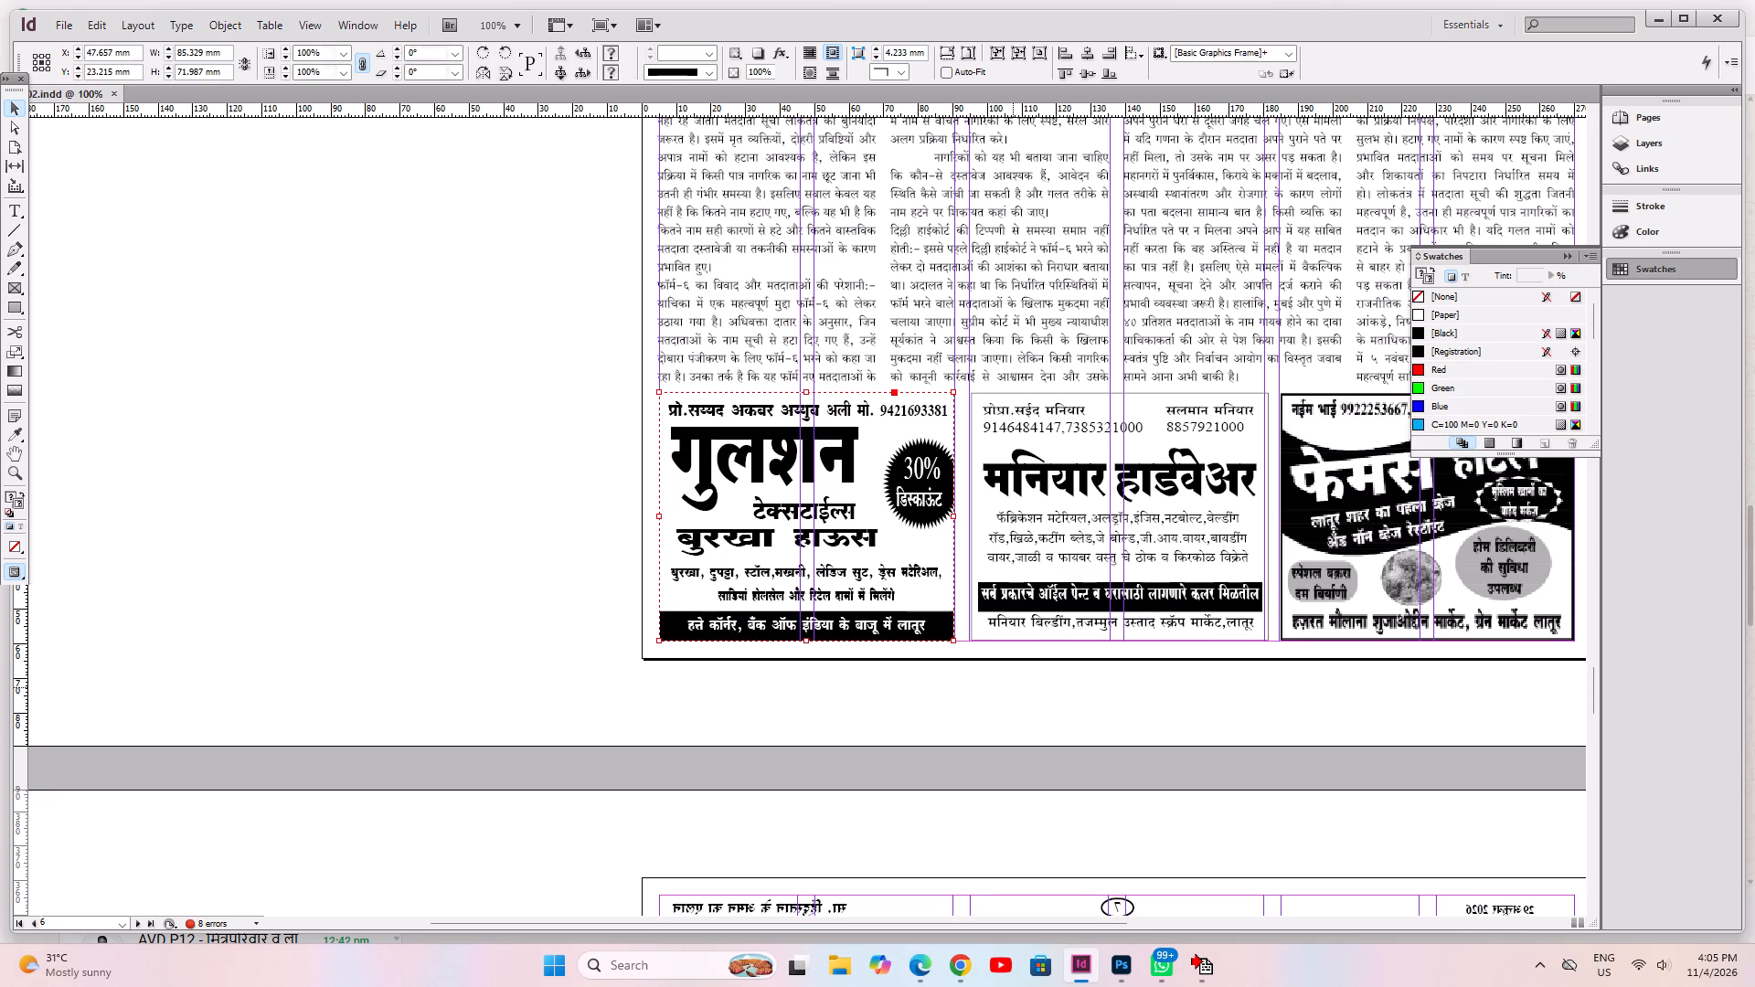
Save the newspaper document.
key("space")
left_click_drag(1314, 747, 900, 778)
left_click_drag(1033, 778, 1048, 778)
key("ctrl+s")
Delete the two empty text frames on the pasteboard beside page 6.
key("ctrl+0")
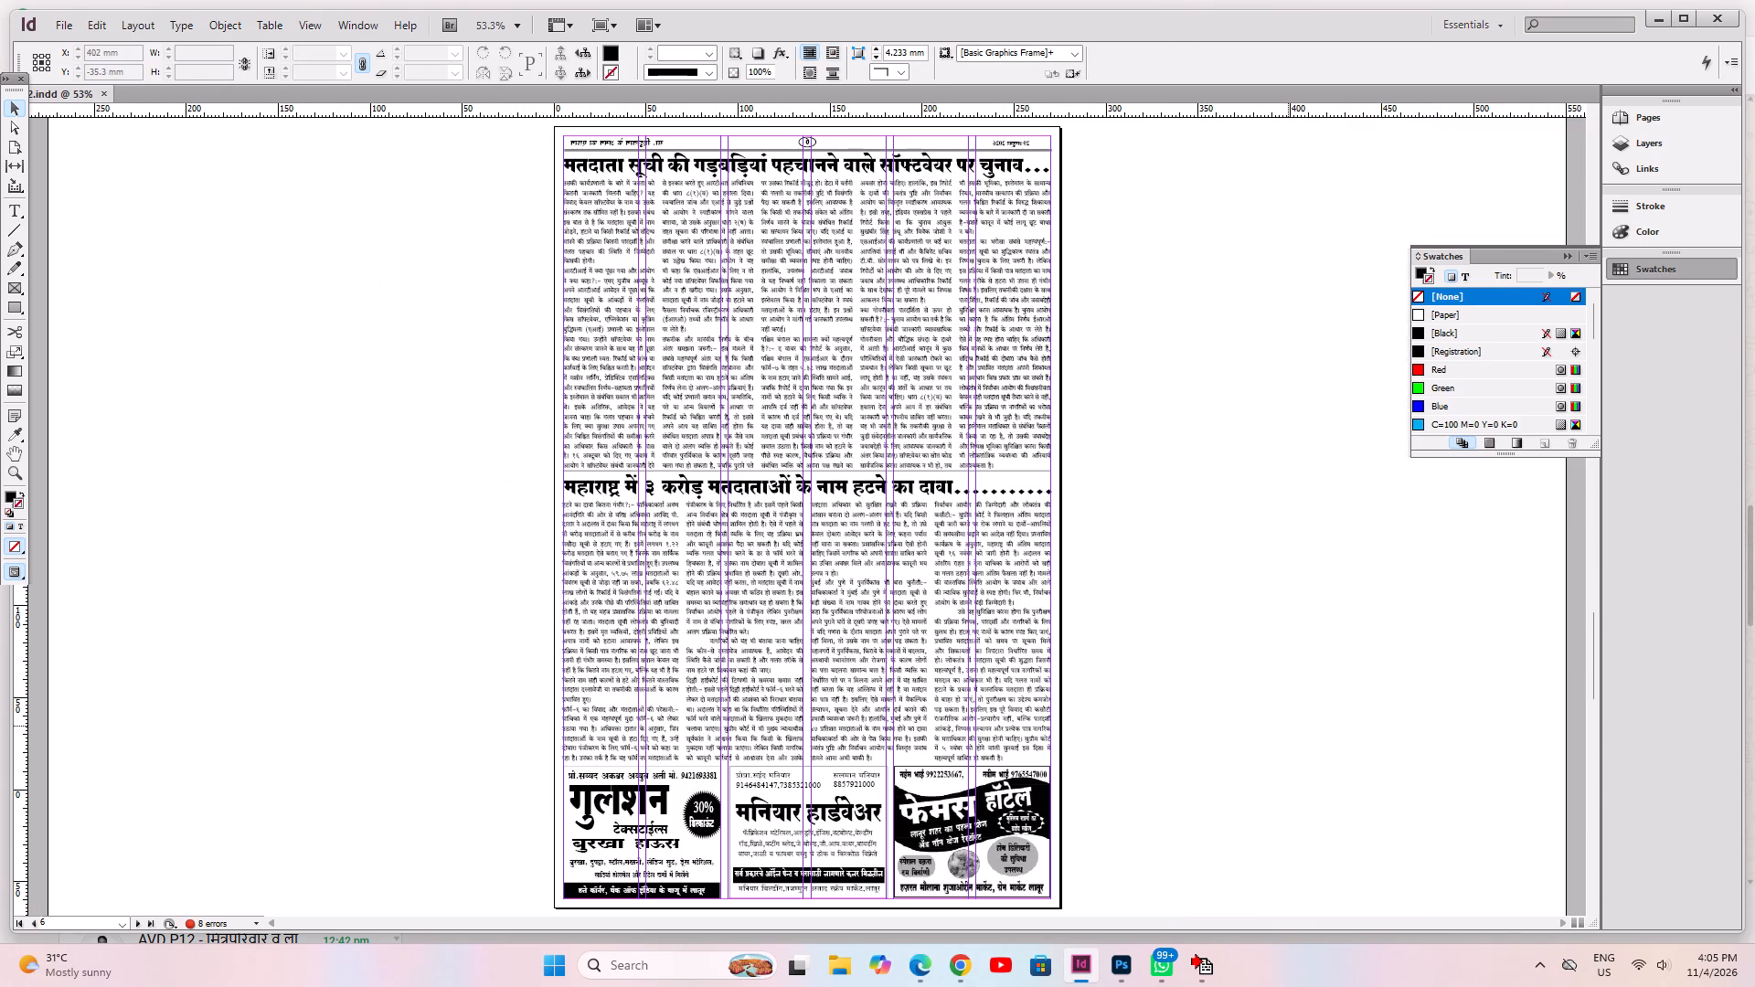
left_click_drag(1315, 564, 1155, 877)
left_click(1350, 864)
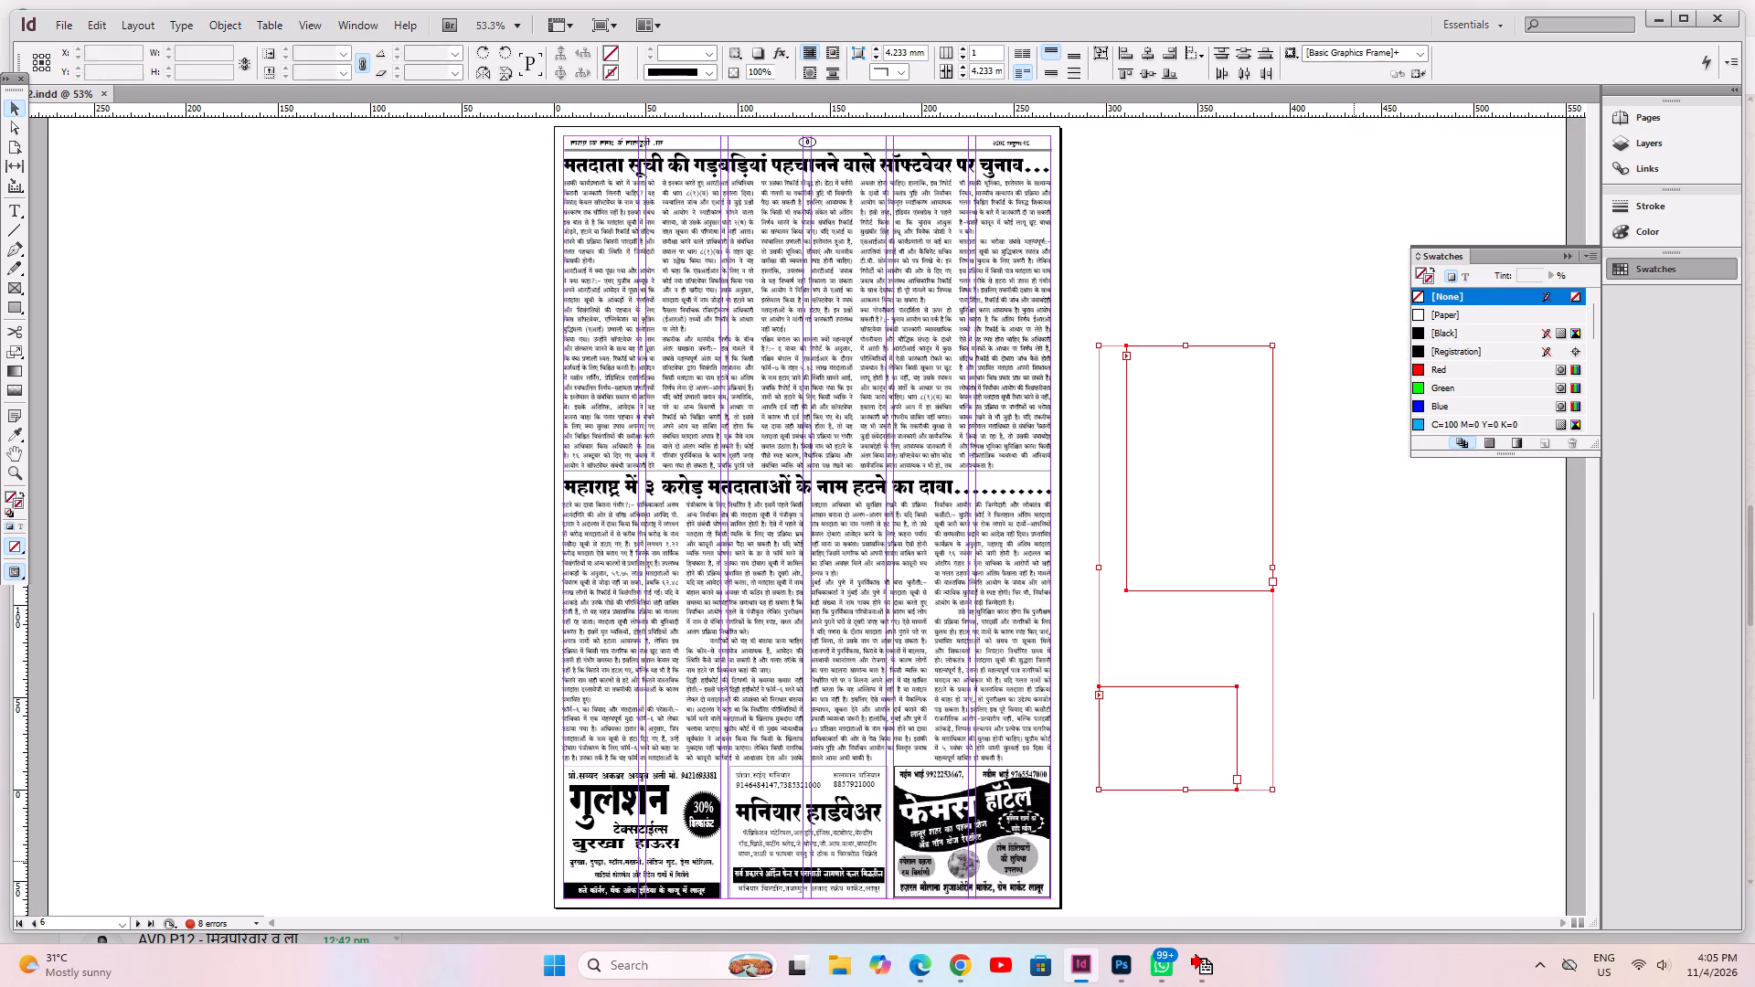
left_click_drag(1356, 858, 1193, 386)
key("Delete")
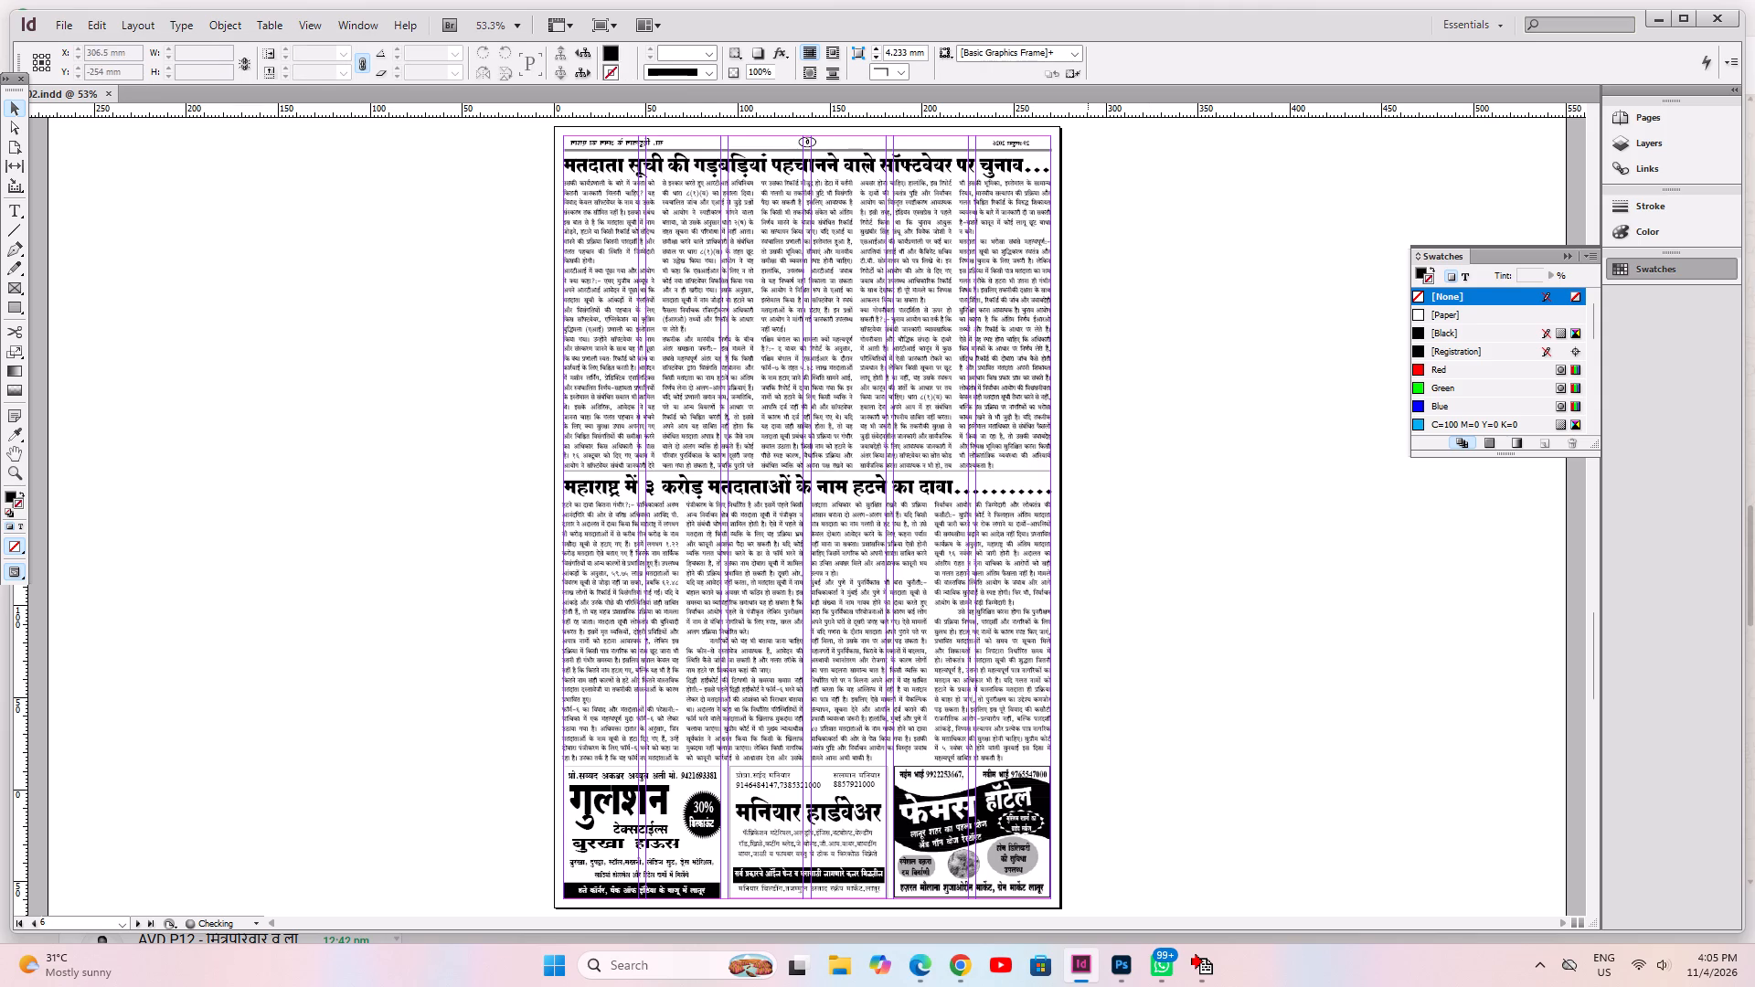
Select all the mirrored content on page 7, including the three bottom advertisements, and flip it horizontally.
scroll(715, 368, "down", 20)
scroll(715, 368, "down", 3)
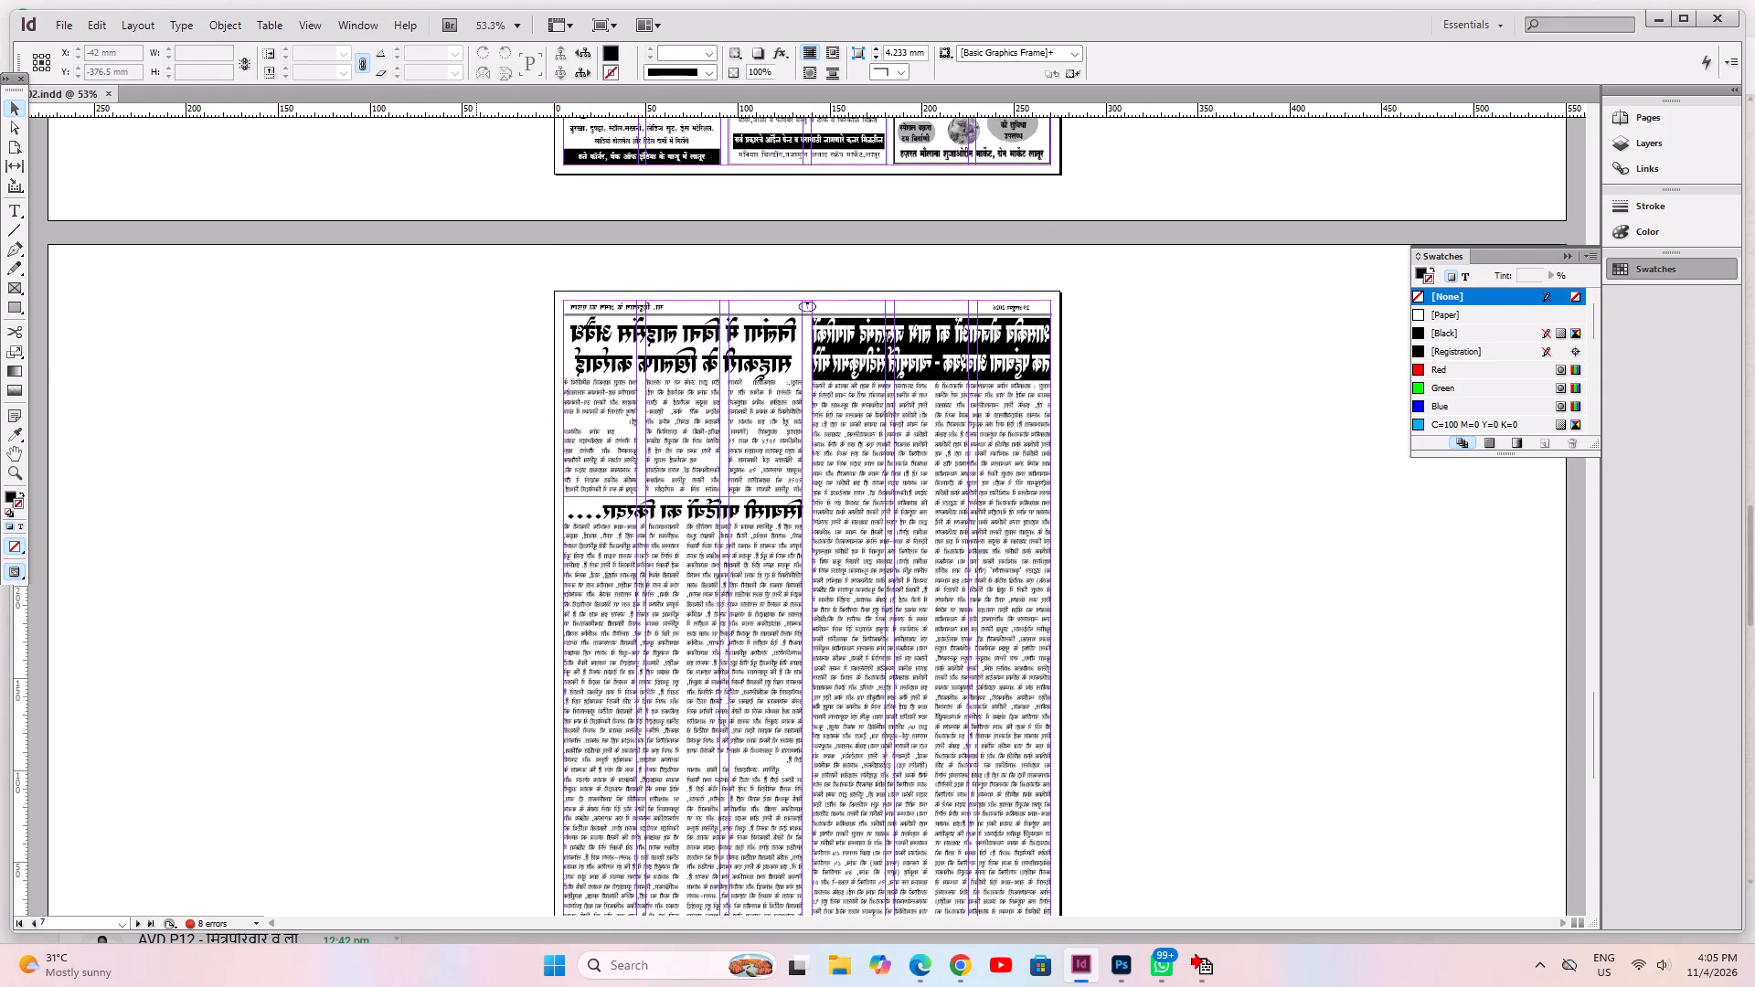
left_click_drag(476, 261, 858, 514)
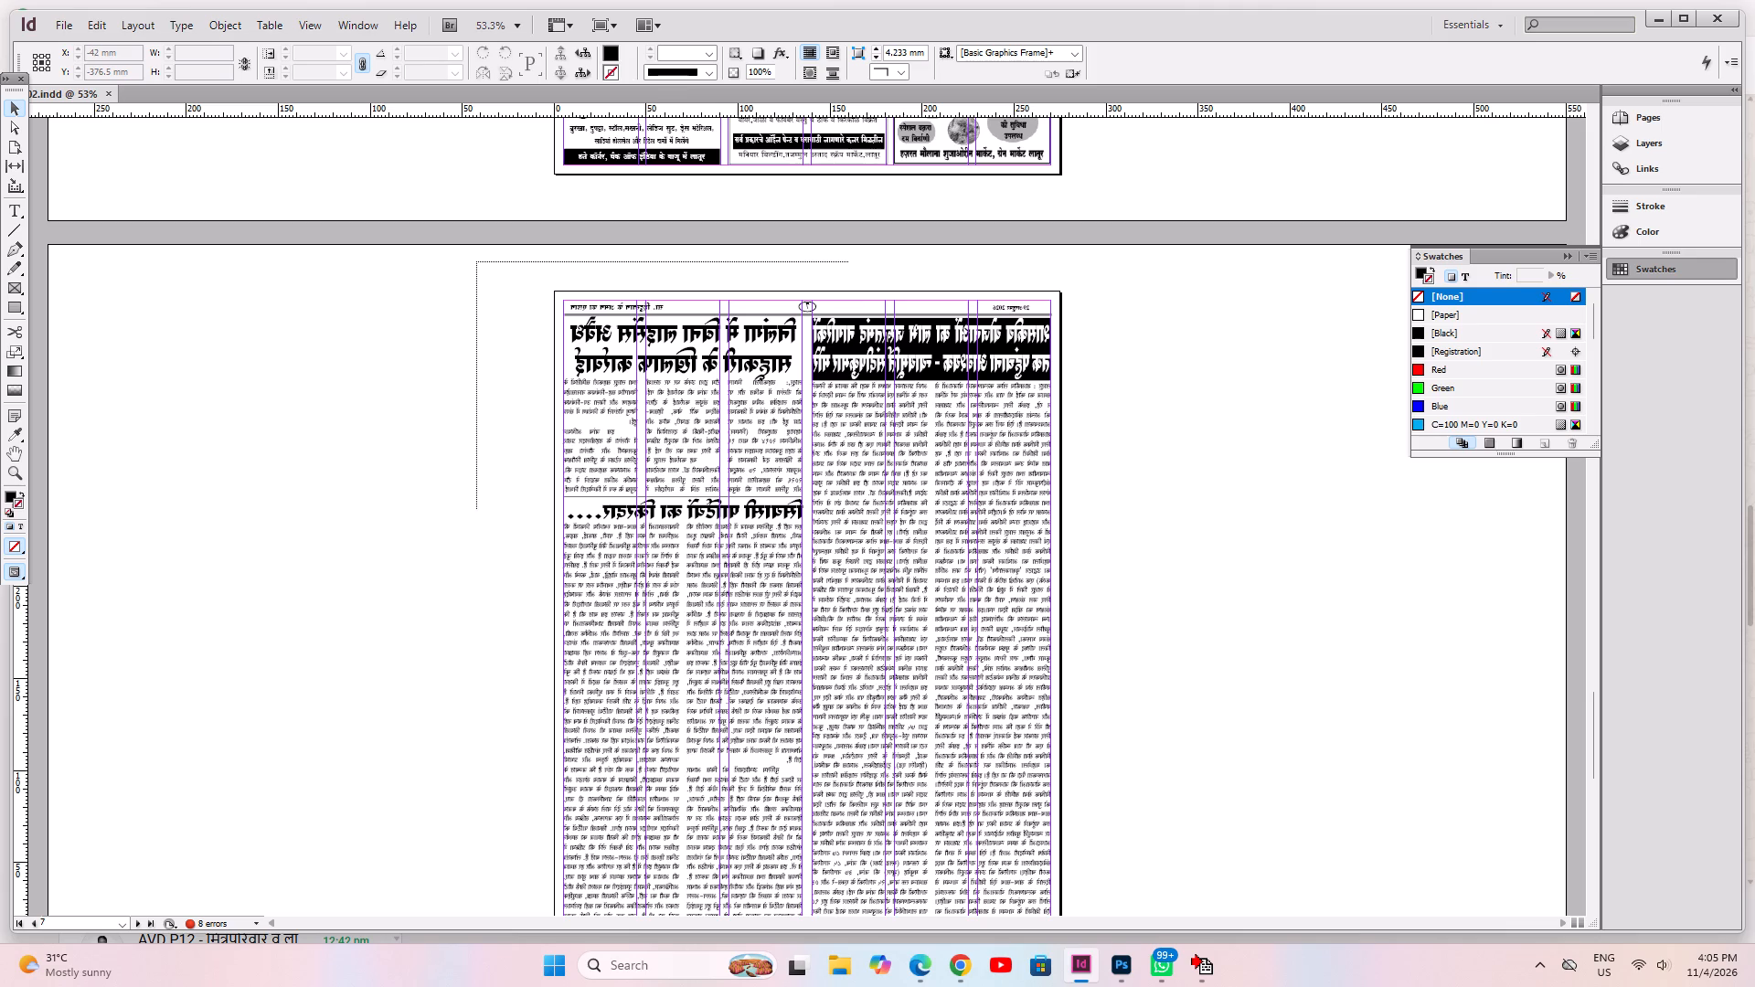
left_click_drag(858, 514, 1111, 821)
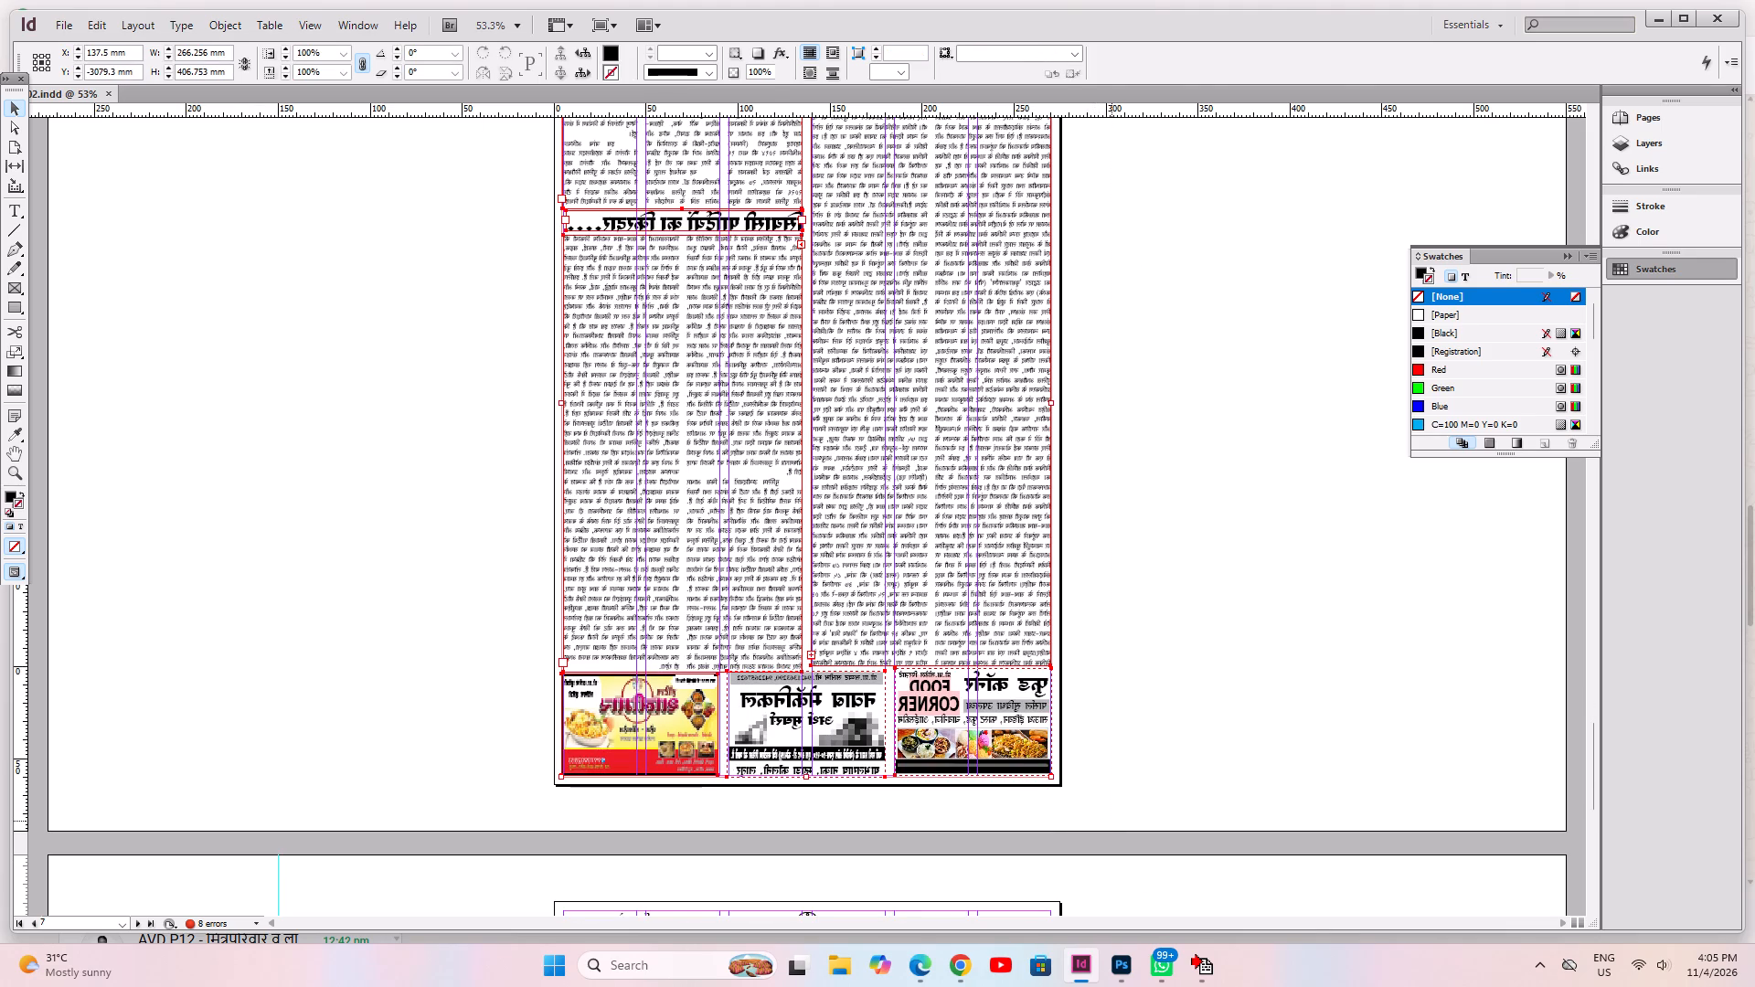
left_click(484, 71)
left_click(1233, 630)
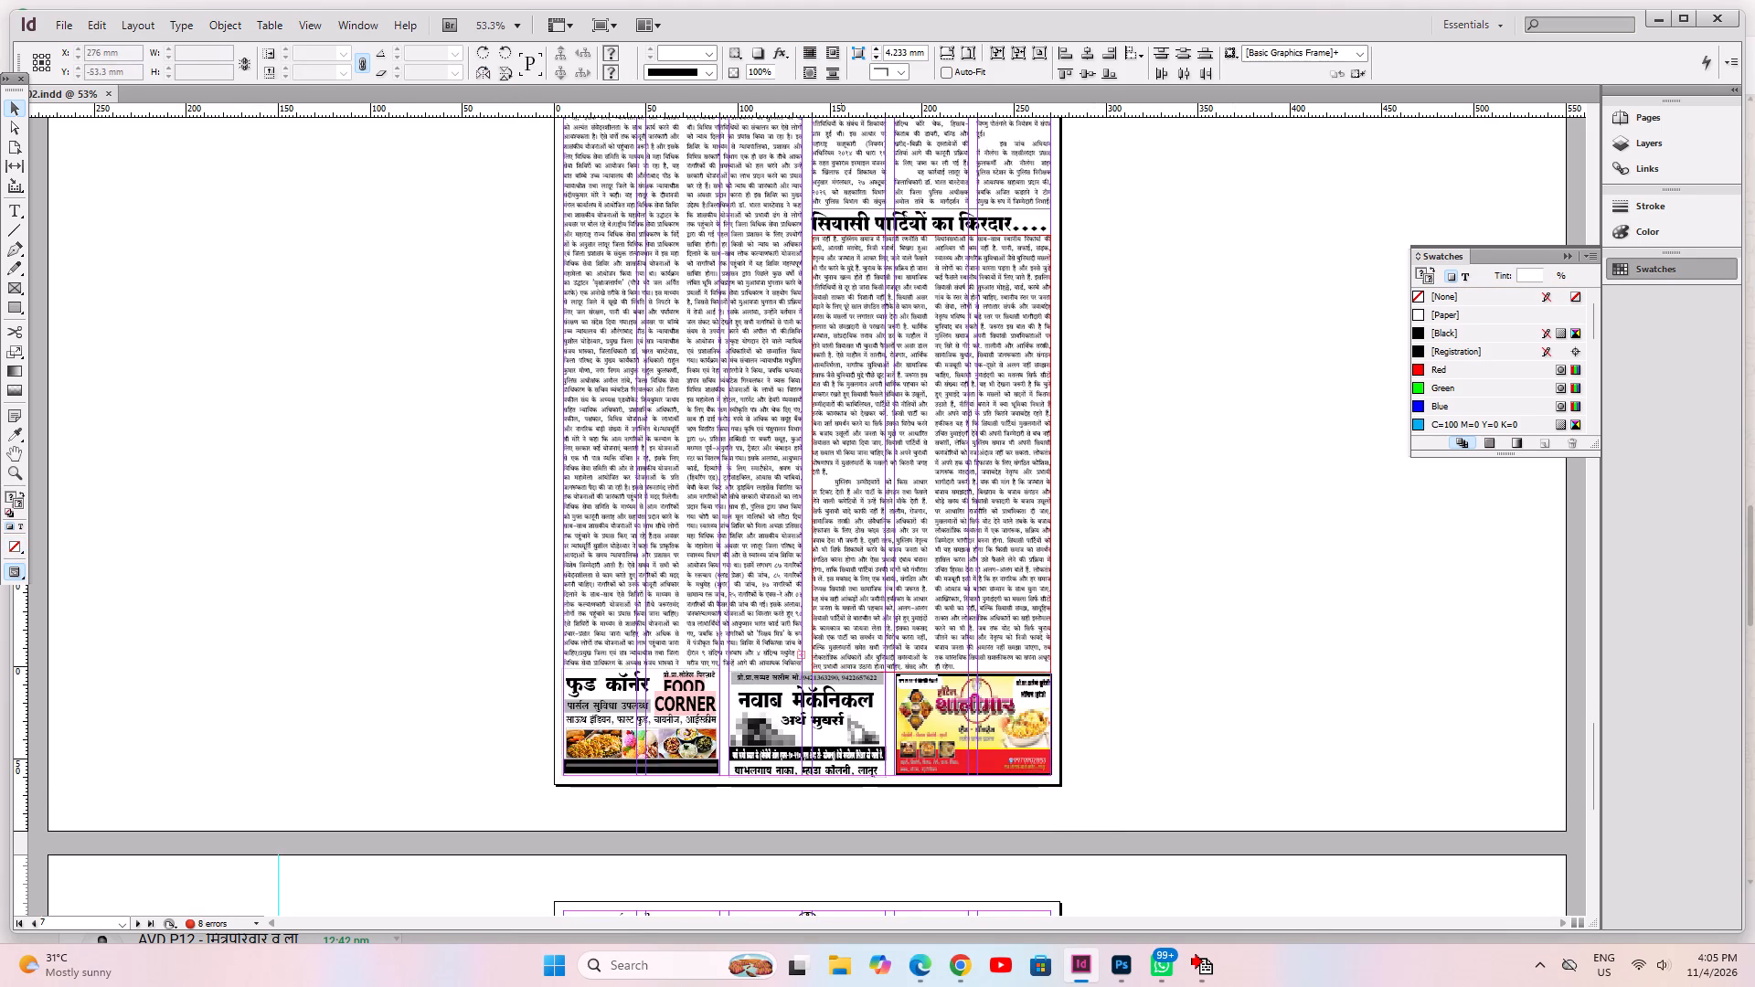
Select all the mirrored articles, the meeting photo and the large bottom advertisement on page 8, and flip them horizontally.
scroll(836, 542, "down", 7)
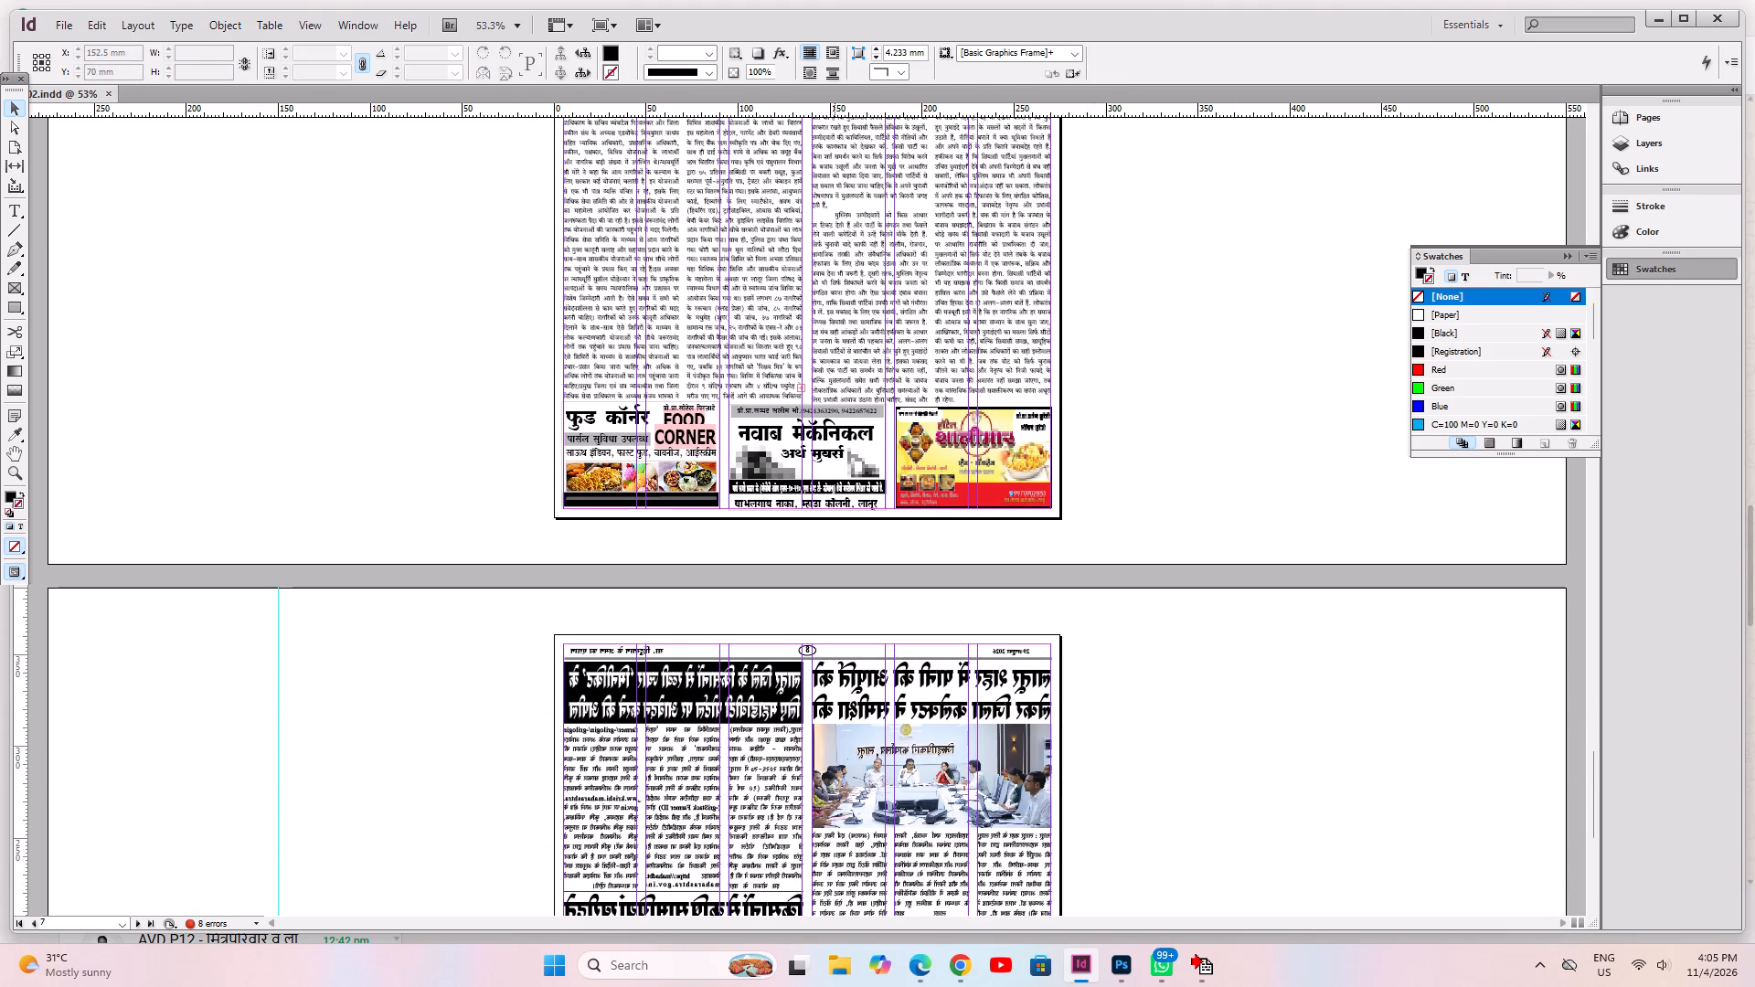
scroll(829, 525, "down", 5)
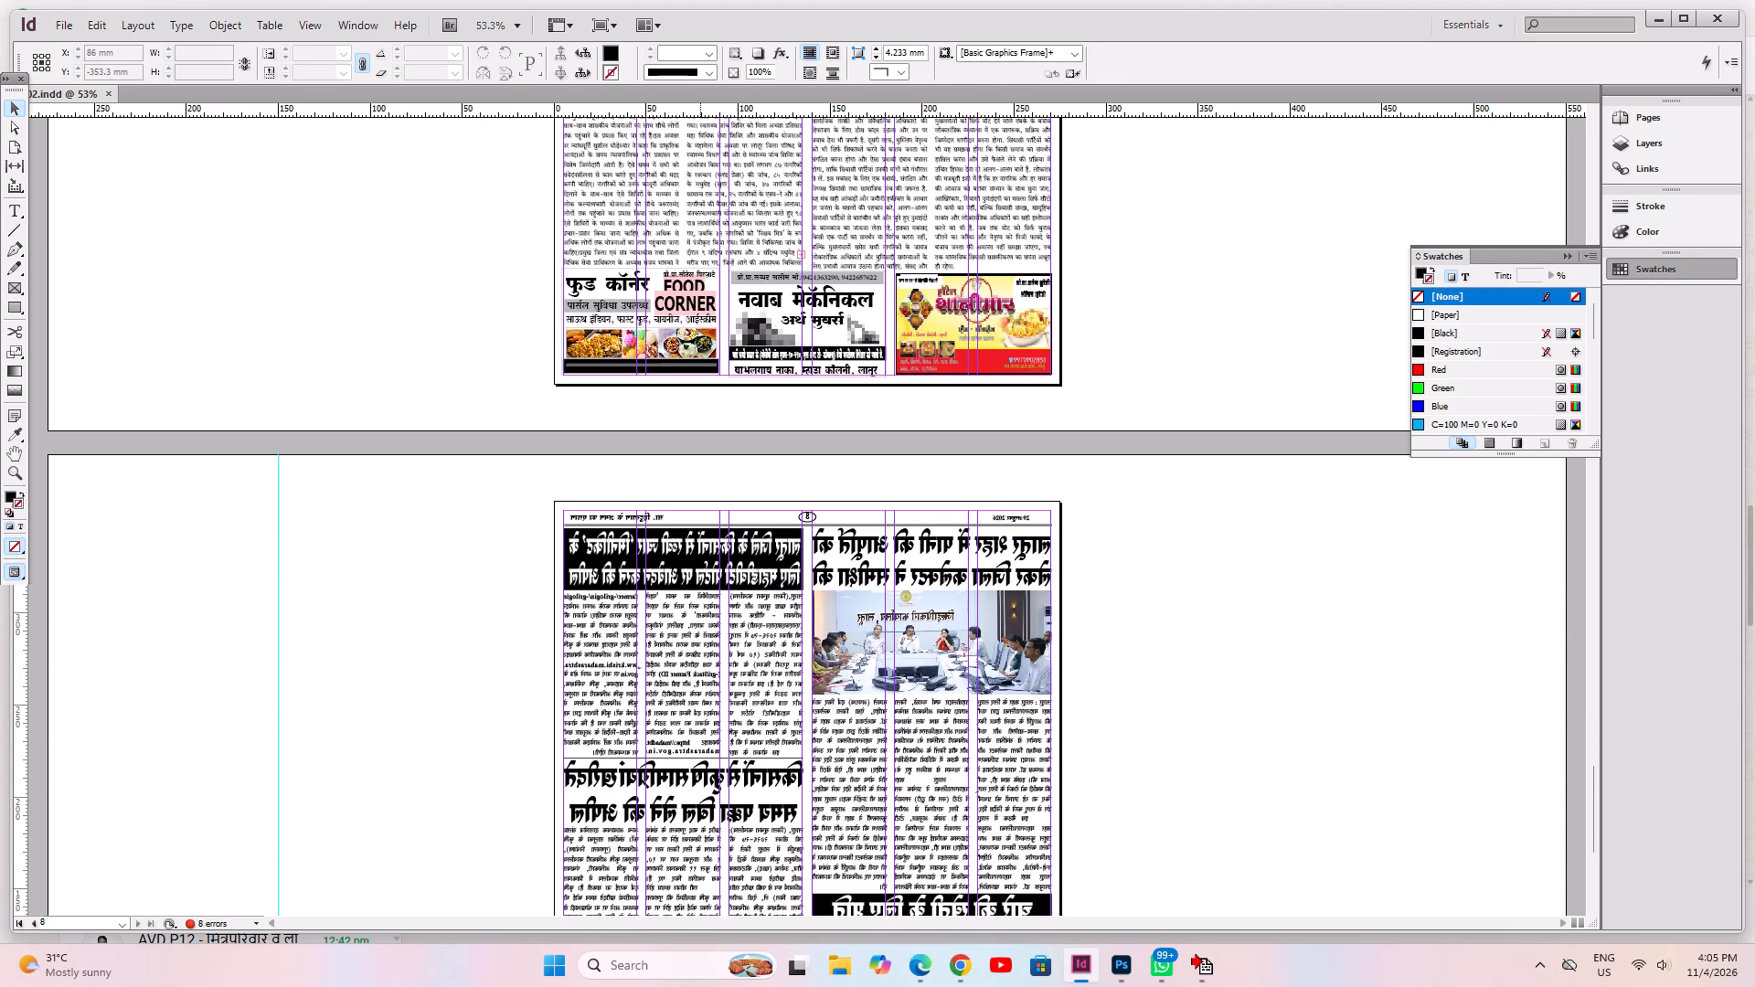
scroll(700, 517, "down", 1)
left_click_drag(496, 404, 1121, 939)
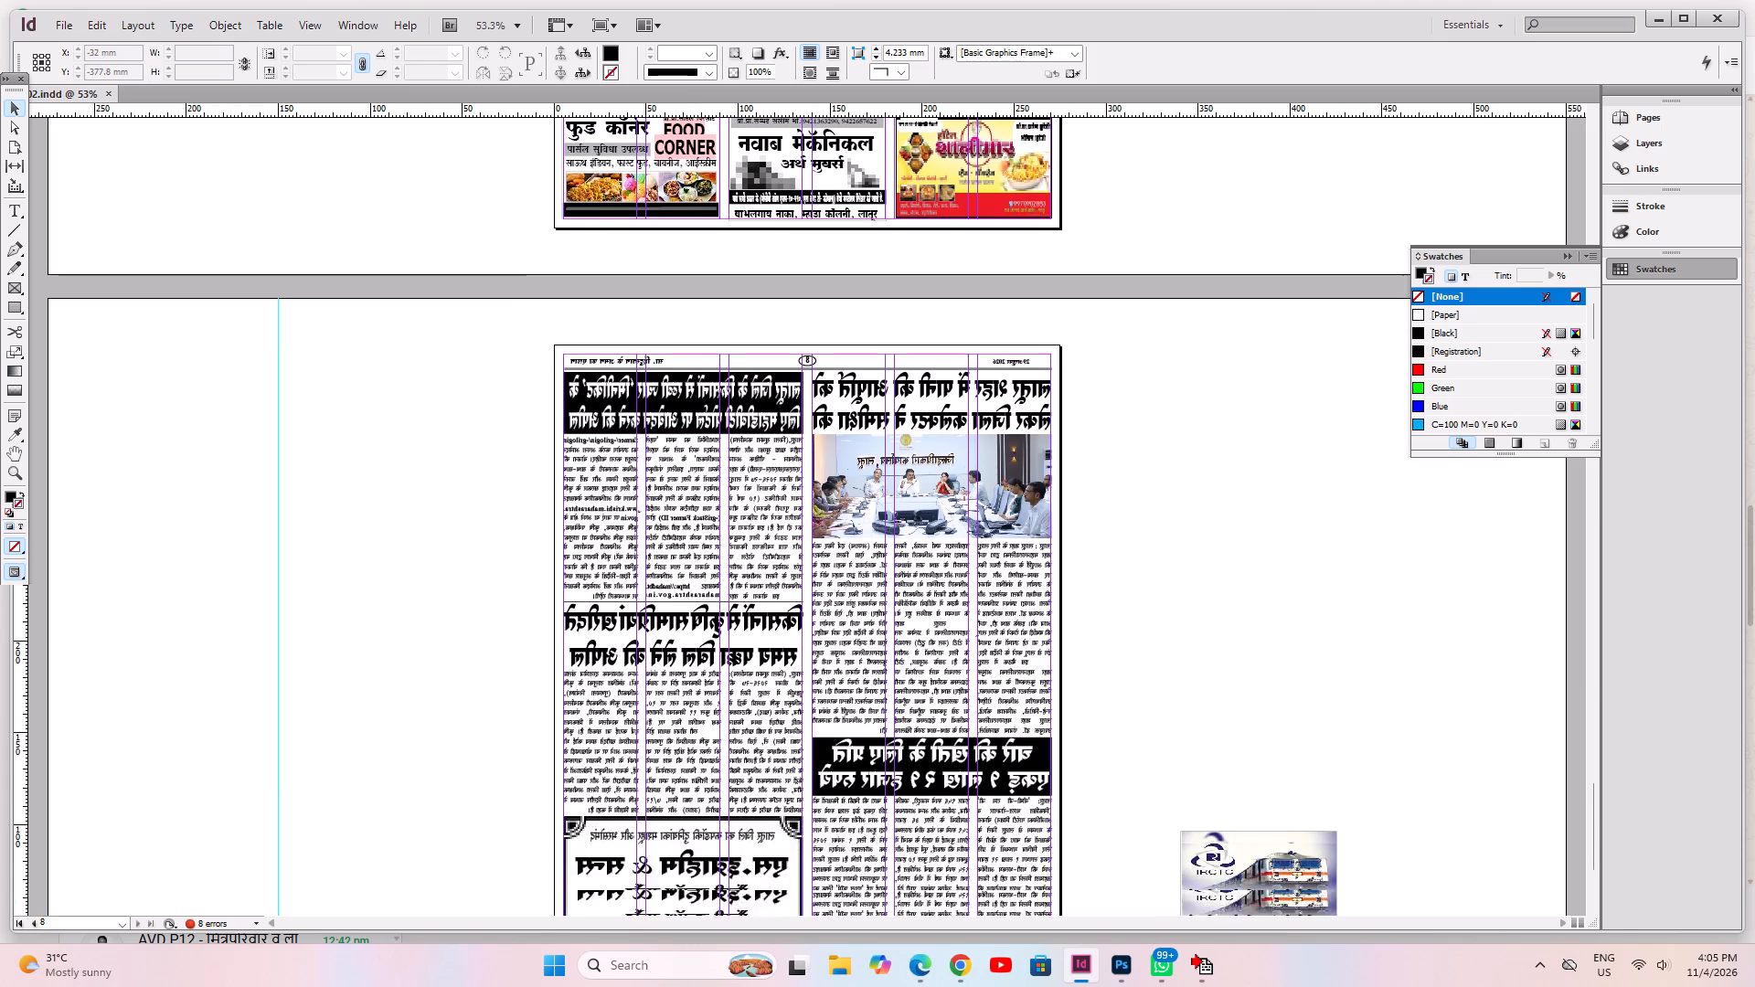
left_click_drag(1121, 939, 1106, 886)
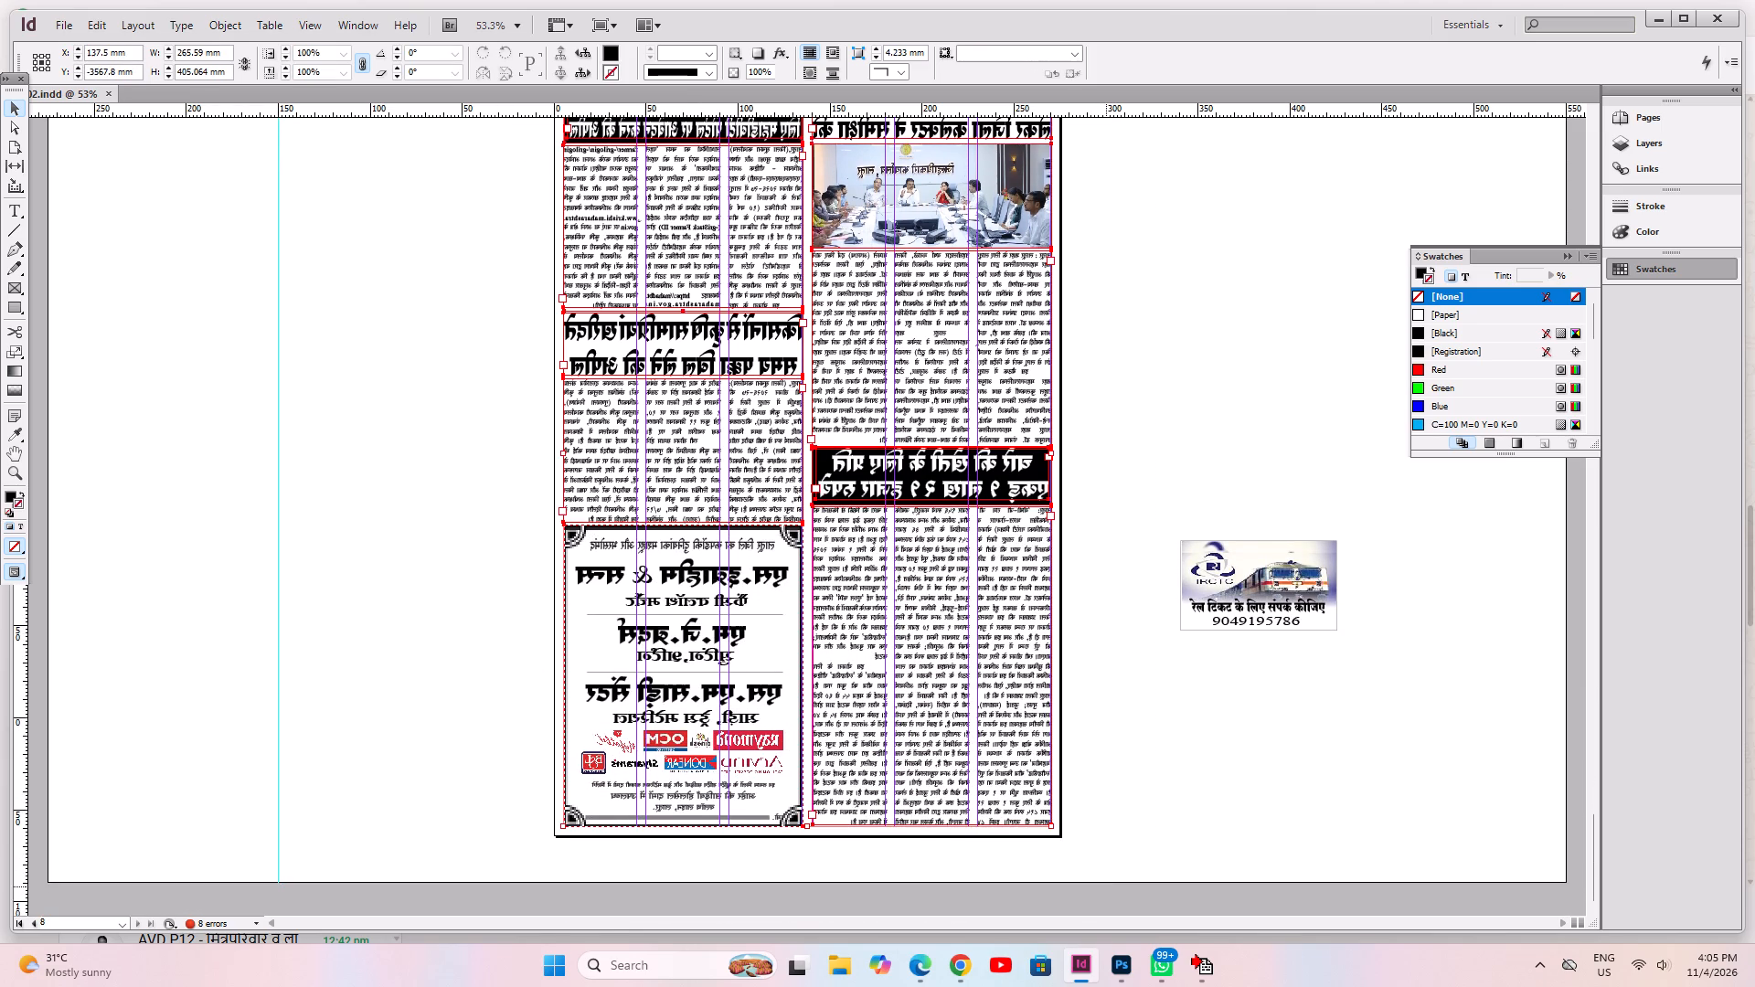
left_click(488, 77)
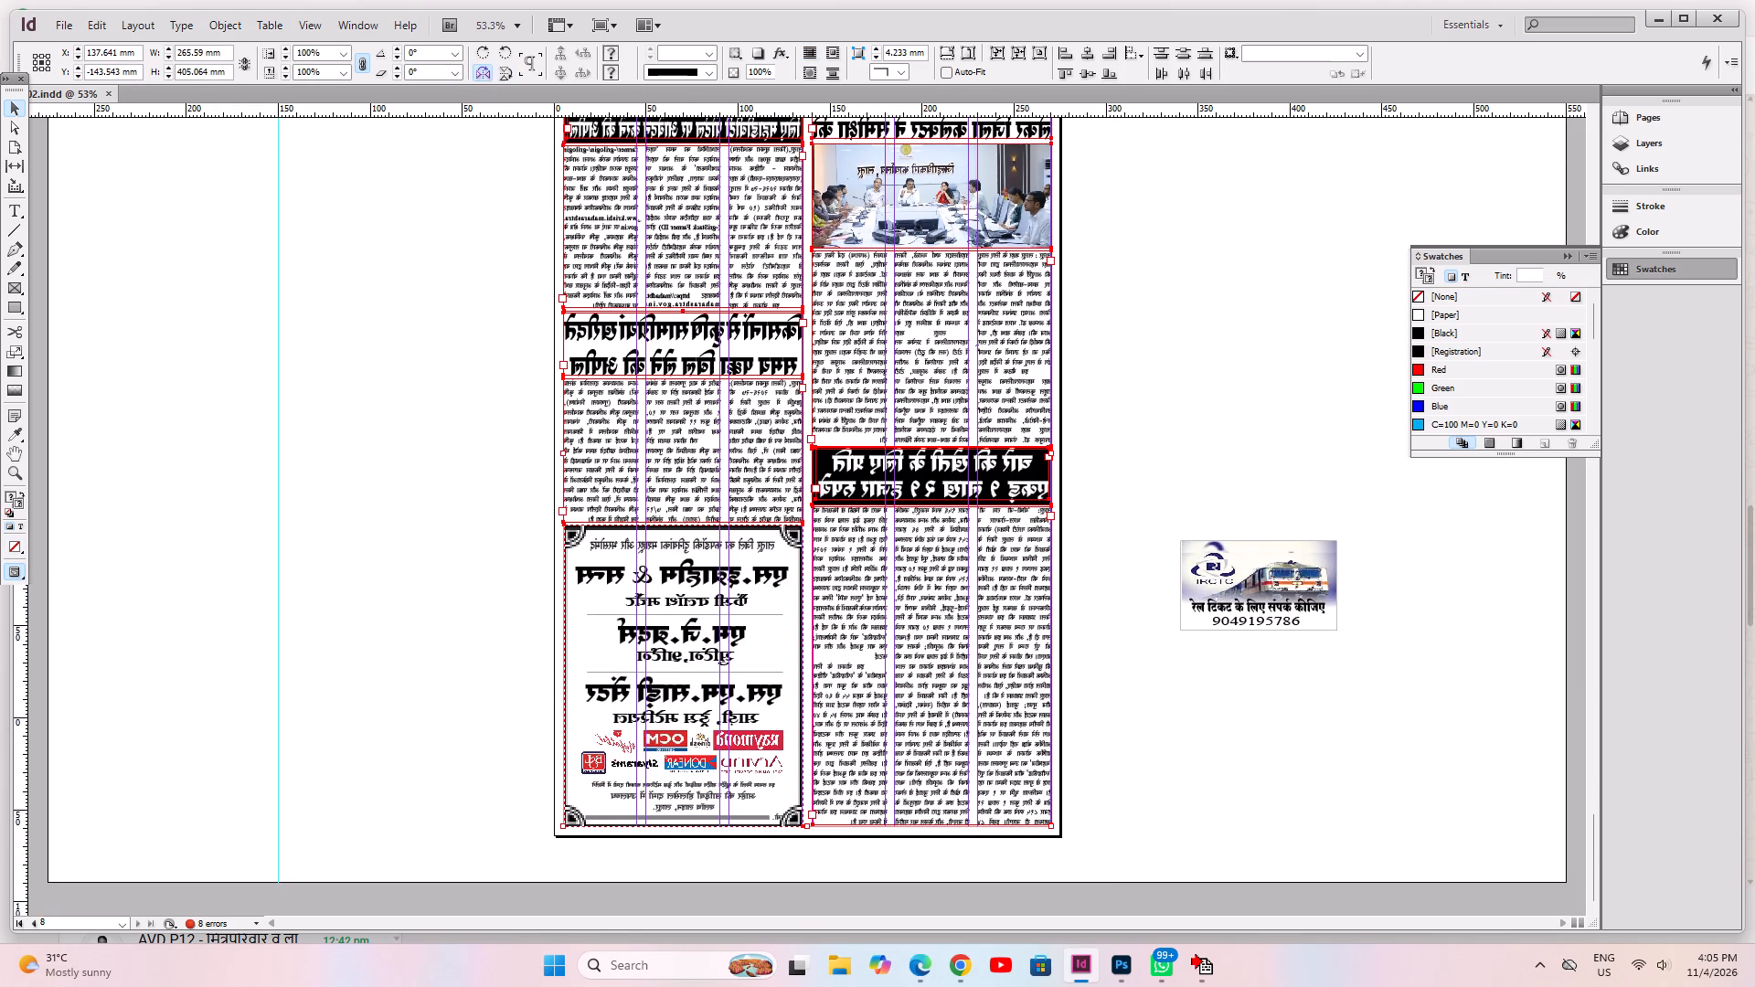
left_click(1145, 705)
Save the newspaper document.
scroll(849, 566, "up", 5)
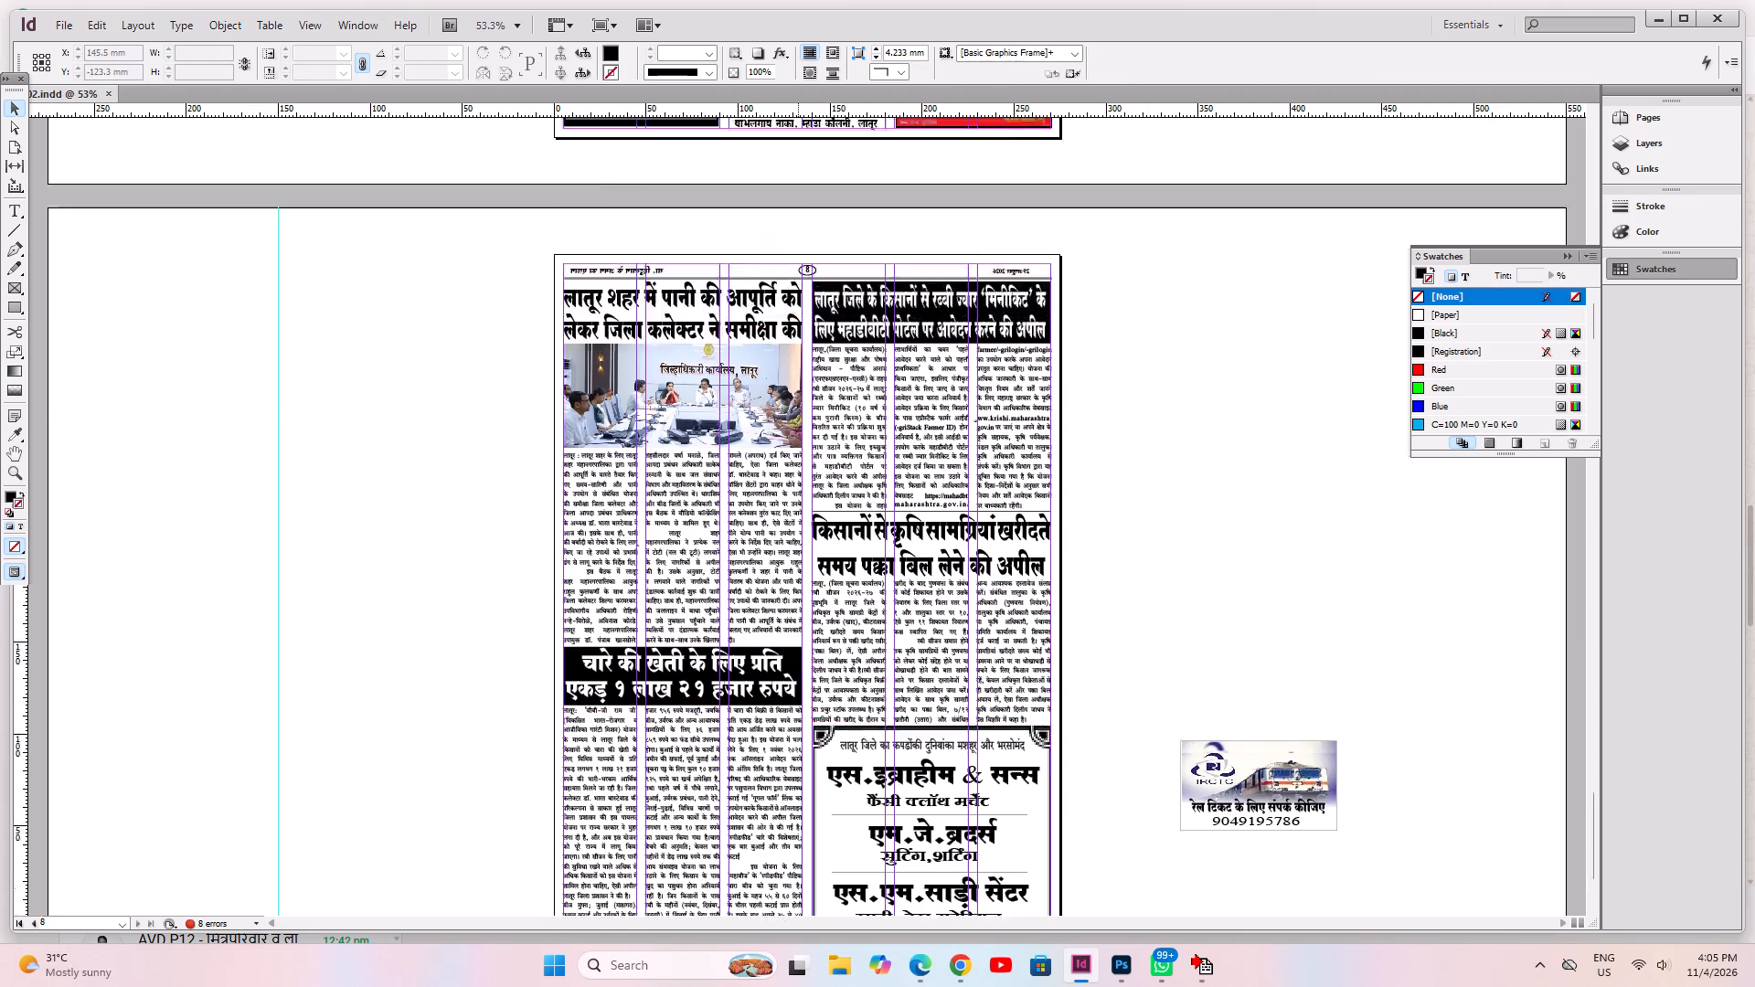
scroll(798, 561, "up", 8)
key("ctrl+s")
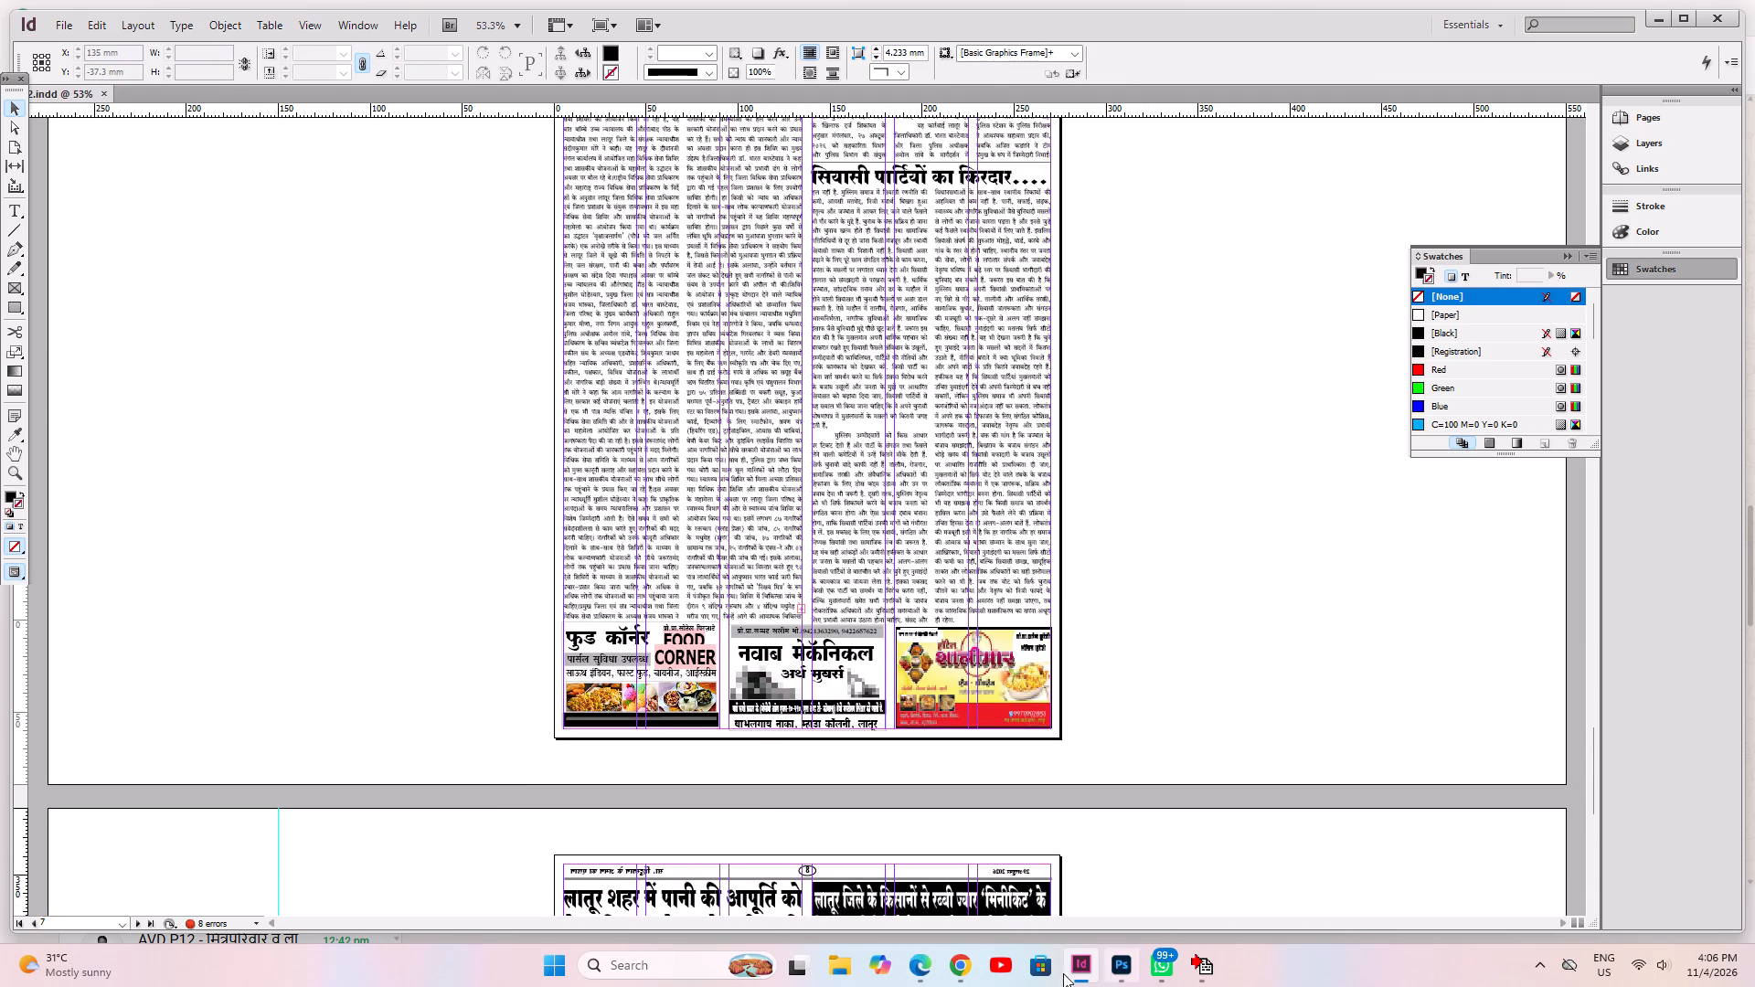
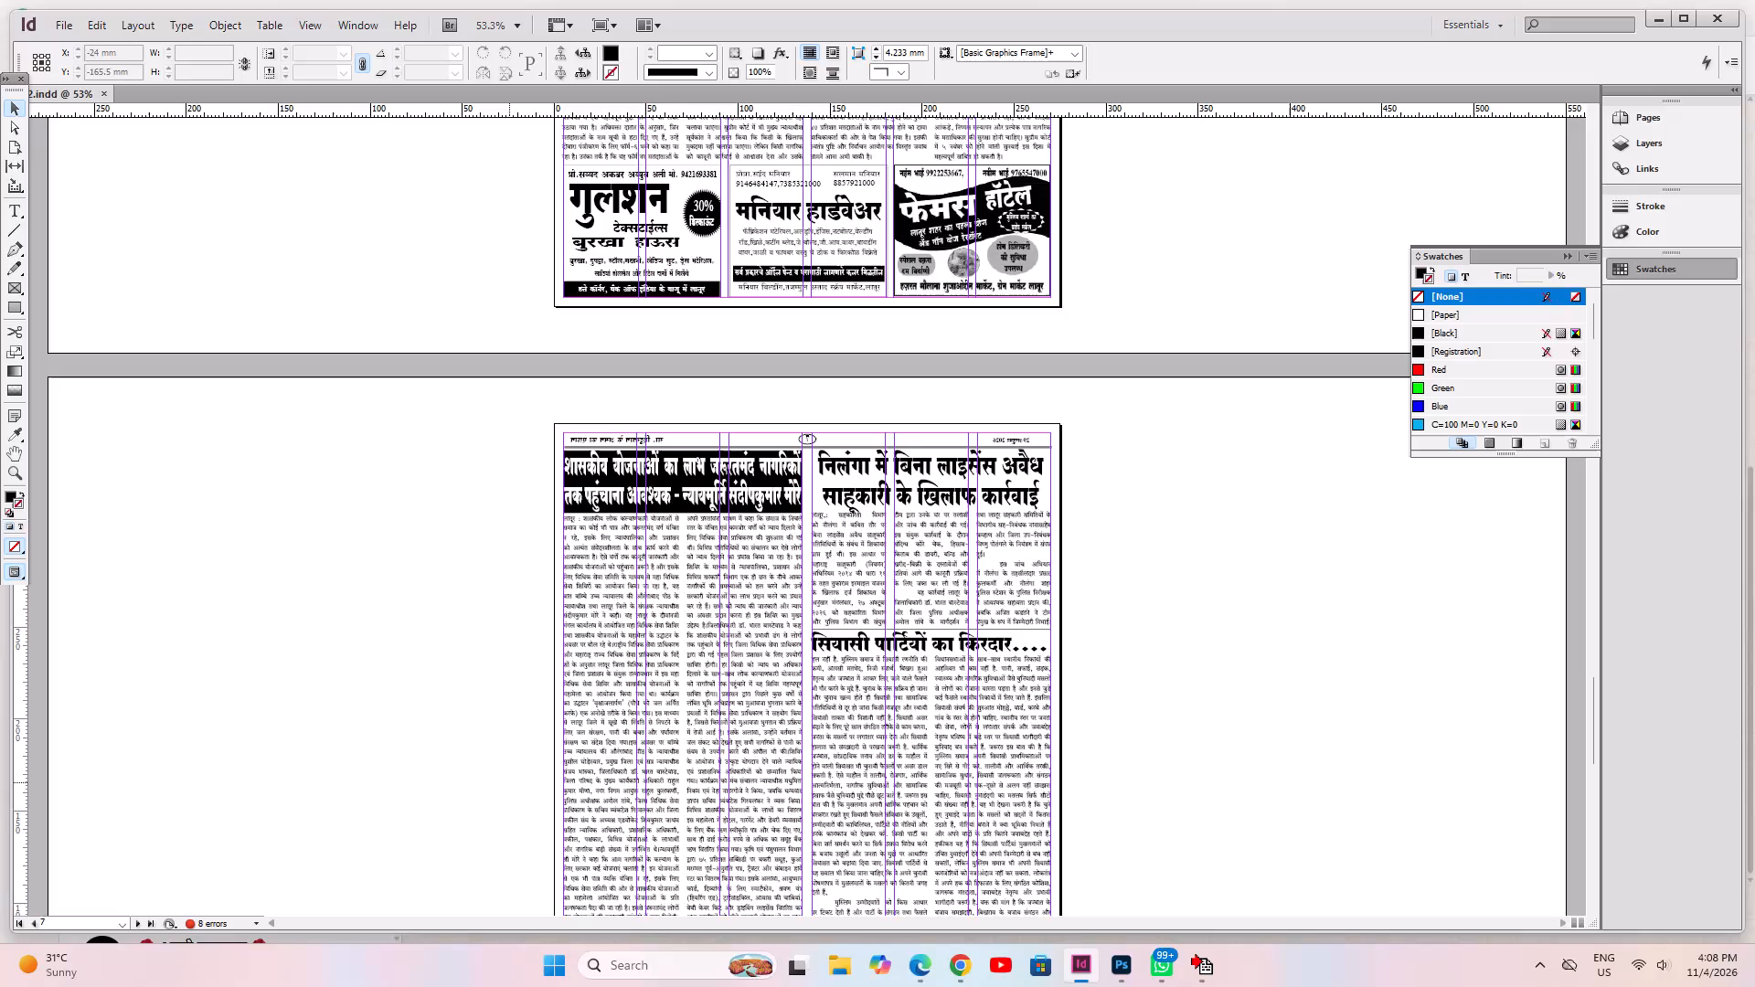
Look back through the newspaper's pages from page 7 to page 3 to check their articles and advertisements.
scroll(509, 782, "up", 8)
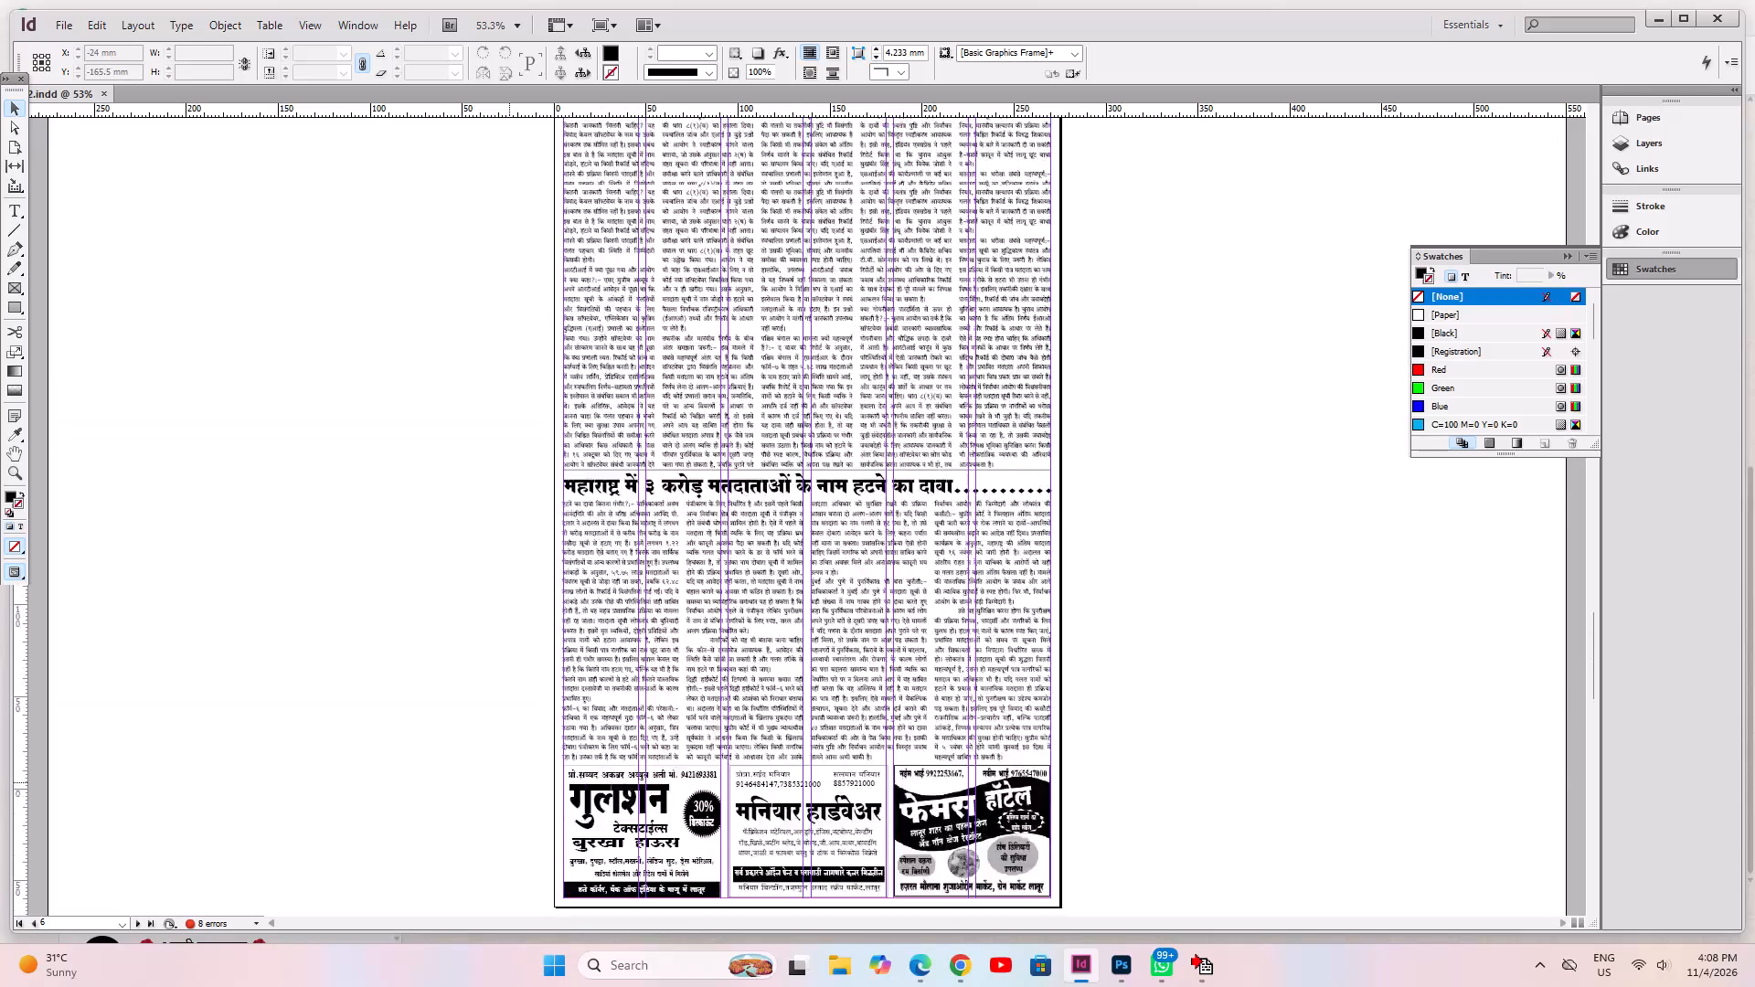
scroll(509, 782, "up", 20)
scroll(509, 782, "up", 11)
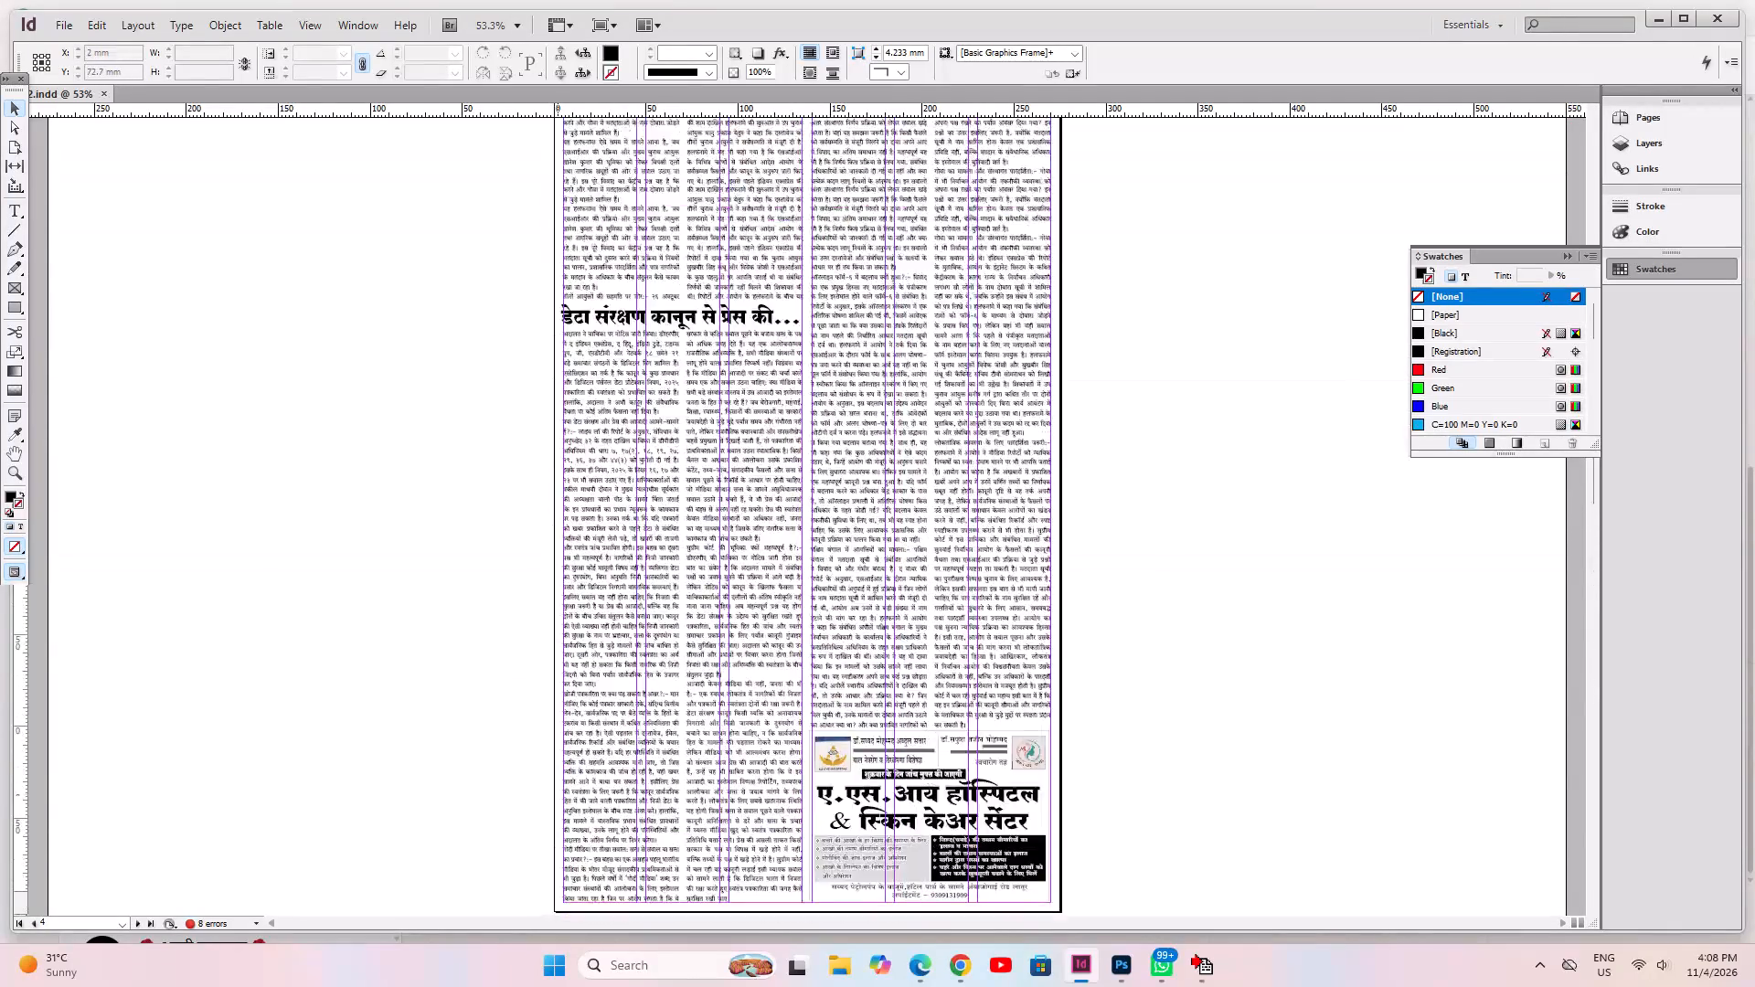
scroll(558, 794, "up", 12)
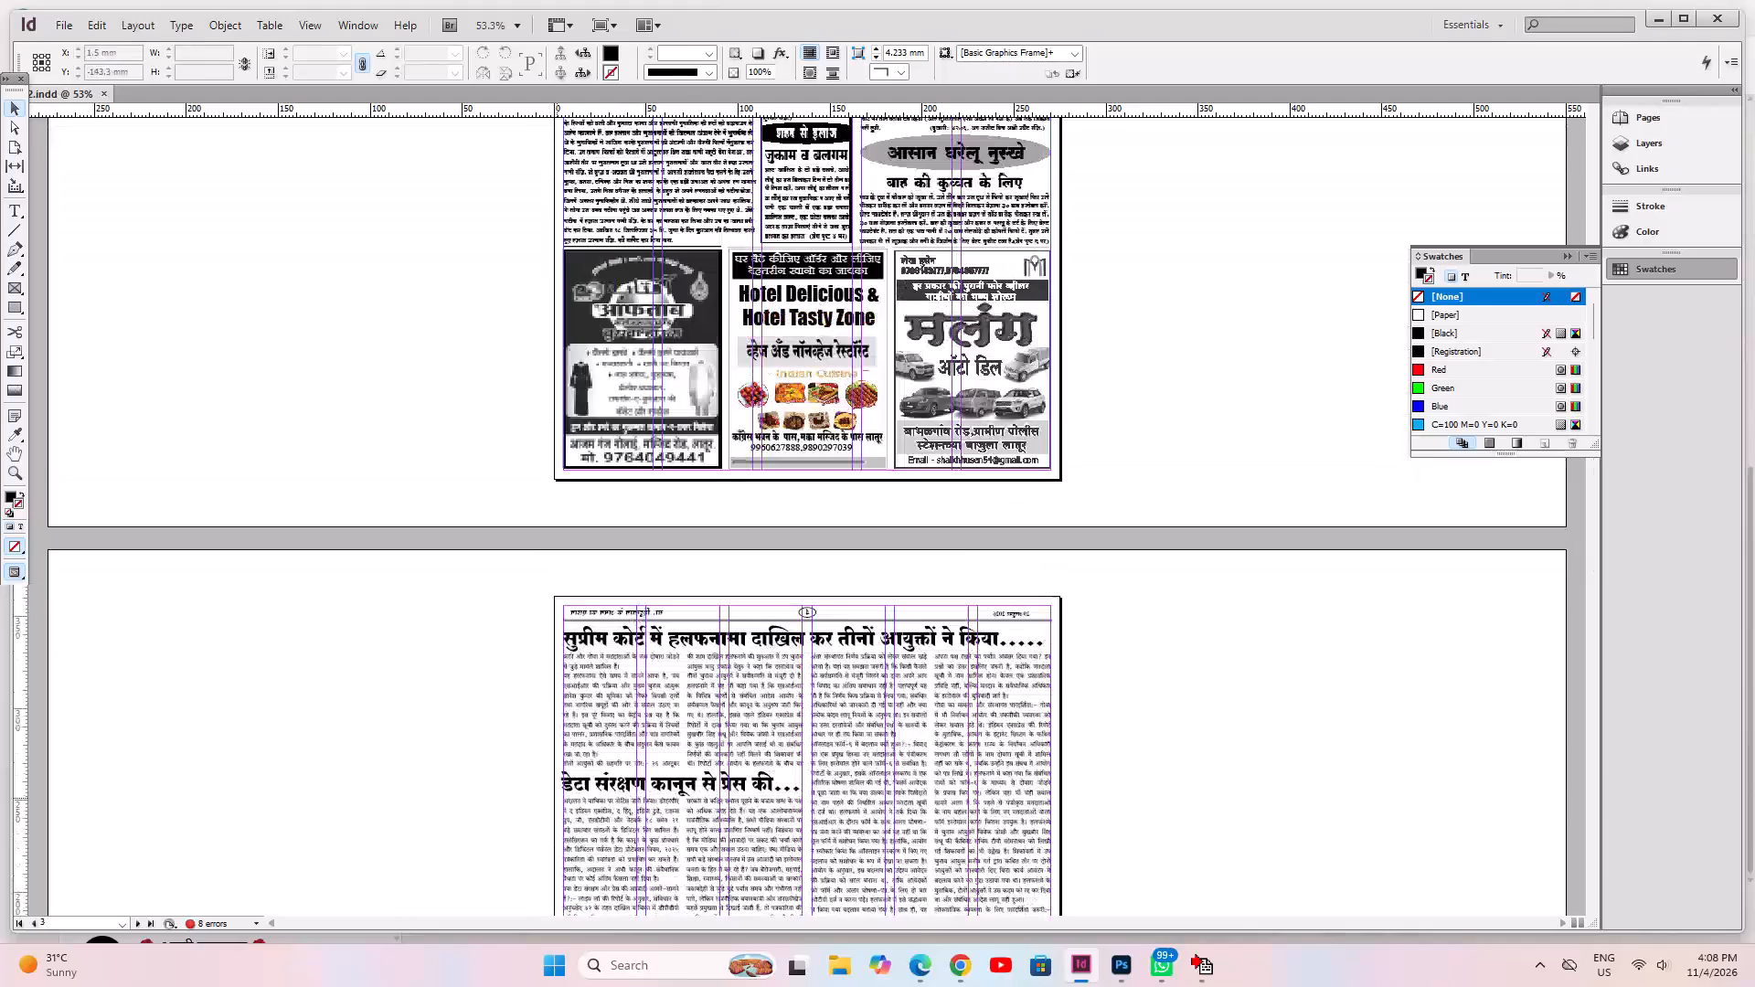
scroll(557, 798, "up", 17)
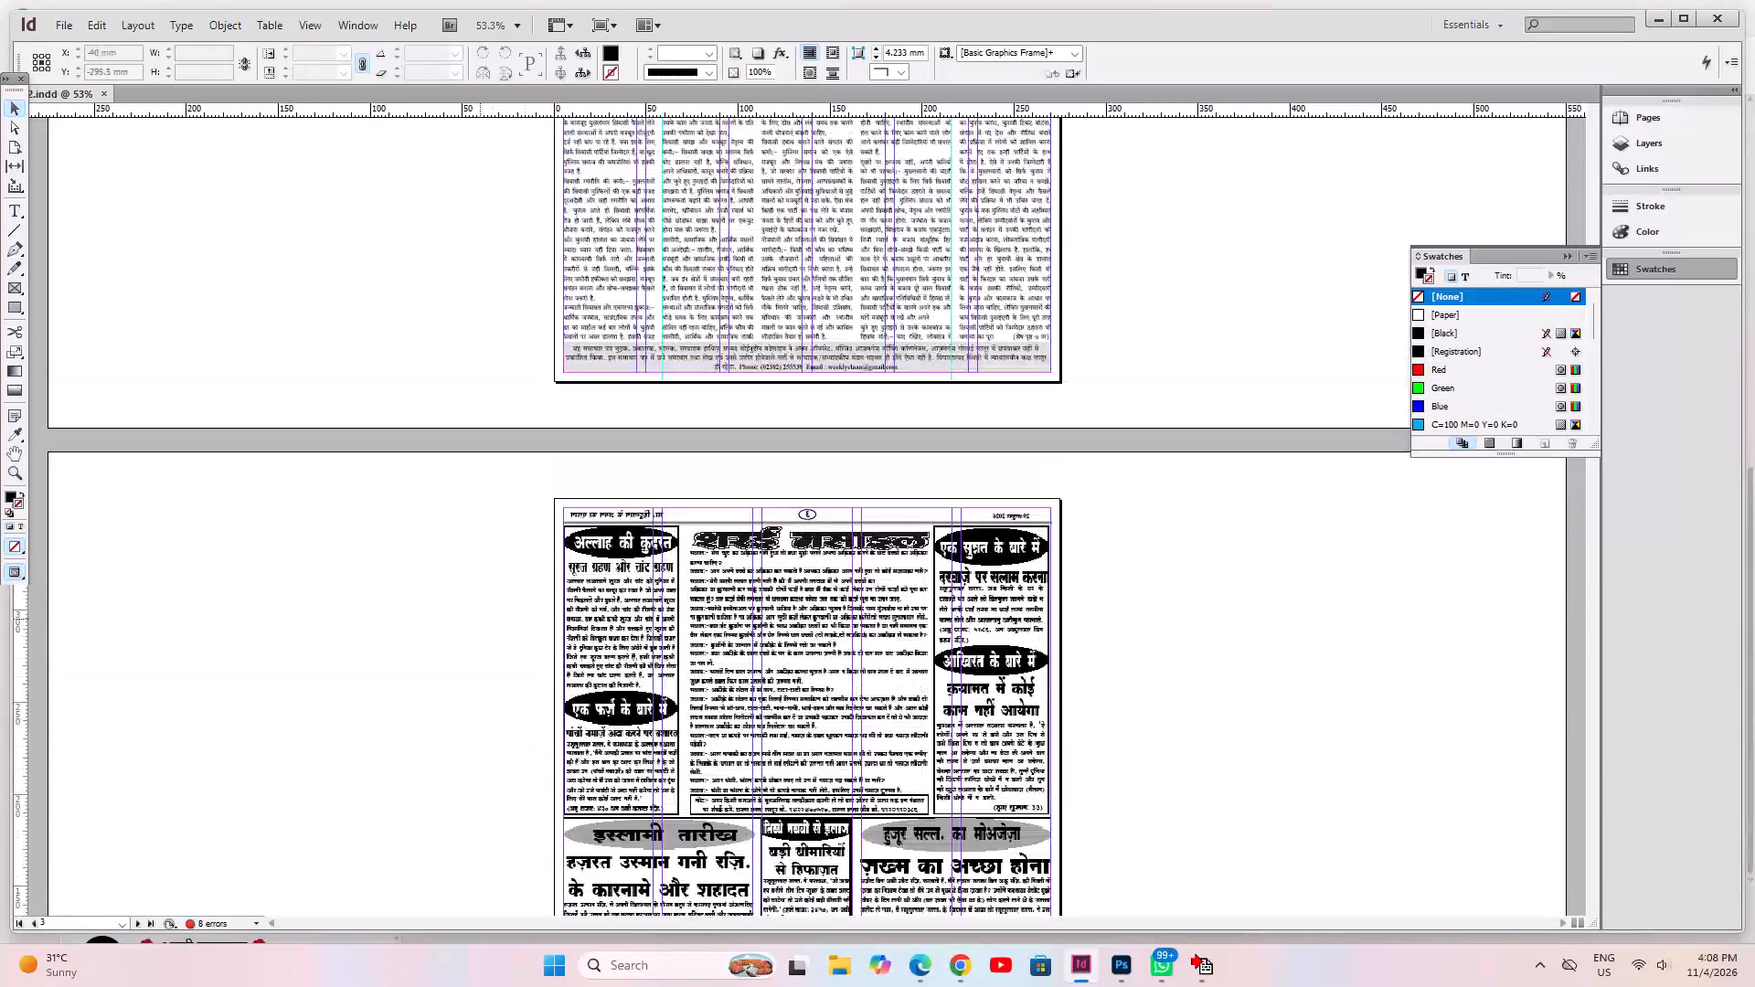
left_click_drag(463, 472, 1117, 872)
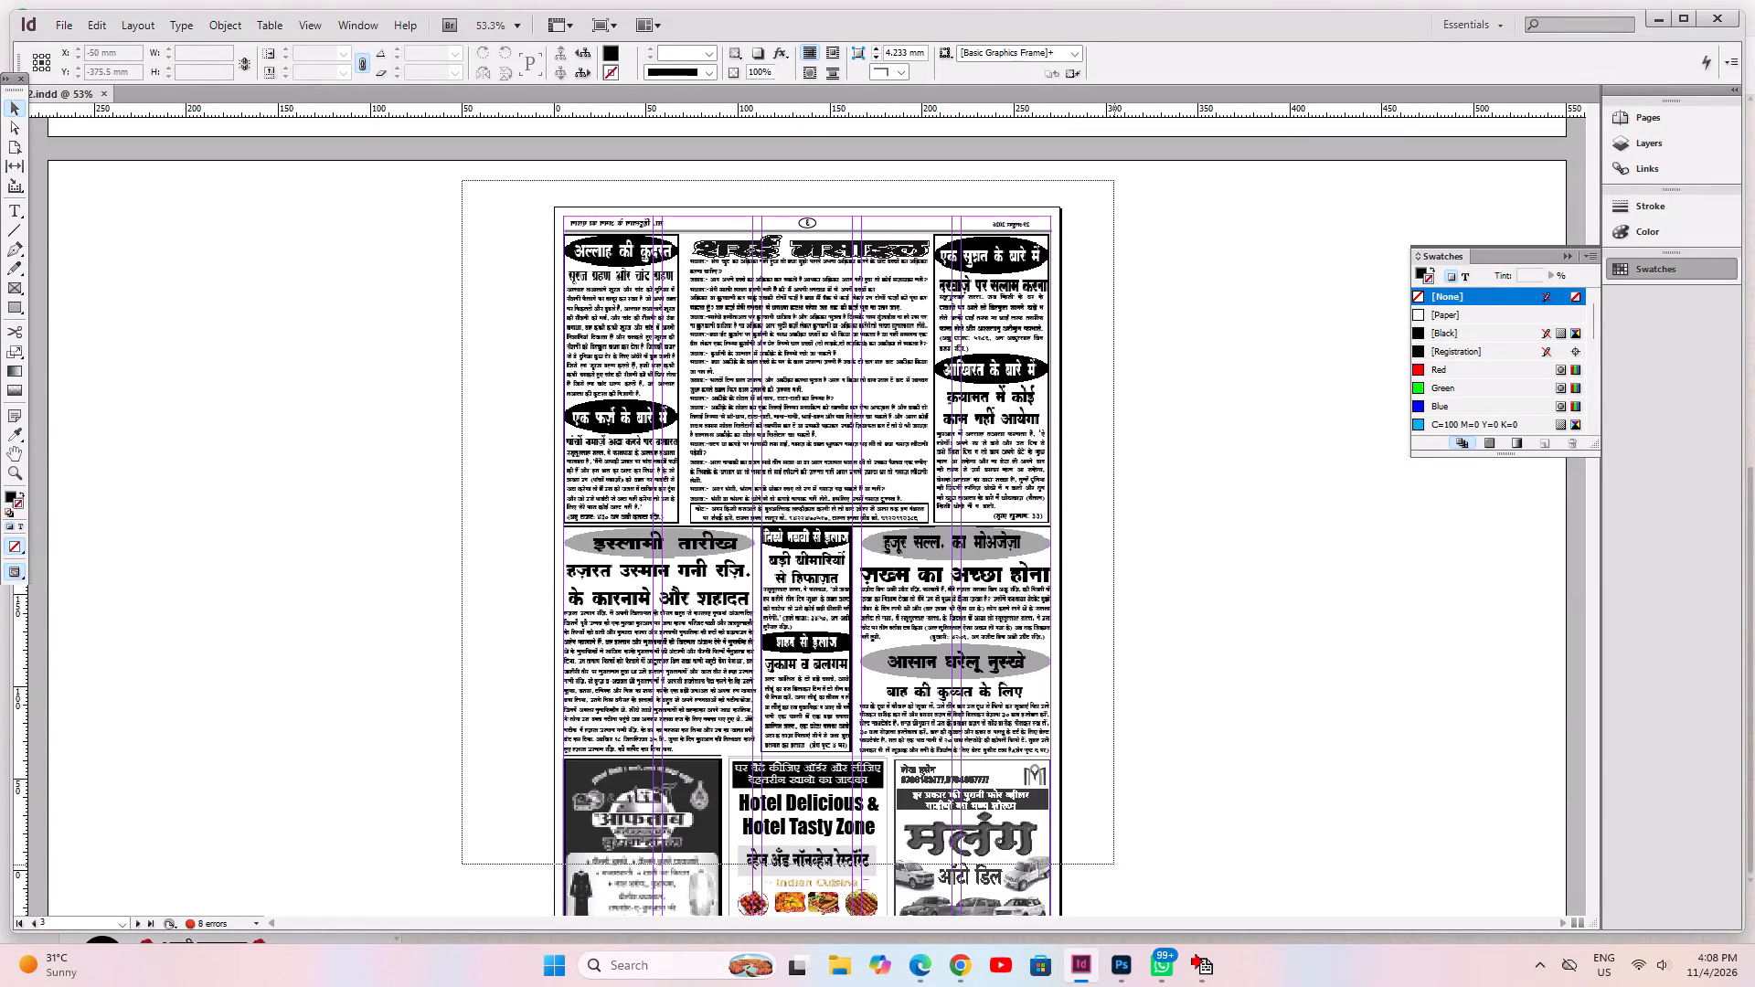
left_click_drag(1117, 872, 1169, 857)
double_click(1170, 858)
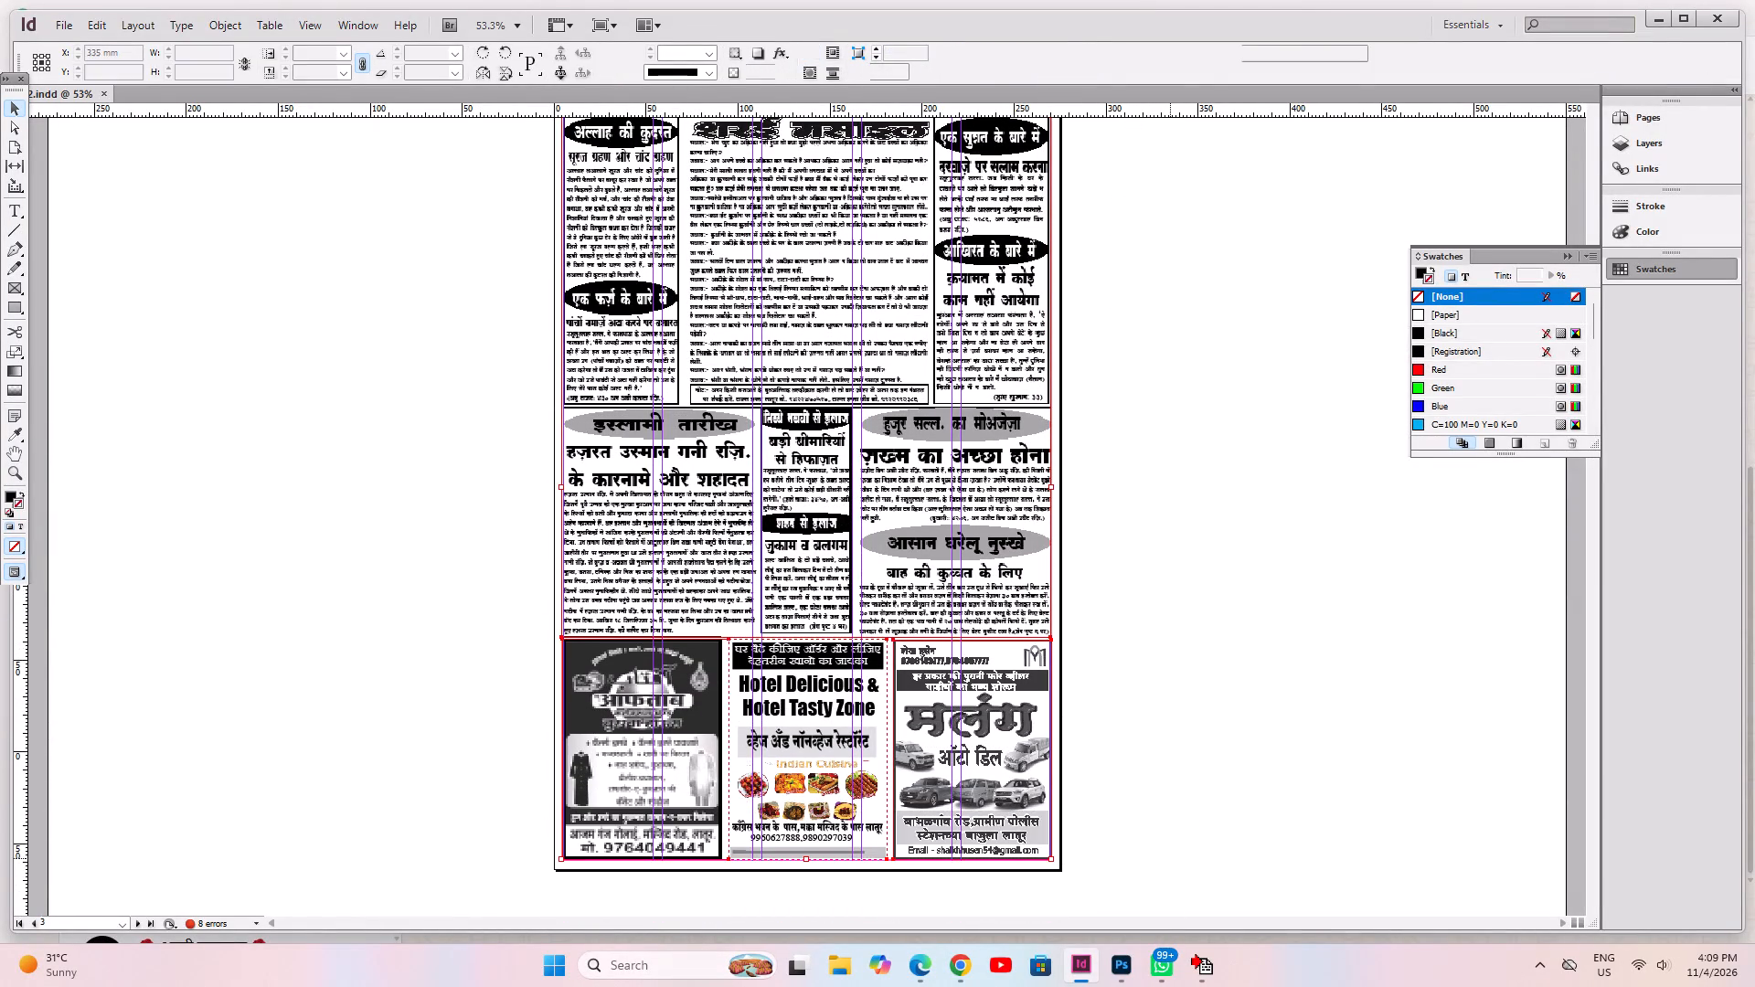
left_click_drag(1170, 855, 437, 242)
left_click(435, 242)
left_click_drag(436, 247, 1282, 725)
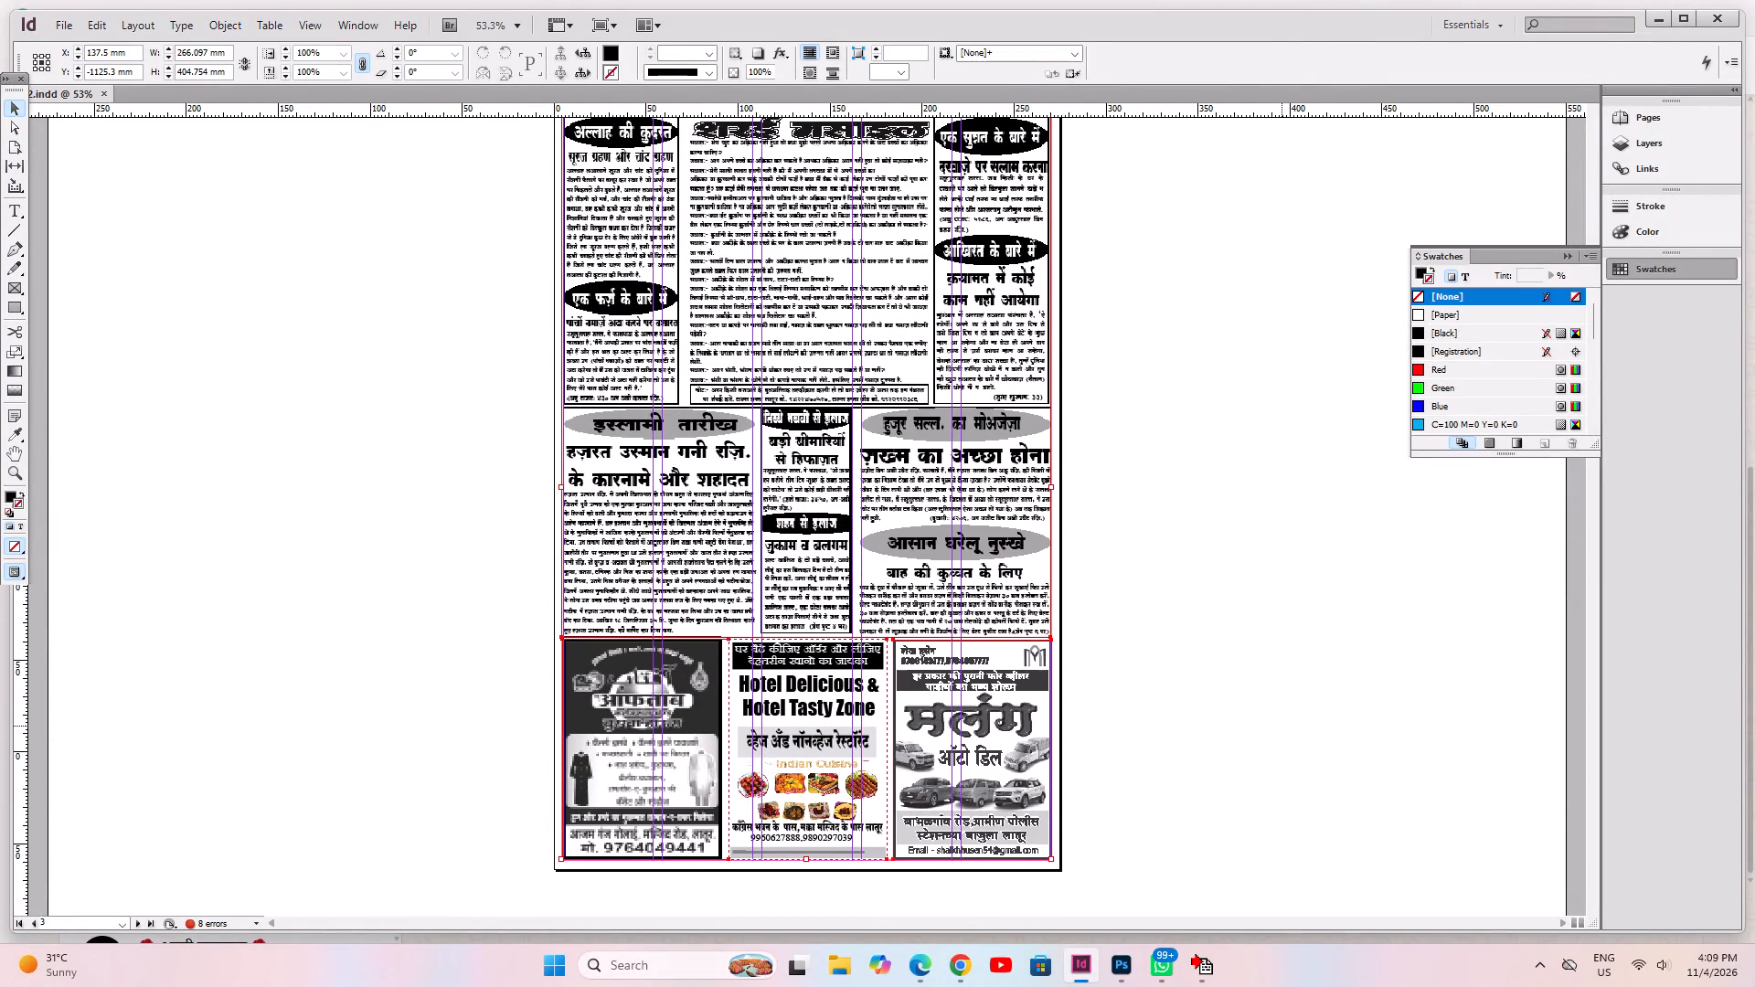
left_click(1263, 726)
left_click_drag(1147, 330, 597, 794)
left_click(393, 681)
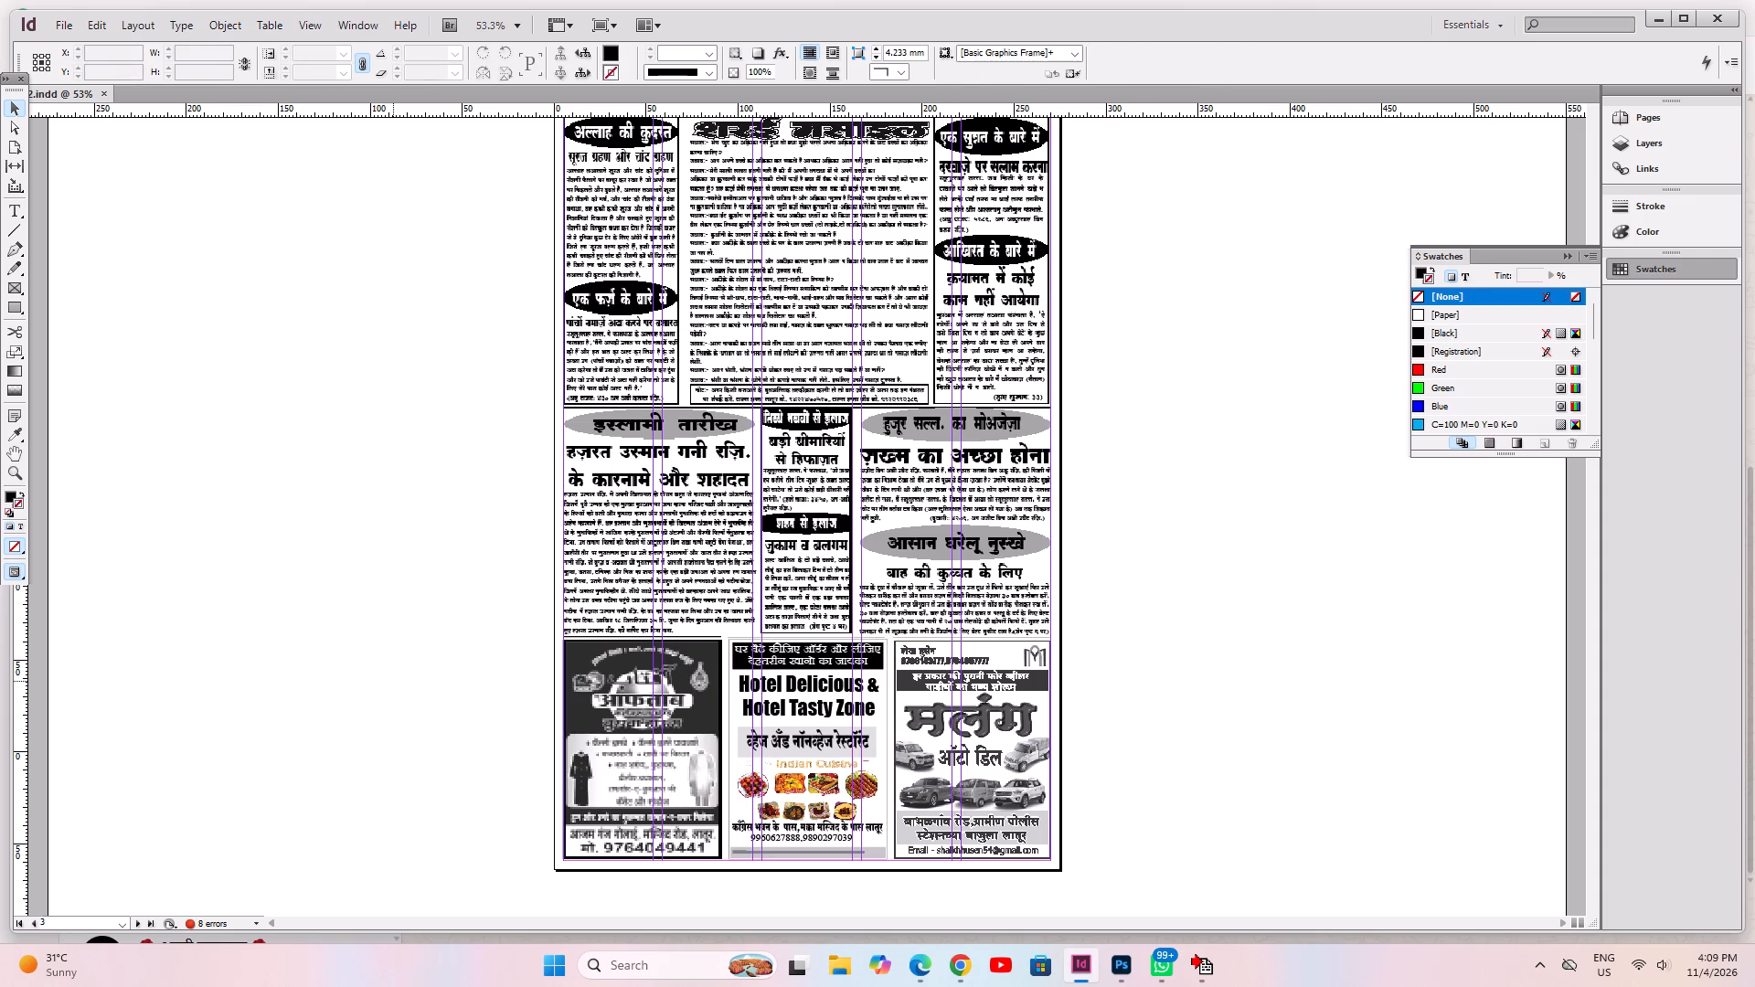
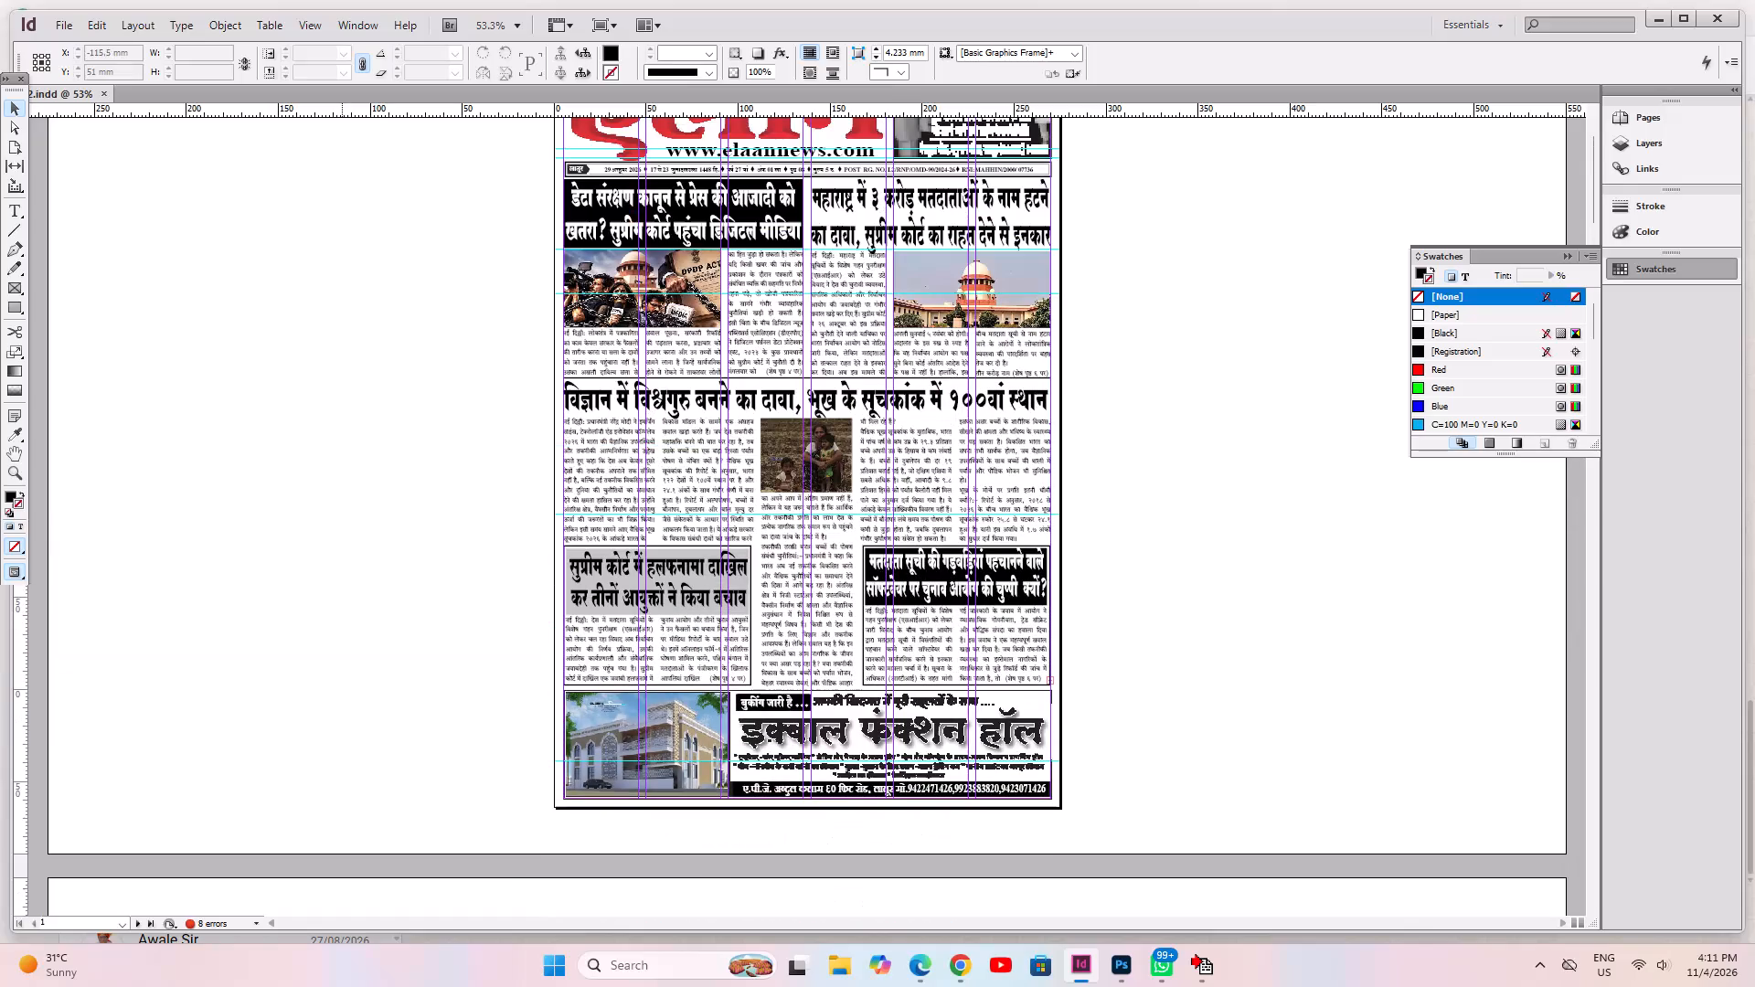
Paste the photo of the handwritten front-page layout sketch onto page 1.
left_click(154, 443)
right_click(194, 334)
left_click(221, 351)
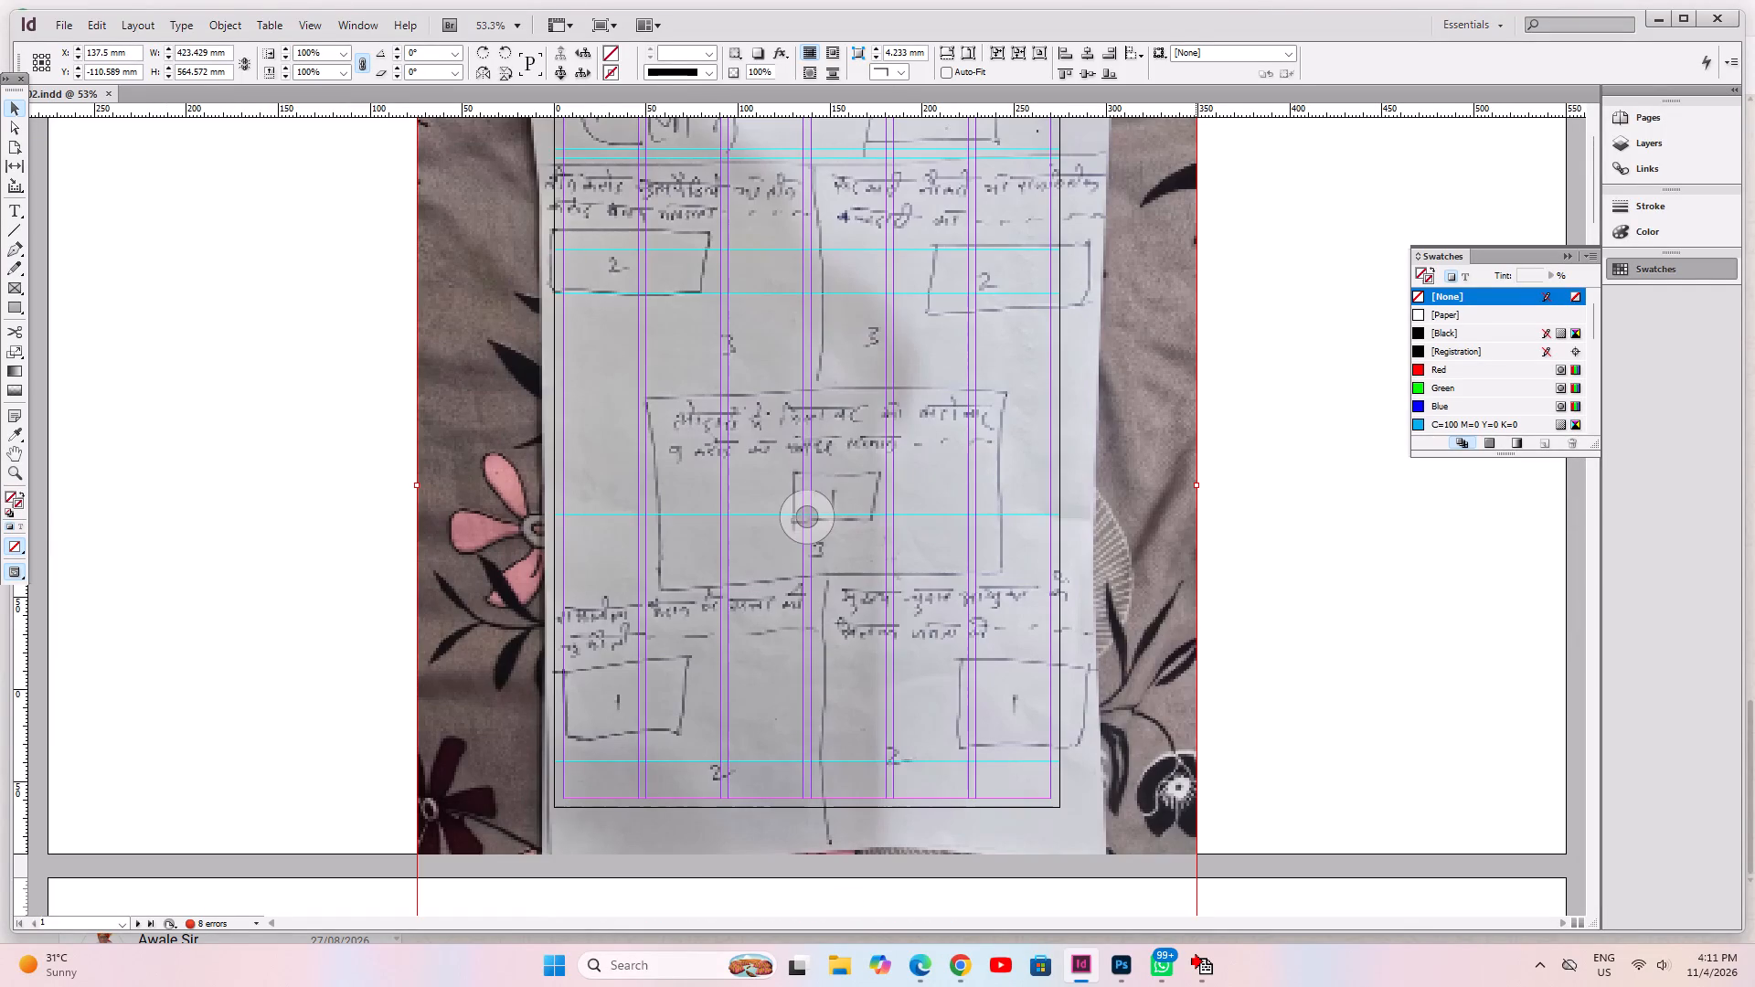
Crop the background from the sketch photo's sides and top to about 312 × 507 mm, placing it on the pasteboard beside page 1.
left_click_drag(1197, 487, 1113, 514)
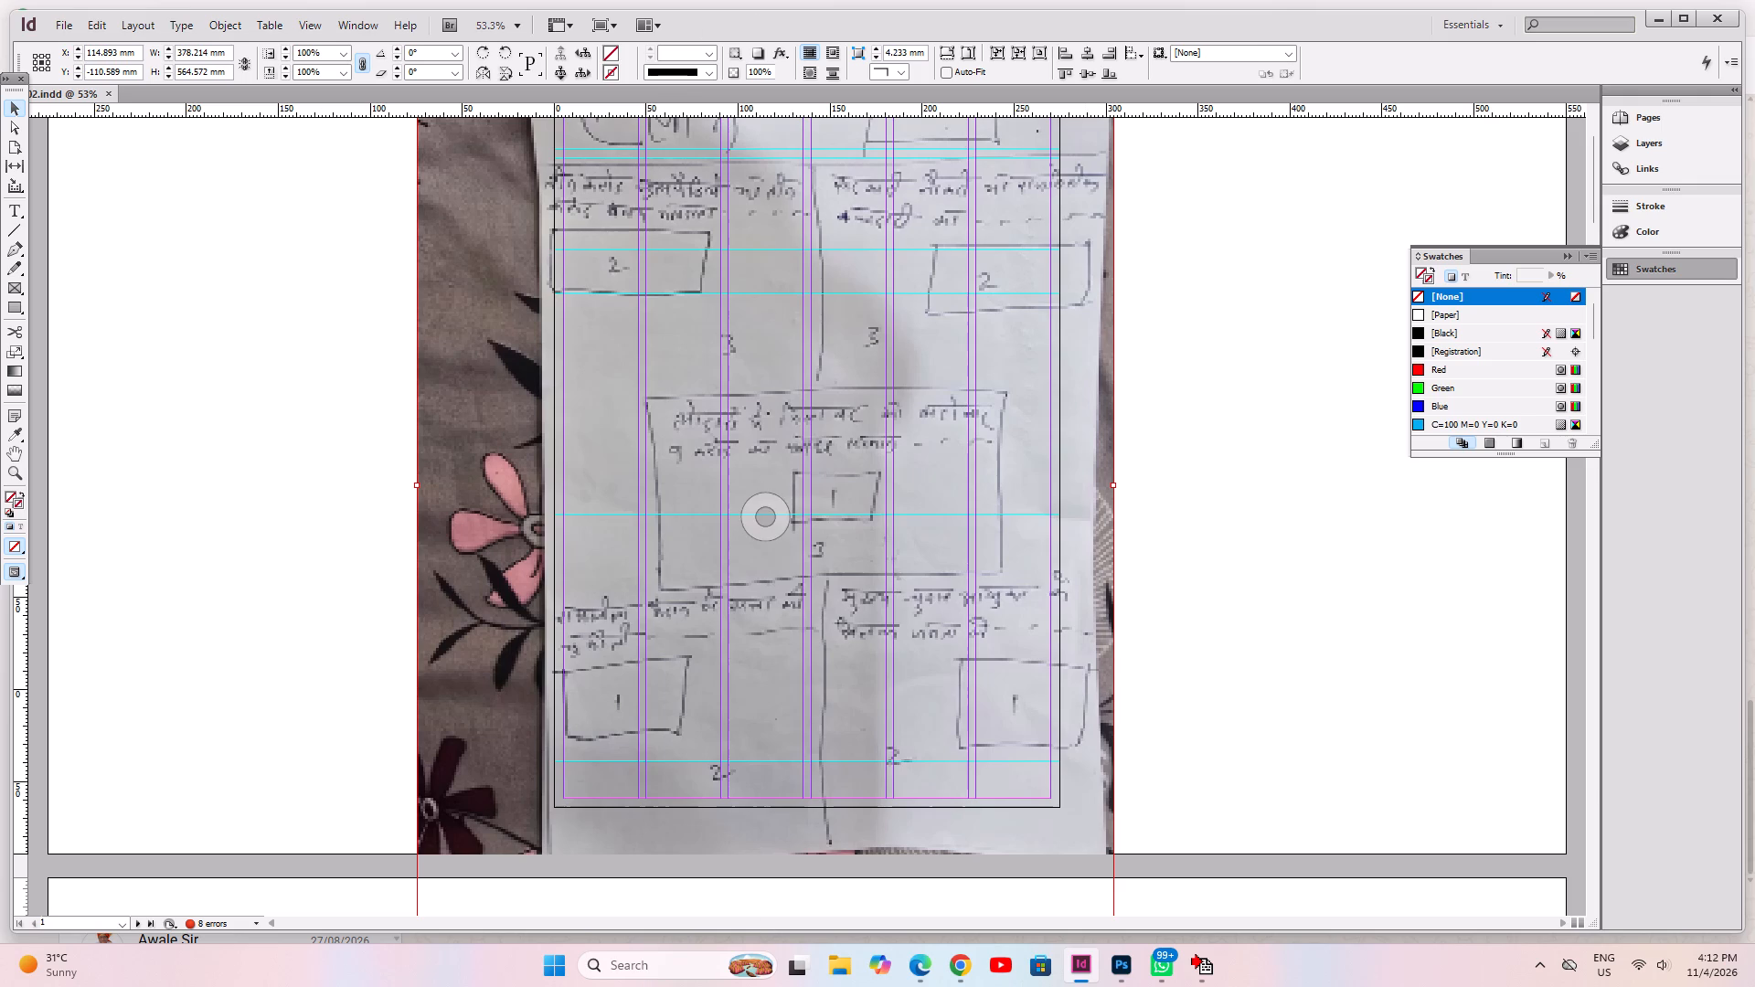
left_click_drag(419, 485, 536, 542)
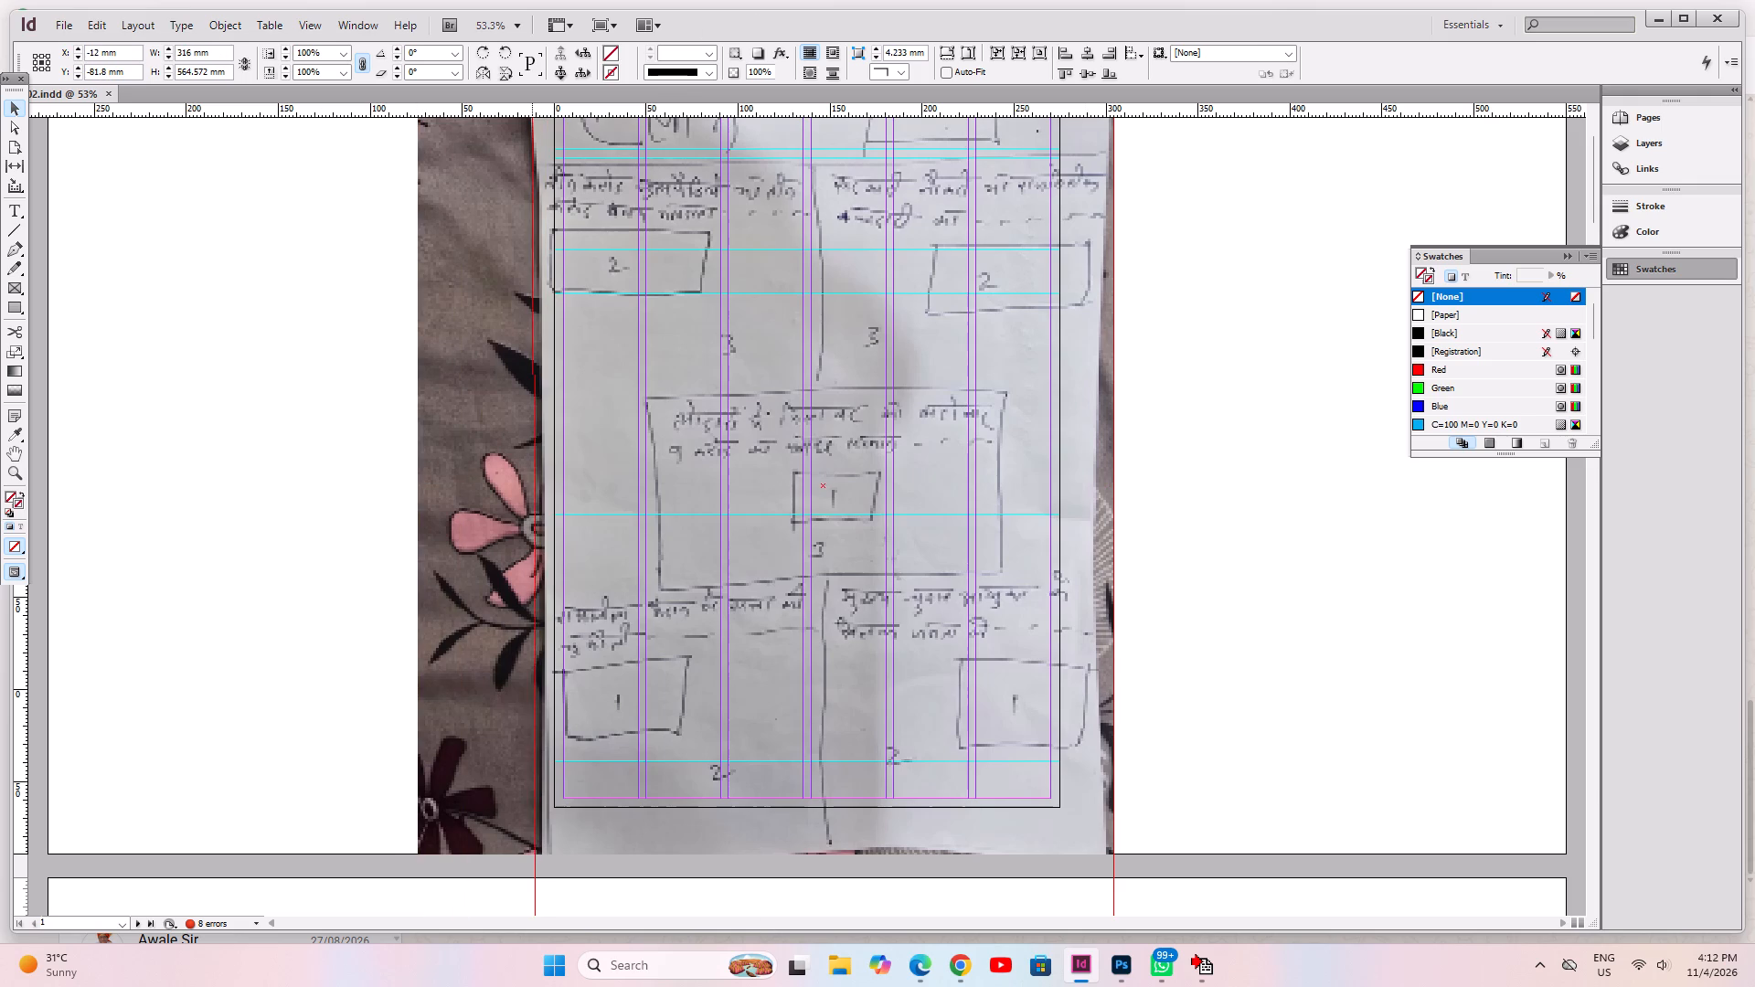
left_click_drag(536, 542, 539, 544)
left_click_drag(896, 553, 562, 658)
scroll(557, 558, "up", 4)
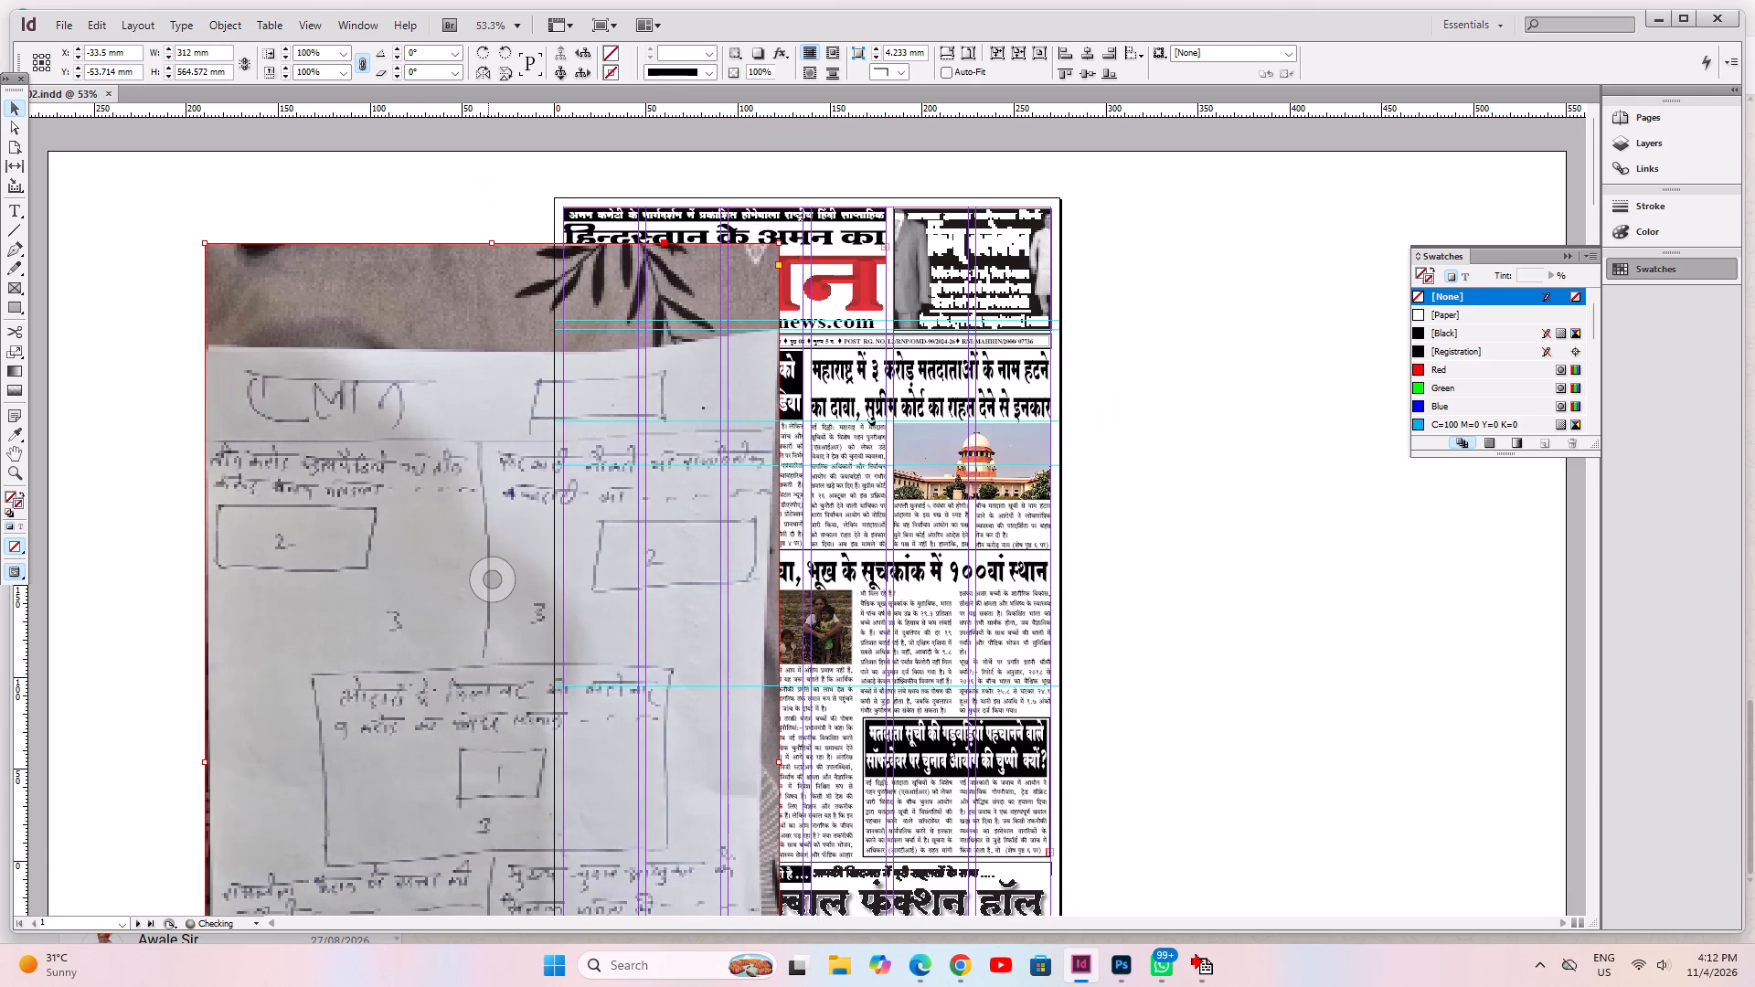
left_click_drag(490, 241, 497, 348)
left_click_drag(526, 493, 418, 406)
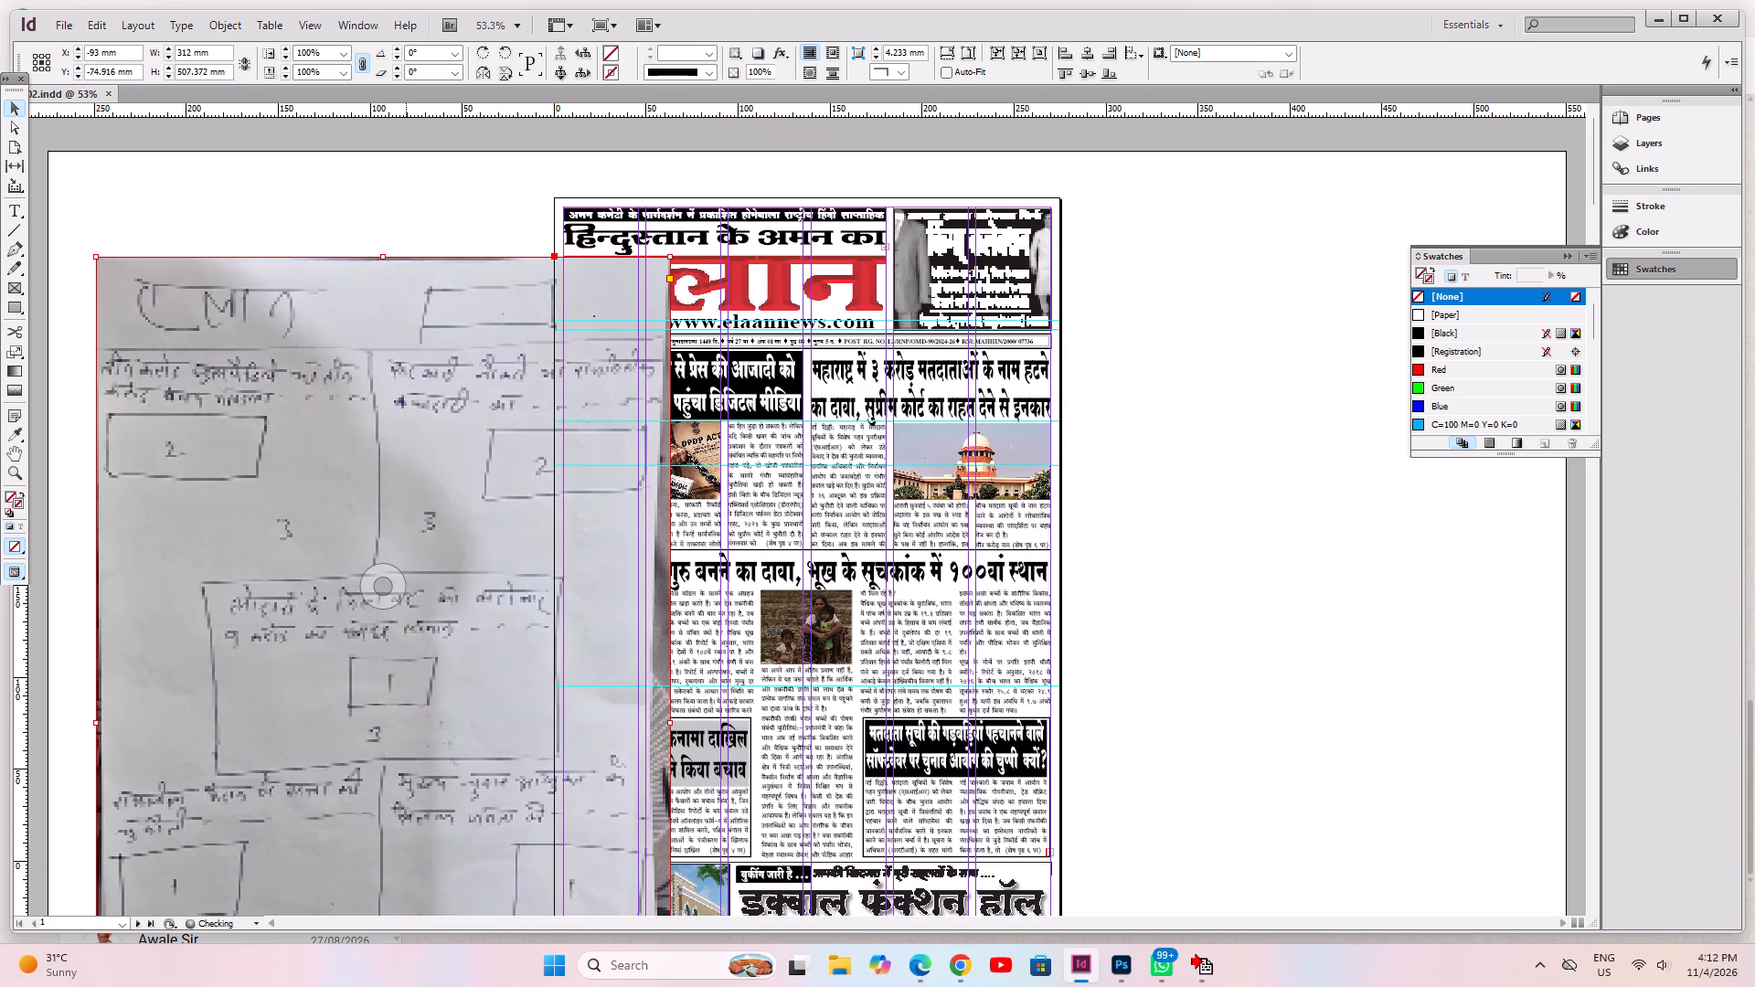
Crop the sketch photo's frame tighter to about 232 × 299 mm, trimming the floral fabric below the paper, and reposition it beside page 1.
left_click_drag(381, 254, 409, 495, "shift")
left_click_drag(467, 703, 427, 481)
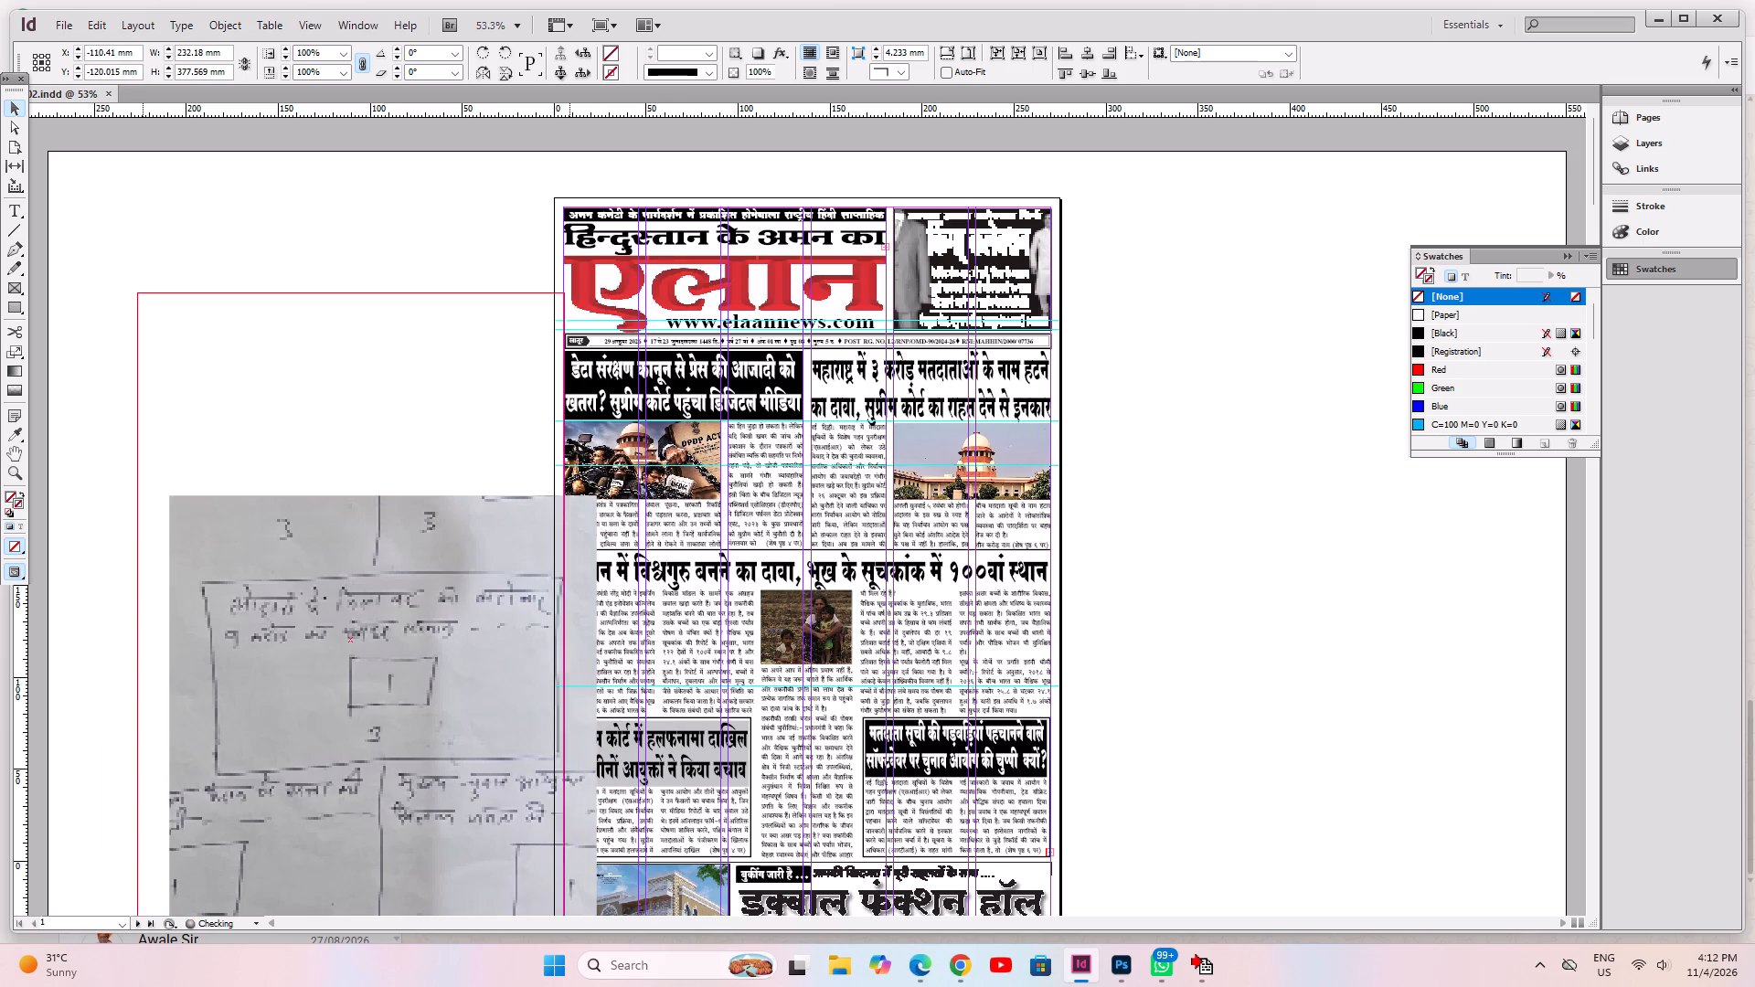
left_click_drag(427, 481, 410, 421)
scroll(450, 569, "down", 4)
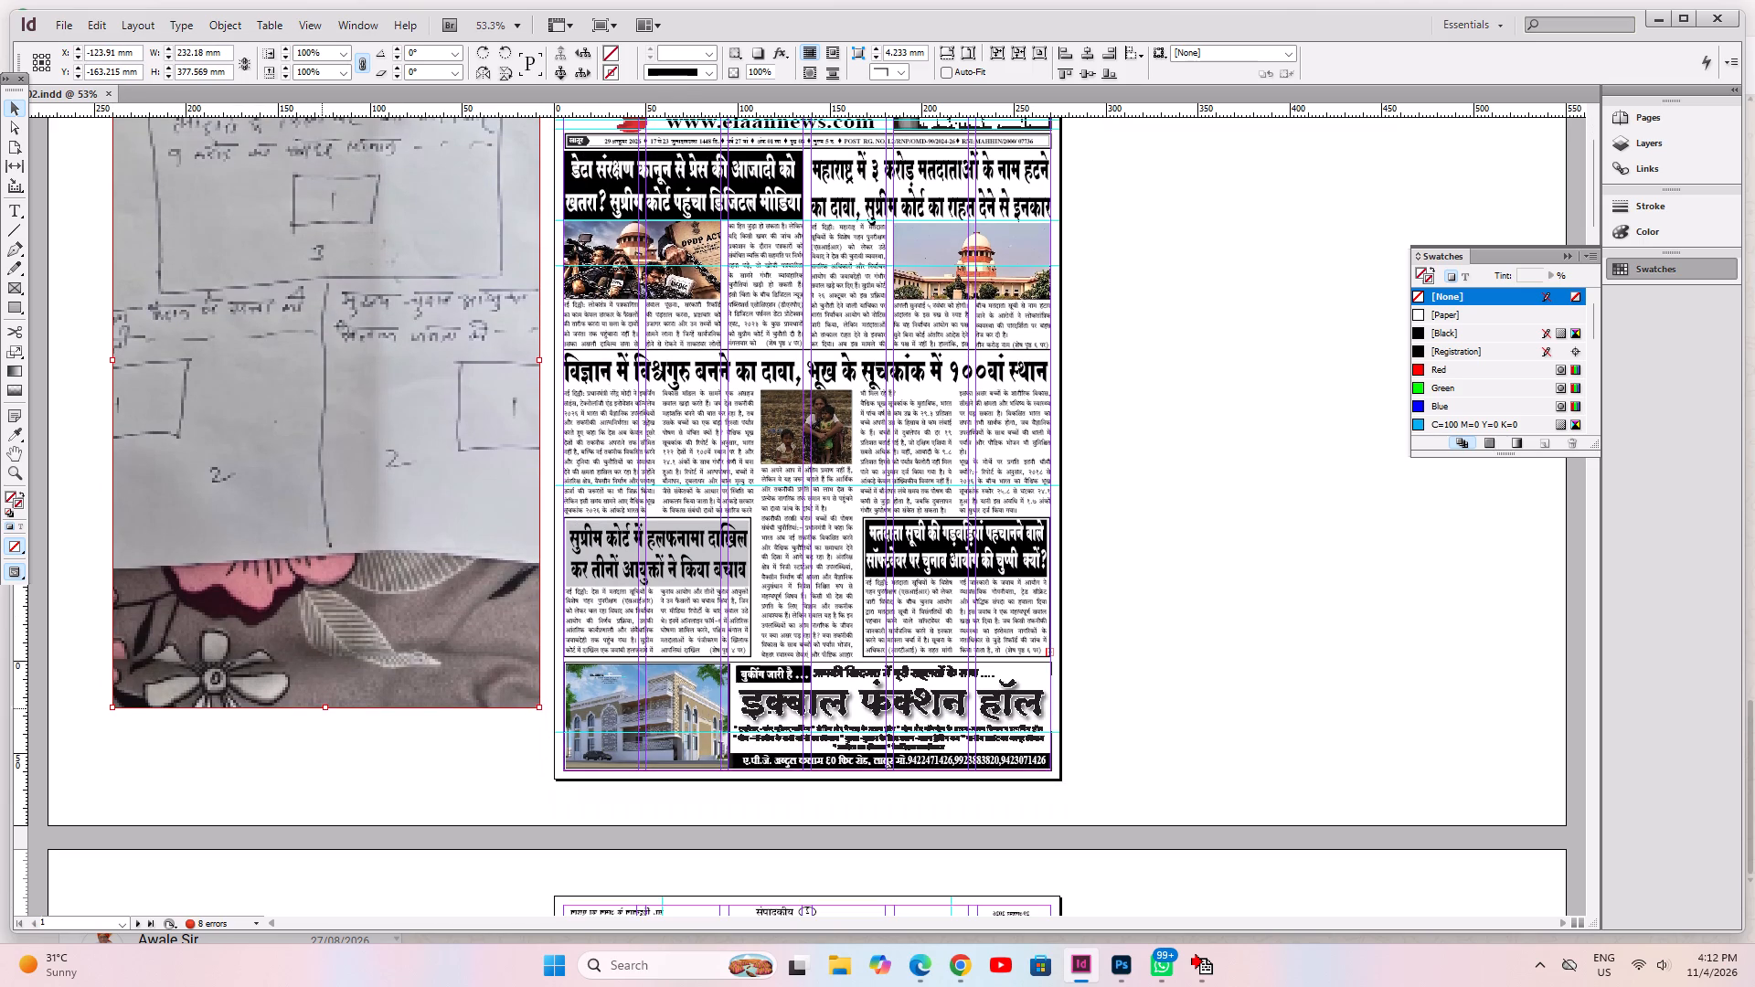
left_click(322, 706)
left_click_drag(326, 709, 331, 564)
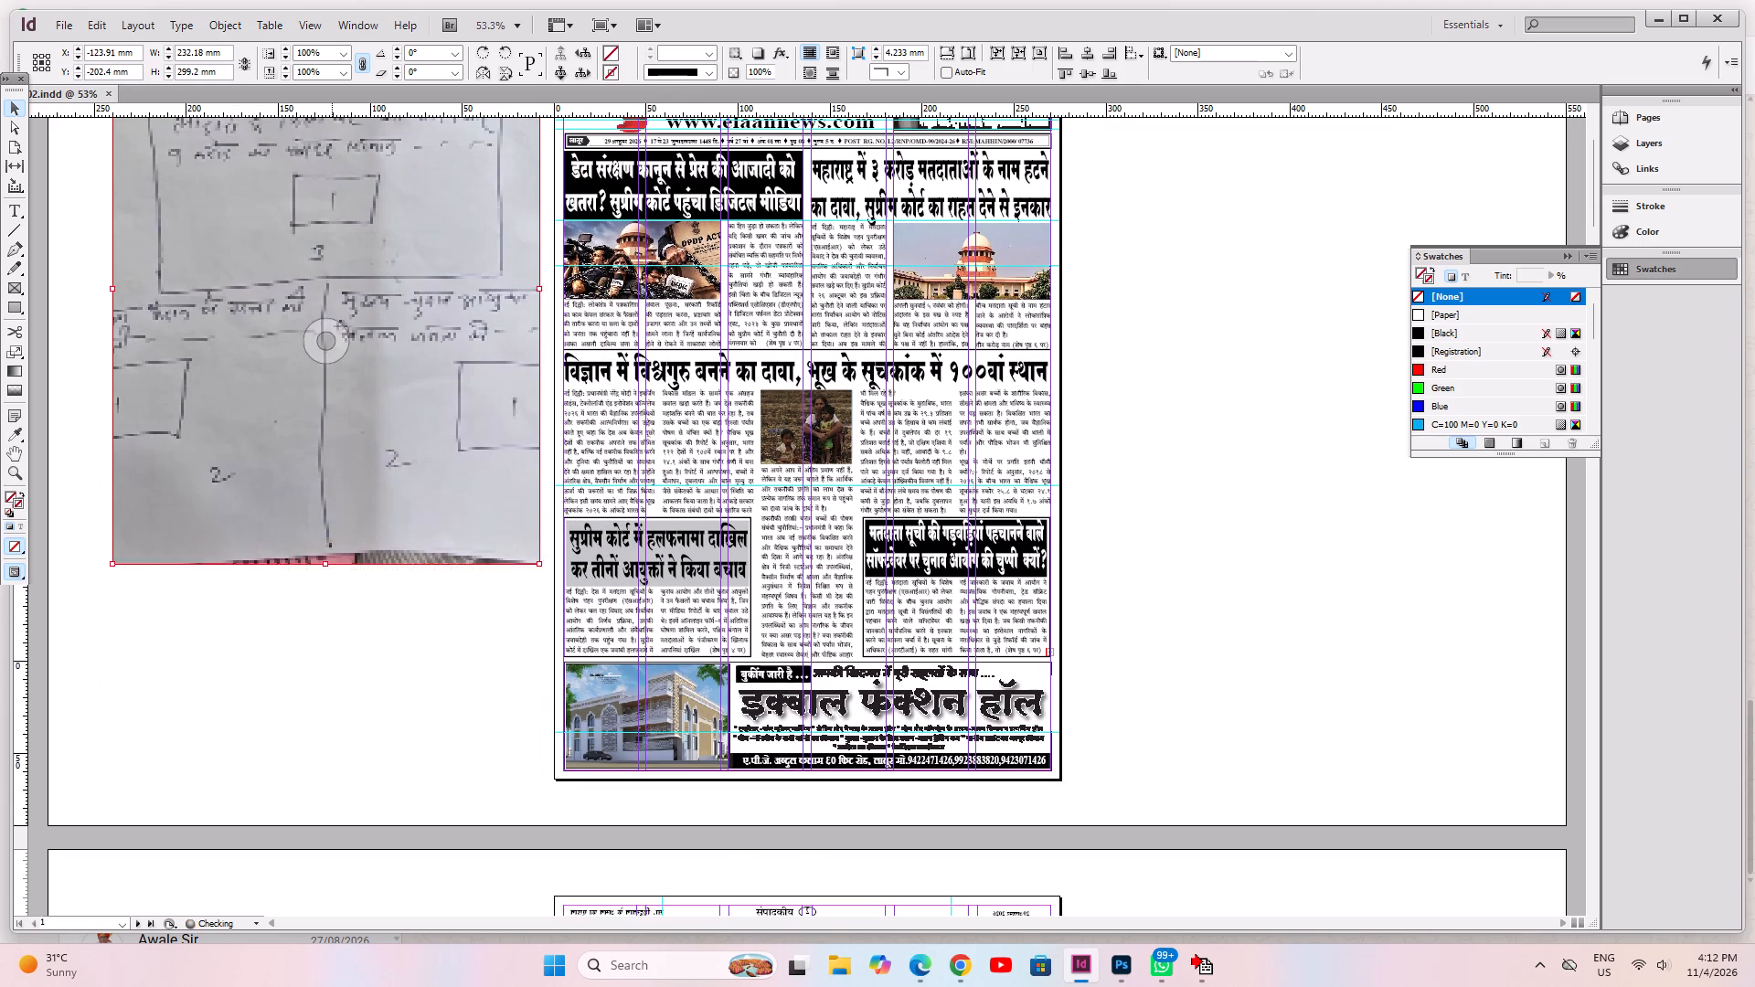
scroll(332, 562, "up", 2)
left_click_drag(373, 480, 378, 557)
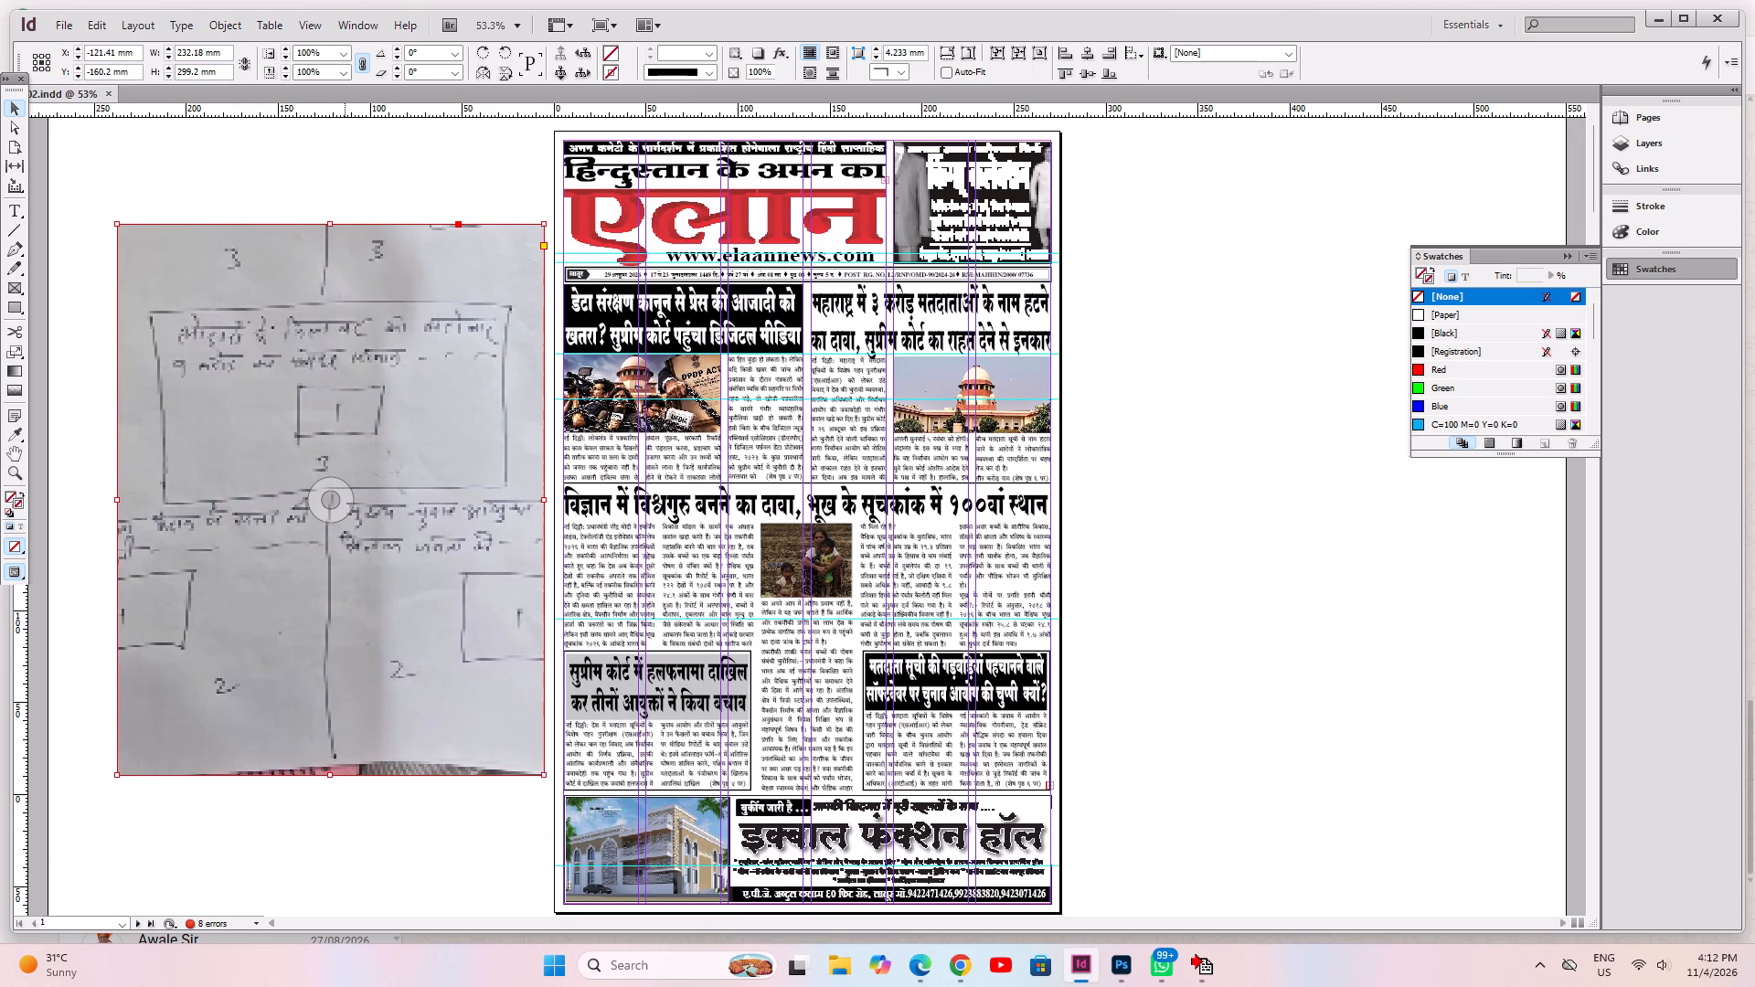
Extend the sketch frame's top edge to reveal the upper stories and masthead, for a height of about 425 mm.
left_click_drag(328, 222, 327, 142)
left_click_drag(360, 288, 360, 382)
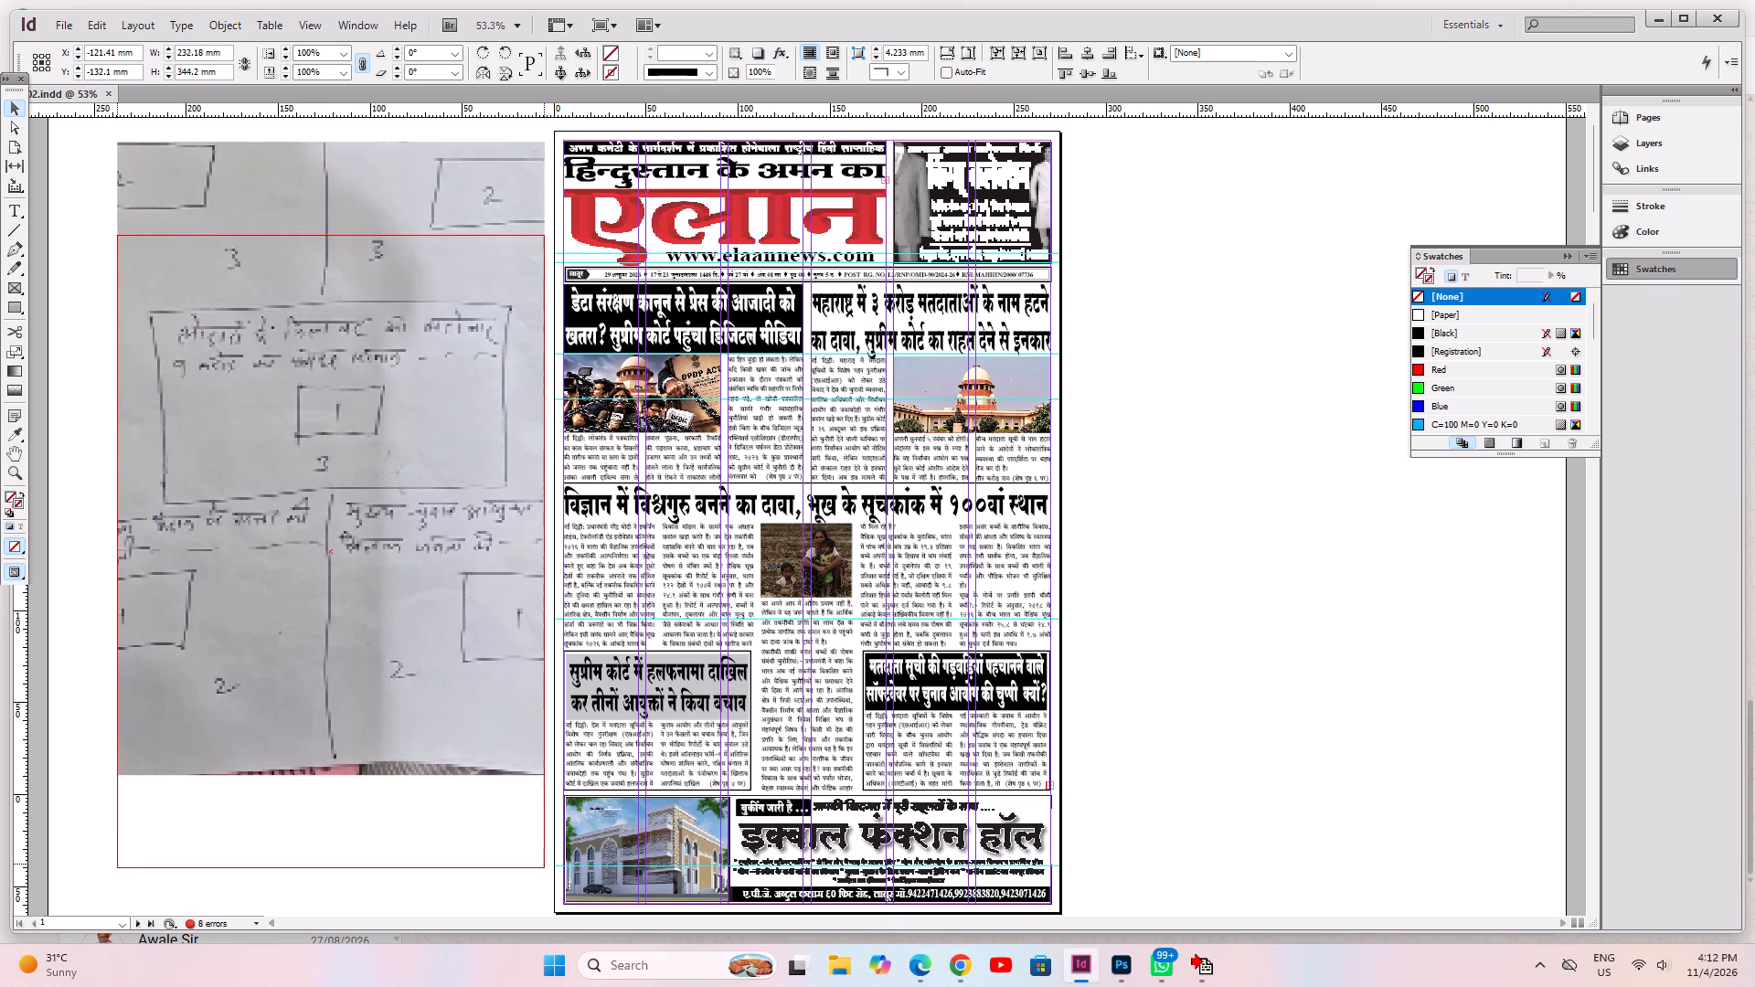
left_click_drag(360, 382, 360, 383)
left_click_drag(331, 236, 331, 195)
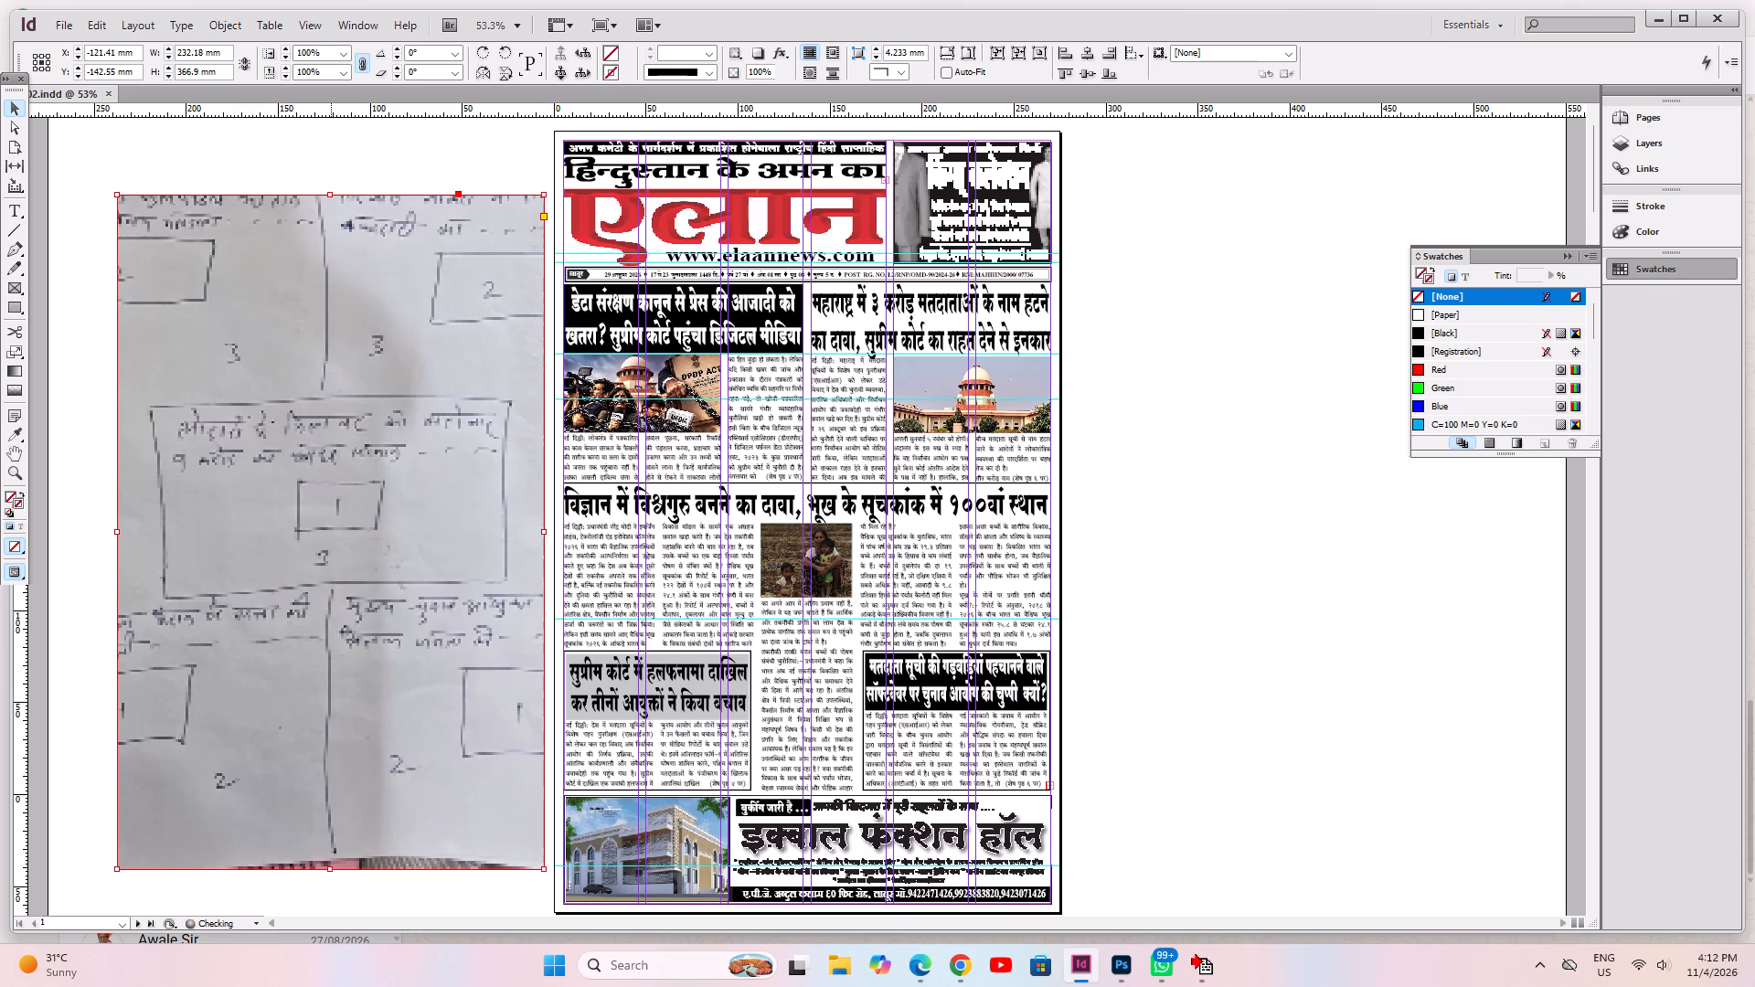
left_click_drag(331, 194, 323, 133)
left_click_drag(369, 438, 378, 512)
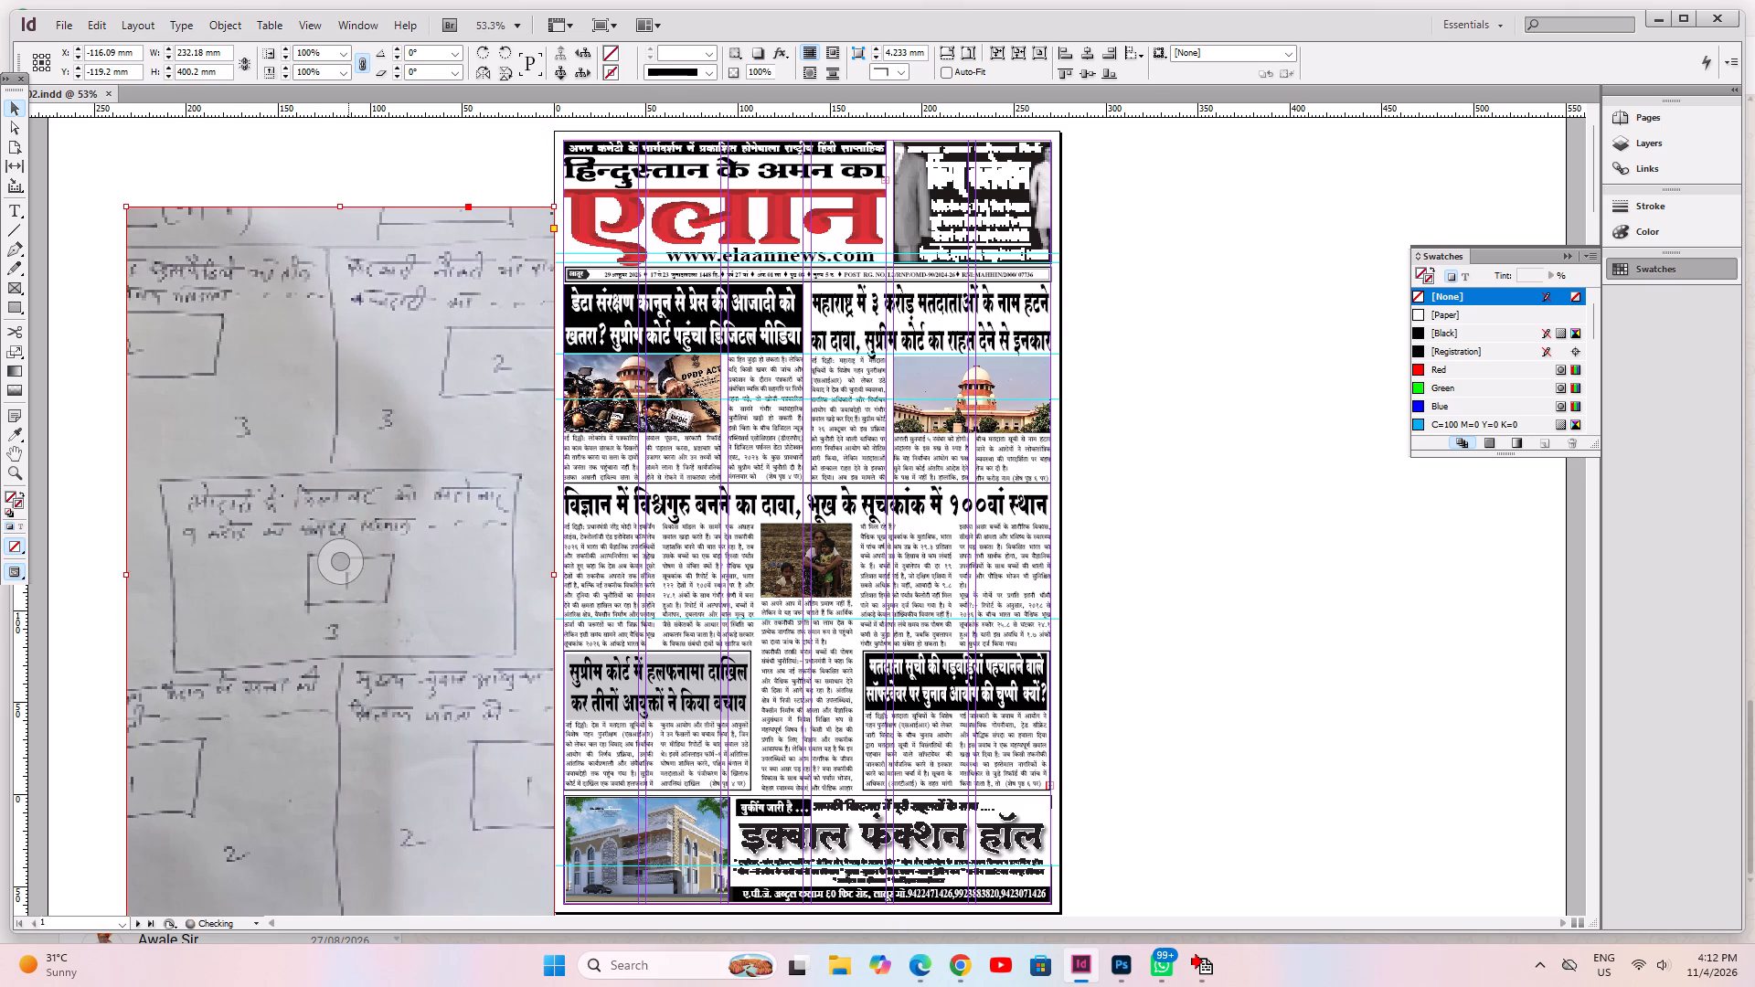
left_click(338, 202)
left_click(341, 221)
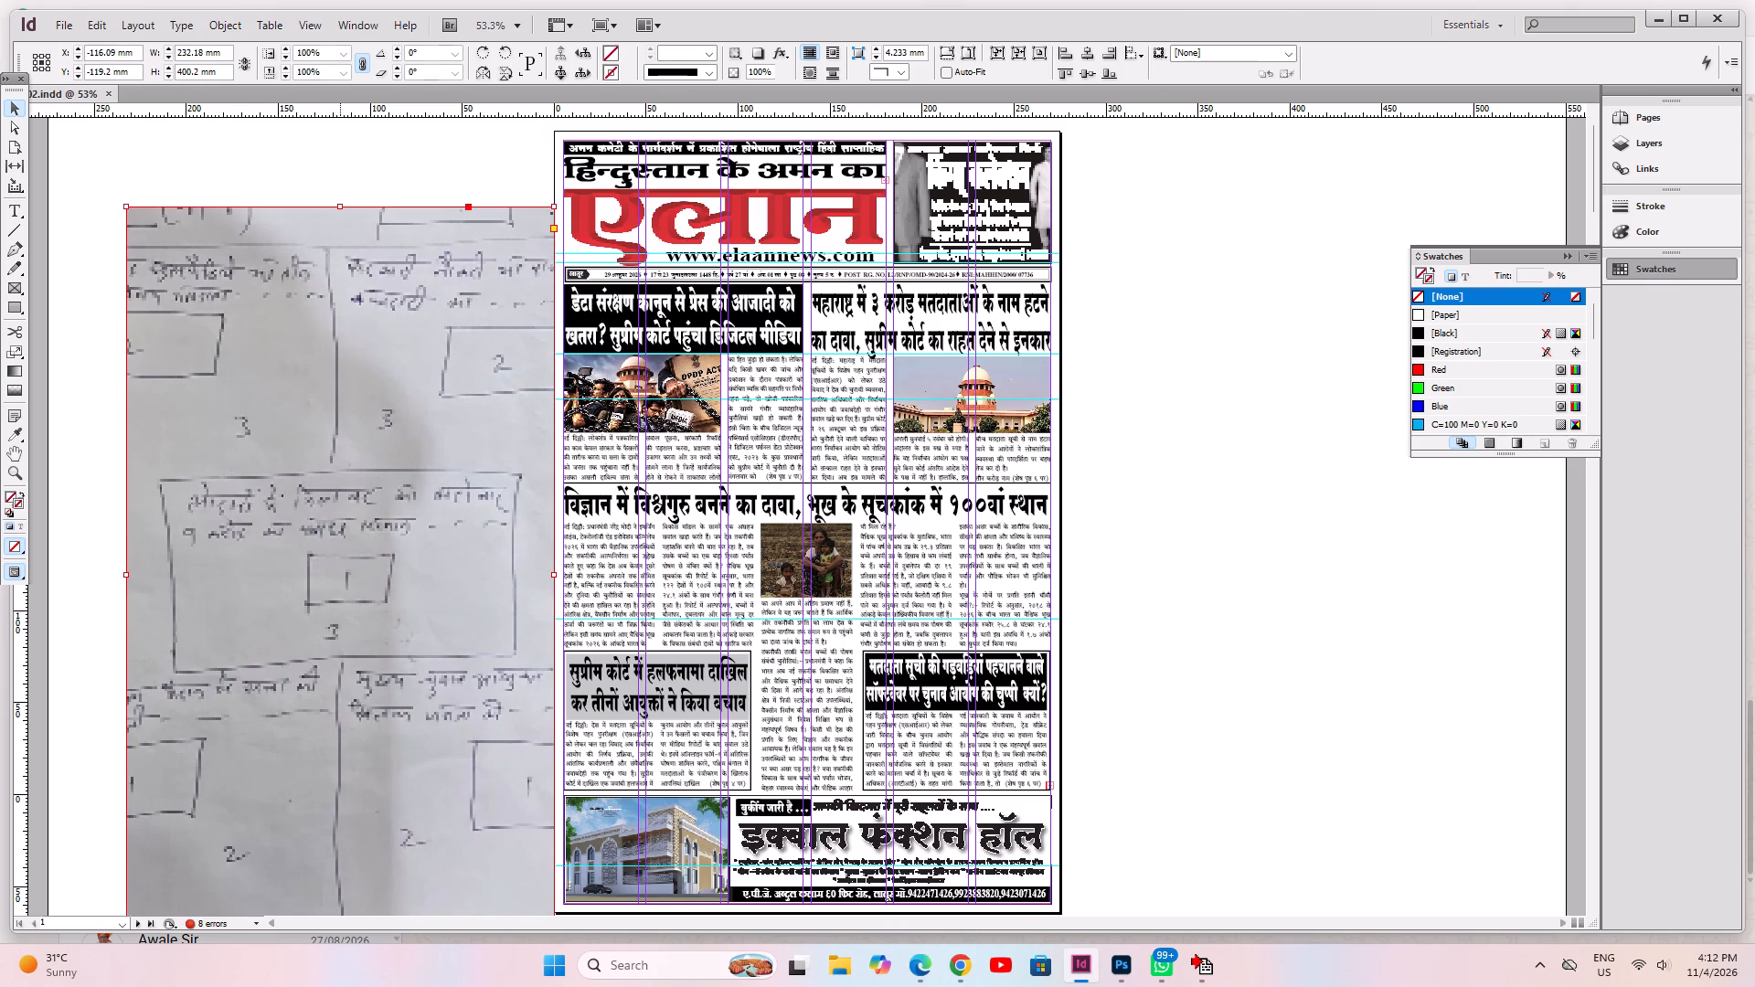
left_click_drag(340, 209, 332, 150)
left_click_drag(341, 151, 341, 162)
Extend the sketch frame's left edge to reveal the full left column, for a width of about 273 mm.
left_click_drag(123, 555, 87, 561)
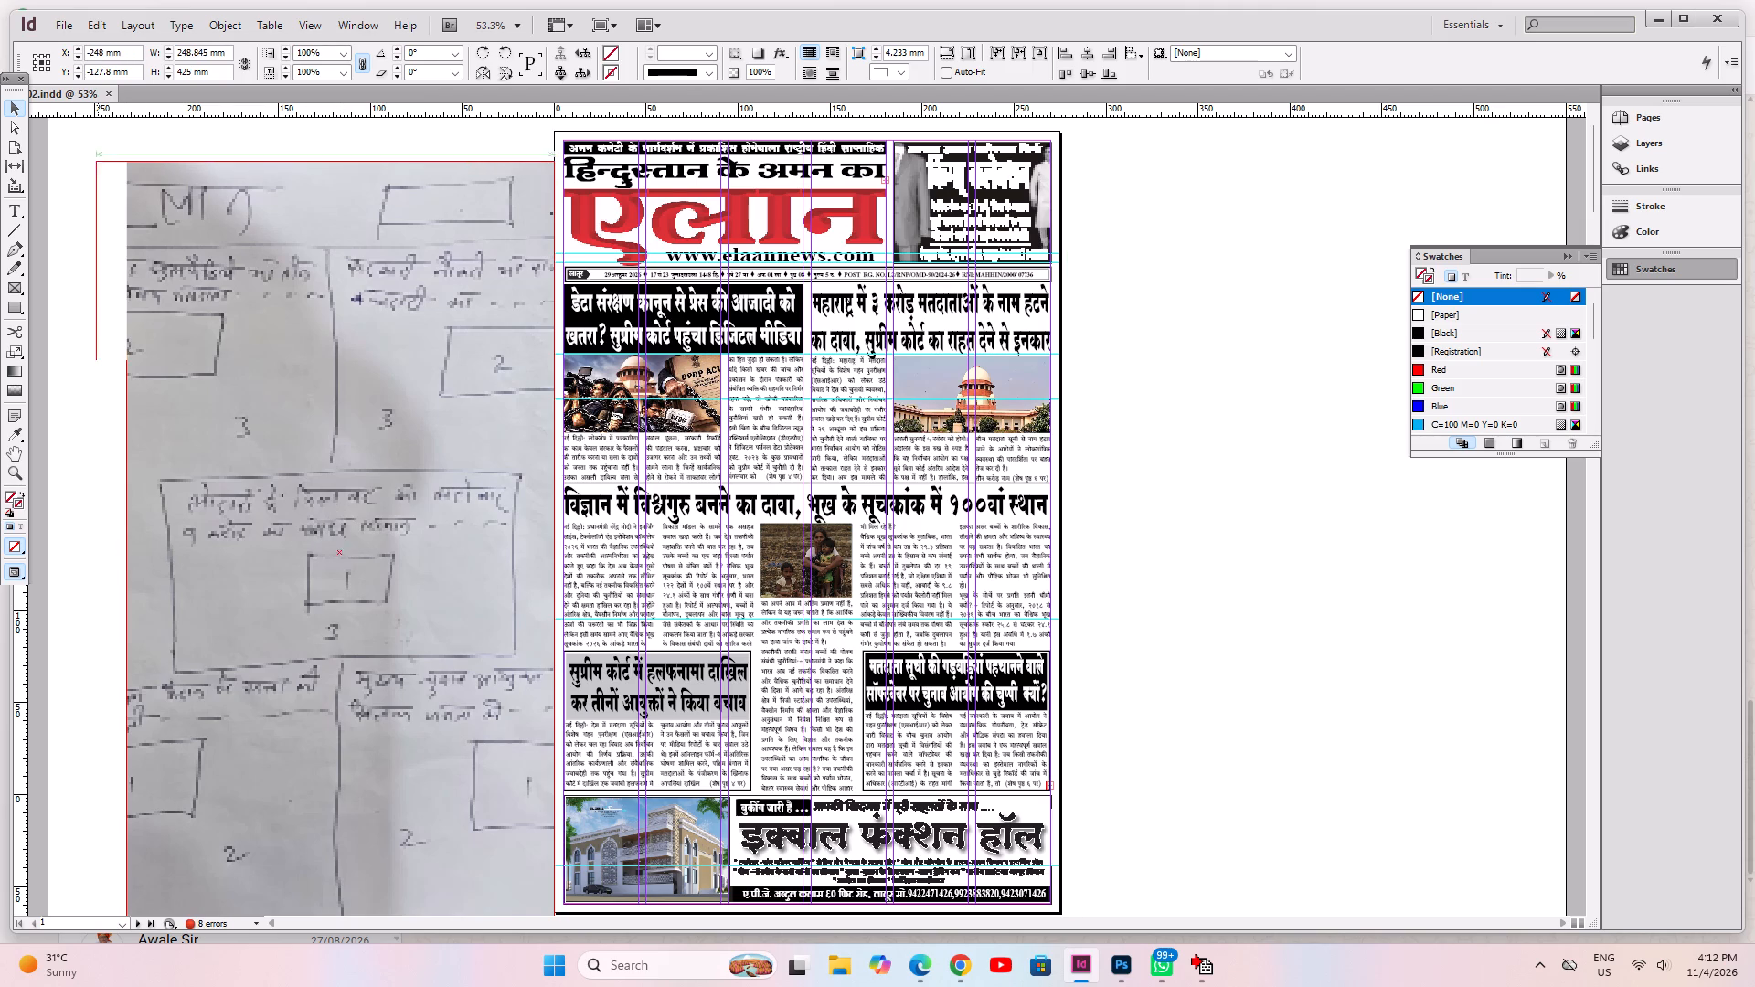
left_click_drag(87, 561, 61, 568)
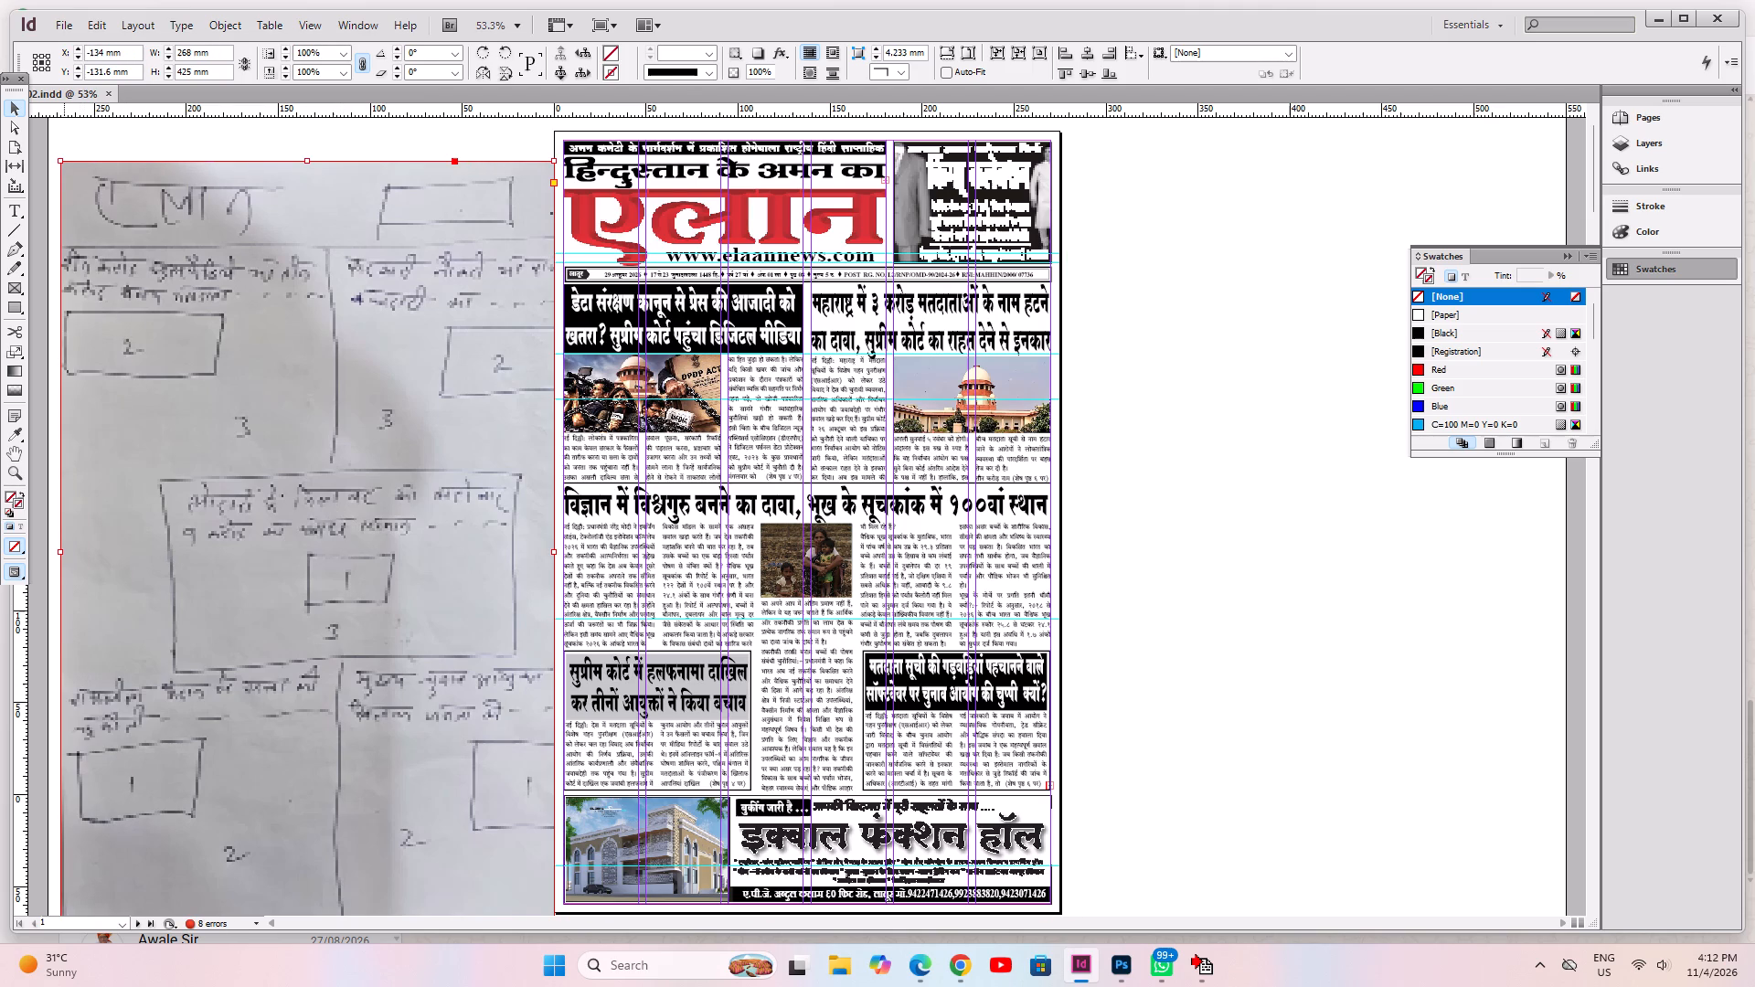
left_click_drag(63, 555, 48, 552)
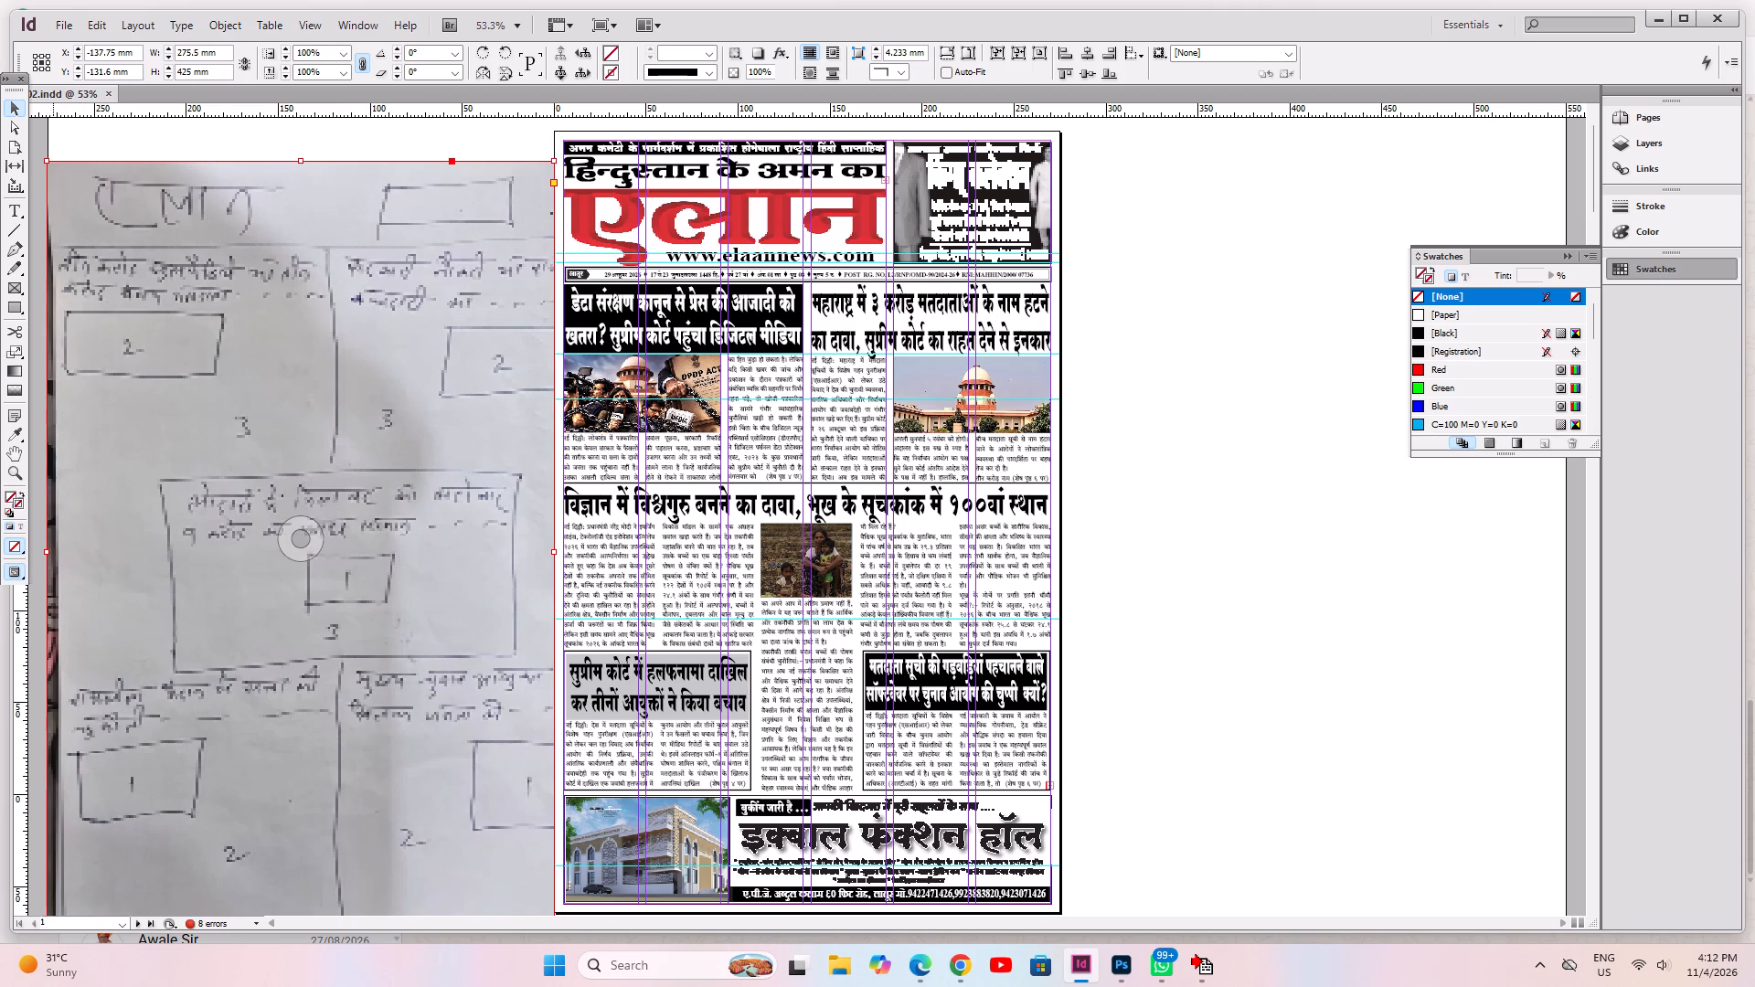
left_click(49, 554)
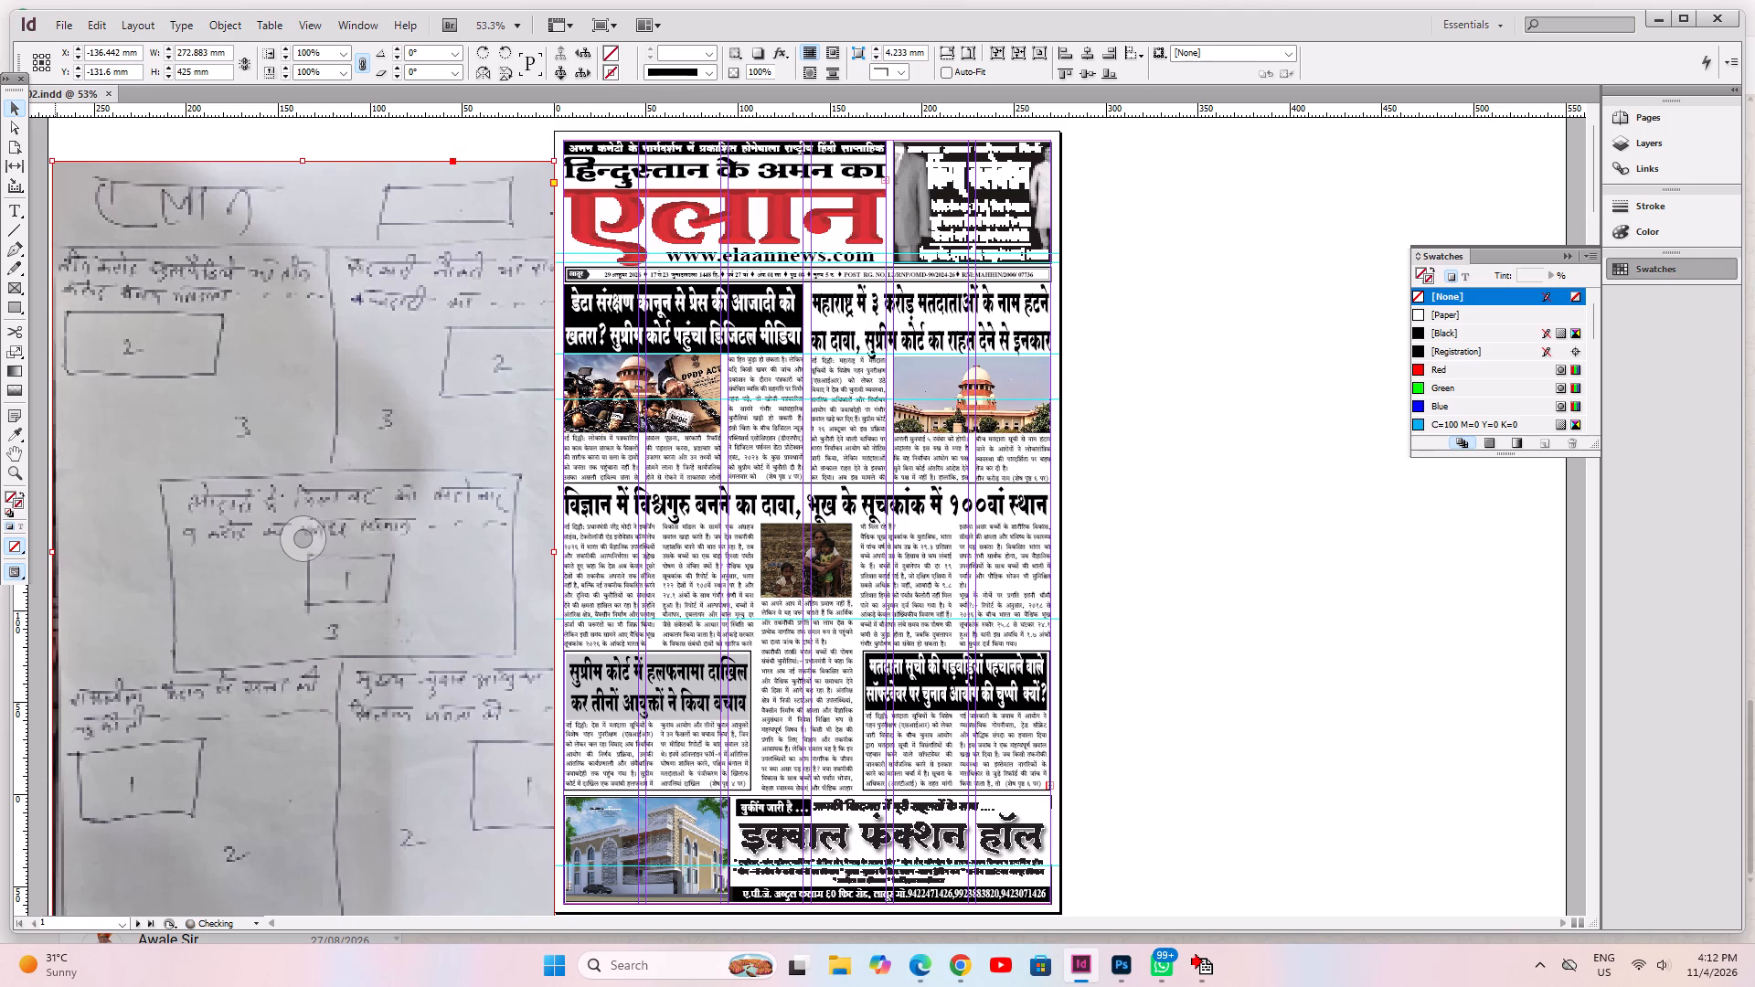
Scale the sketch photo and its frame down proportionally to about 214 × 333 mm beside page 1.
left_click_drag(52, 551, 108, 557, "ctrl+shift")
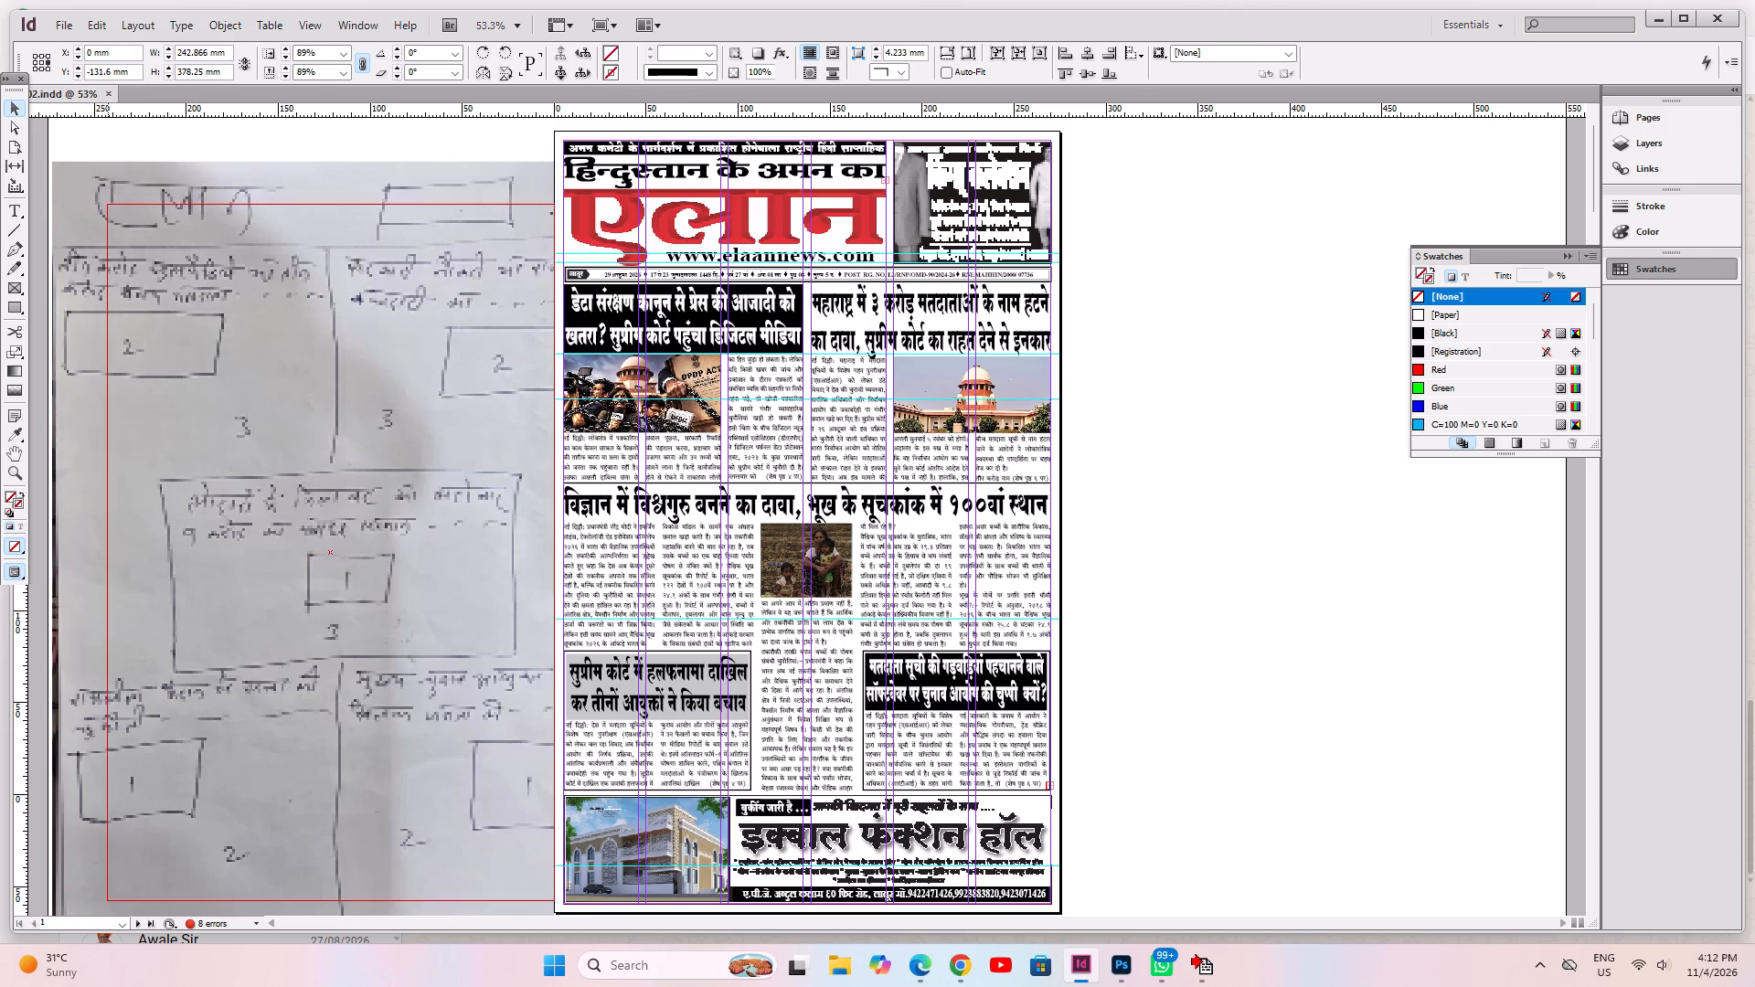
left_click_drag(108, 557, 109, 557, "ctrl+shift")
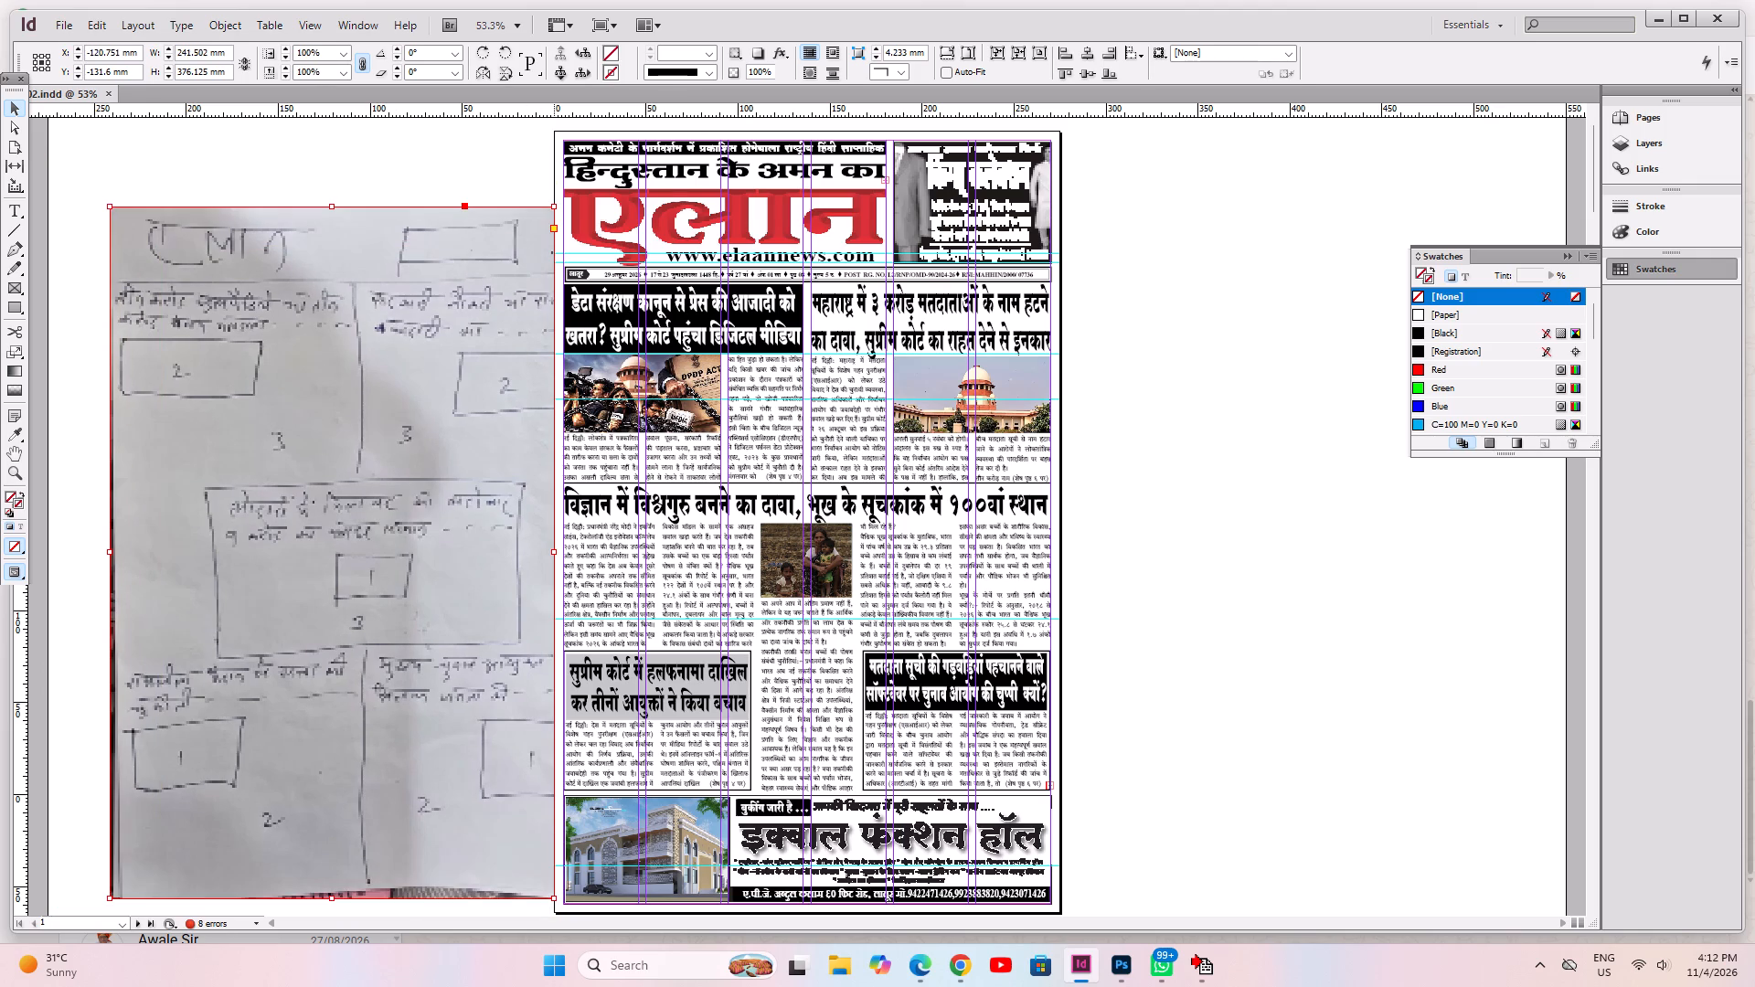
left_click_drag(554, 552, 503, 558, "ctrl+shift")
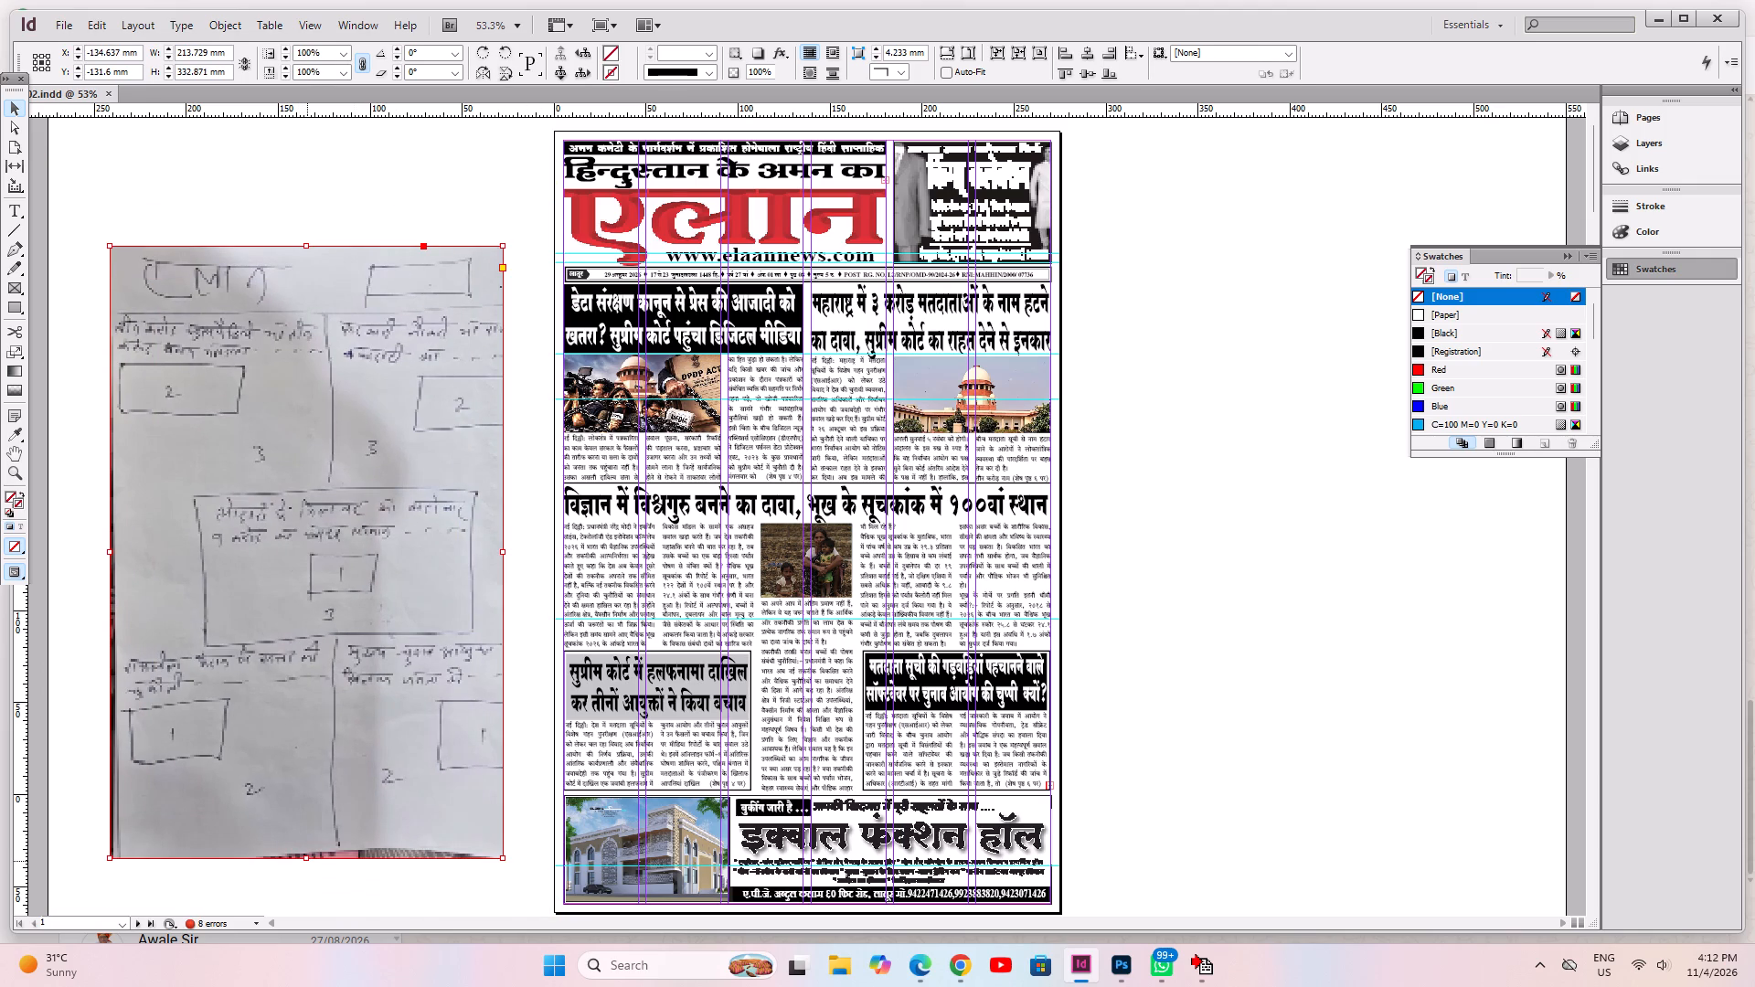
Trim the sketch frame's bottom edge and extend its right edge over the right column, to about 239 × 326 mm.
left_click_drag(307, 861, 306, 846)
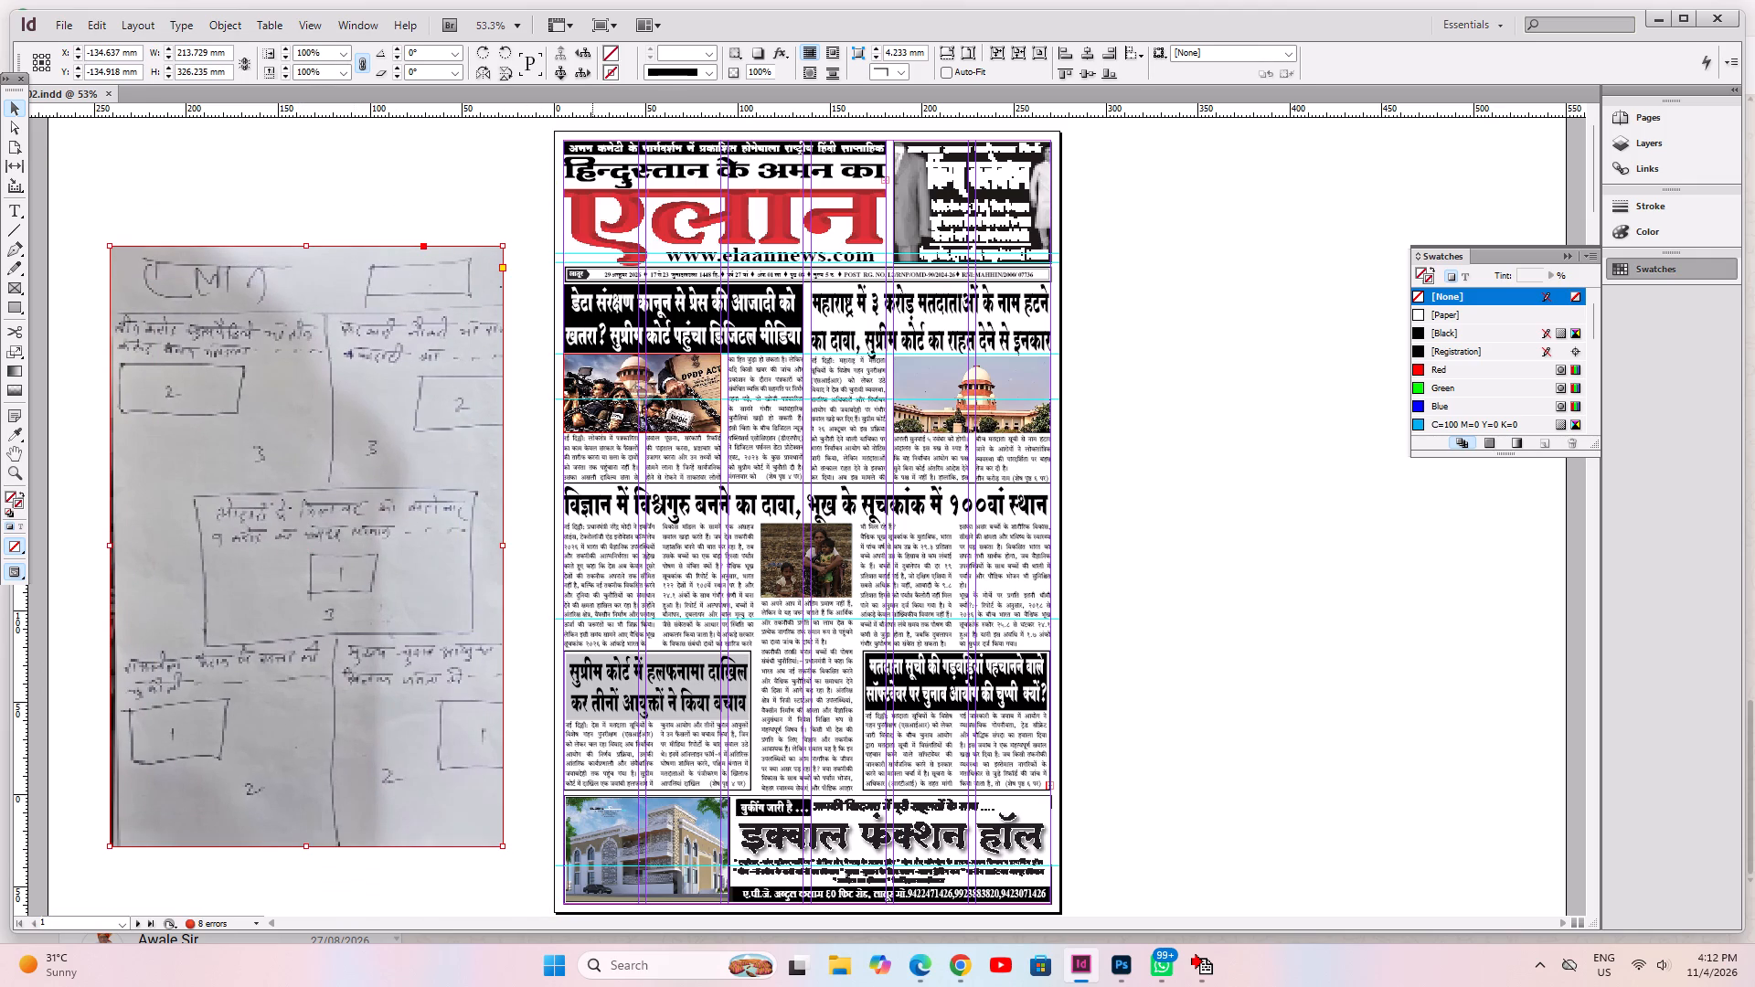
left_click_drag(506, 544, 519, 557)
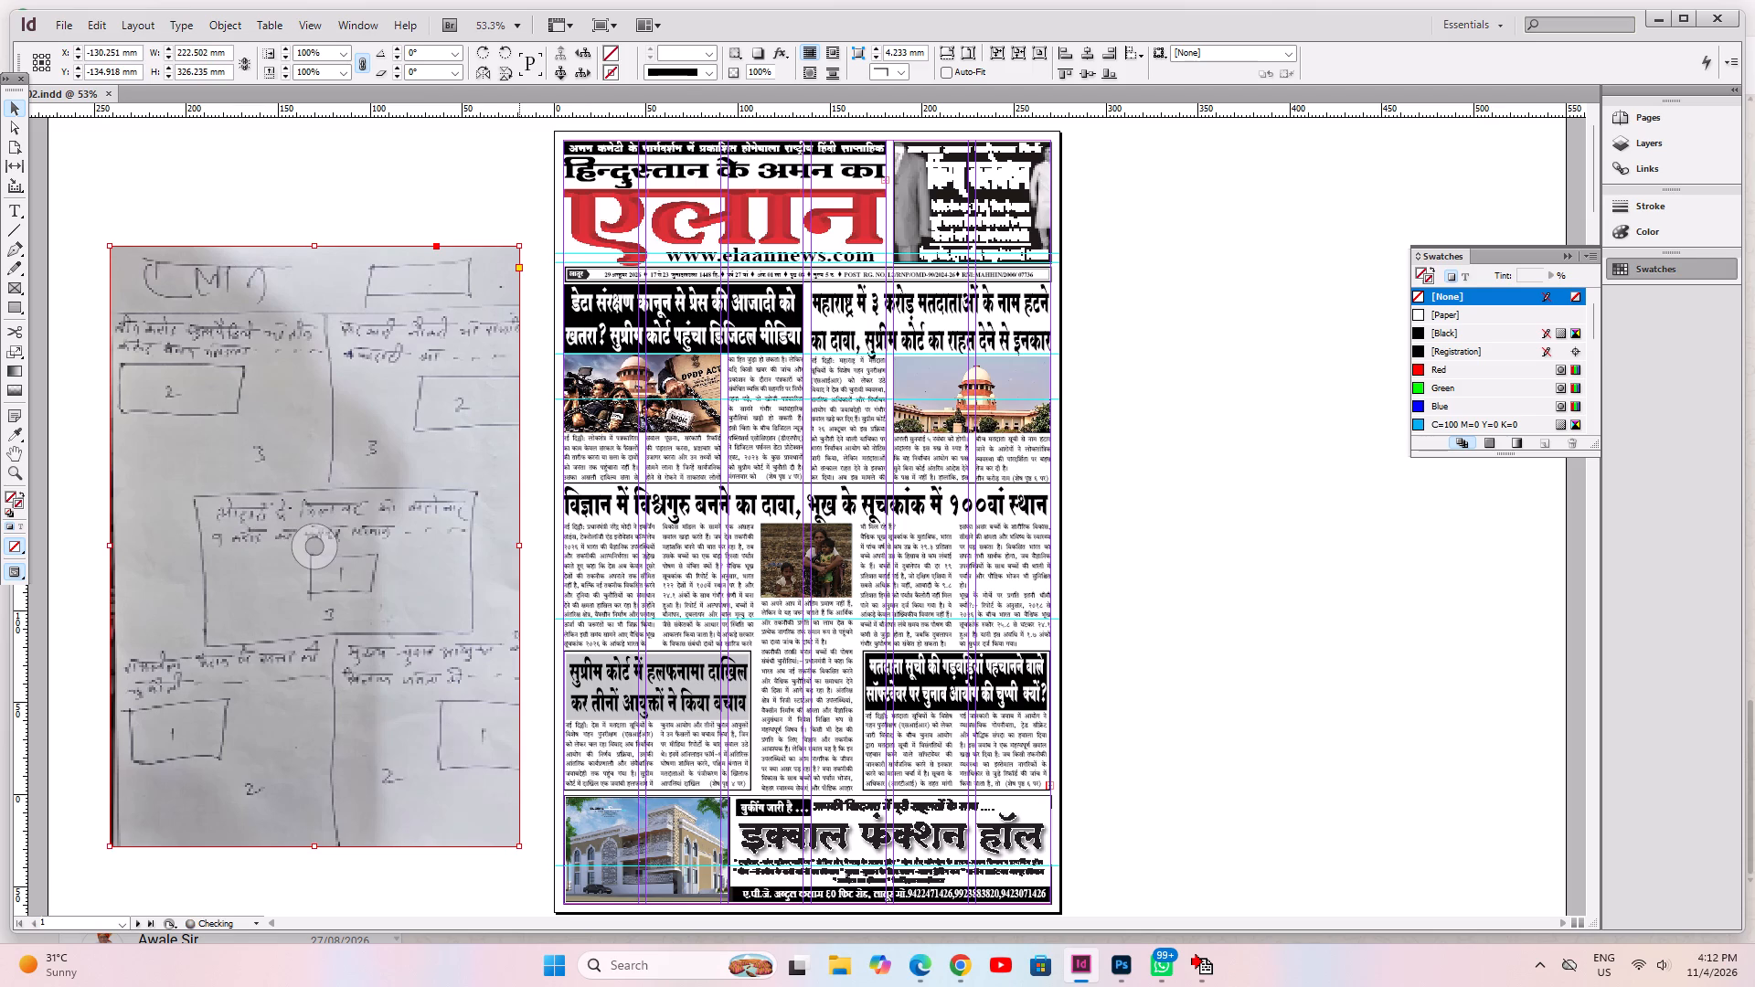
left_click_drag(520, 544, 530, 552)
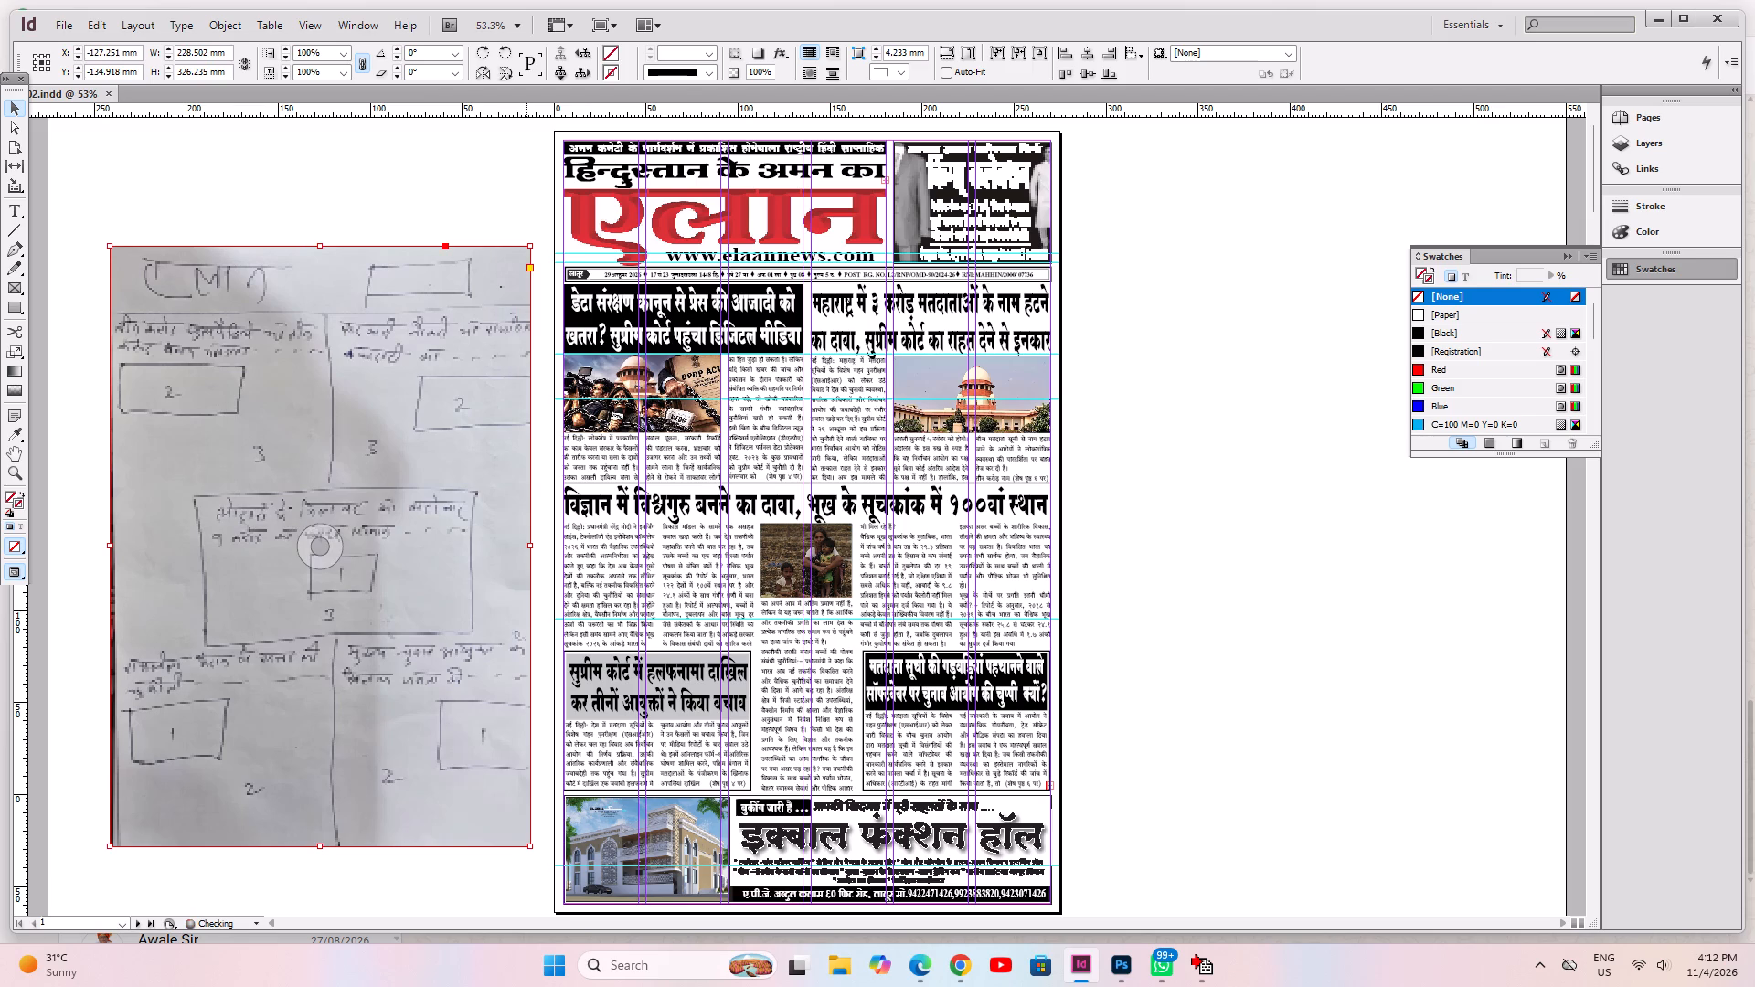
left_click_drag(534, 547, 541, 547)
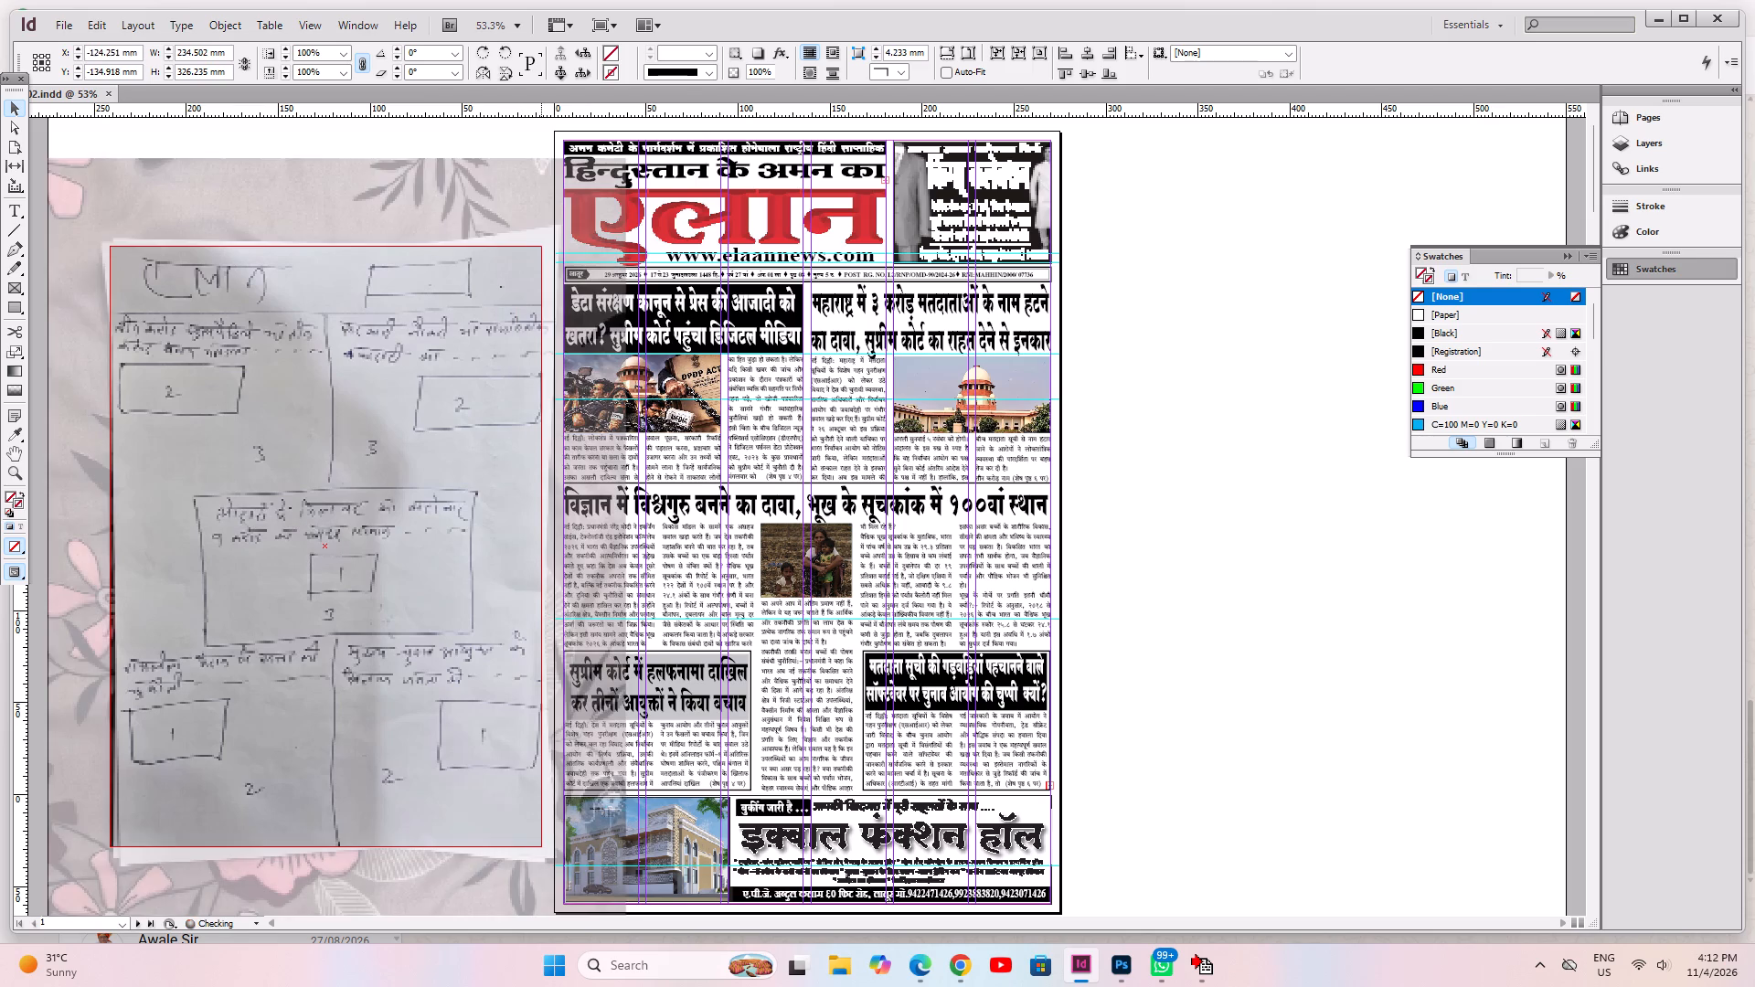
left_click_drag(541, 547, 542, 547)
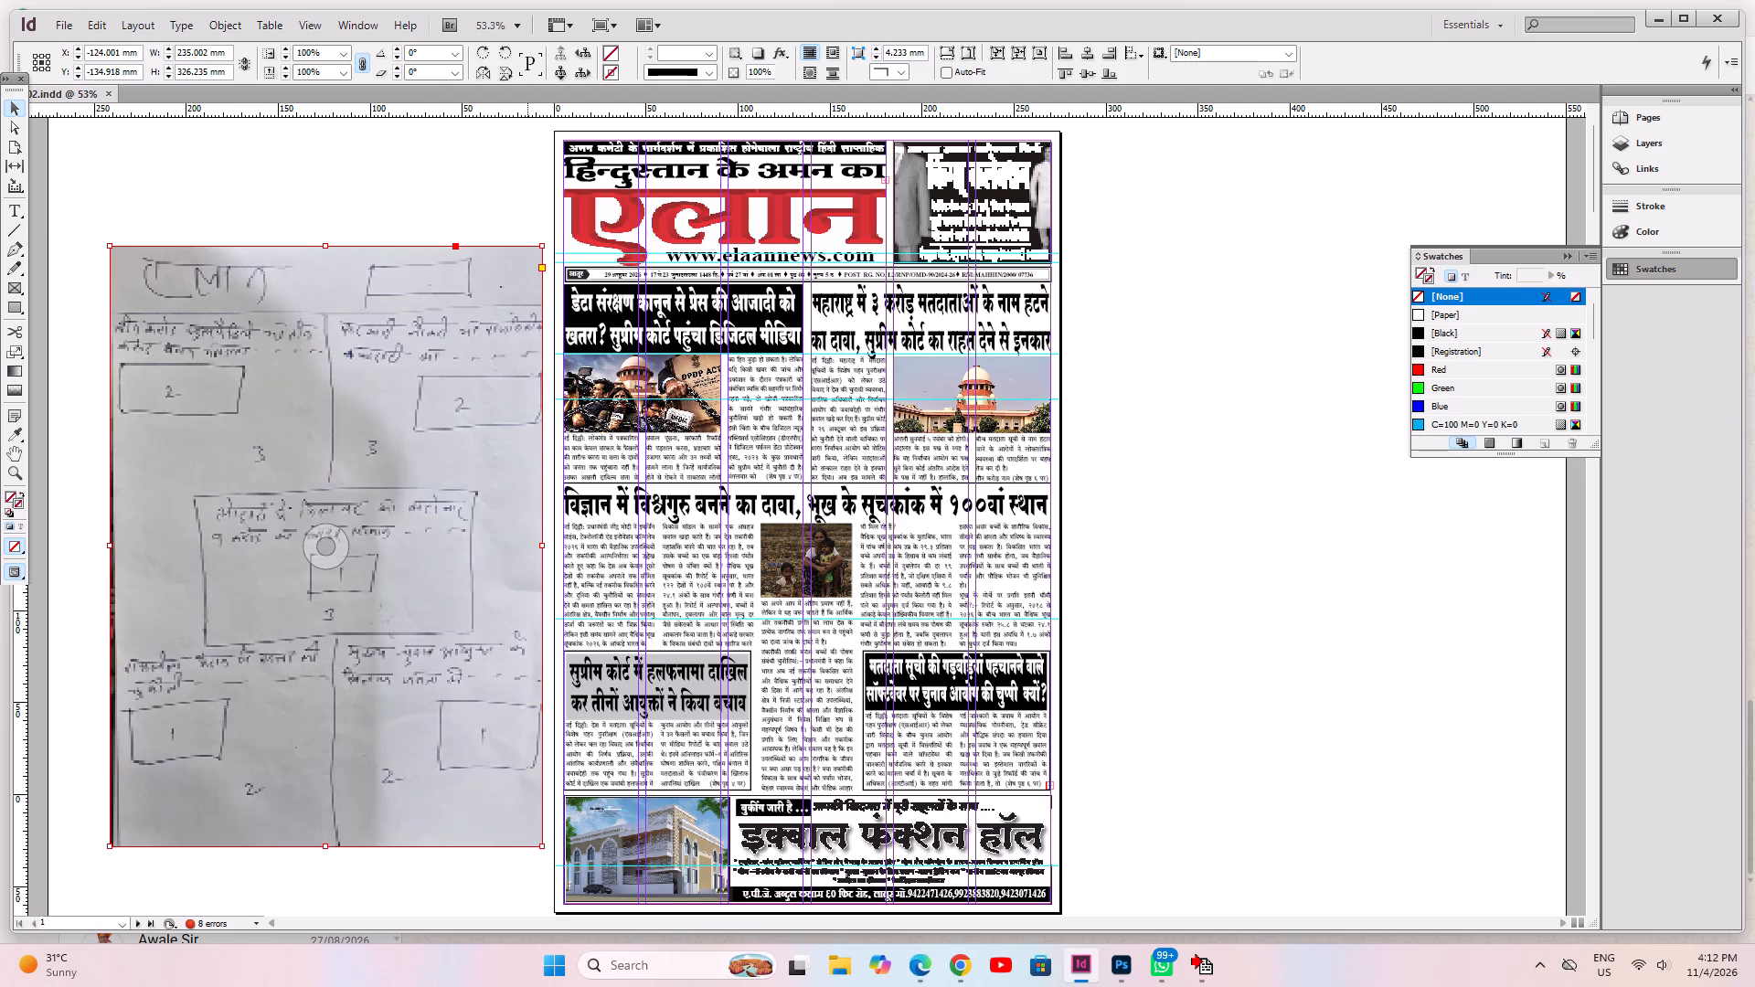
left_click_drag(541, 547, 556, 558)
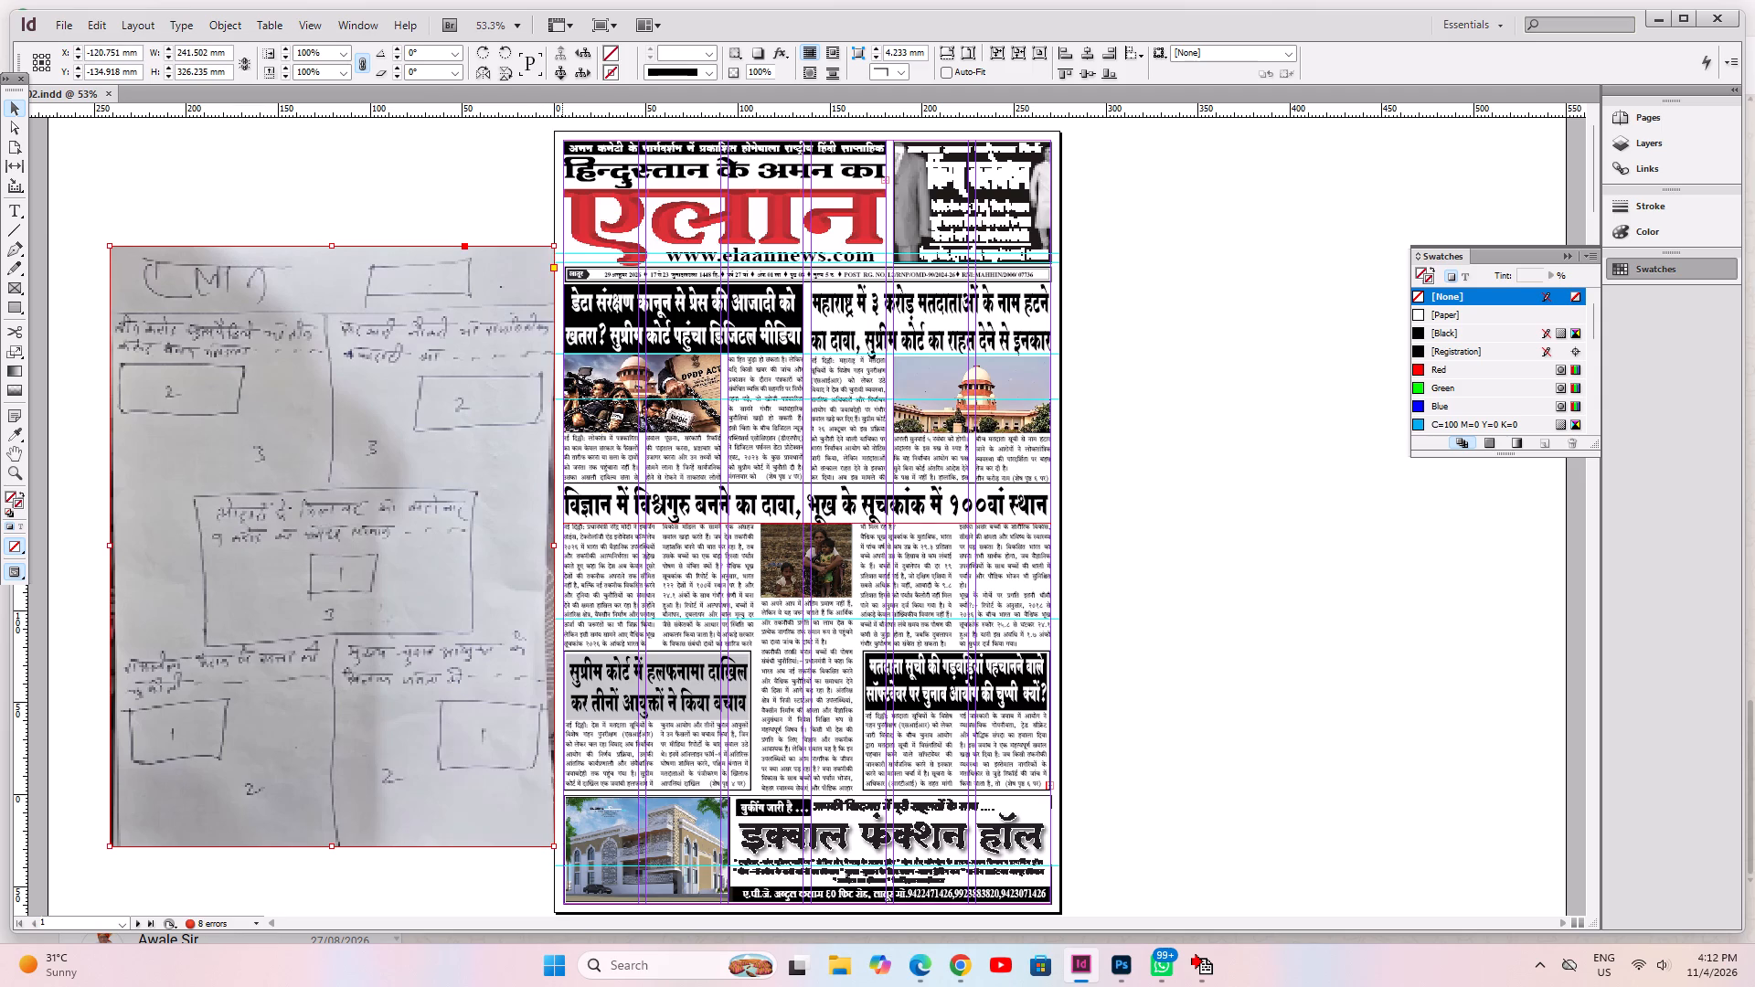
left_click(558, 547)
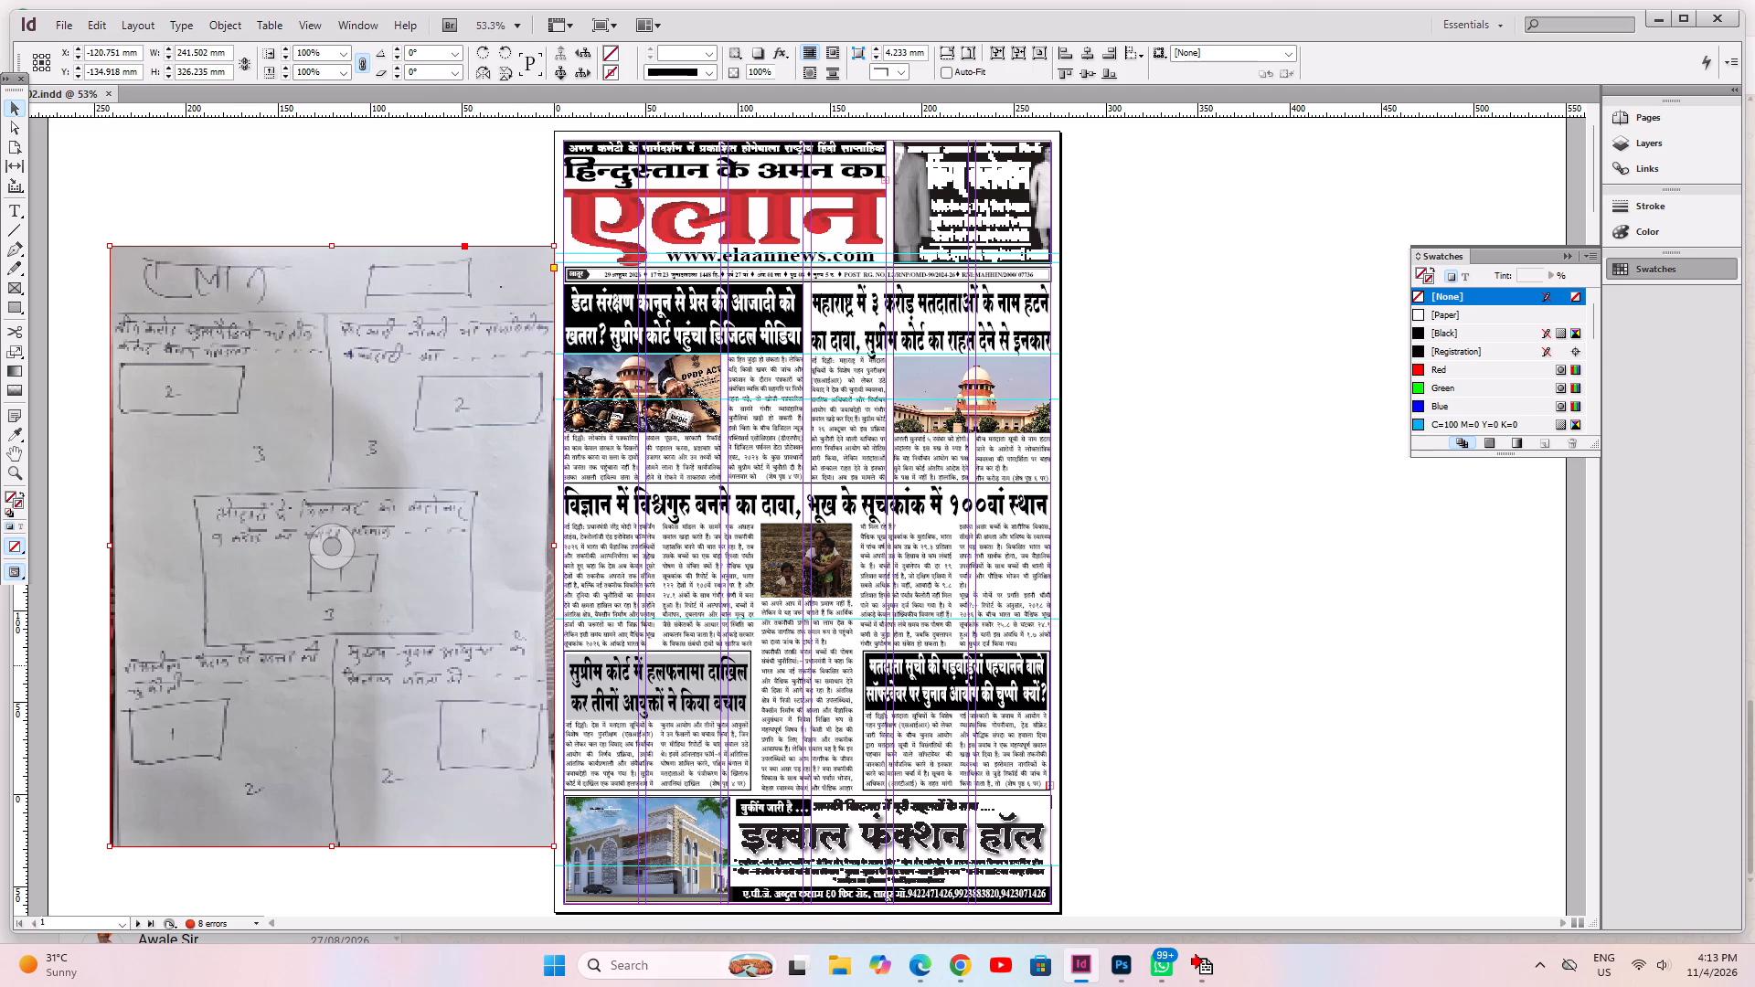
left_click(553, 548)
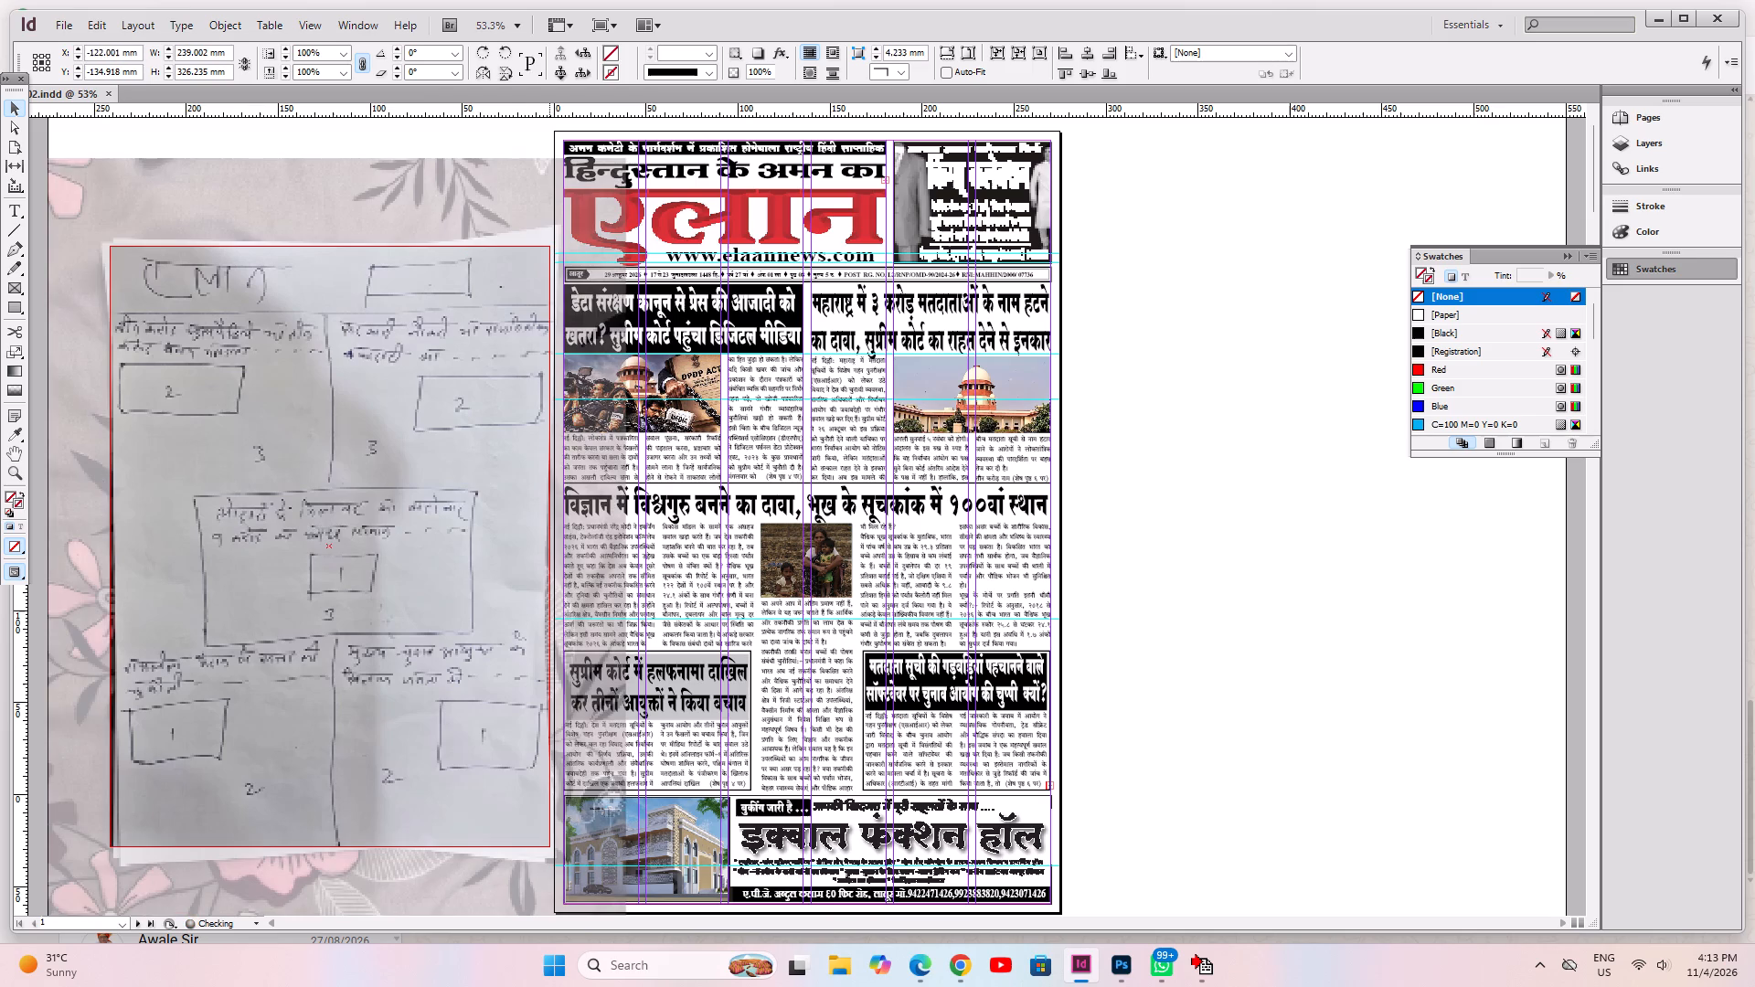
Fine-tune the sketch frame's left, bottom and right edges to about 242 × 327 mm.
left_click(108, 547)
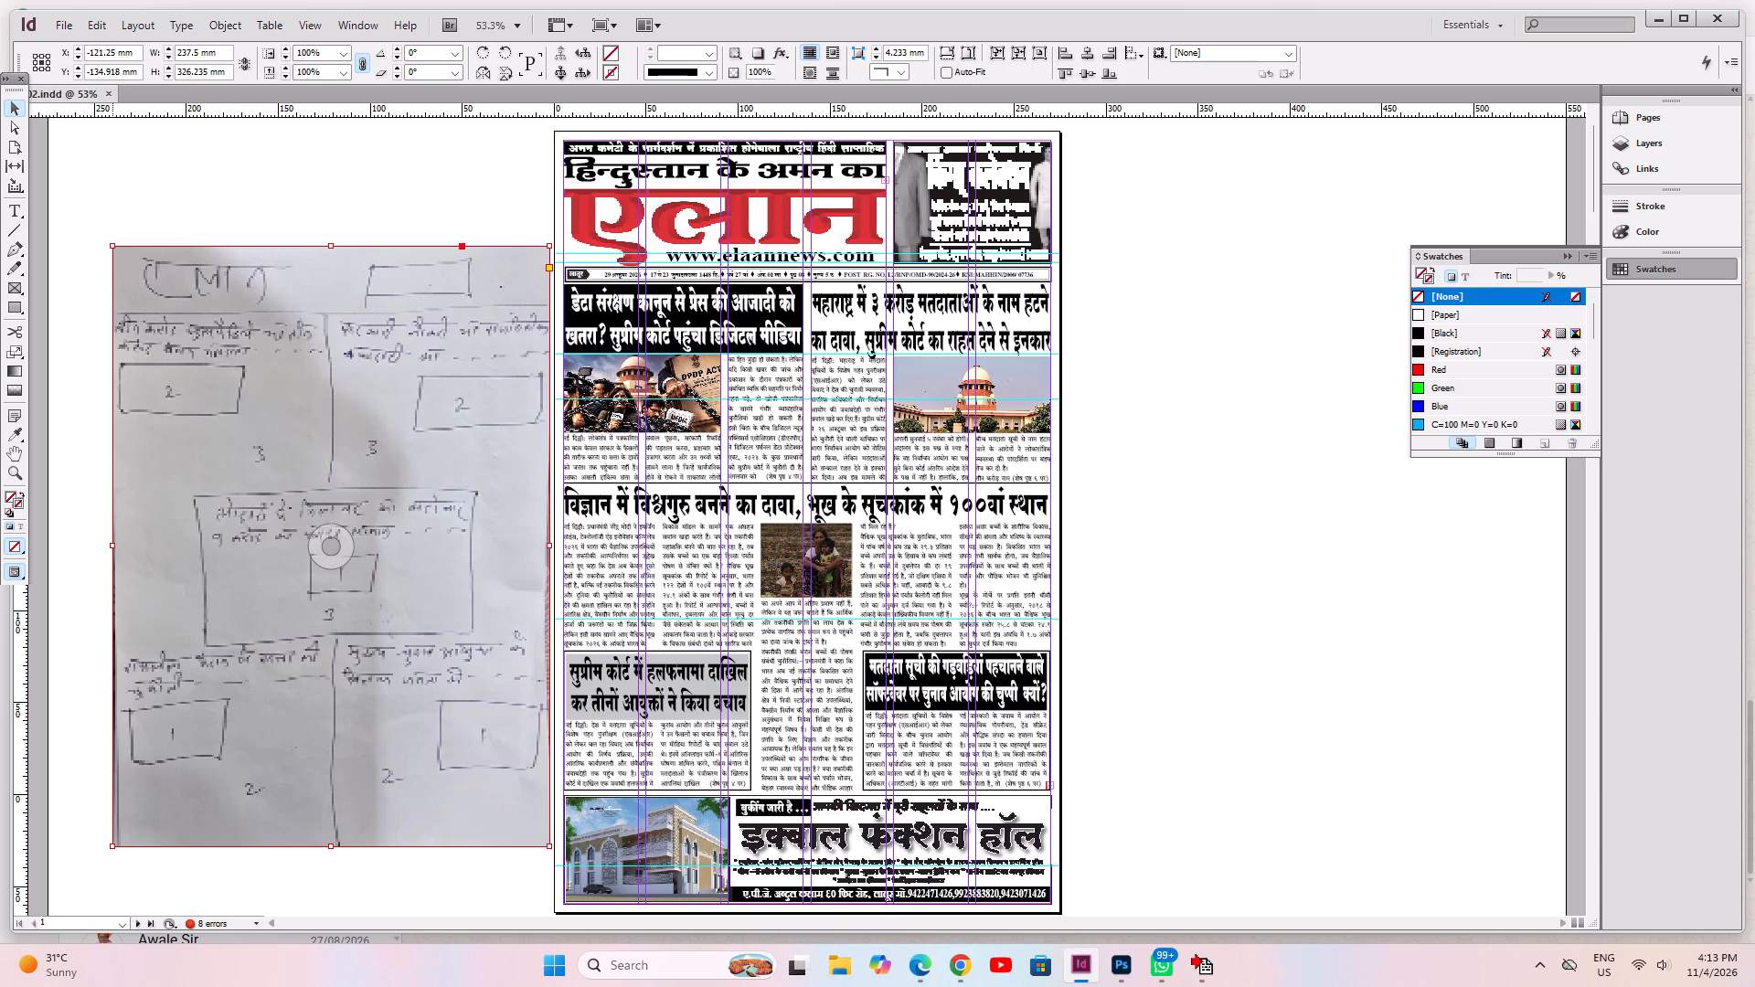
left_click_drag(111, 545, 97, 545)
left_click_drag(98, 545, 109, 552)
left_click_drag(327, 848, 326, 868)
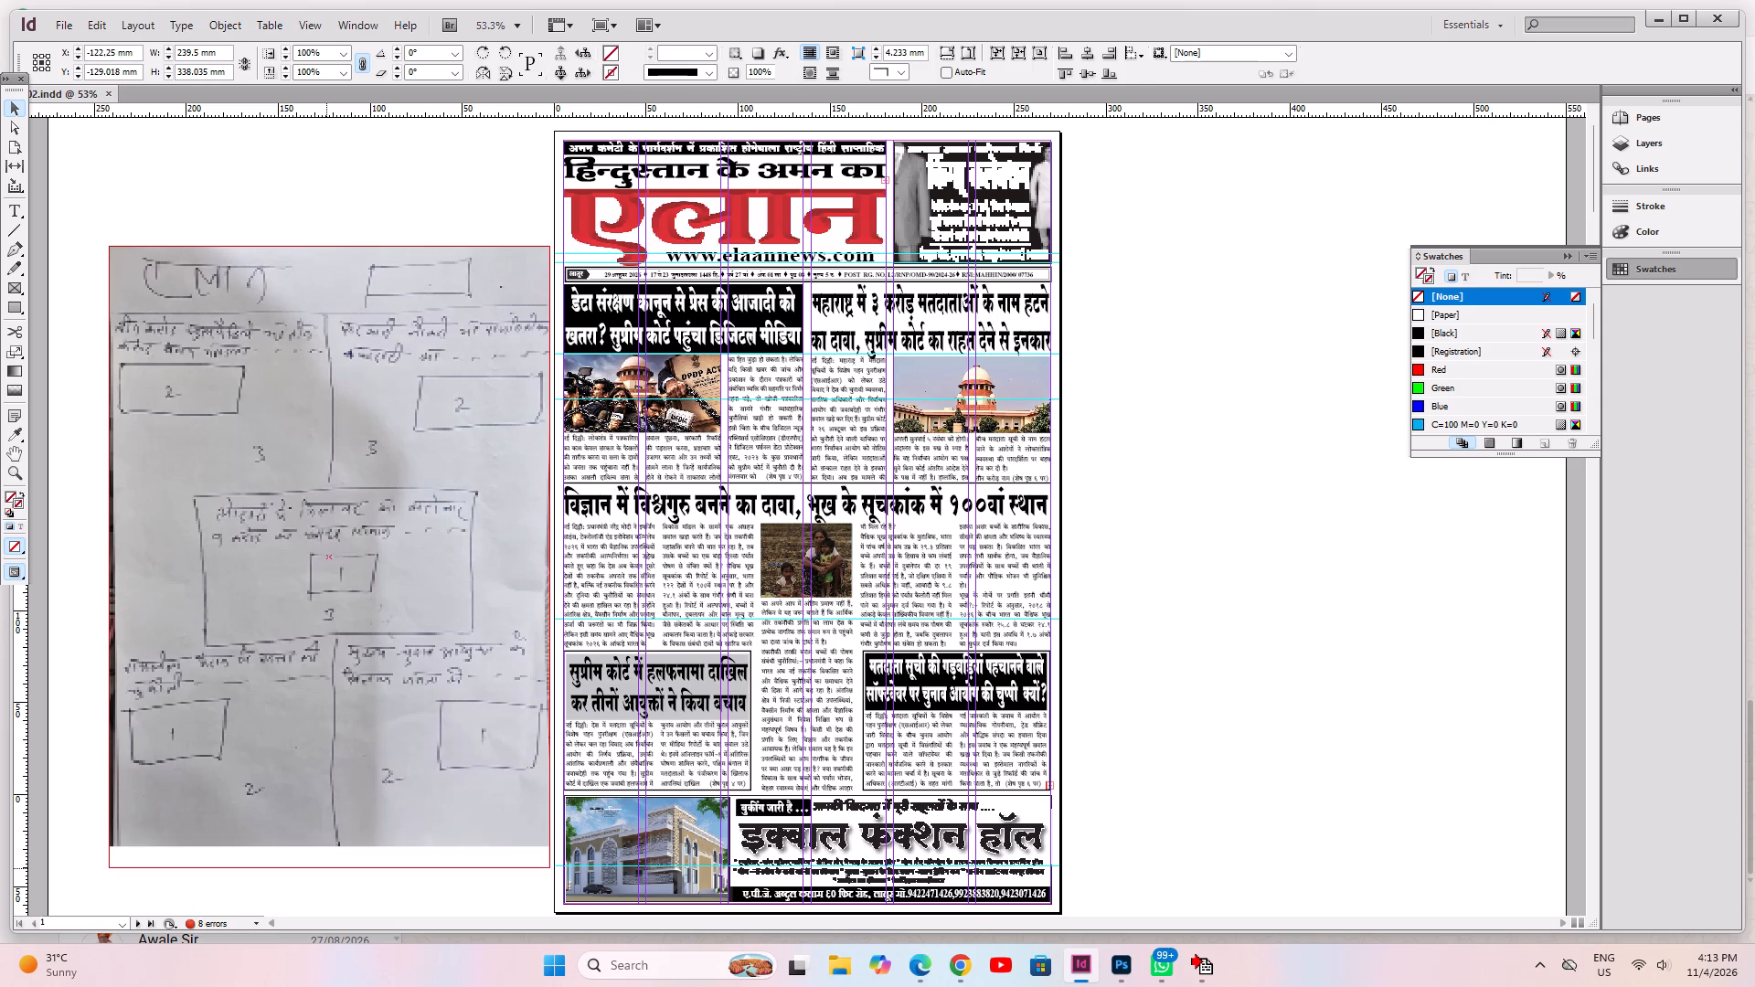
left_click_drag(326, 868, 328, 848)
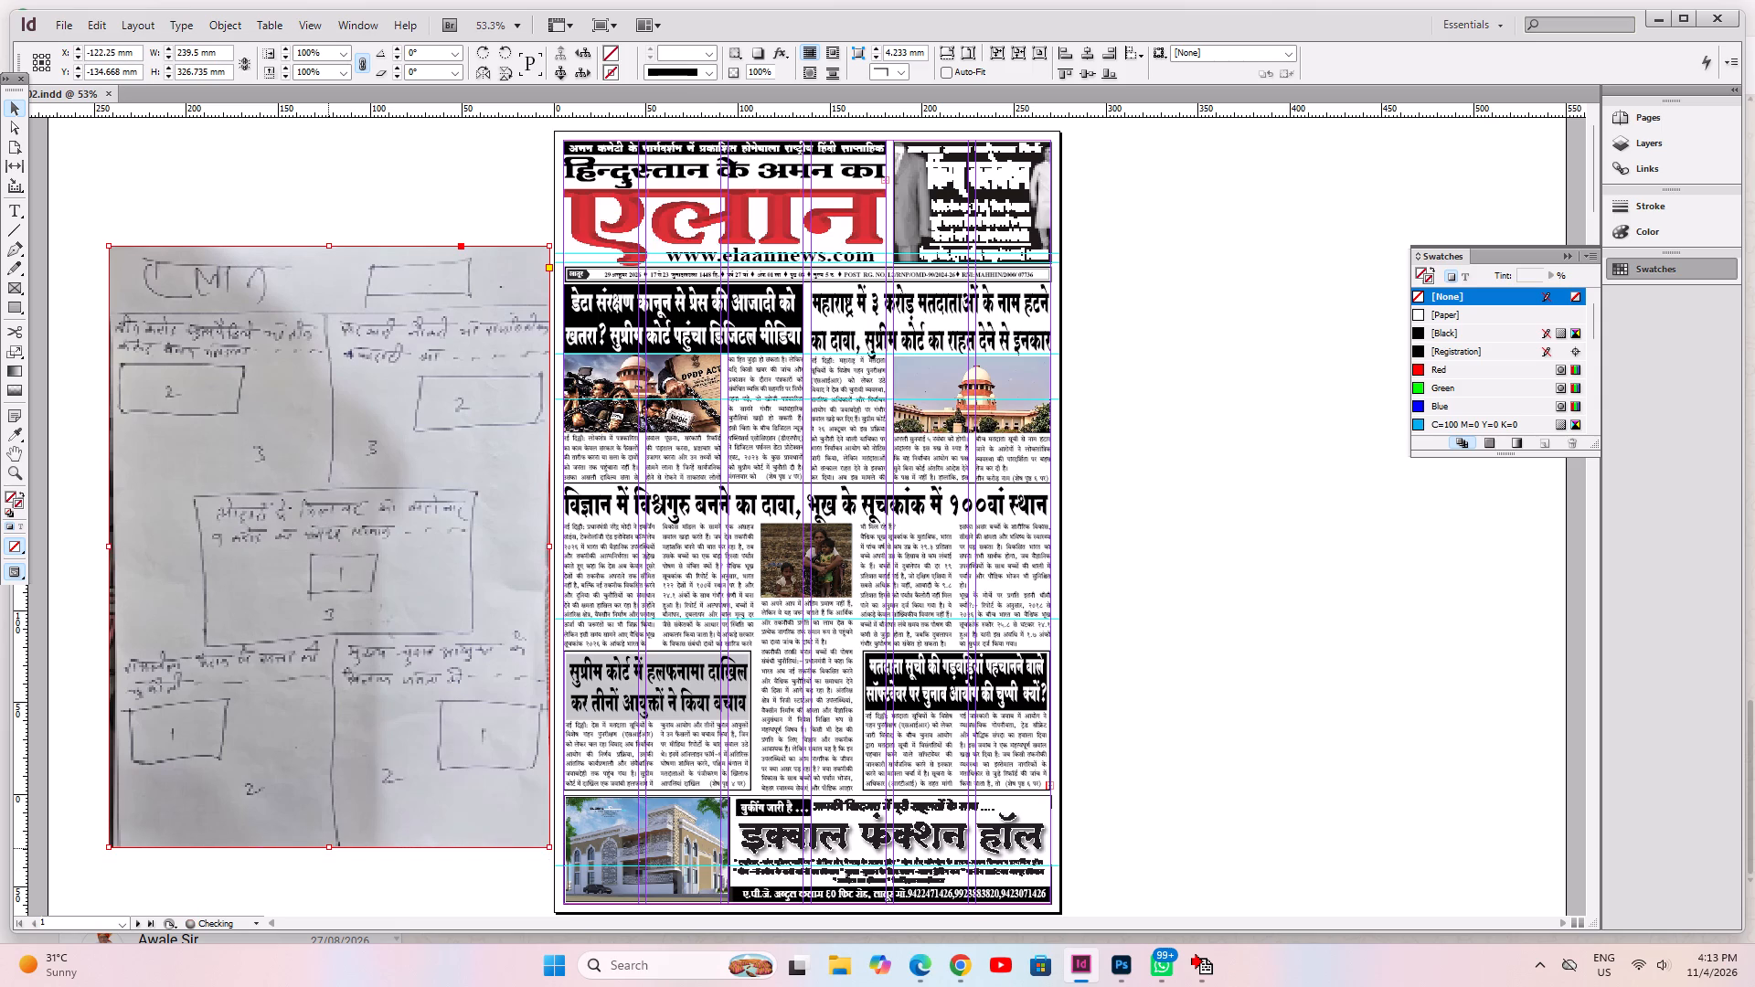
left_click(549, 550)
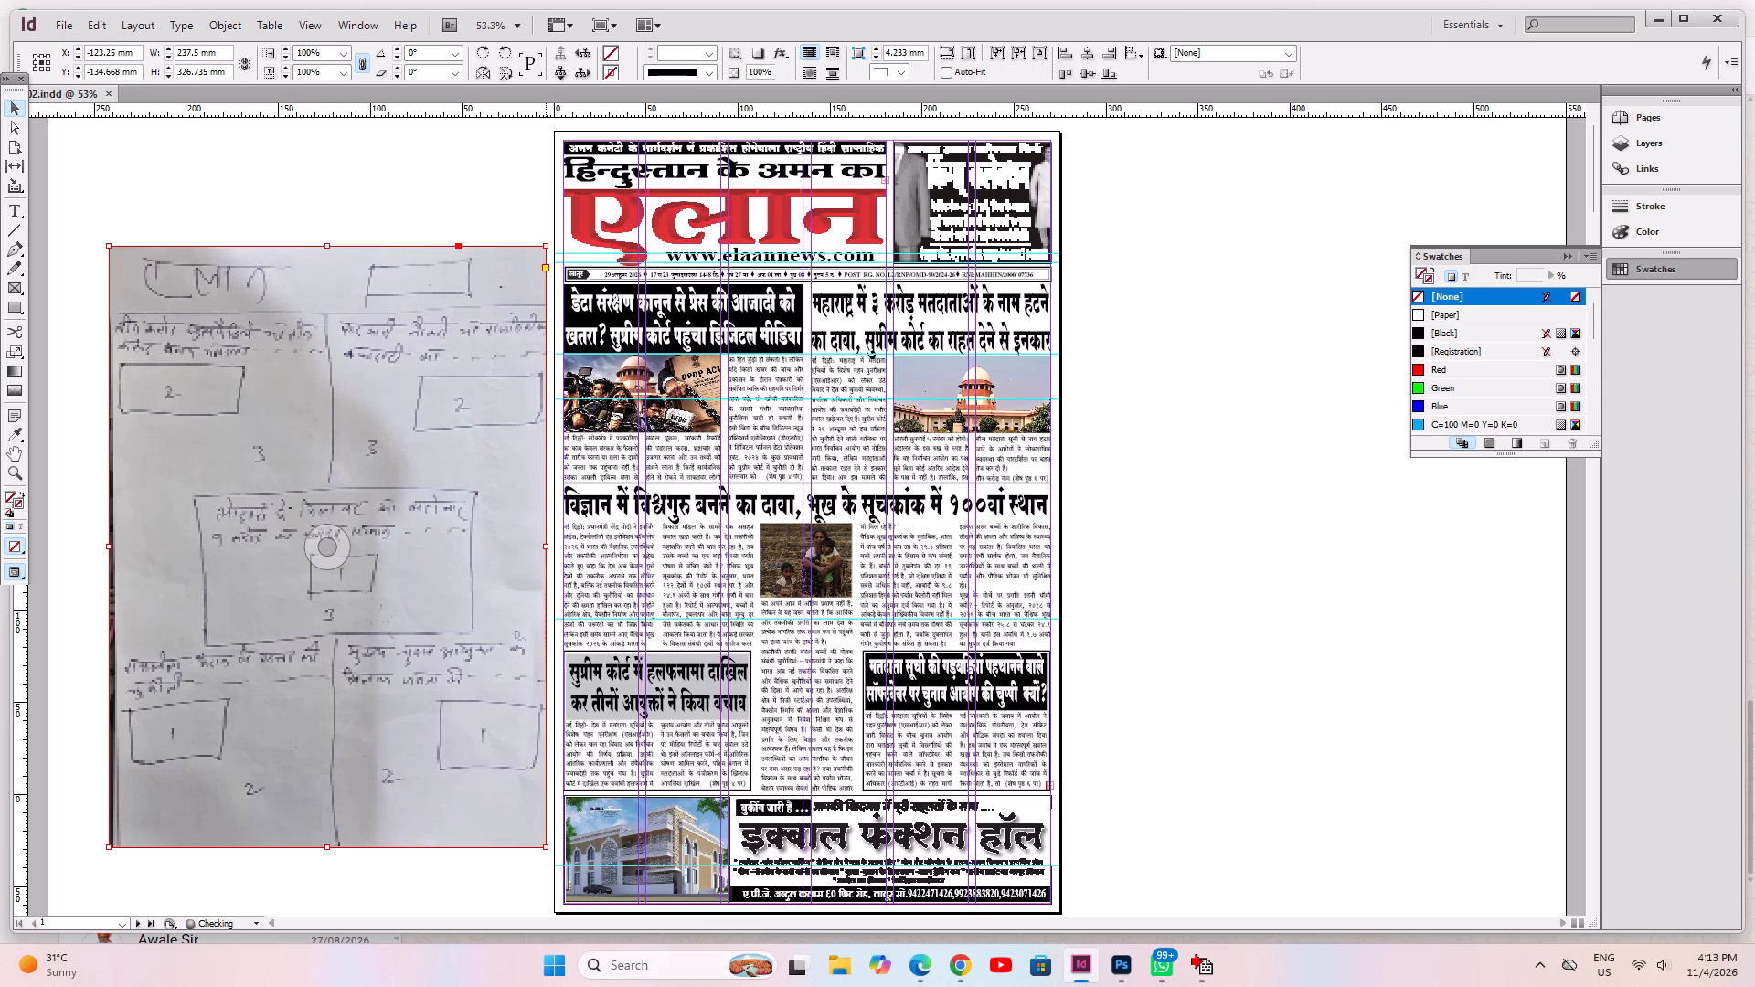
left_click(546, 548)
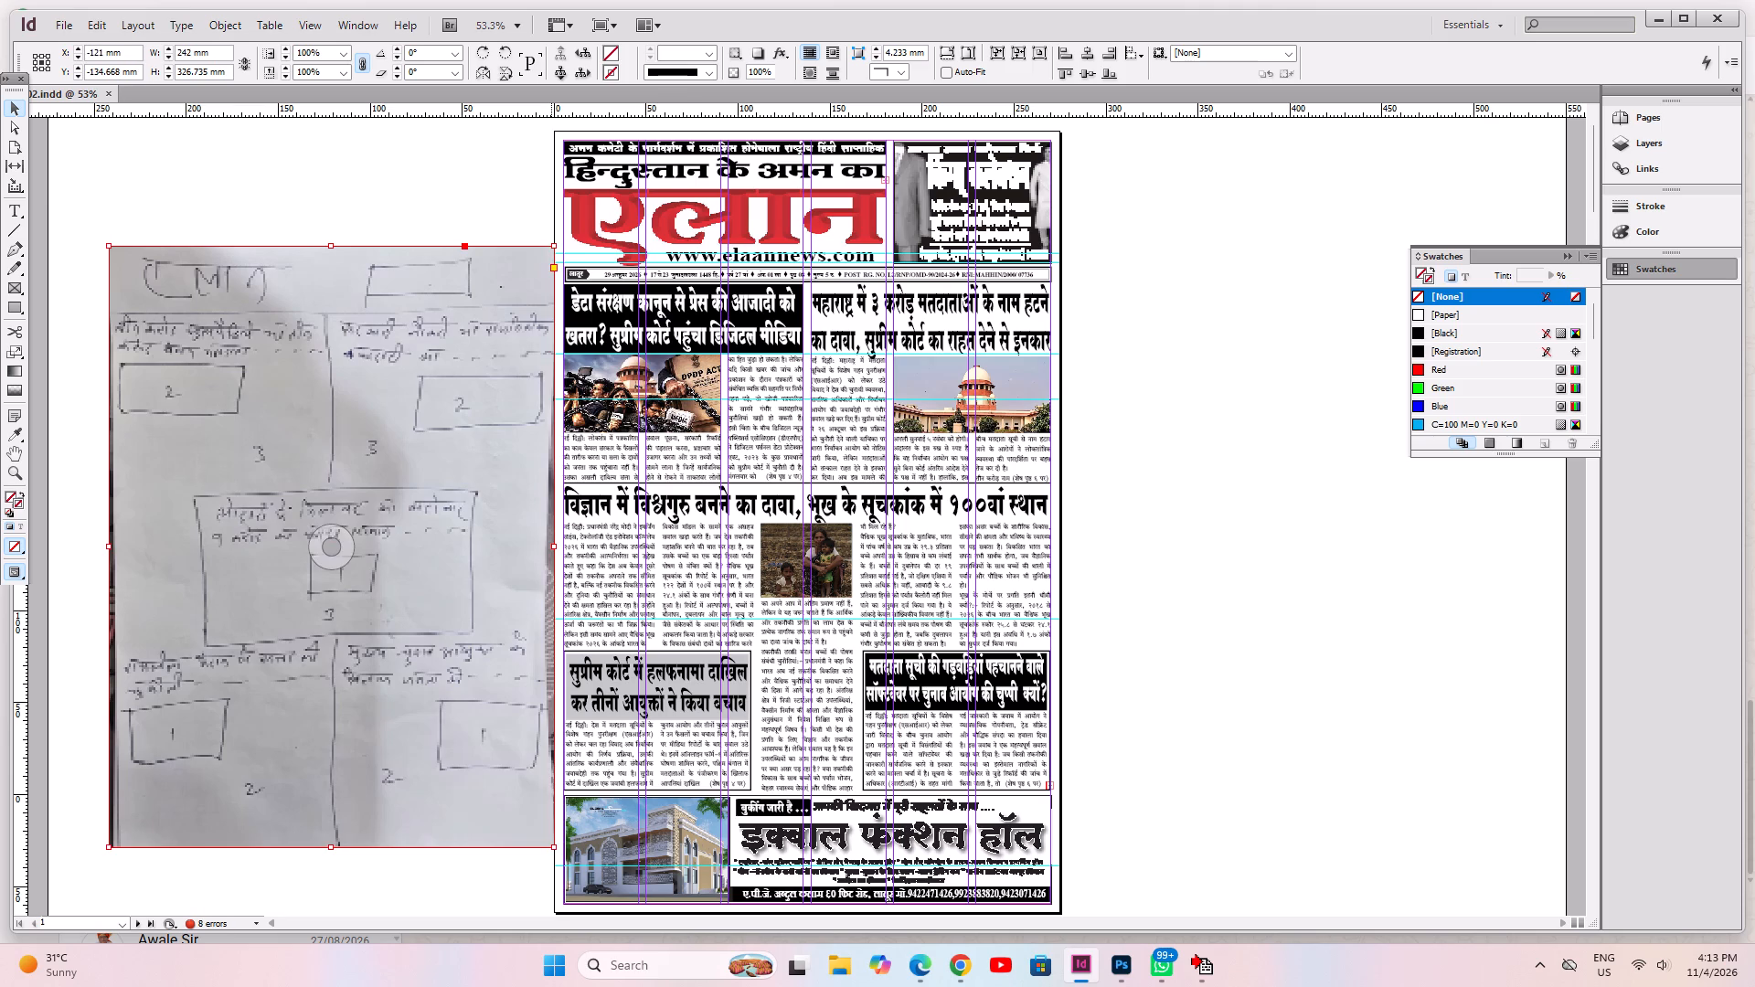
Shift the sketch slightly away from page 1 and raise its top edge for a height of about 330 mm.
left_click_drag(419, 632, 405, 622)
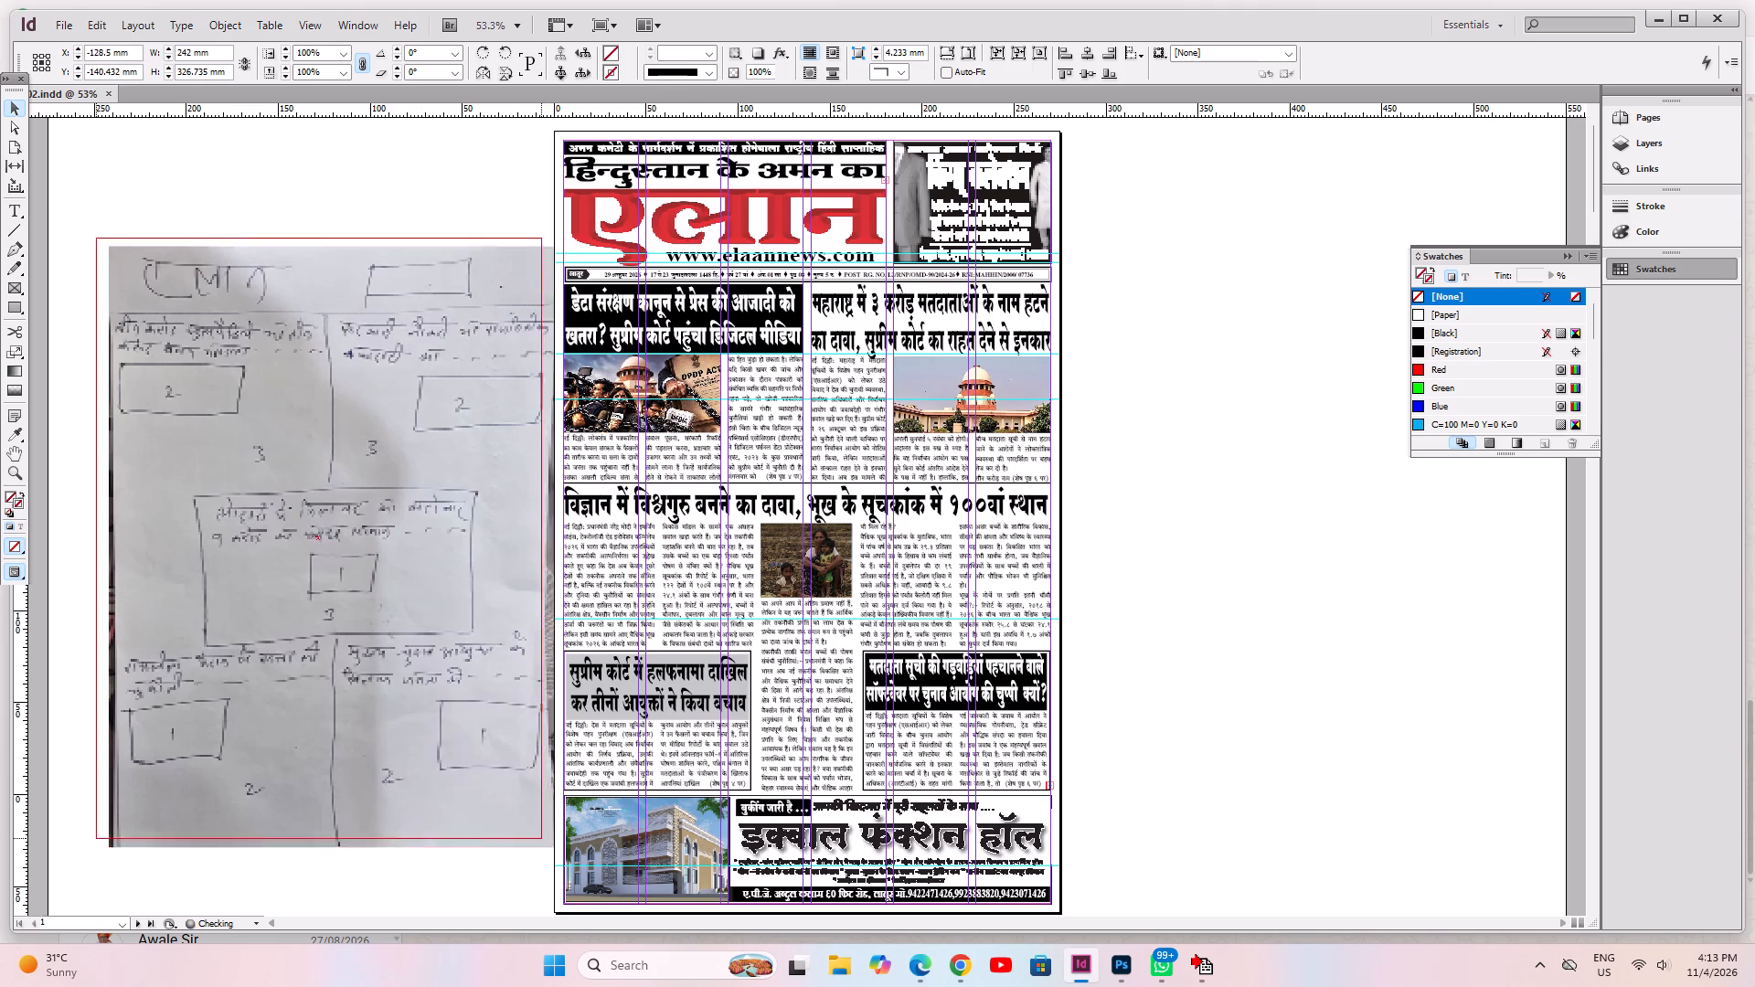
left_click_drag(405, 622, 390, 615)
left_click_drag(303, 229, 305, 207)
left_click_drag(304, 207, 305, 223)
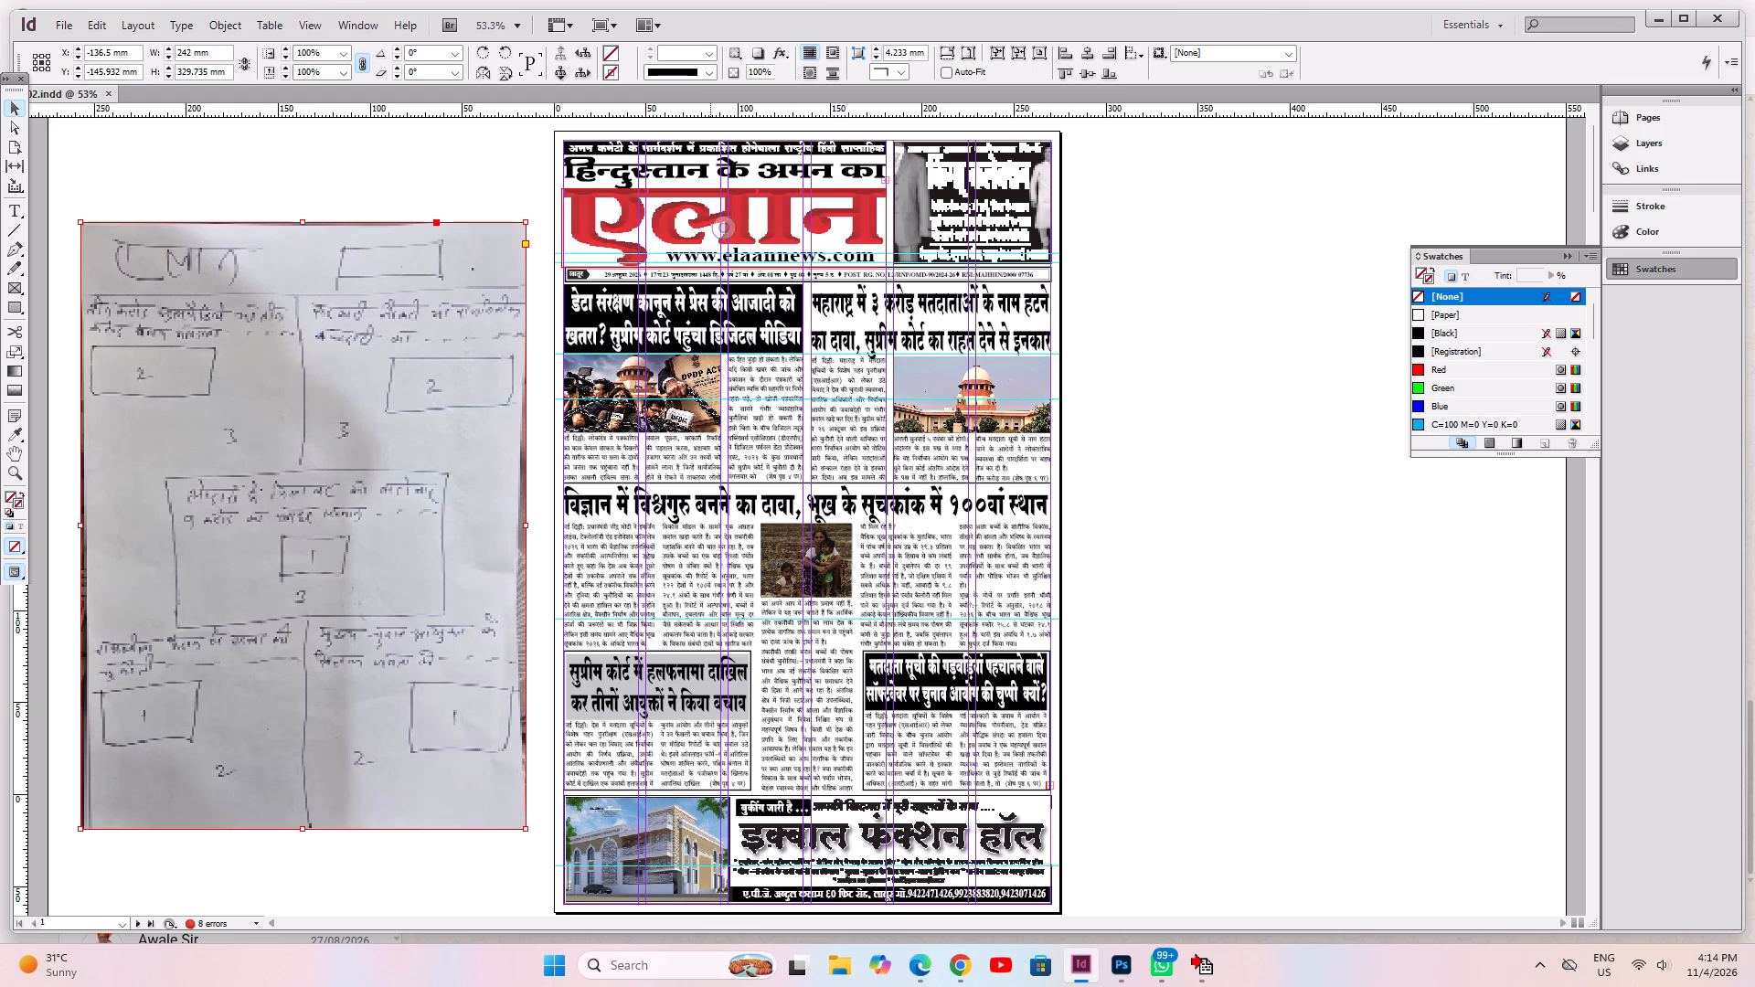
Set the sketch photo's display performance to high quality, deselect it, and save the document.
right_click(300, 429)
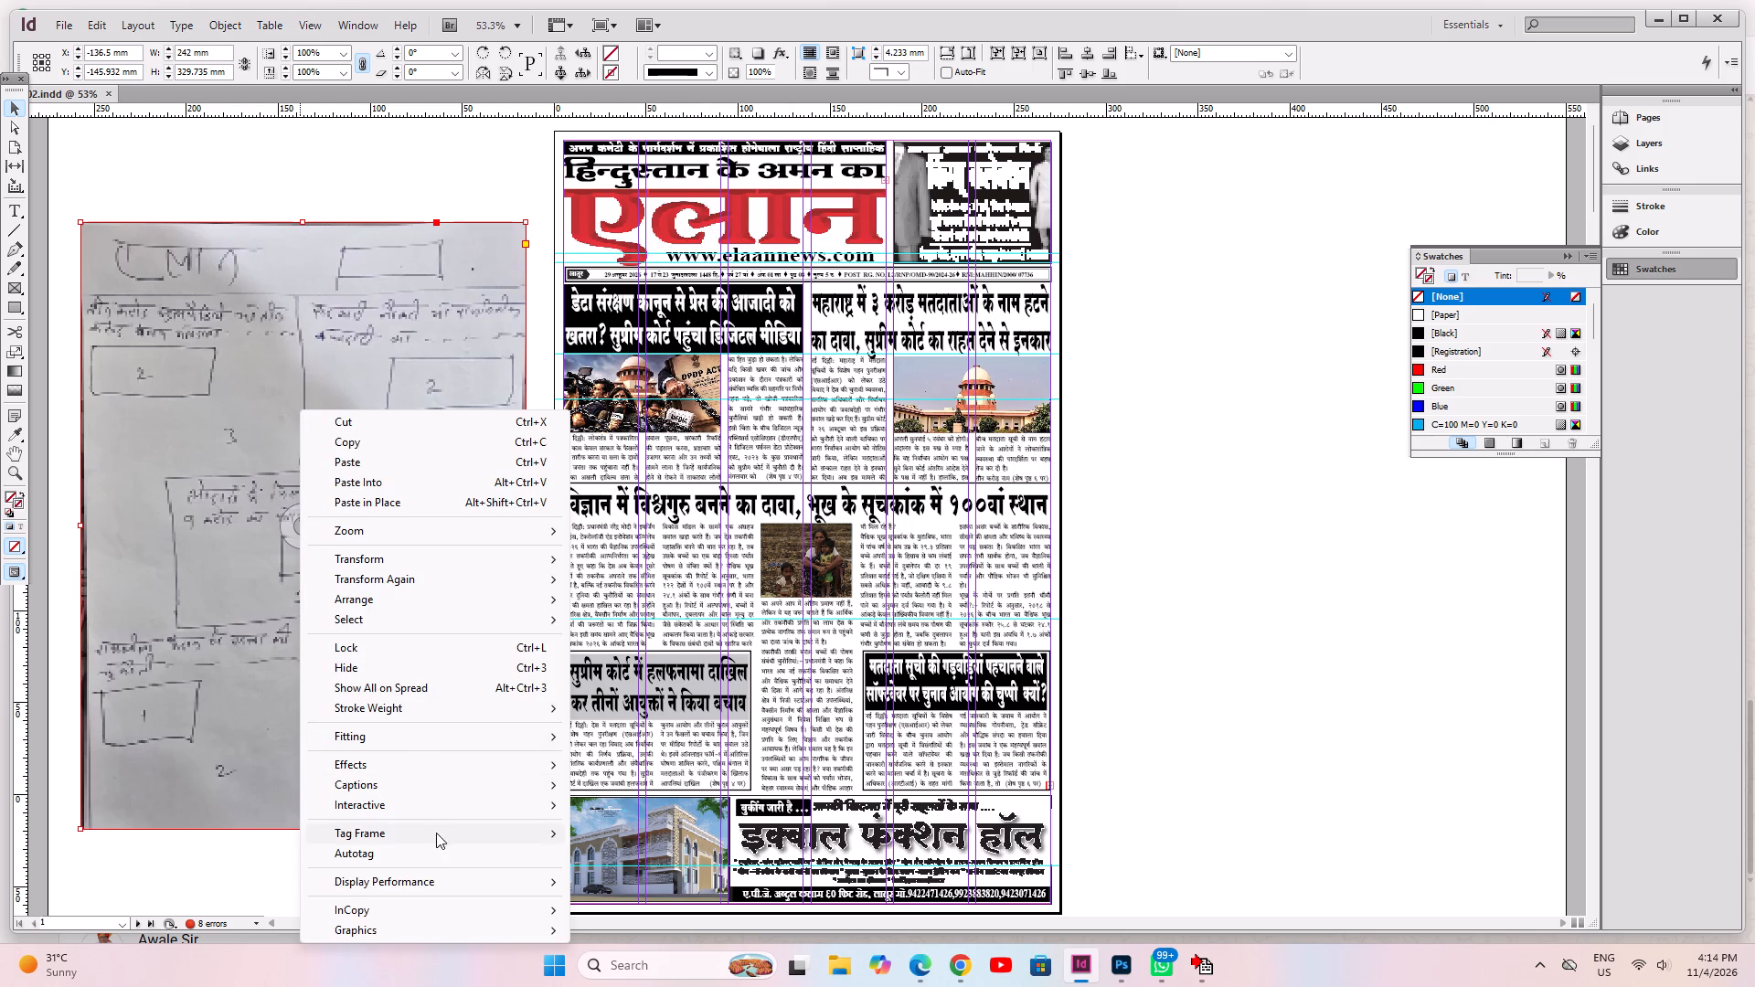
left_click(447, 876)
left_click(633, 924)
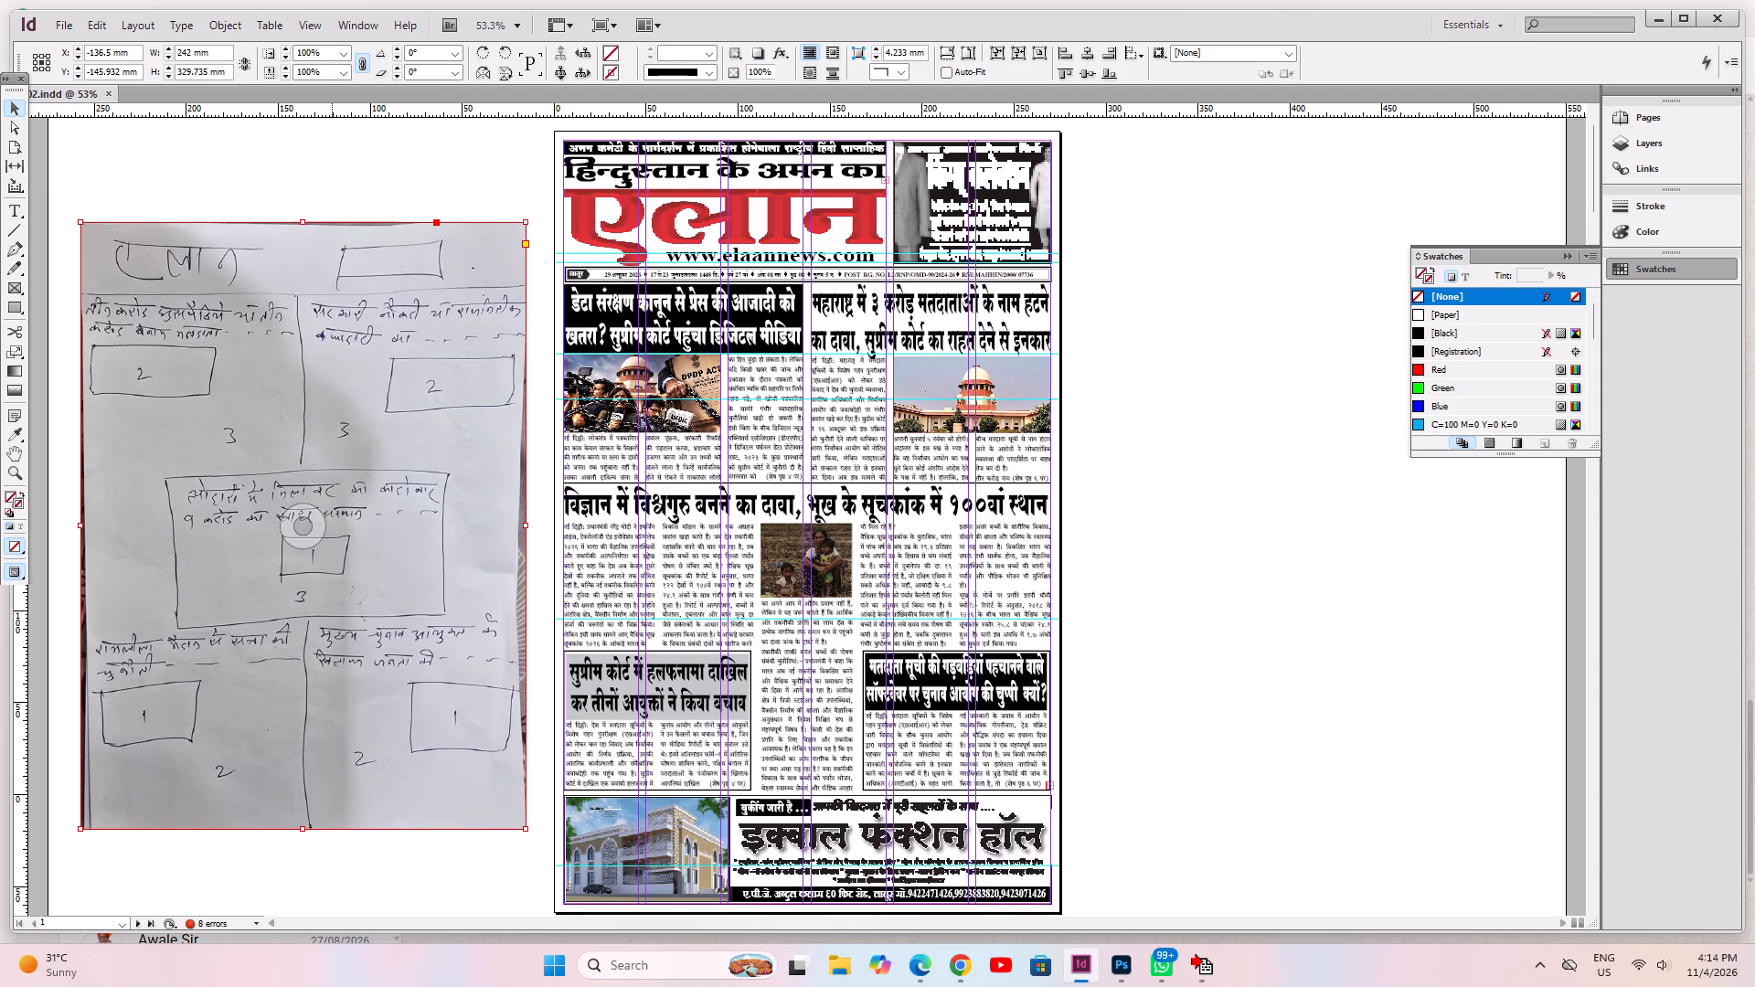
left_click(1233, 592)
key("ctrl+s")
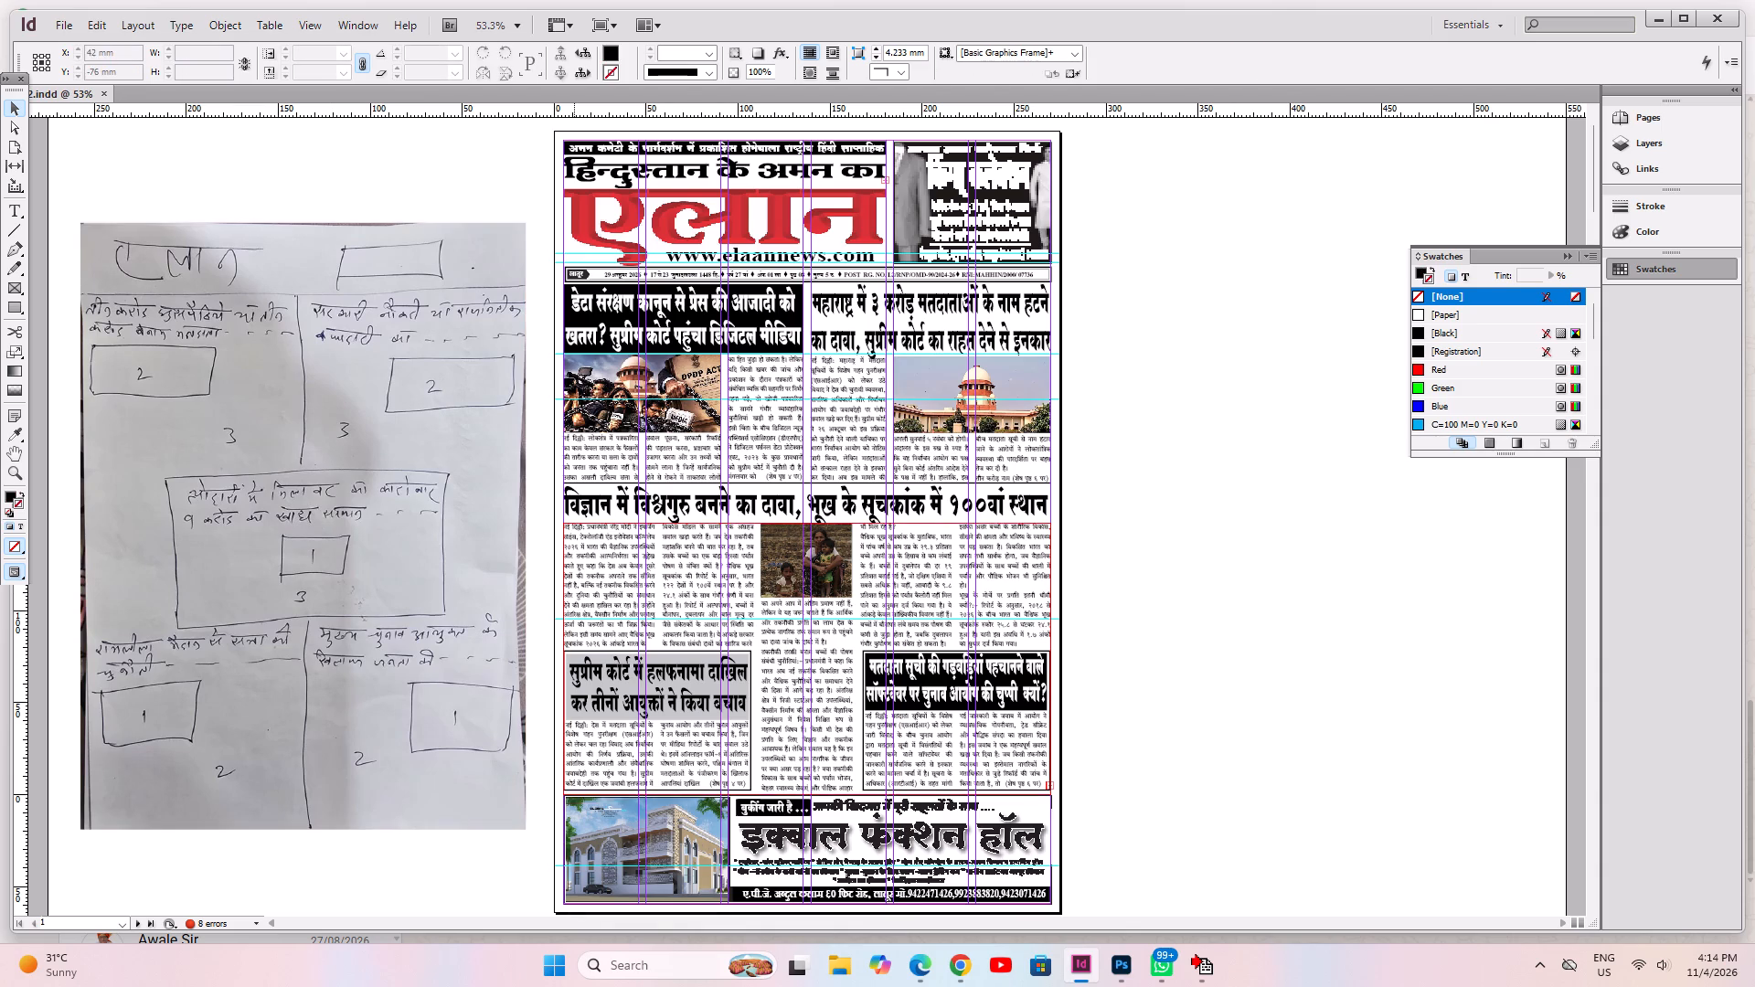
Open issue 01 from folder 27 to look at its layout, and close it.
left_click(66, 27)
left_click(85, 69)
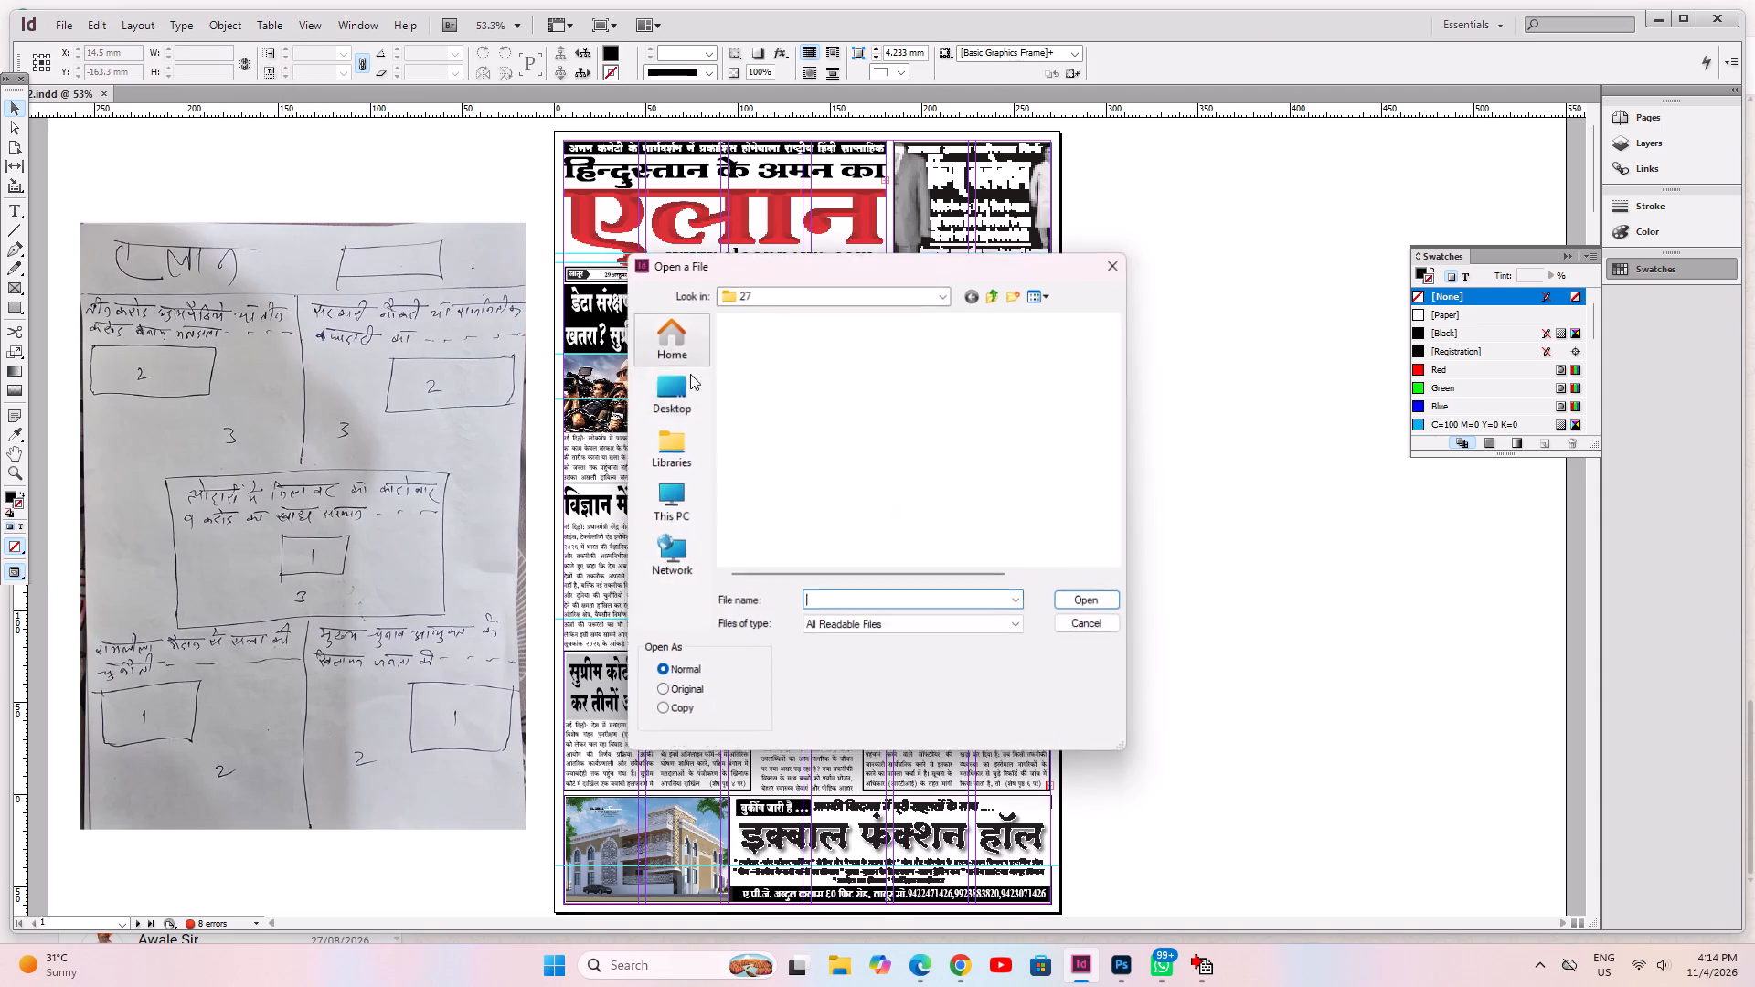
left_click(803, 293)
left_click(803, 293)
left_click(737, 338)
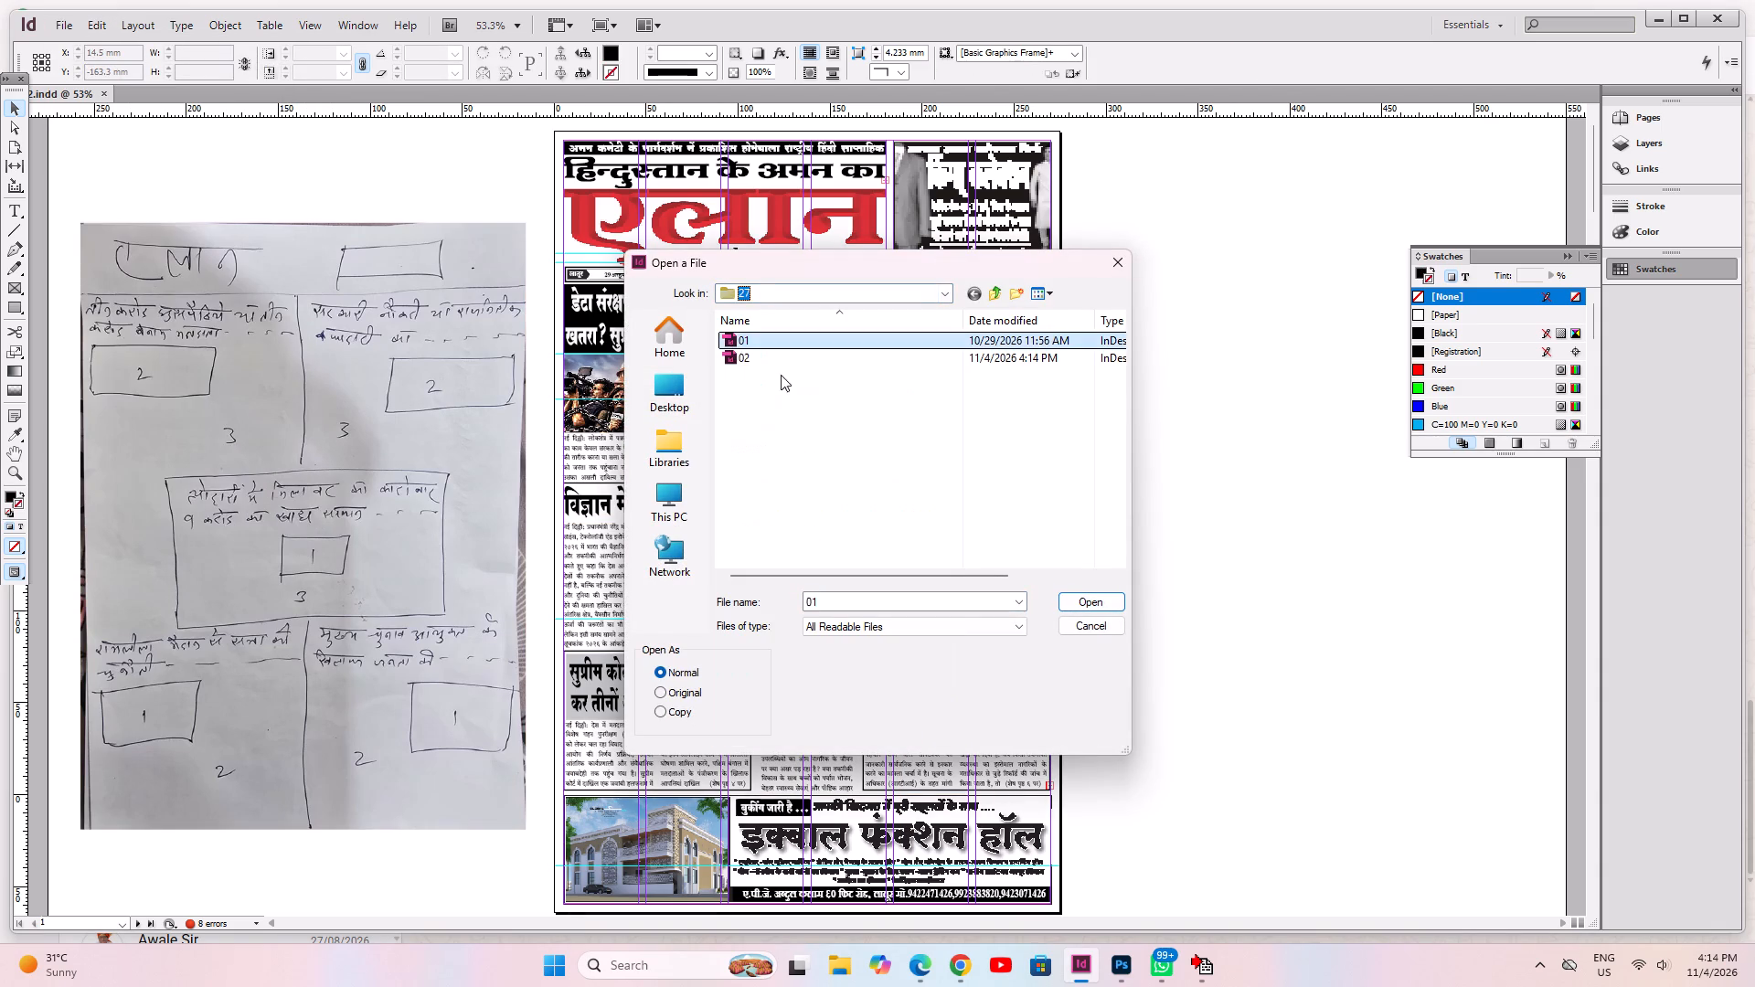
left_click(1096, 603)
left_click(1005, 540)
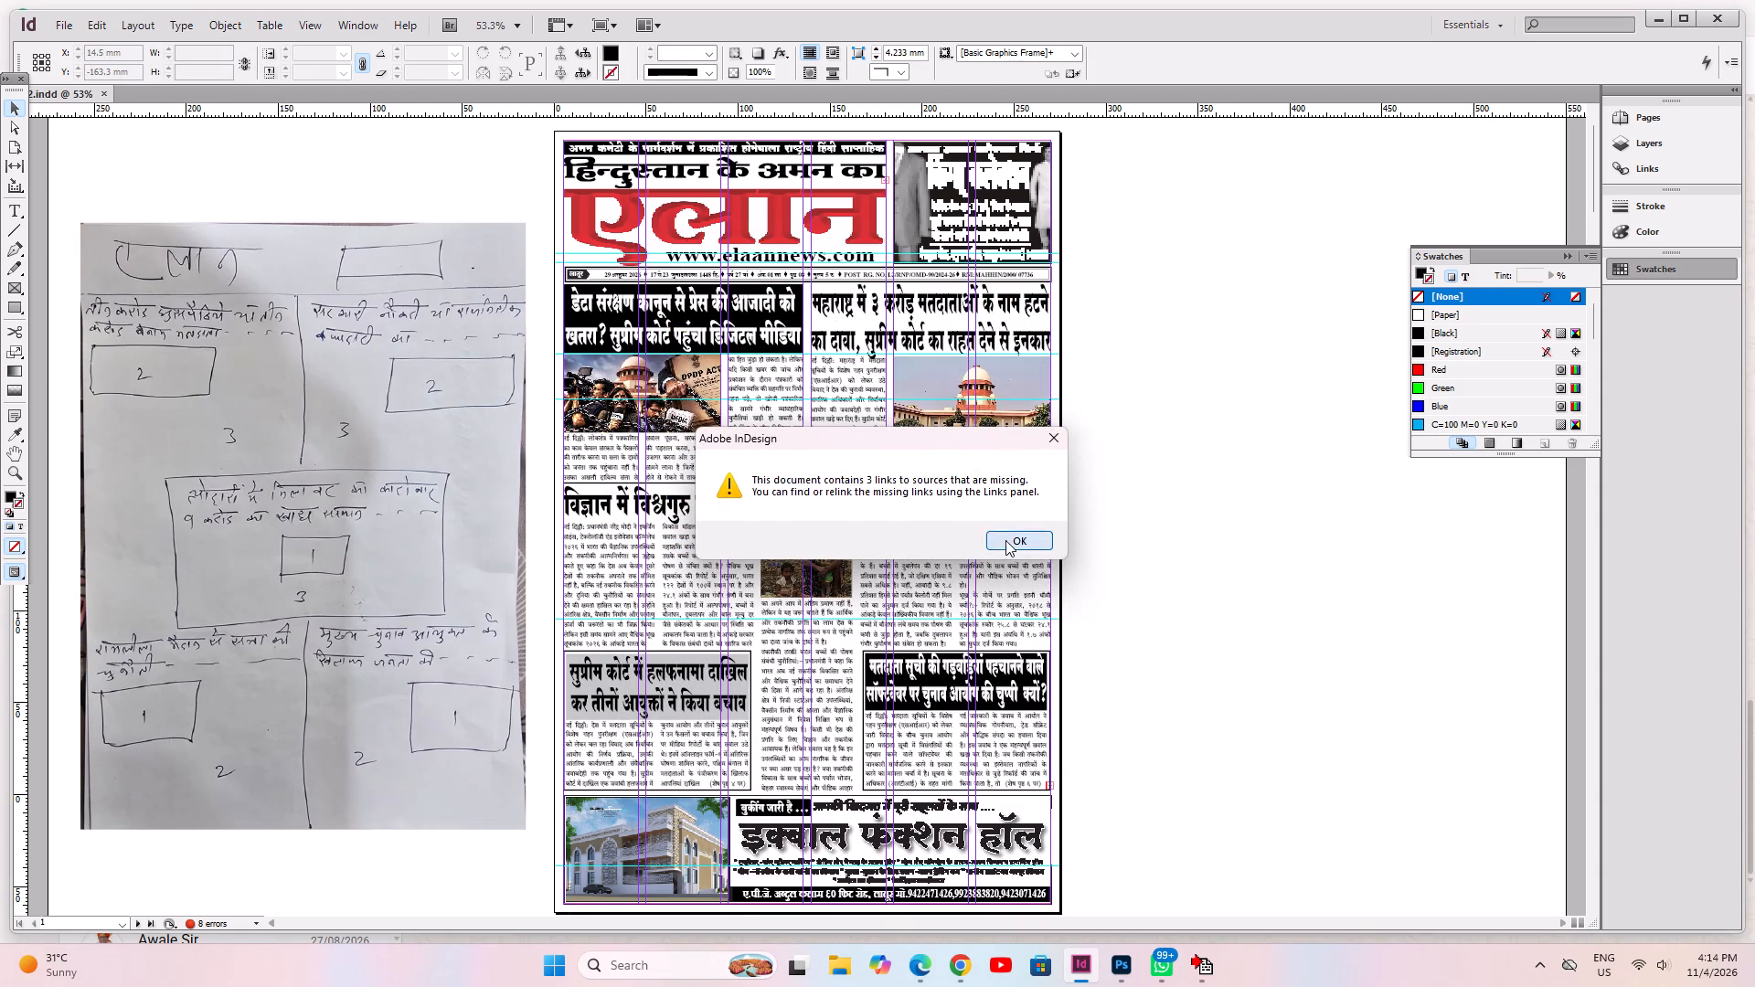
left_click(1011, 592)
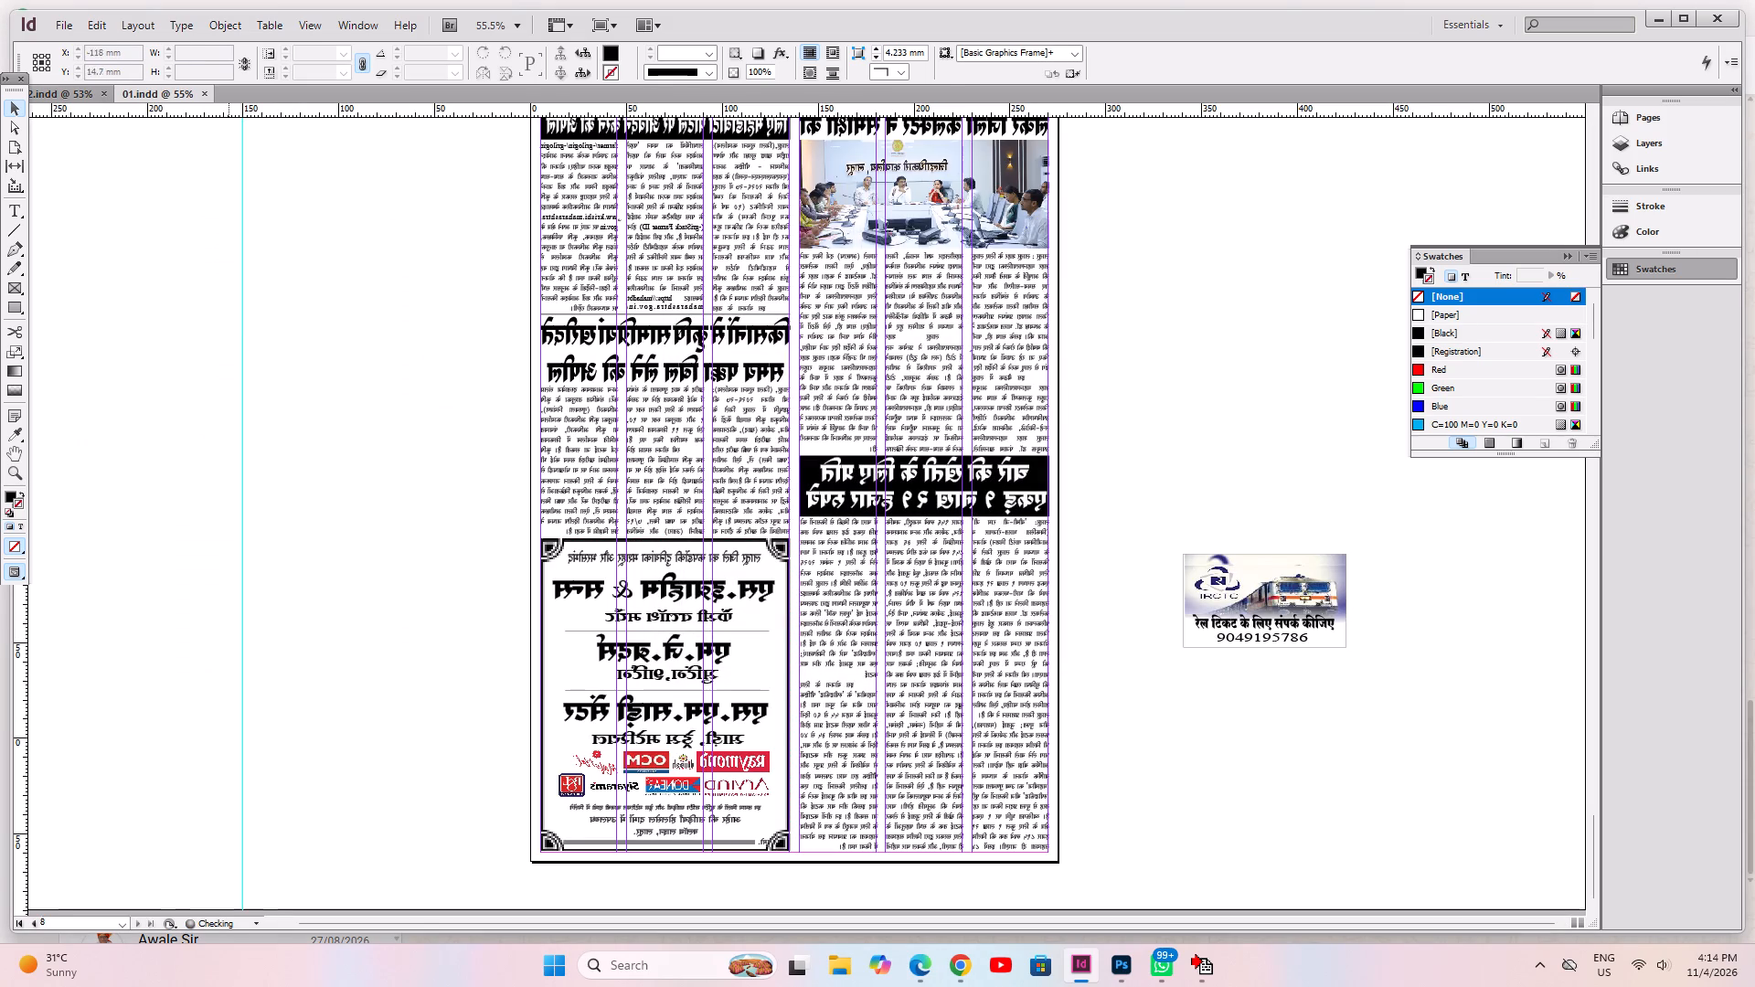
left_click(197, 91)
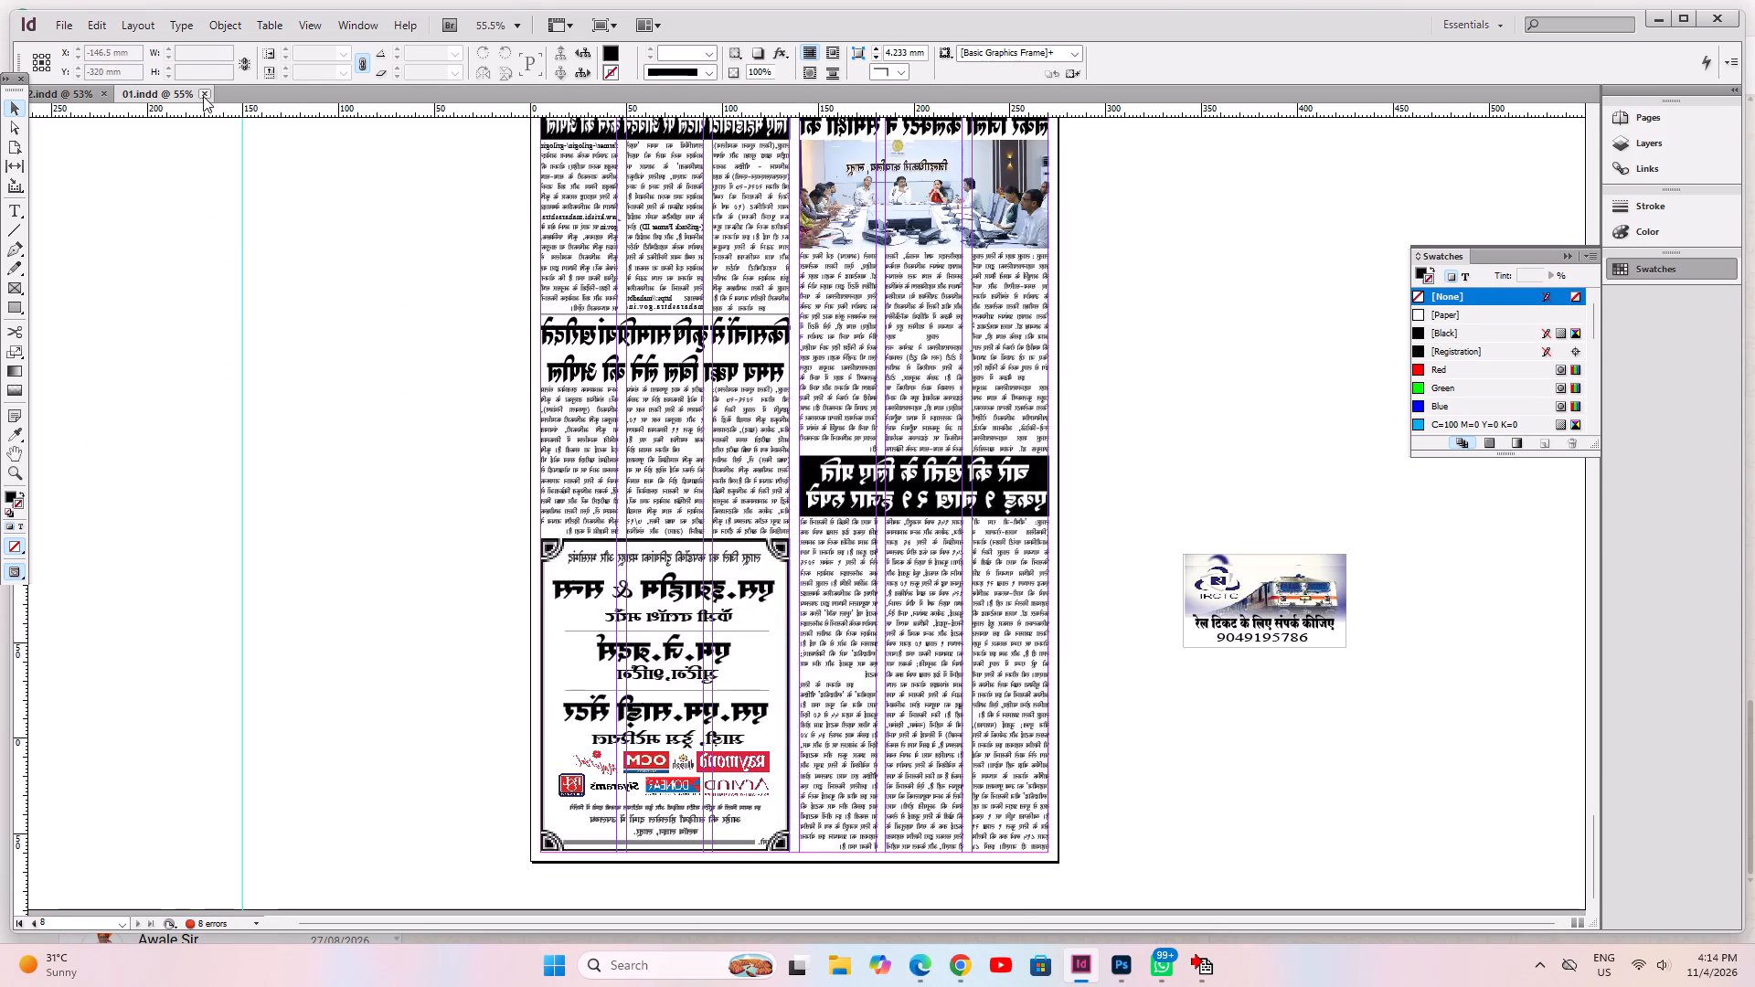
left_click(207, 96)
Open issue 16 from the elaan folder's 26 subfolder, view page 1 as a layout reference, and close it.
left_click(57, 25)
left_click(91, 58)
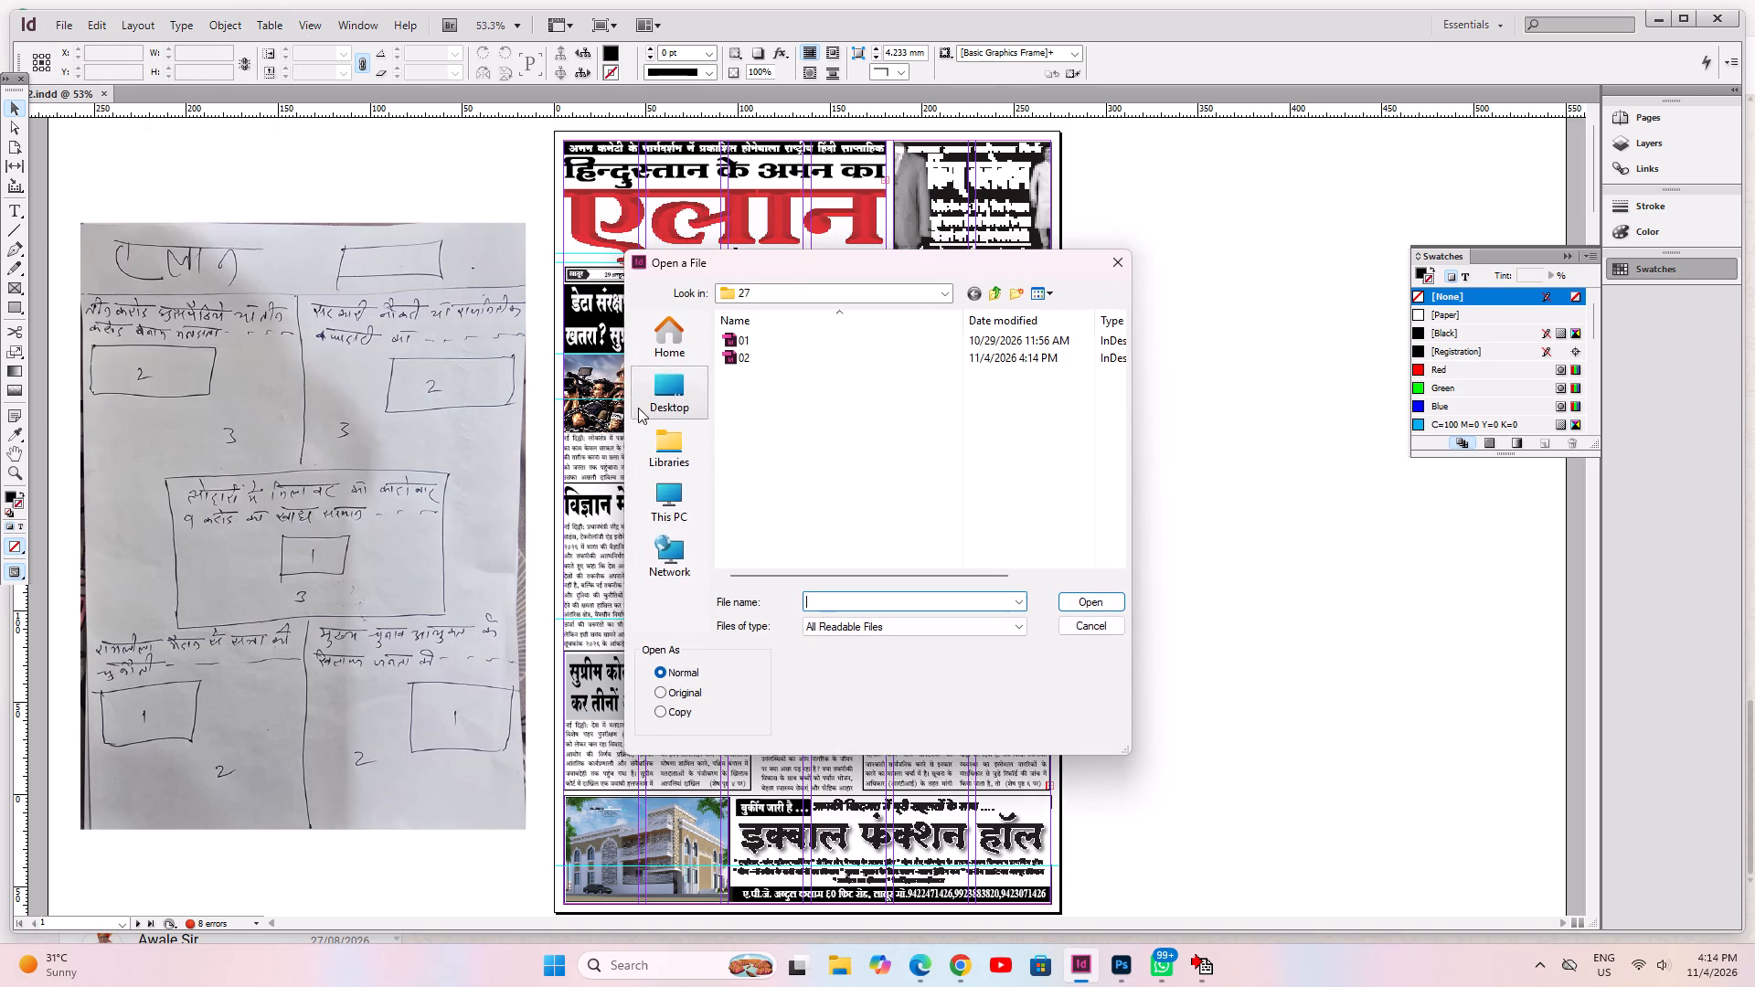
left_click(994, 292)
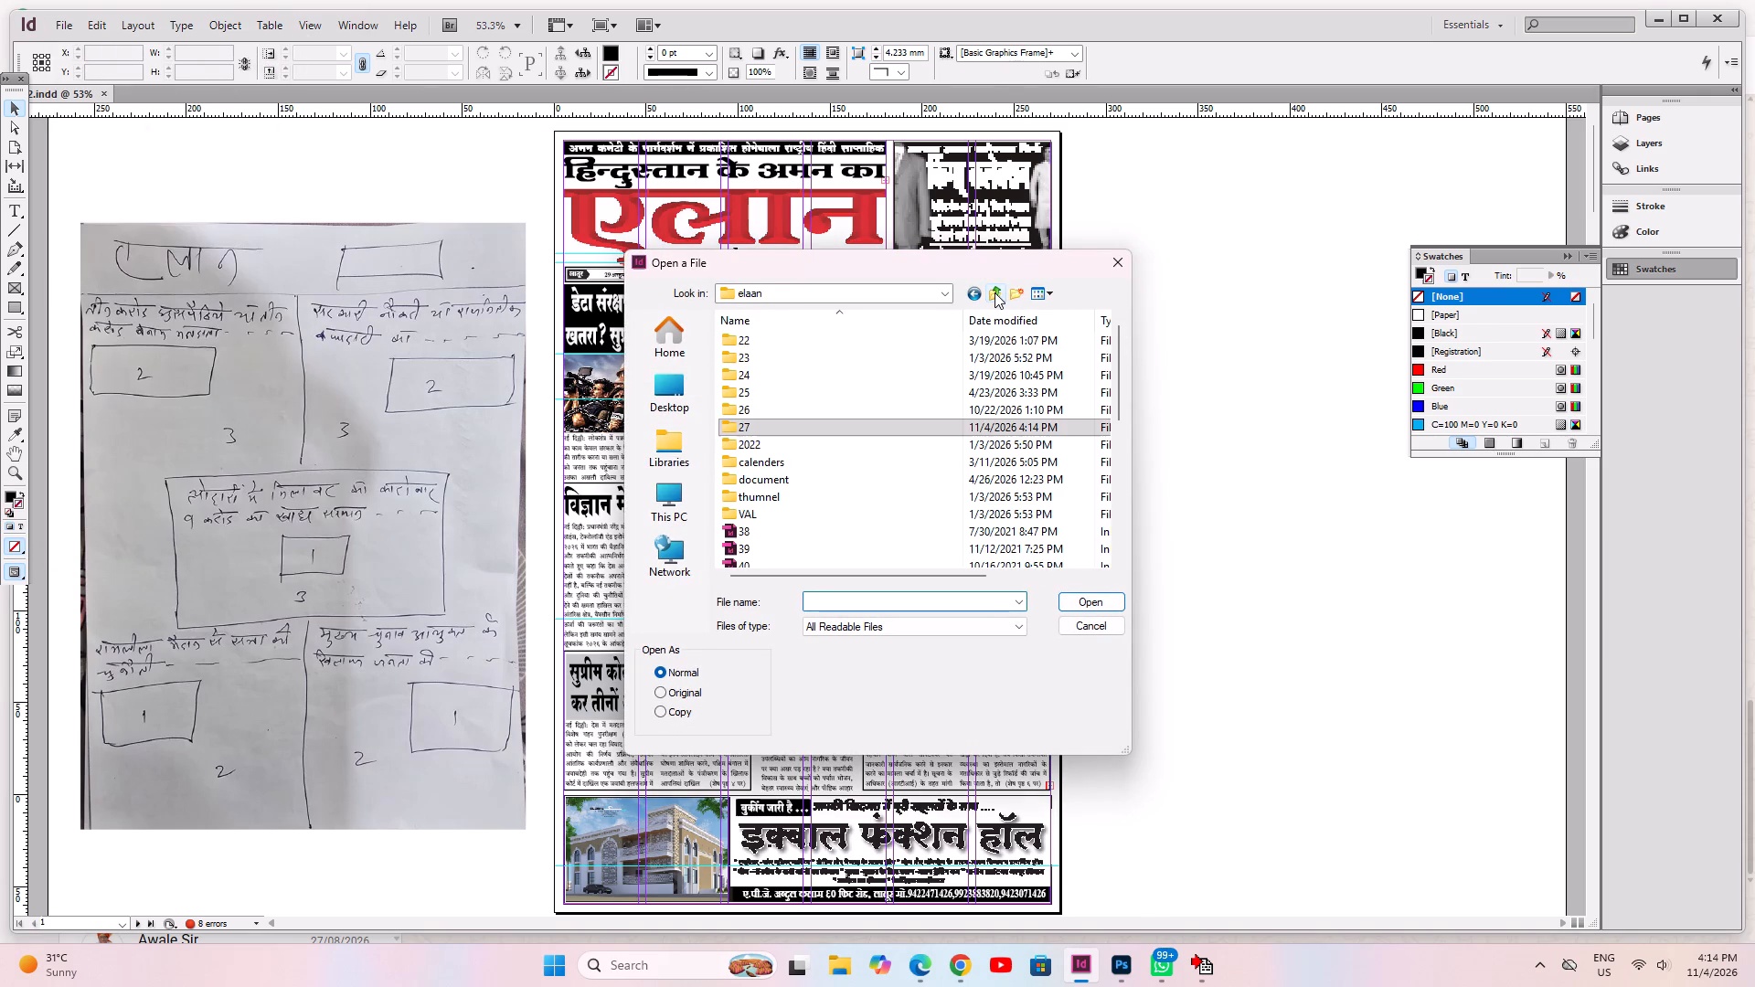
left_click(760, 407)
double_click(760, 407)
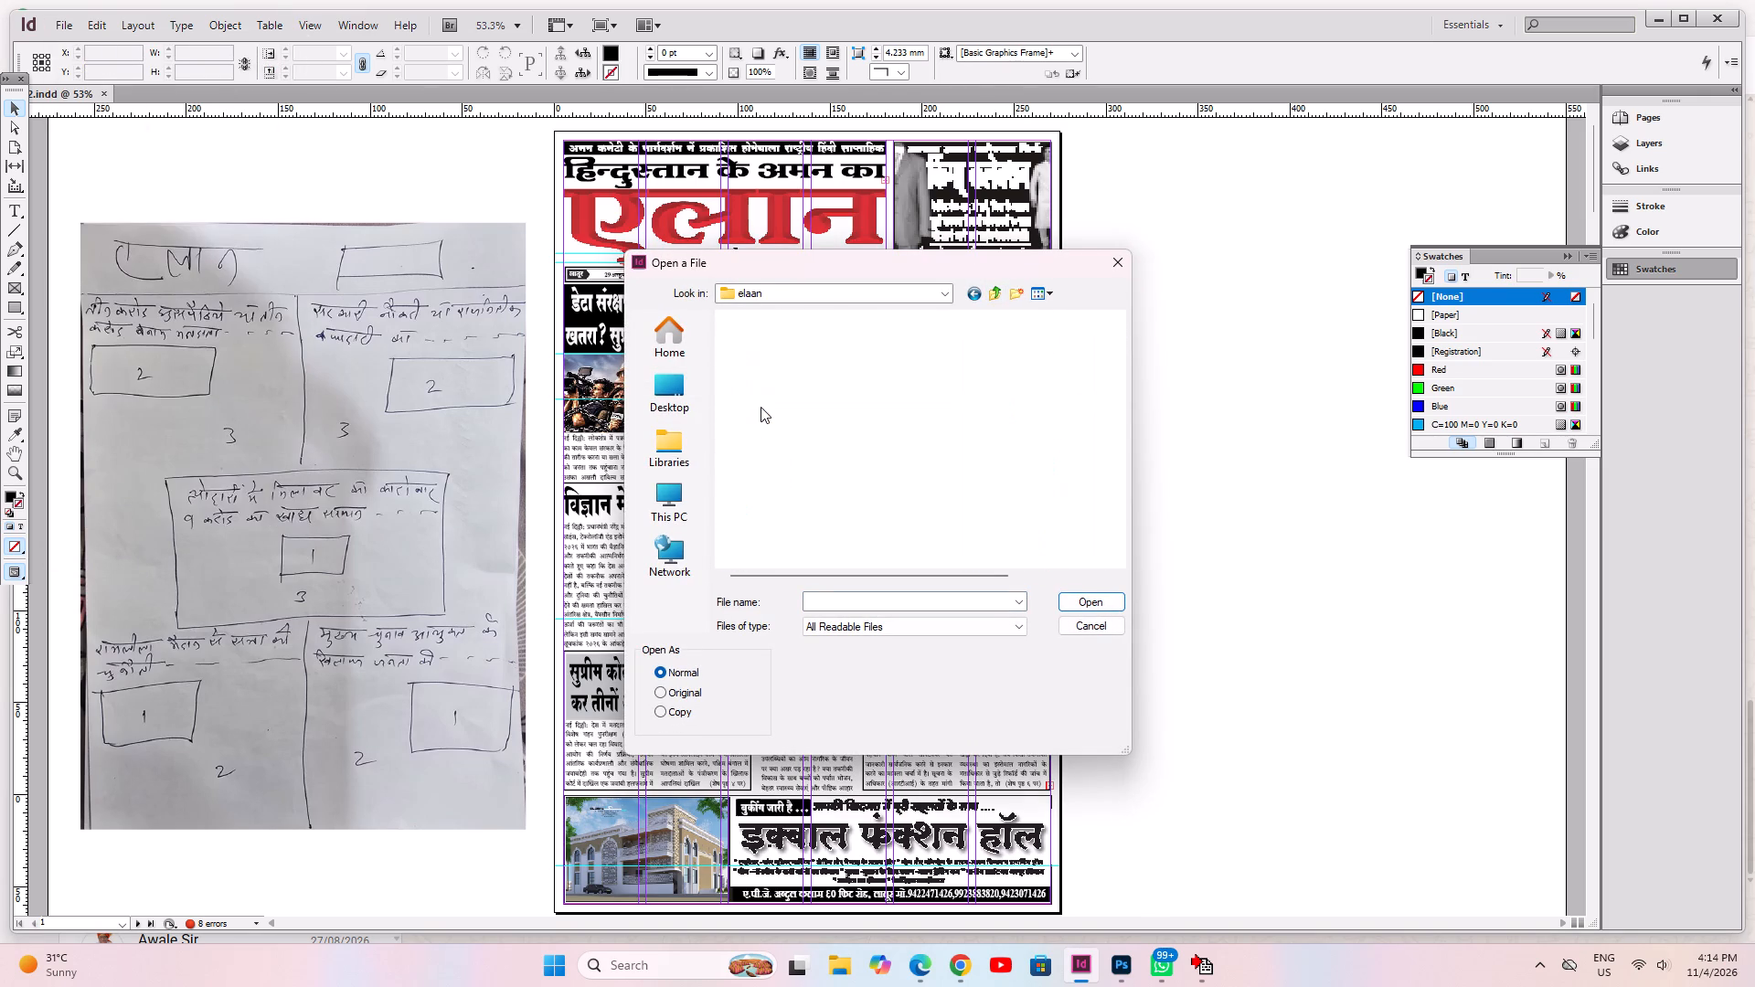
scroll(760, 407, "down", 3)
scroll(793, 519, "up", 3)
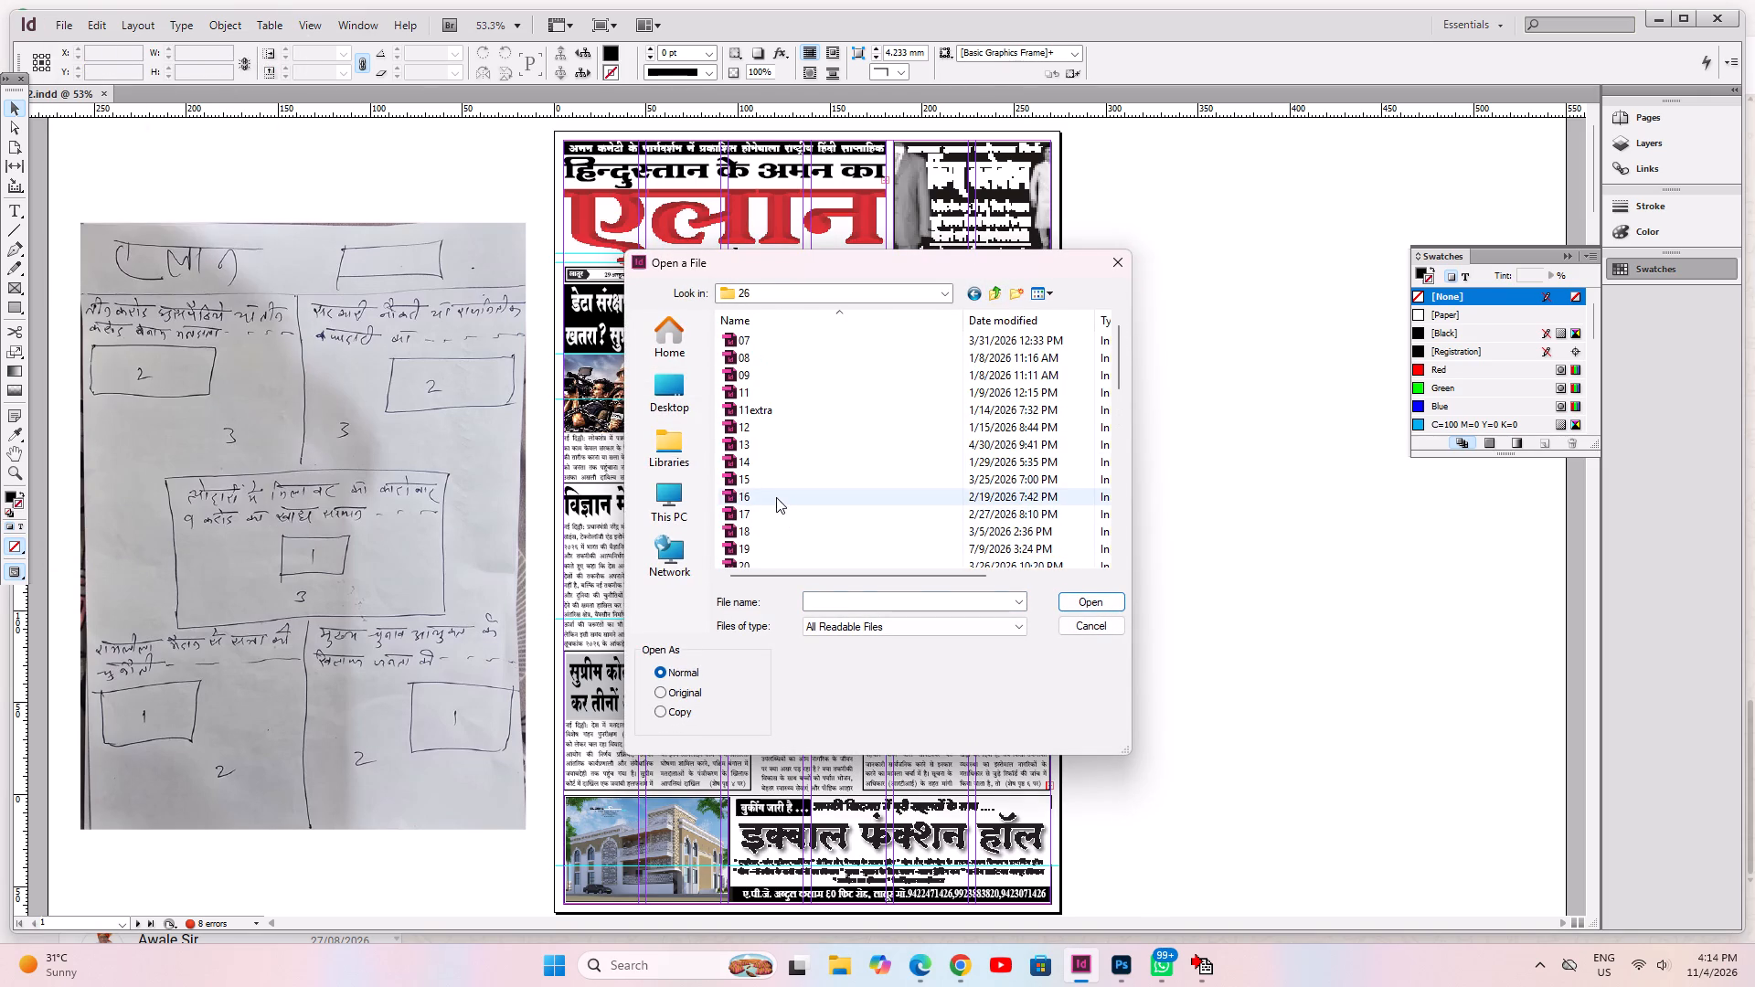
double_click(775, 496)
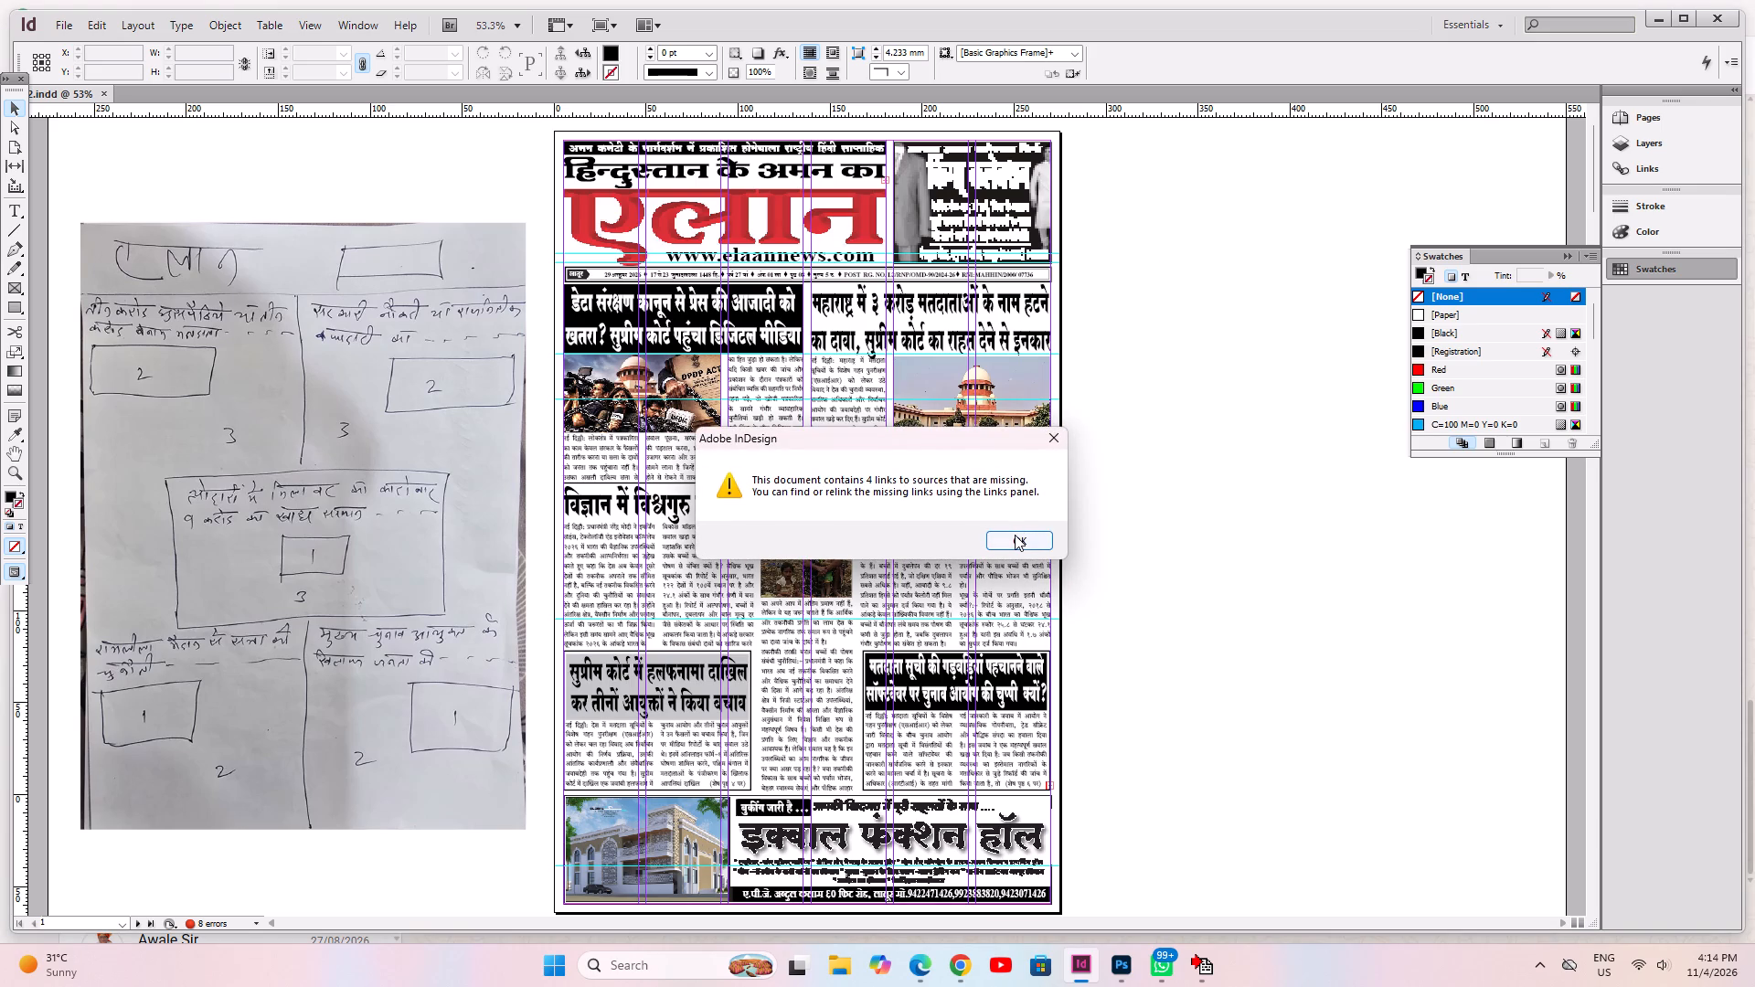
left_click(1015, 536)
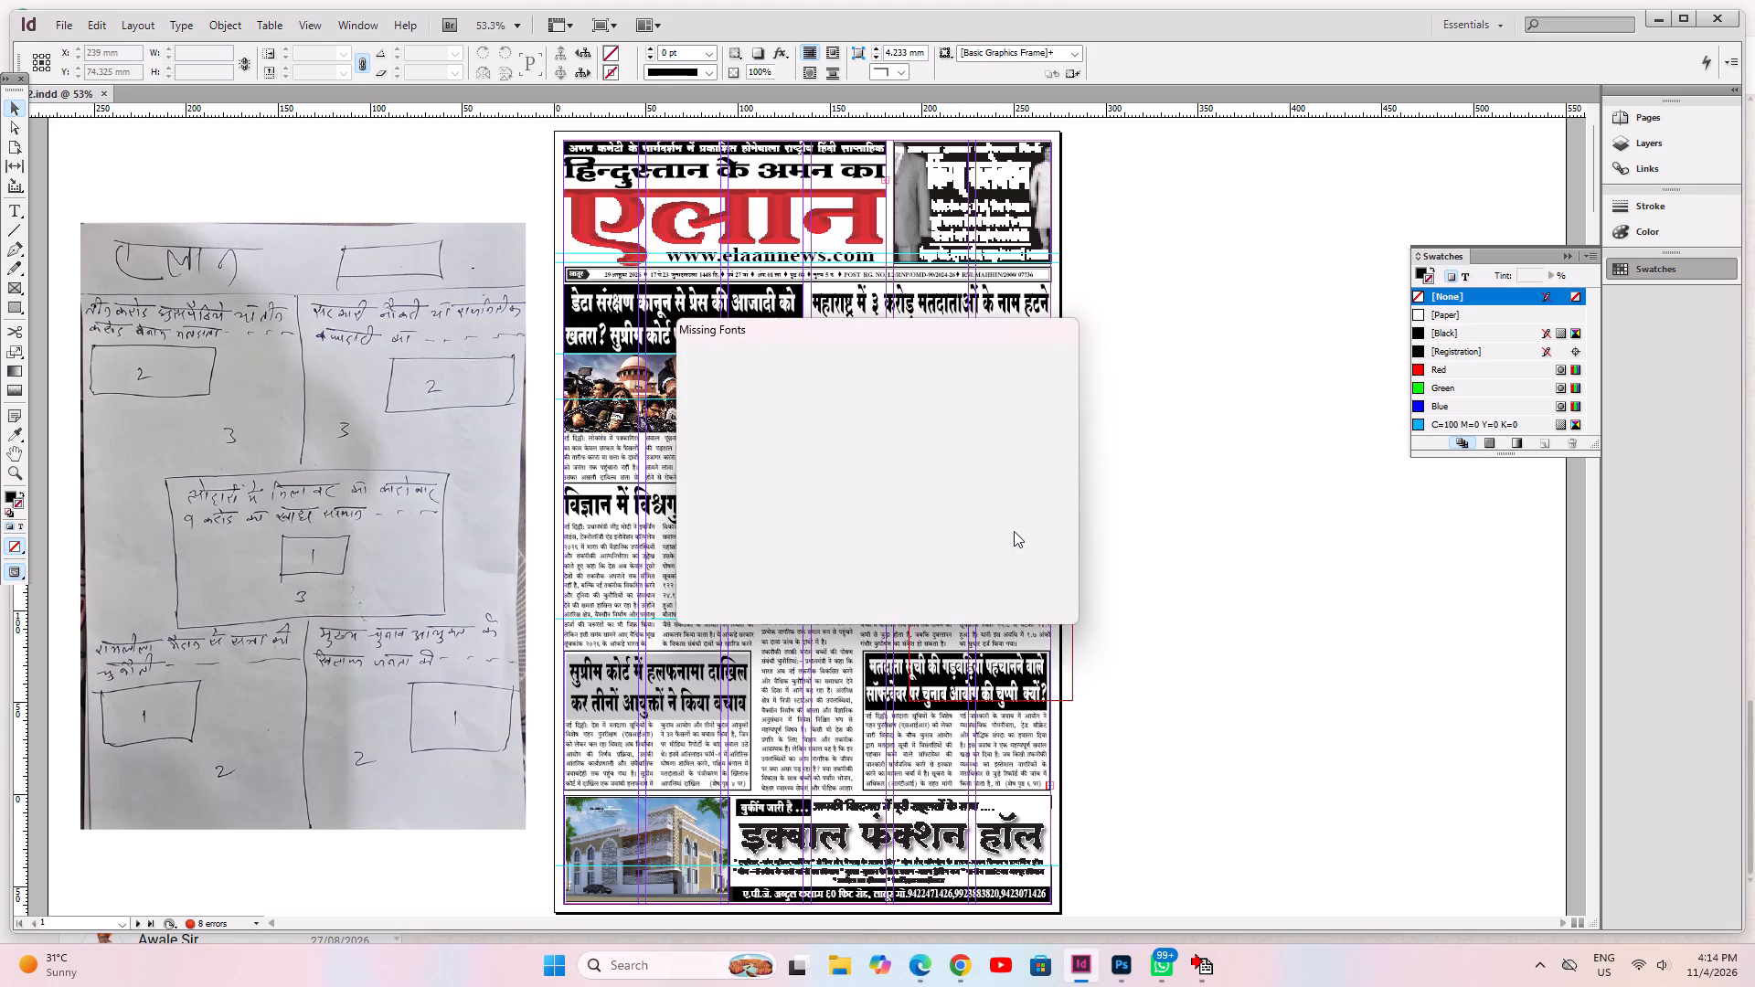
left_click(1012, 600)
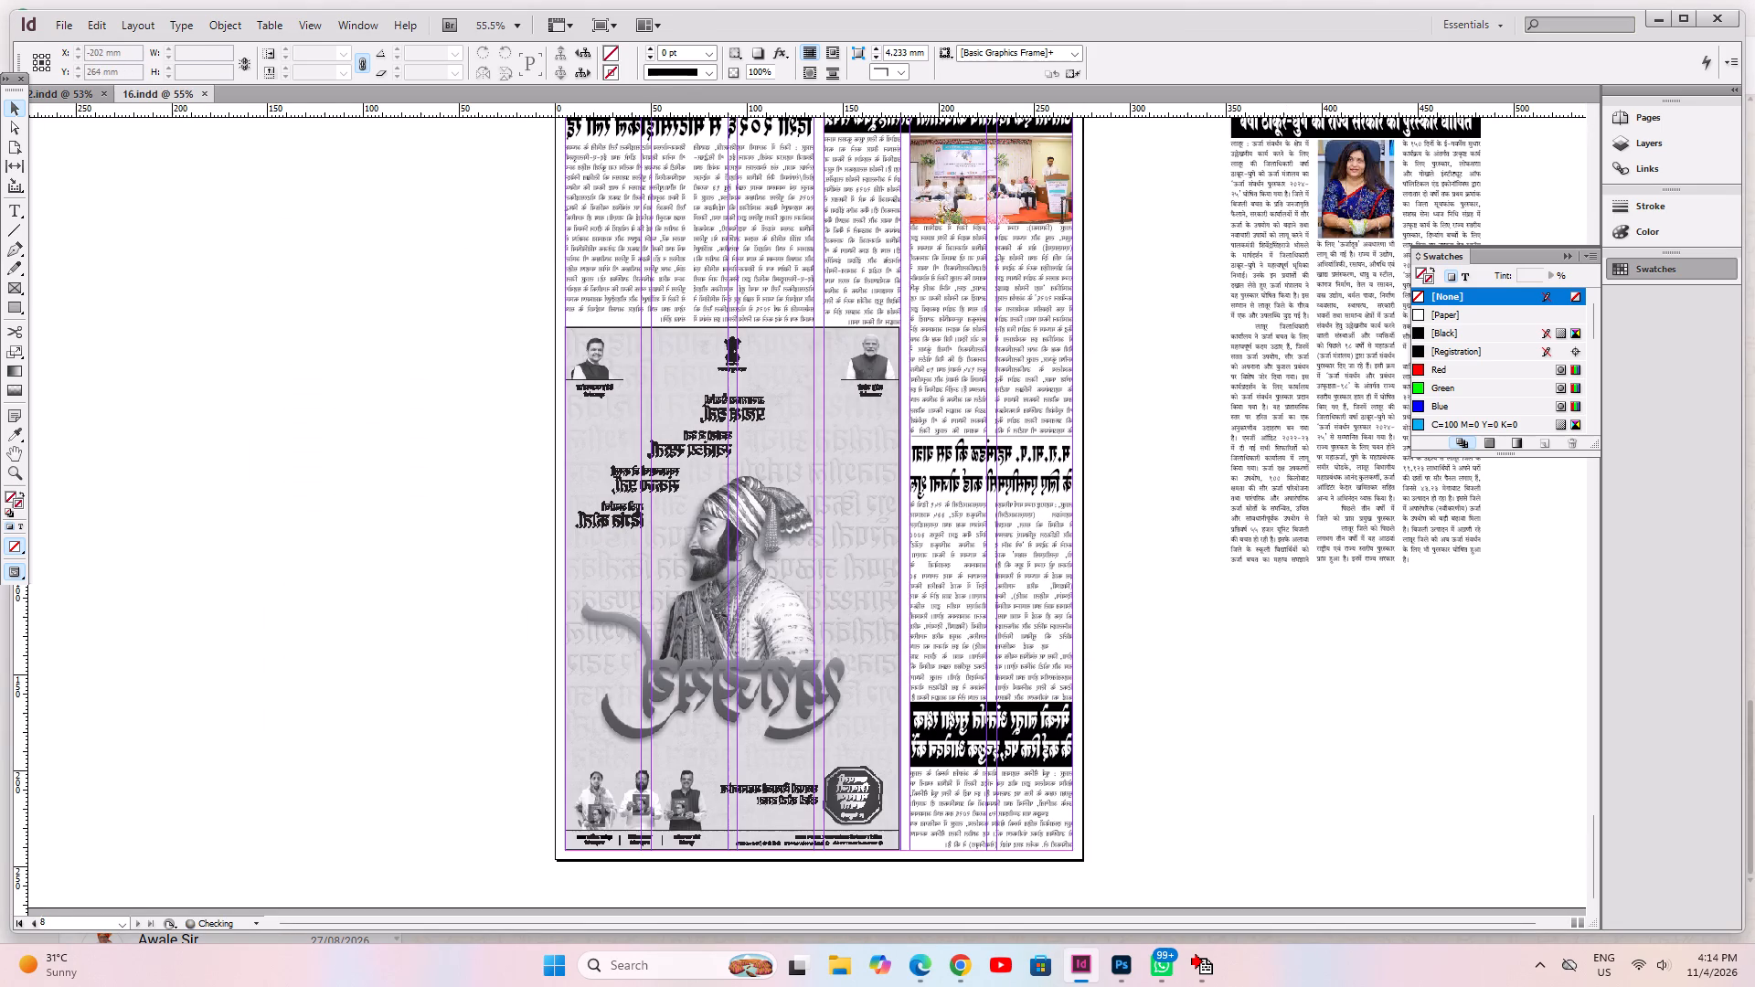
double_click(79, 923)
key("1")
key("Return")
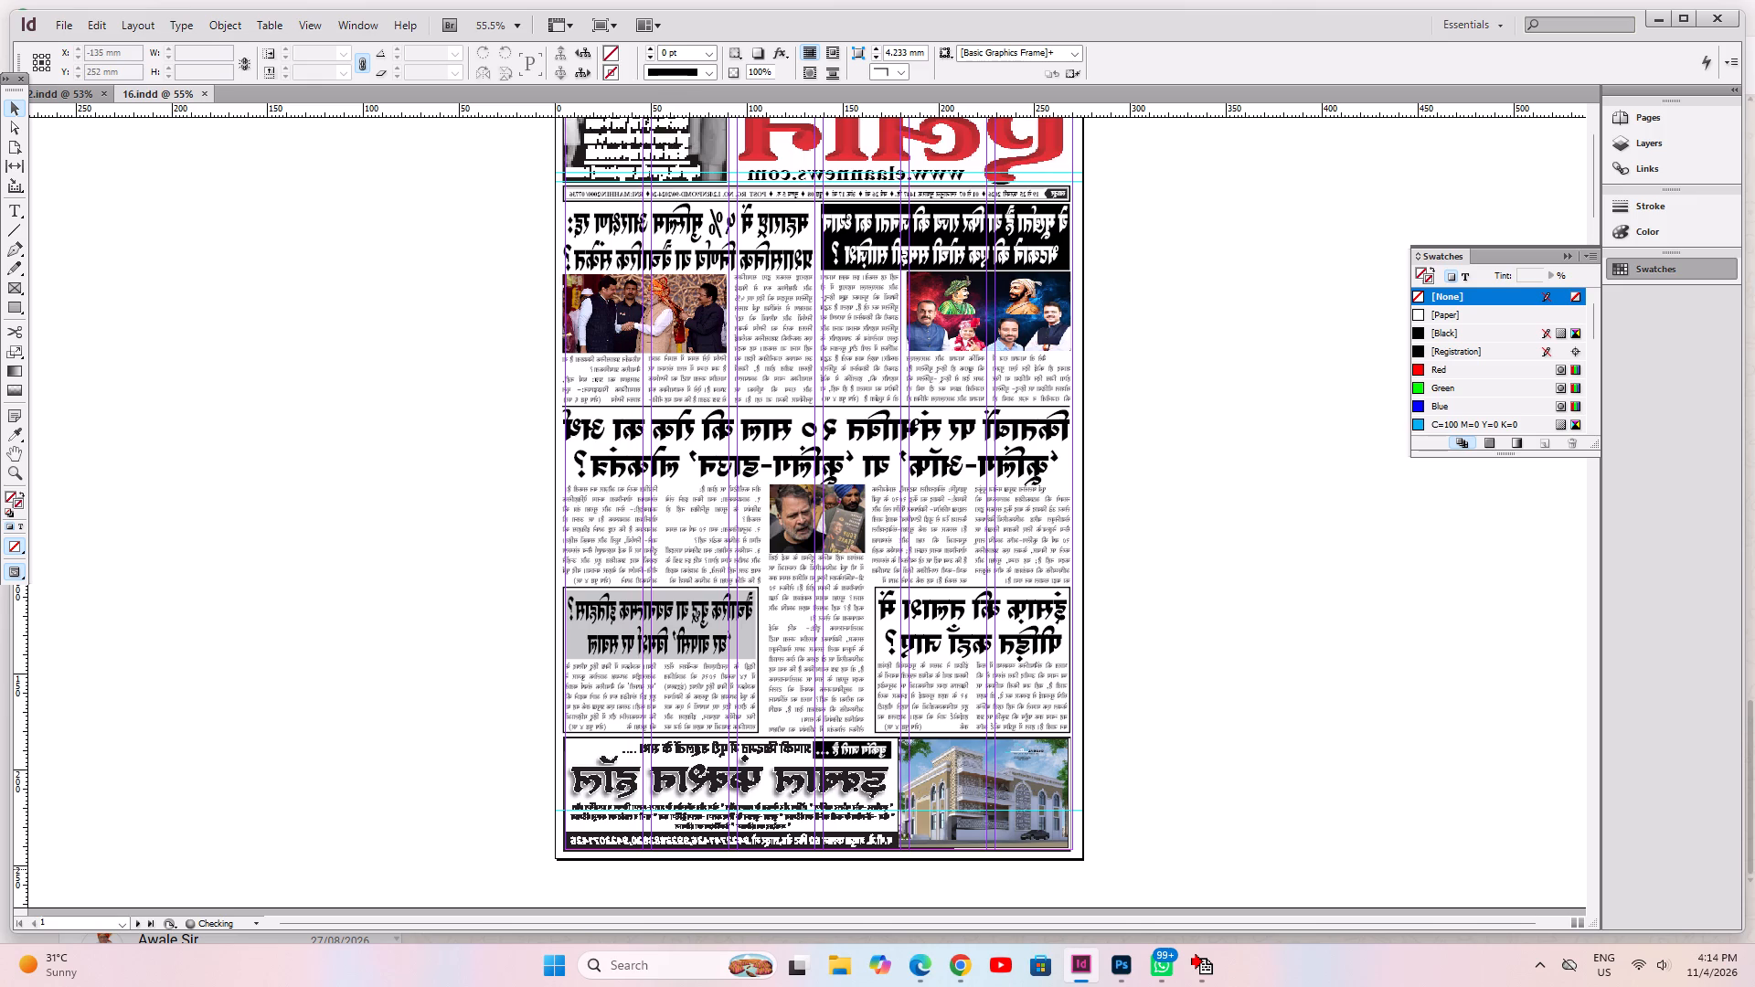
left_click(208, 97)
Open issue 47 from folder 26, view its front page as a layout reference, and close it.
left_click(59, 26)
left_click(78, 67)
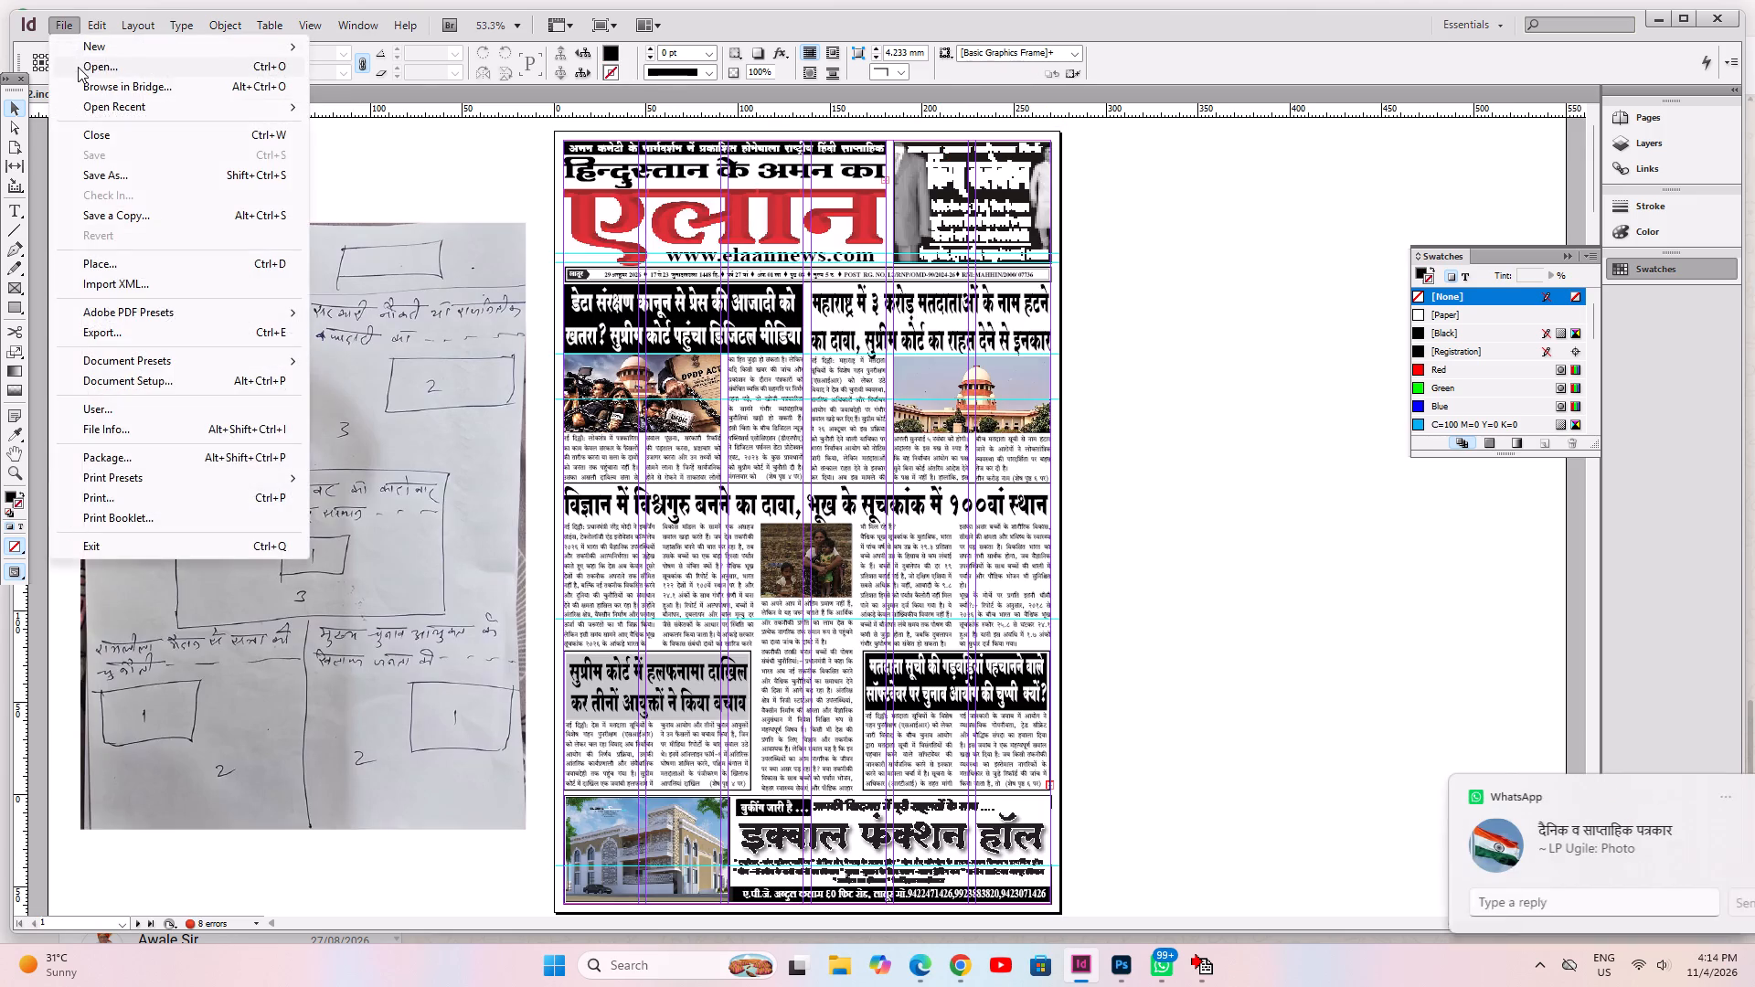
scroll(915, 507, "down", 5)
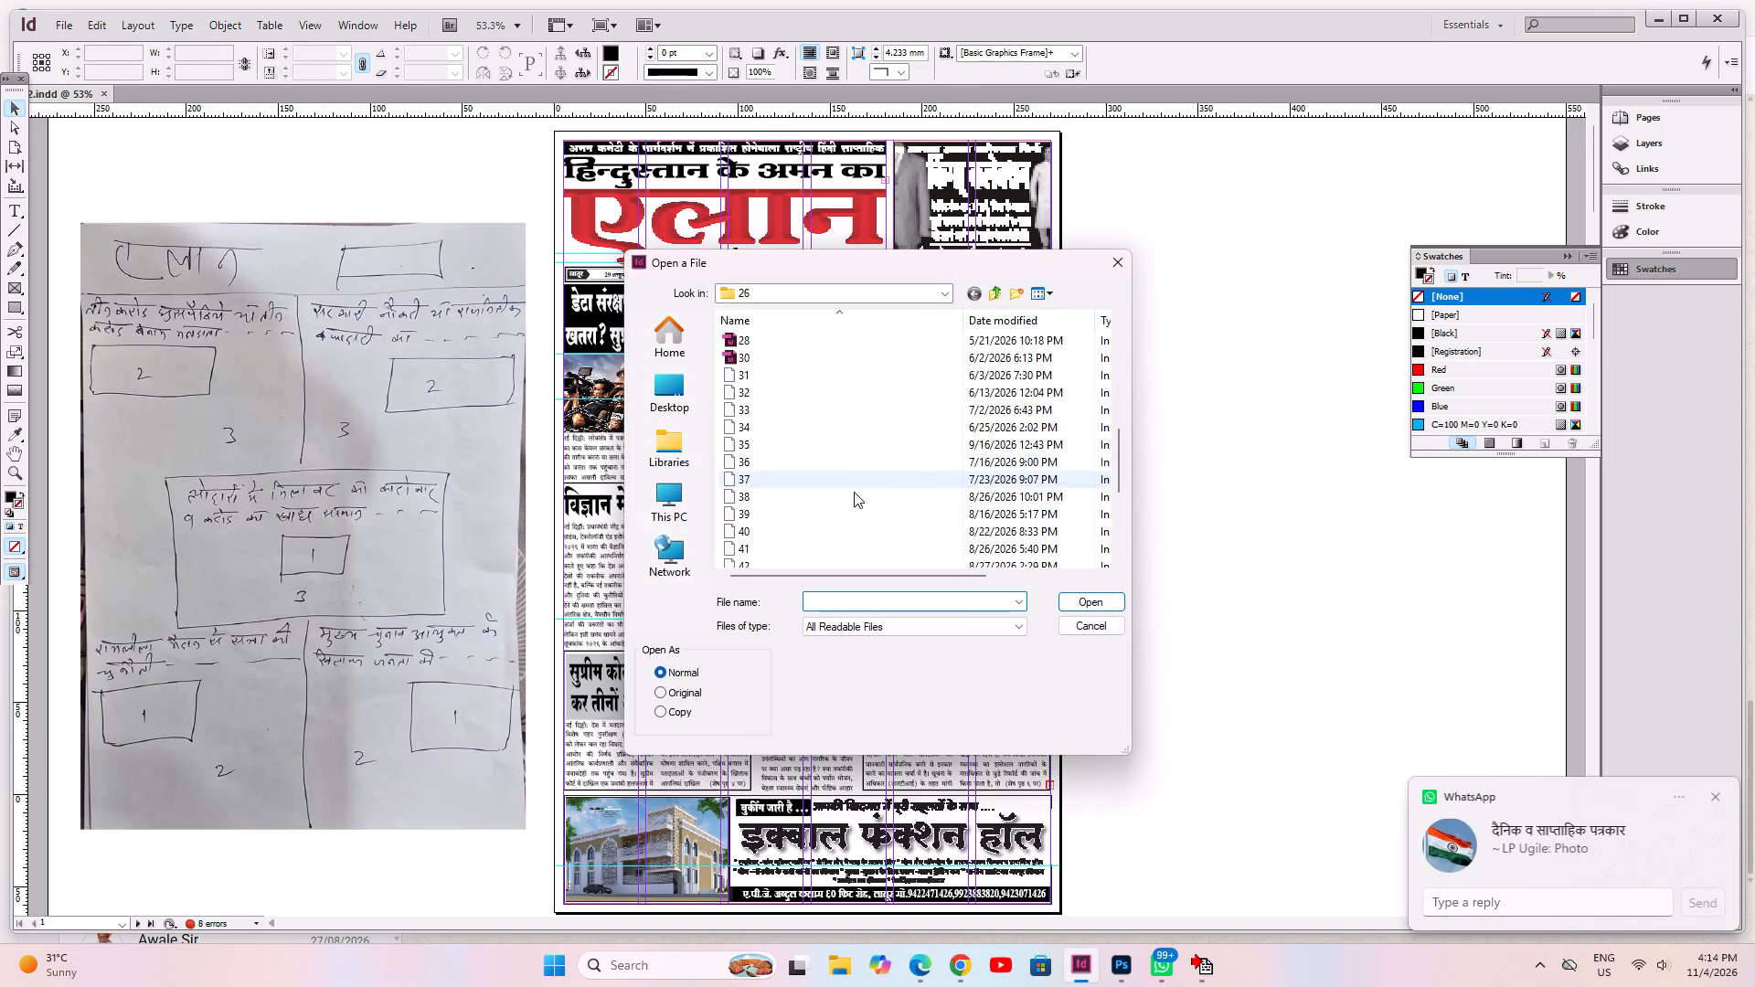
scroll(854, 492, "down", 11)
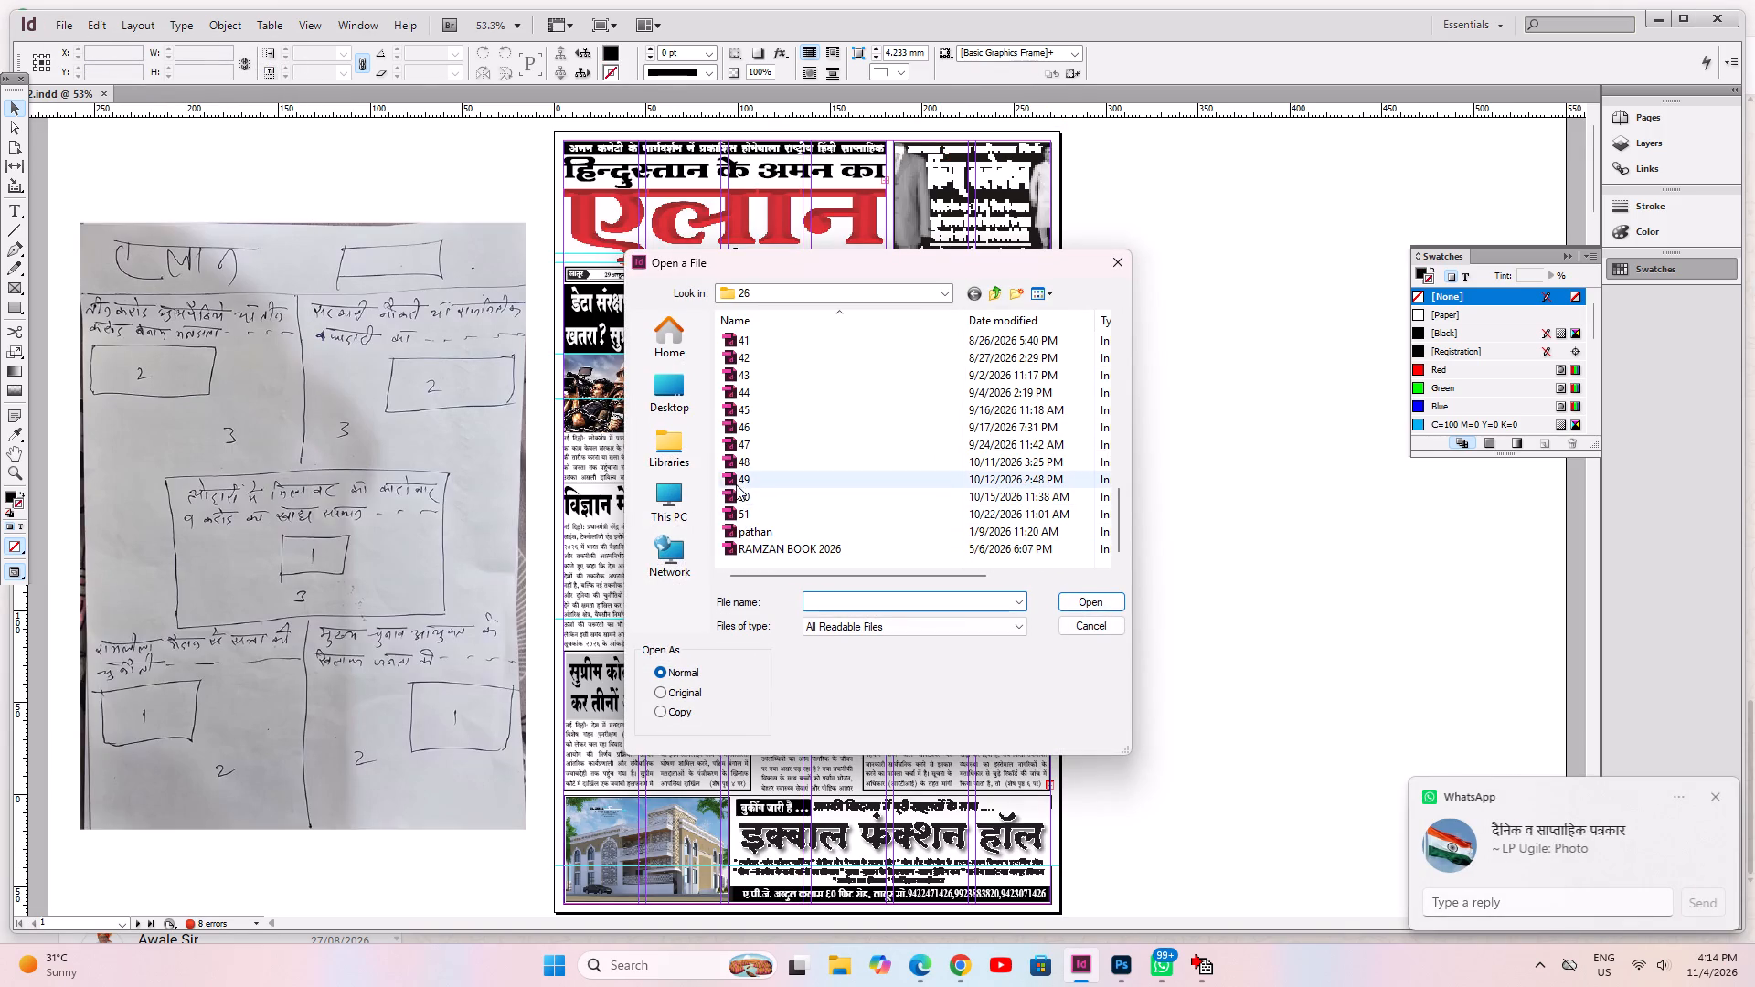
double_click(736, 440)
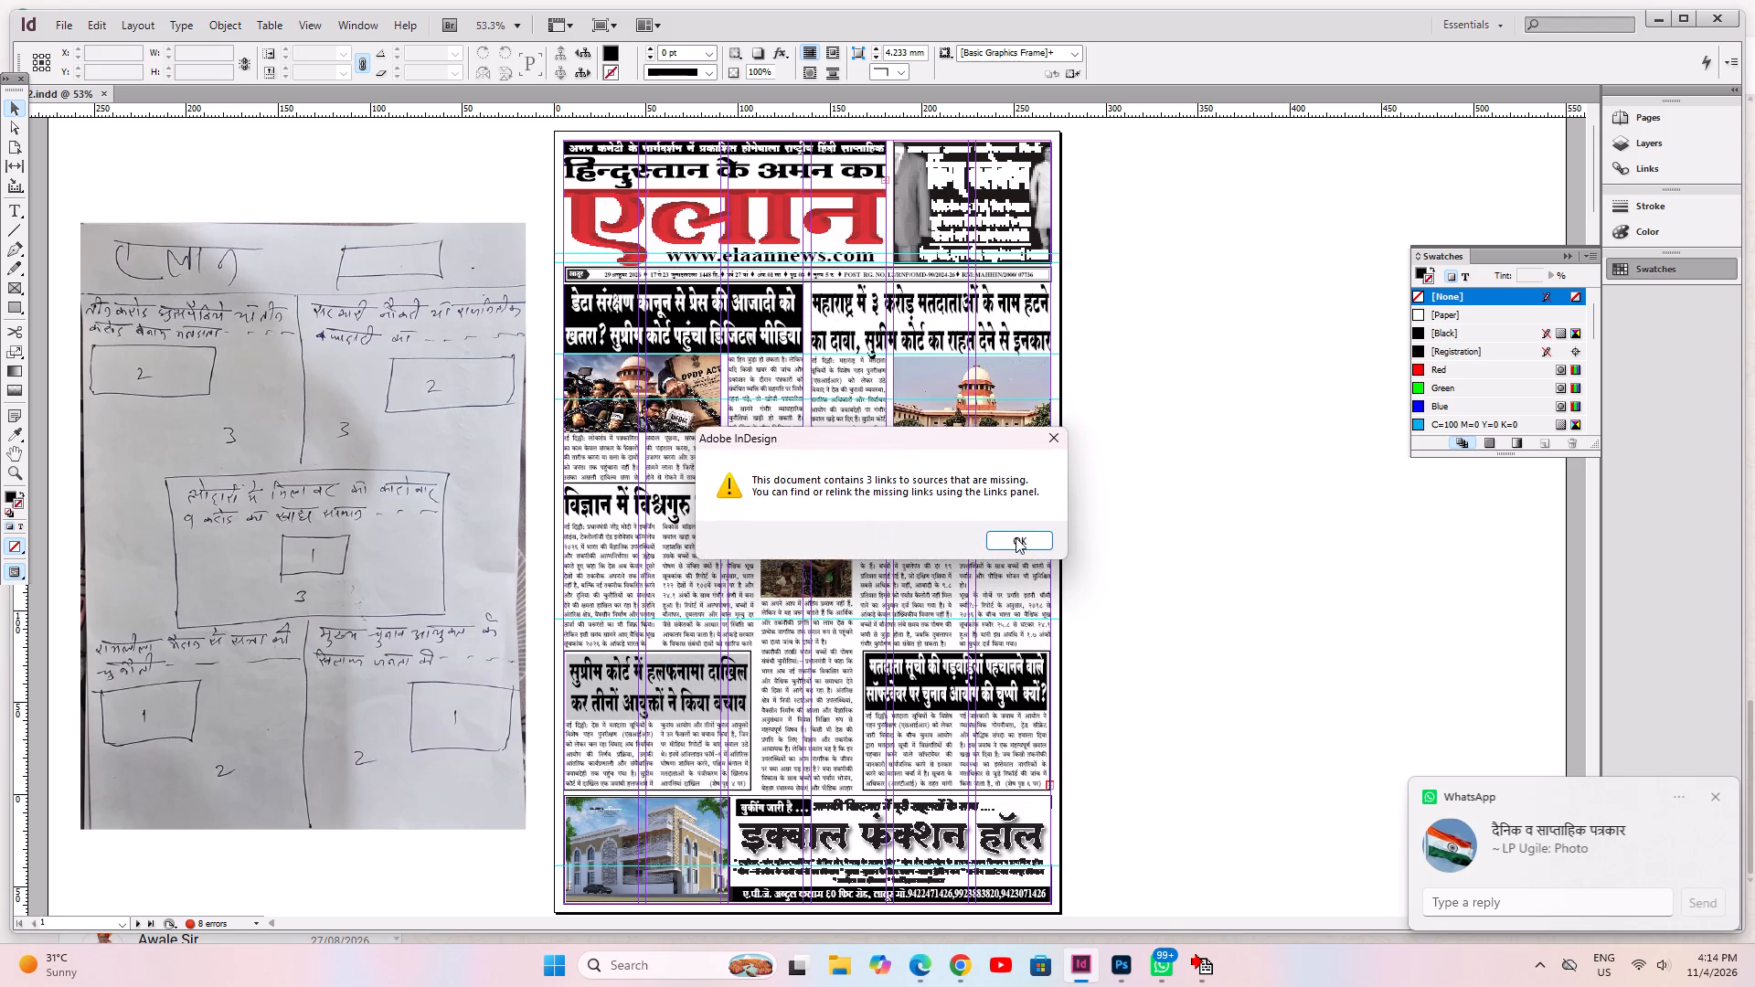
left_click(1016, 540)
left_click(1034, 595)
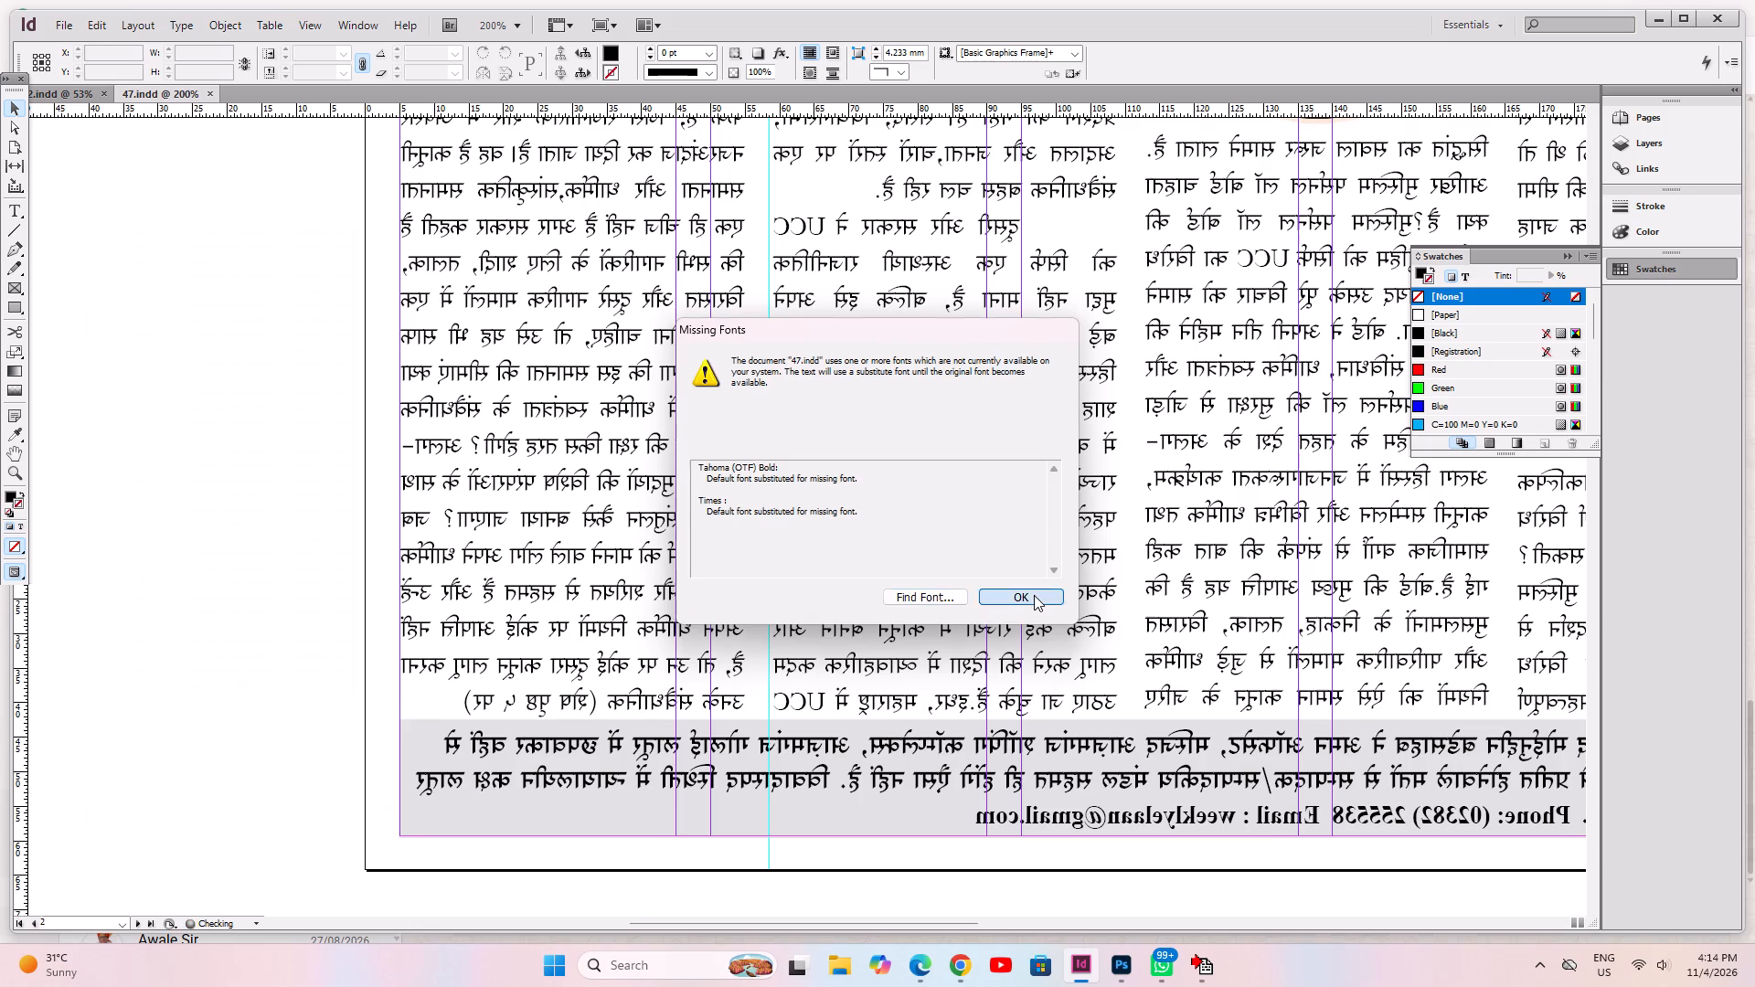
key("ctrl+0")
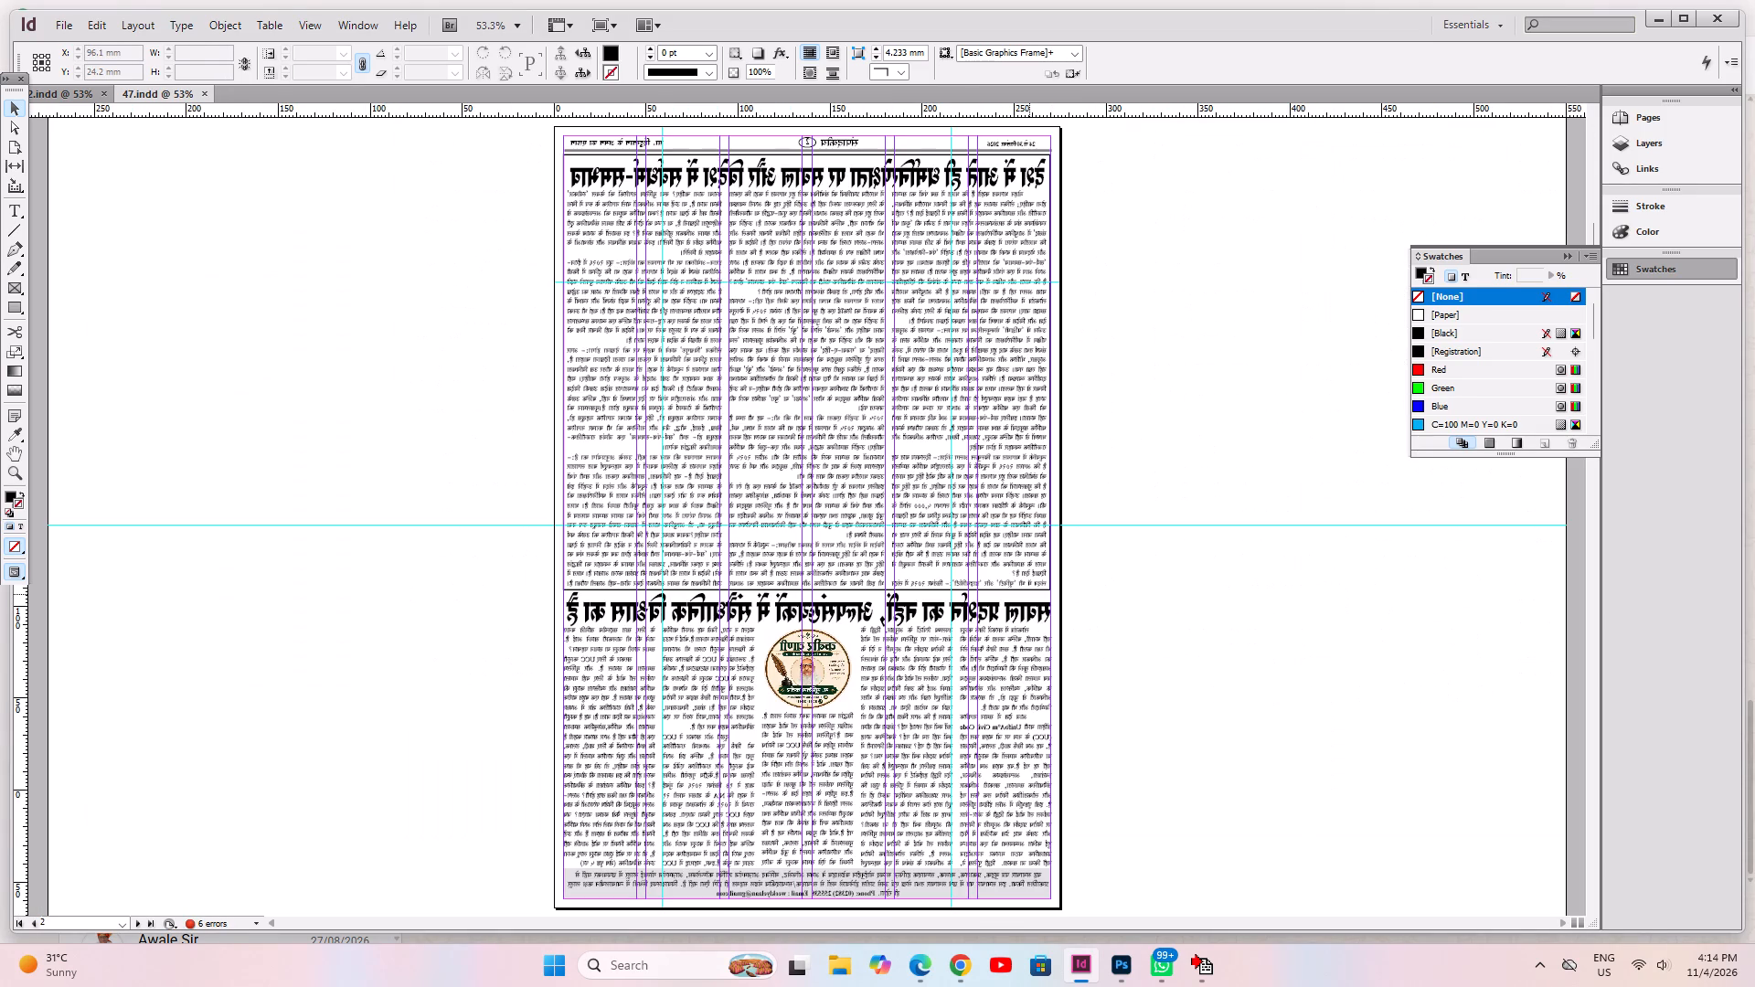
scroll(834, 913, "up", 5)
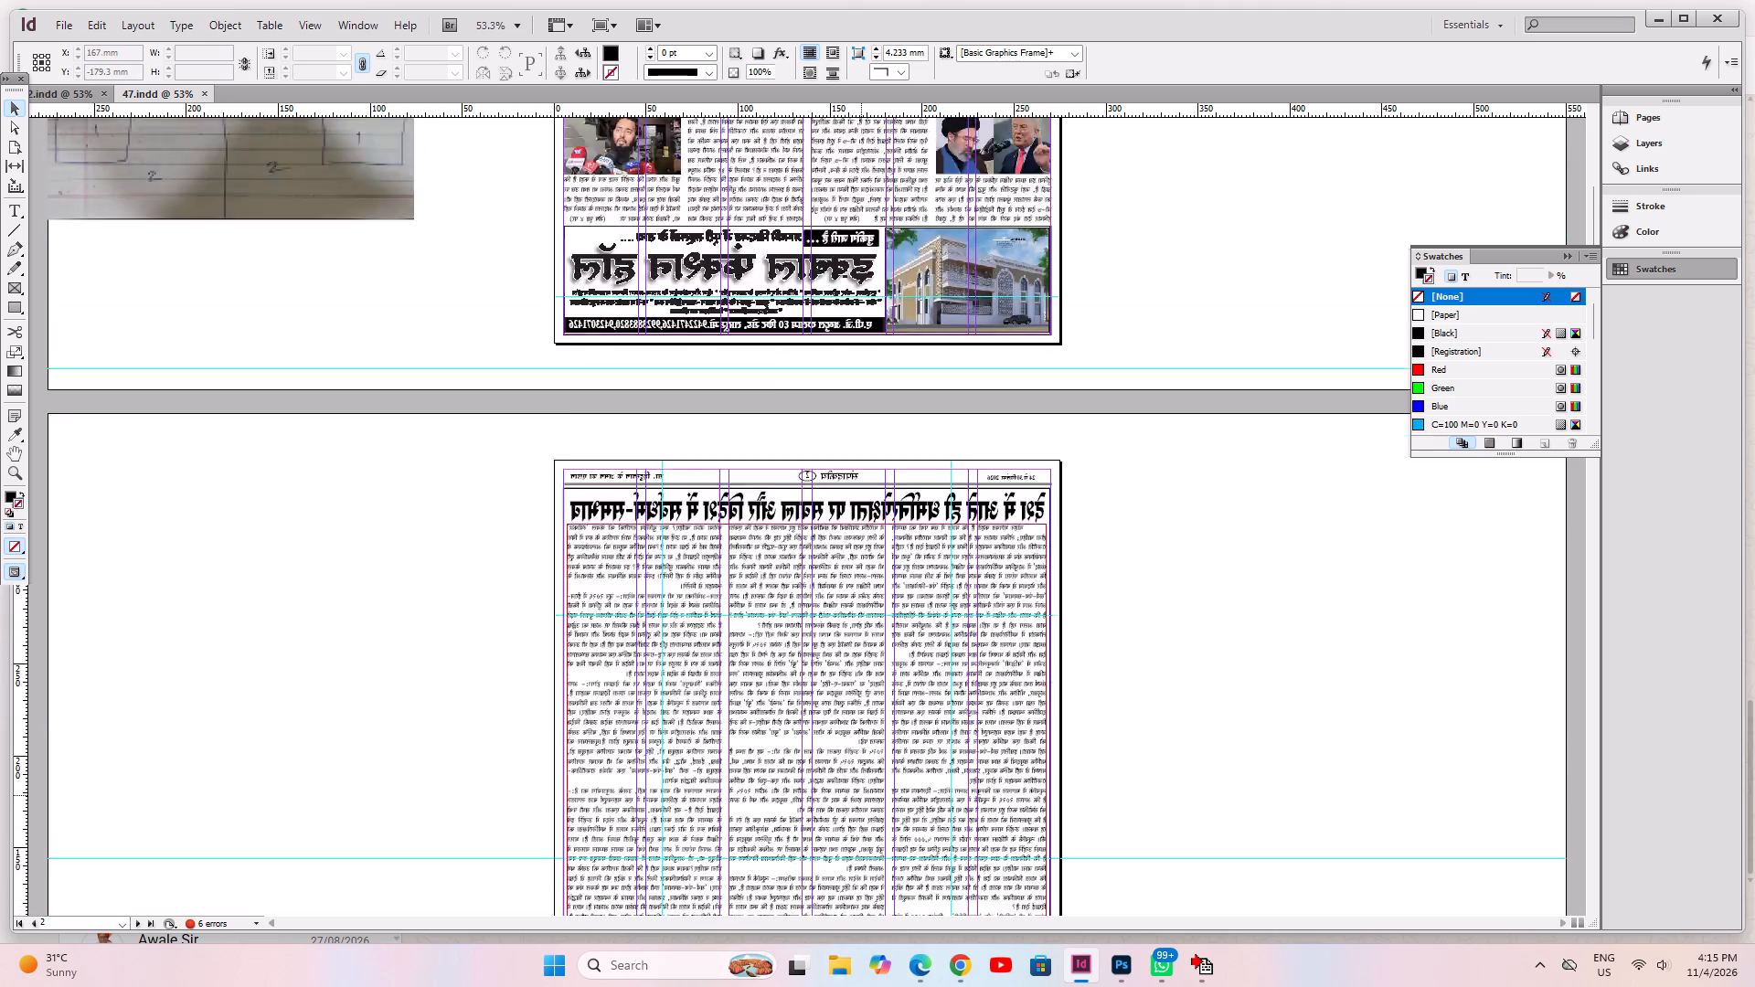
scroll(861, 795, "up", 7)
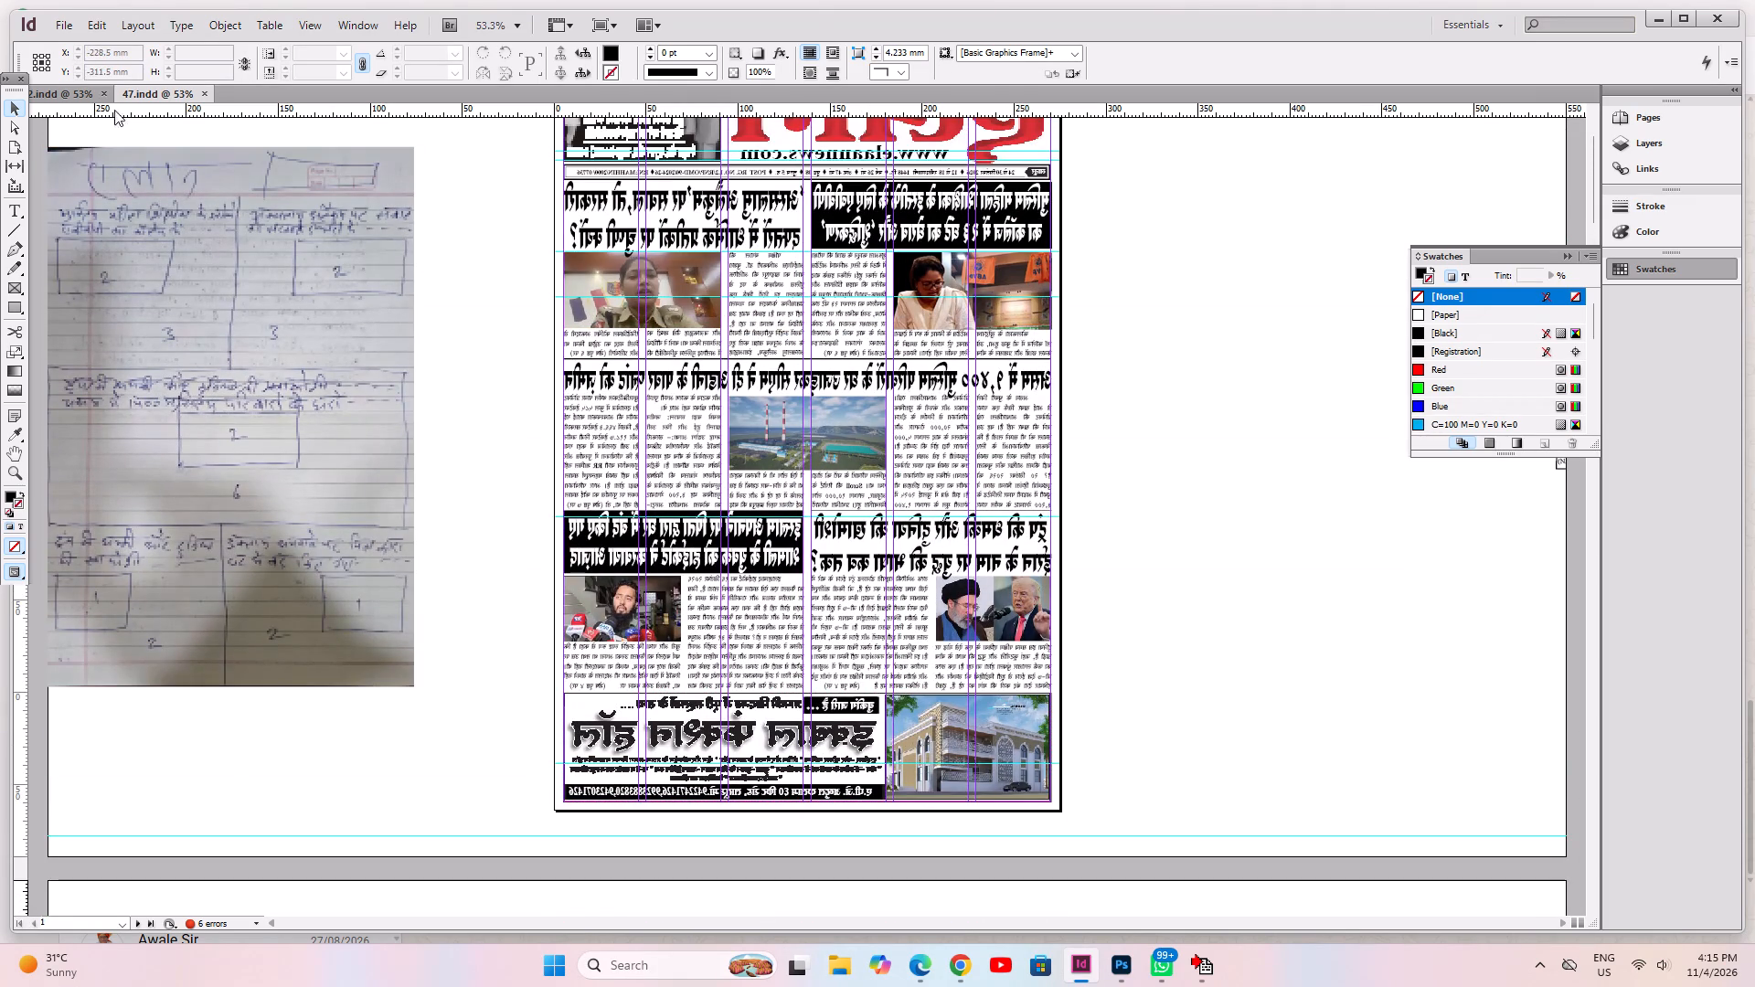
left_click(204, 94)
Open issue 19 from folder 26, examine its front-page layout, and close it.
left_click(62, 27)
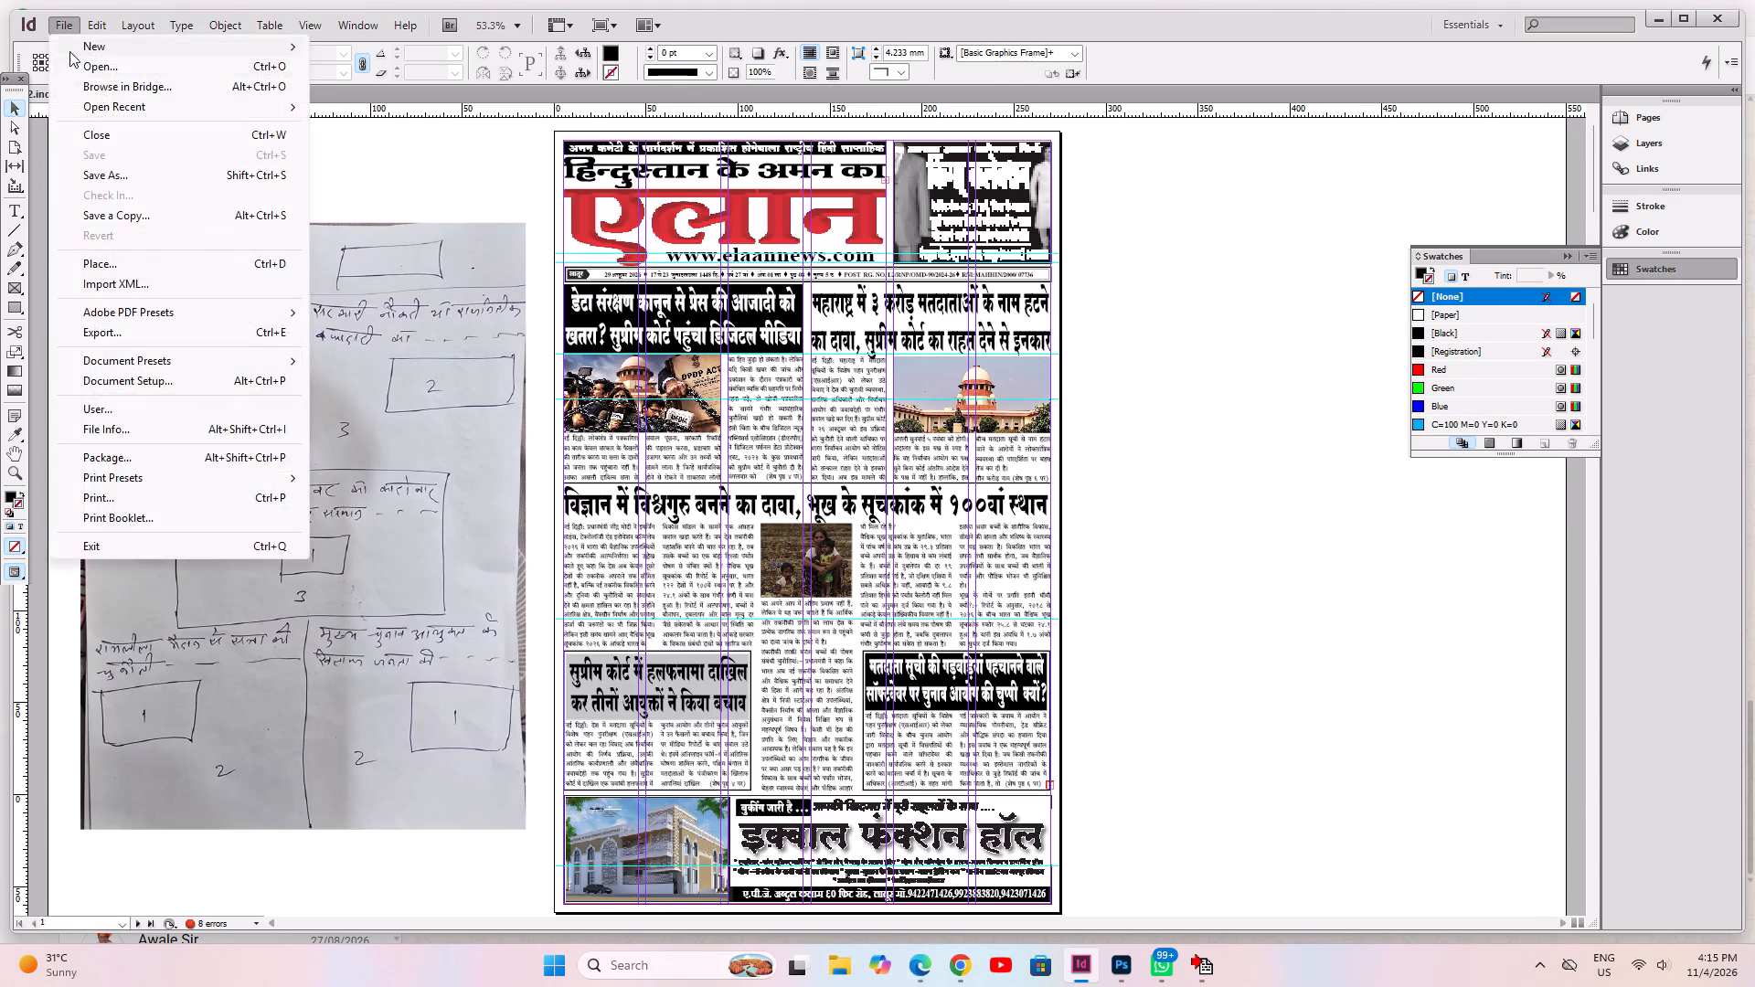
left_click(76, 65)
scroll(814, 486, "down", 1)
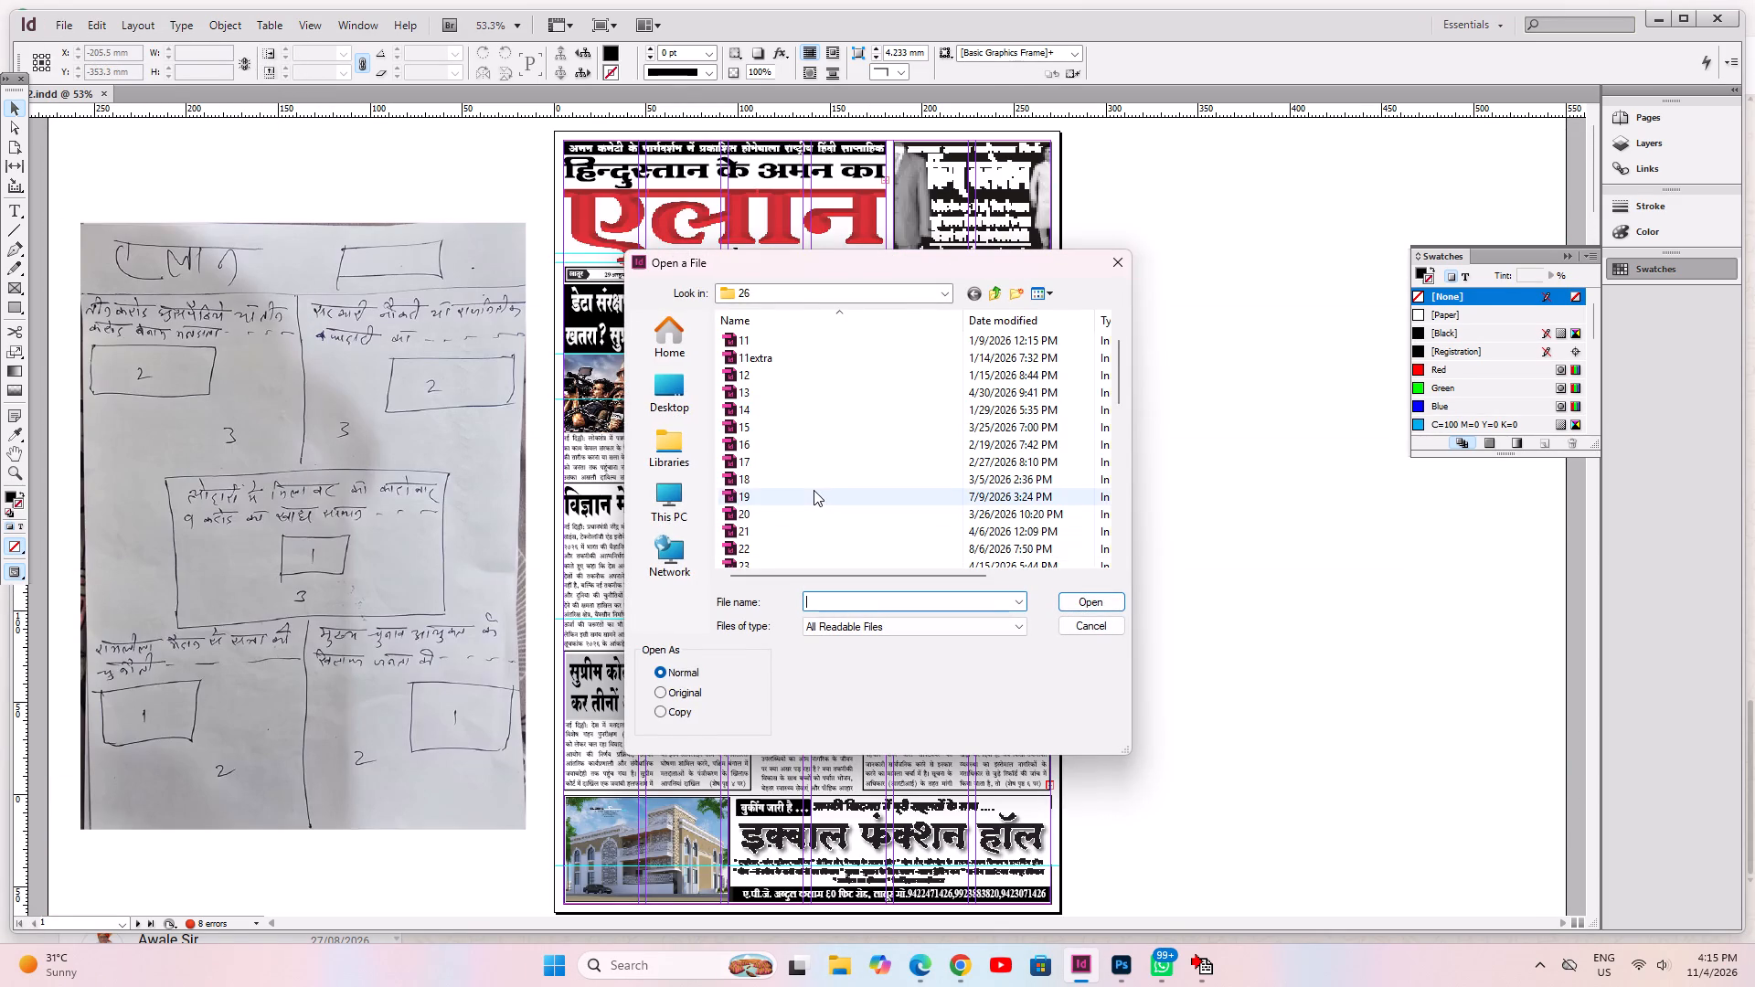
double_click(814, 490)
left_click(1056, 542)
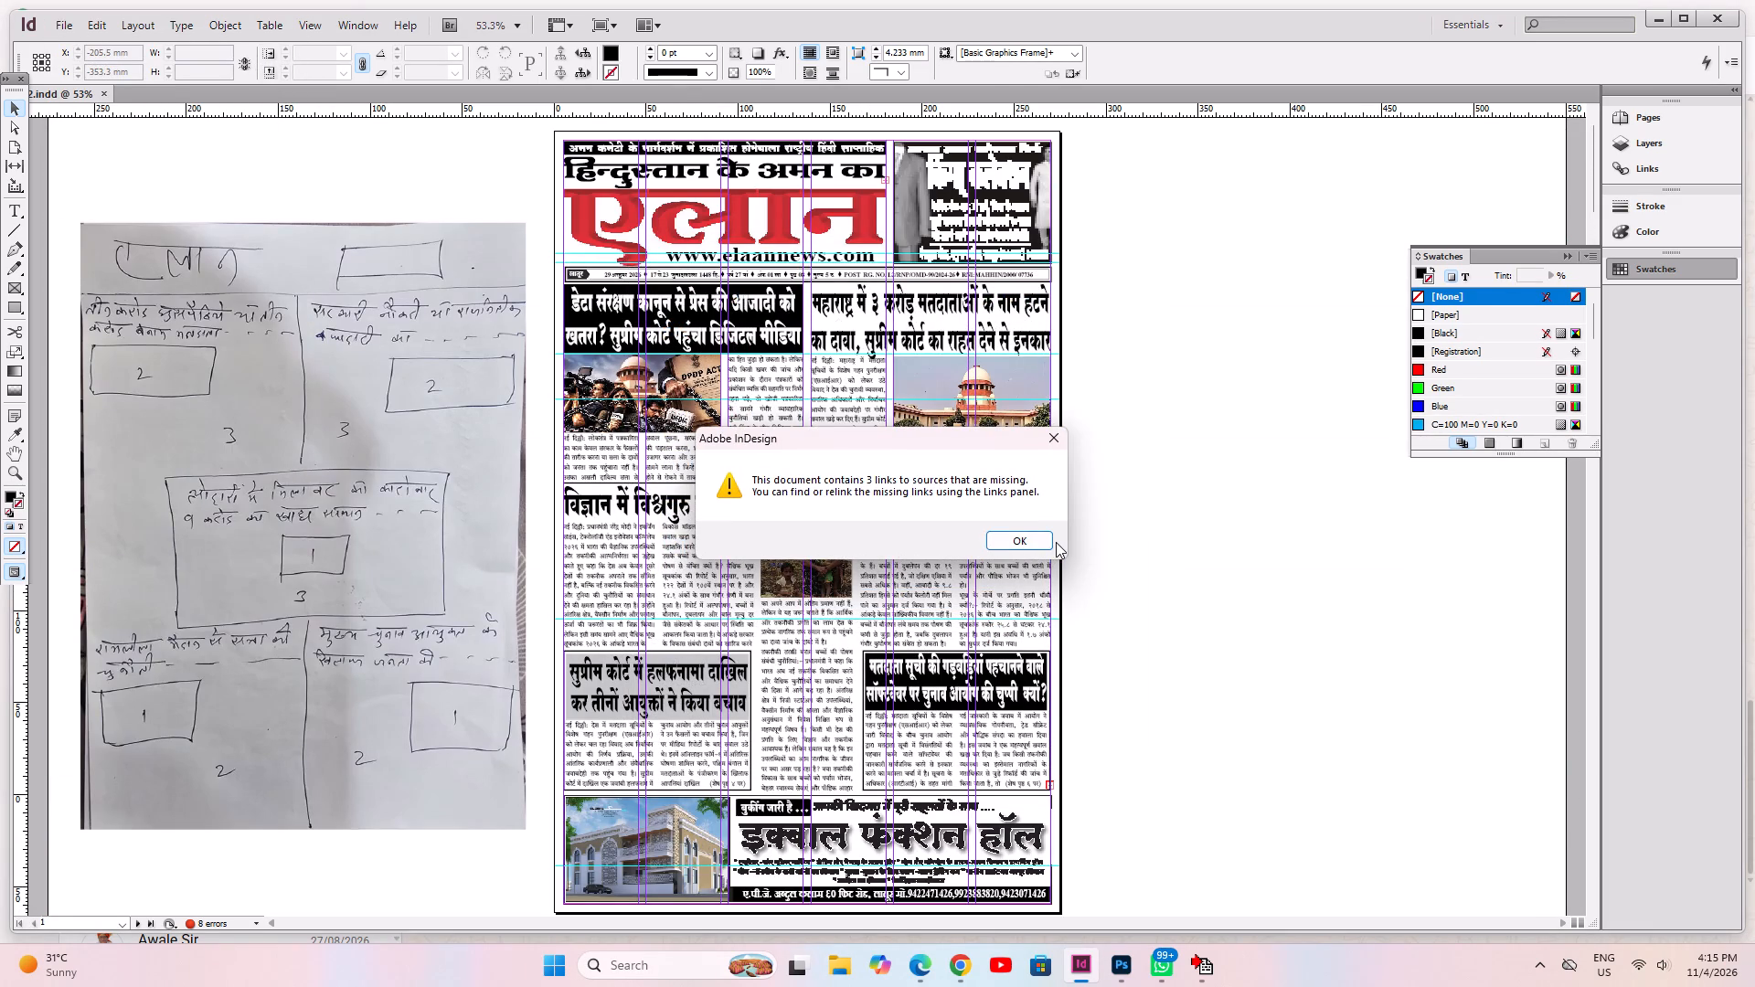
left_click(1056, 541)
left_click(1020, 540)
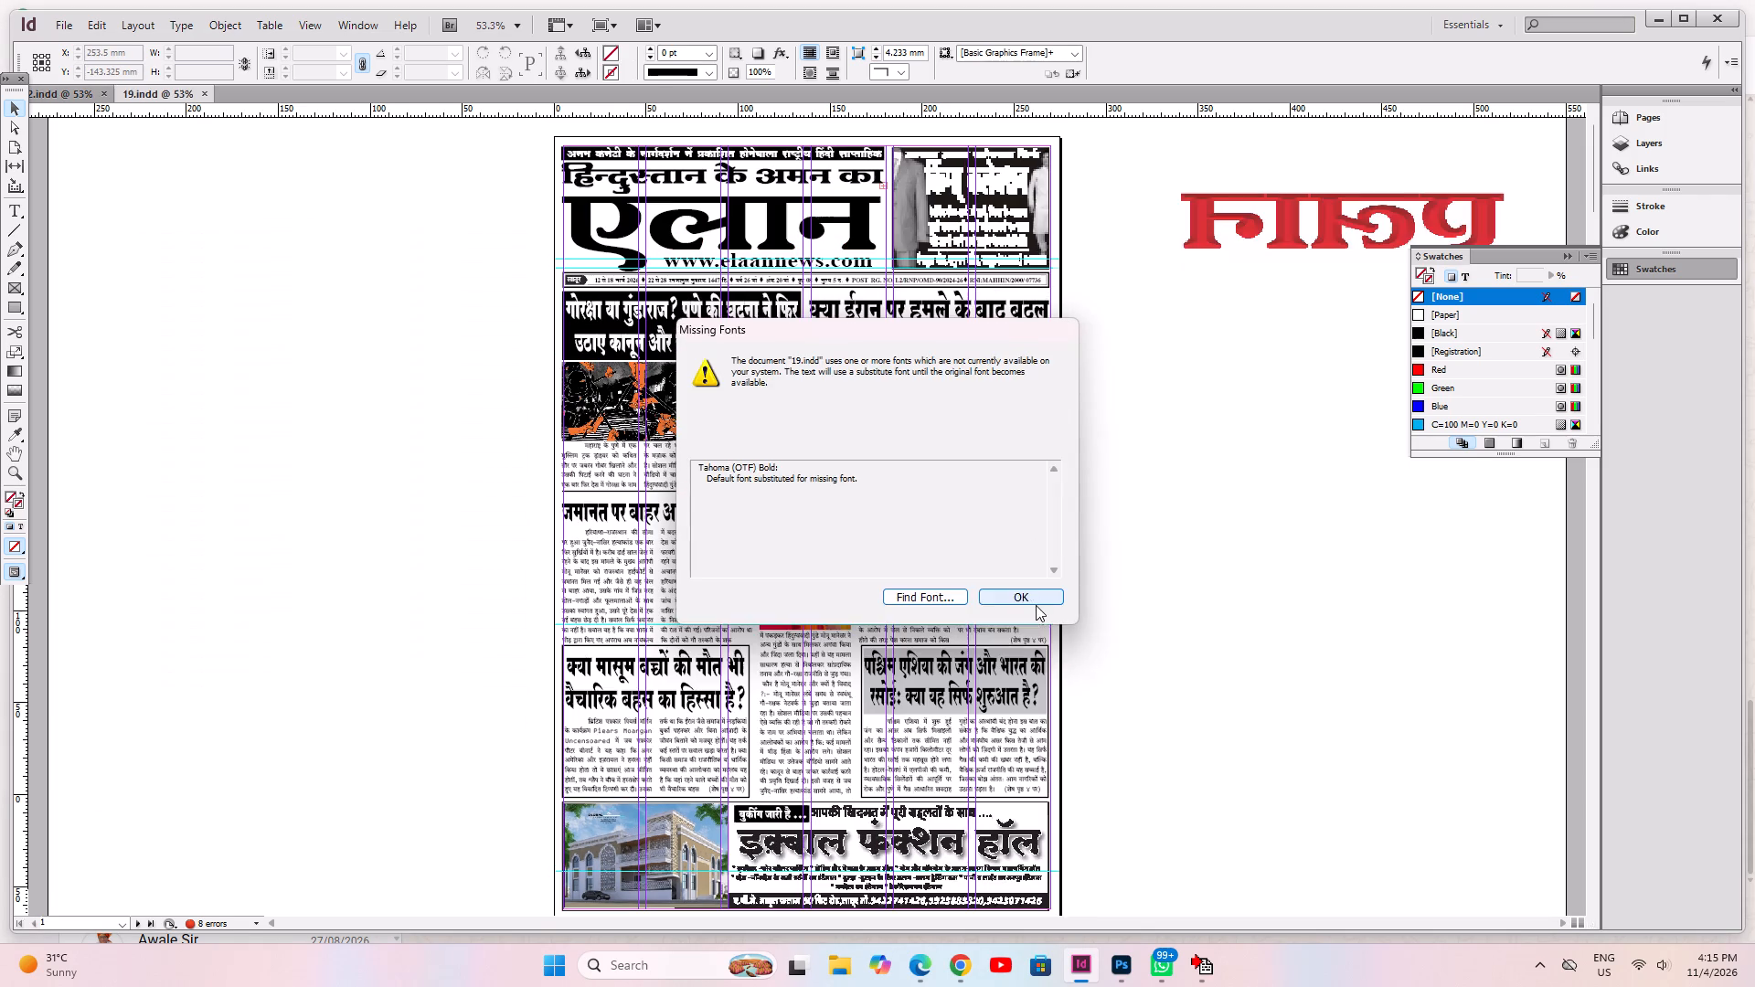
left_click(1036, 605)
left_click(1156, 676)
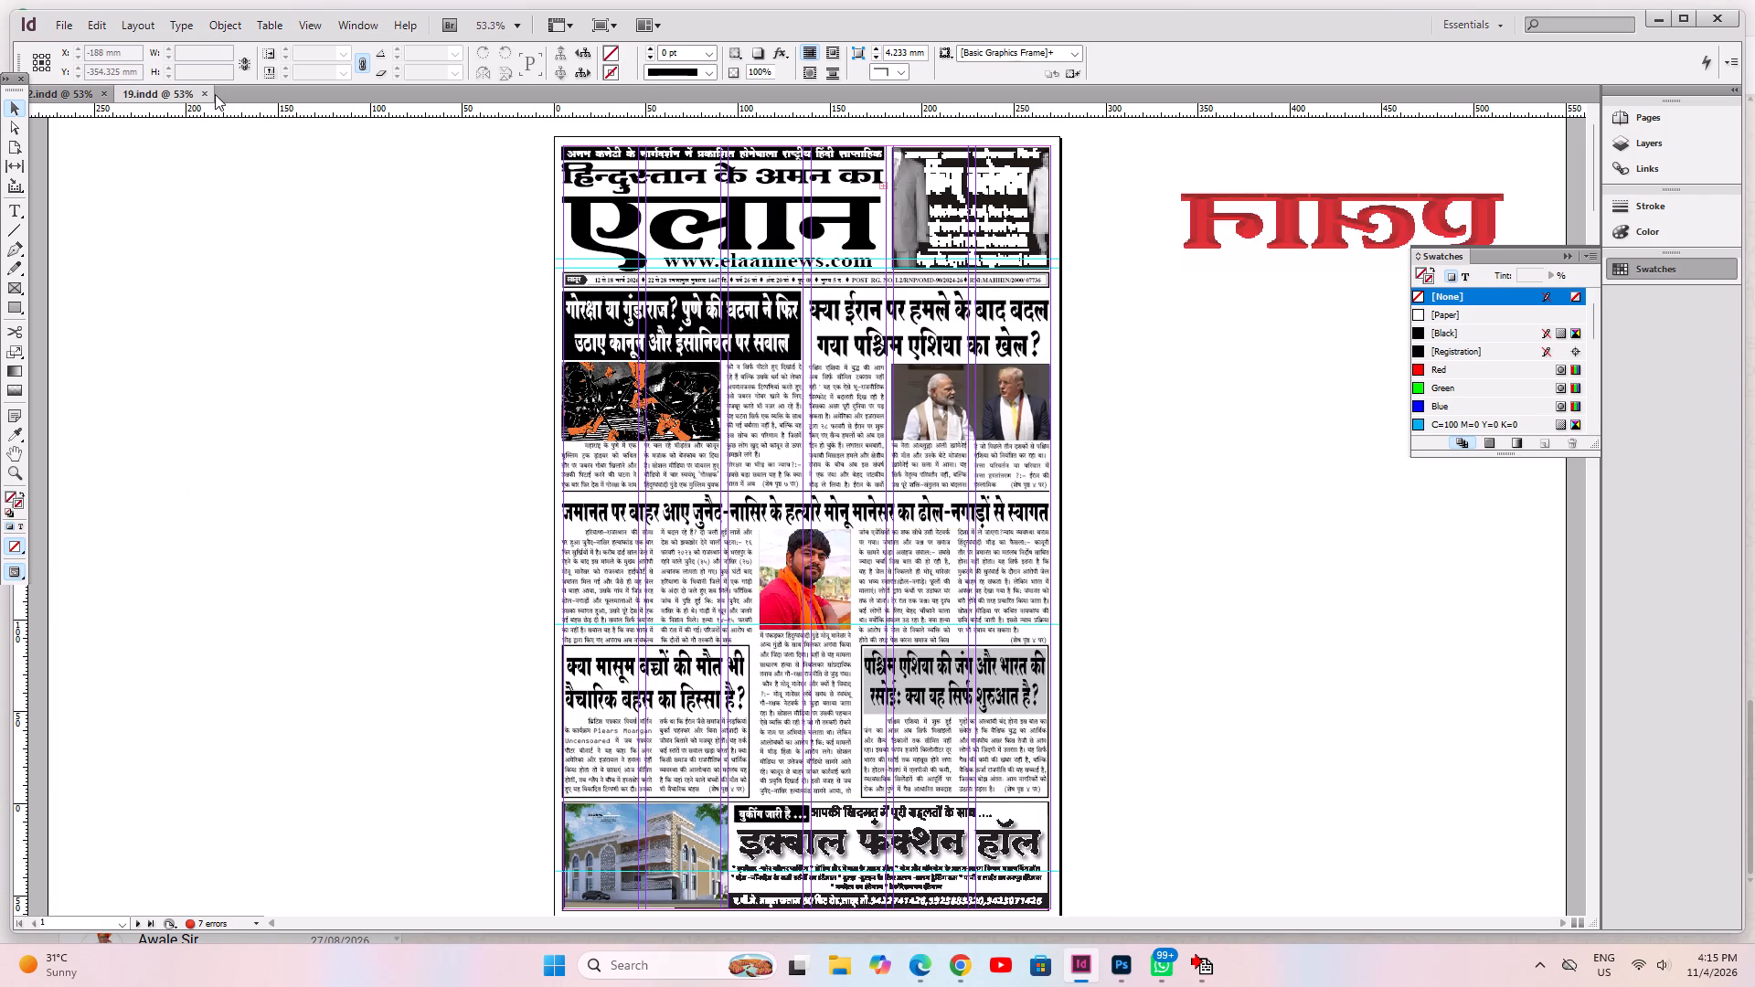
left_click(208, 92)
Browse the issue files in folder 26 for another past issue to compare with the front-page sketch.
left_click(47, 23)
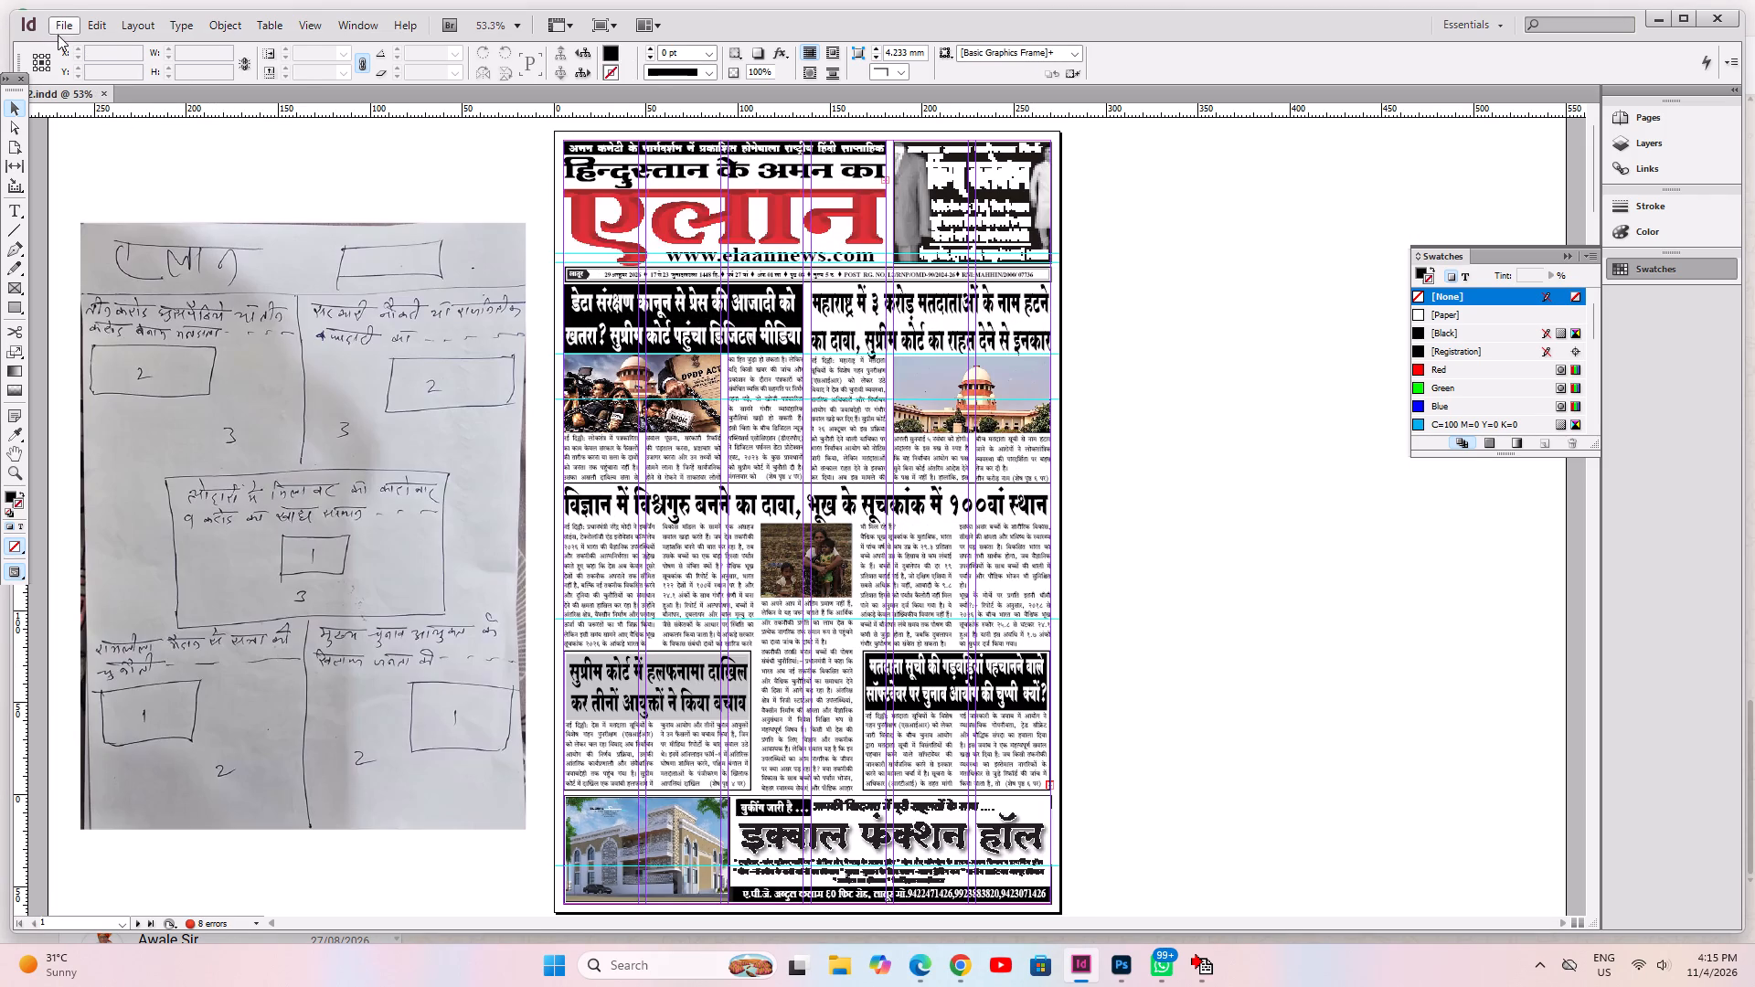
left_click(66, 25)
left_click(104, 70)
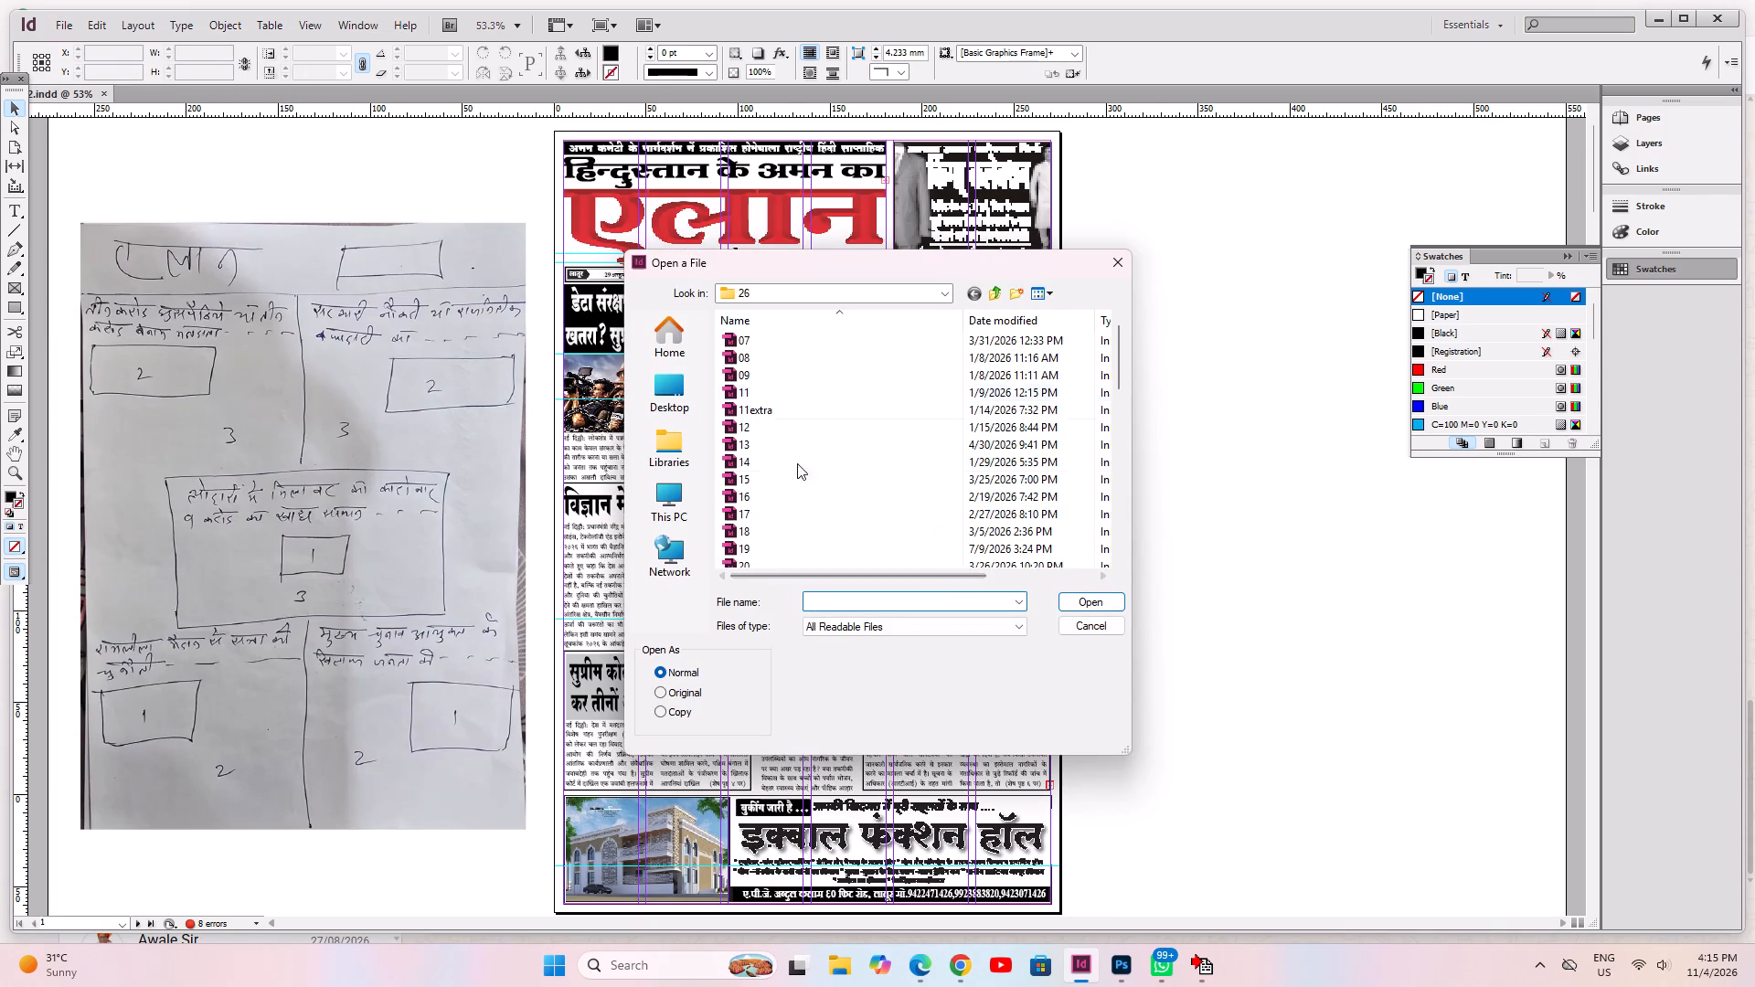
scroll(824, 496, "down", 6)
left_click(813, 522)
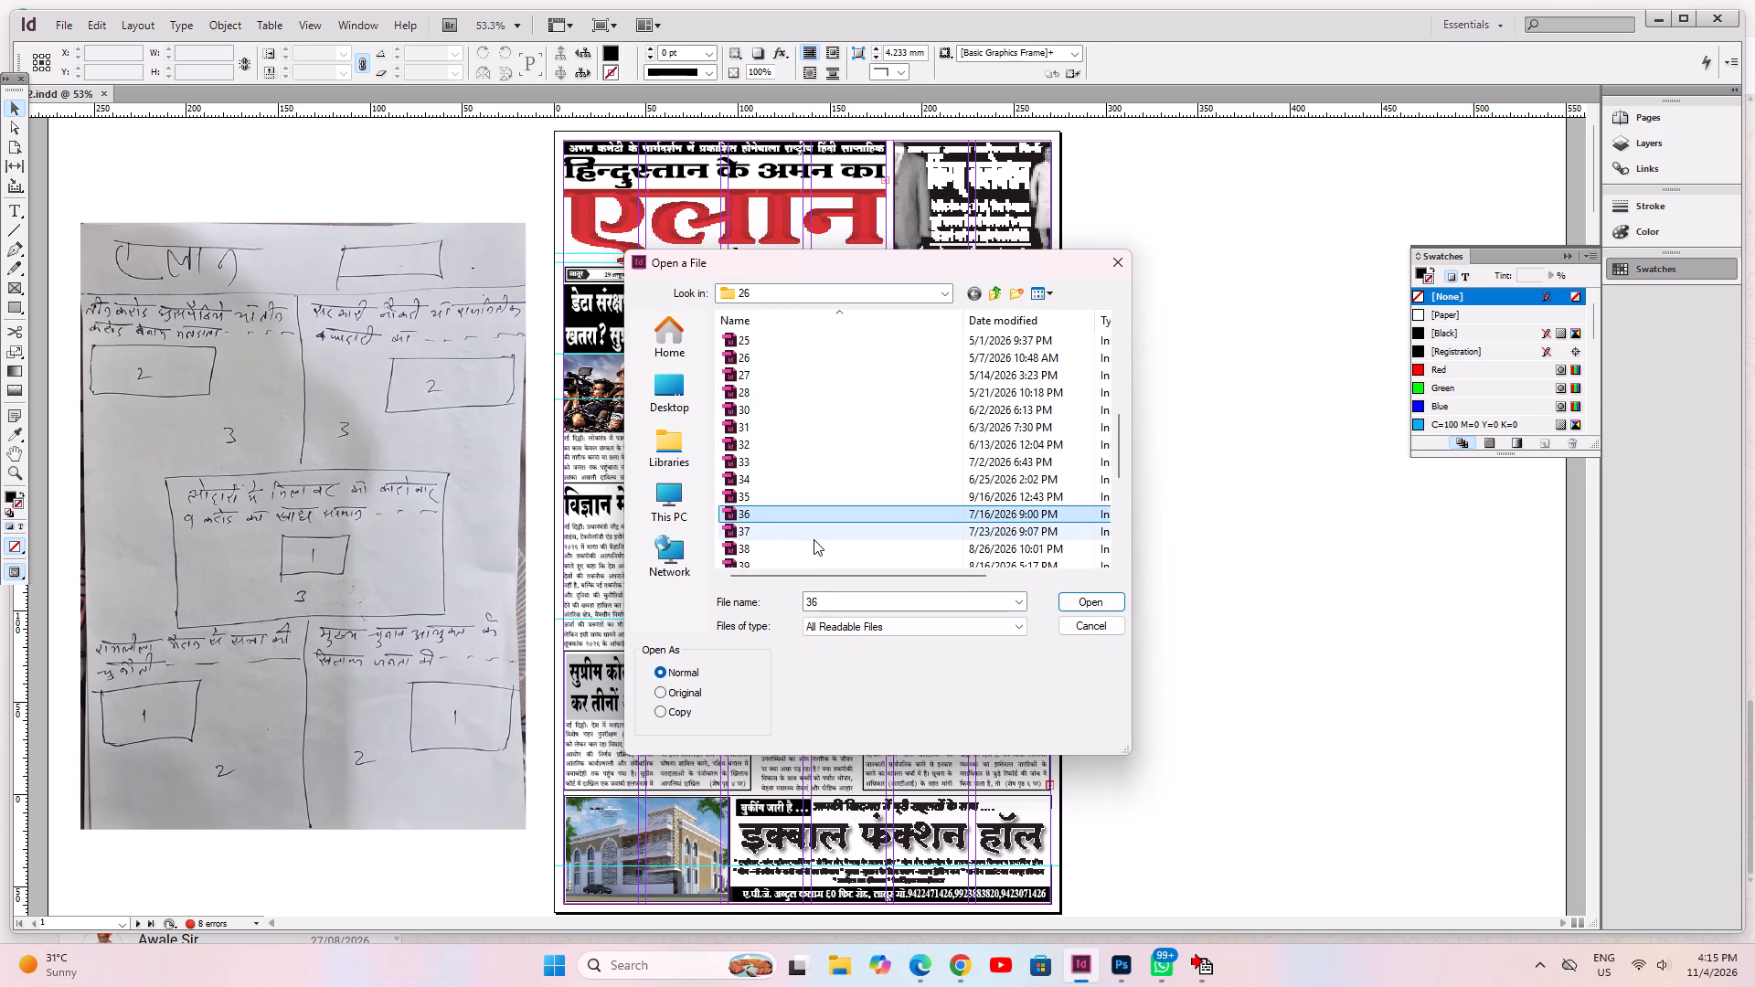
scroll(1311, 643, "down", 6)
scroll(766, 477, "down", 3)
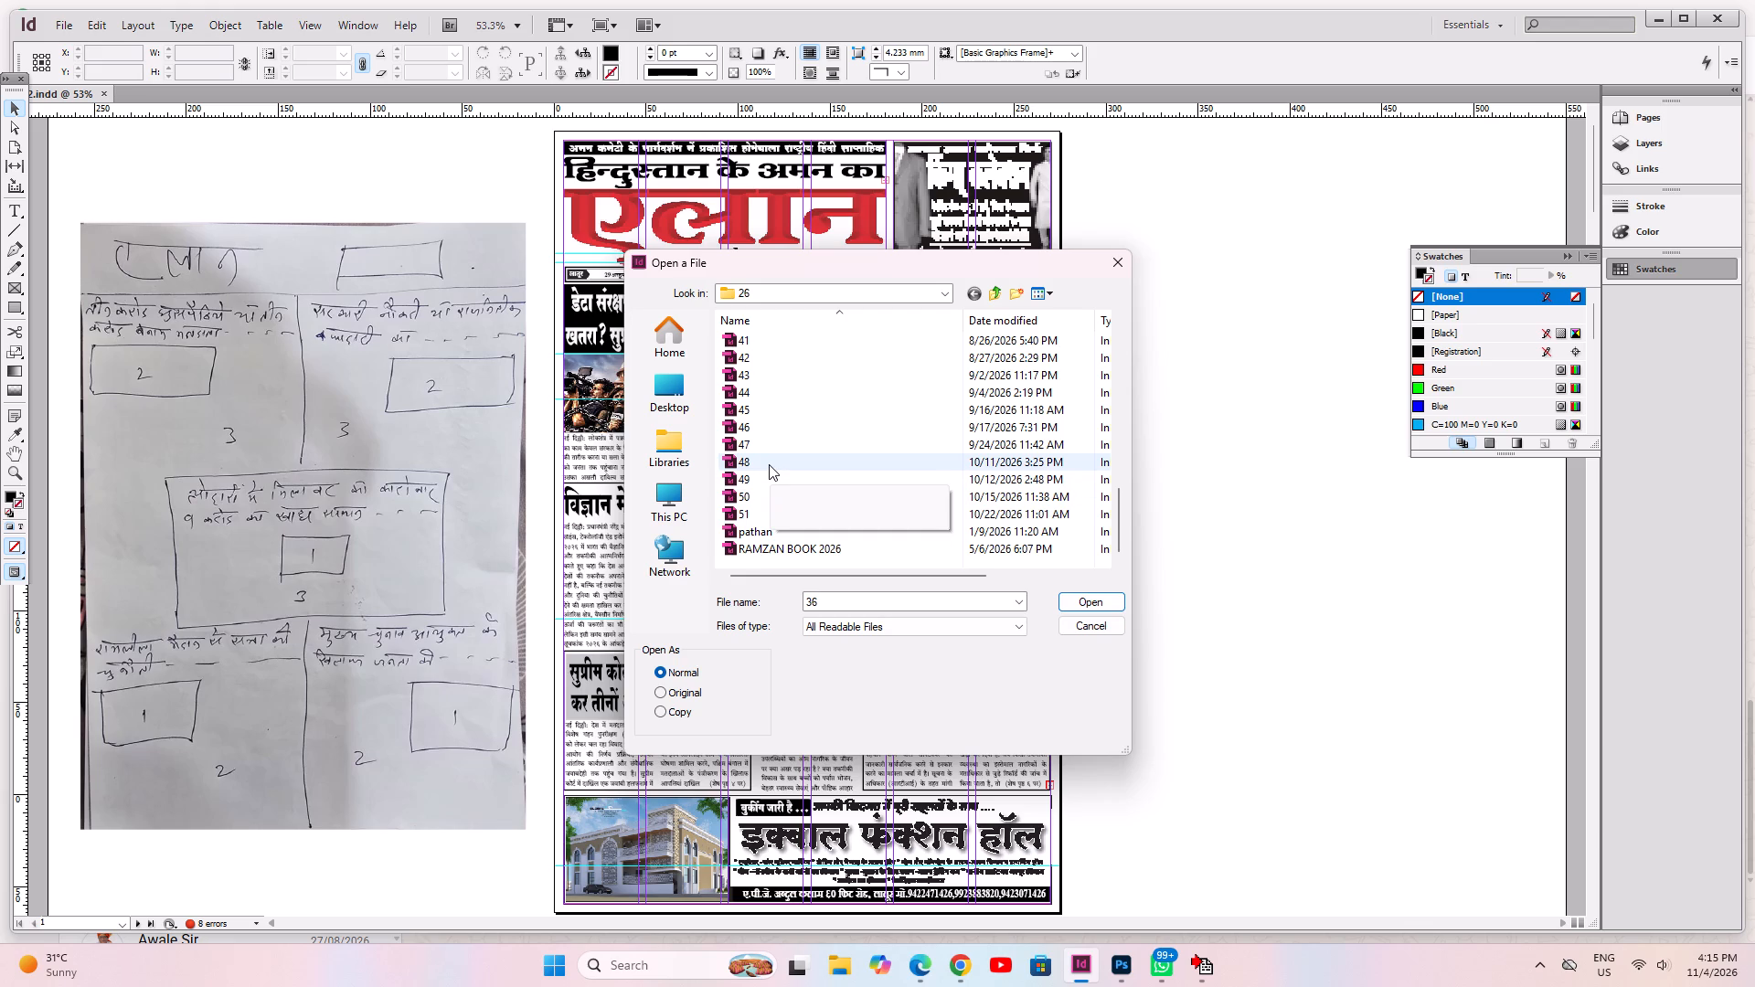
left_click(760, 424)
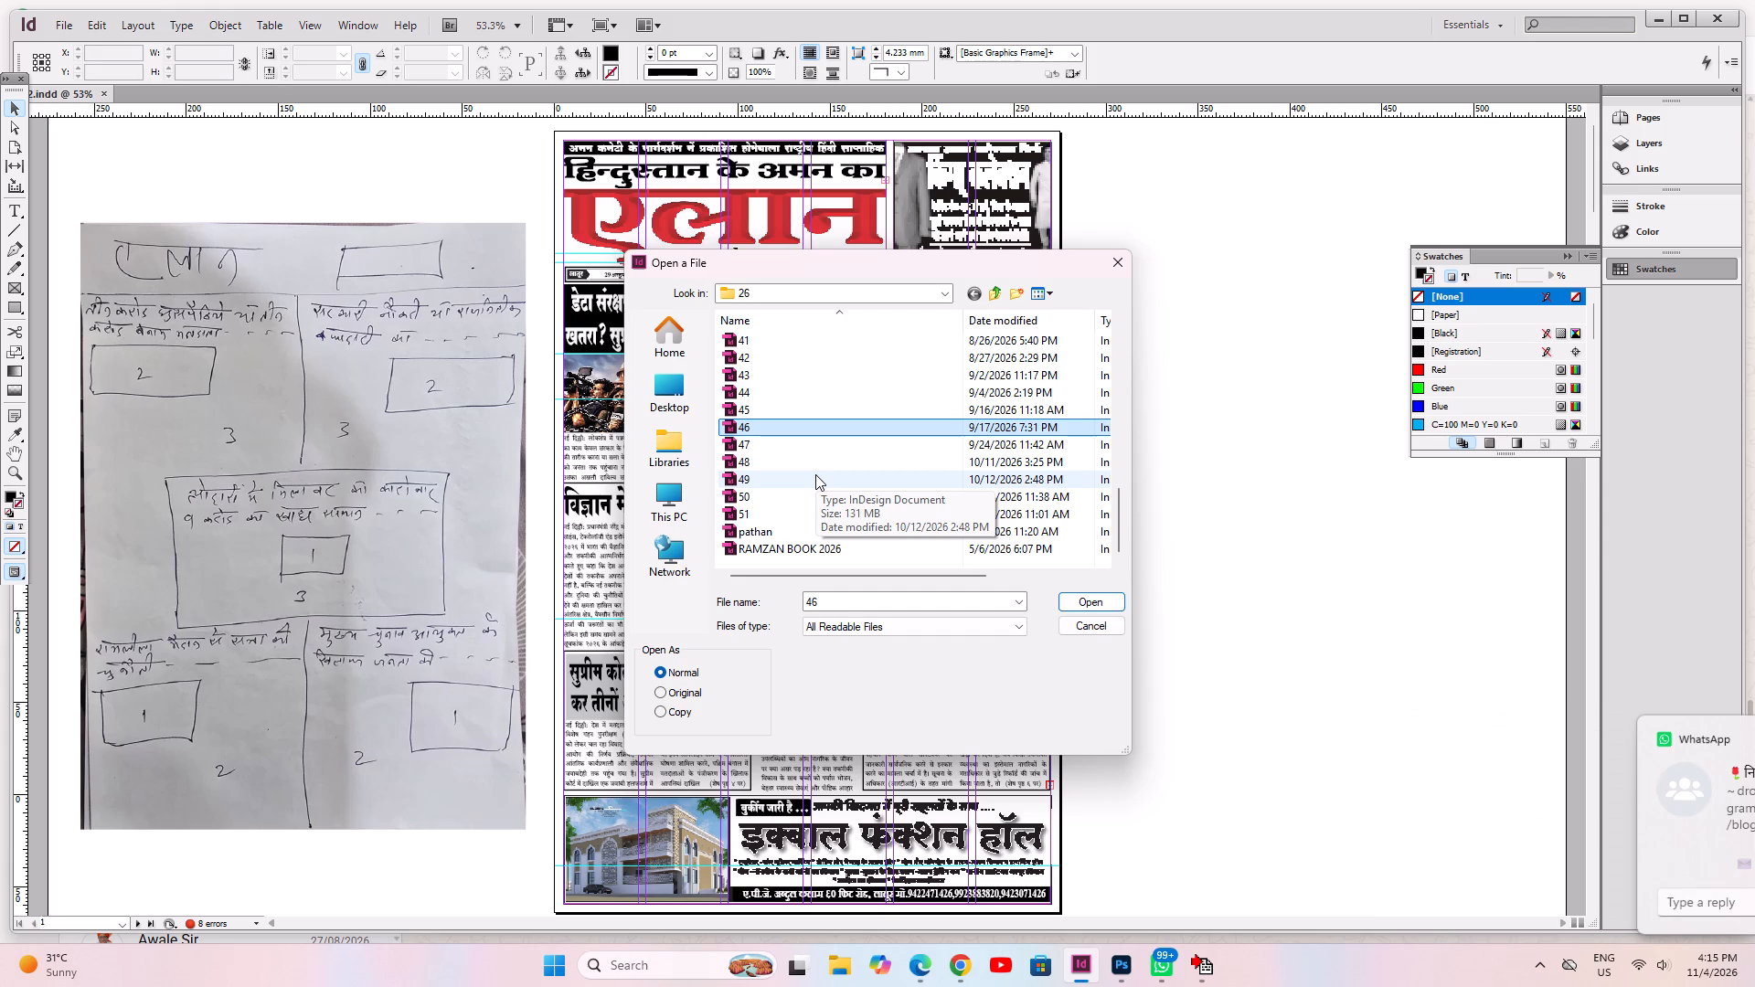
left_click(781, 426)
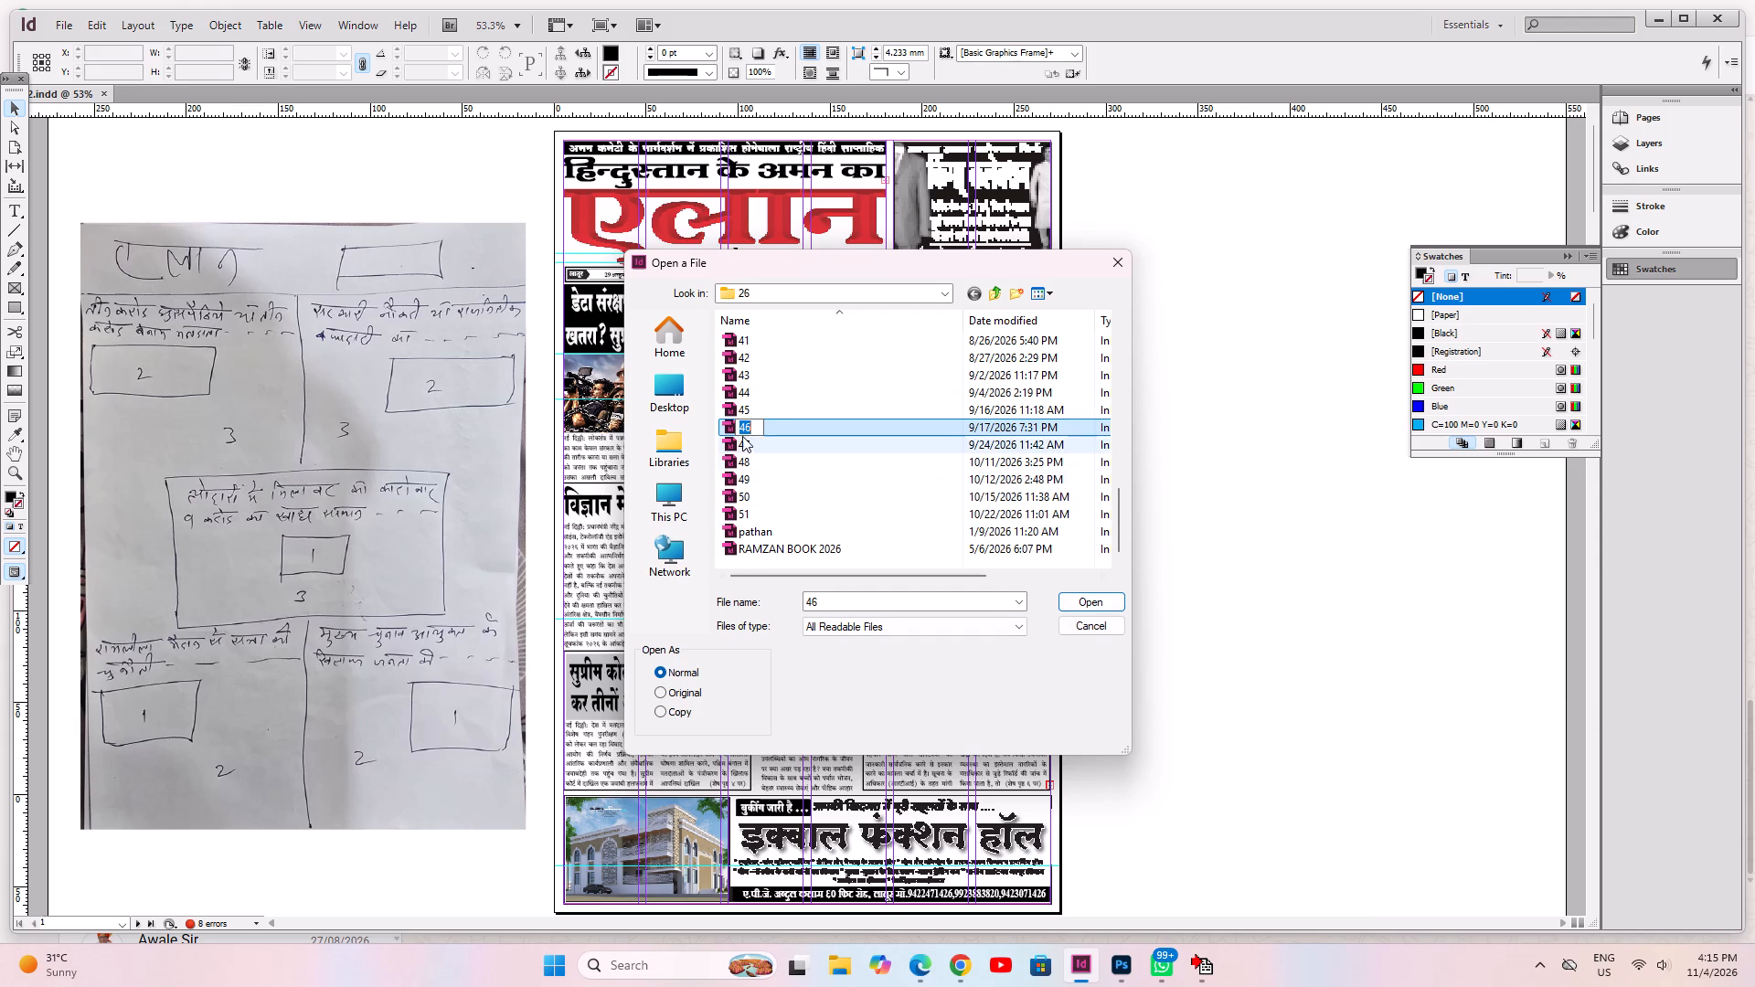
left_click(740, 411)
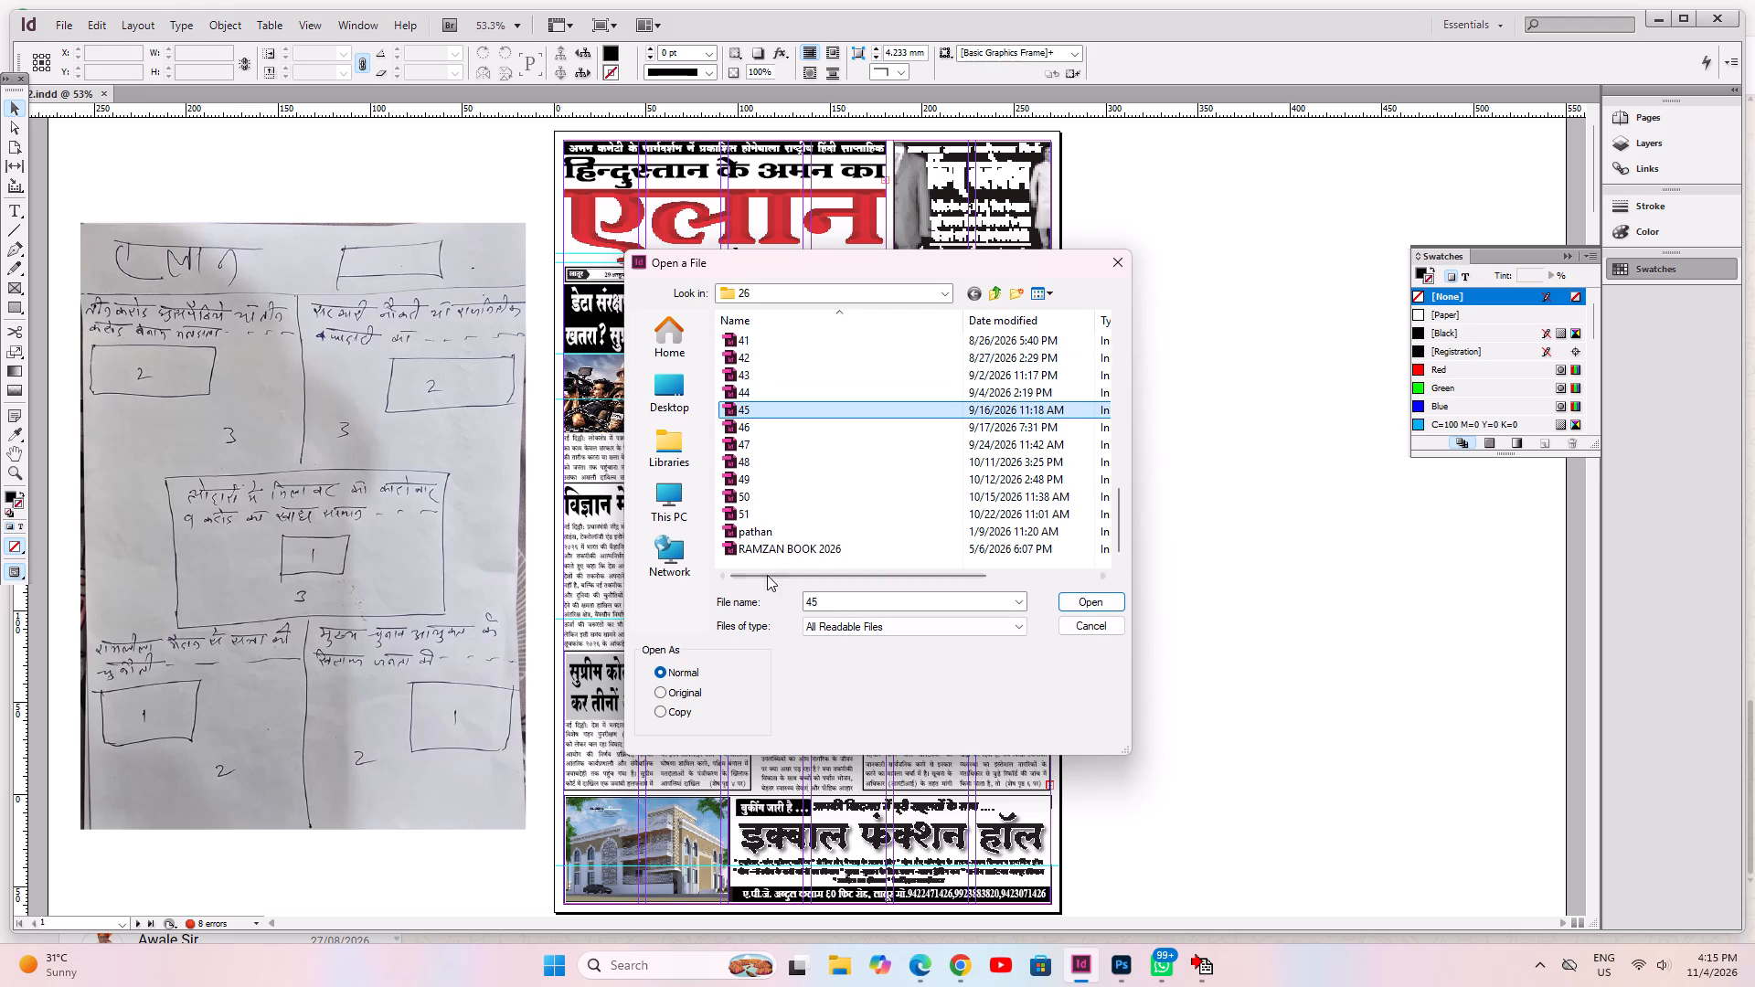
scroll(787, 499, "up", 11)
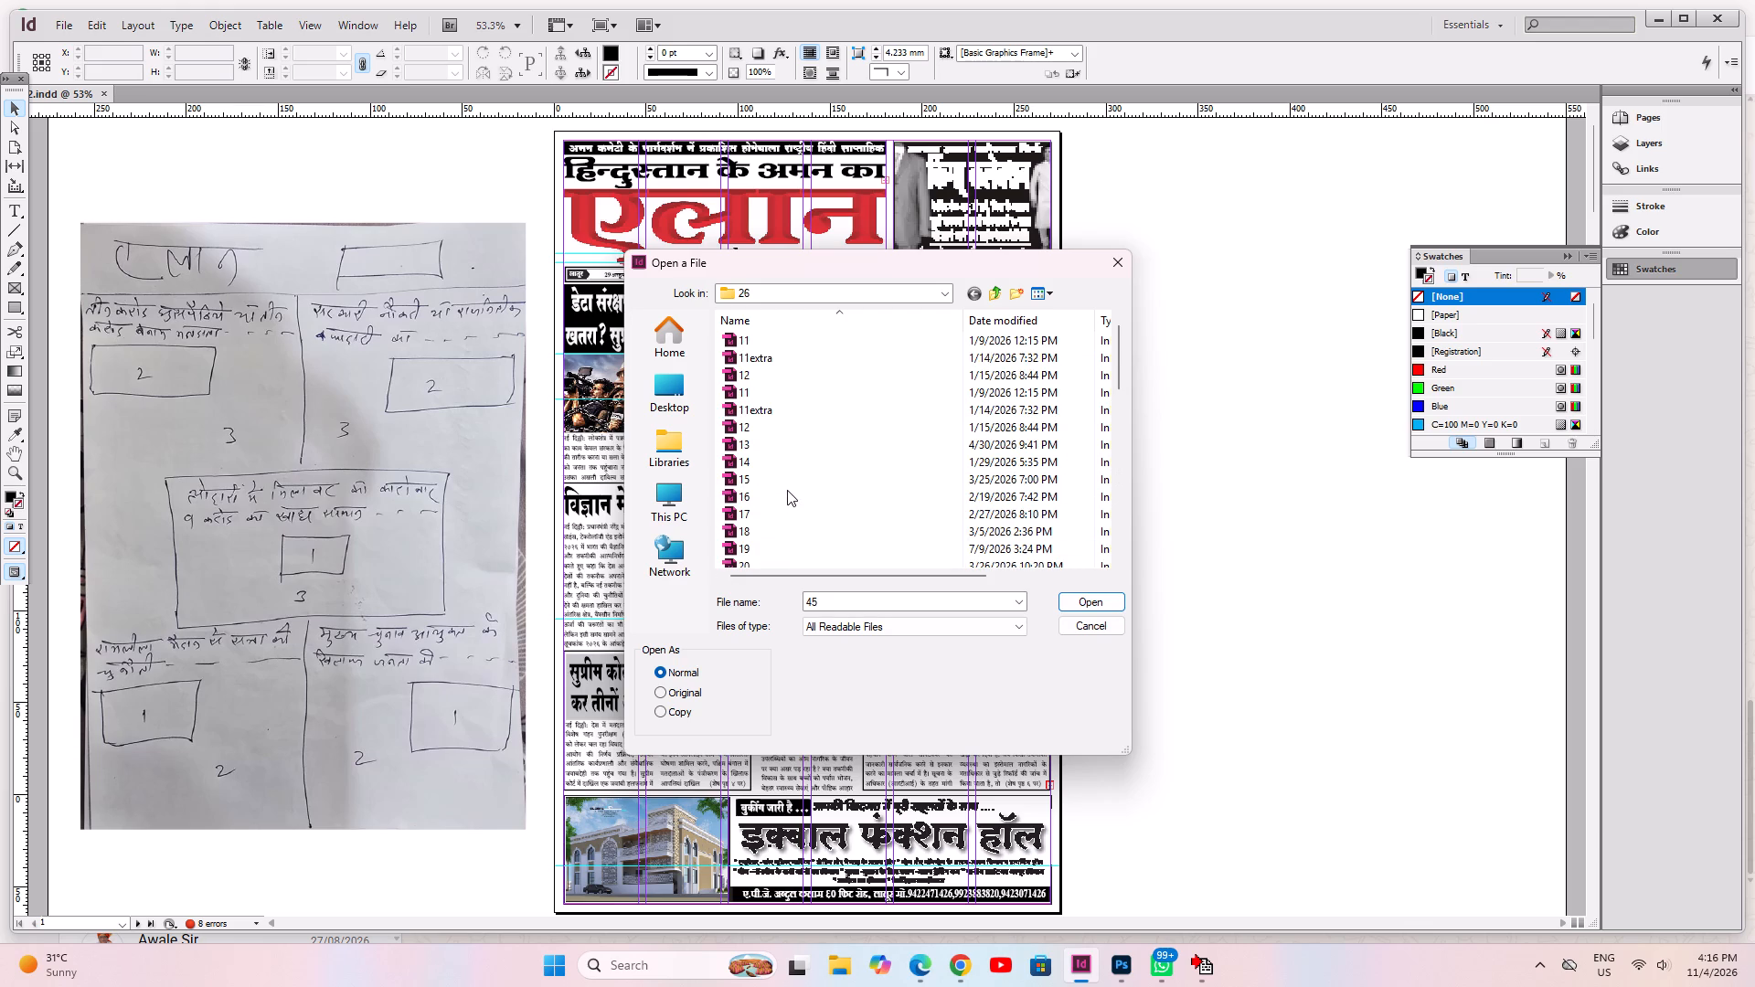
left_click(774, 400)
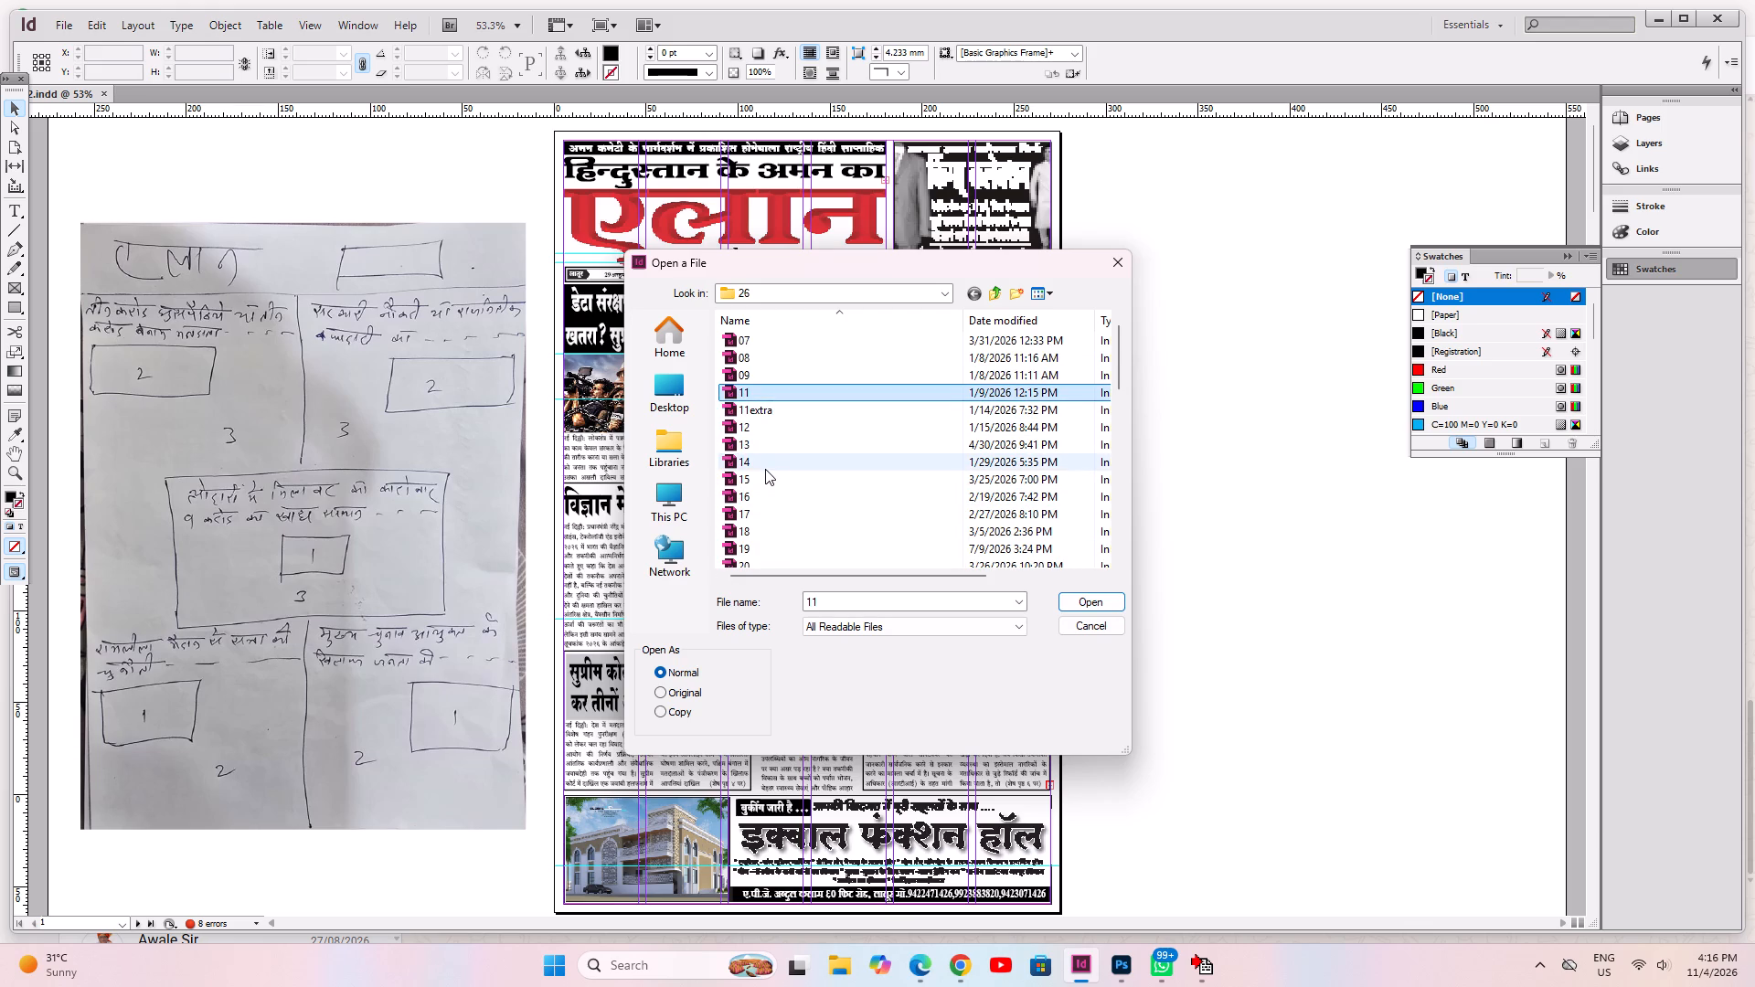
left_click(765, 493)
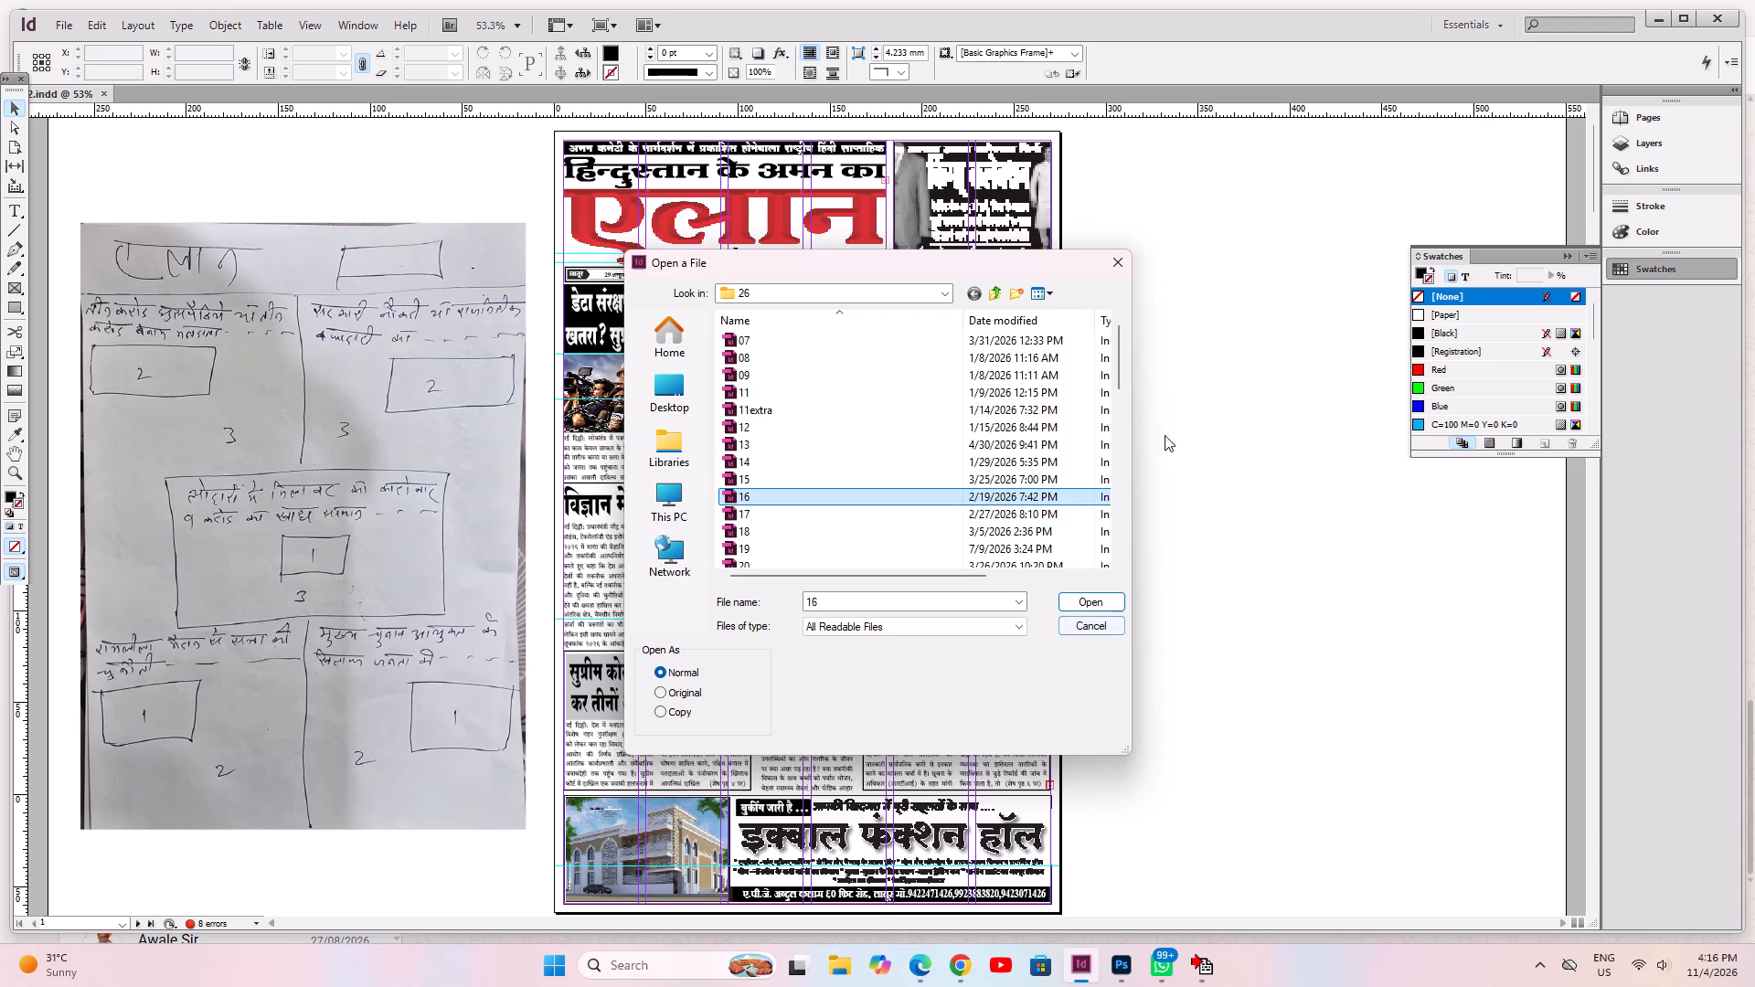
left_click_drag(1117, 363, 1118, 382)
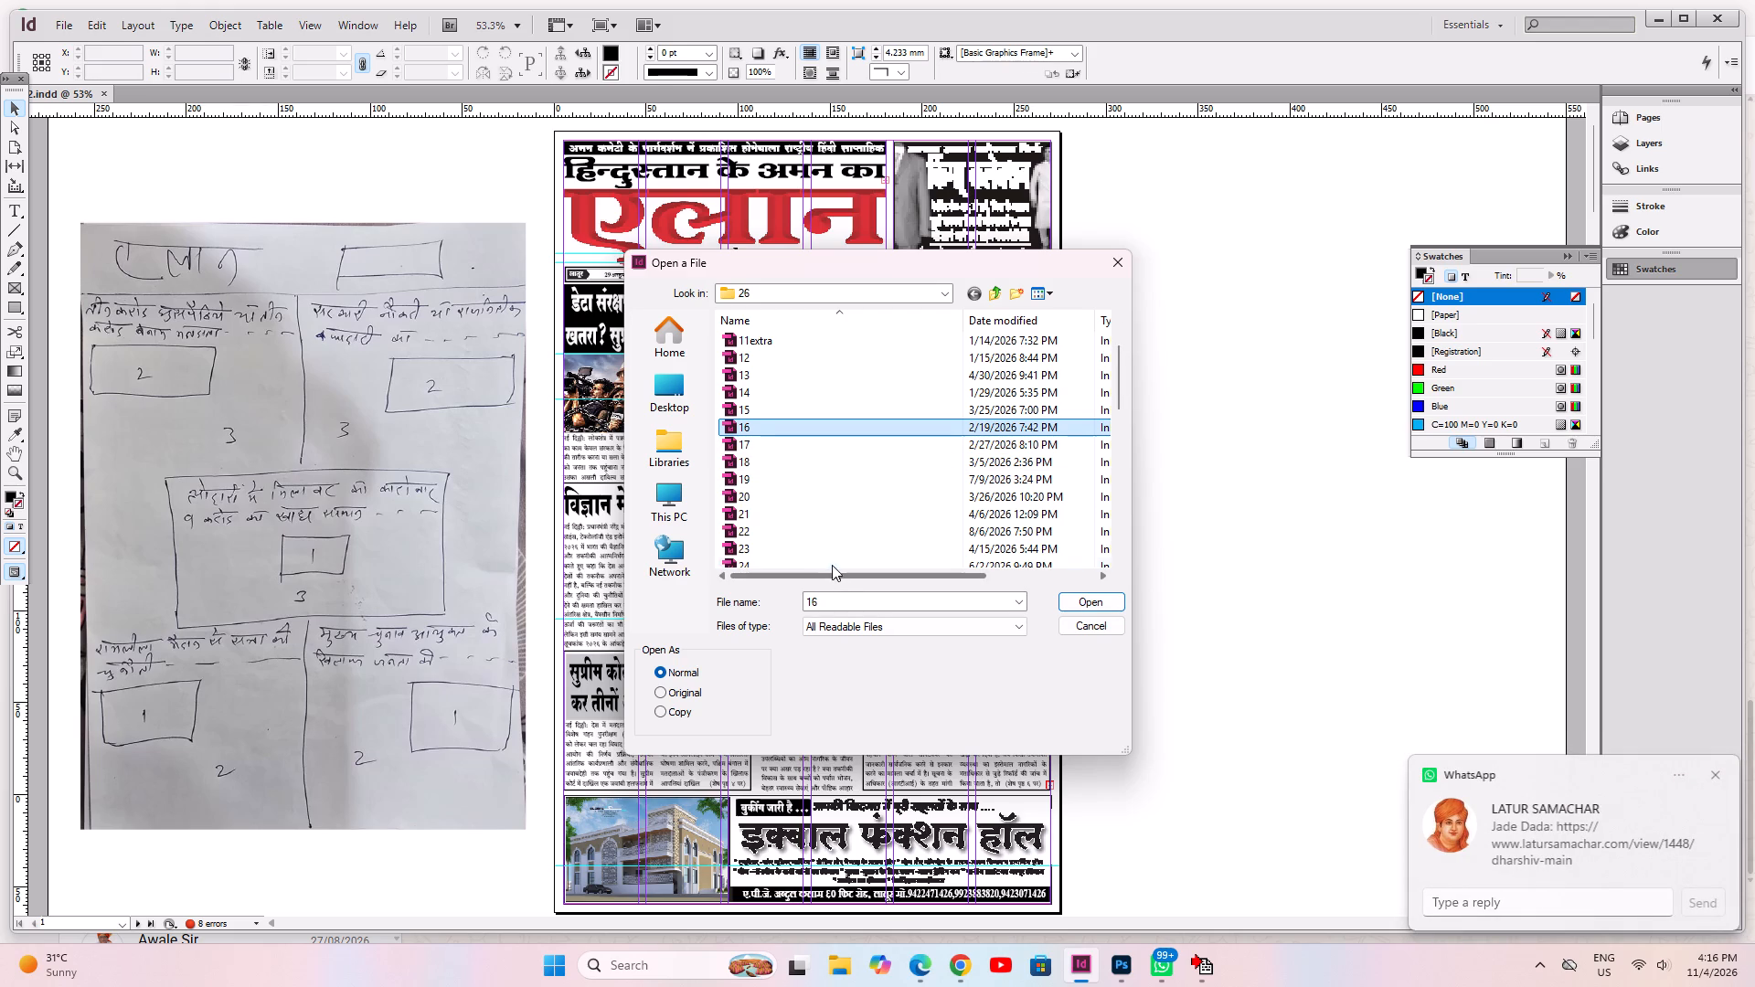
left_click_drag(836, 576, 792, 572)
scroll(824, 463, "down", 2)
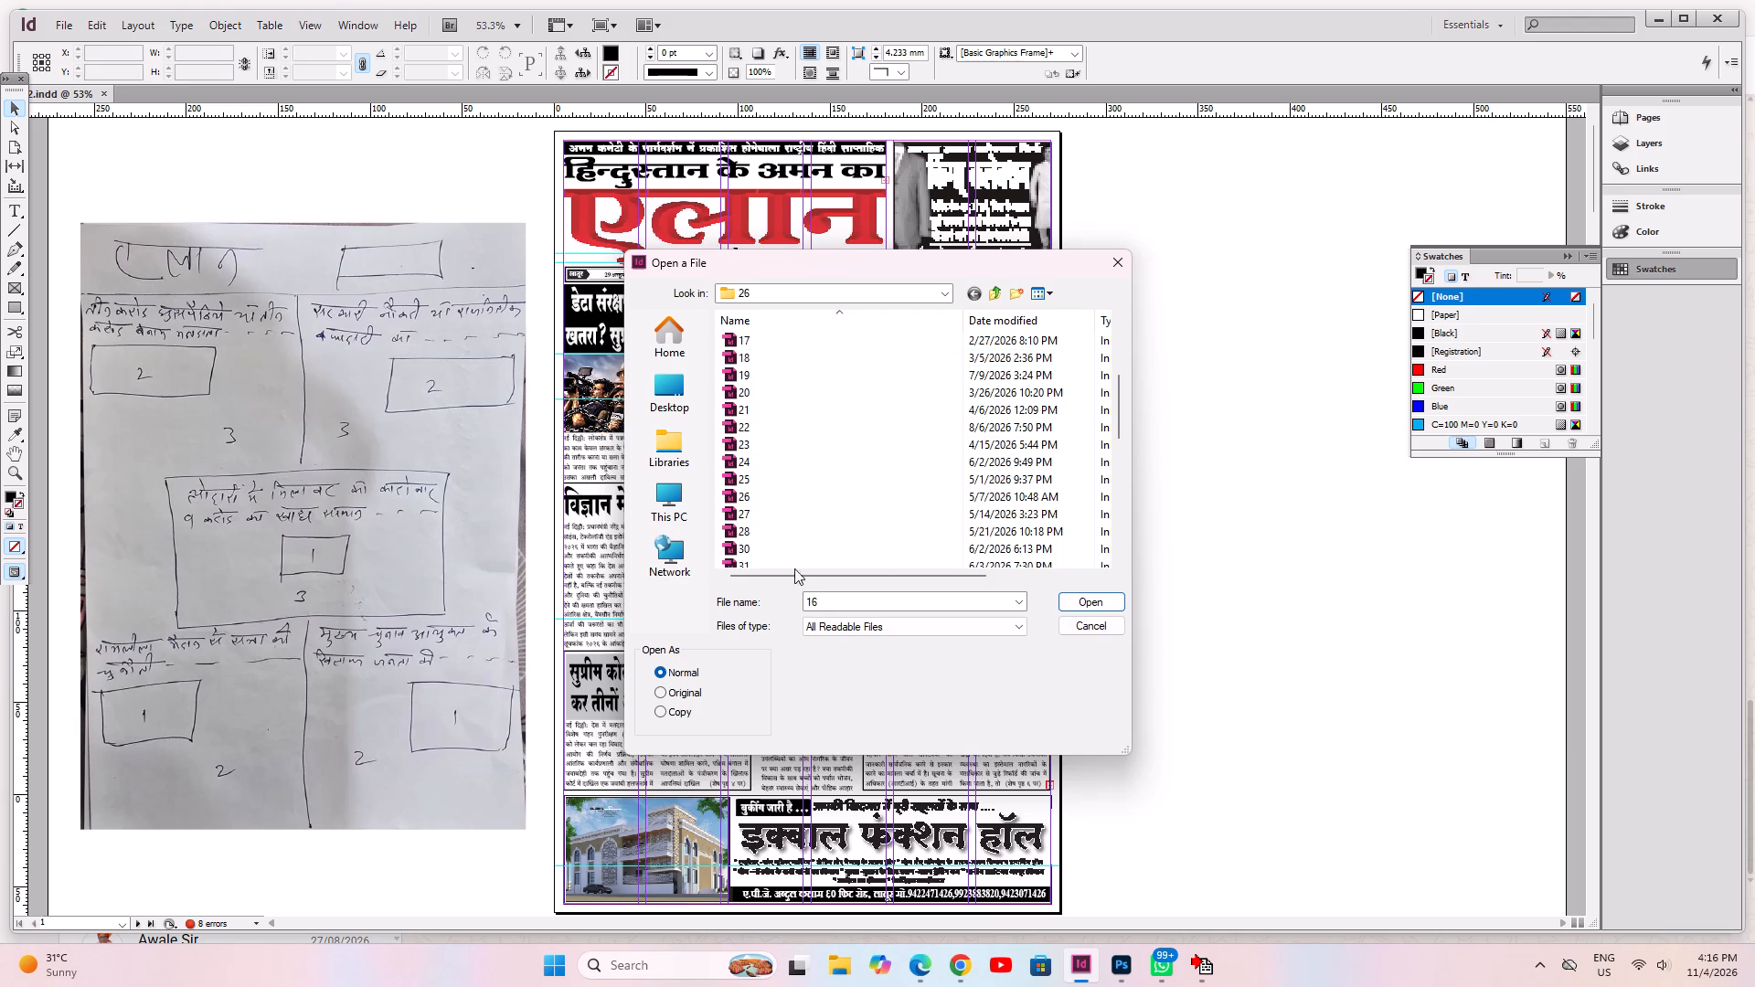
scroll(847, 407, "up", 11)
Open issue 48 from folder 26, accepting the missing links and fonts, and examine its front-page layout.
scroll(840, 386, "down", 8)
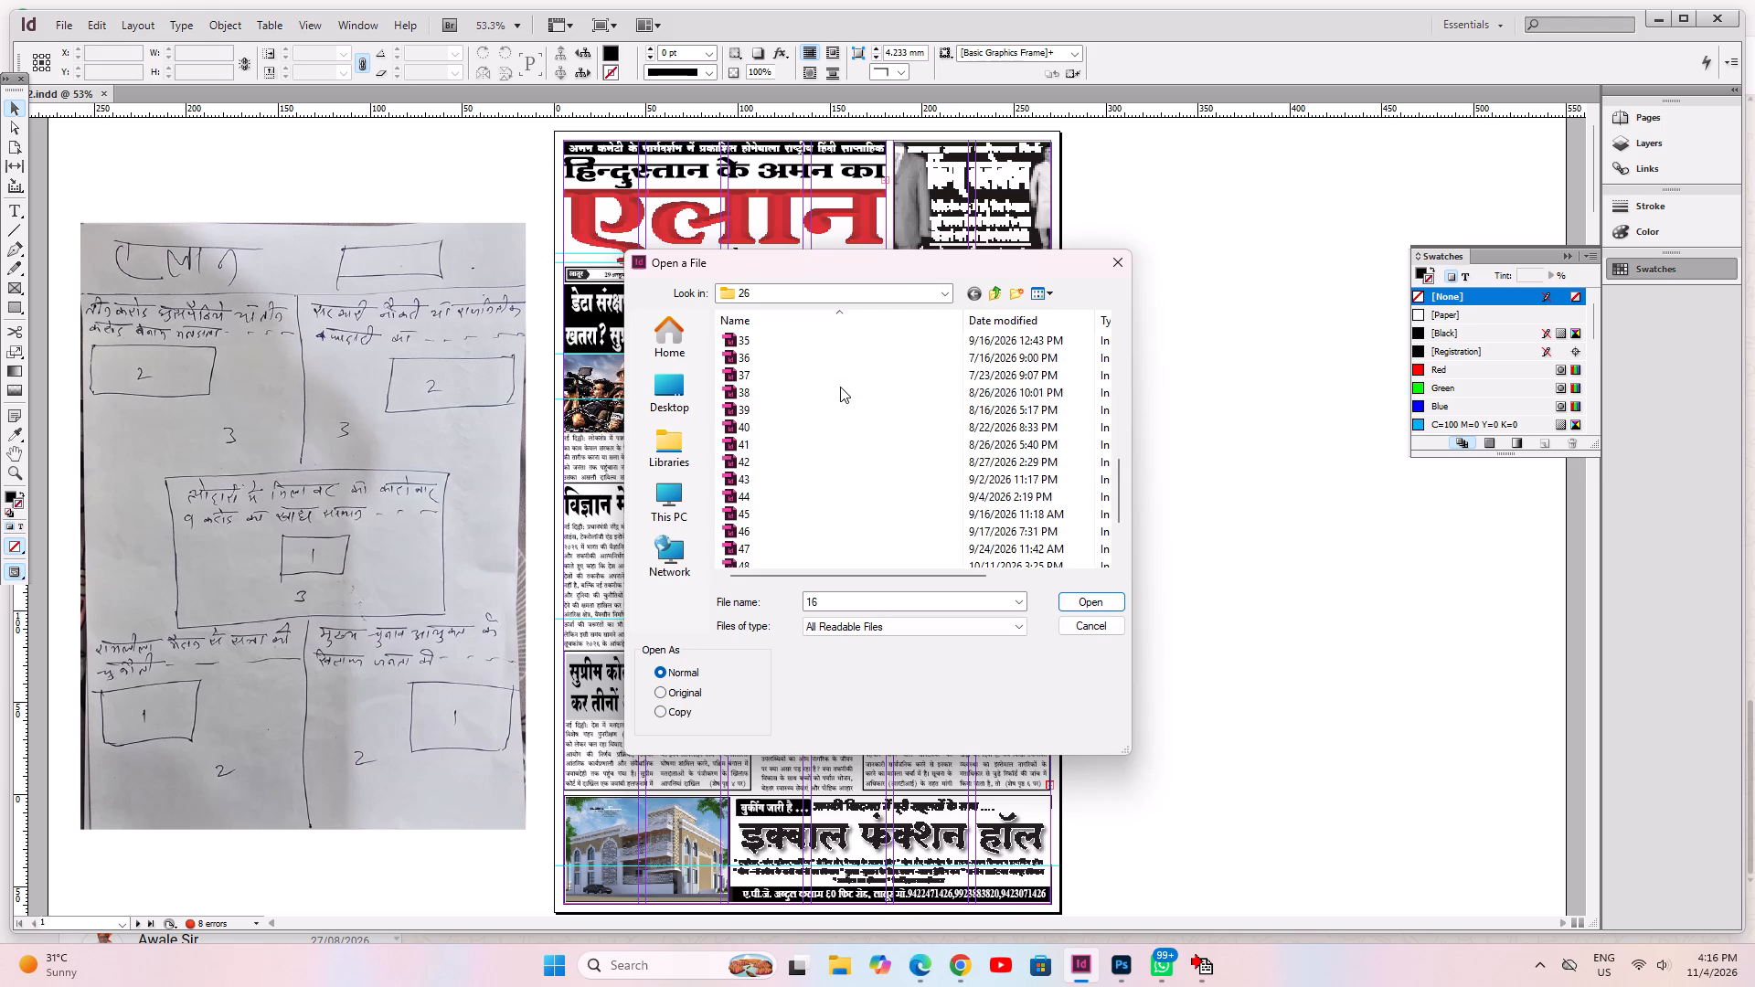
scroll(840, 387, "down", 5)
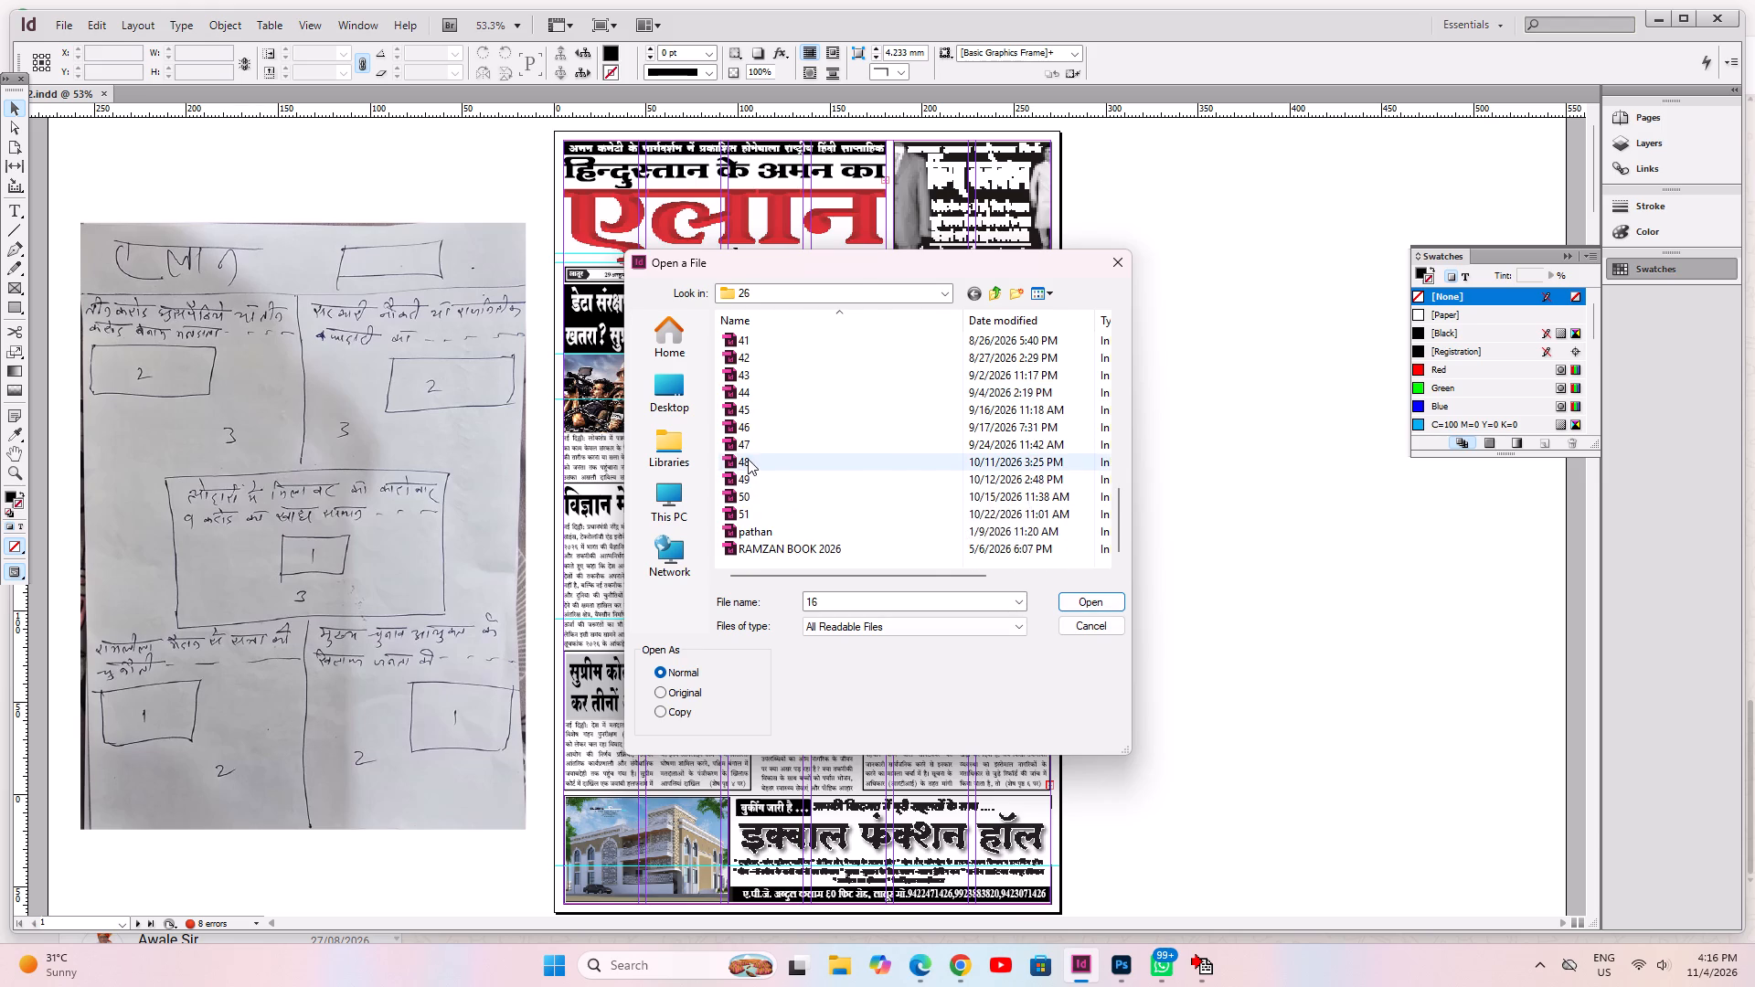
double_click(748, 458)
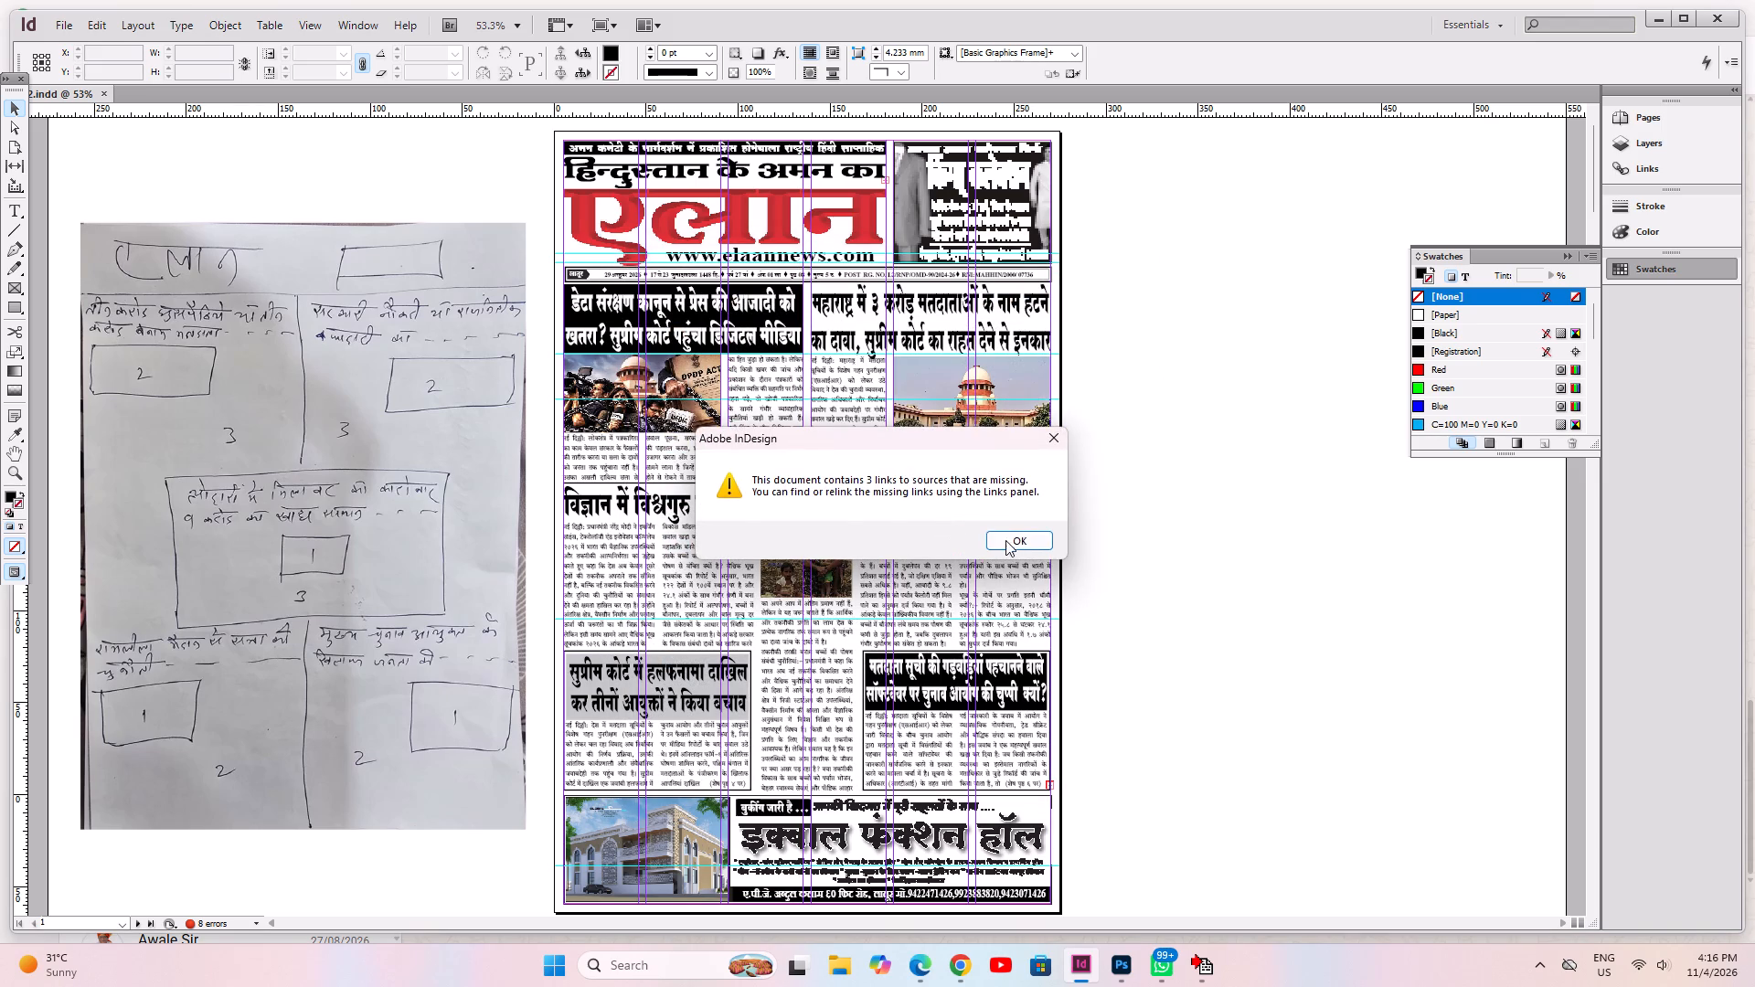
left_click(1005, 532)
left_click(1030, 591)
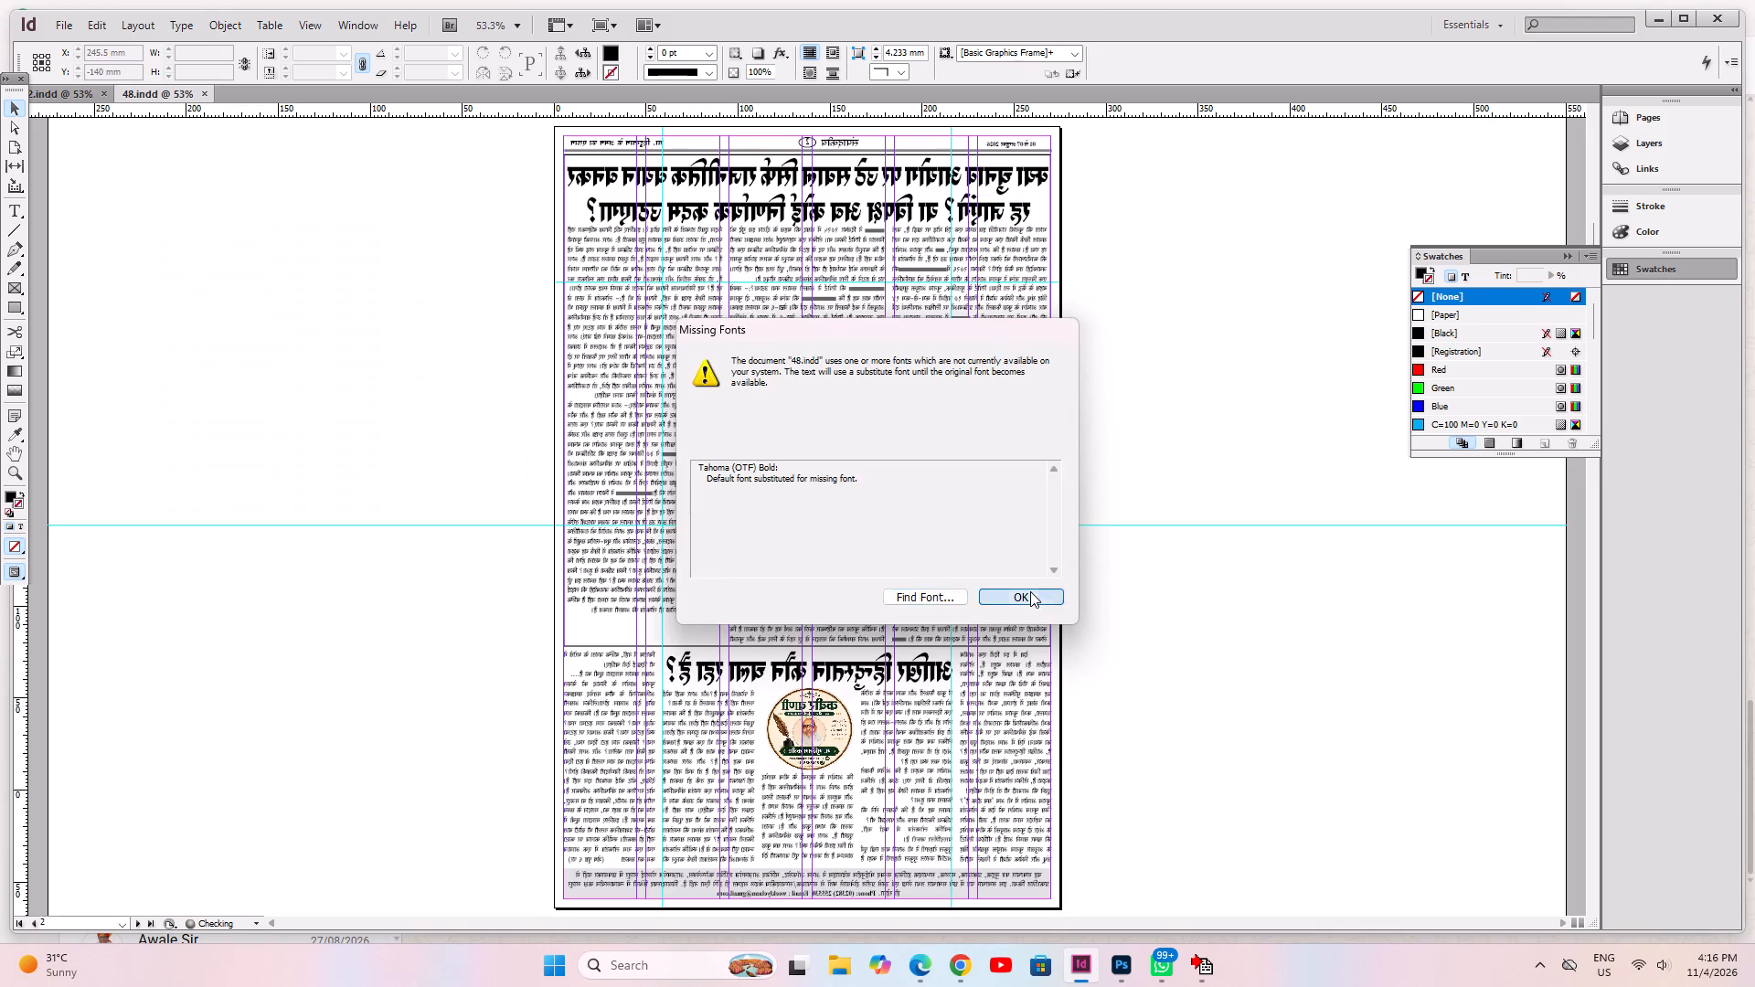
scroll(452, 511, "up", 12)
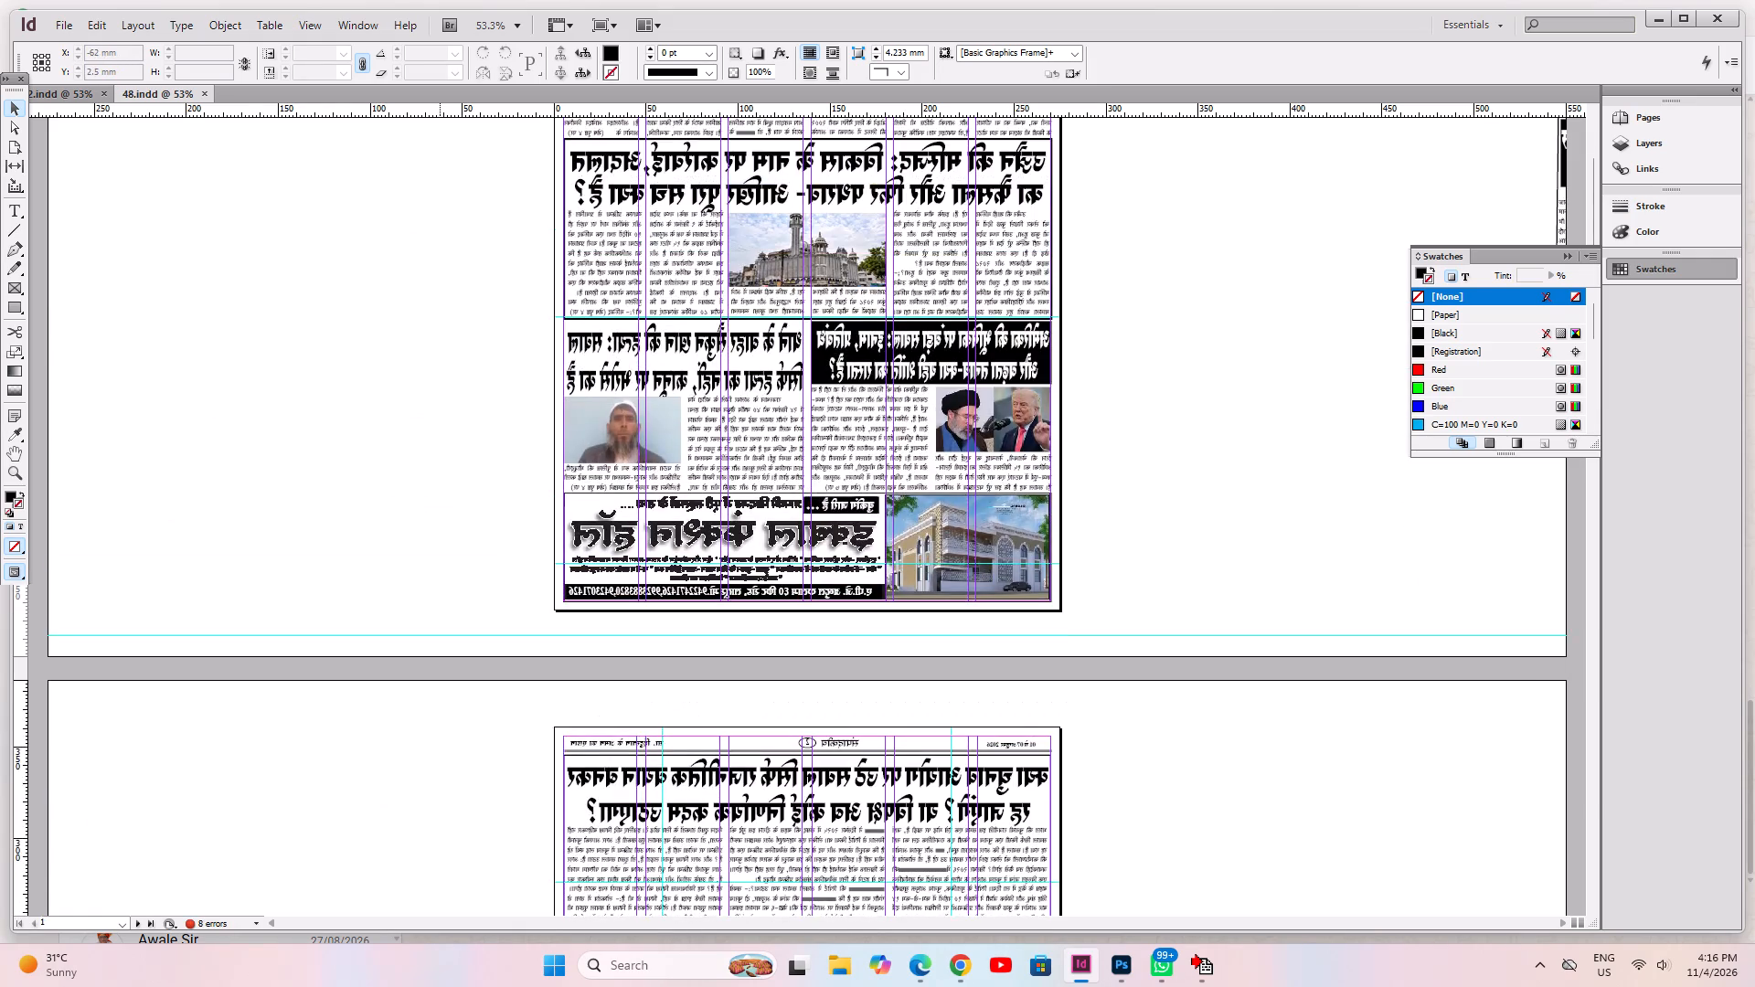
scroll(440, 497, "up", 6)
Open issue 47 from folder 26 with substitute fonts, fit the page in the window, and examine its front-page layout.
left_click(60, 13)
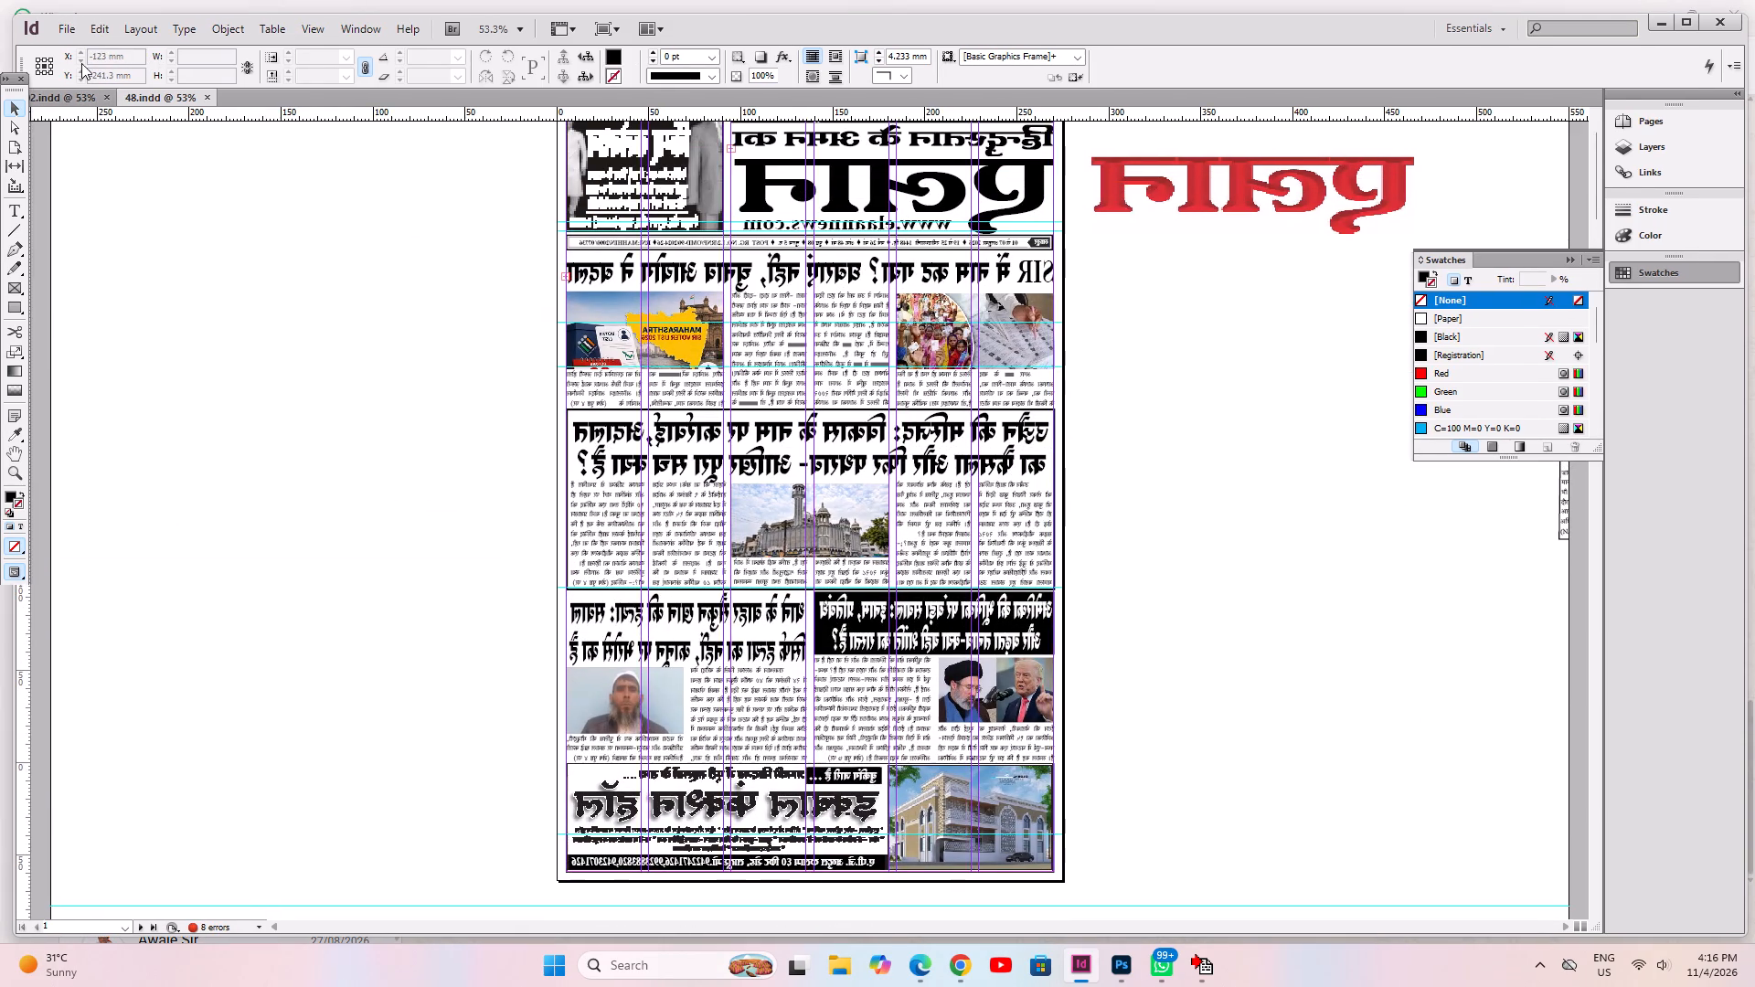
left_click(69, 27)
left_click(85, 71)
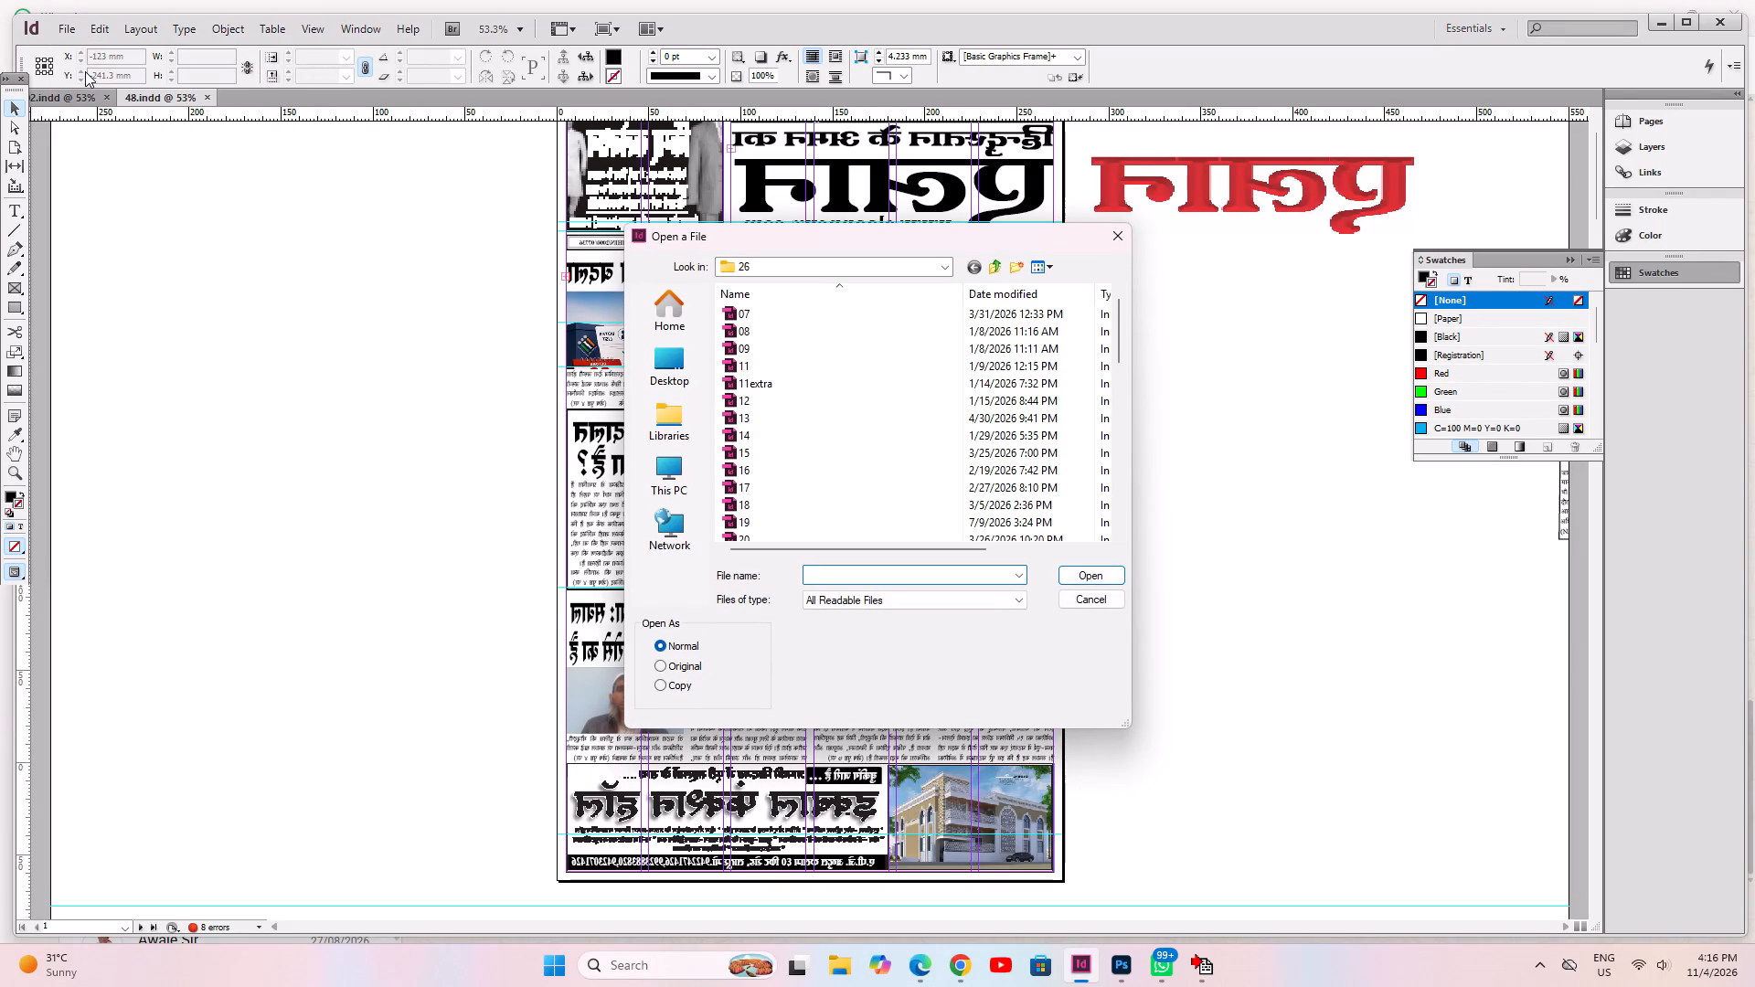
type("47")
key("Return")
key("Return")
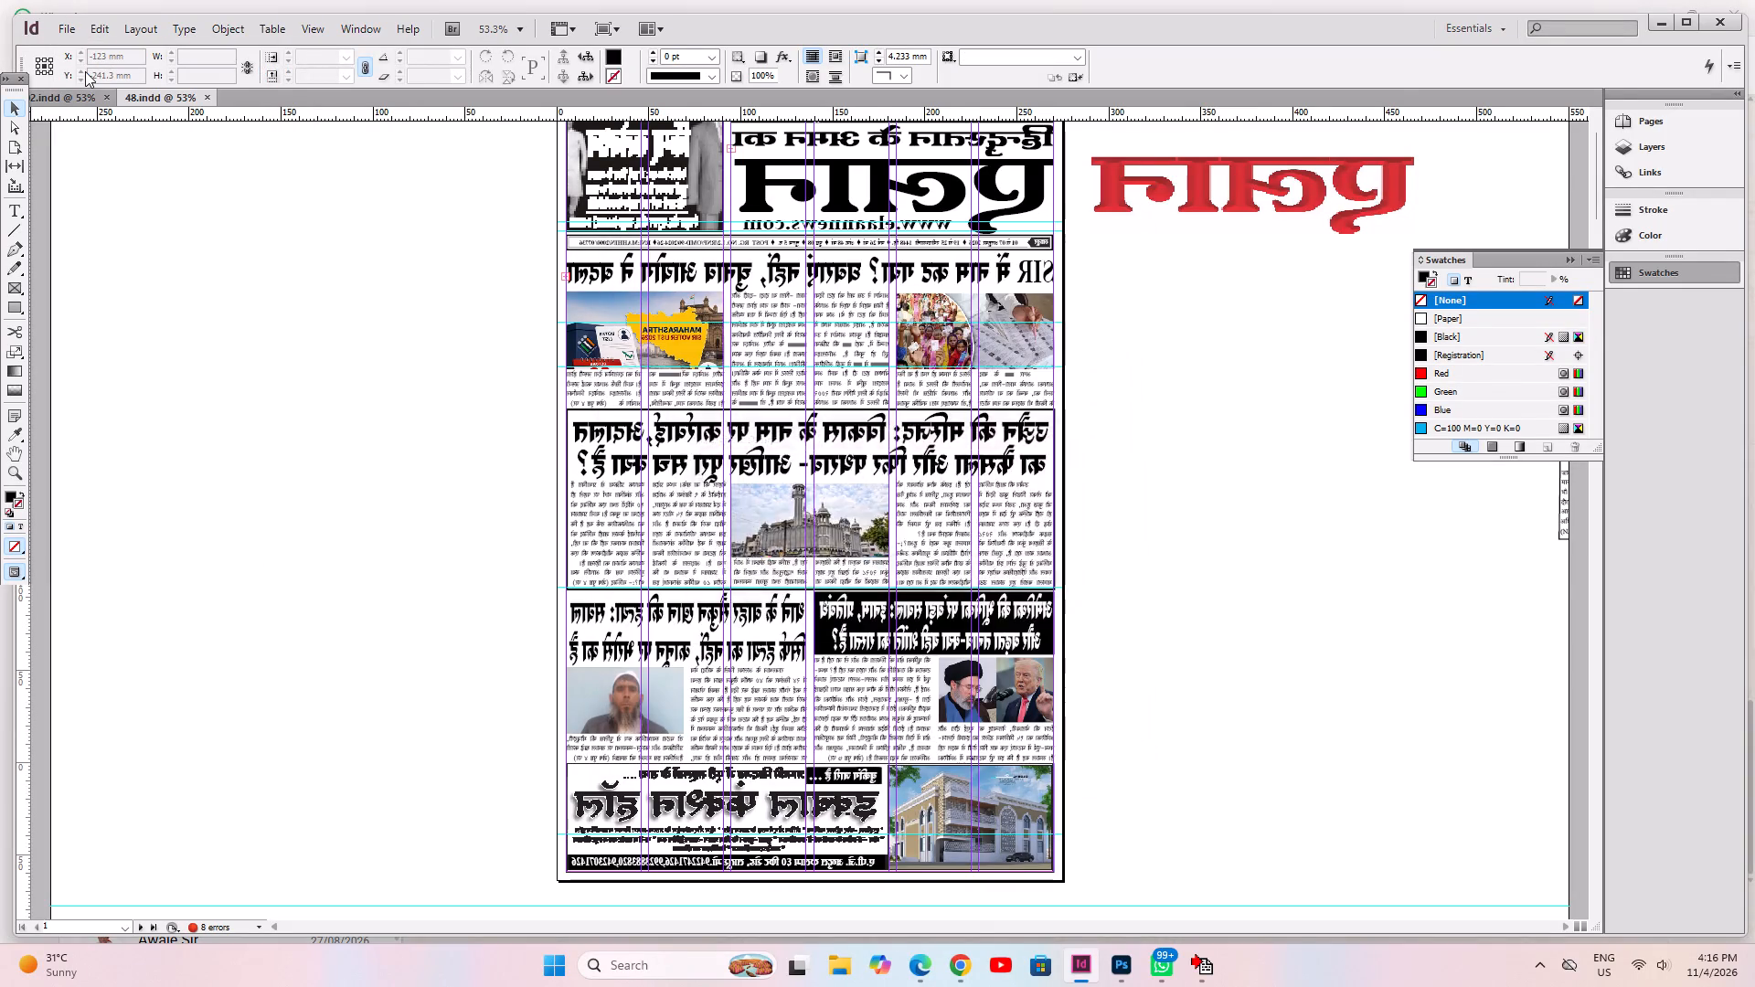
left_click(1002, 606)
left_click(1006, 603)
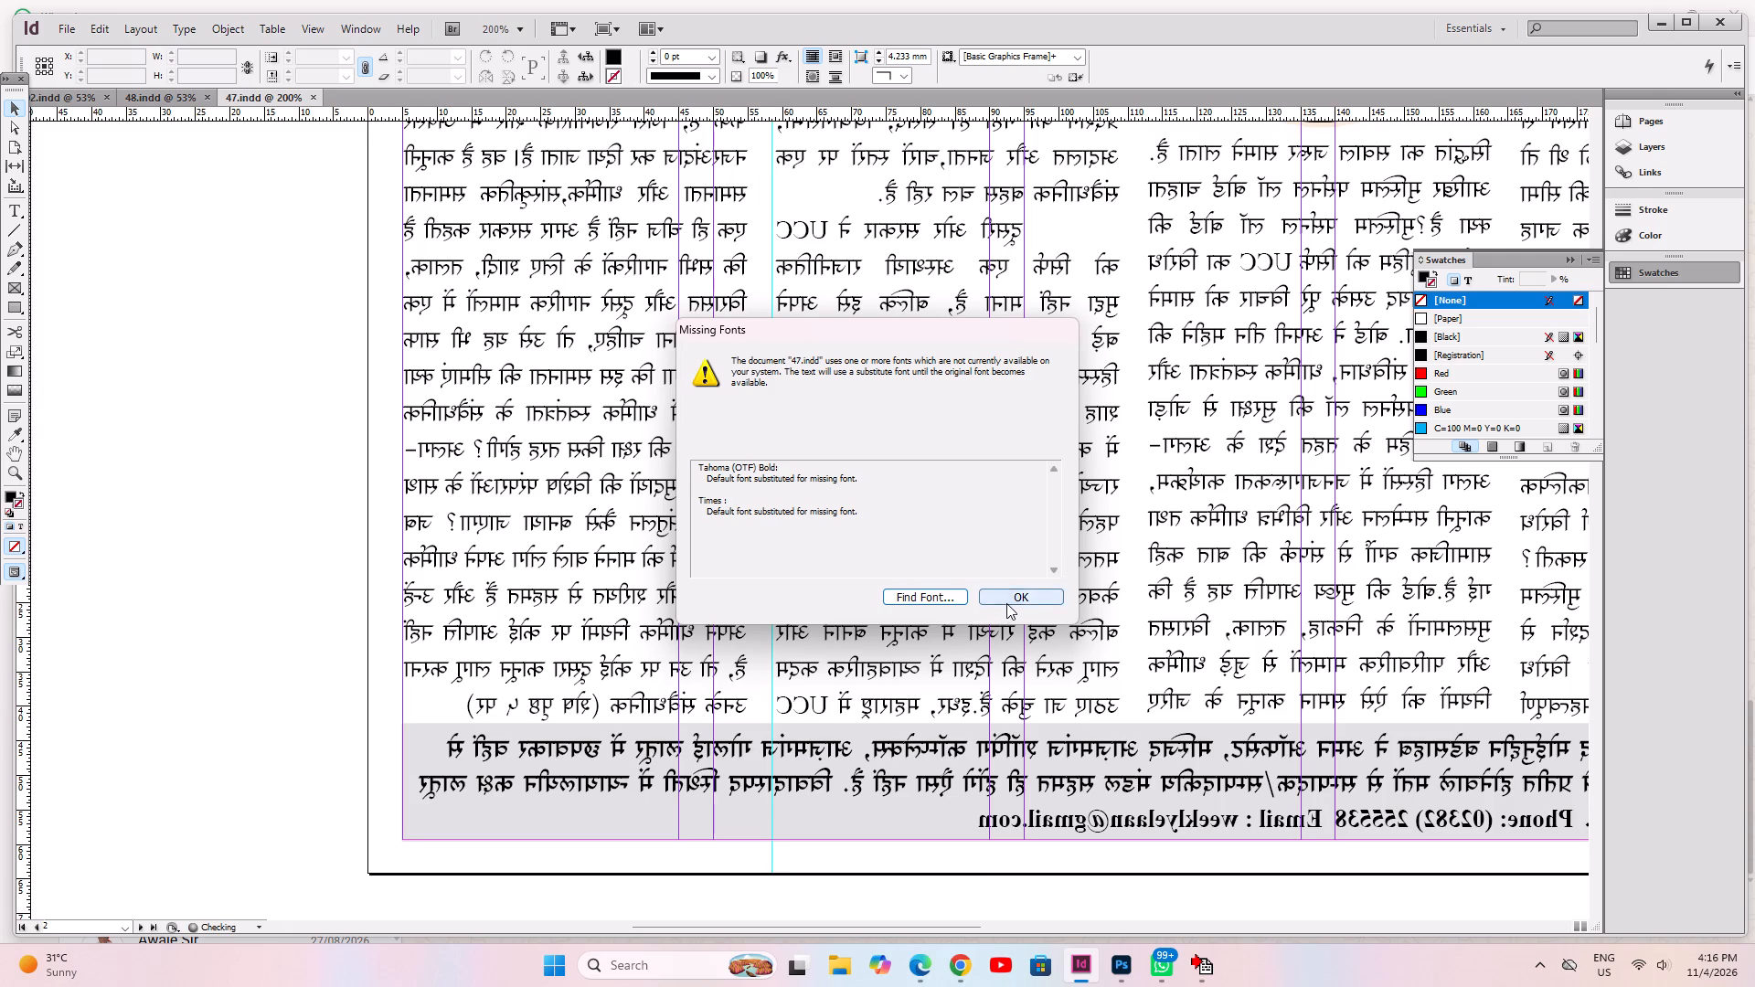
key("ctrl+0")
scroll(991, 573, "up", 14)
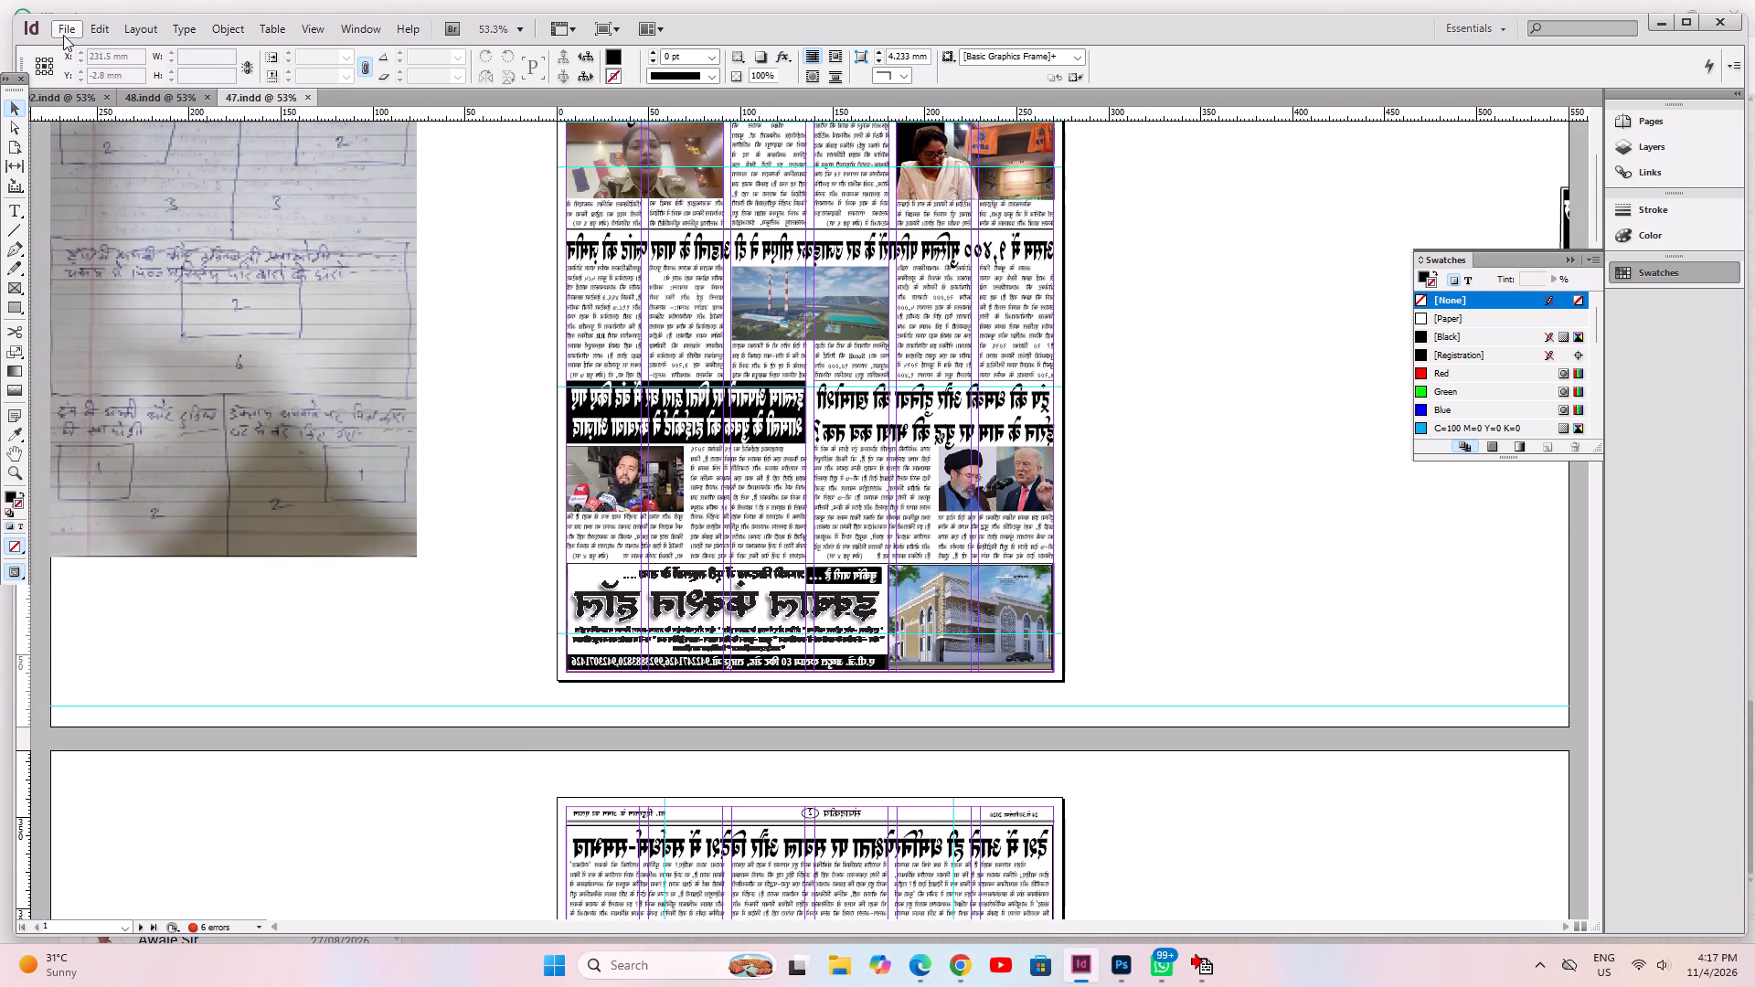
Open issue 46 from folder 26 with substitute fonts and view its front page as a layout reference.
left_click(63, 35)
left_click(79, 71)
key("4")
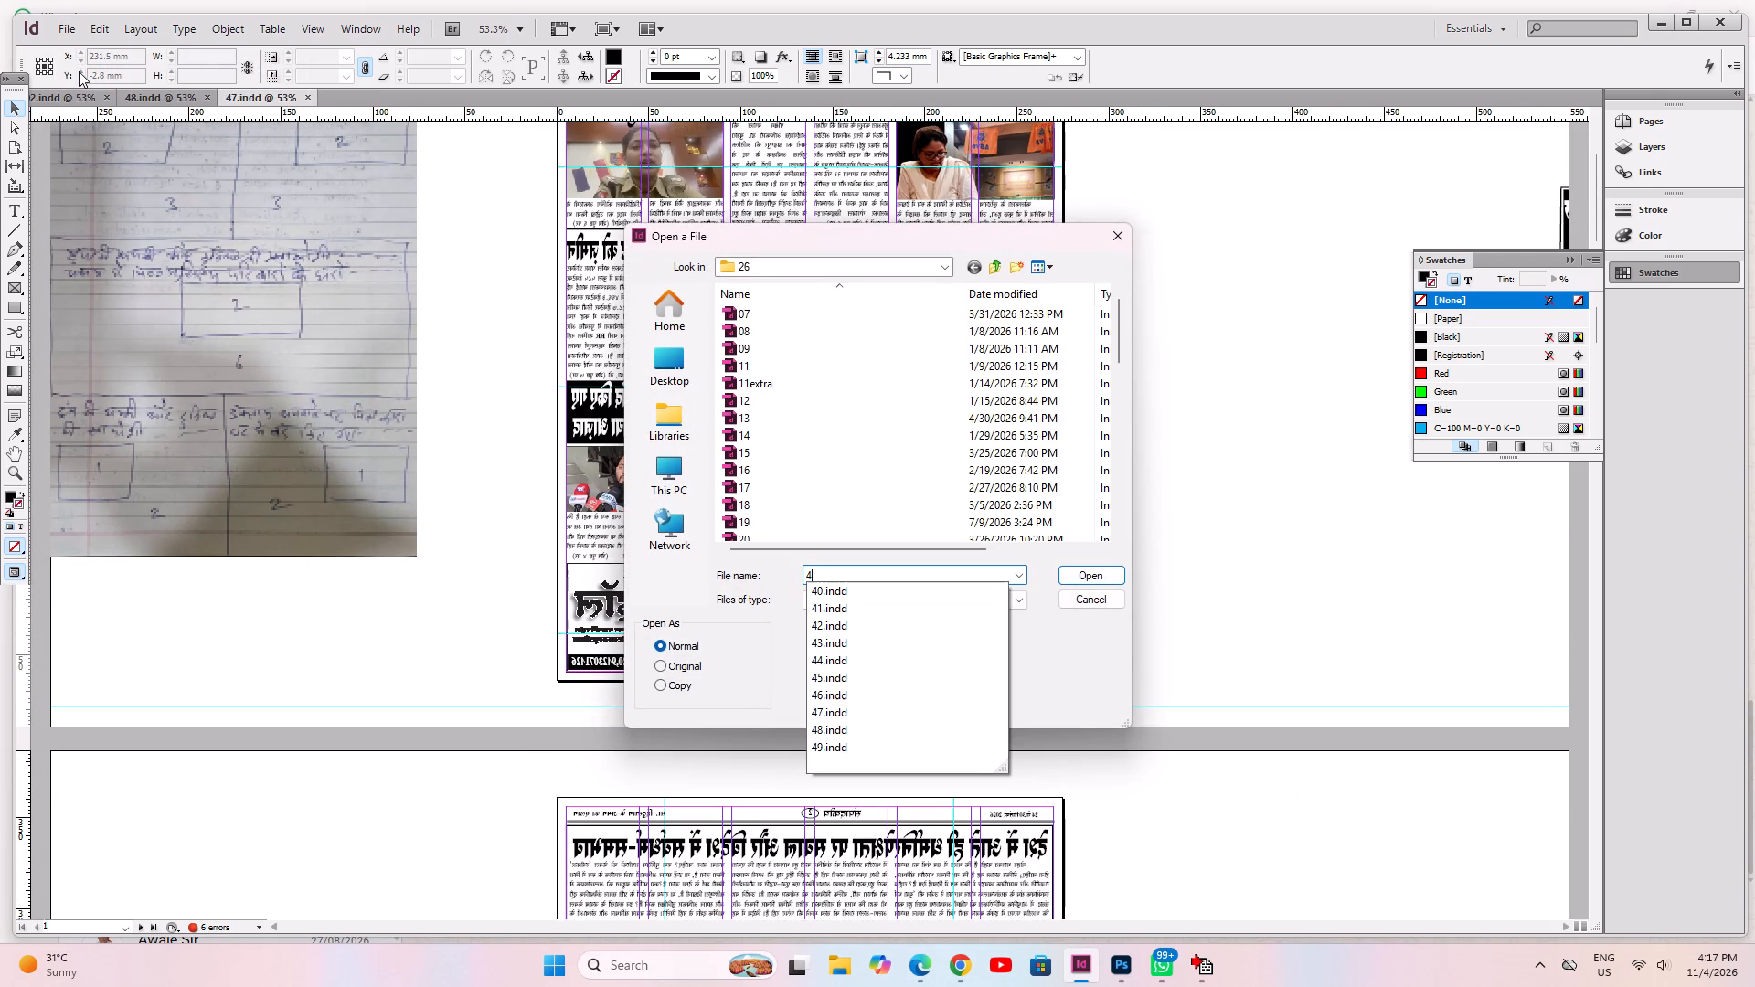
key("6")
key("Return")
key("Return")
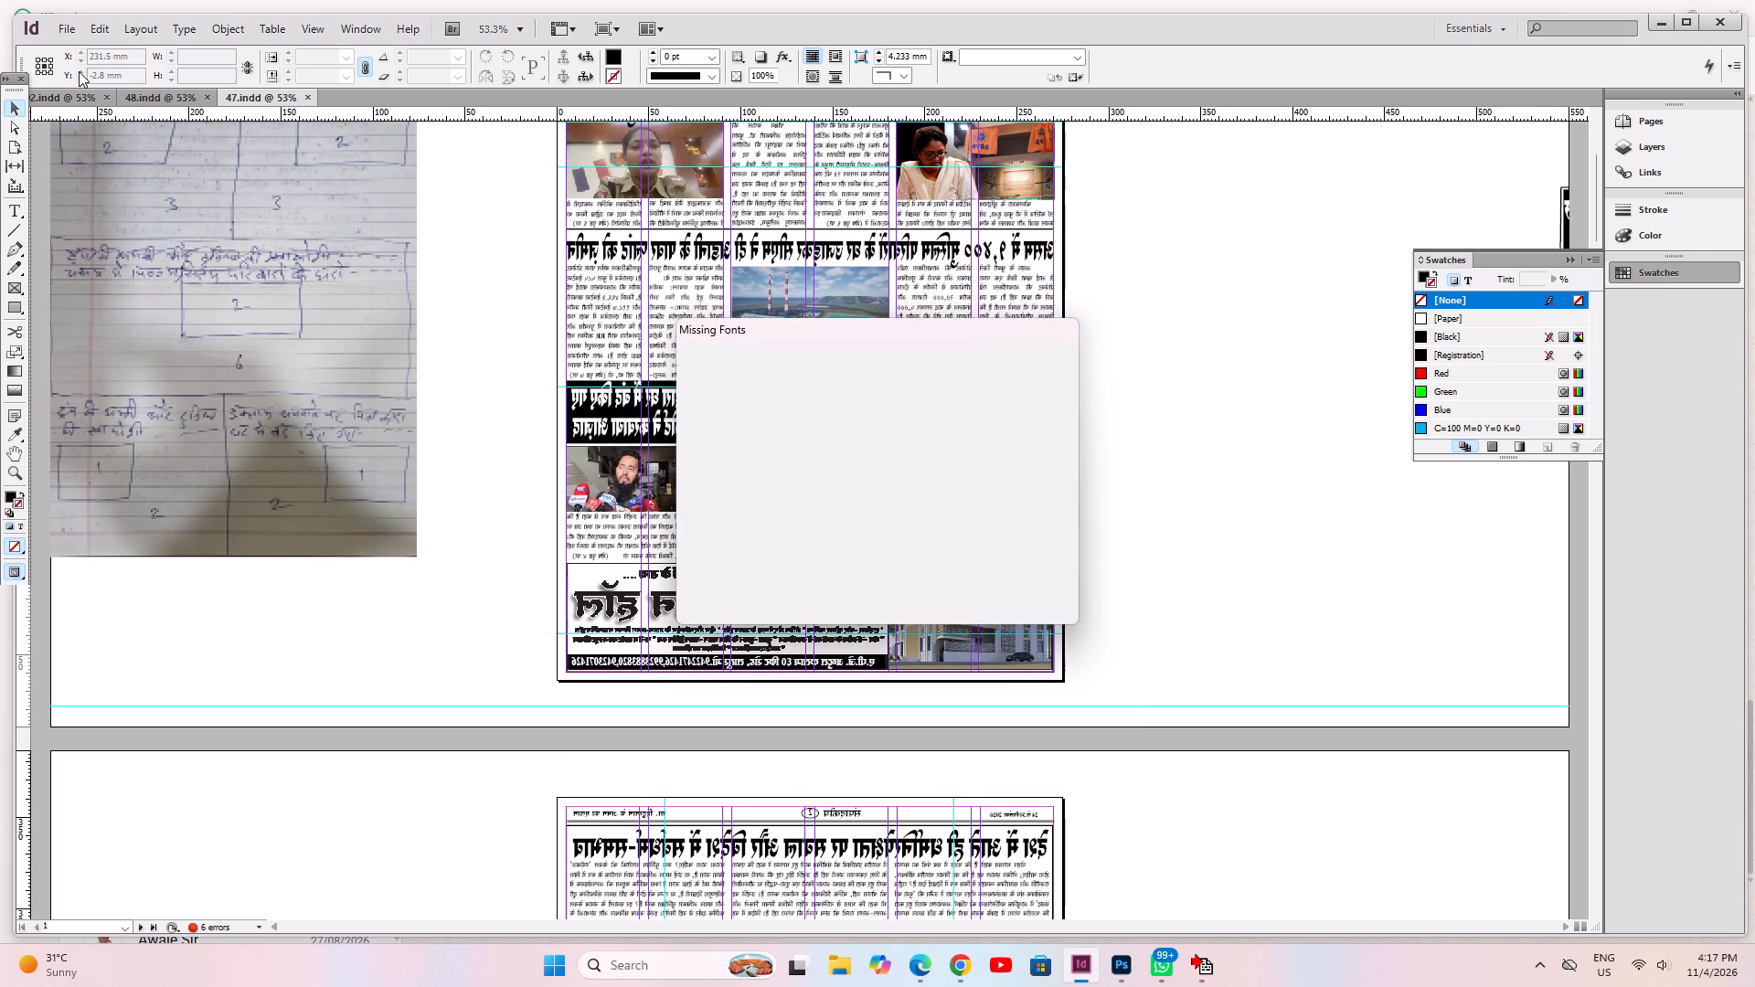
left_click(1037, 607)
left_click(1036, 604)
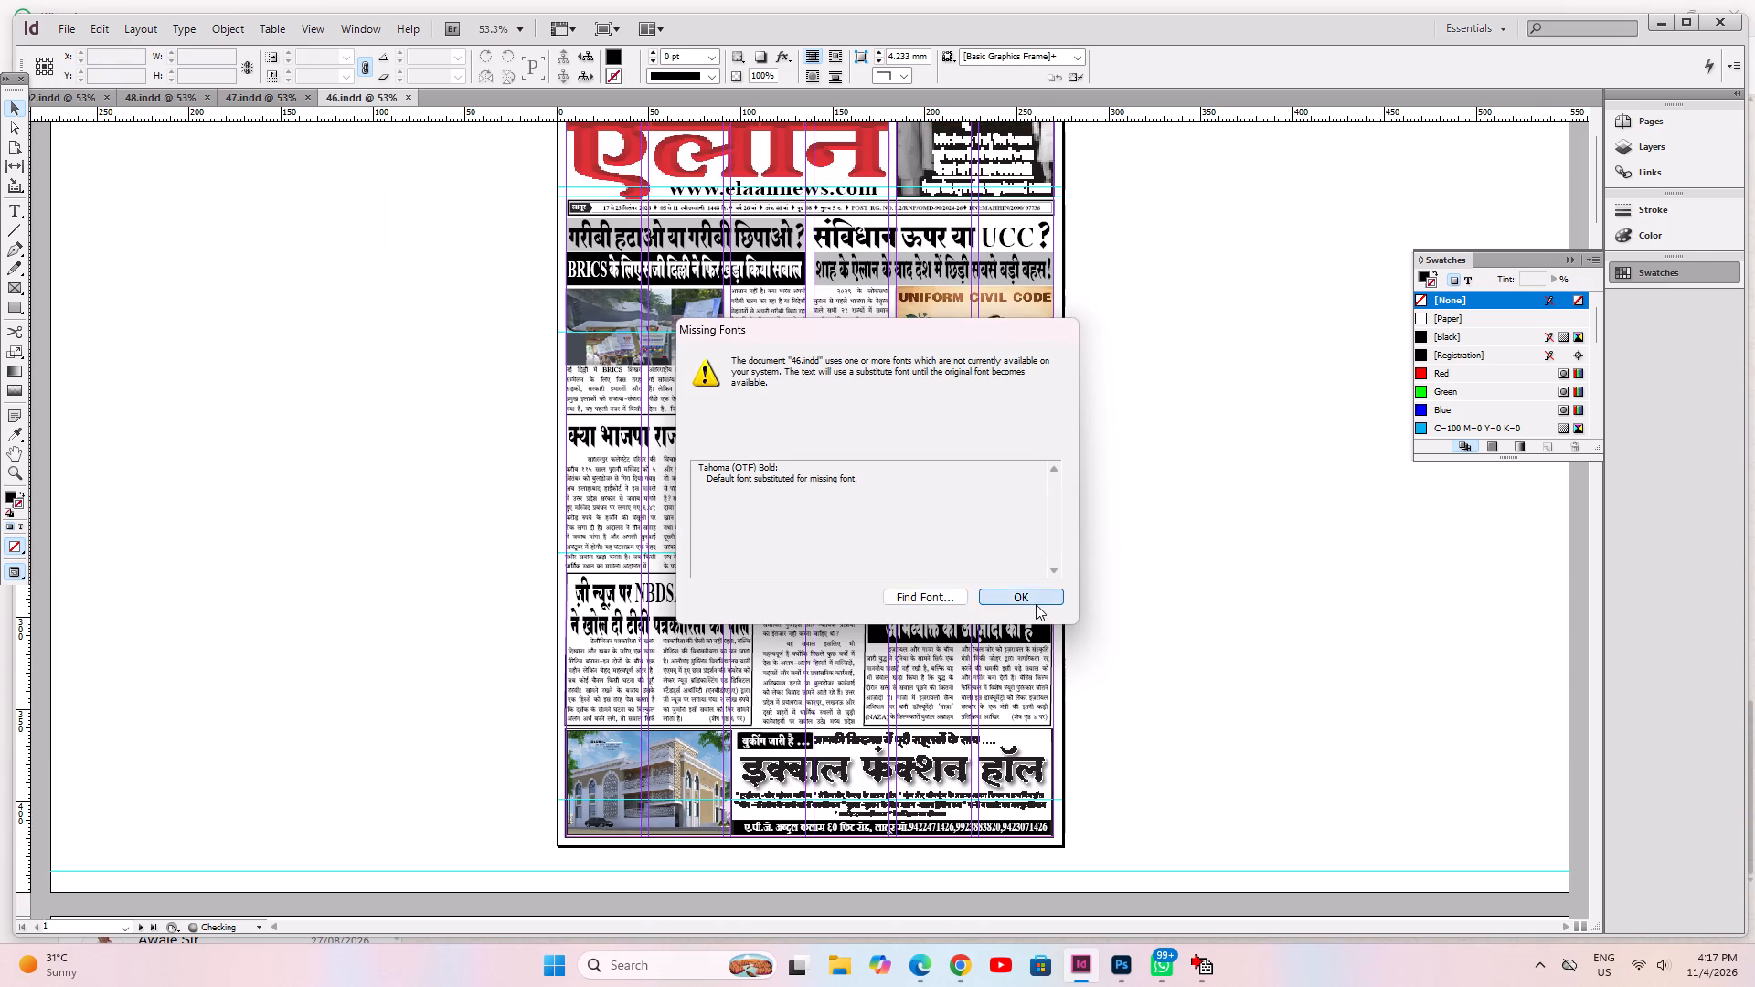
Open issue 45 from folder 26 and compare its front-page layout with the sketch.
left_click(65, 31)
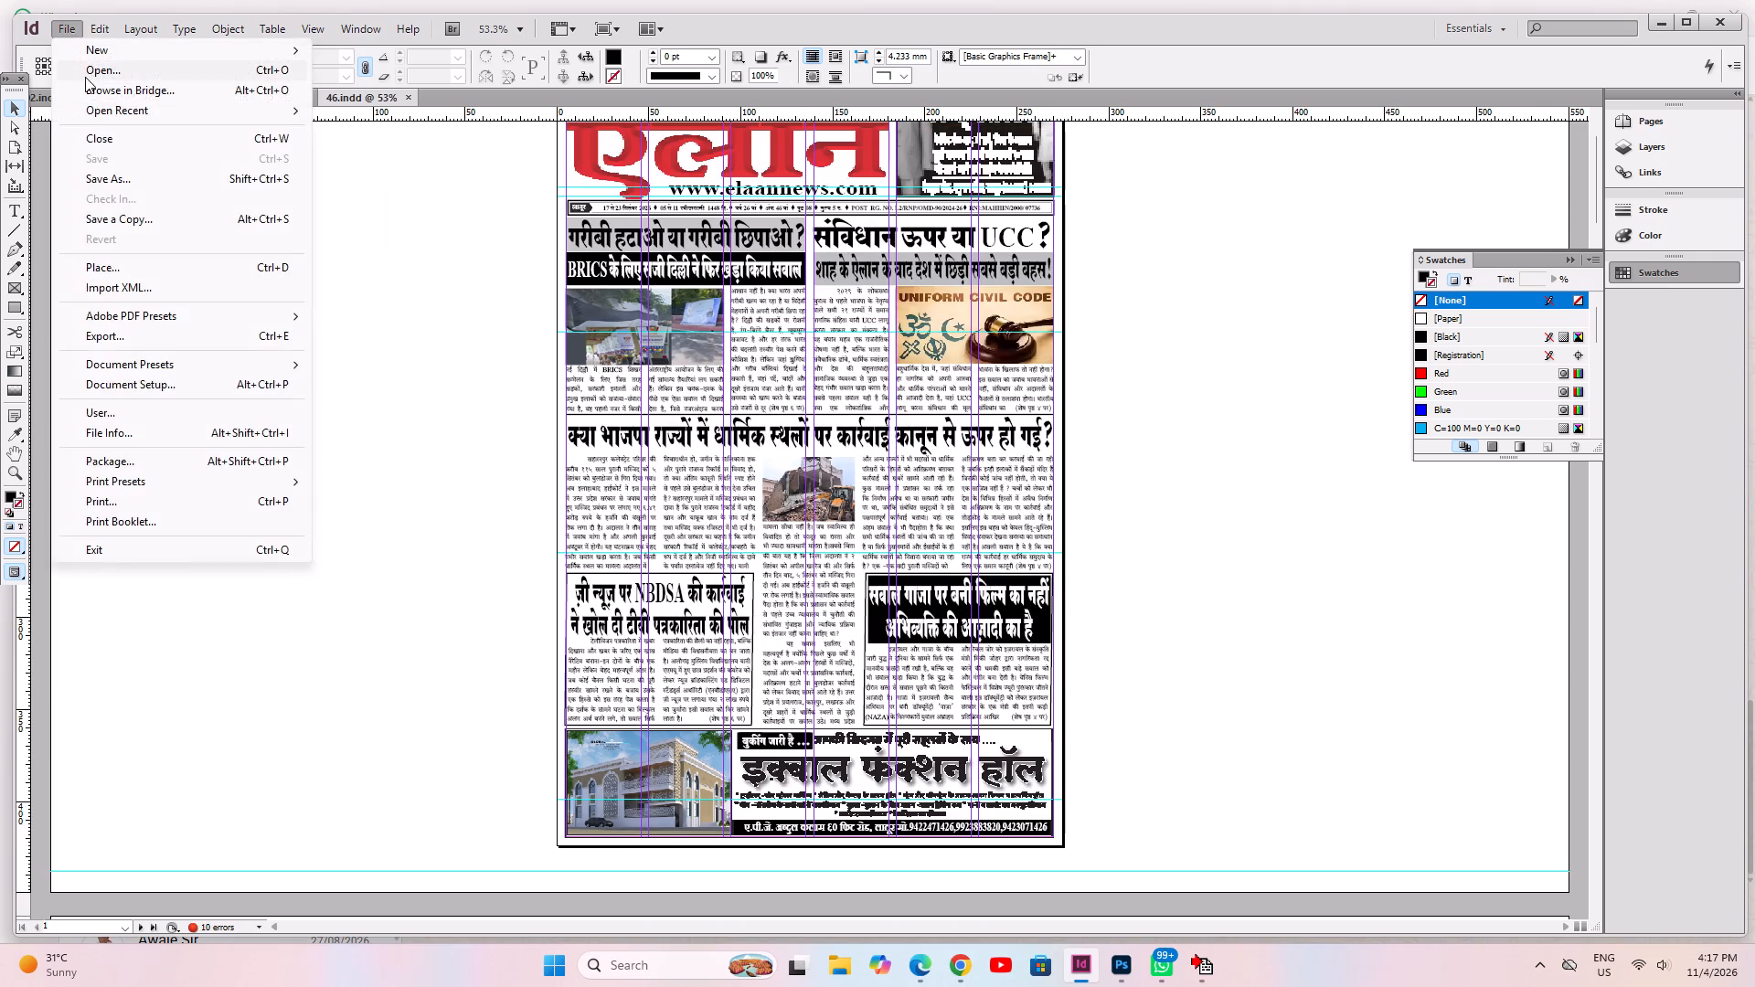
left_click(85, 77)
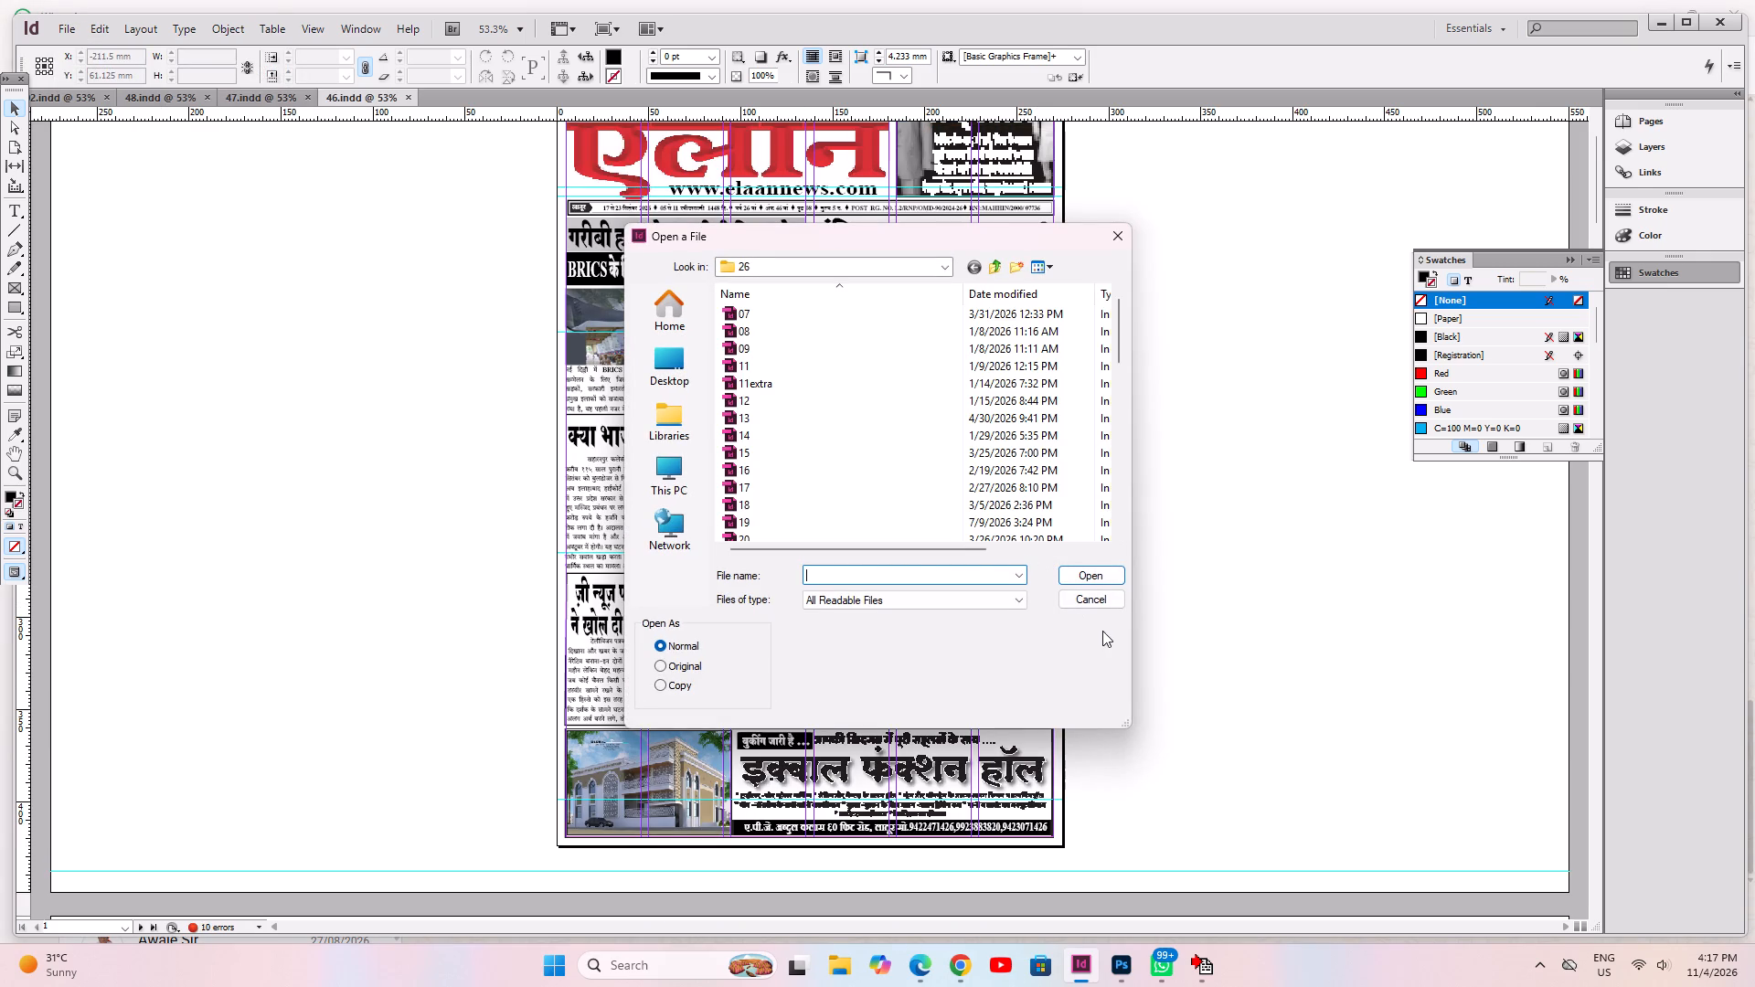
type("45")
key("Return")
key("Return")
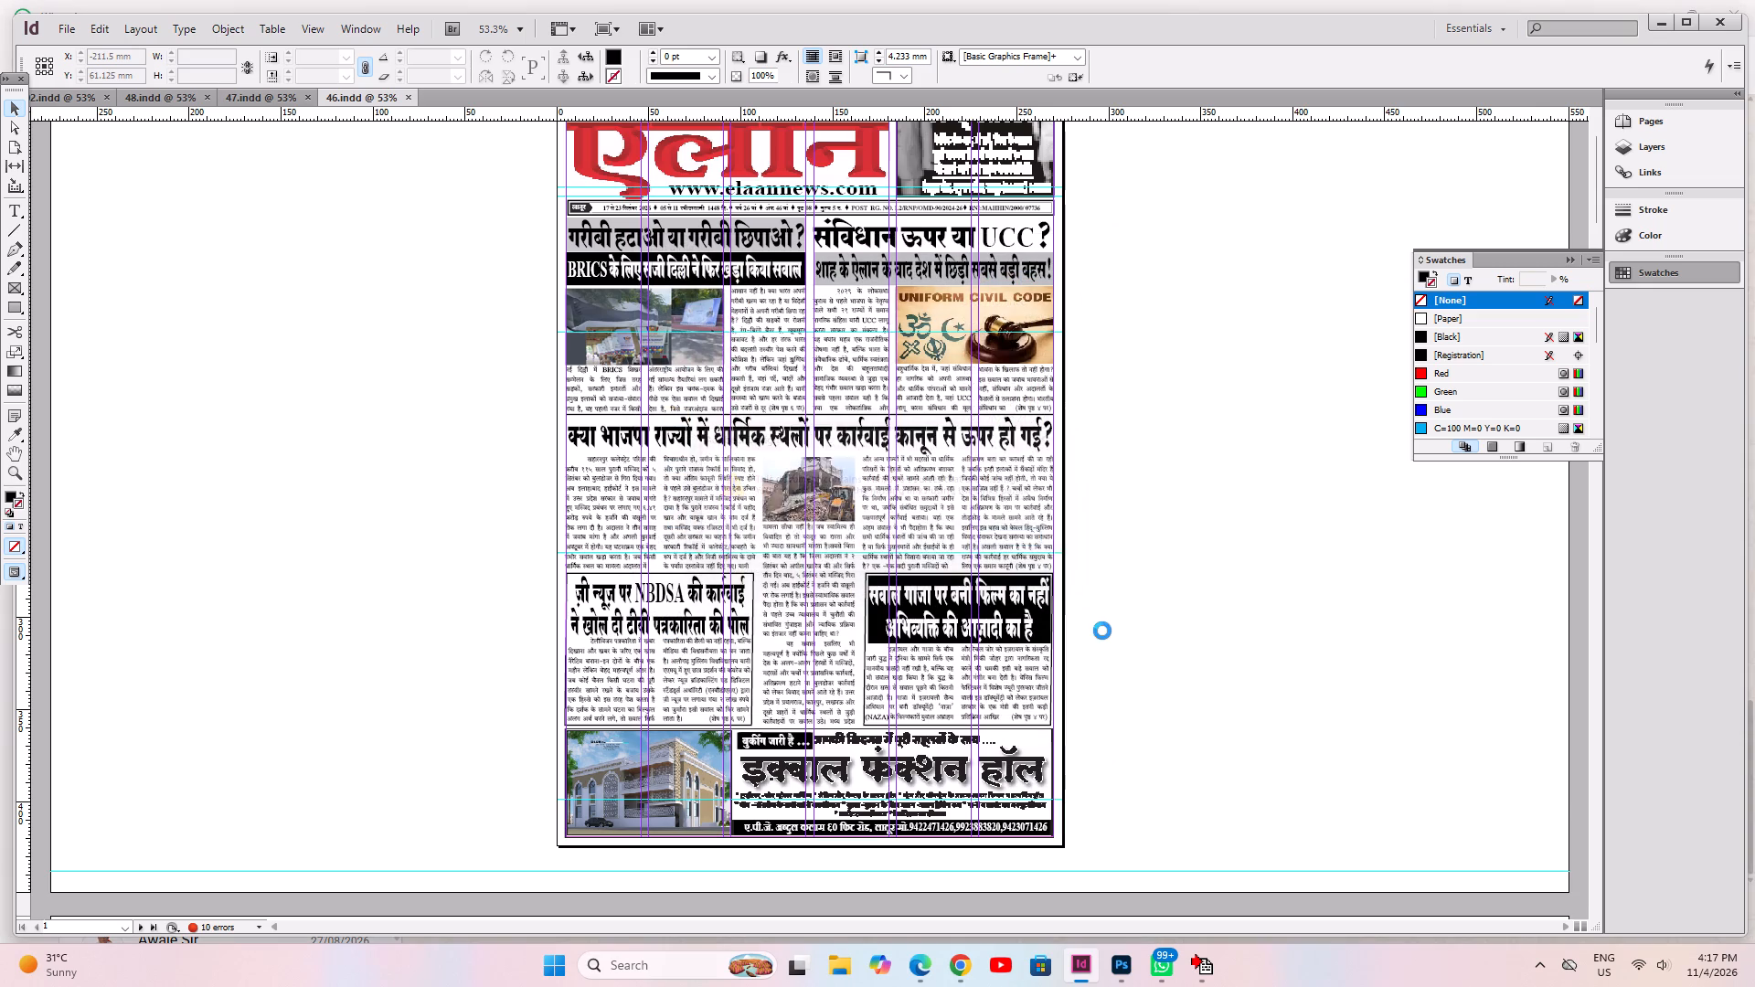
left_click(1063, 600)
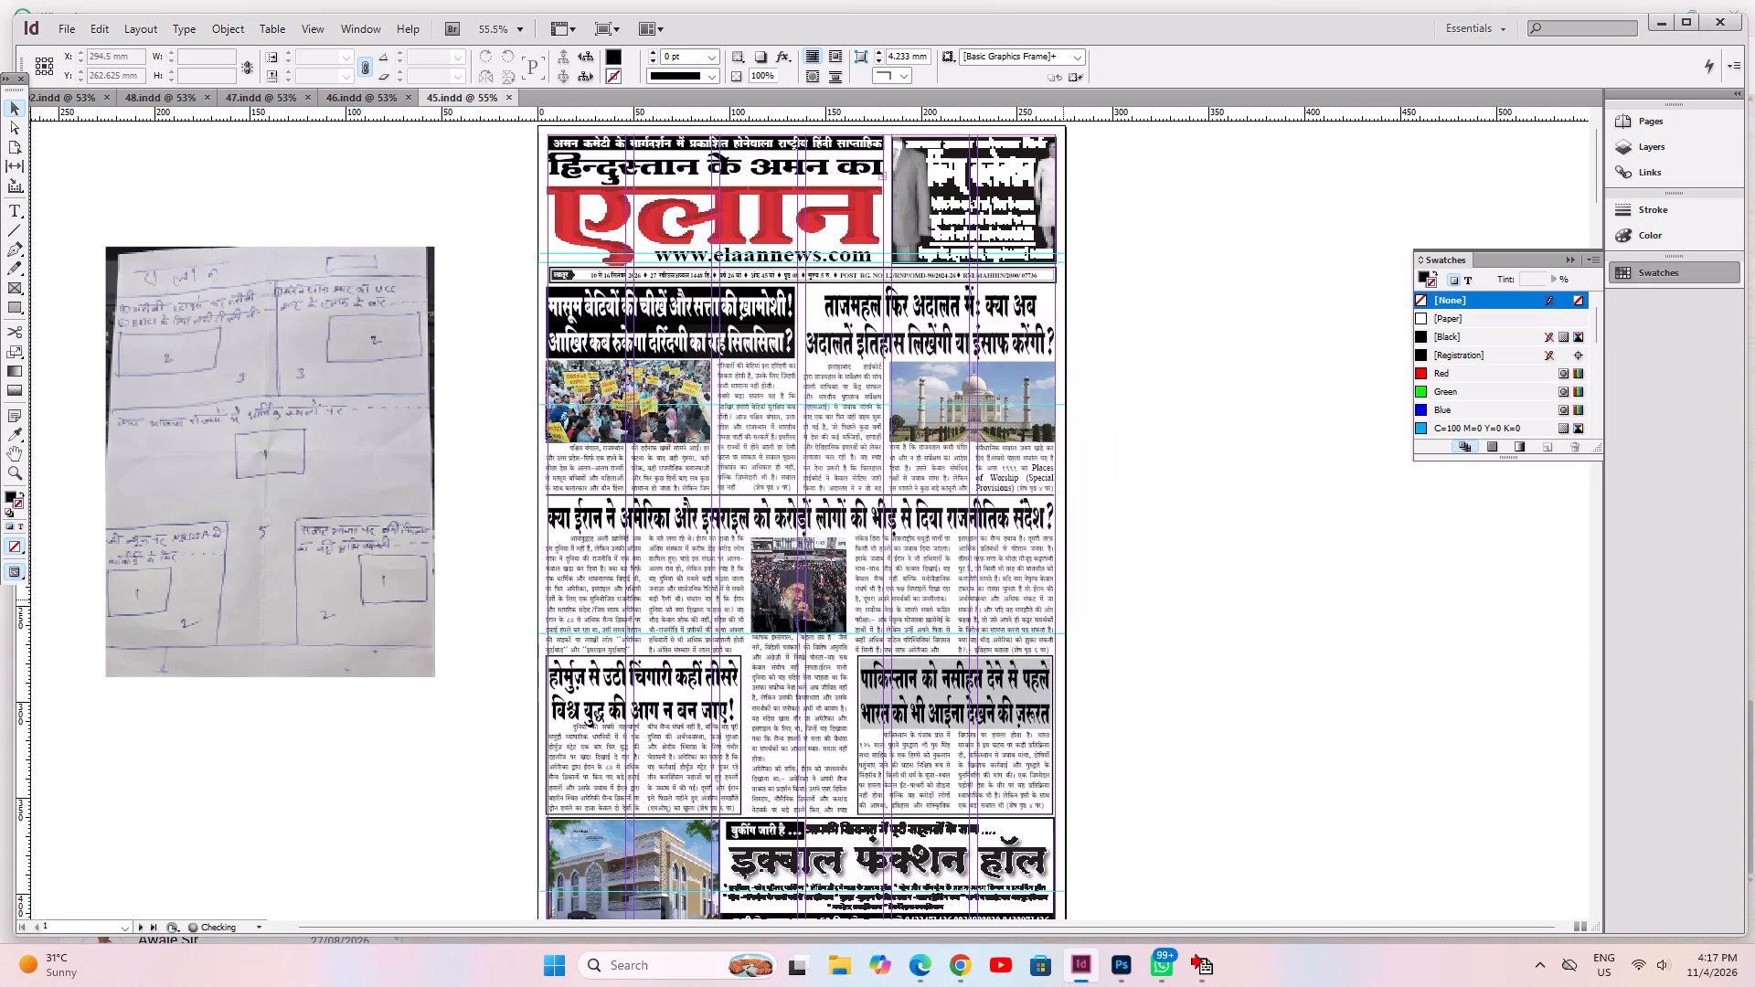
Open issue 44 from folder 26 with substitute fonts and examine its front-page layout.
left_click(58, 21)
left_click(132, 70)
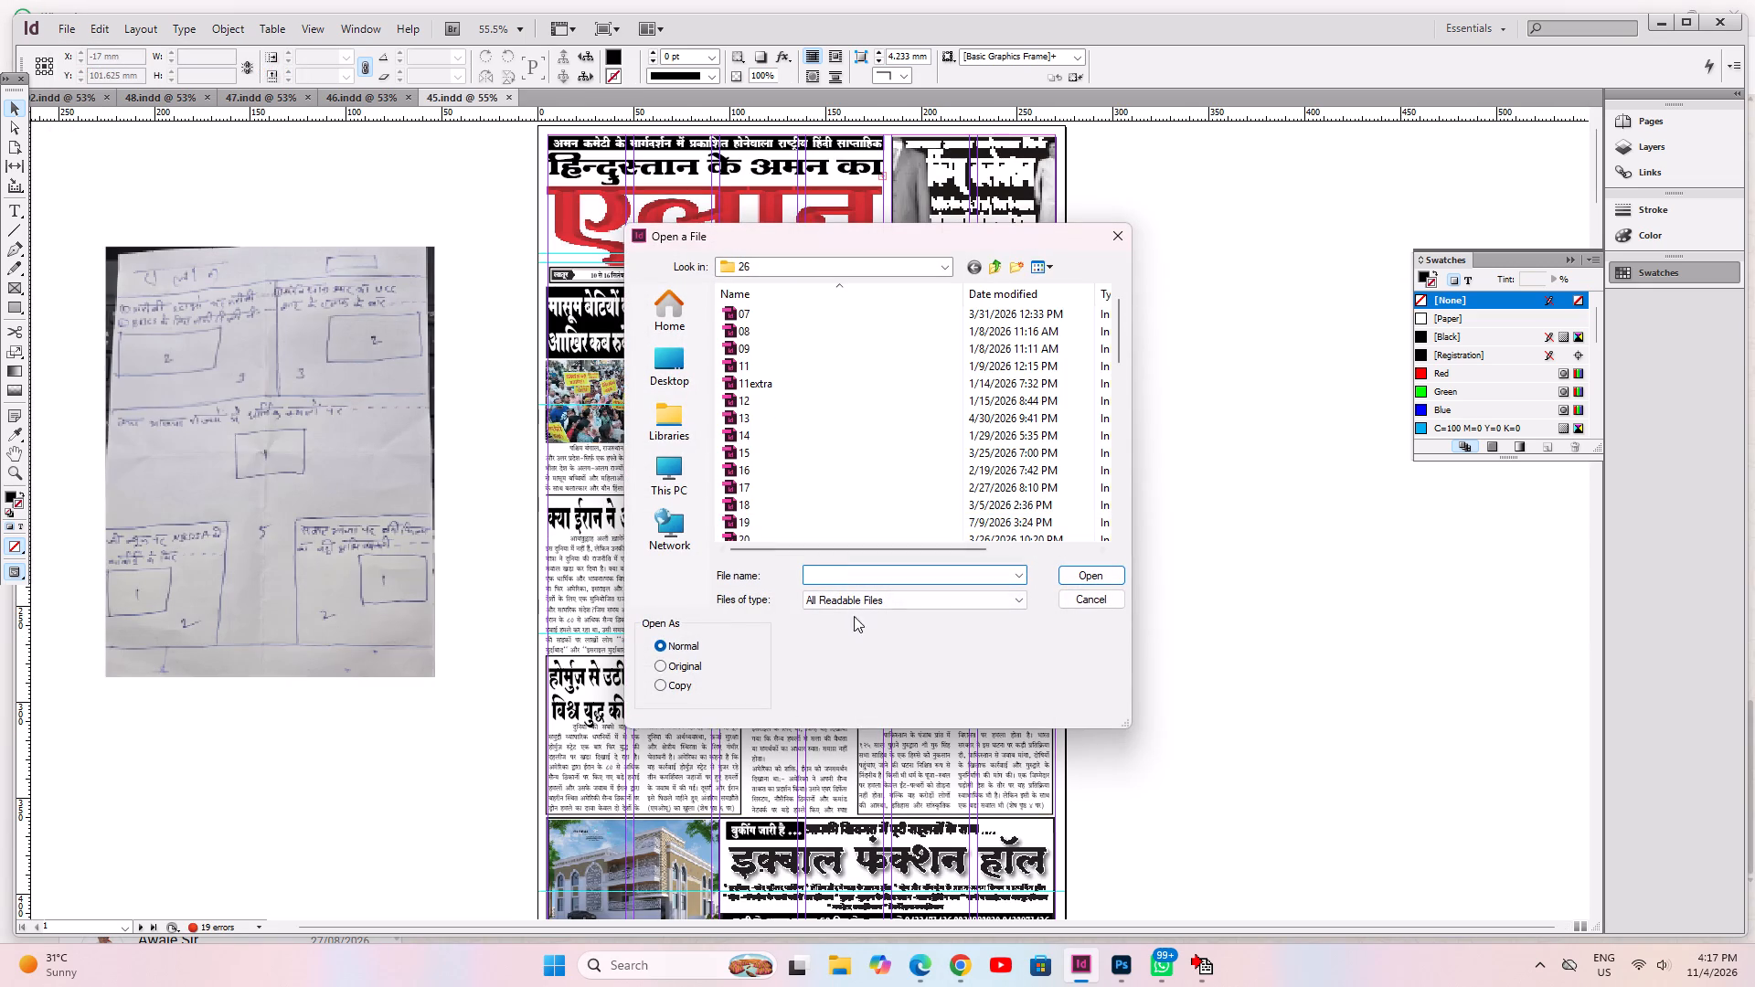
type("44")
key("Return")
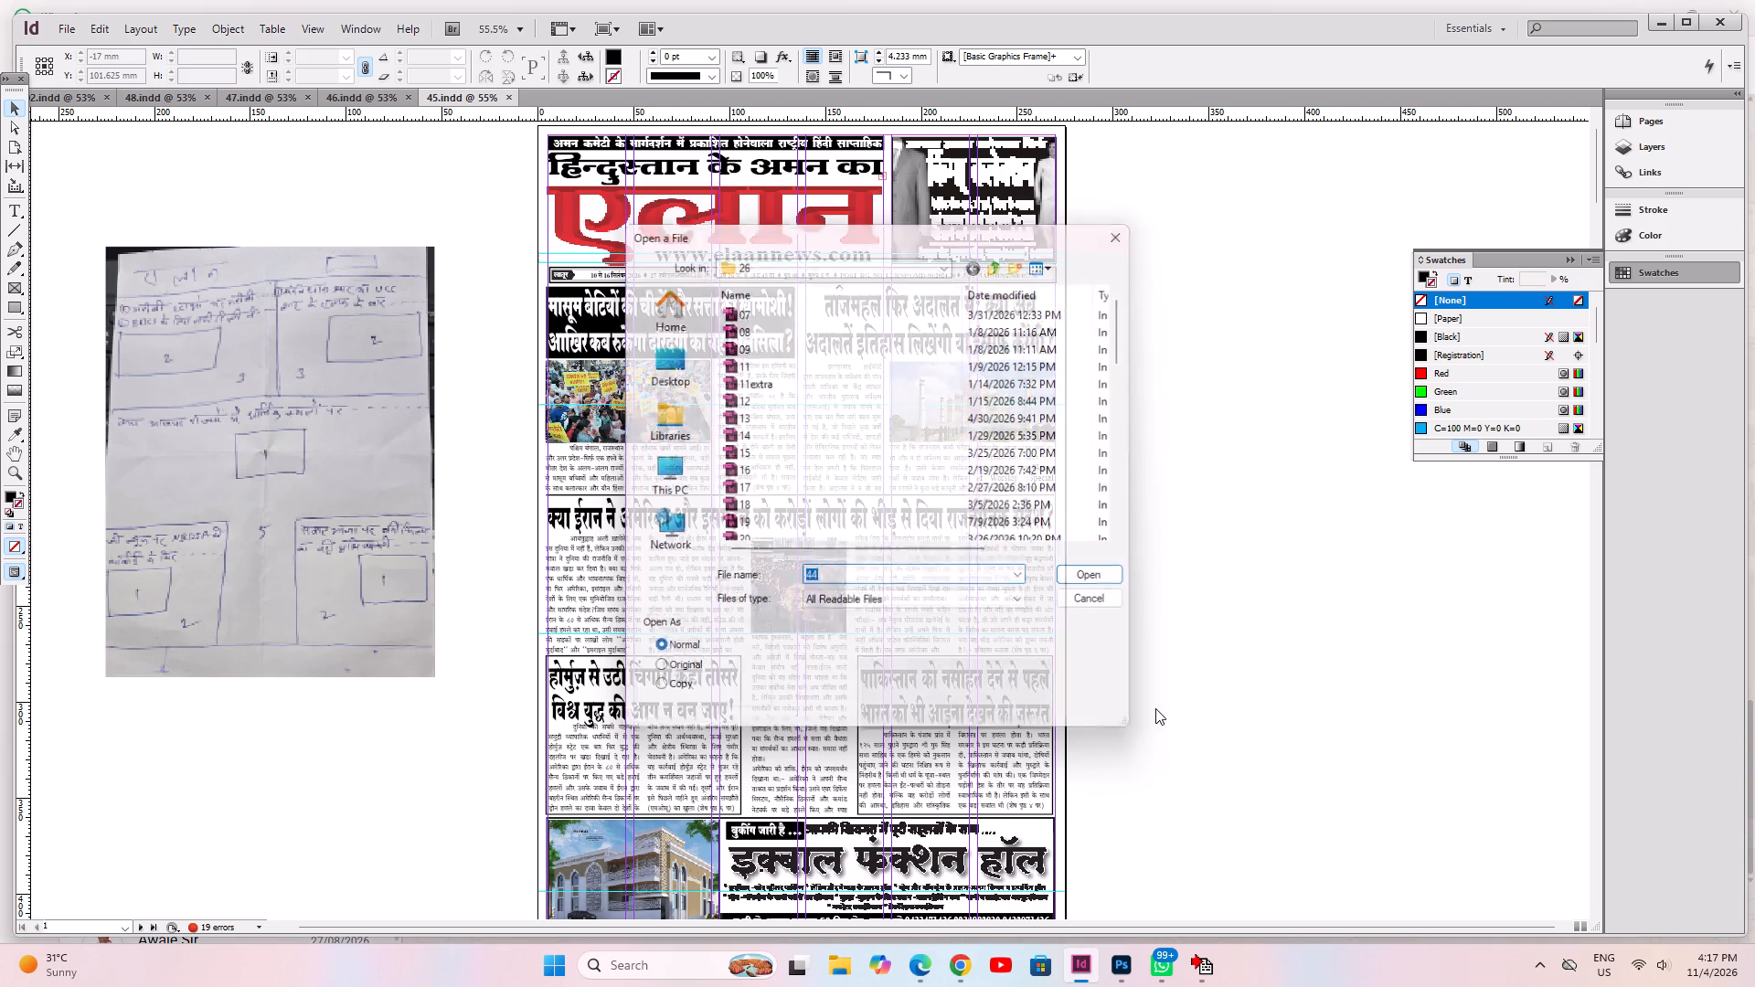
key("Return")
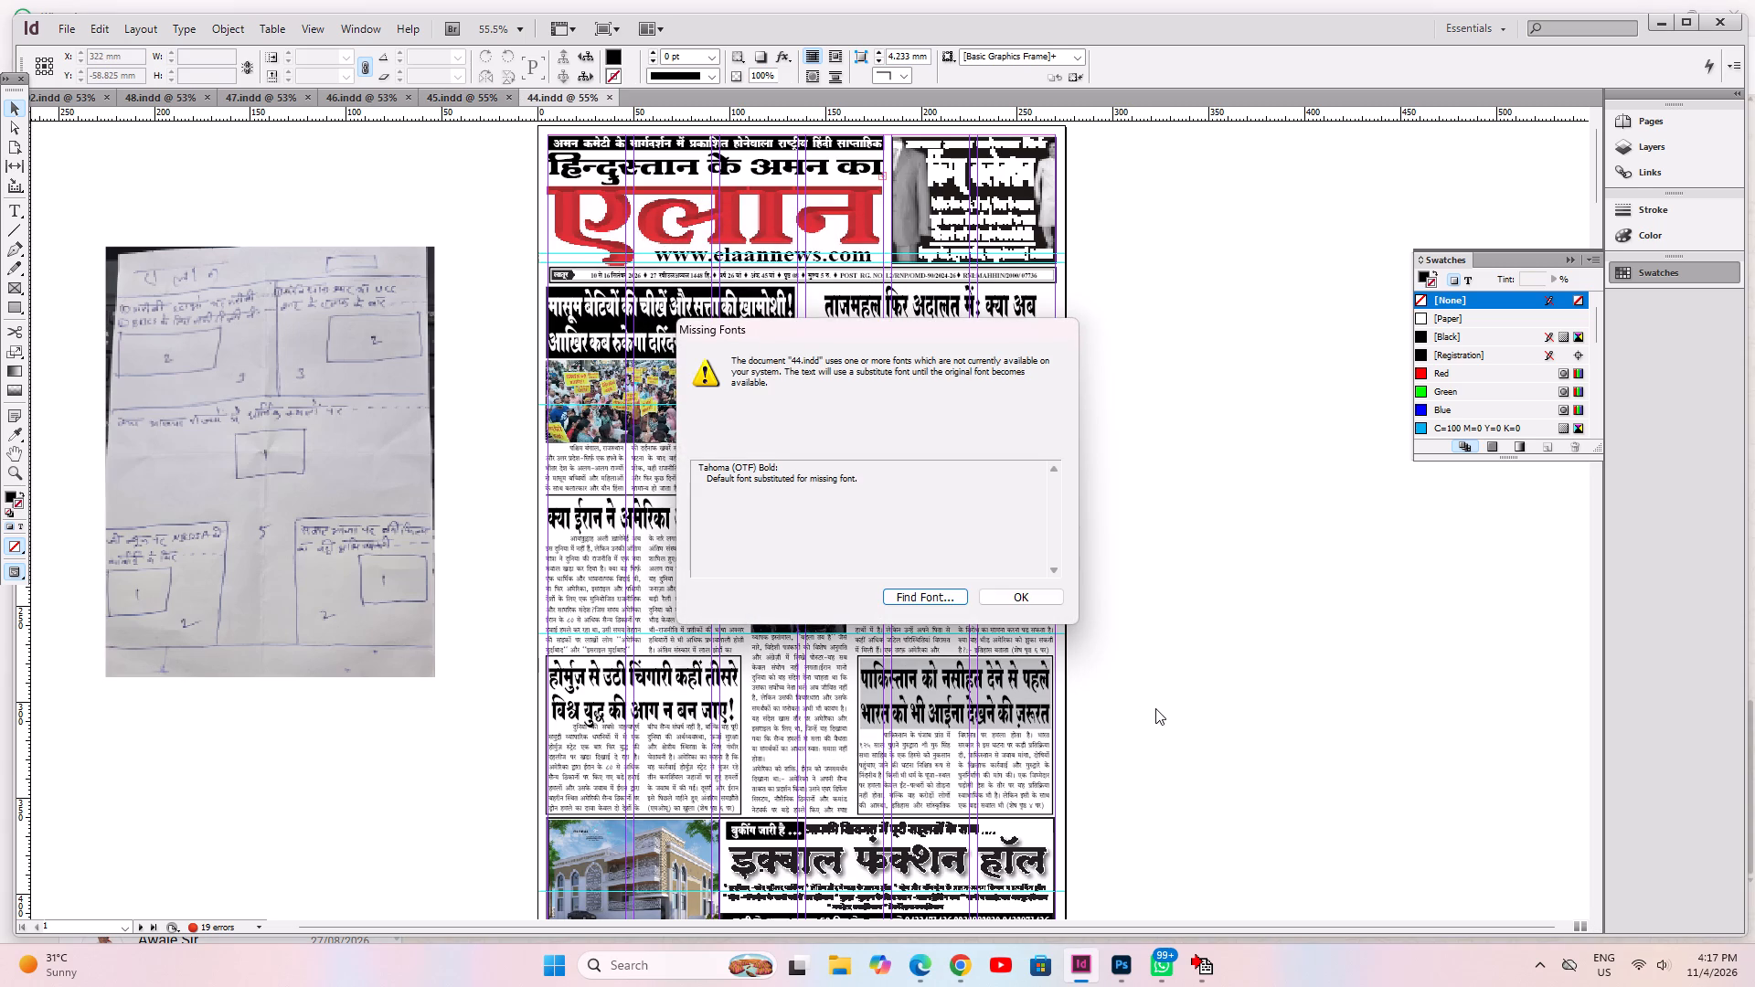
left_click(1023, 598)
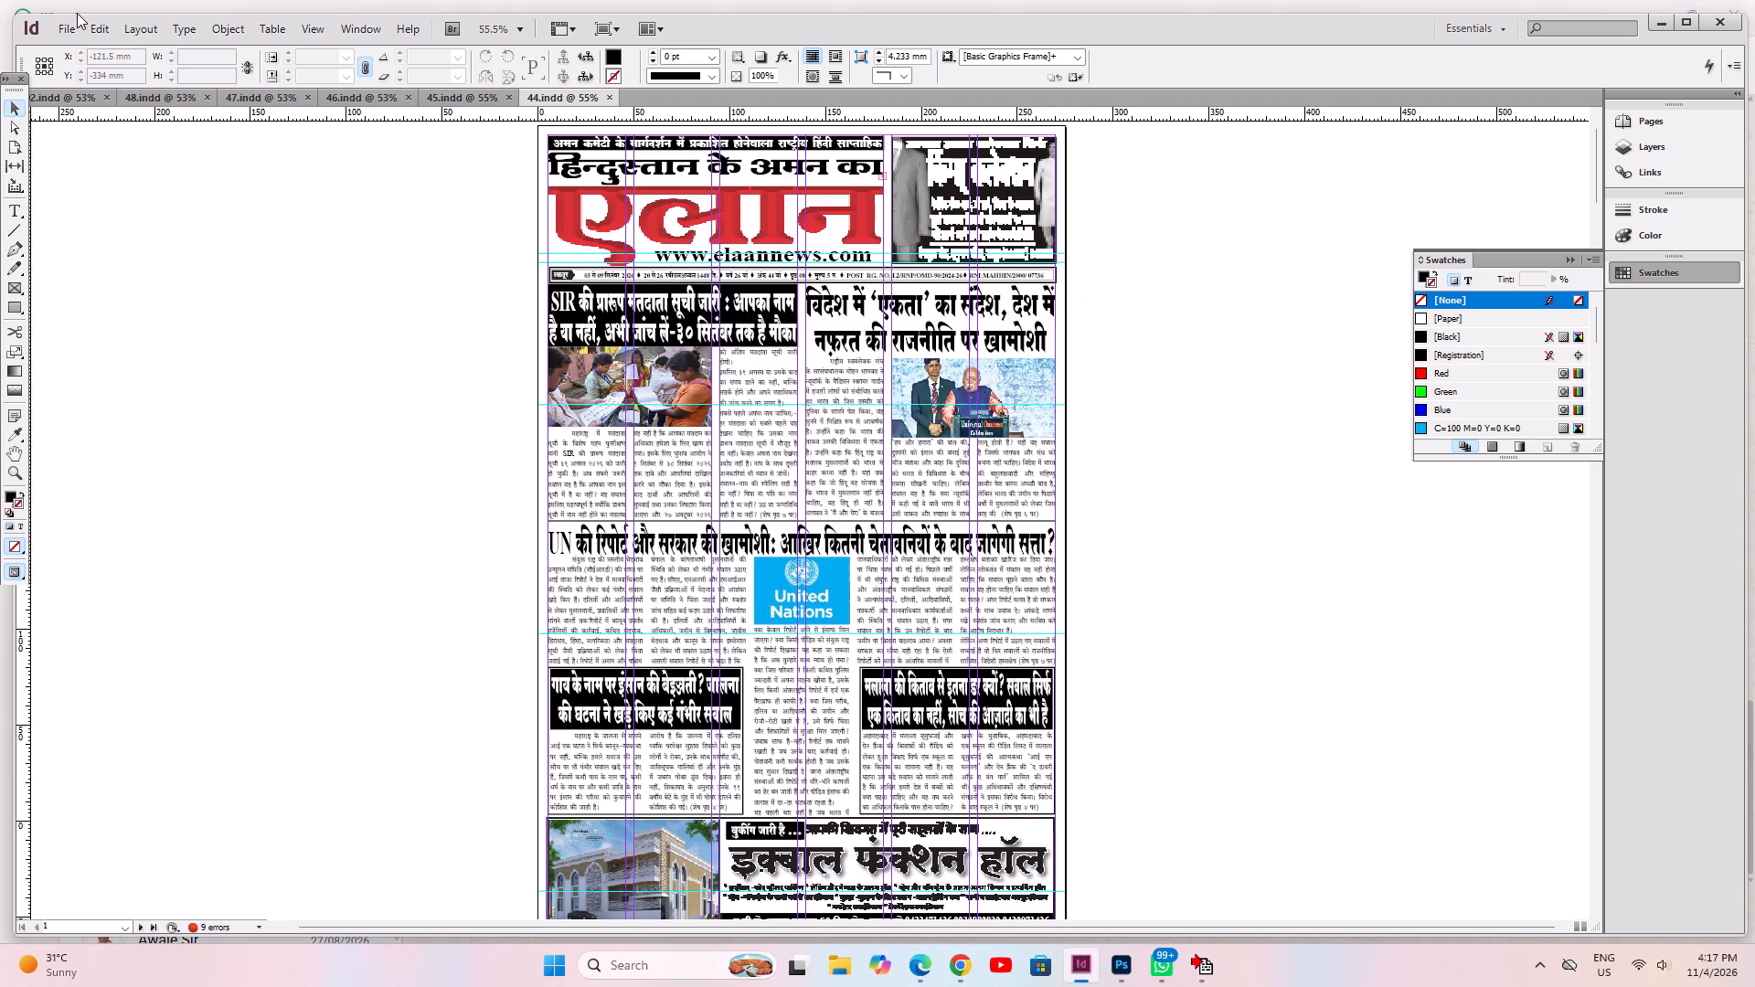
Open issue 43 from folder 26 with substitute fonts and examine its front-page layout.
left_click(60, 31)
left_click(84, 68)
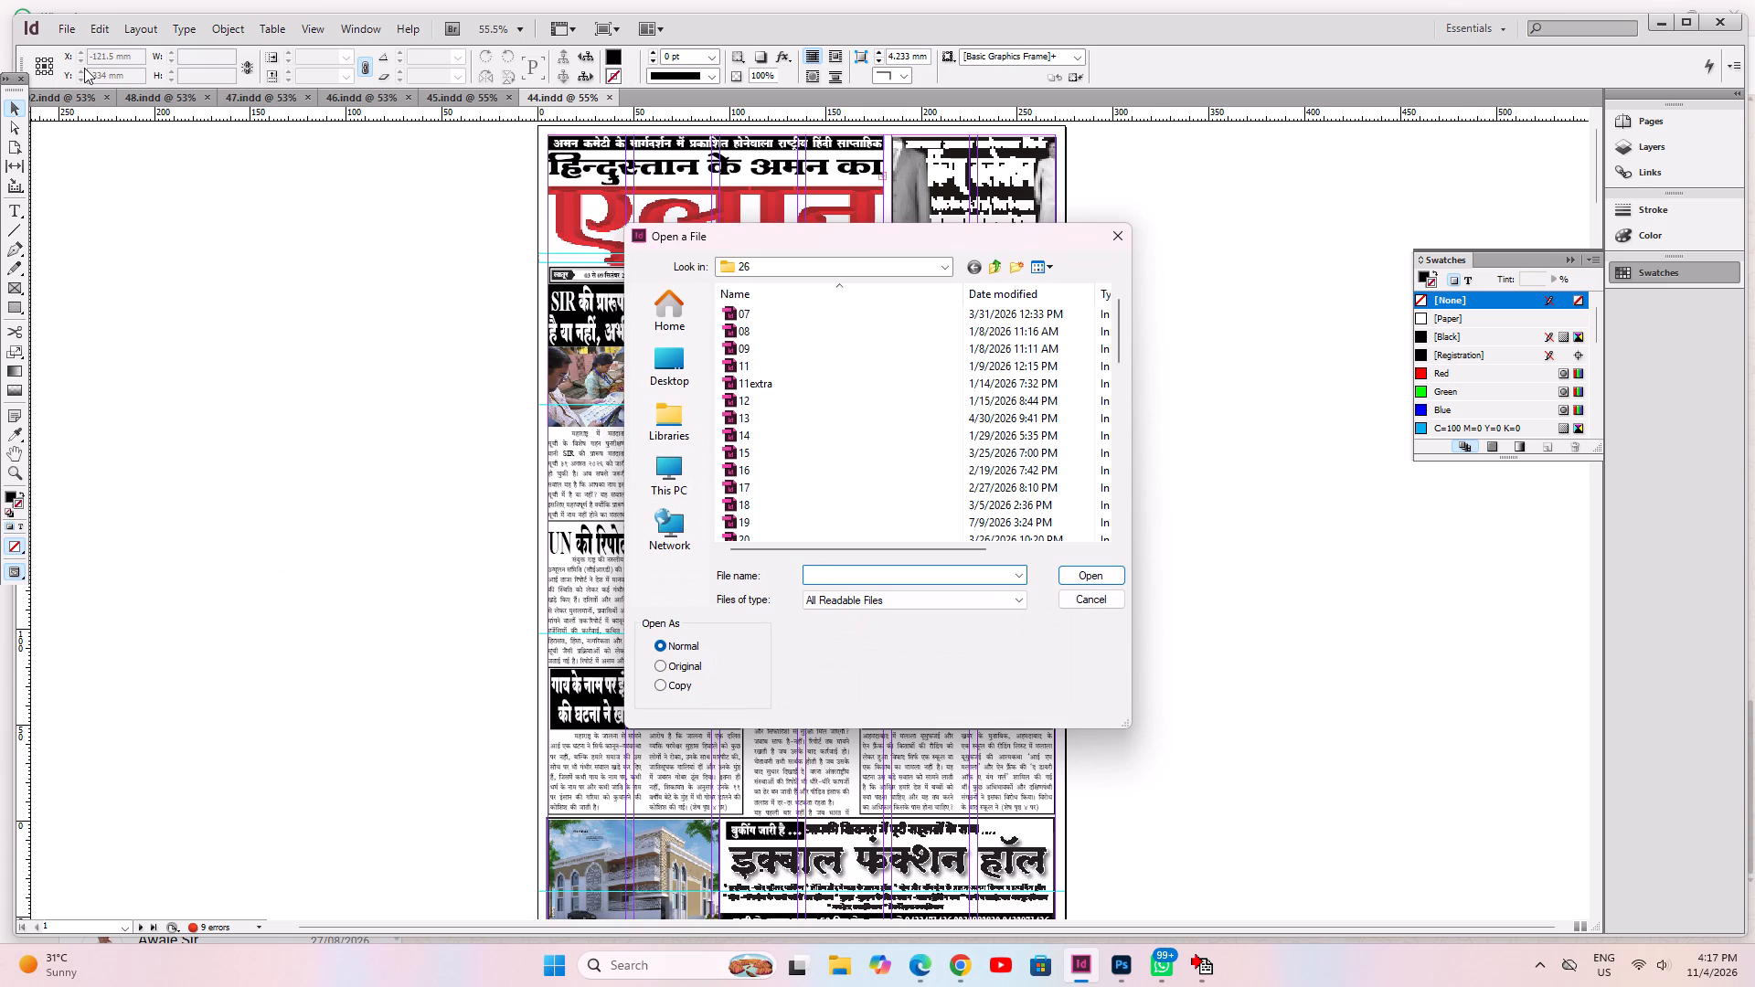
type("43")
key("Return")
key("Return")
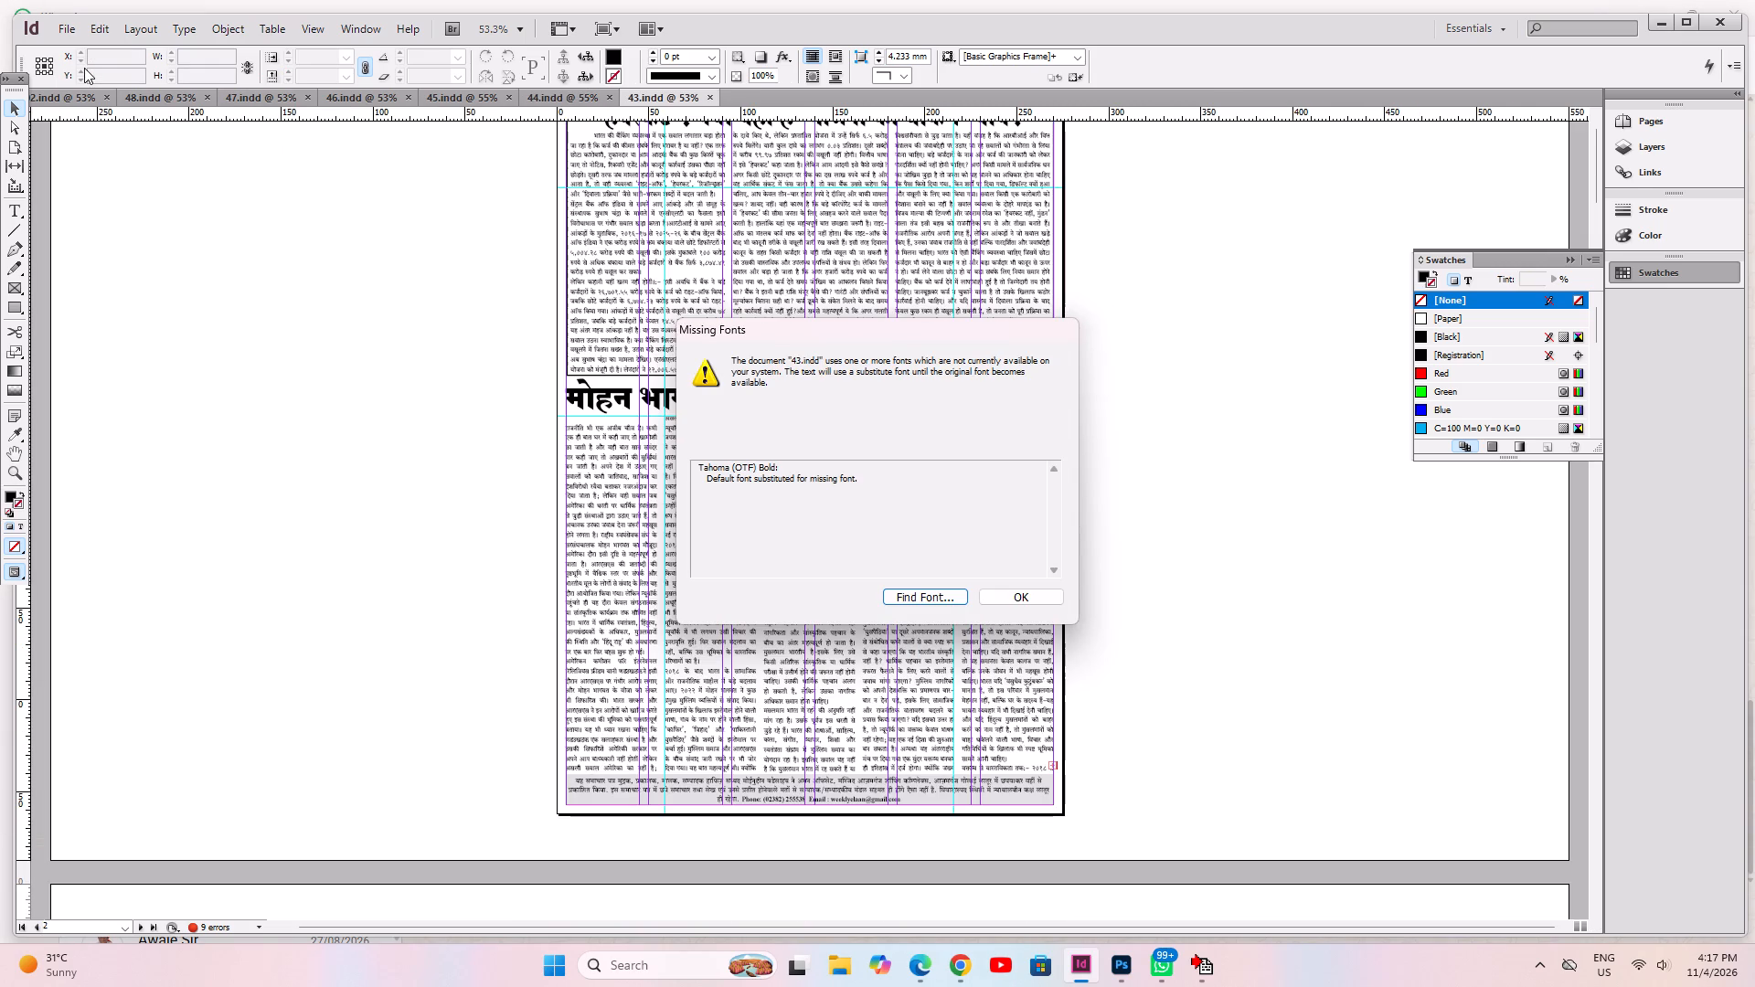
left_click(973, 587)
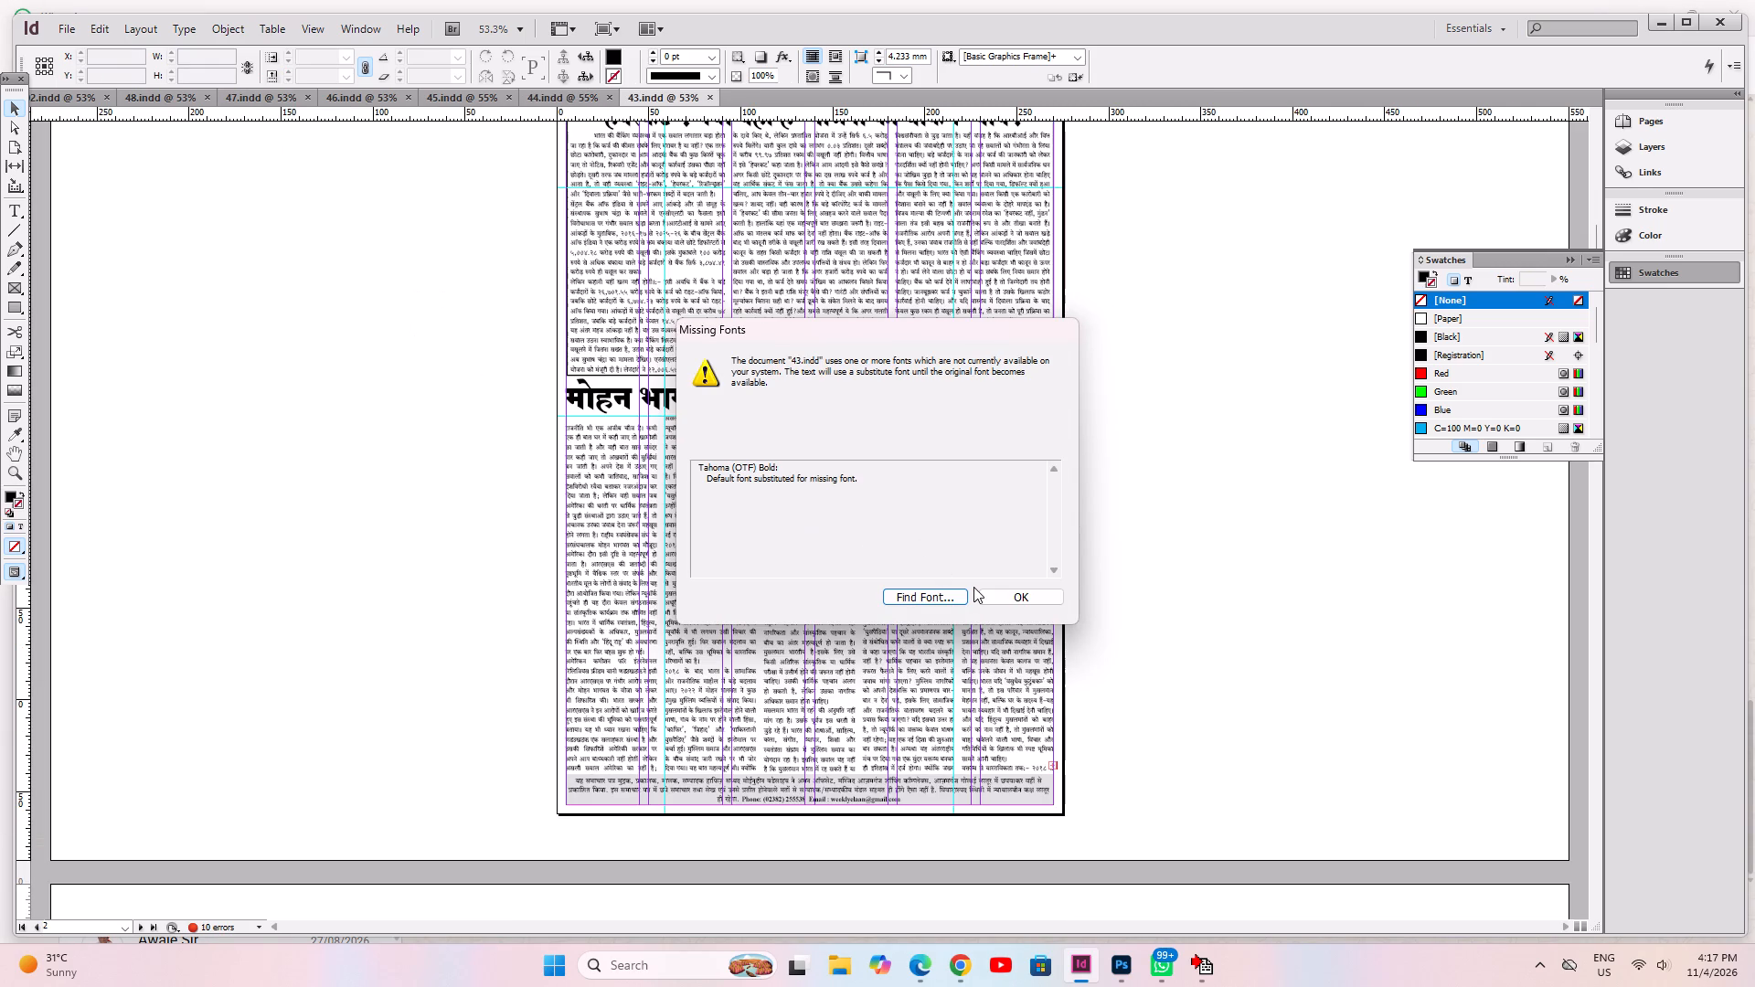
left_click(1015, 601)
scroll(964, 557, "up", 11)
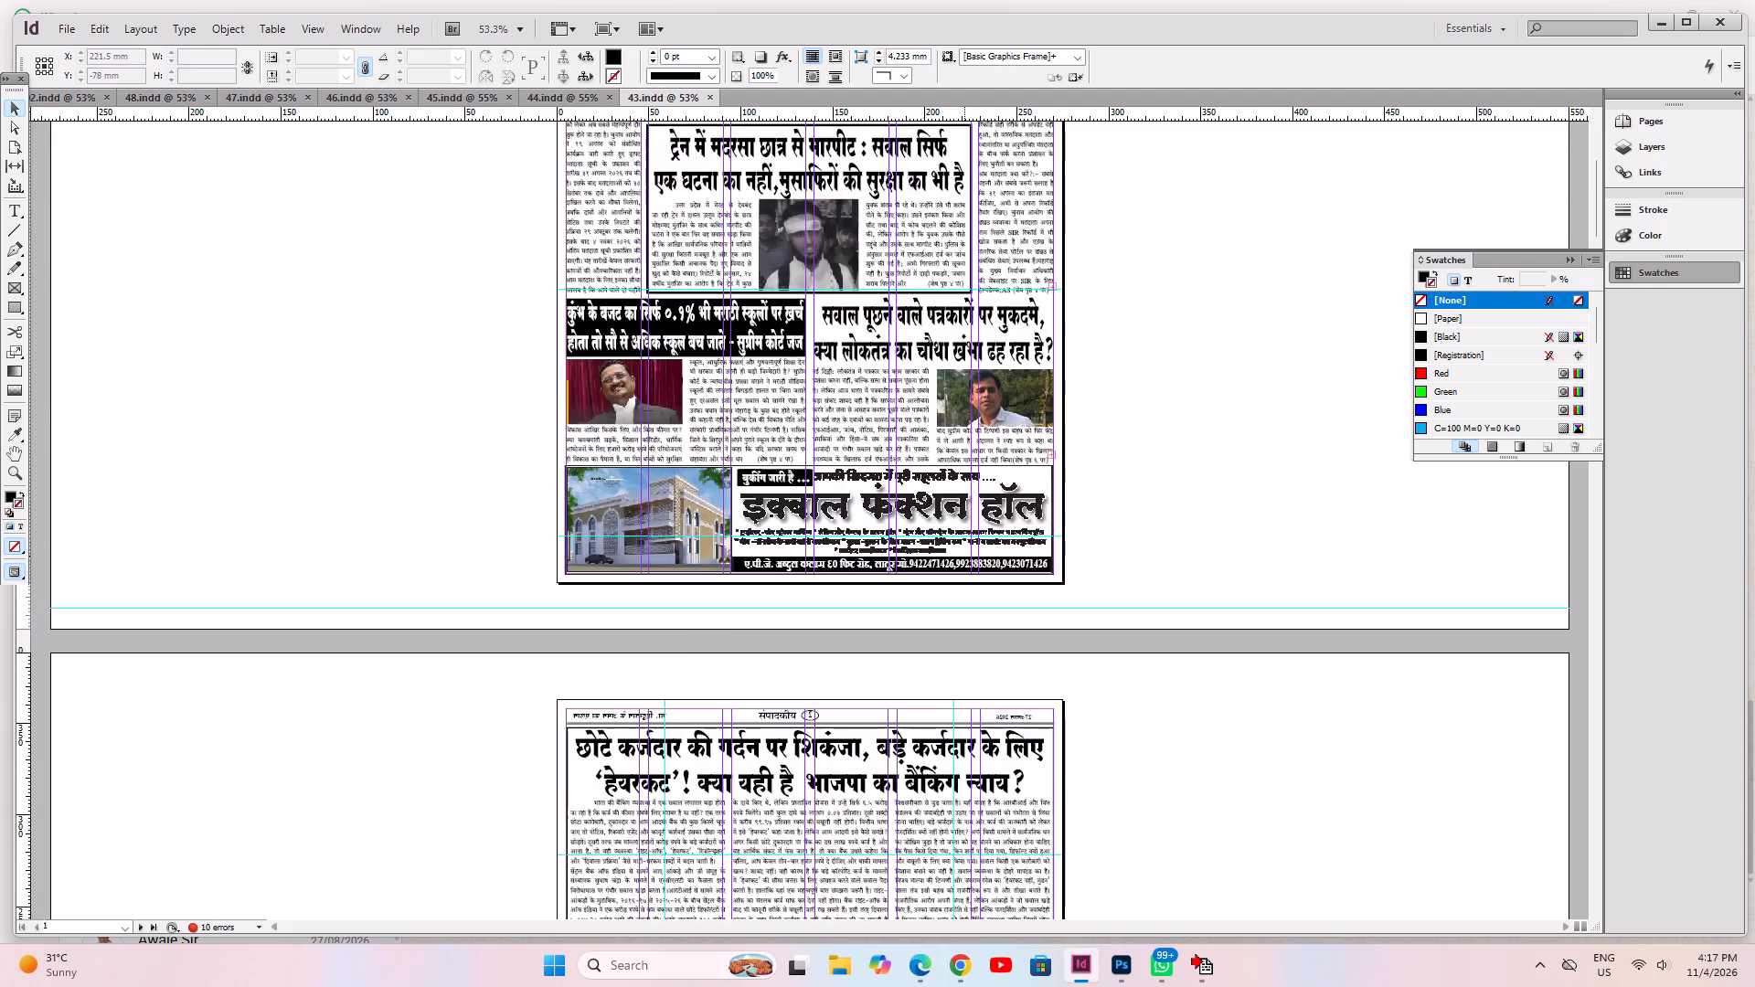
scroll(964, 556, "up", 5)
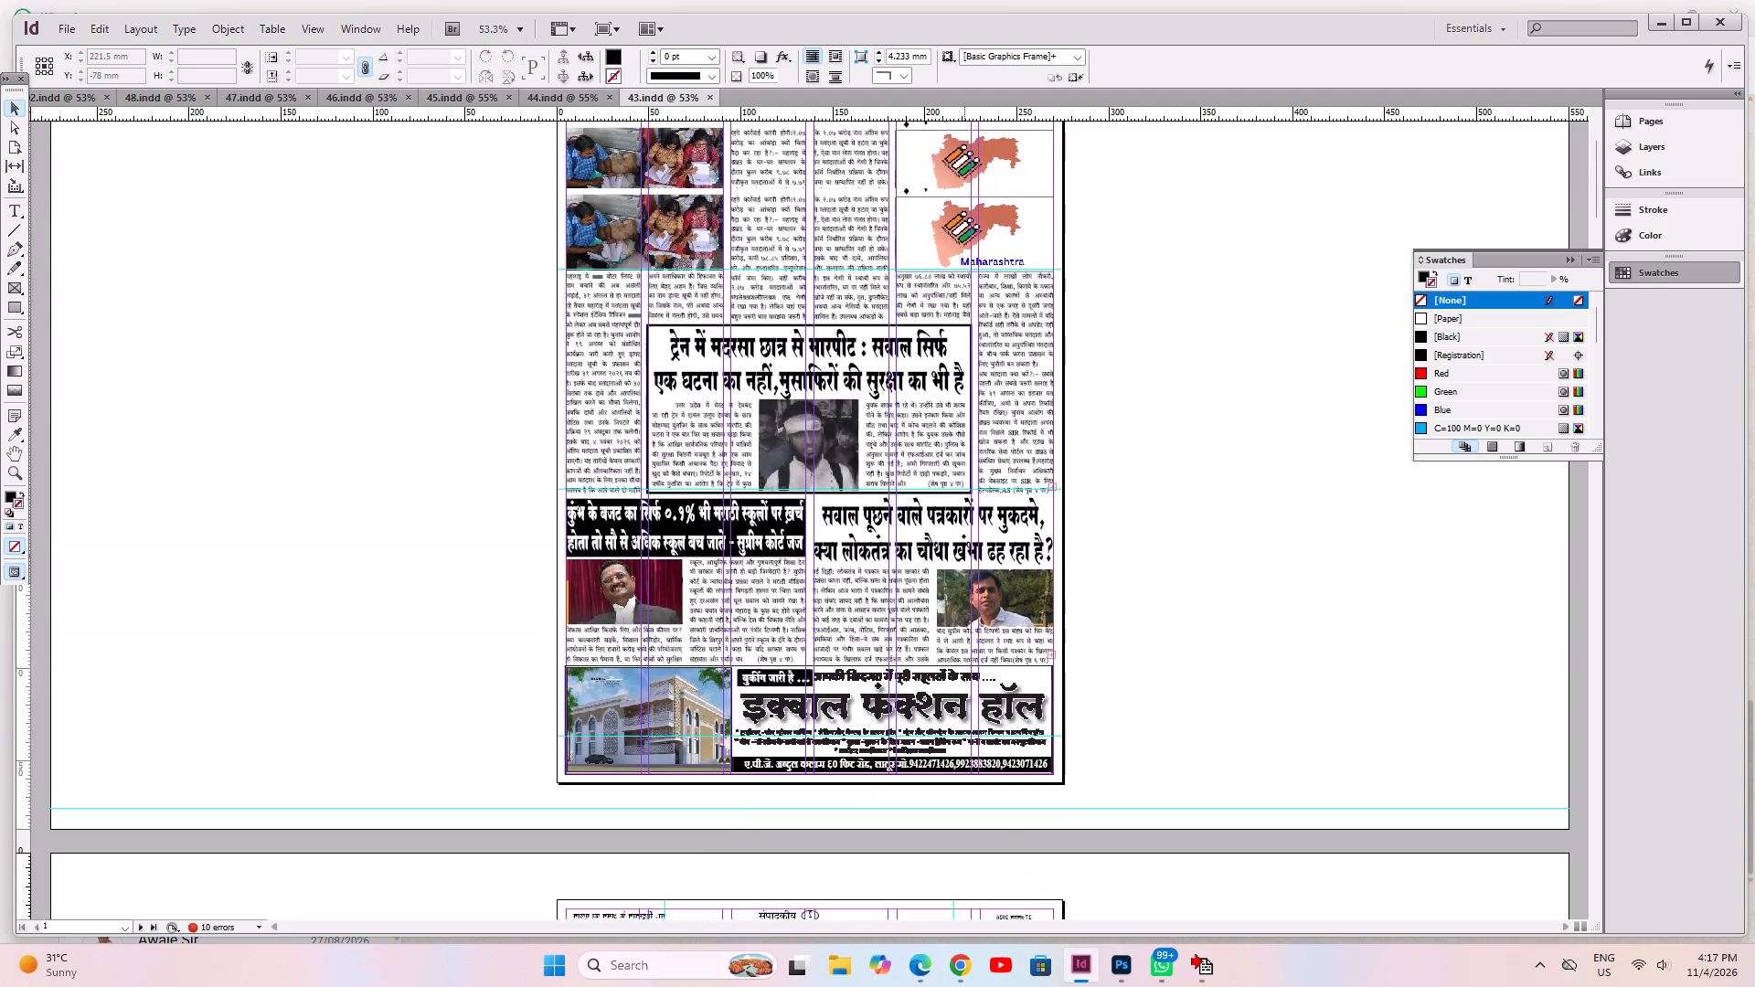
scroll(964, 556, "up", 1)
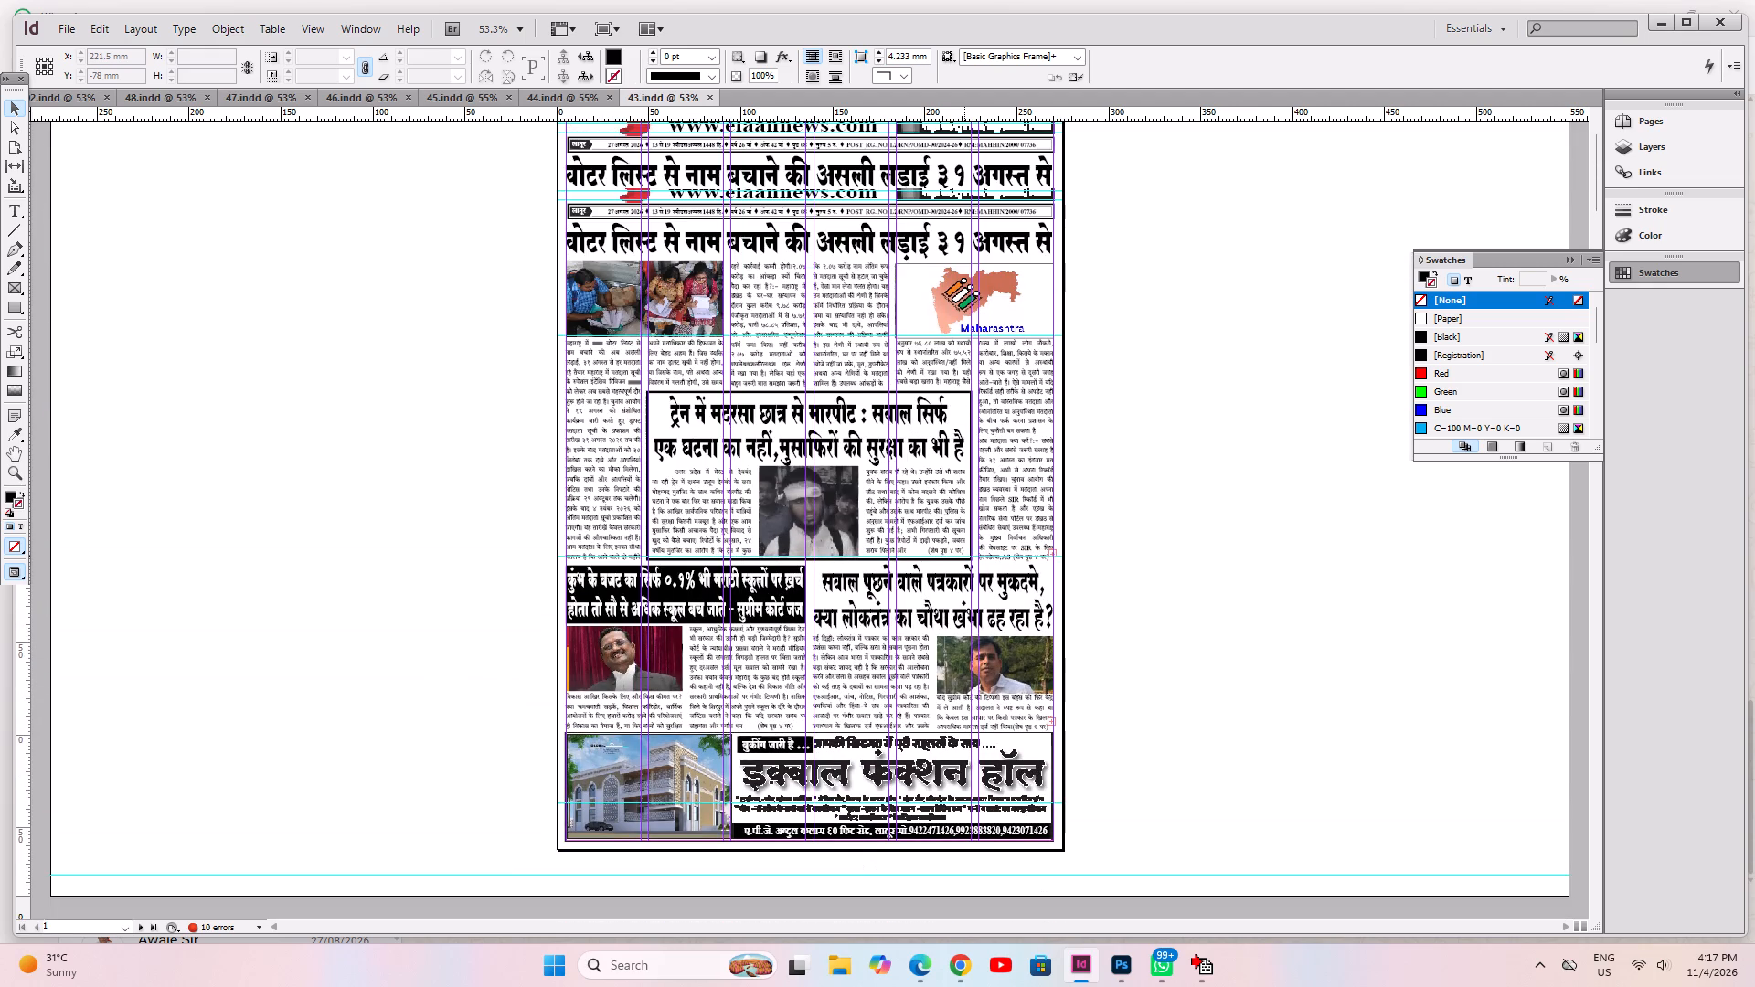
left_click(1242, 676)
left_click_drag(1172, 699, 572, 462)
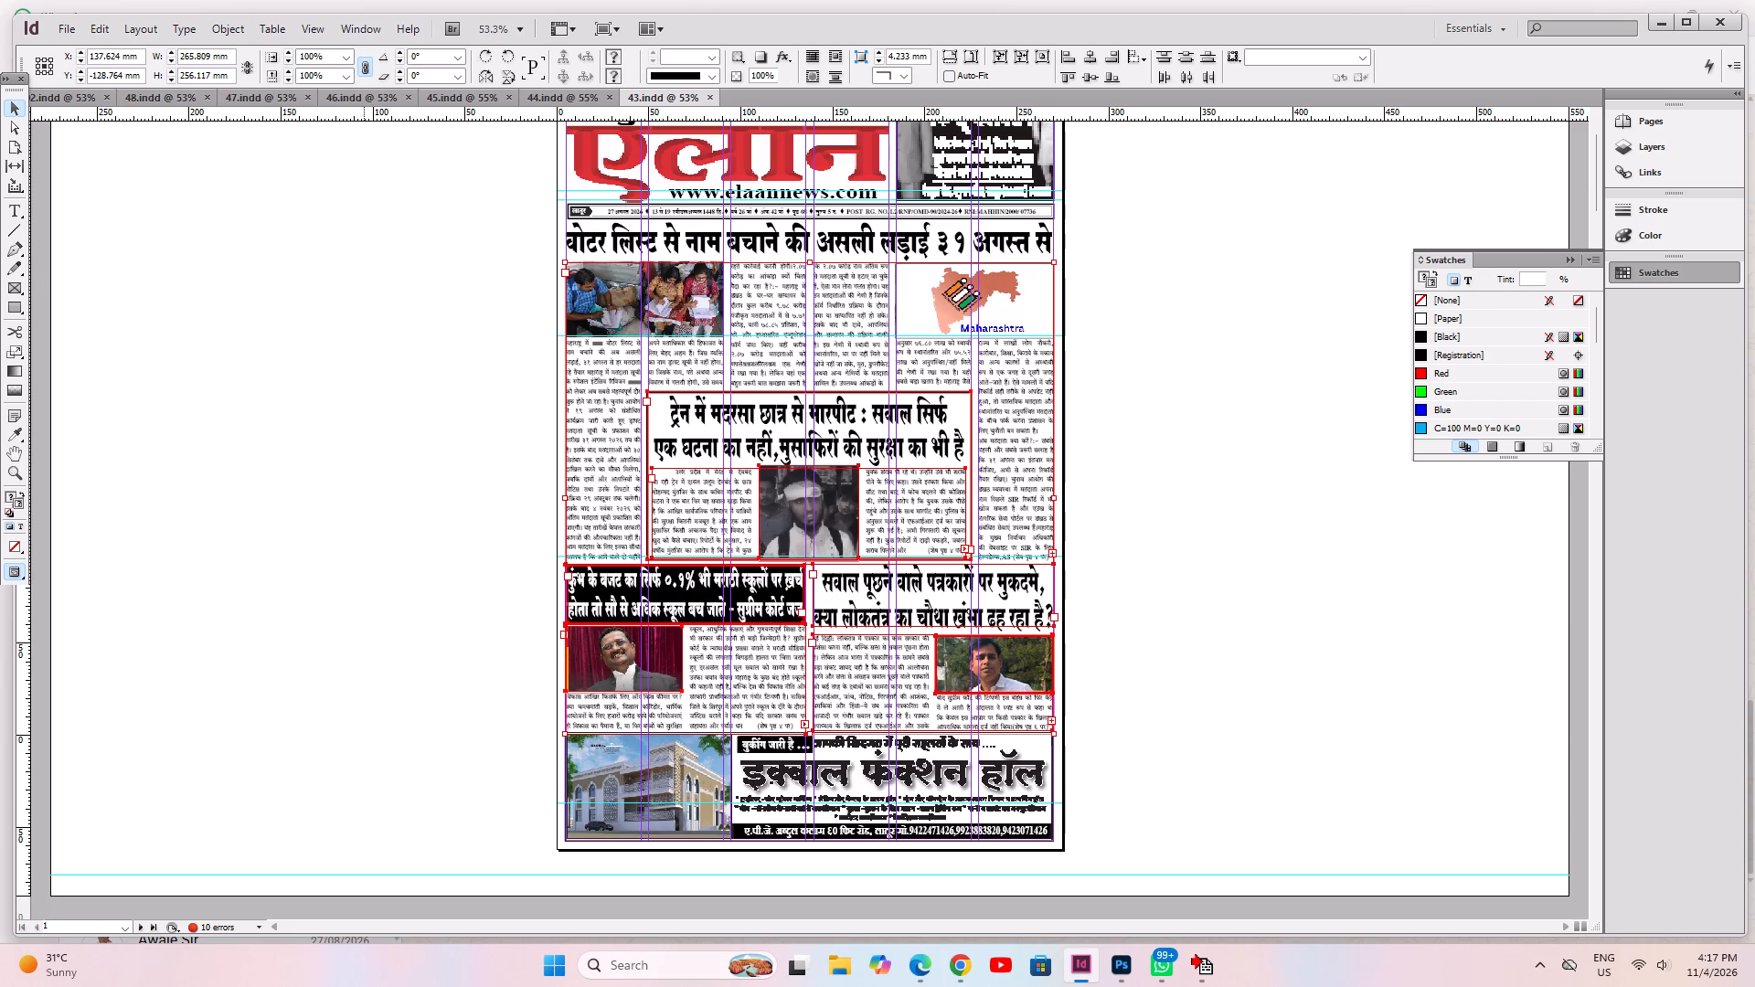
left_click(339, 254)
Open issue 42 from folder 26 with substitute fonts and go to page 1 to compare its layout with the sketch.
left_click(57, 26)
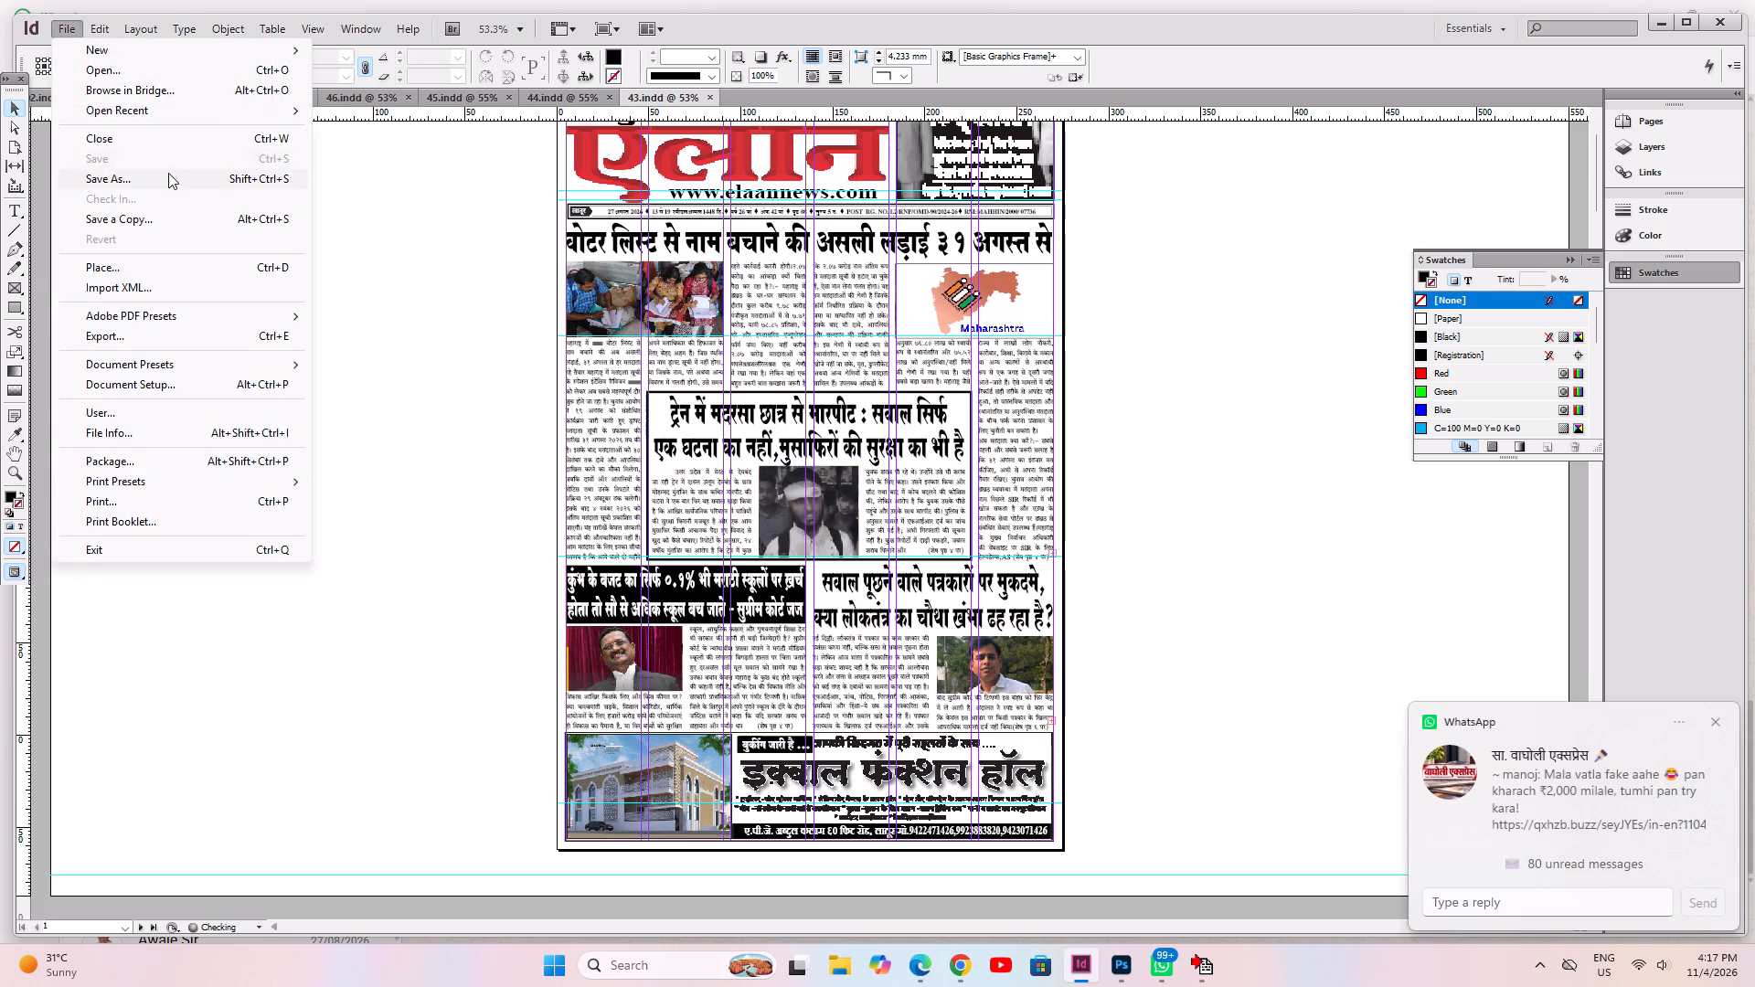
left_click(140, 64)
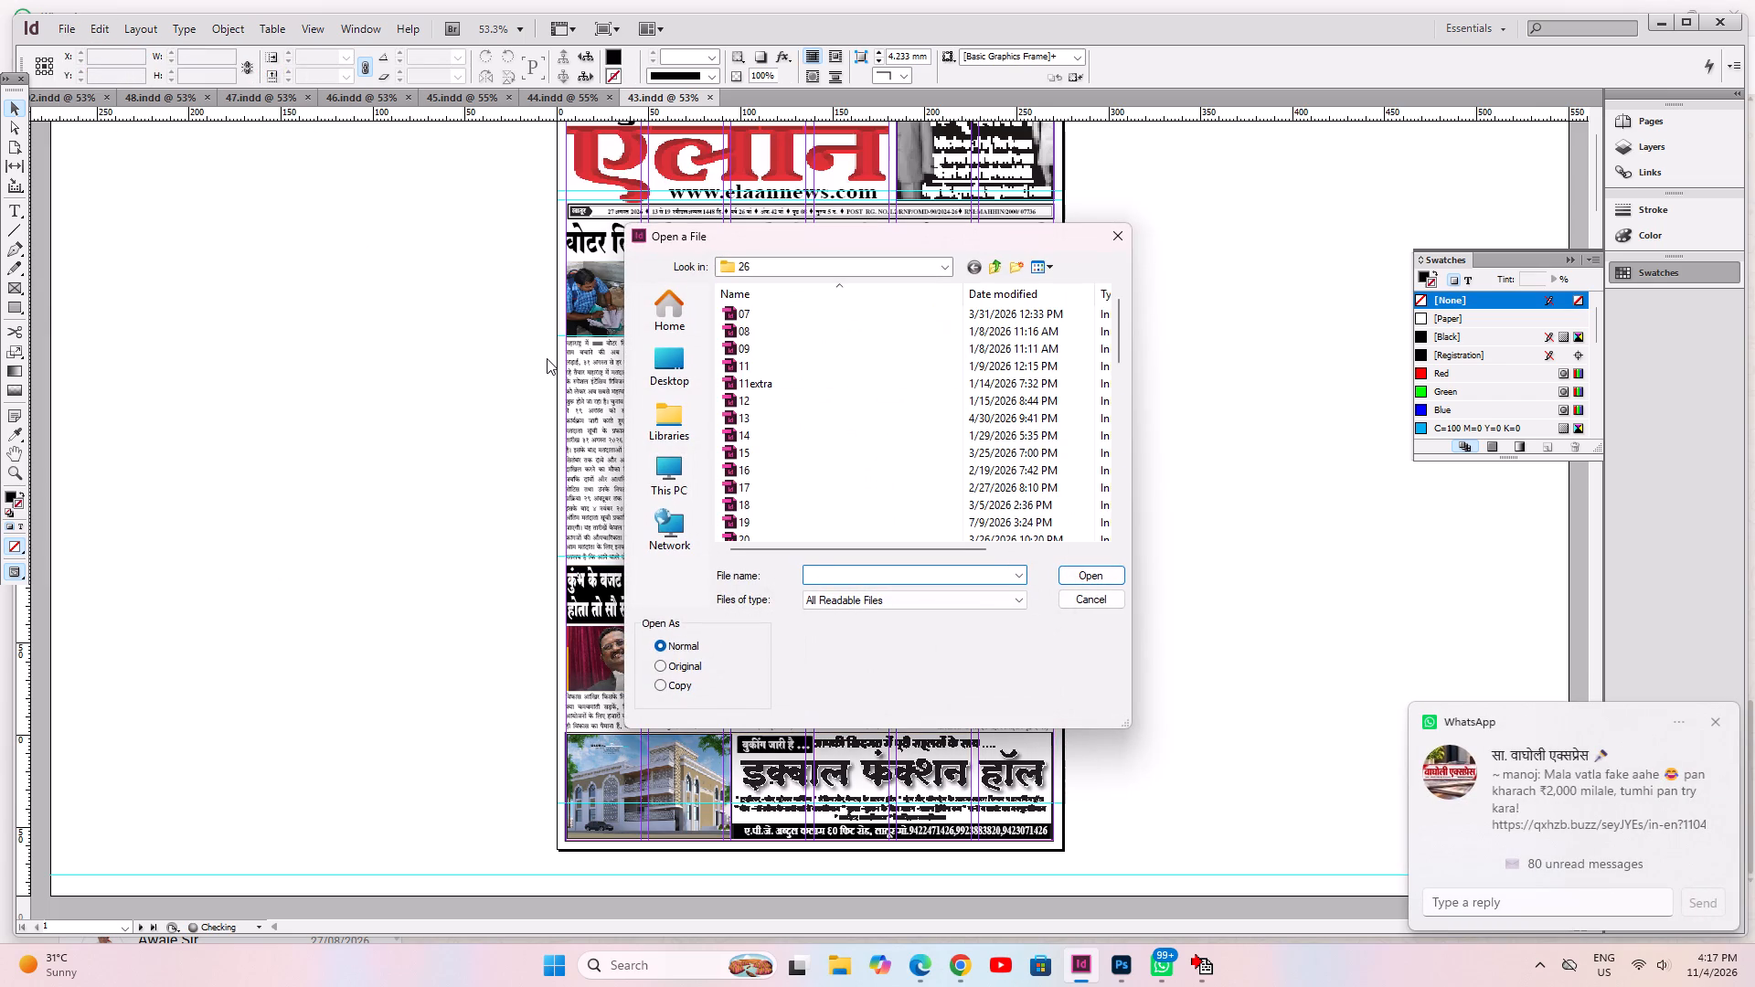
type("42")
key("Return")
key("Return")
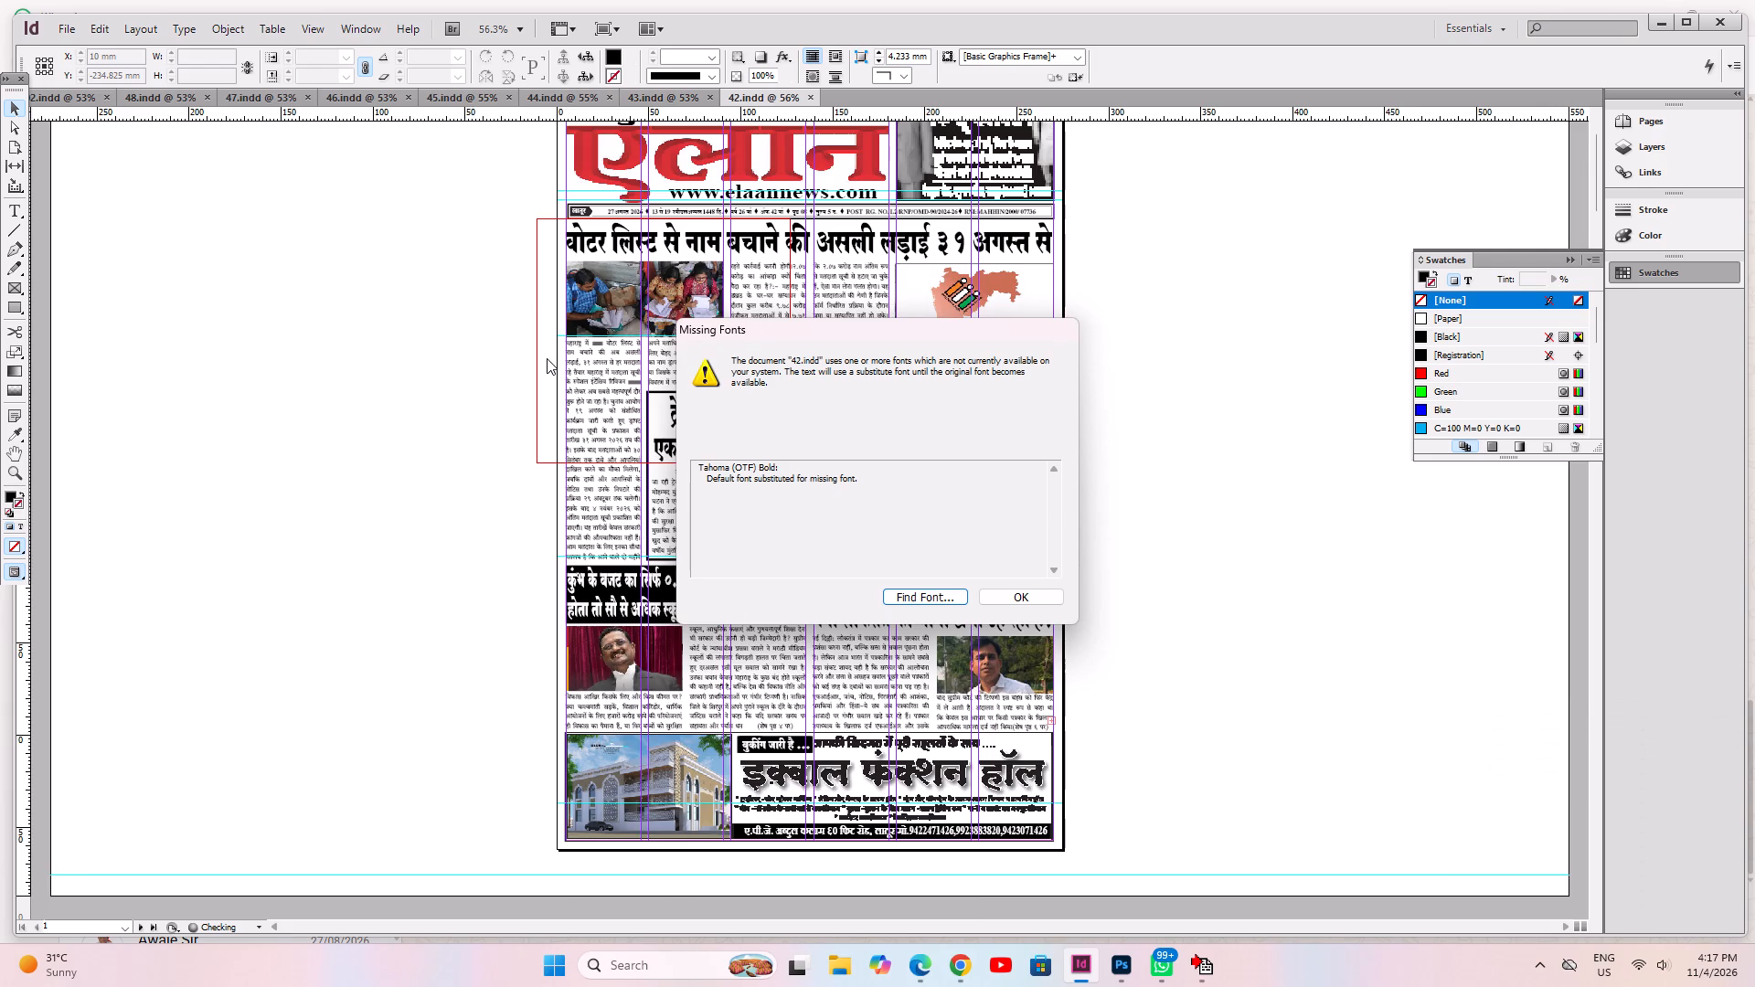
left_click(1064, 611)
left_click(1017, 591)
scroll(1017, 591, "up", 9)
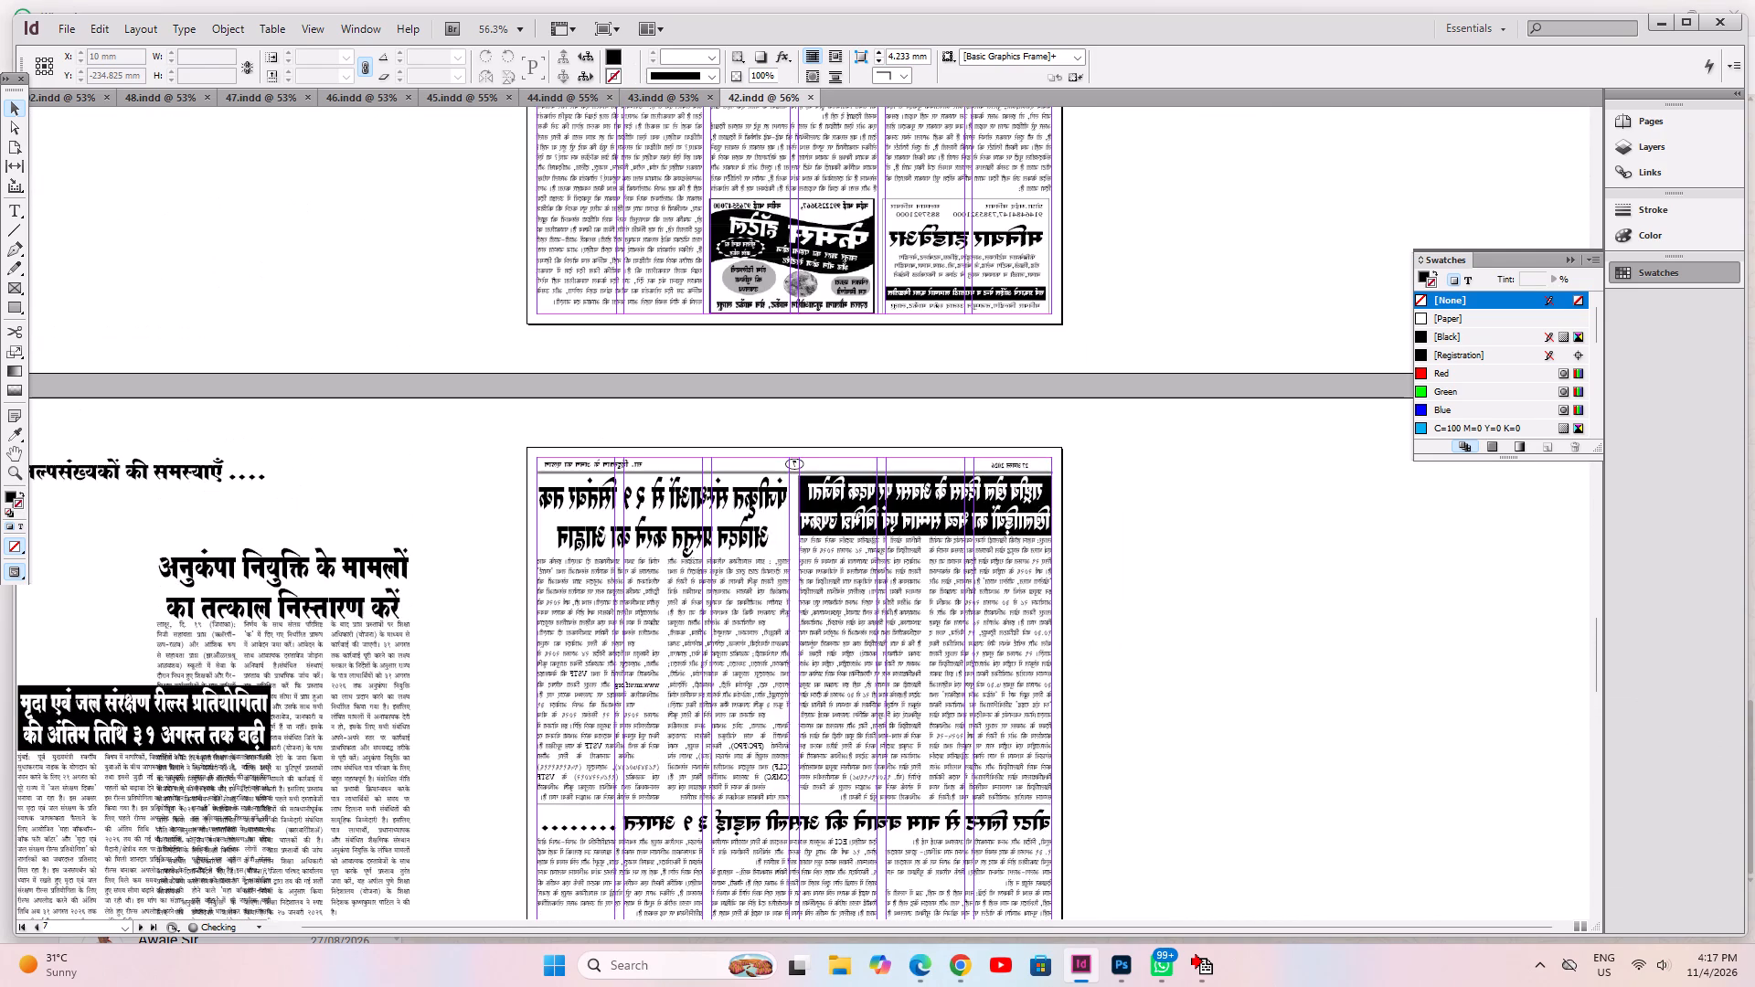
double_click(85, 929)
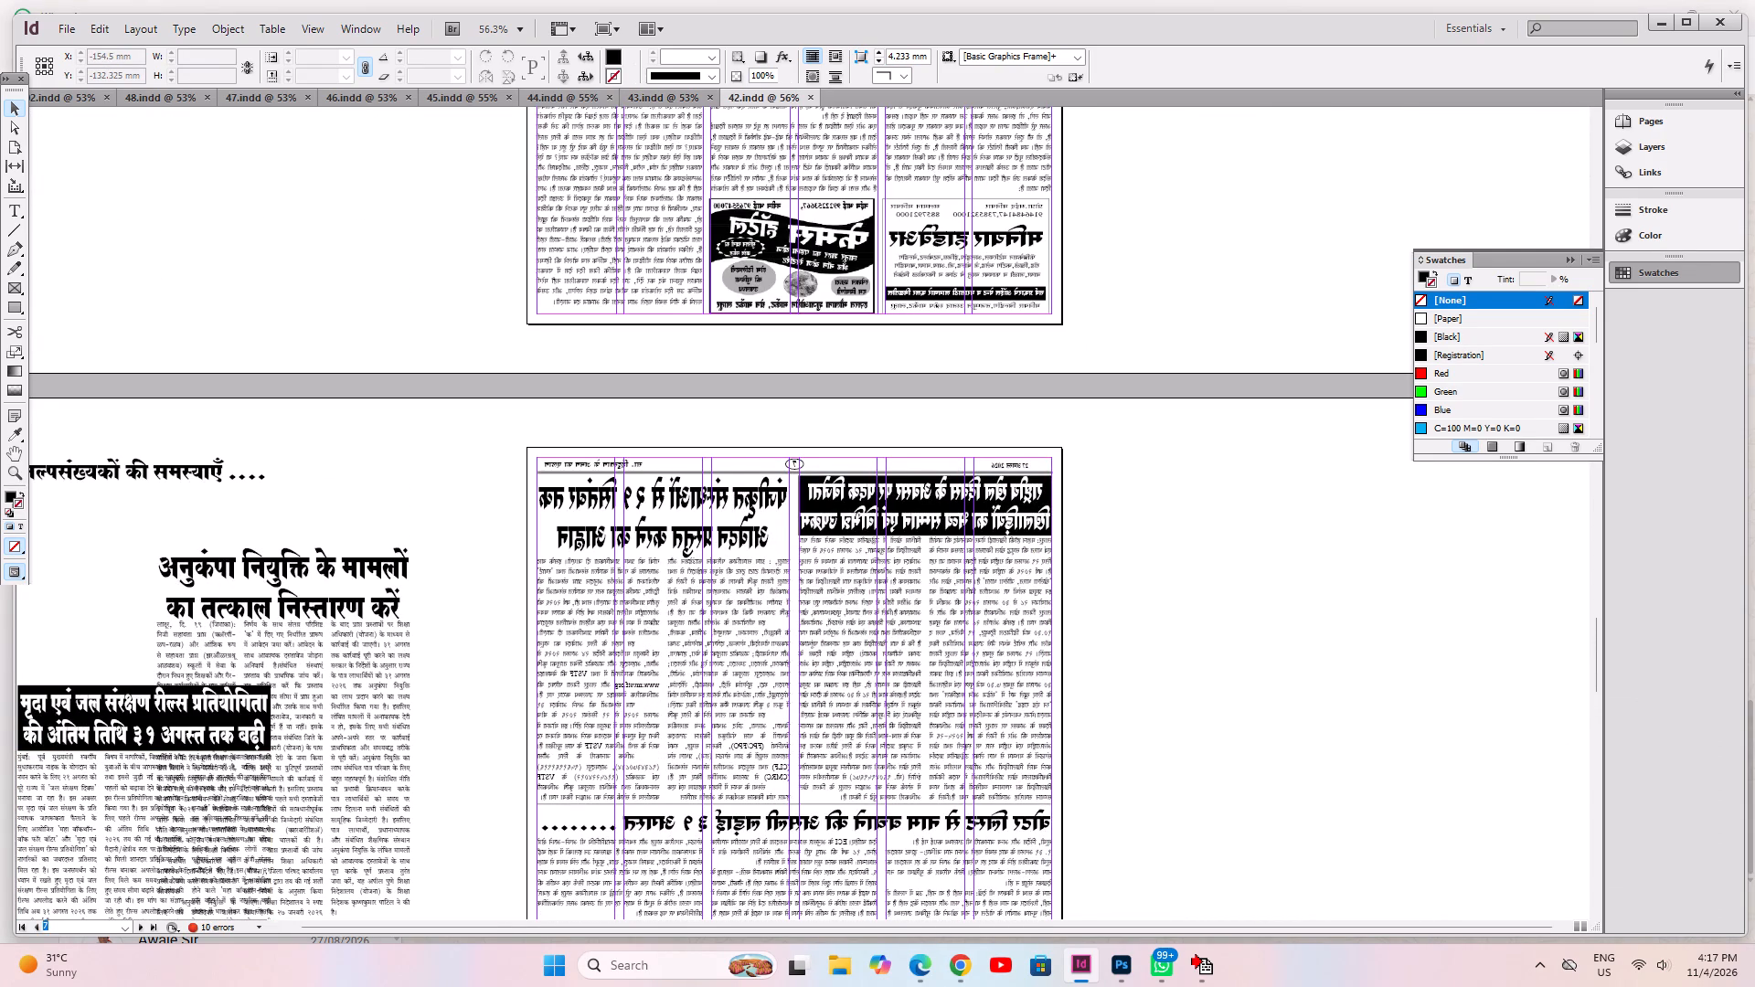
key("1")
key("Return")
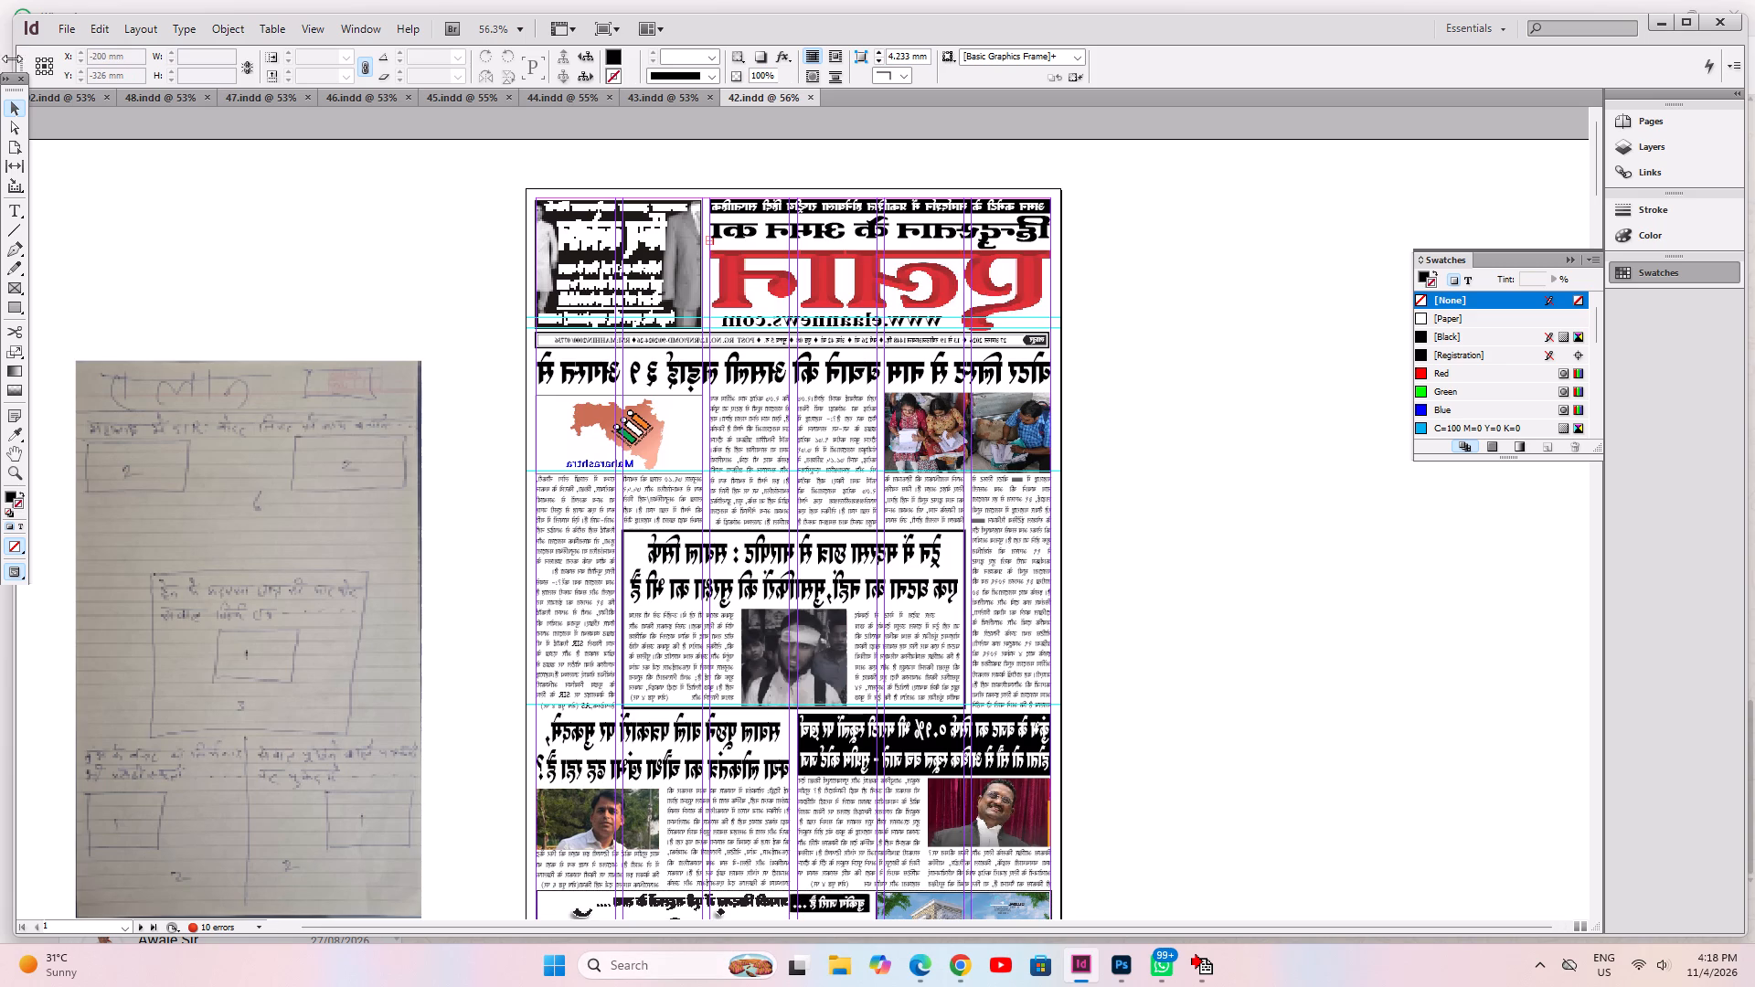
Open issue 41 from folder 26 with substitute fonts and examine its front-page layout.
left_click(66, 30)
left_click(90, 70)
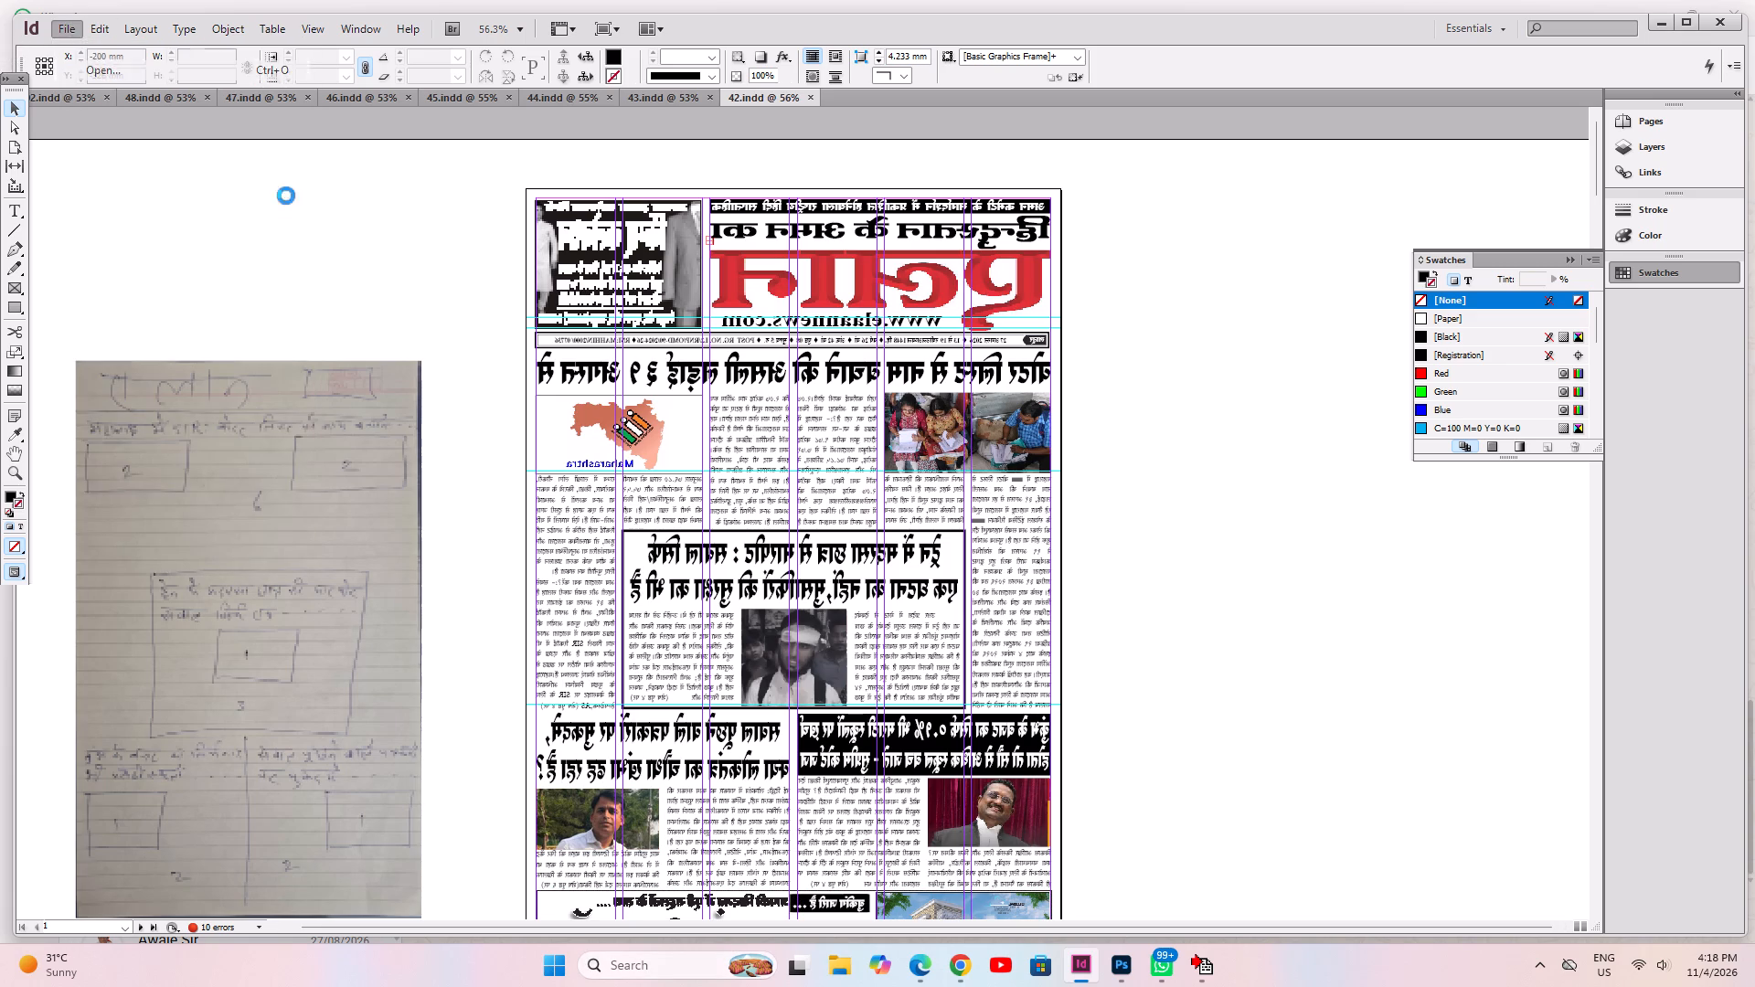
type("41")
key("Return")
key("Return")
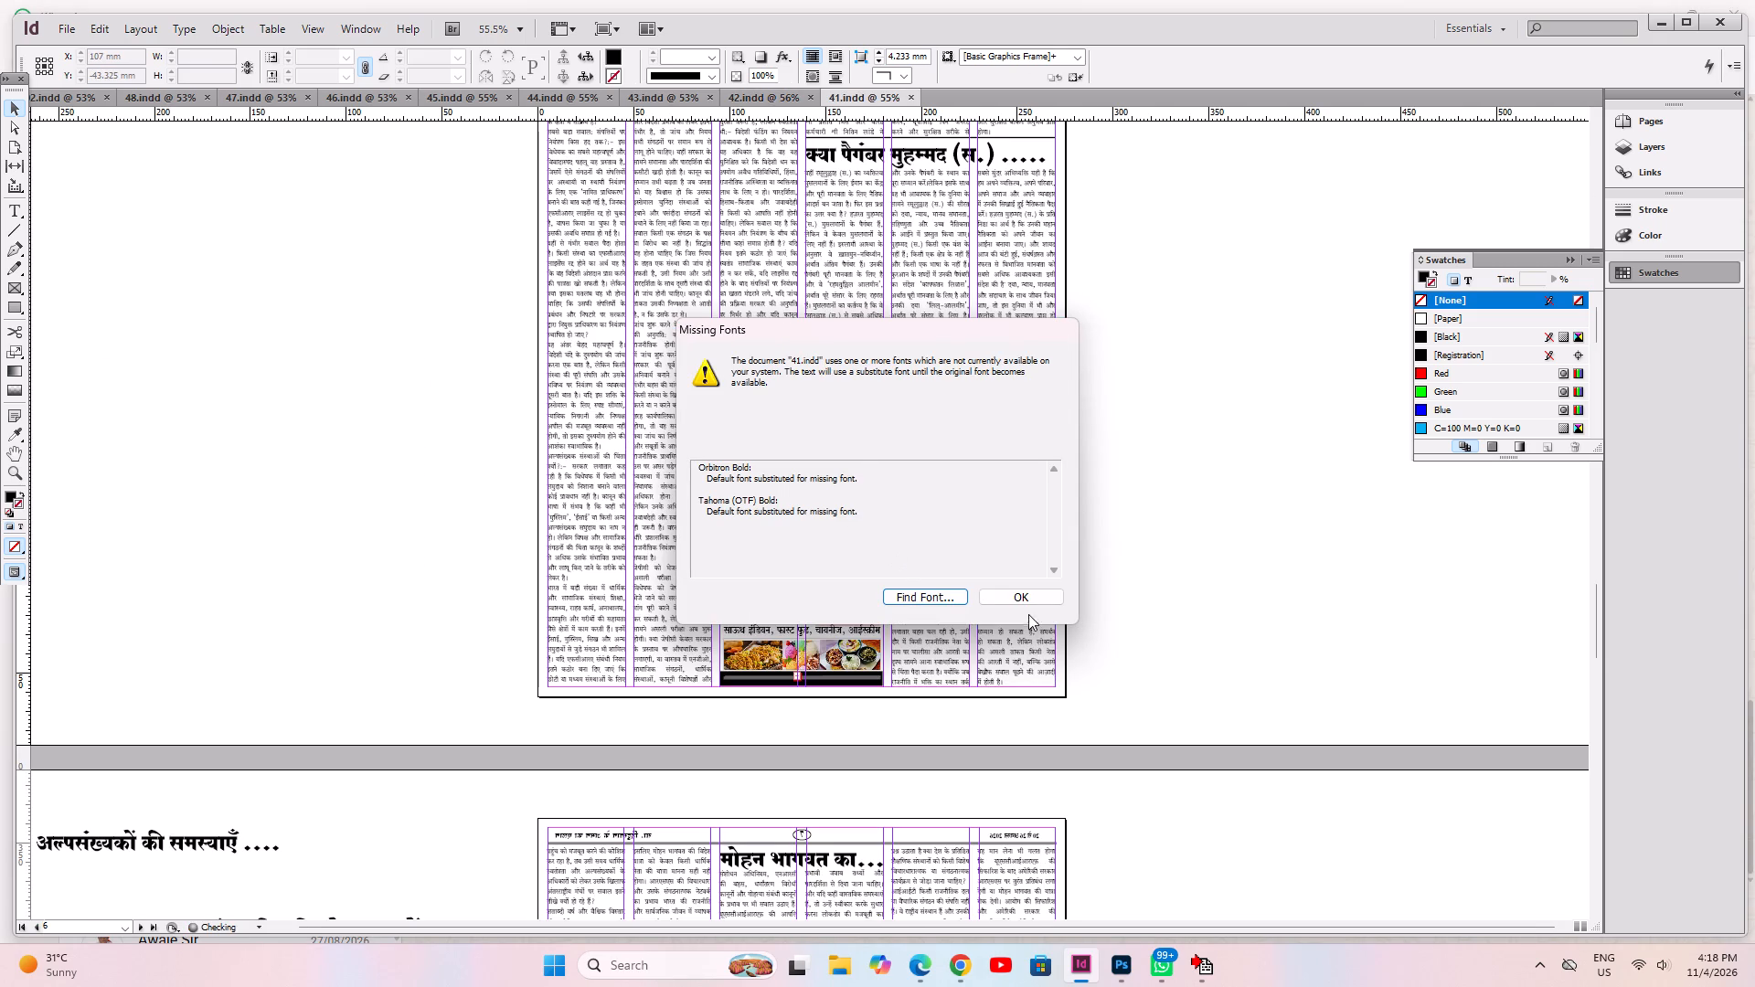
left_click(1029, 605)
scroll(738, 646, "up", 20)
scroll(738, 646, "up", 4)
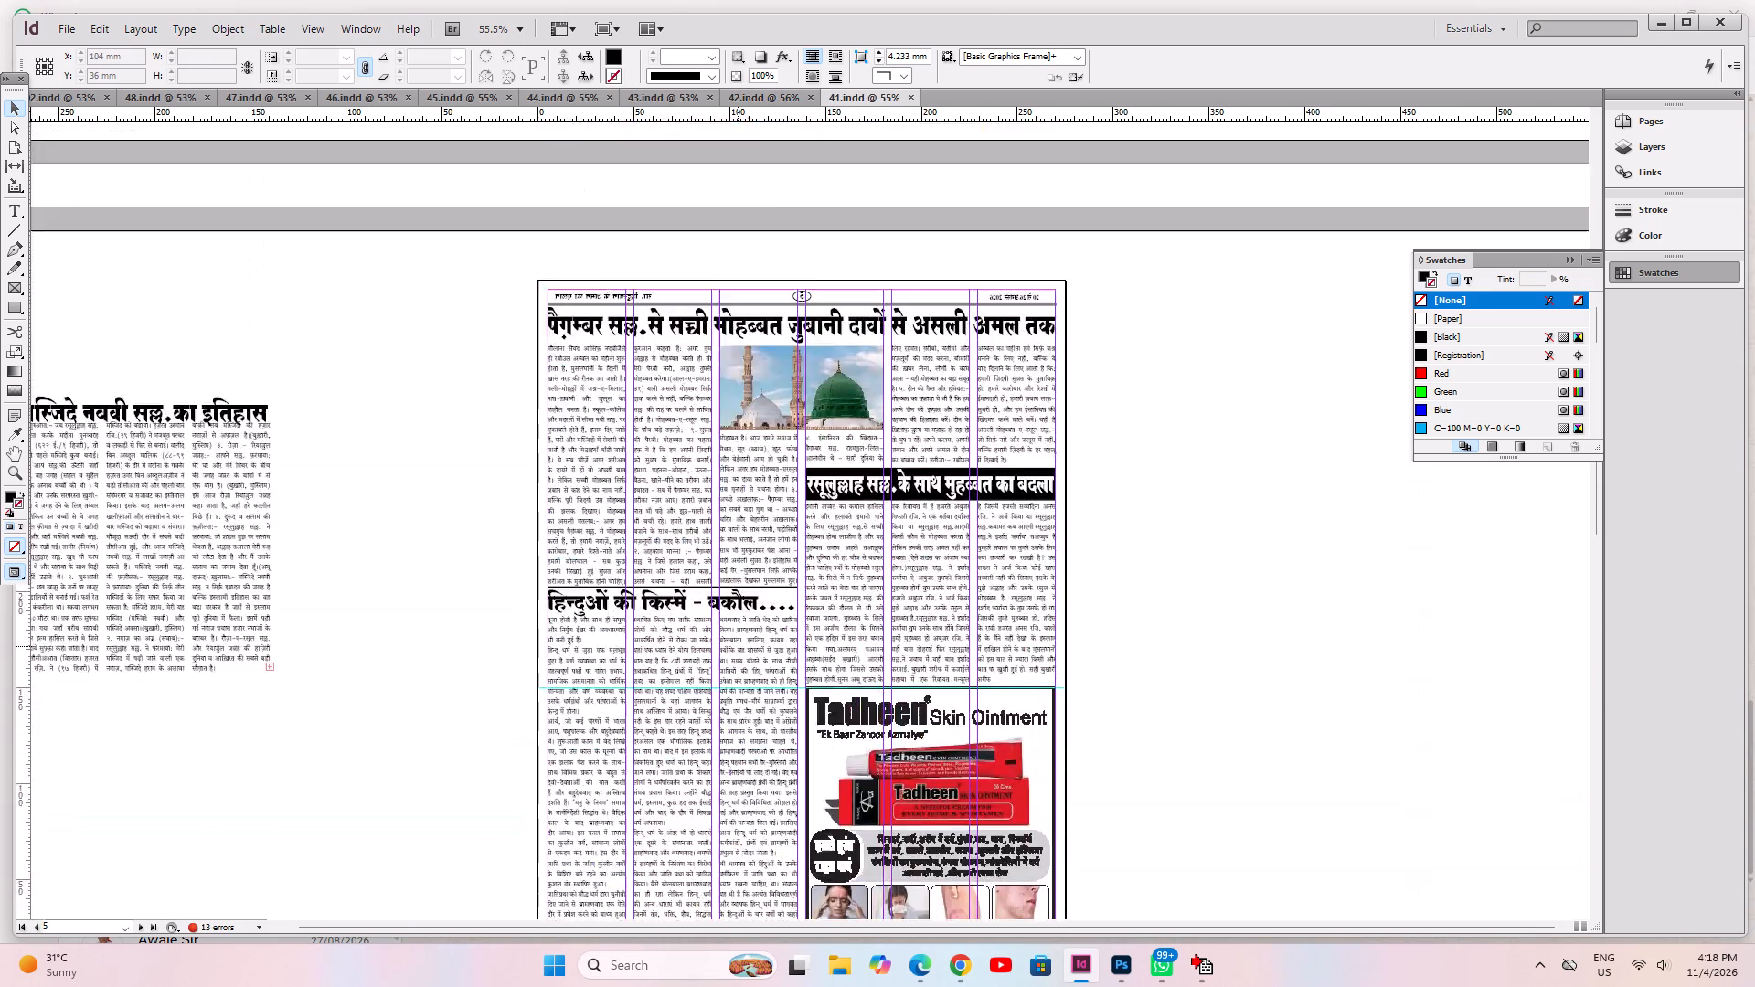
scroll(738, 646, "up", 20)
scroll(738, 646, "up", 14)
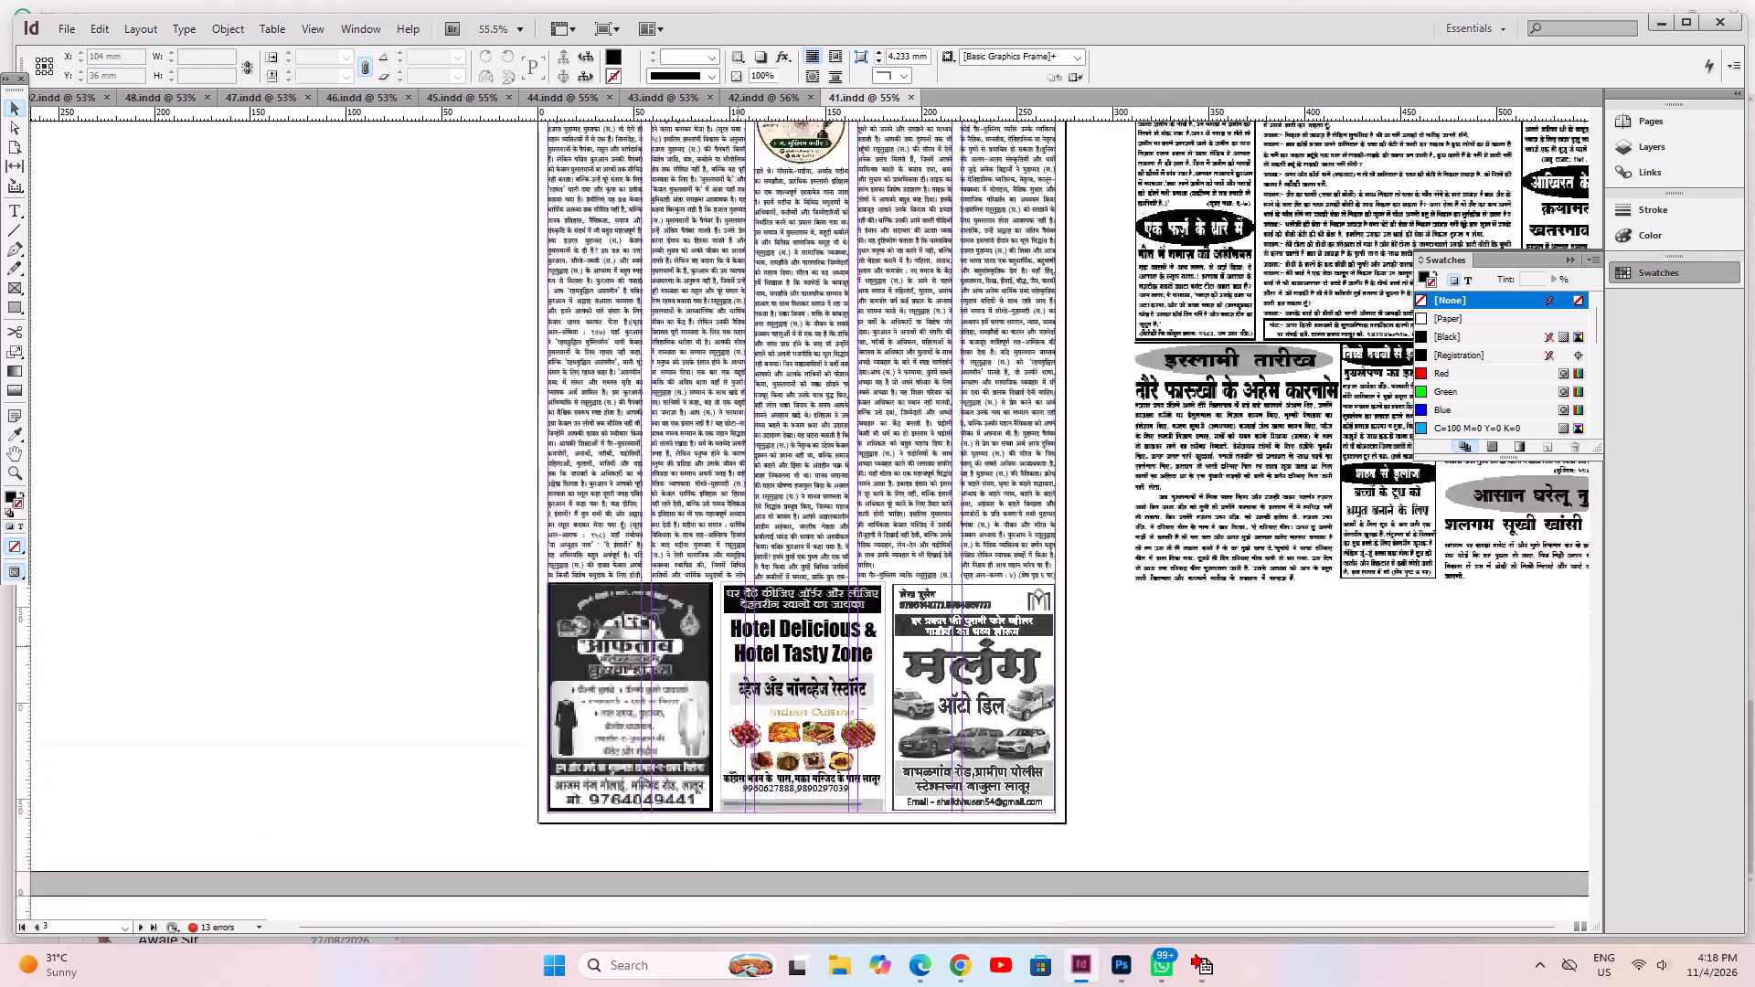
scroll(738, 646, "up", 16)
scroll(738, 646, "up", 13)
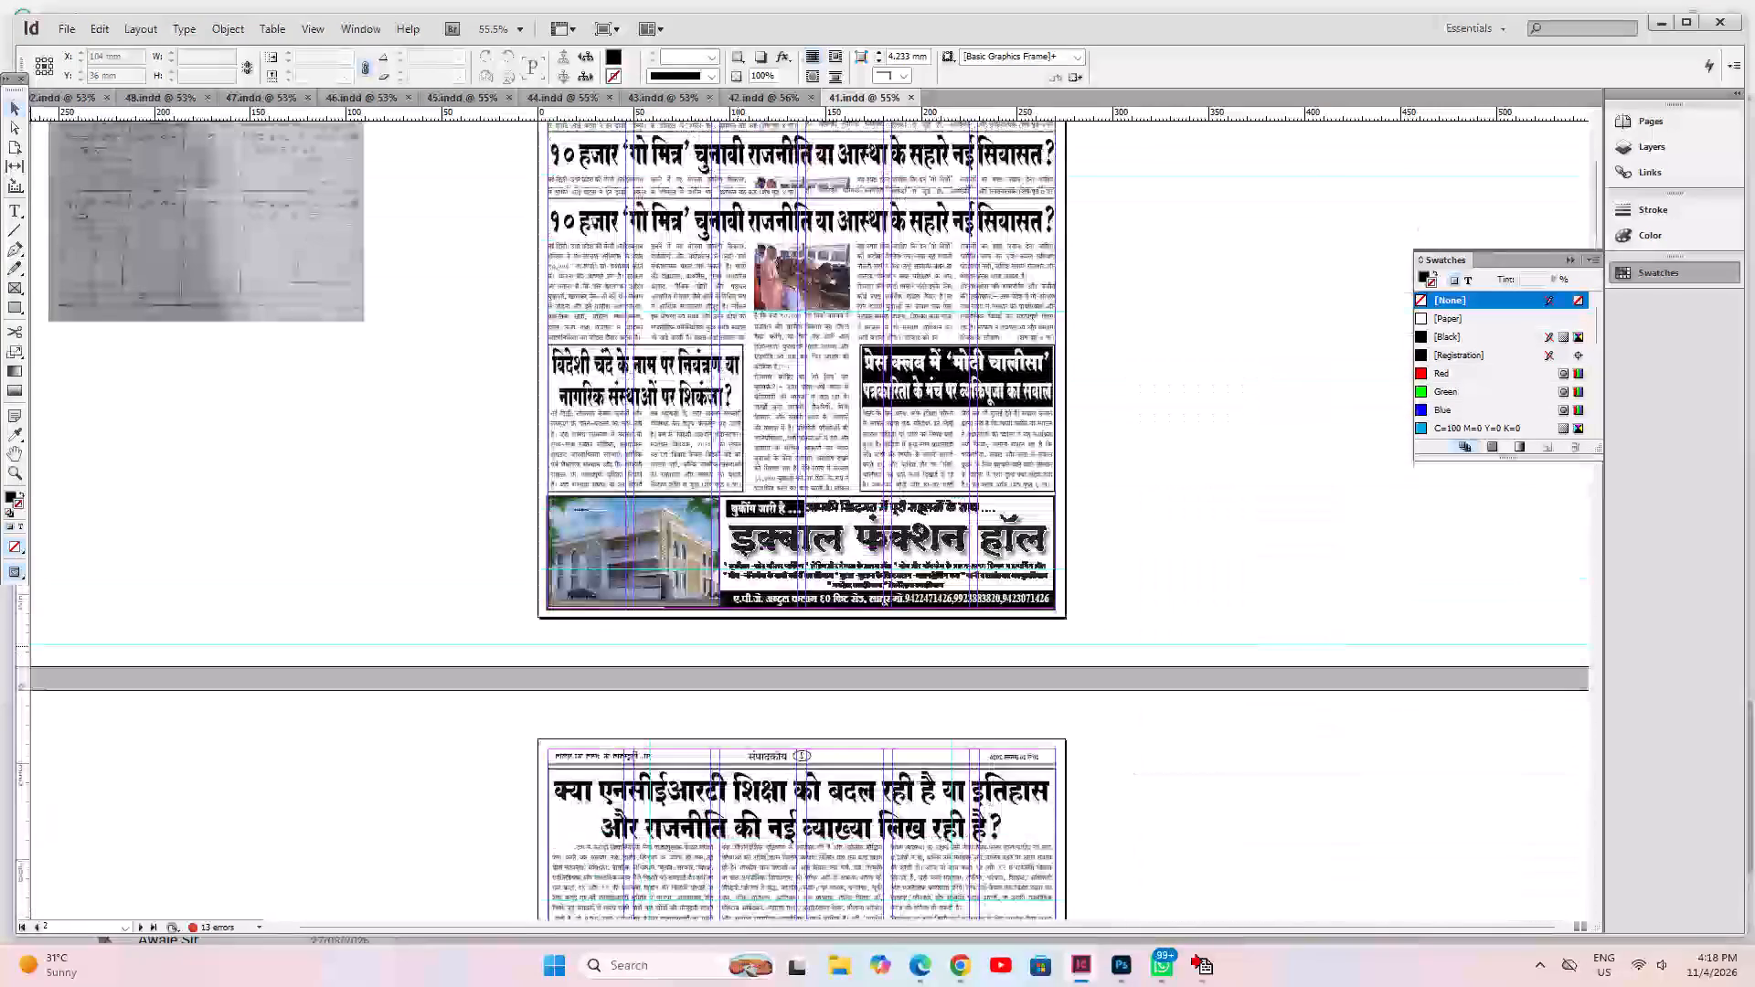
scroll(738, 646, "up", 4)
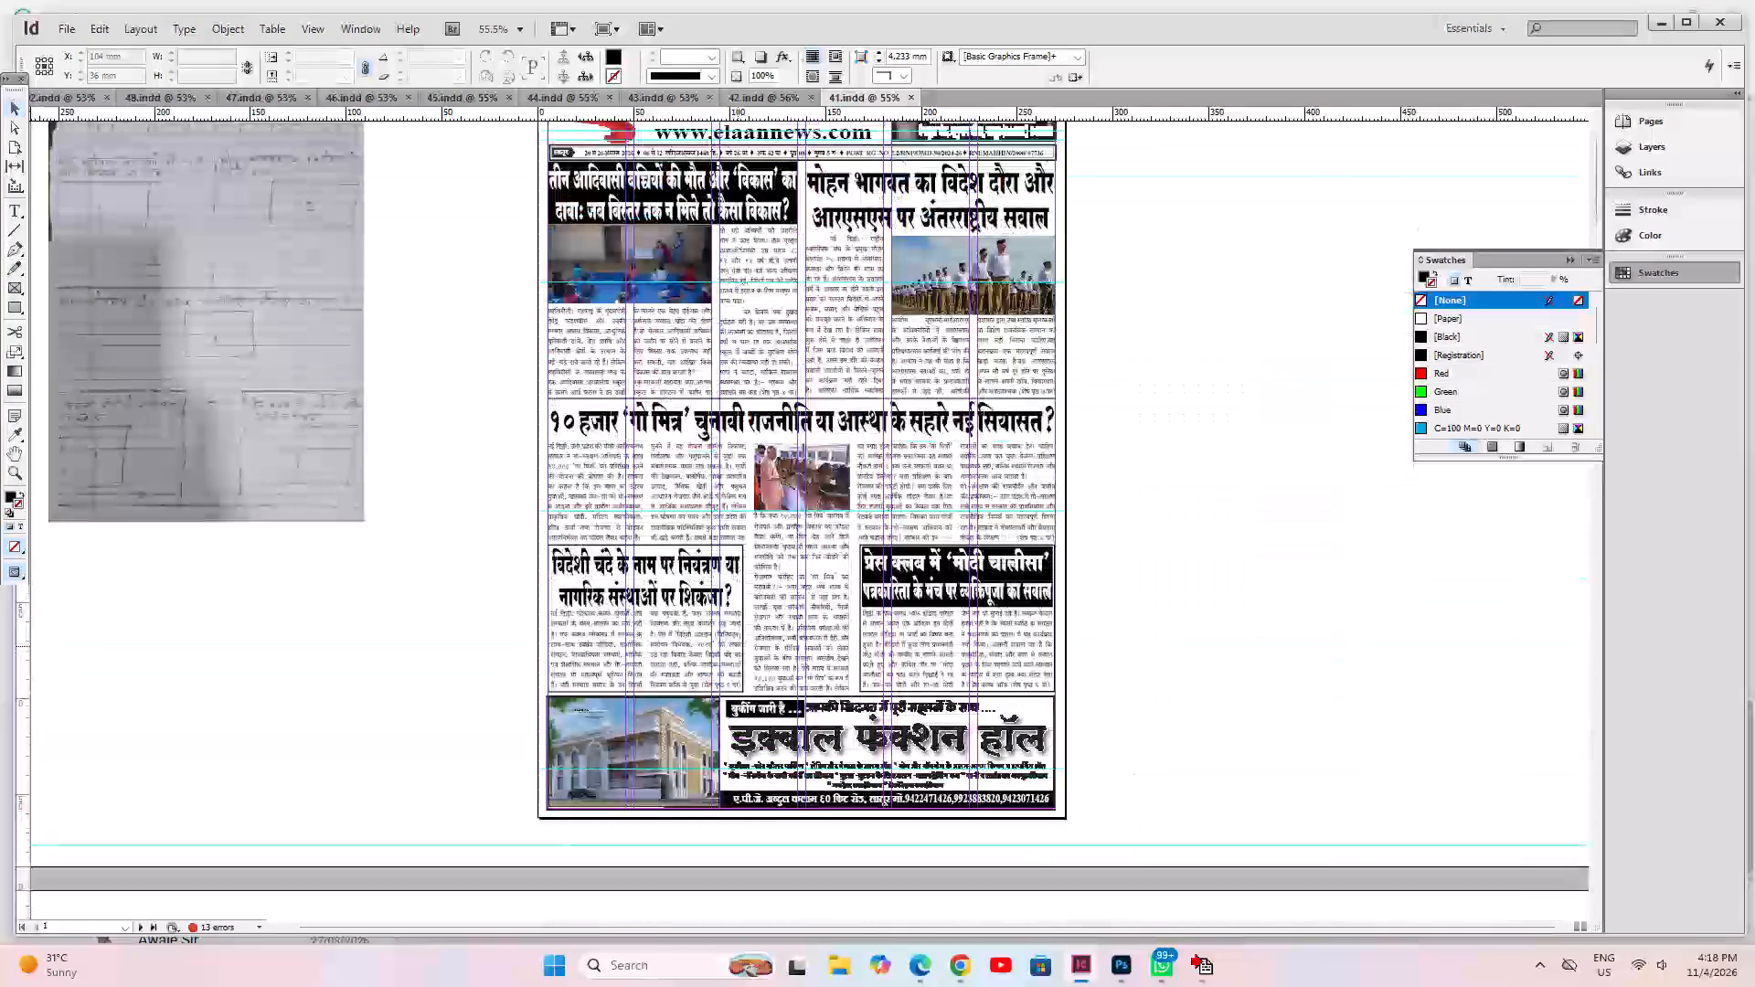
Close the reference issues 41 through 48, keeping only the new issue's document with the sketch open.
left_click(909, 94)
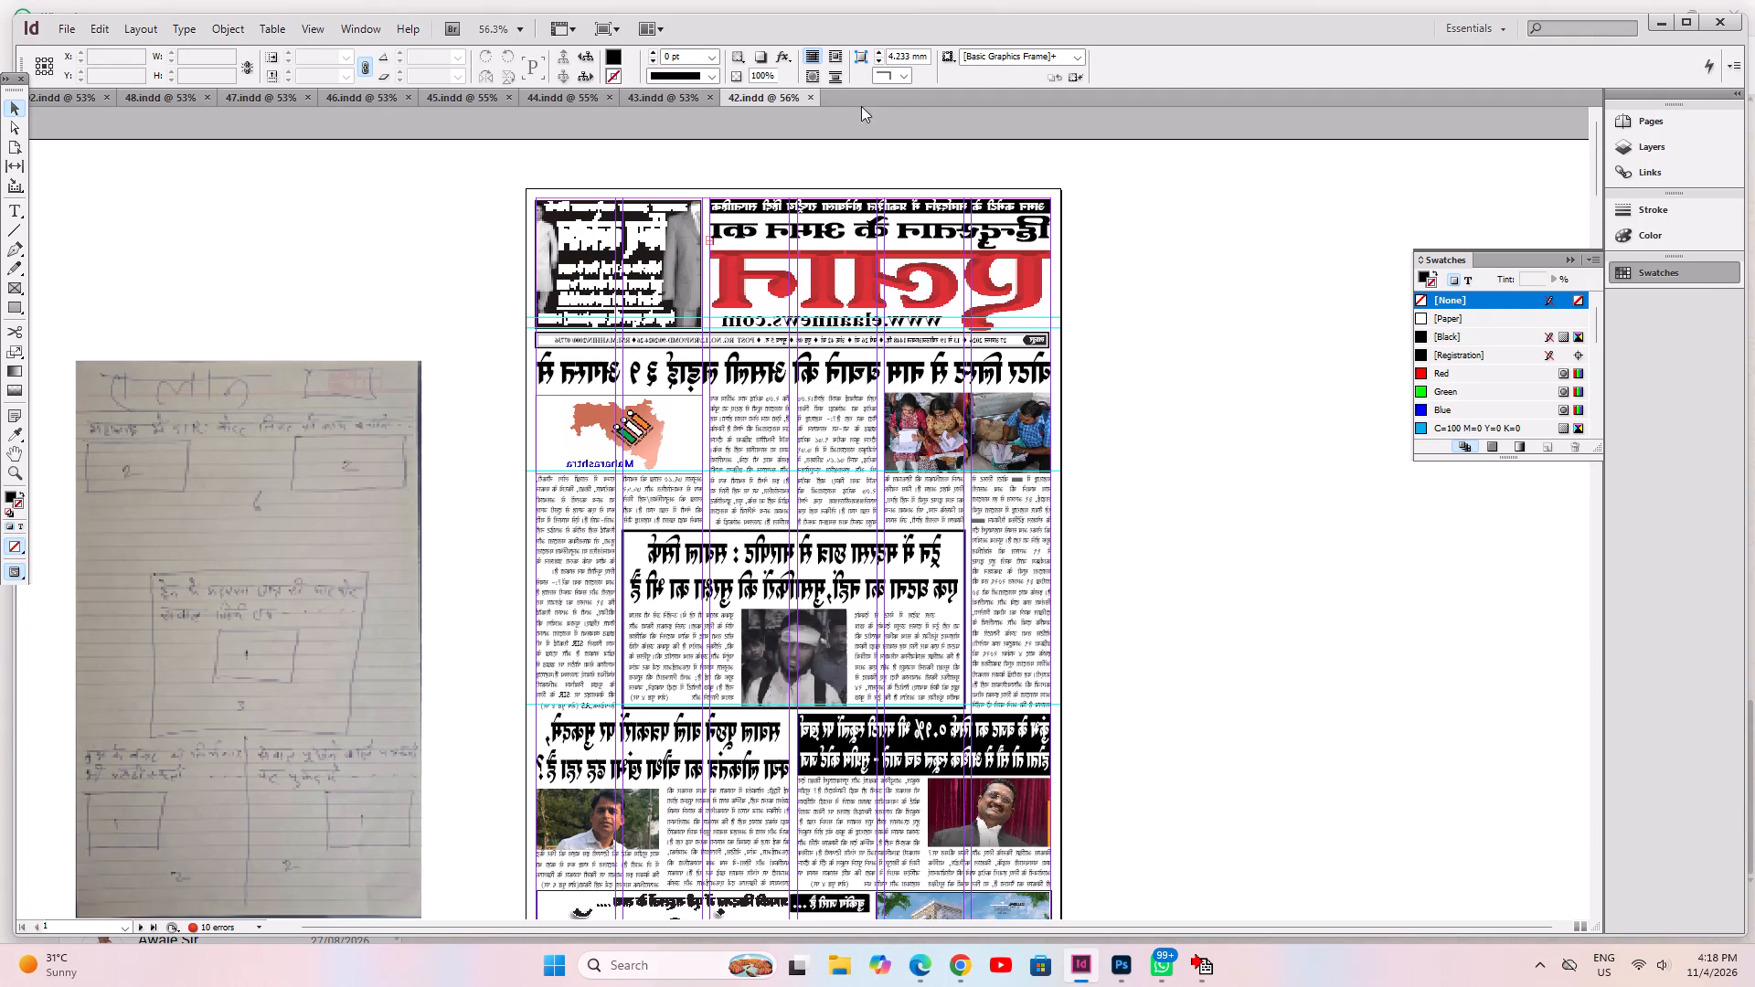
left_click(816, 98)
left_click(713, 97)
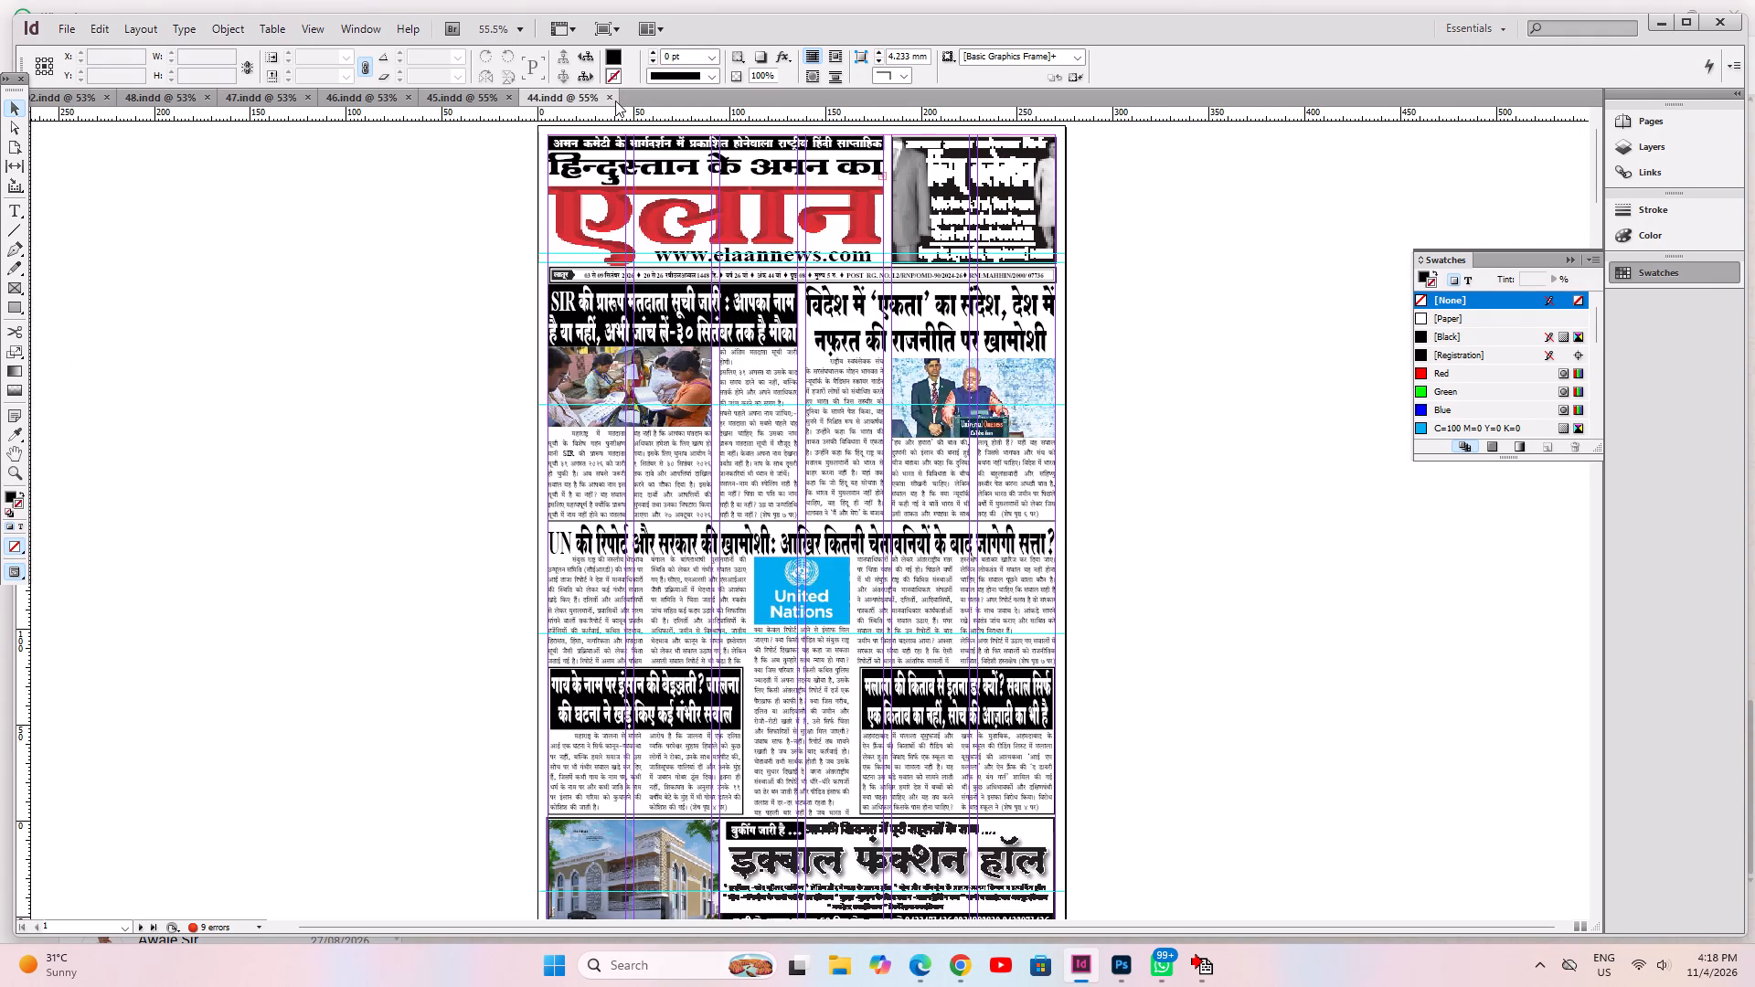
left_click(611, 99)
left_click(513, 100)
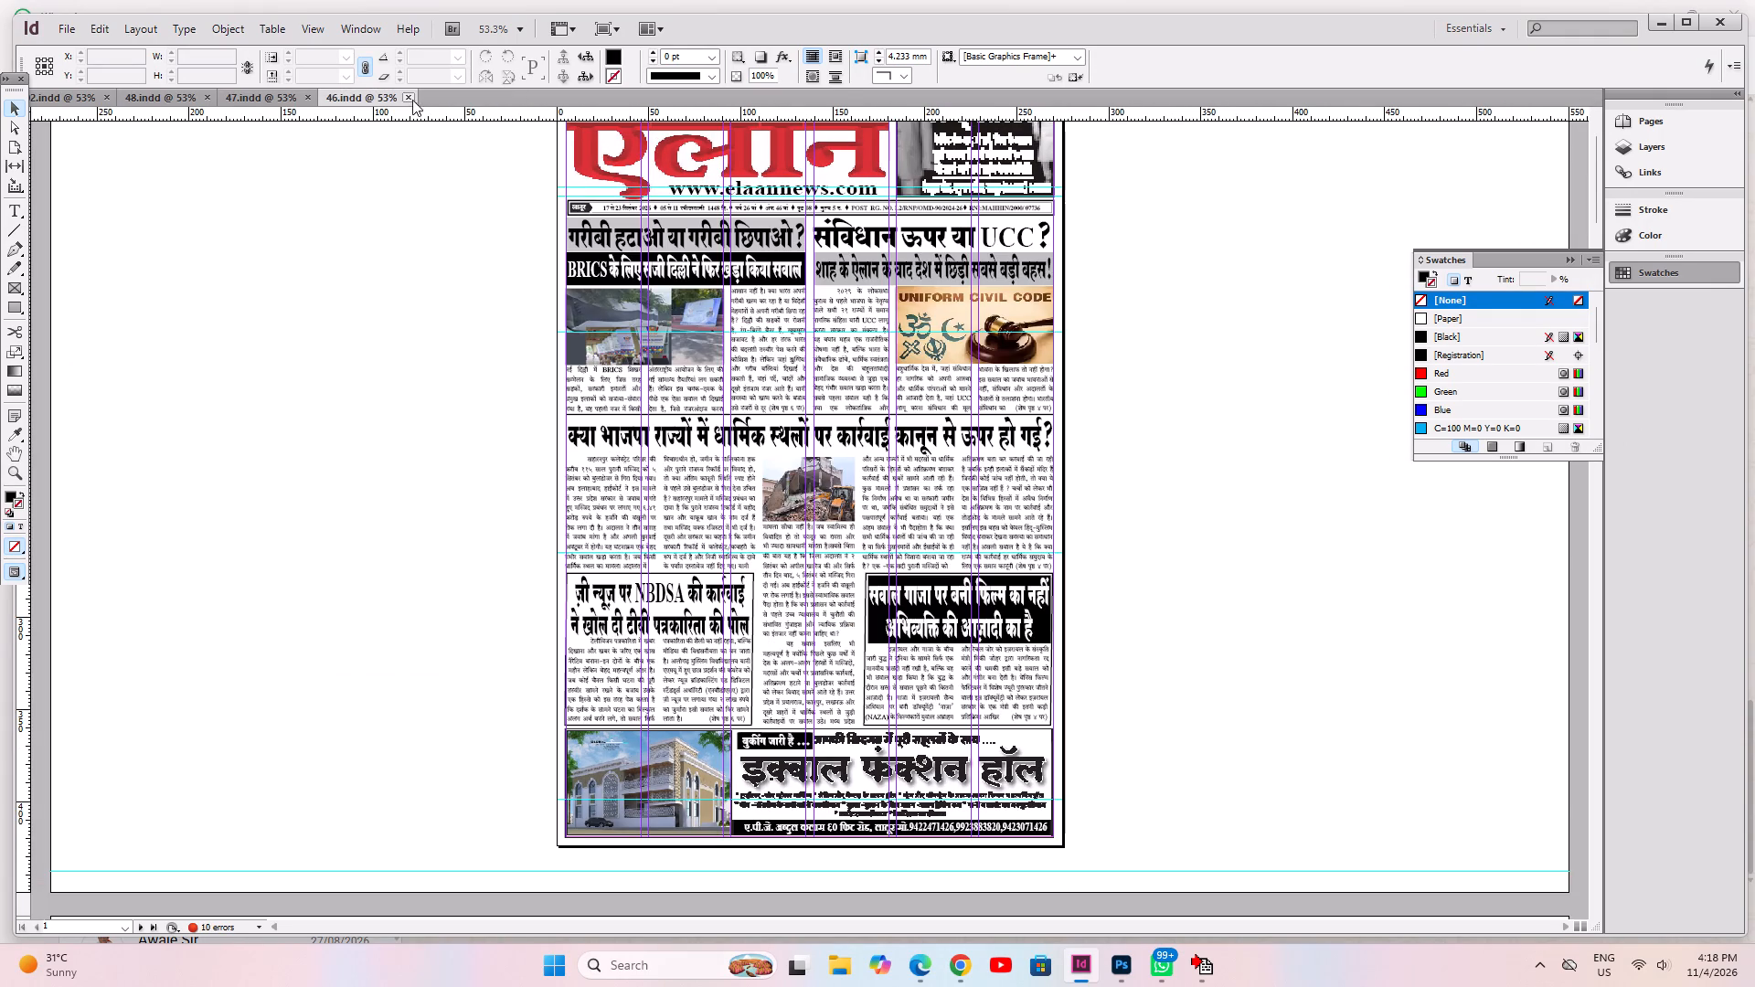
left_click(410, 100)
left_click(304, 99)
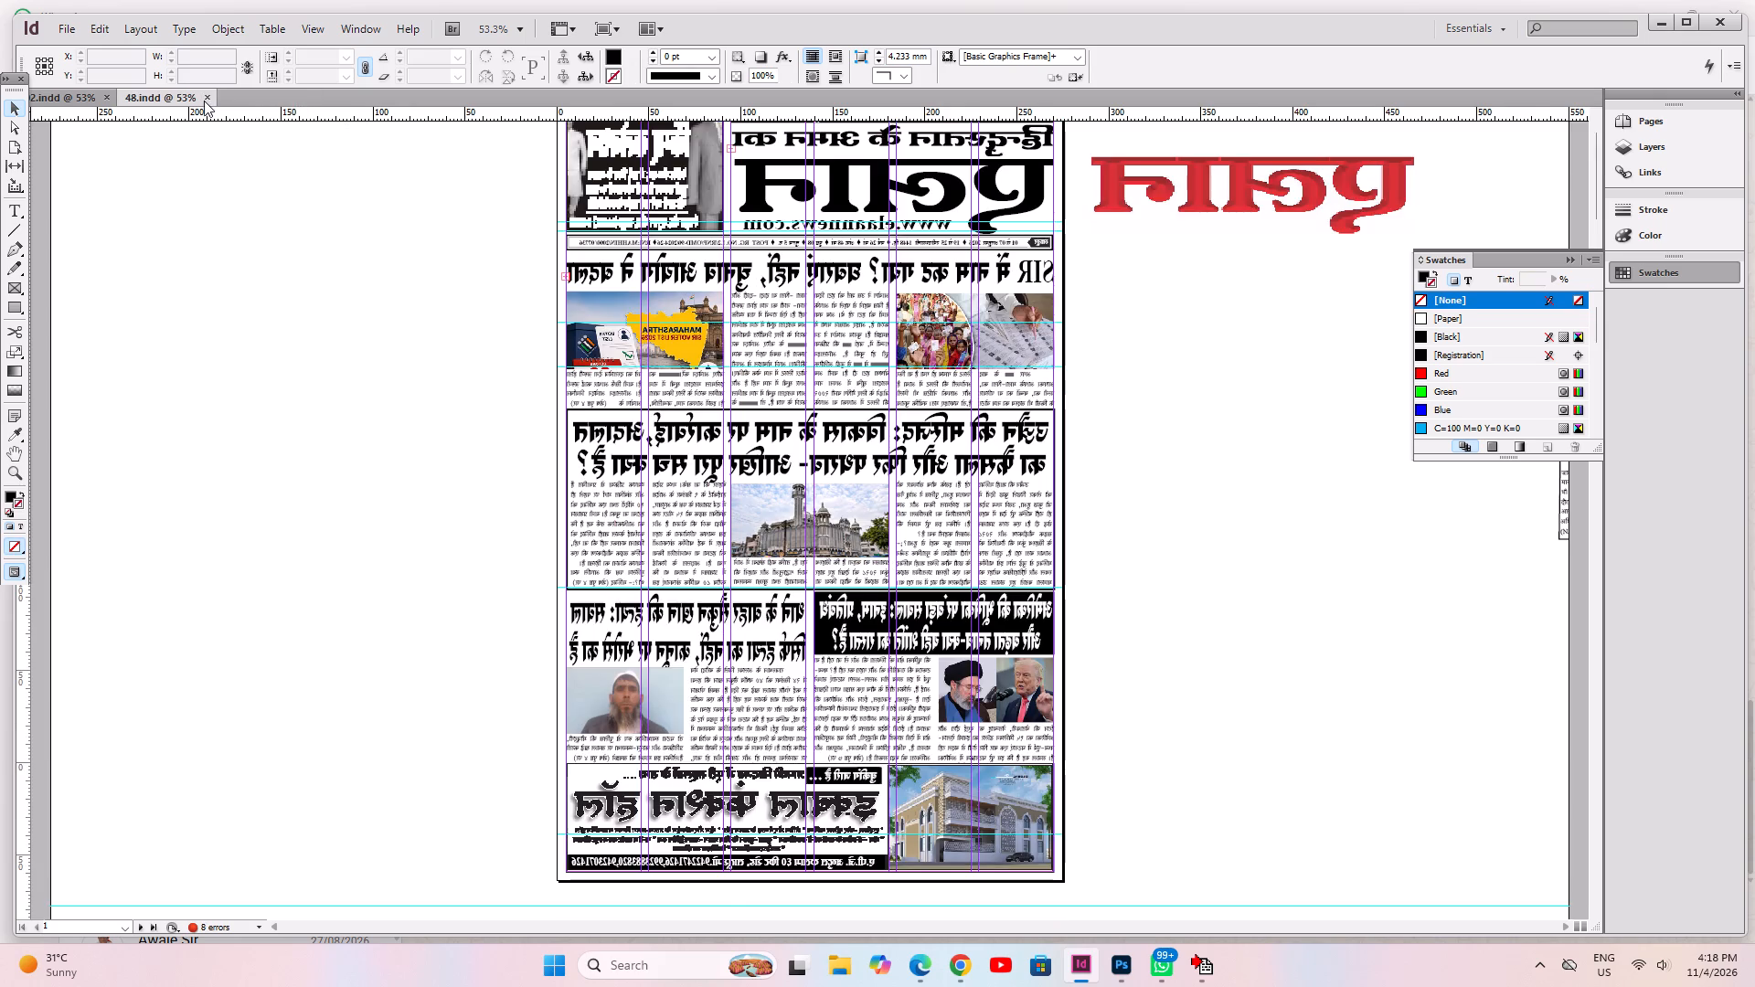
left_click(203, 100)
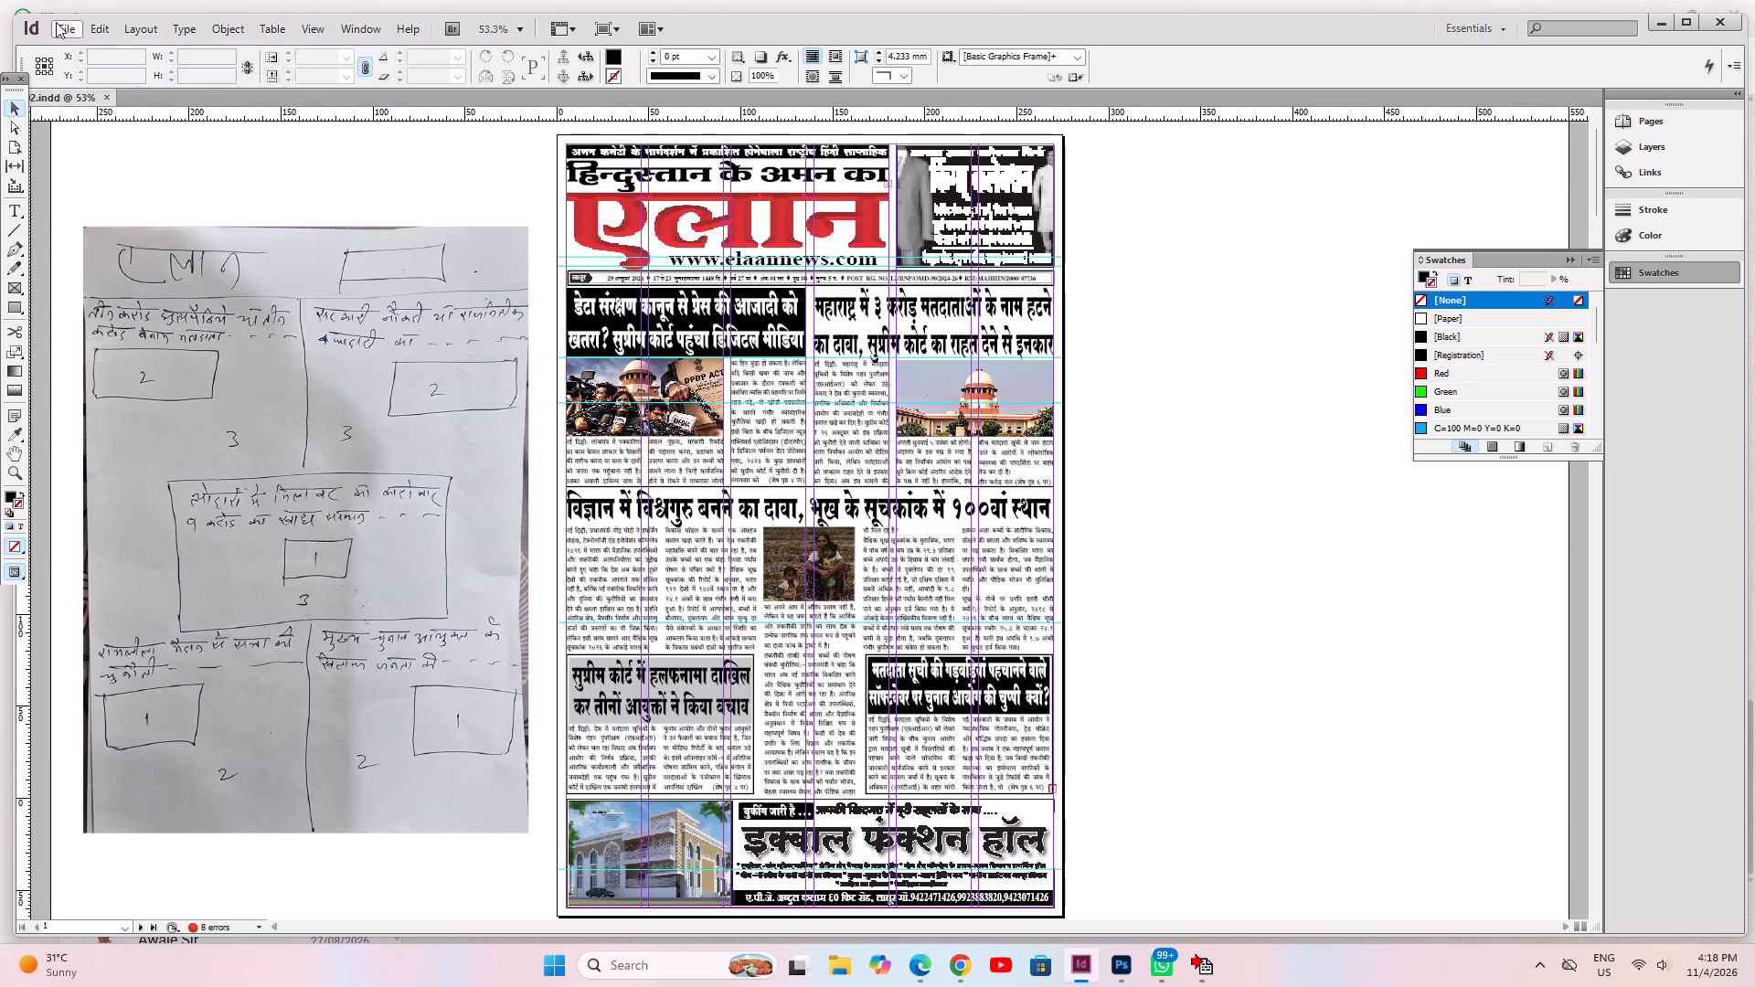
Open issue 40 from folder 26 with substitute fonts and examine its front-page layout.
left_click(56, 22)
left_click(75, 65)
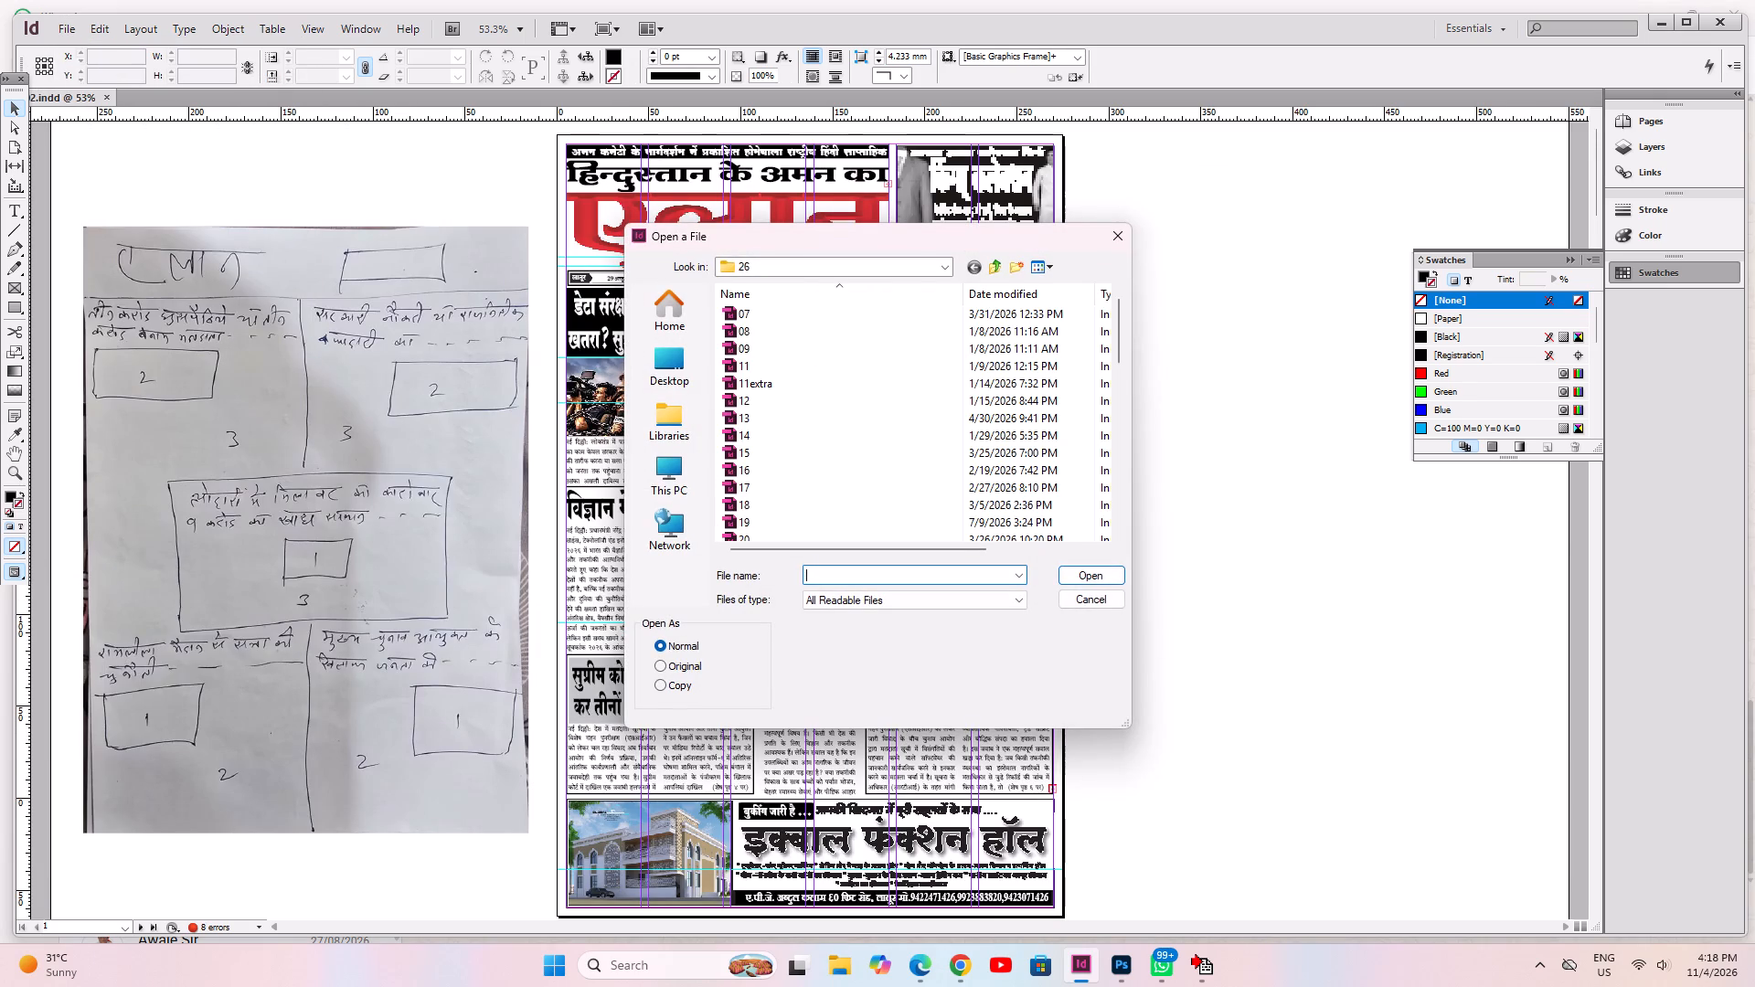
type("40")
key("Return")
key("Return")
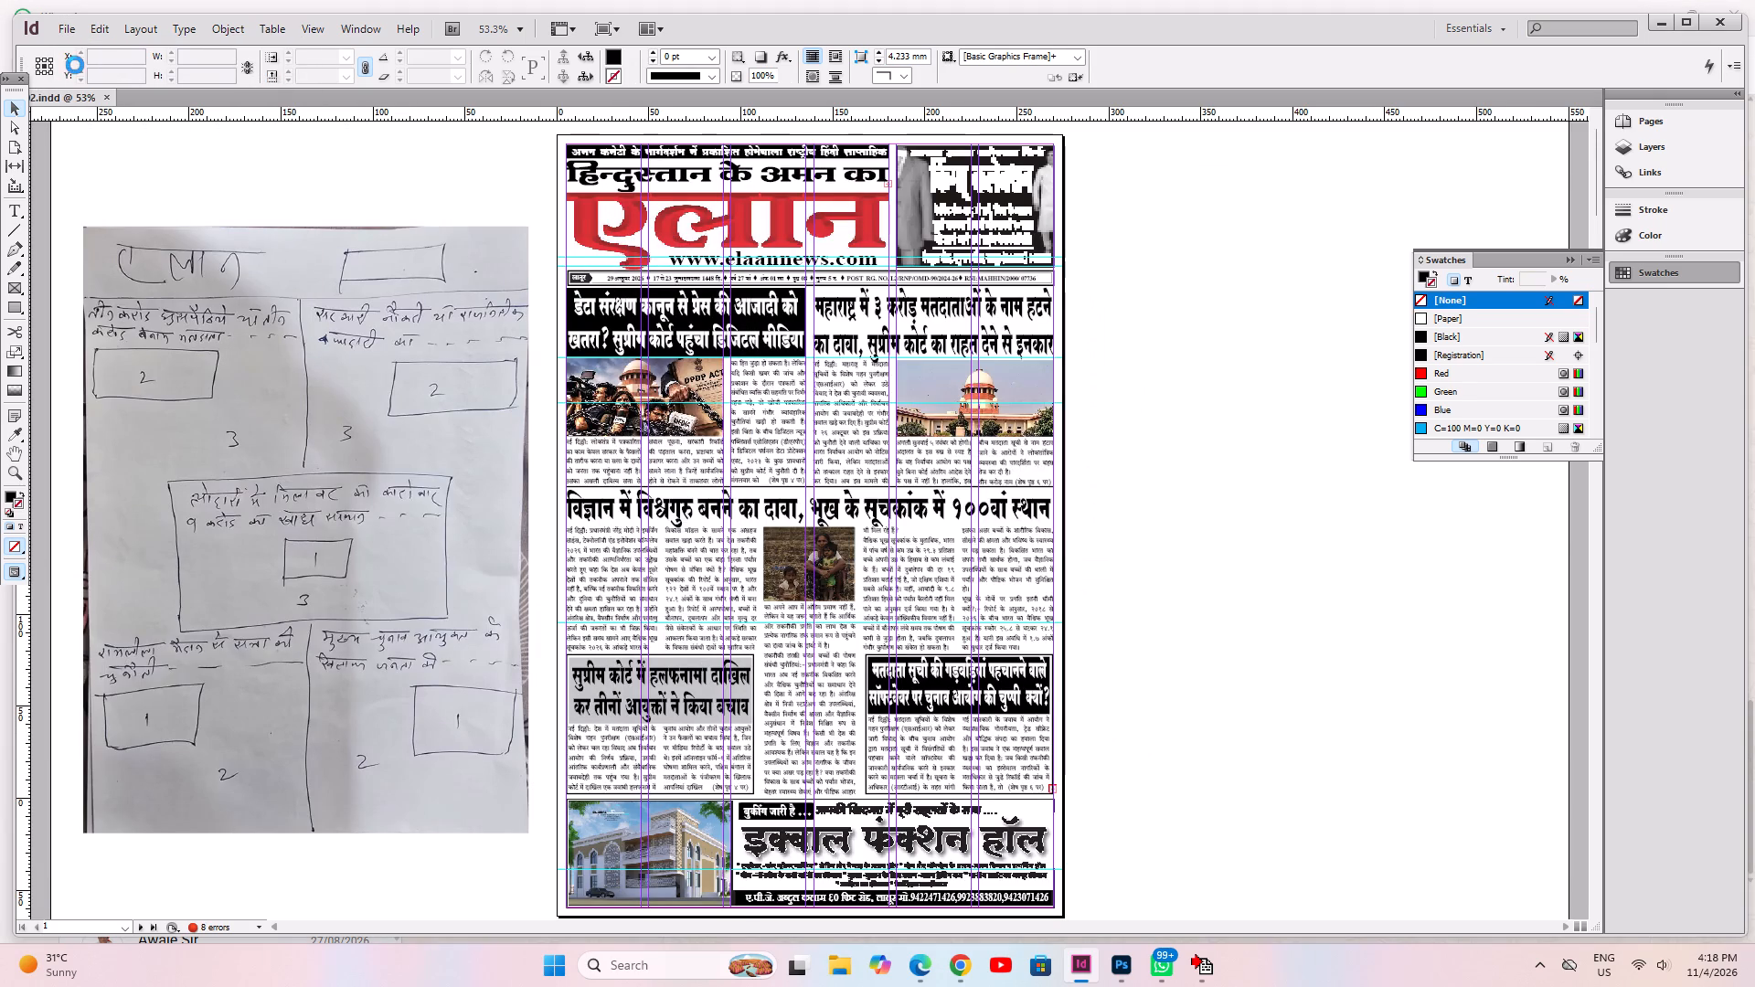
left_click(1002, 604)
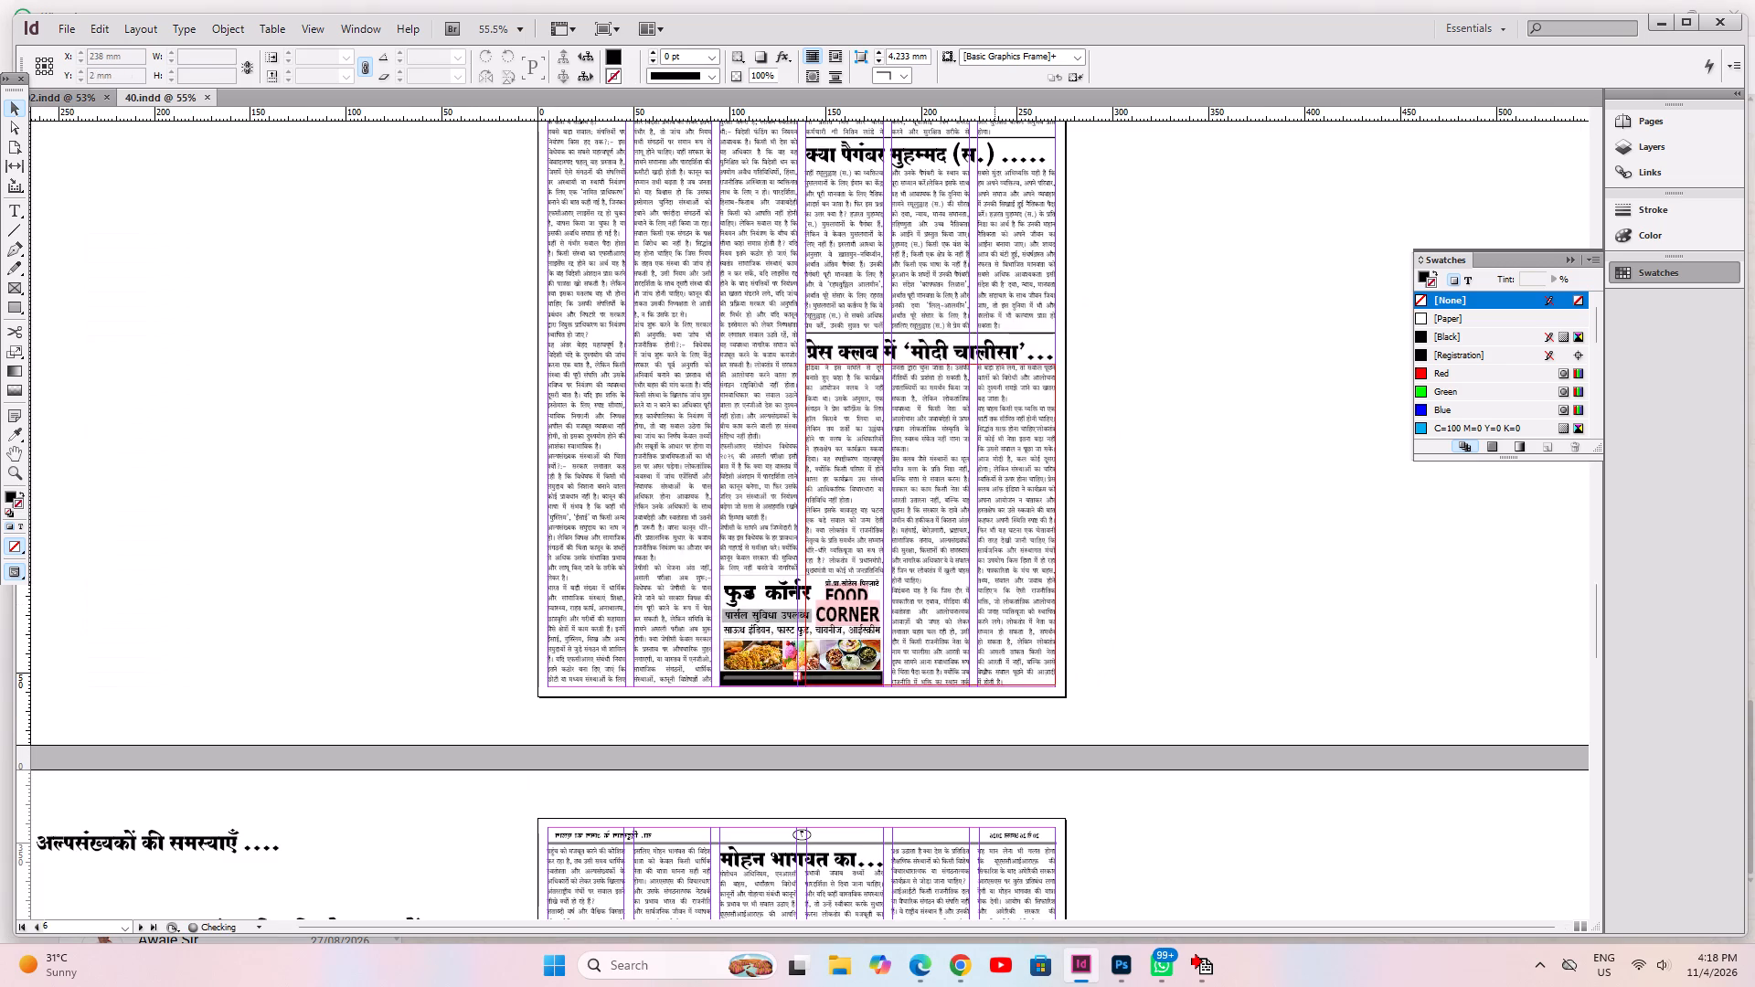
scroll(963, 572, "up", 20)
scroll(963, 572, "up", 20)
scroll(963, 572, "up", 4)
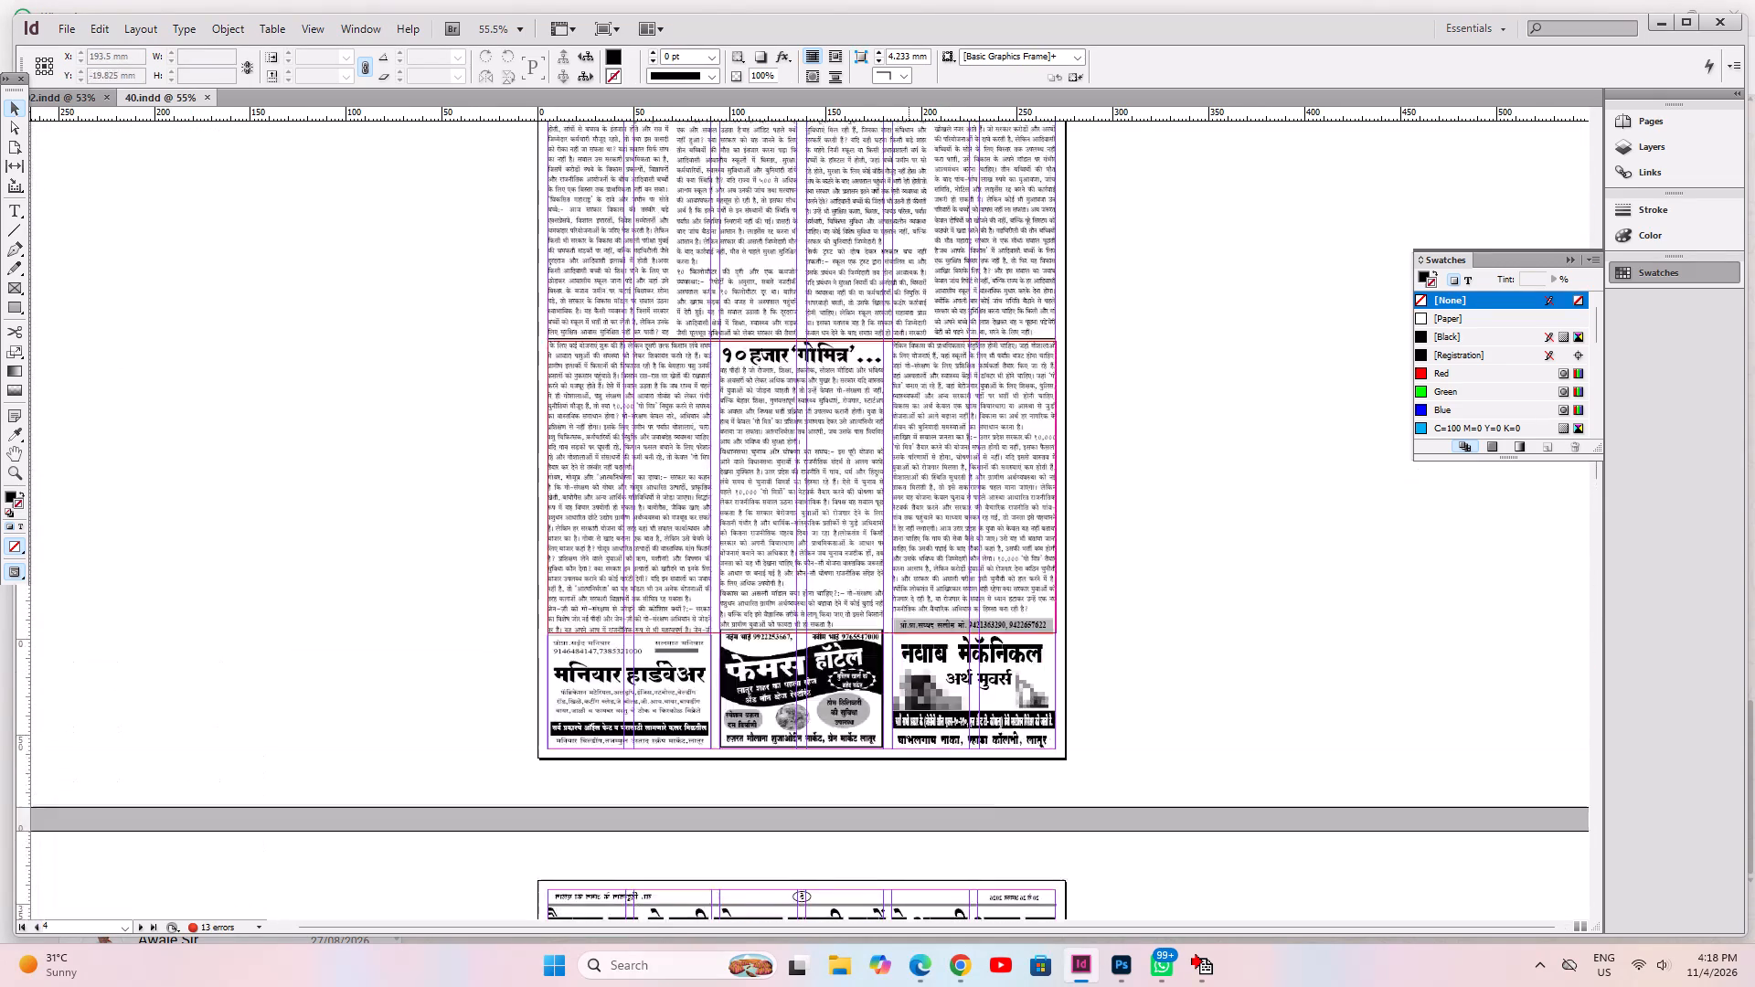
scroll(909, 536, "up", 20)
scroll(909, 536, "up", 20)
scroll(909, 536, "up", 5)
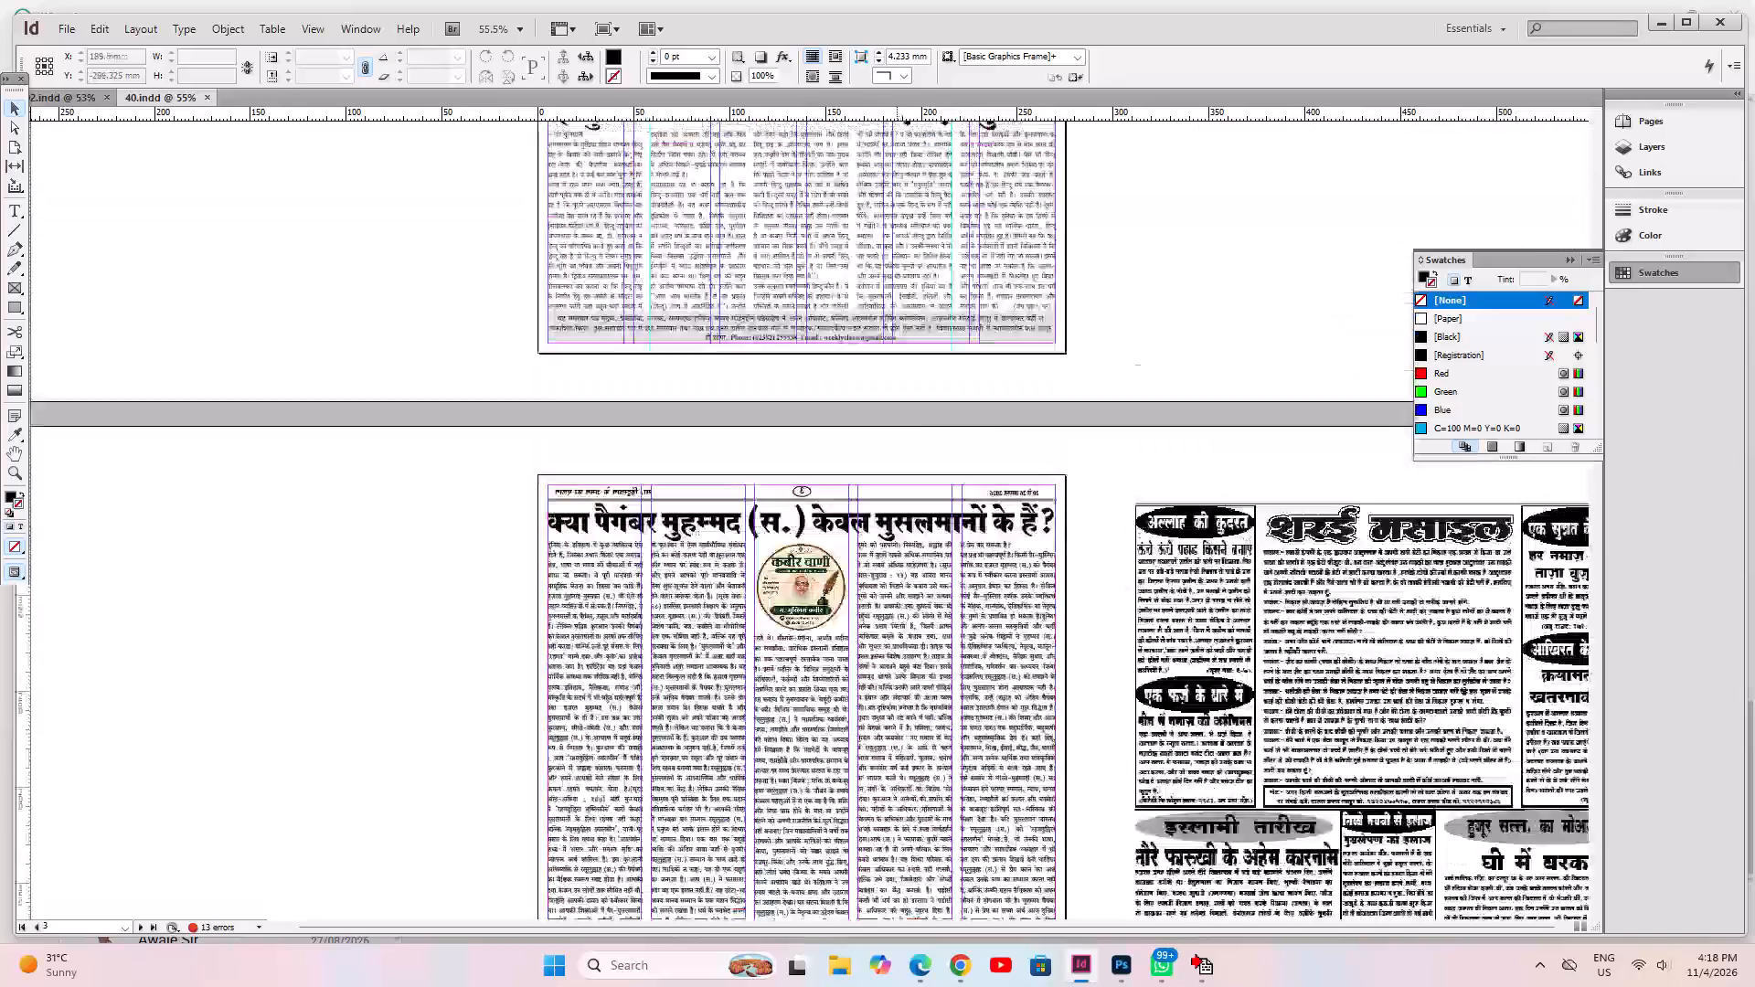
scroll(894, 536, "up", 20)
scroll(894, 536, "up", 7)
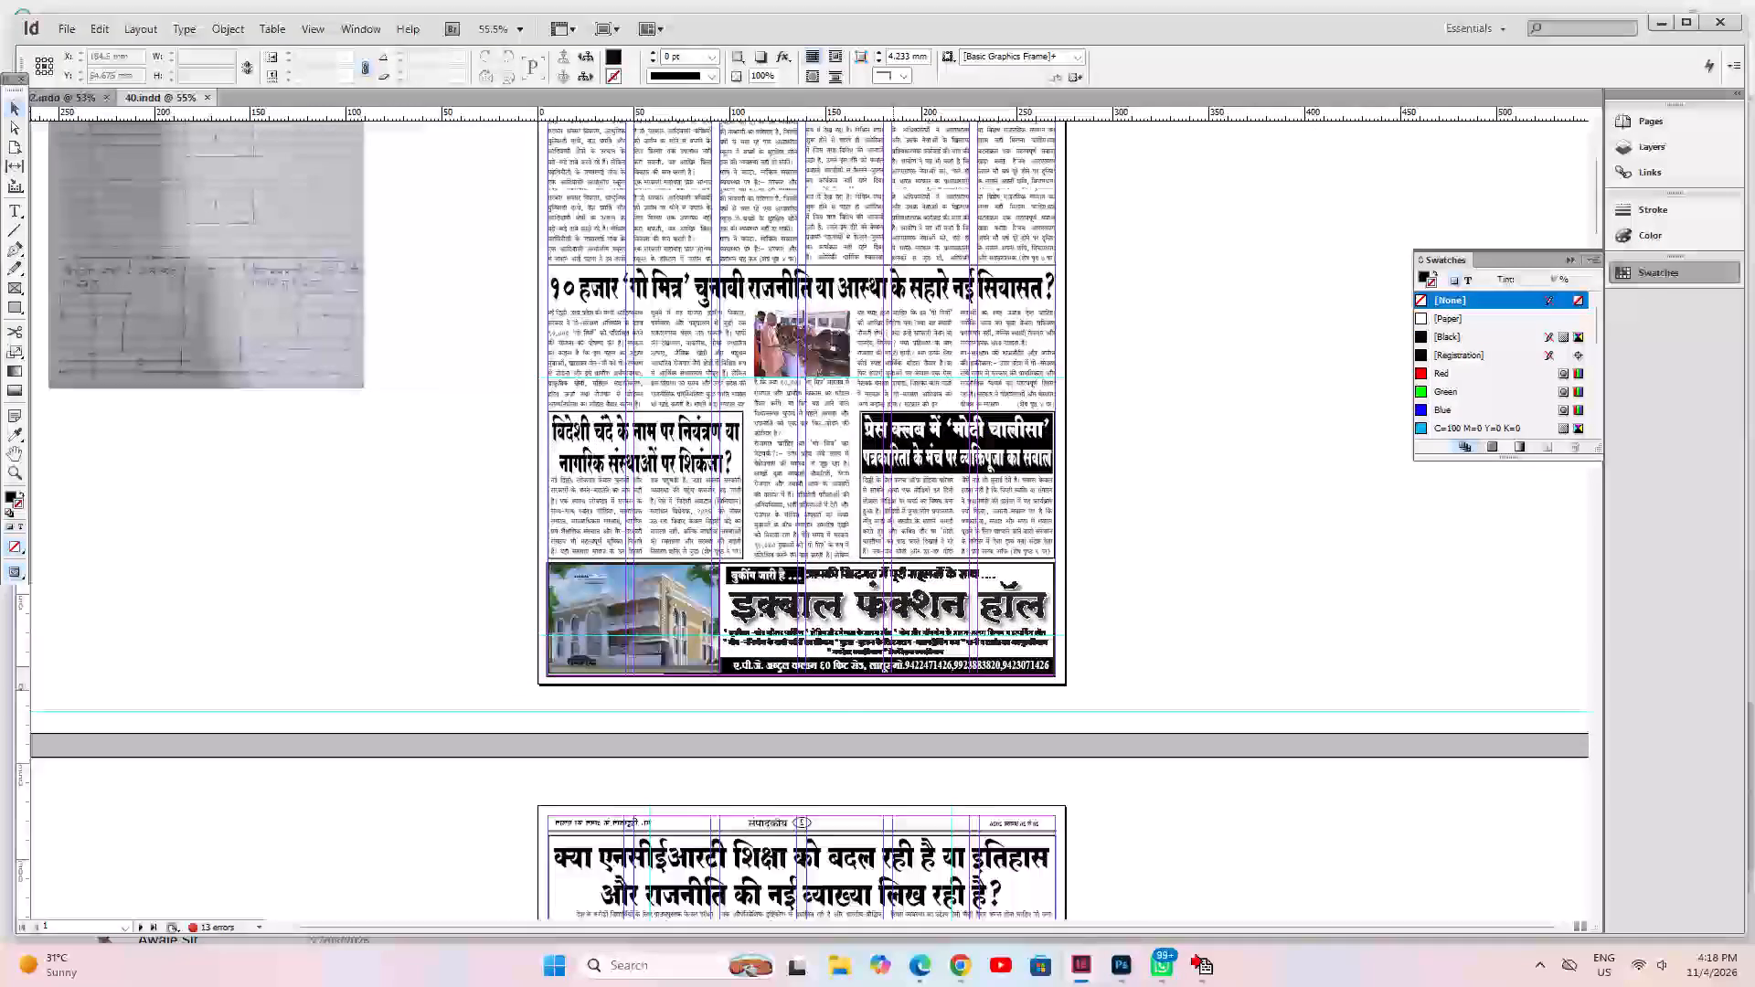
scroll(893, 536, "up", 5)
Open issue 39 from folder 26 with substitute fonts and go to page 1 to examine its front-page layout.
left_click(53, 25)
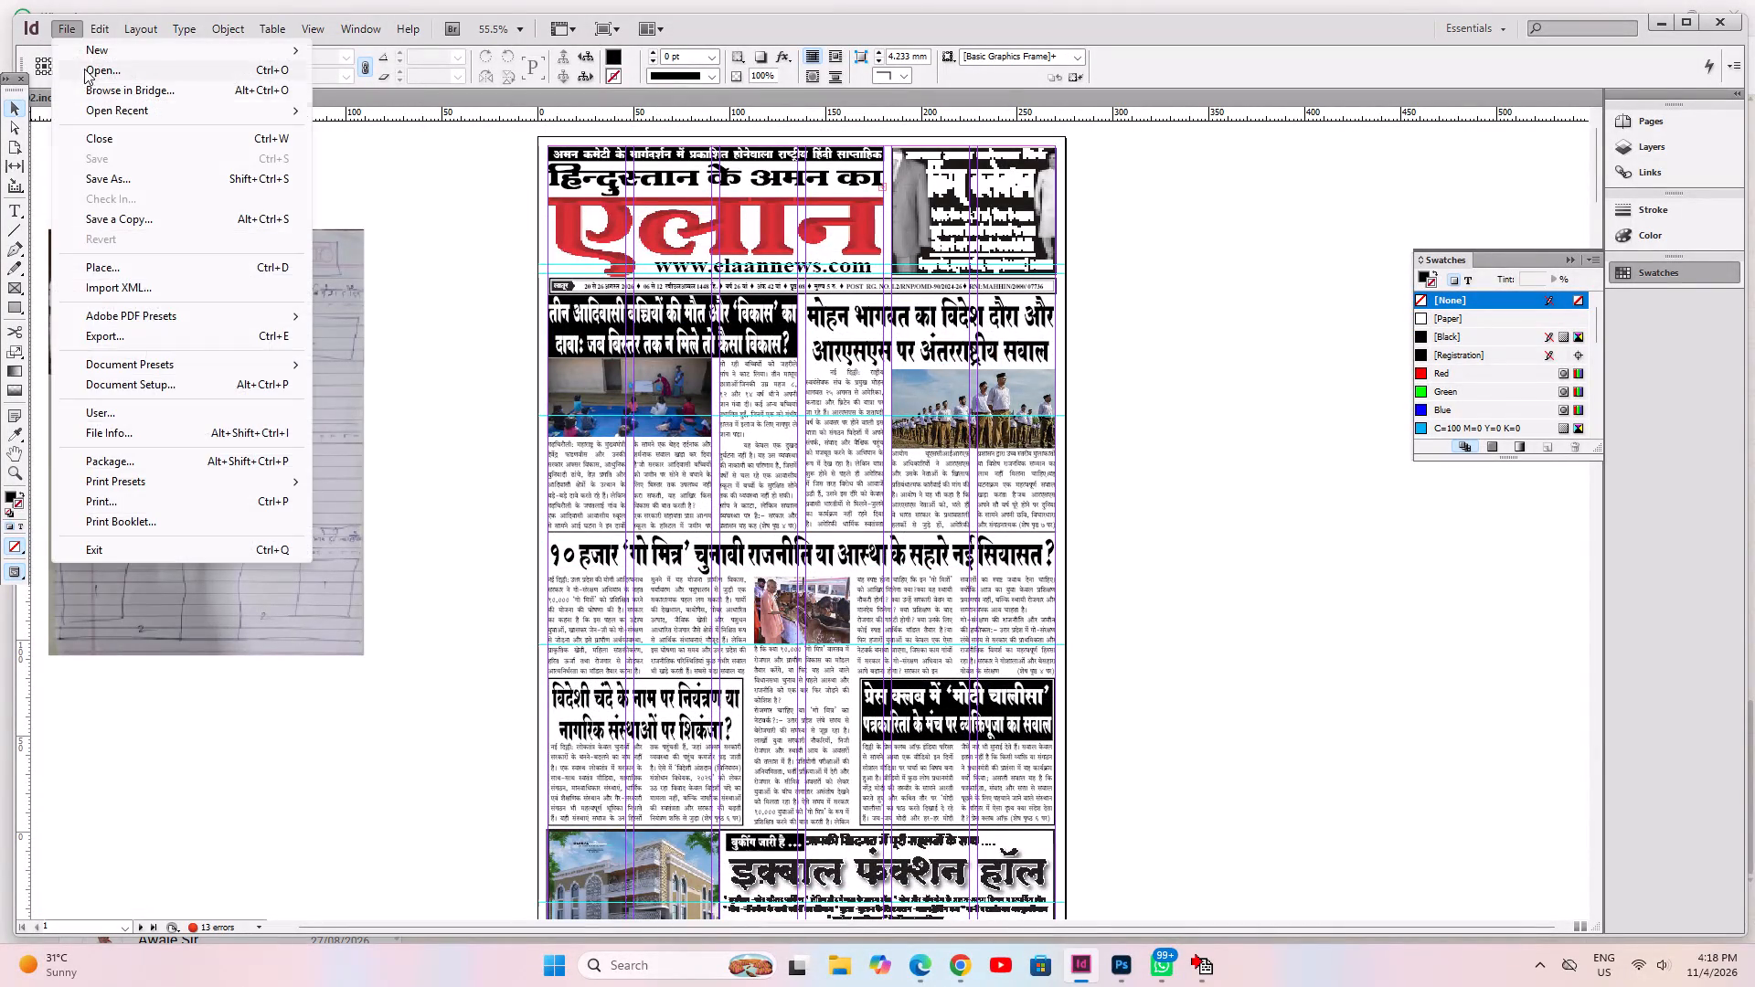
left_click(93, 68)
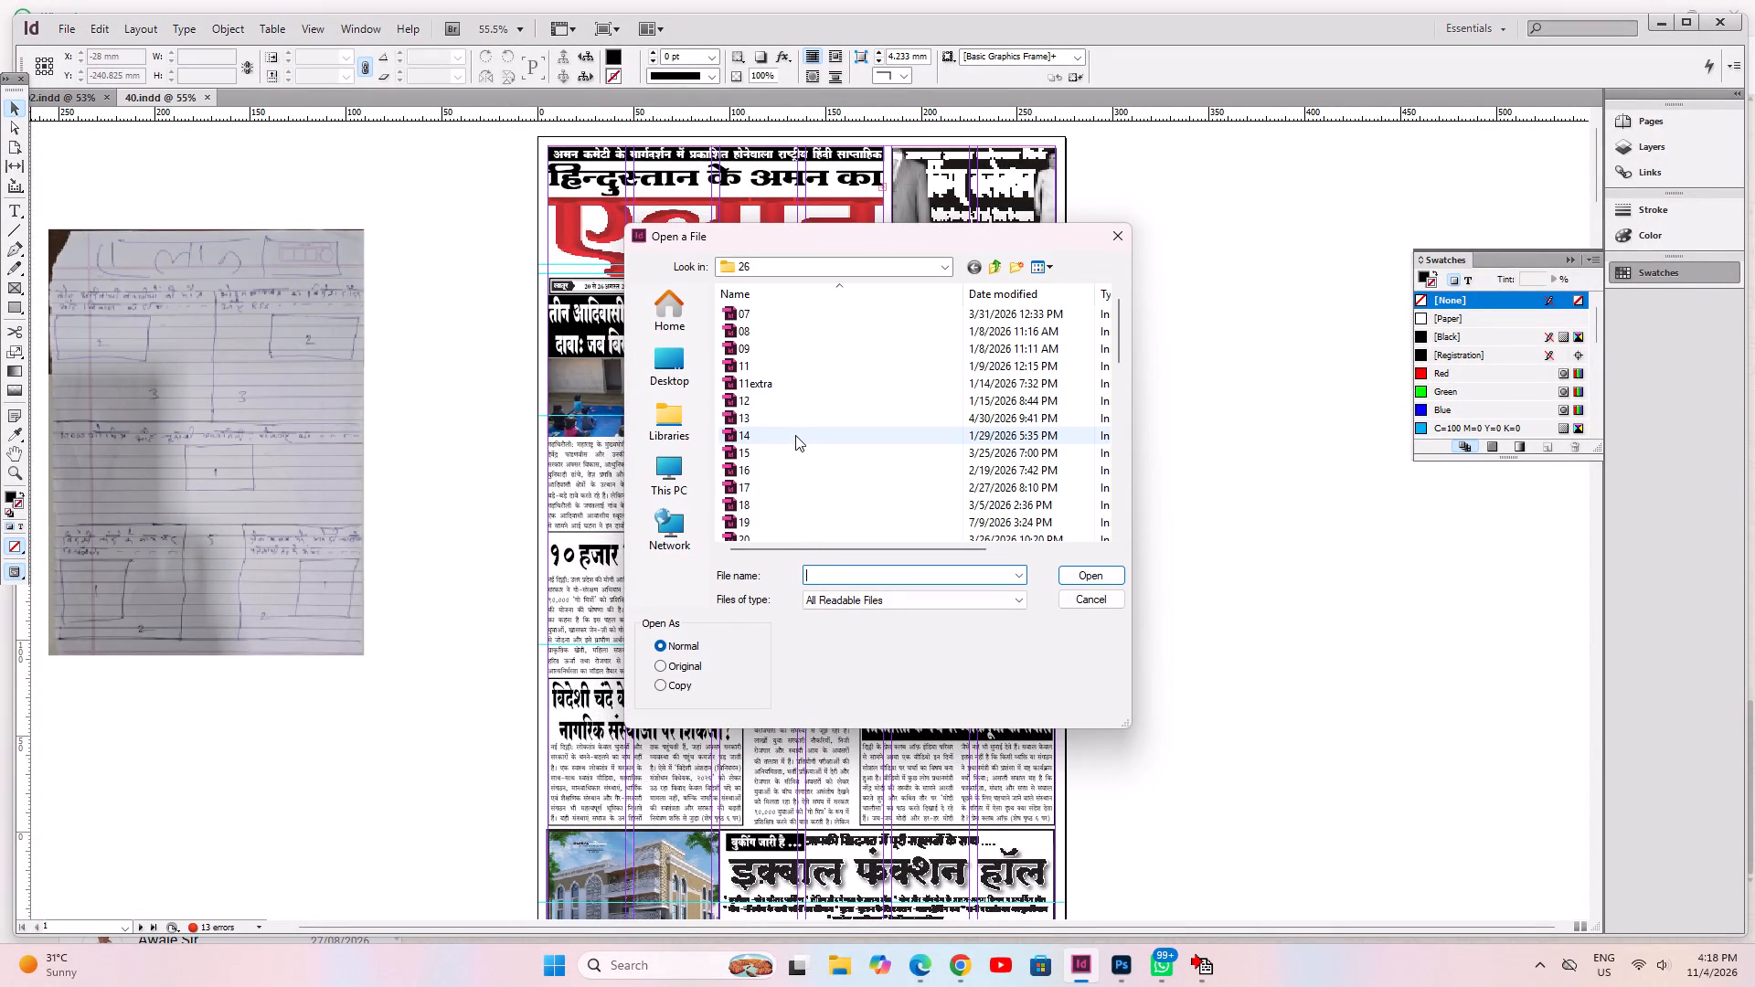
type("39")
key("Return")
key("Return")
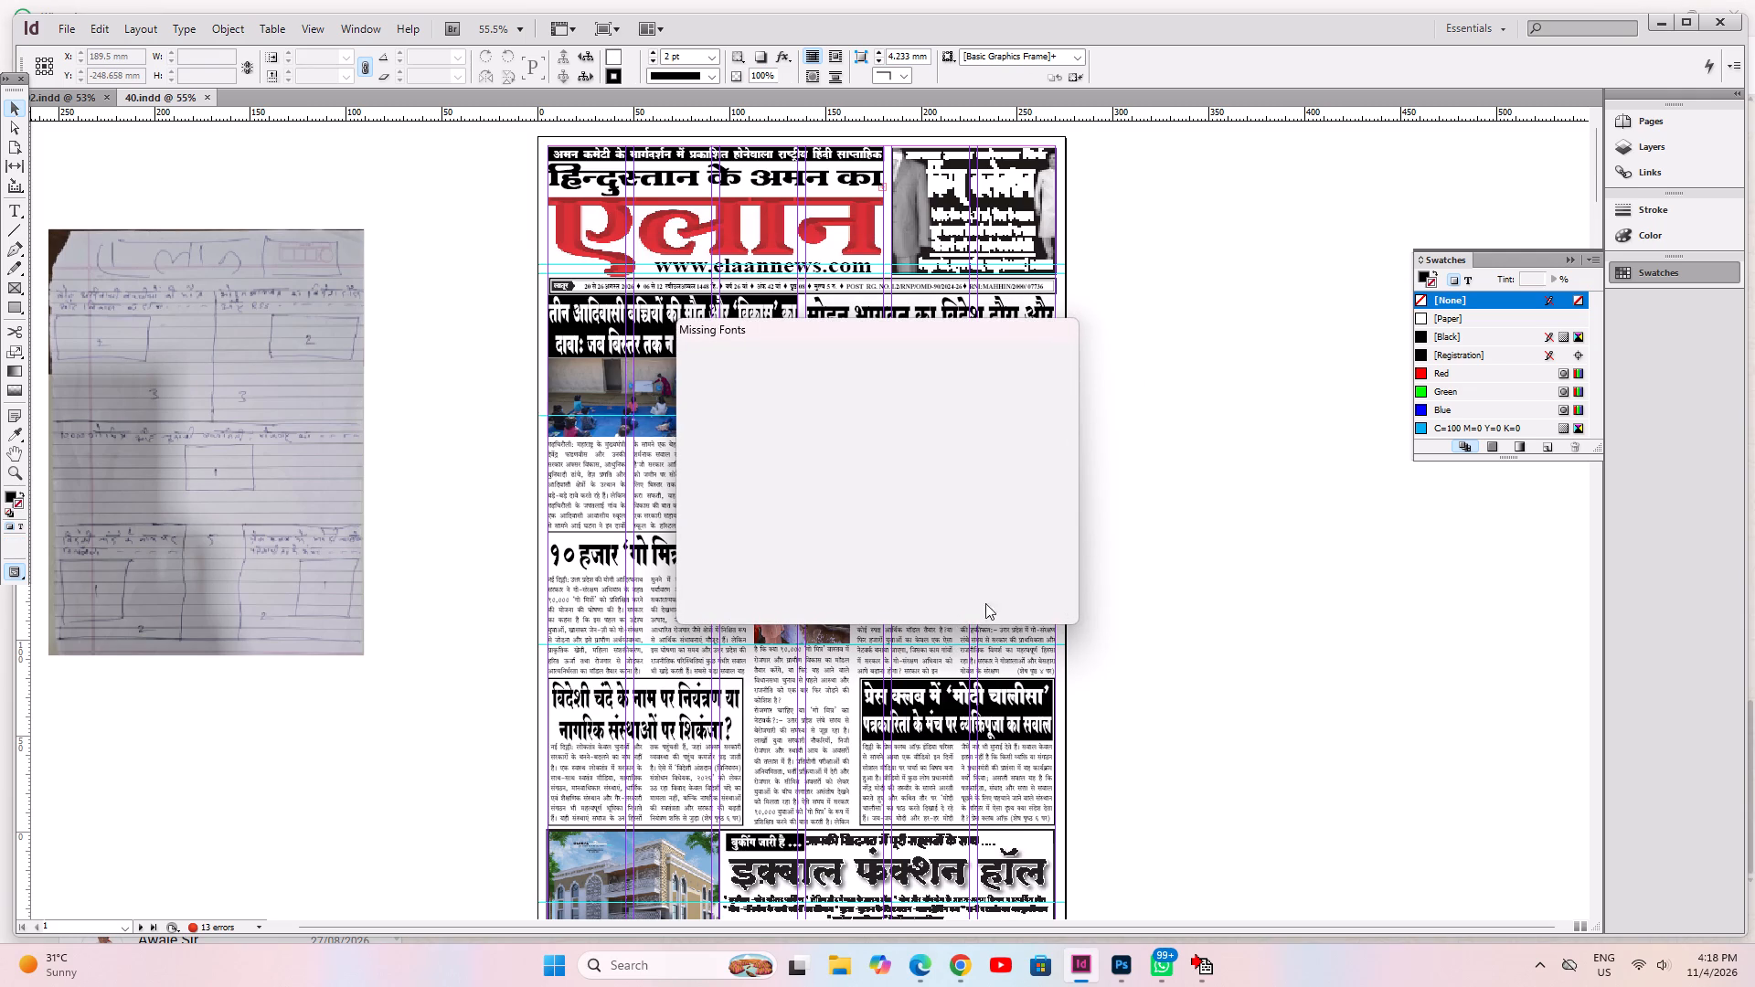
left_click(1009, 597)
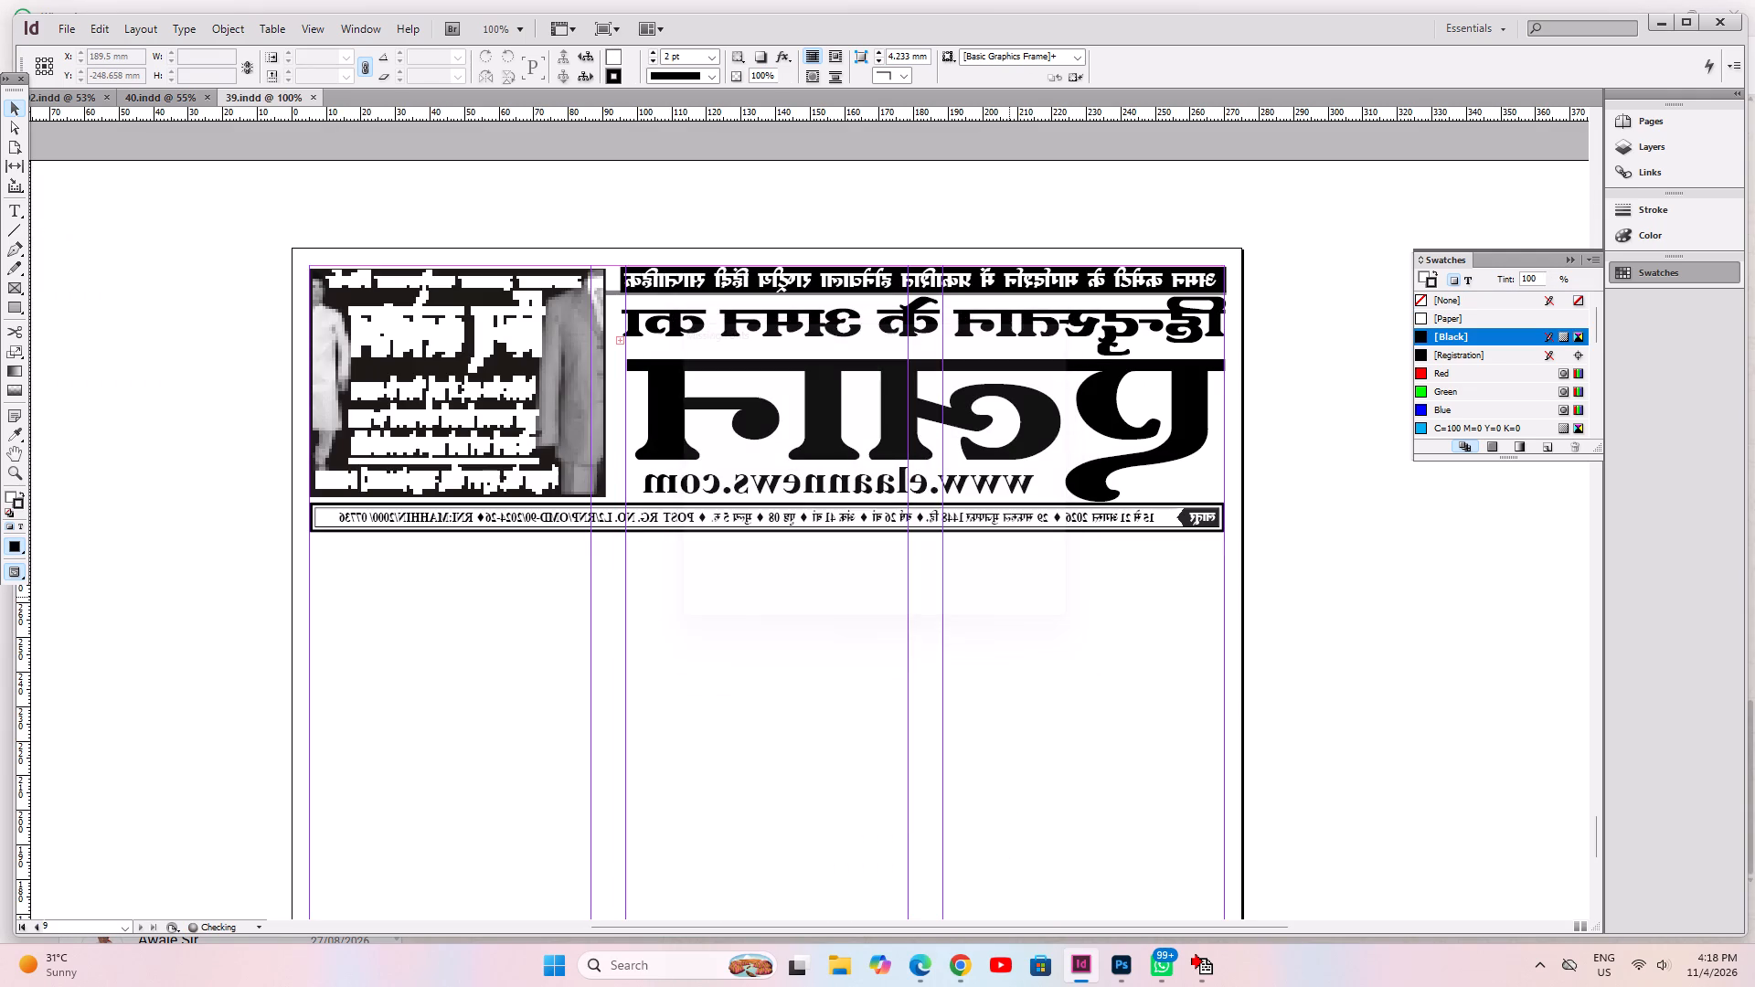
left_click(567, 697, "ctrl")
scroll(565, 698, "up", 4)
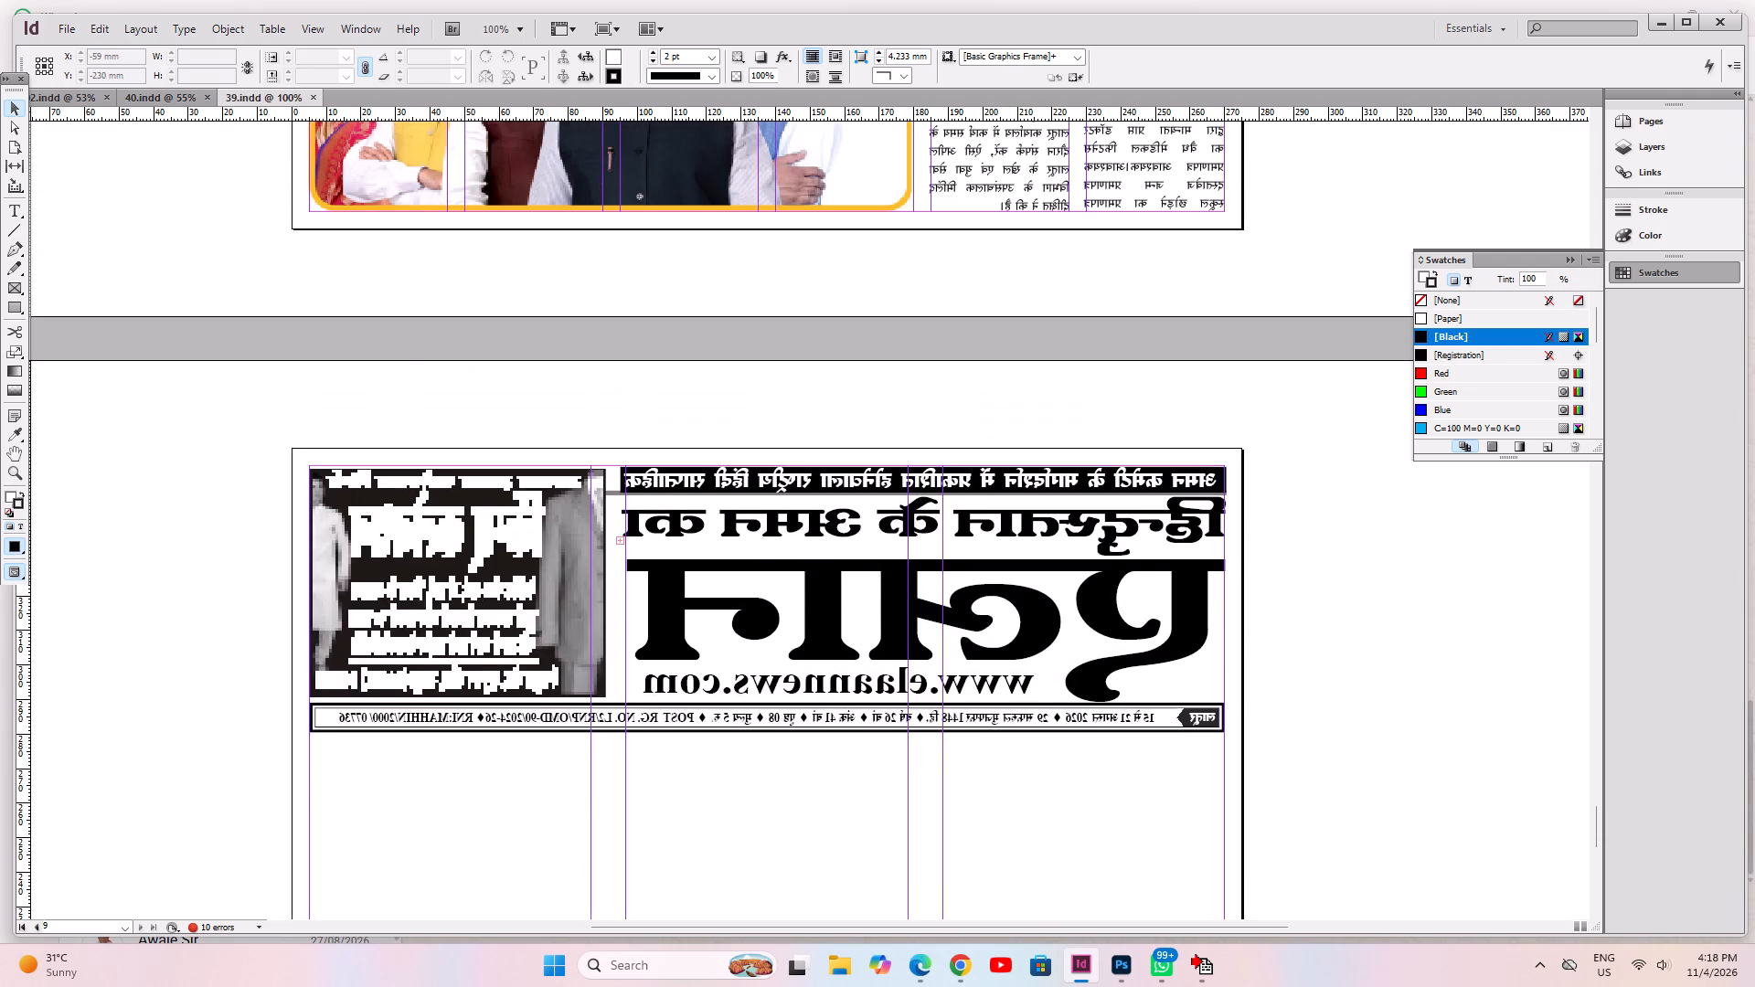
double_click(78, 927)
key("1")
key("Return")
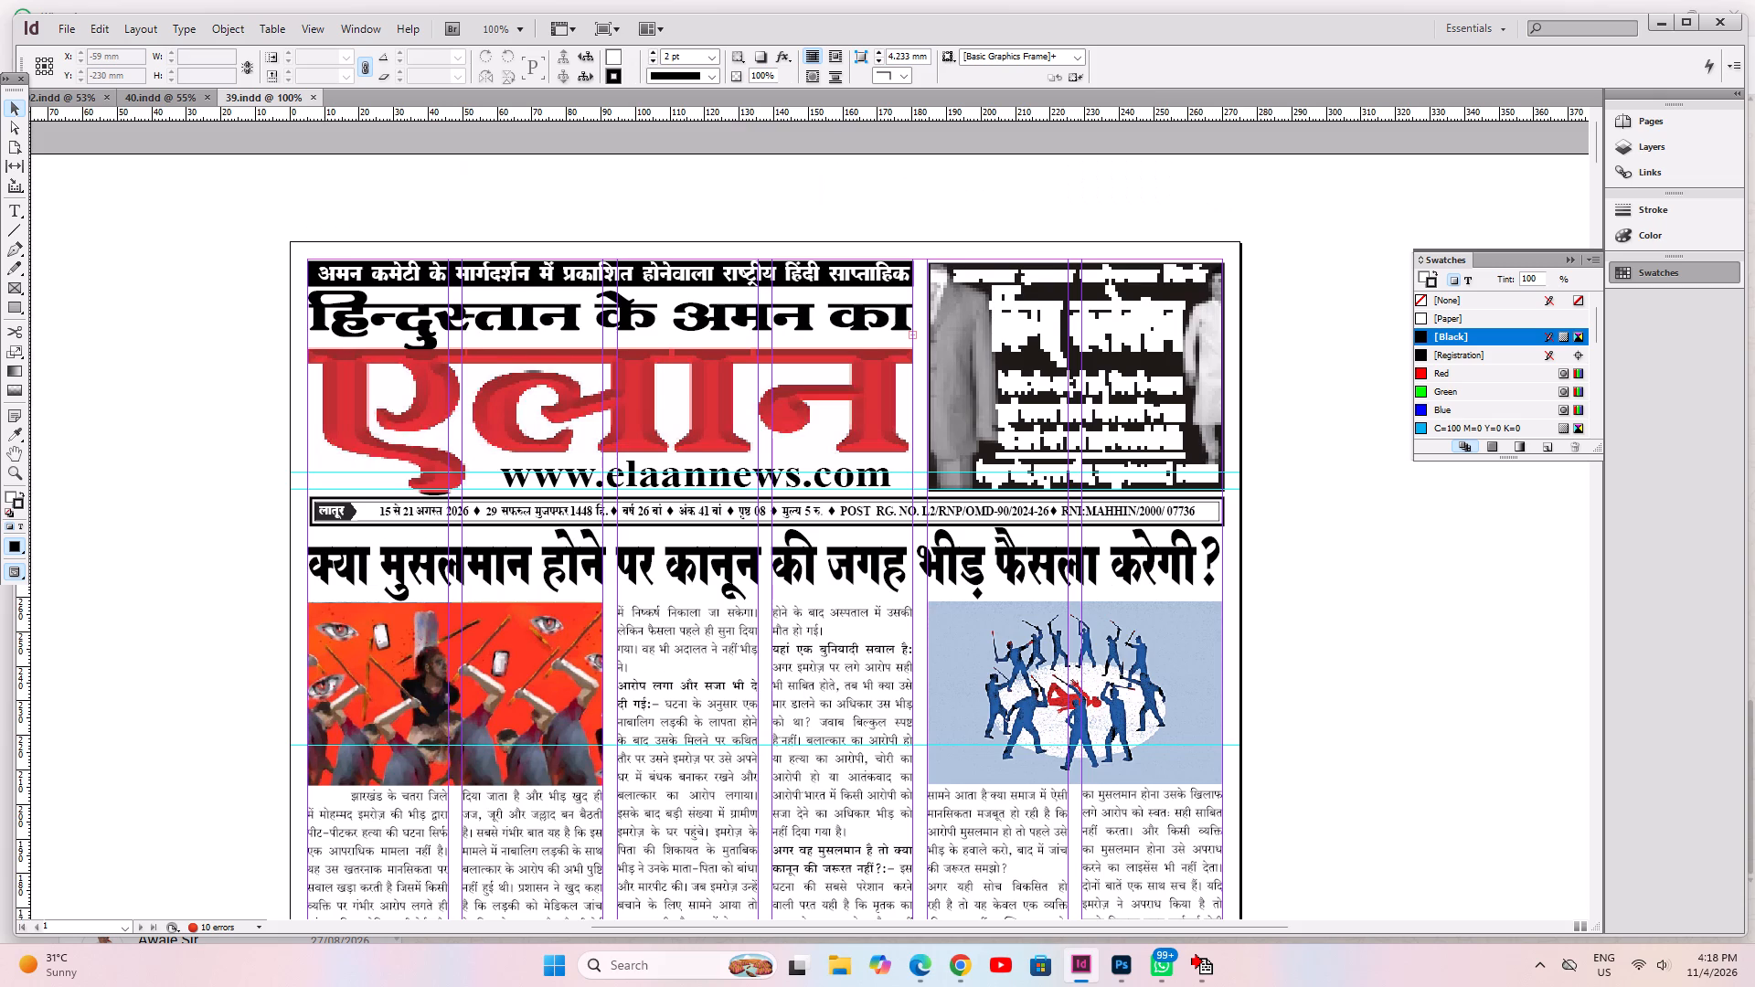
scroll(134, 918, "down", 10)
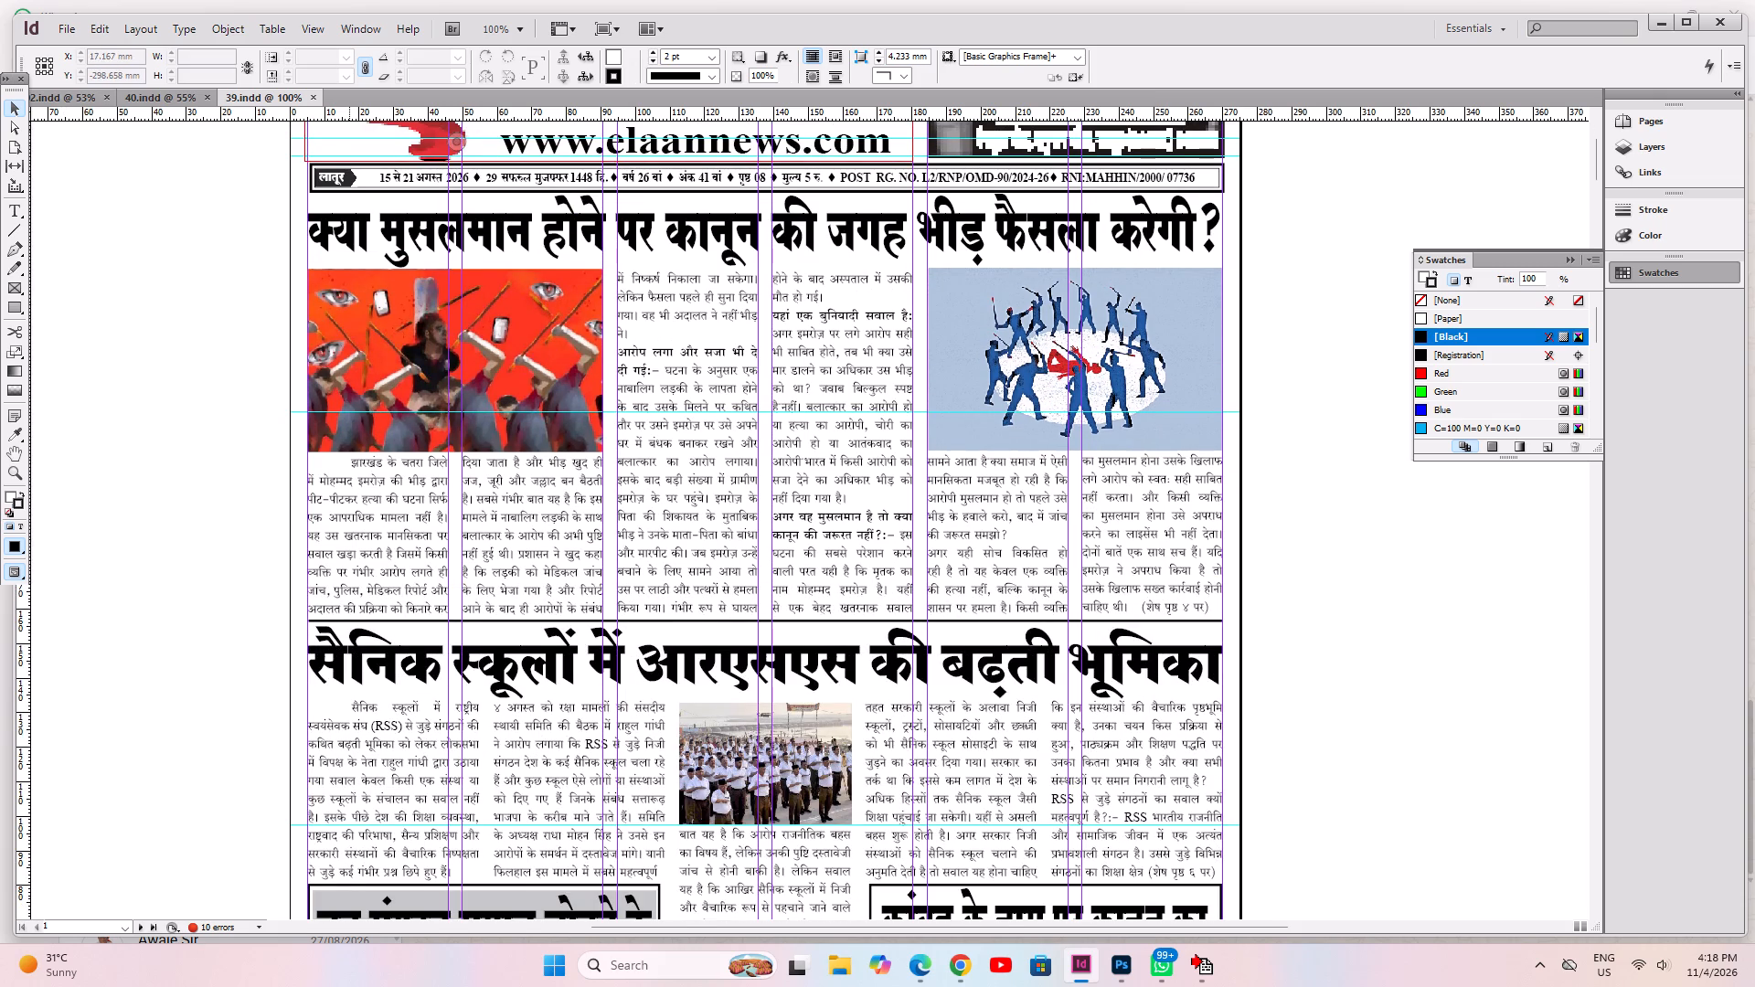
Close reference issues 39 and 40, keeping only the new issue's document with the sketch open.
left_click(313, 101)
left_click(197, 91)
left_click(208, 96)
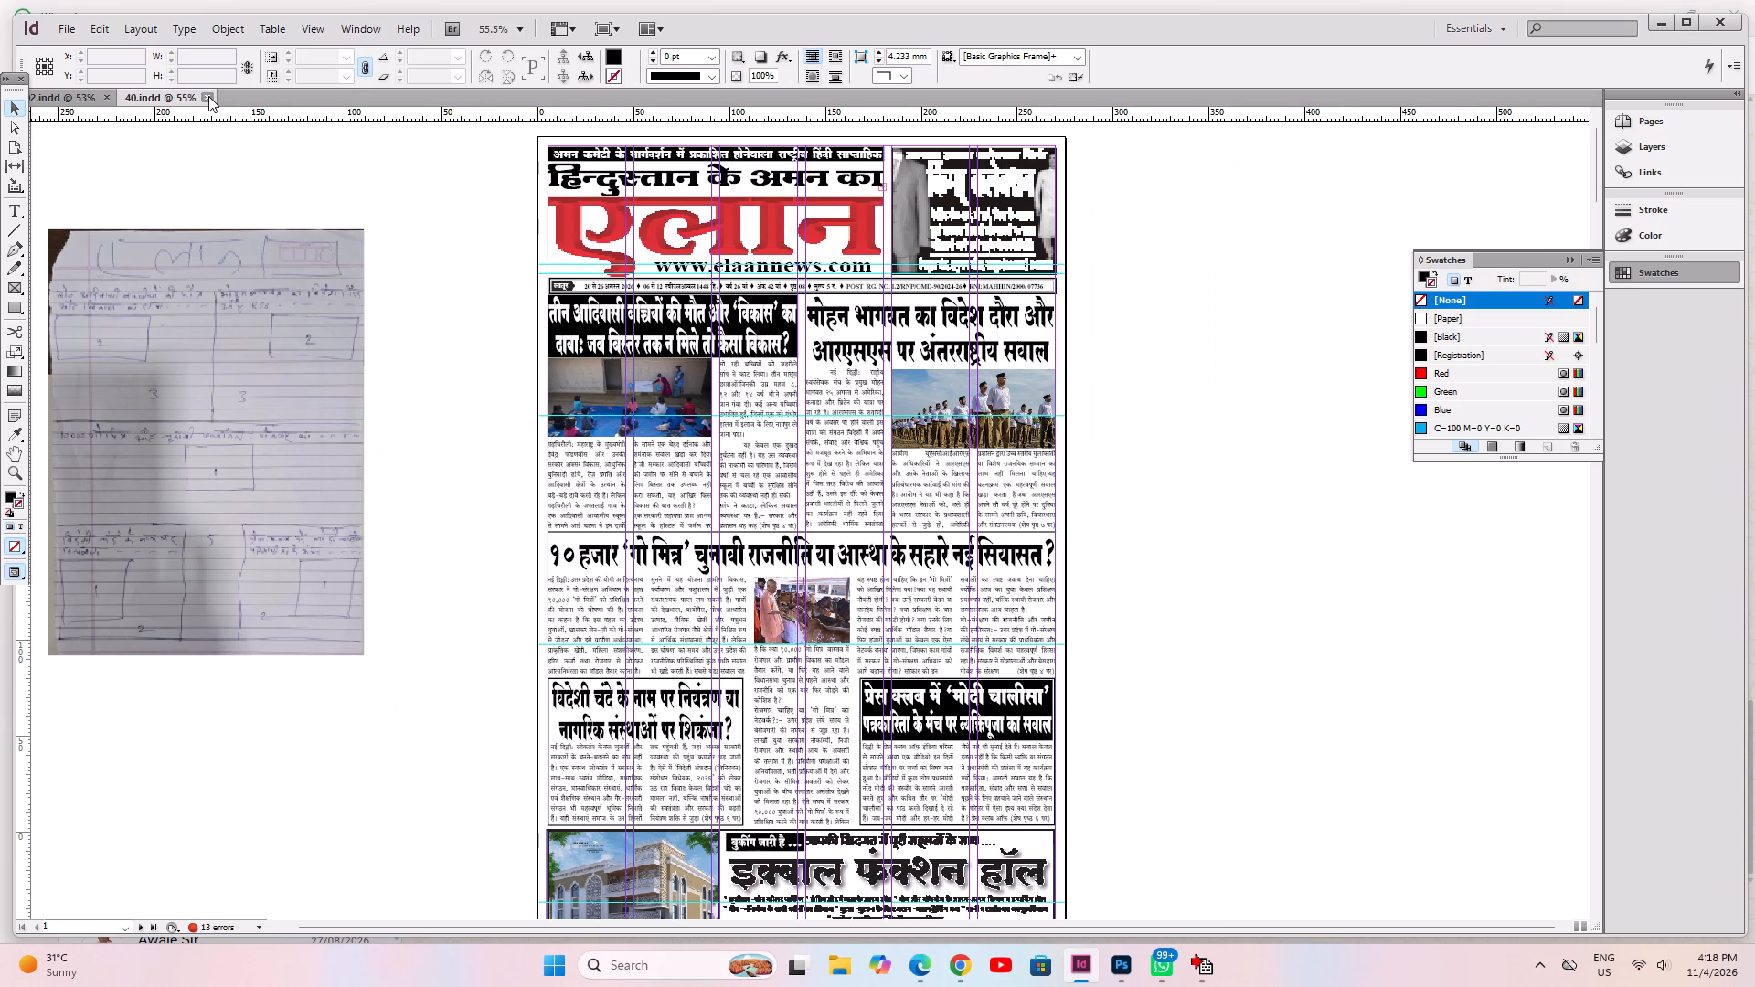
Open issue 38 from folder 26 with substitute fonts, compare its front-page layout with the sketch, and close it.
left_click(58, 29)
left_click(112, 67)
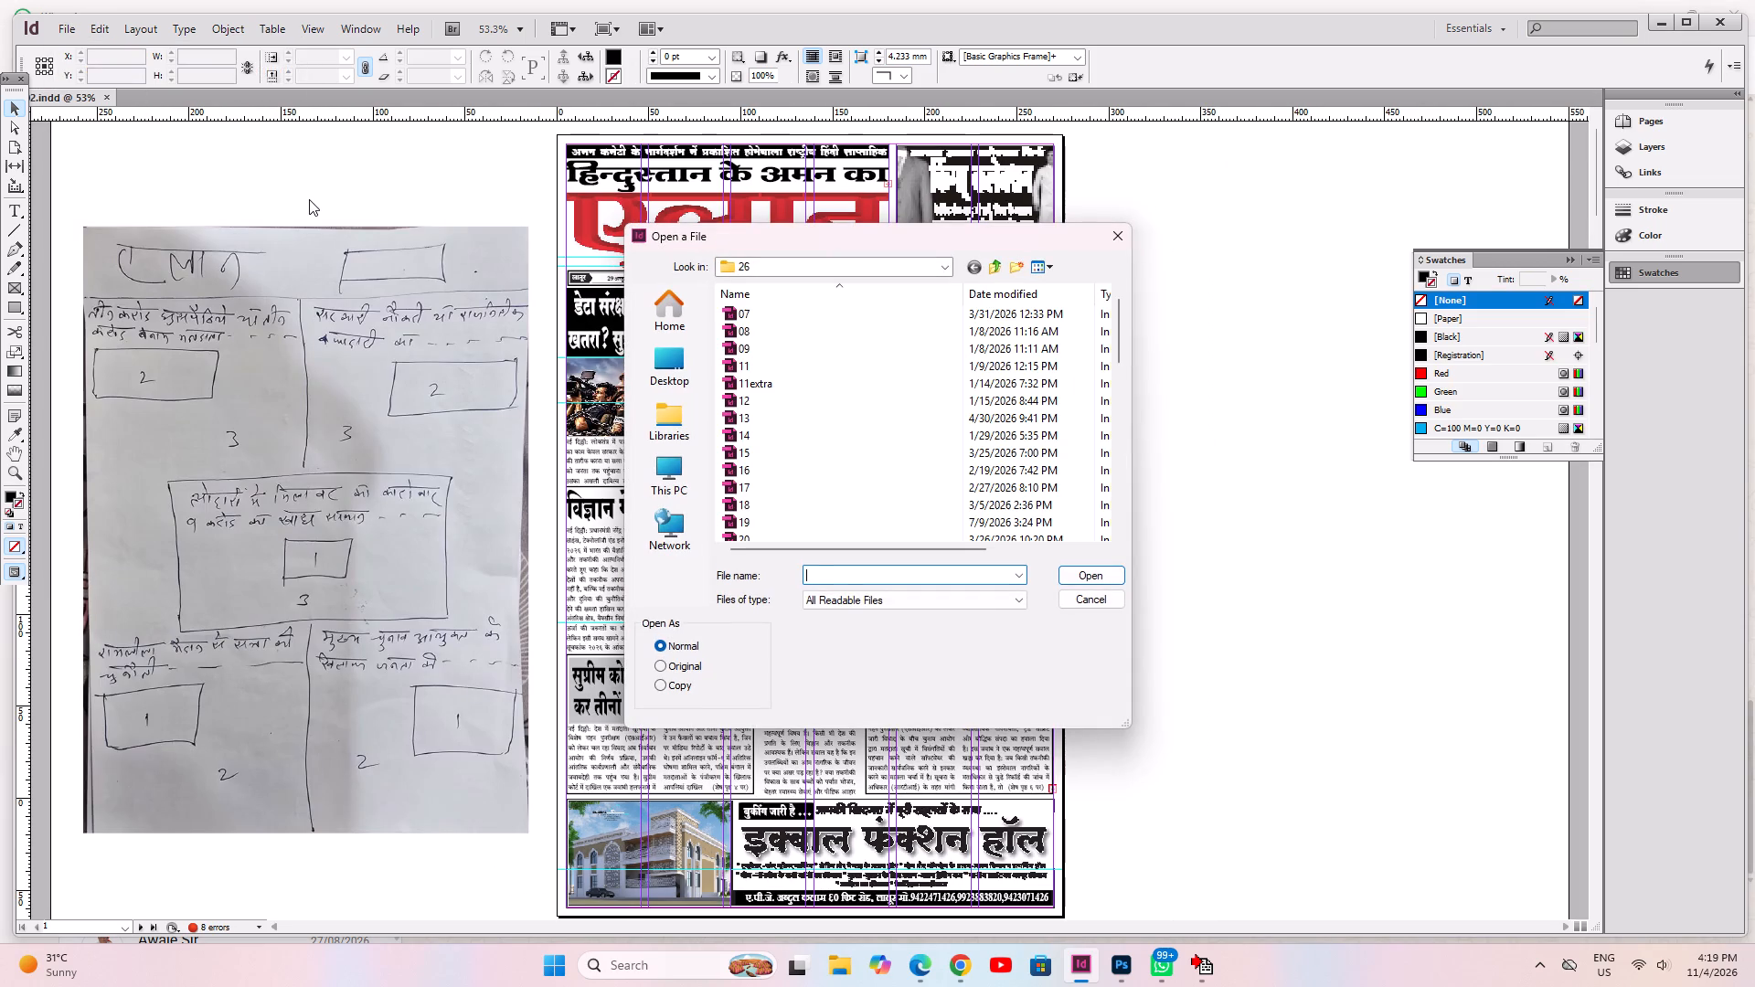
type("38")
key("Return")
key("Return")
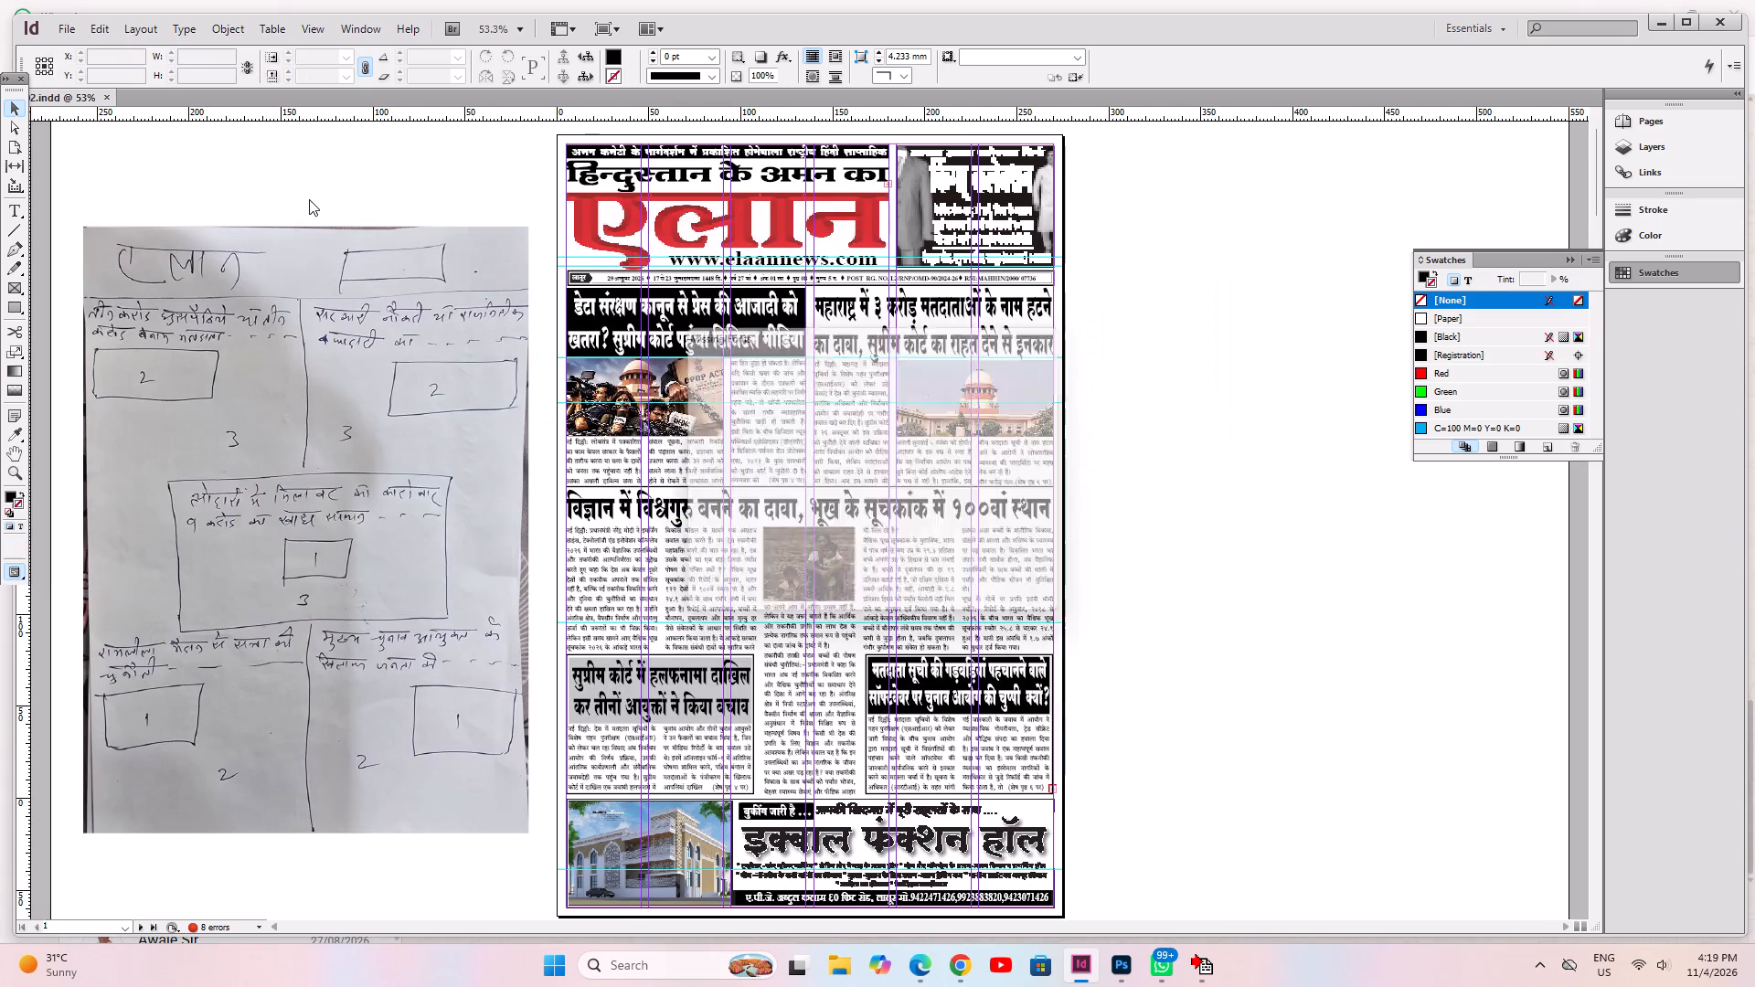
left_click(1027, 611)
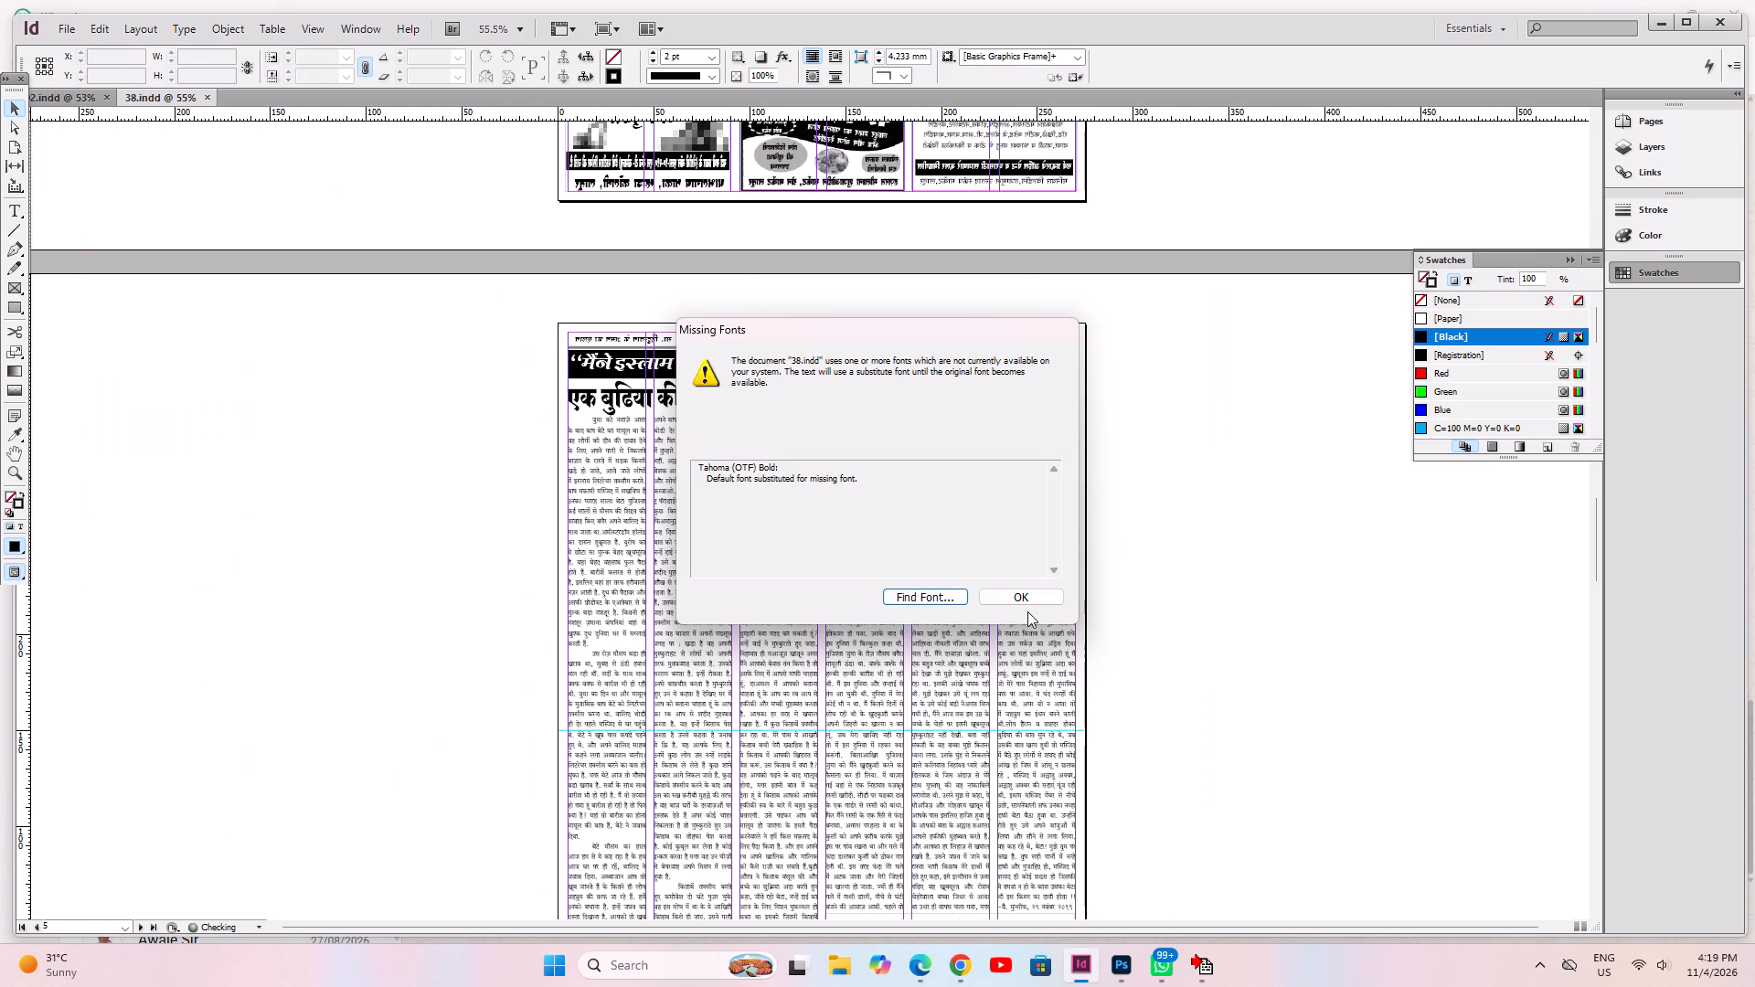
left_click(1013, 602)
scroll(1013, 602, "up", 20)
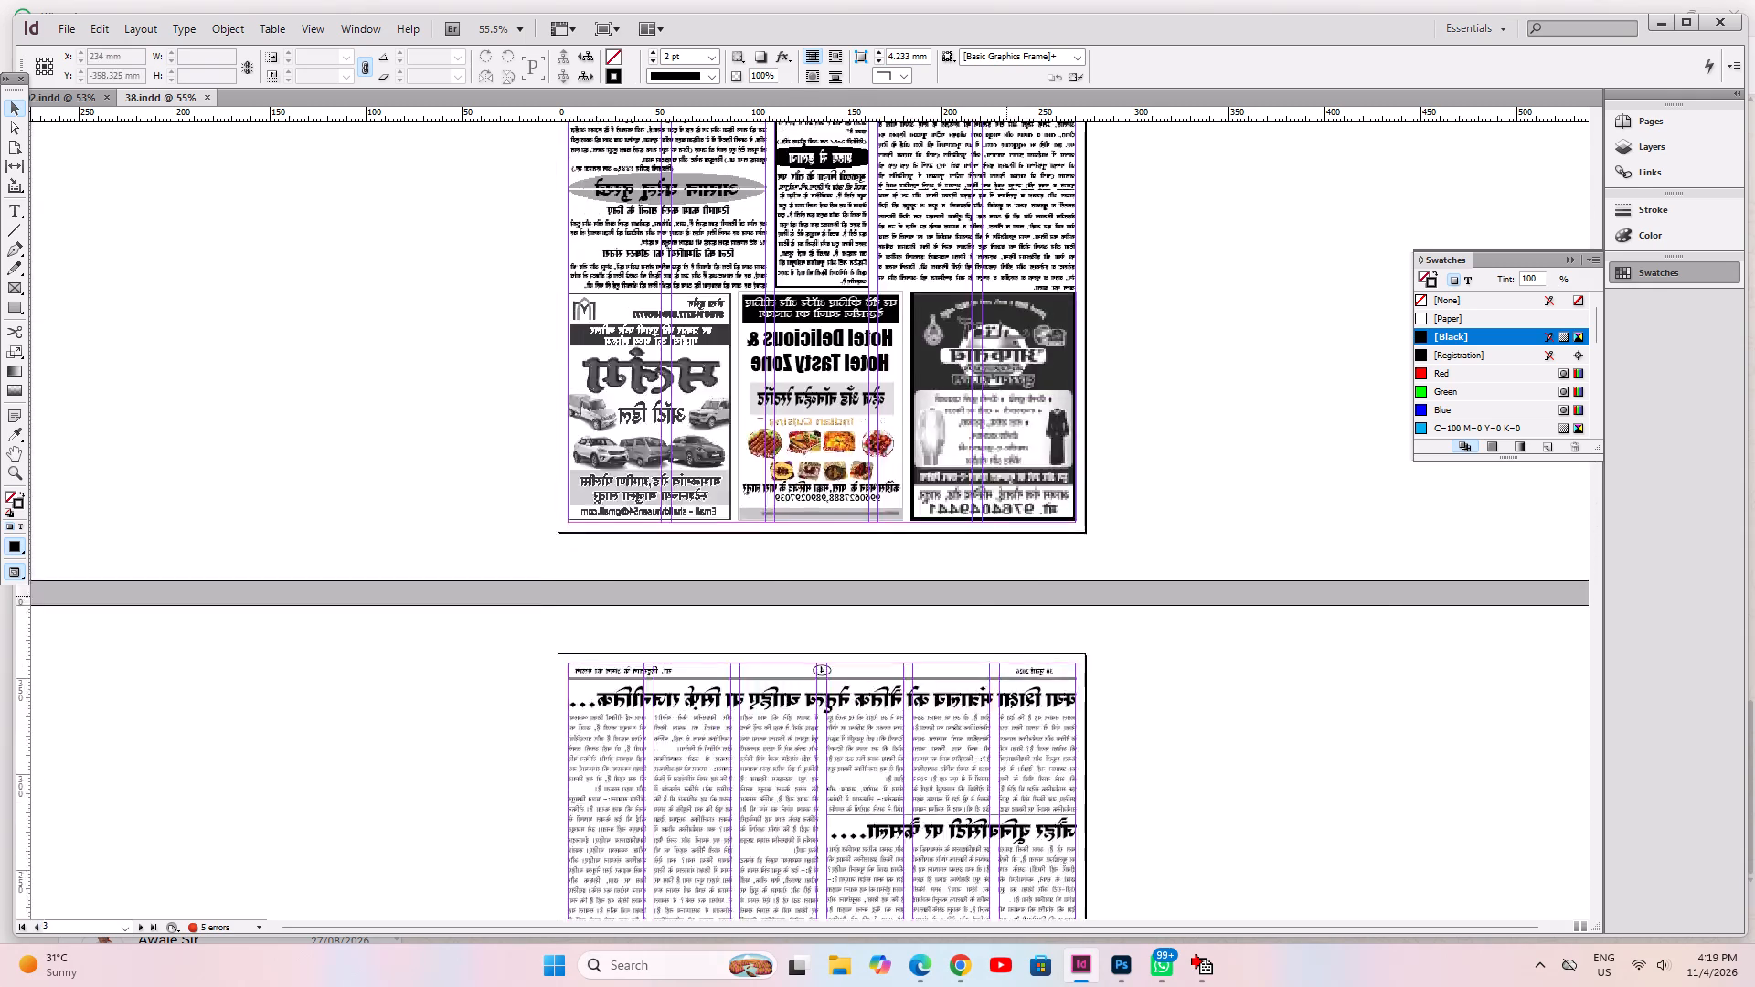
scroll(1006, 596, "up", 20)
scroll(1006, 596, "up", 10)
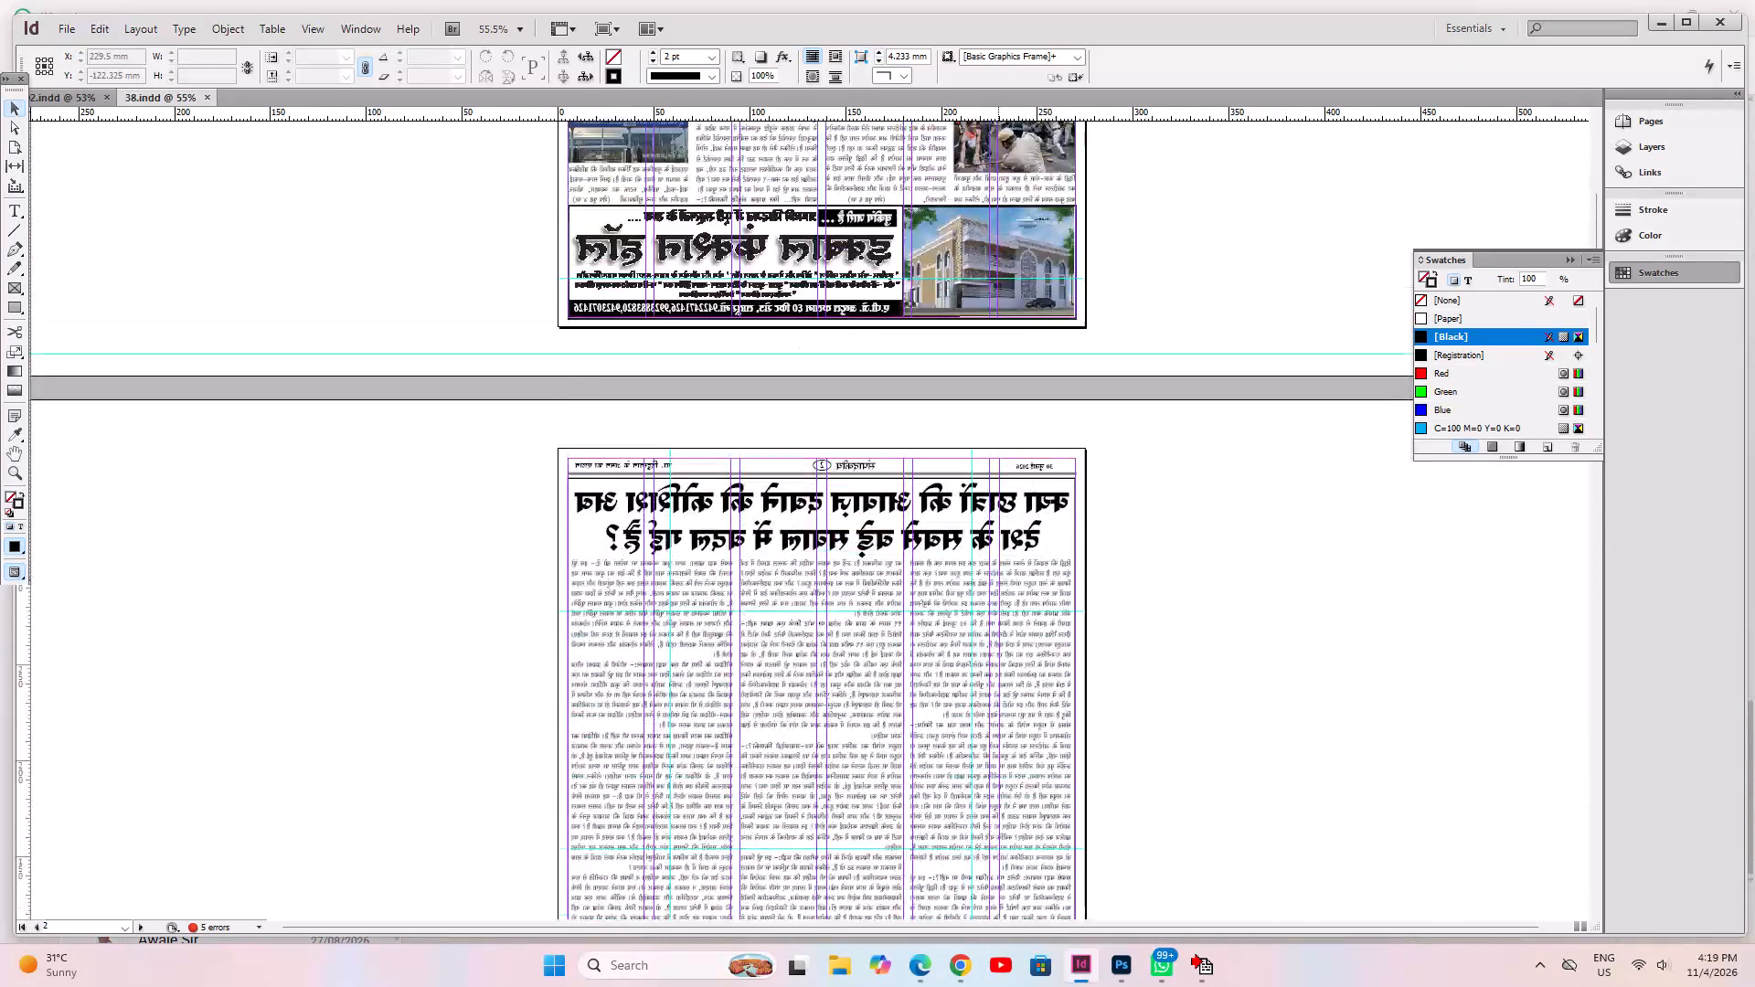
scroll(998, 579, "up", 11)
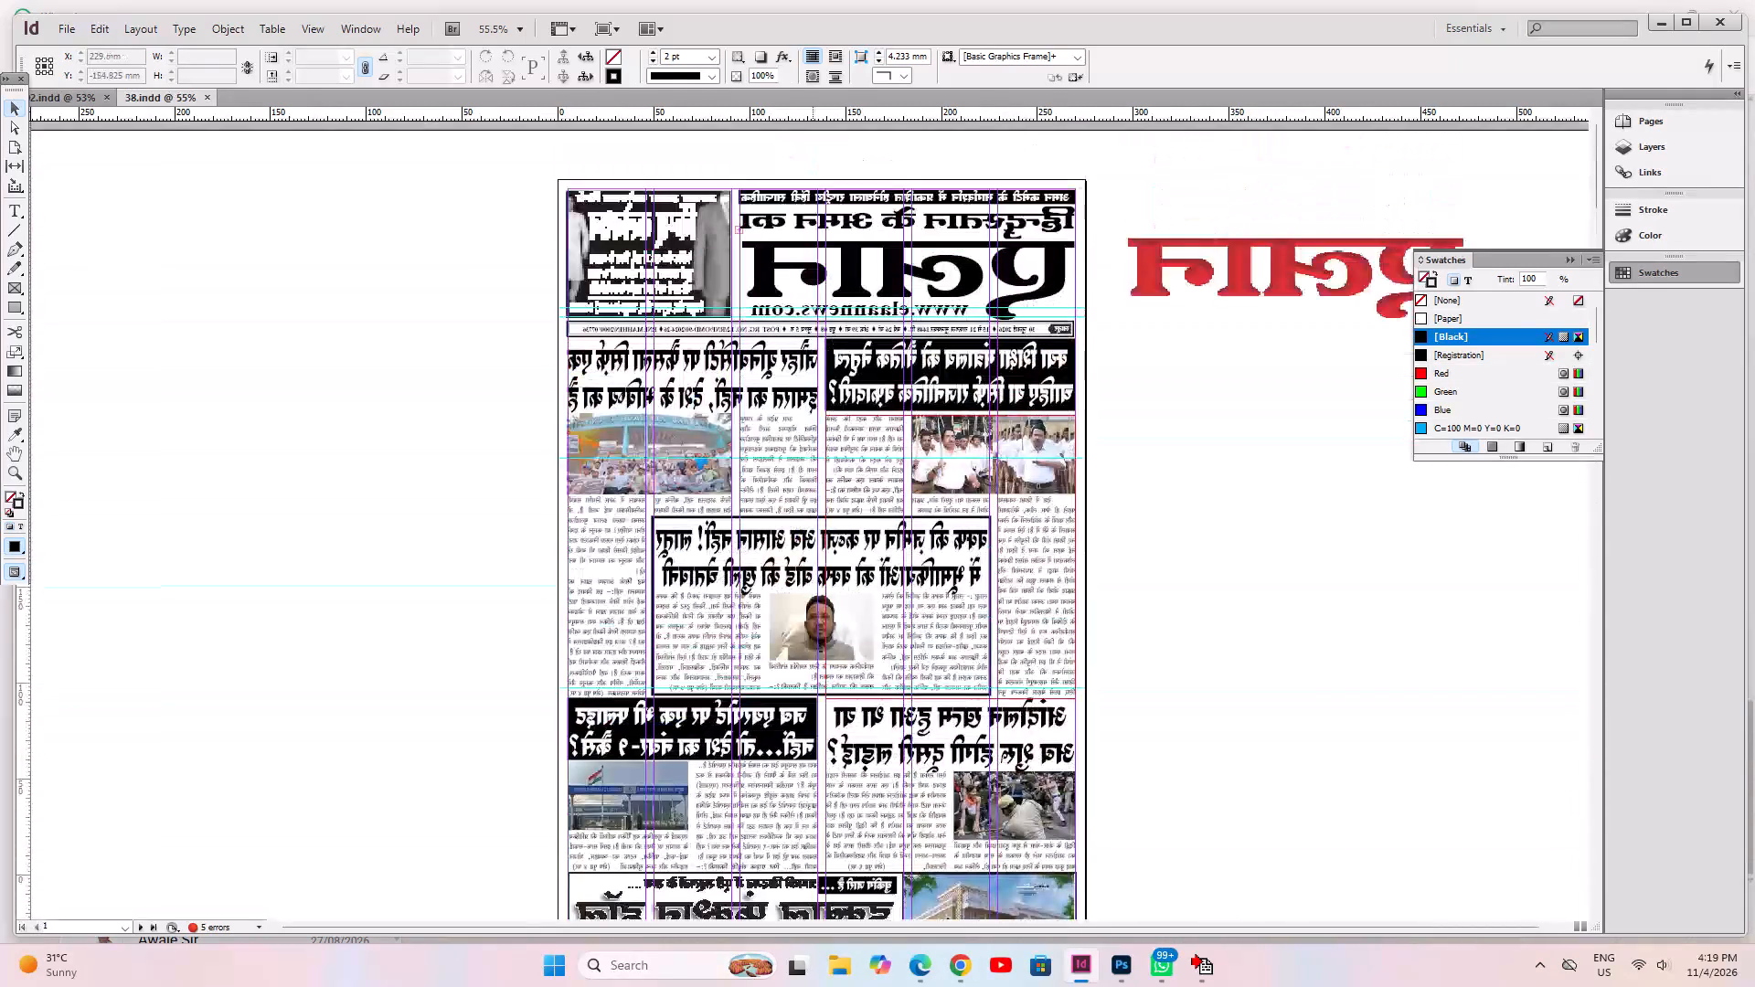
left_click(205, 95)
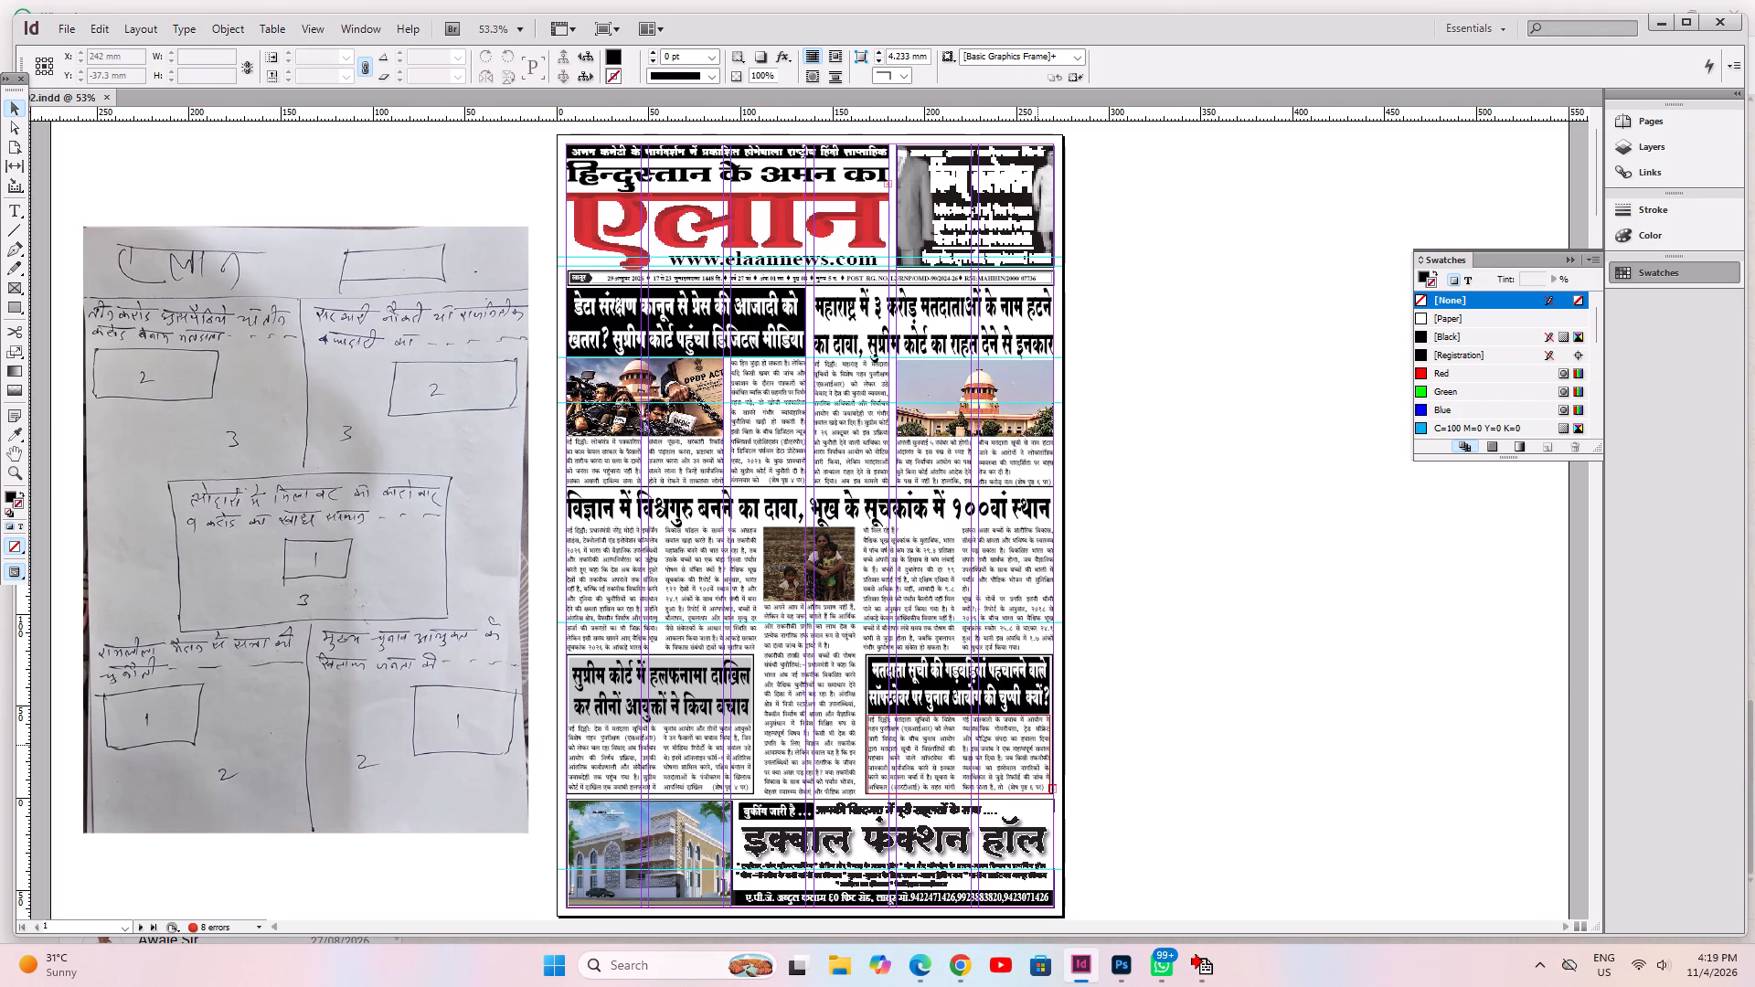
Reopen issue 38 from folder 26 with substitute fonts and go to its front page.
left_click(68, 31)
left_click(92, 70)
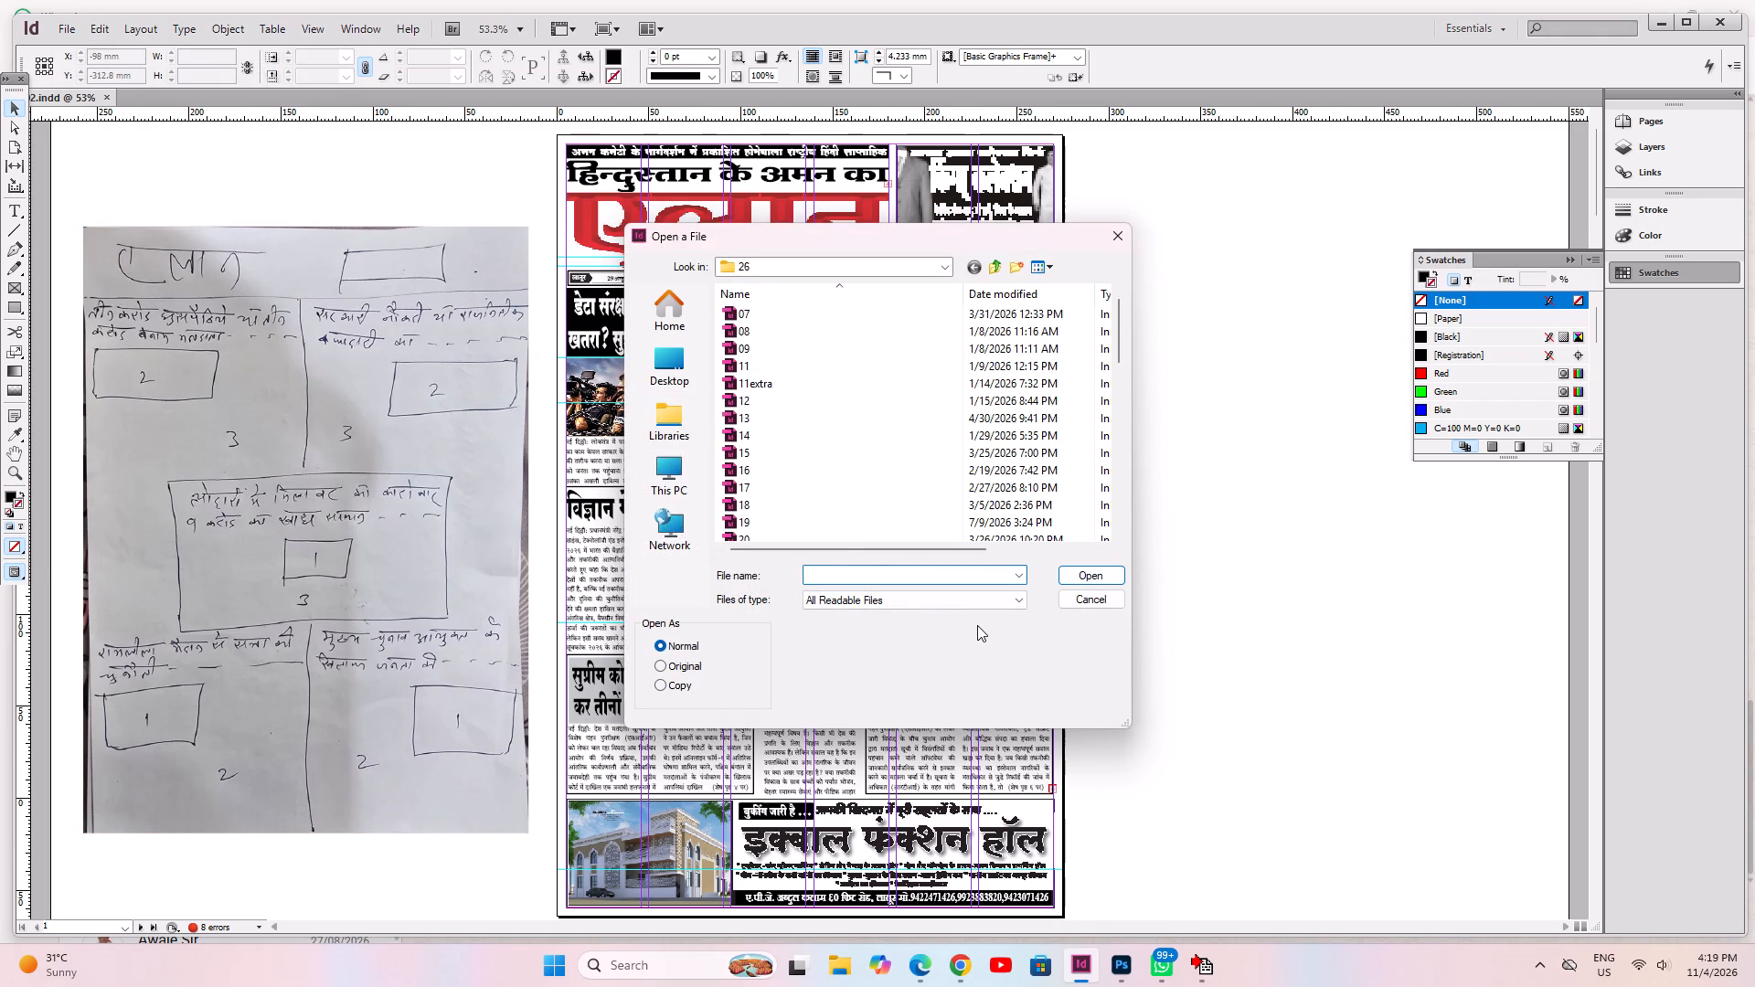
type("38")
key("Return")
key("Return")
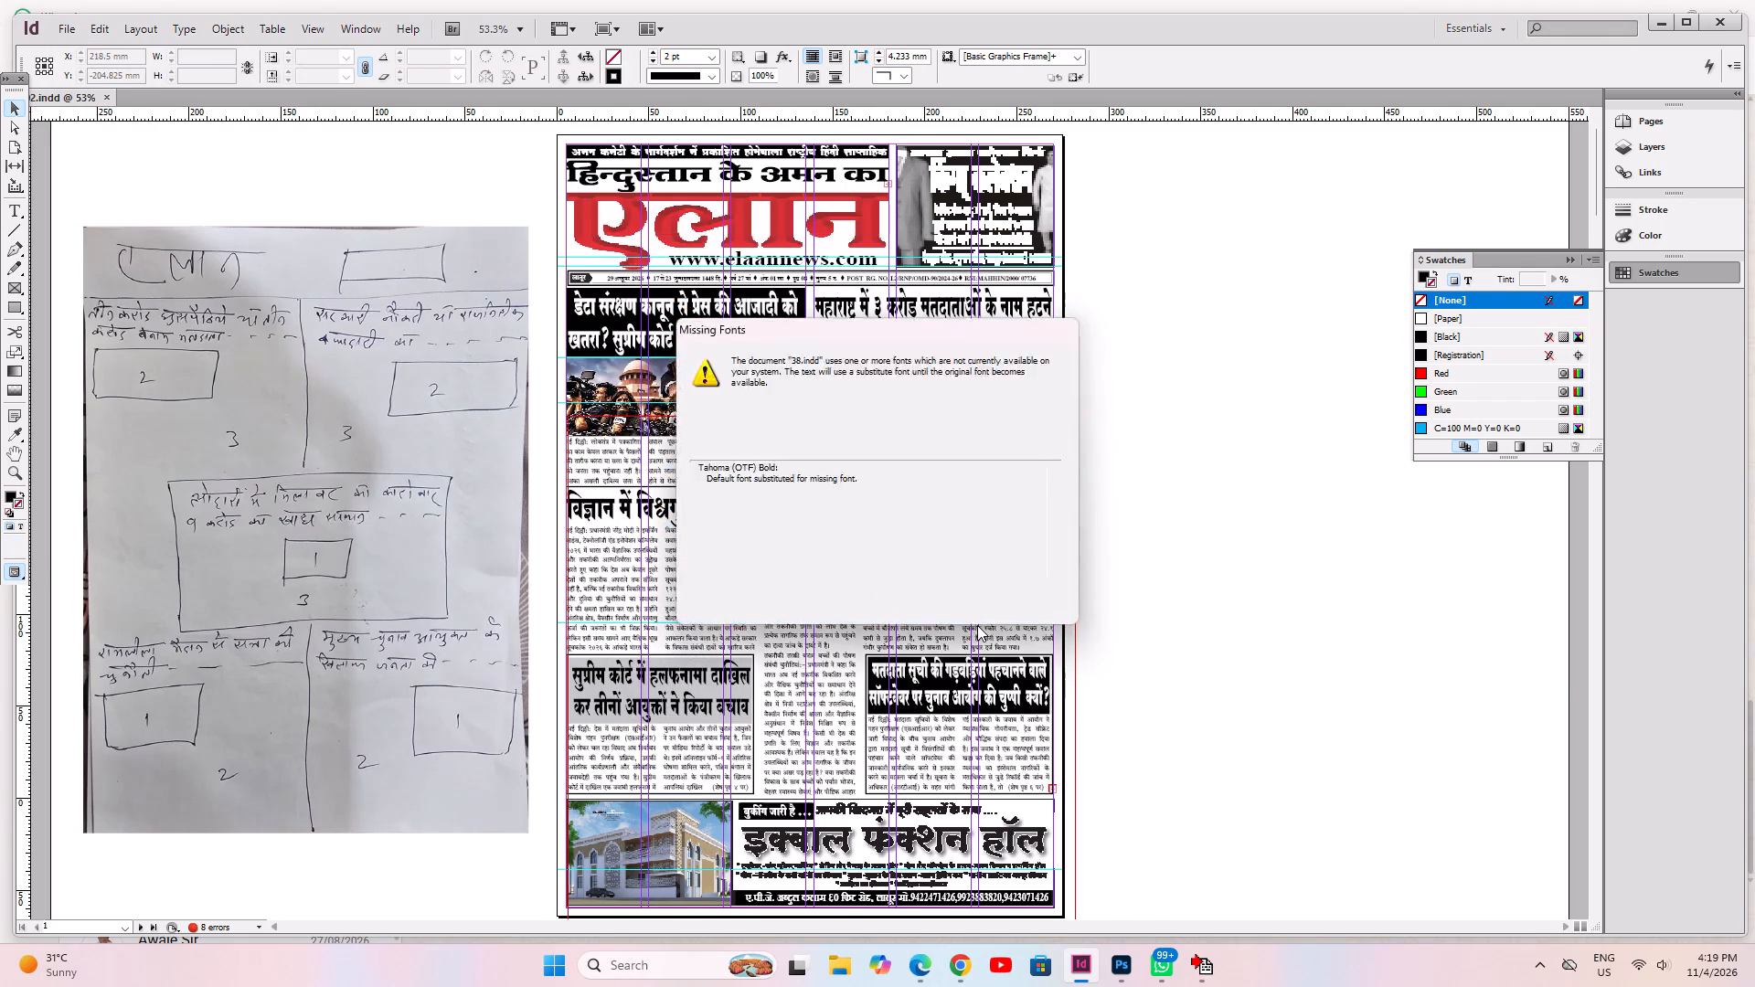
left_click(1016, 600)
scroll(999, 598, "up", 8)
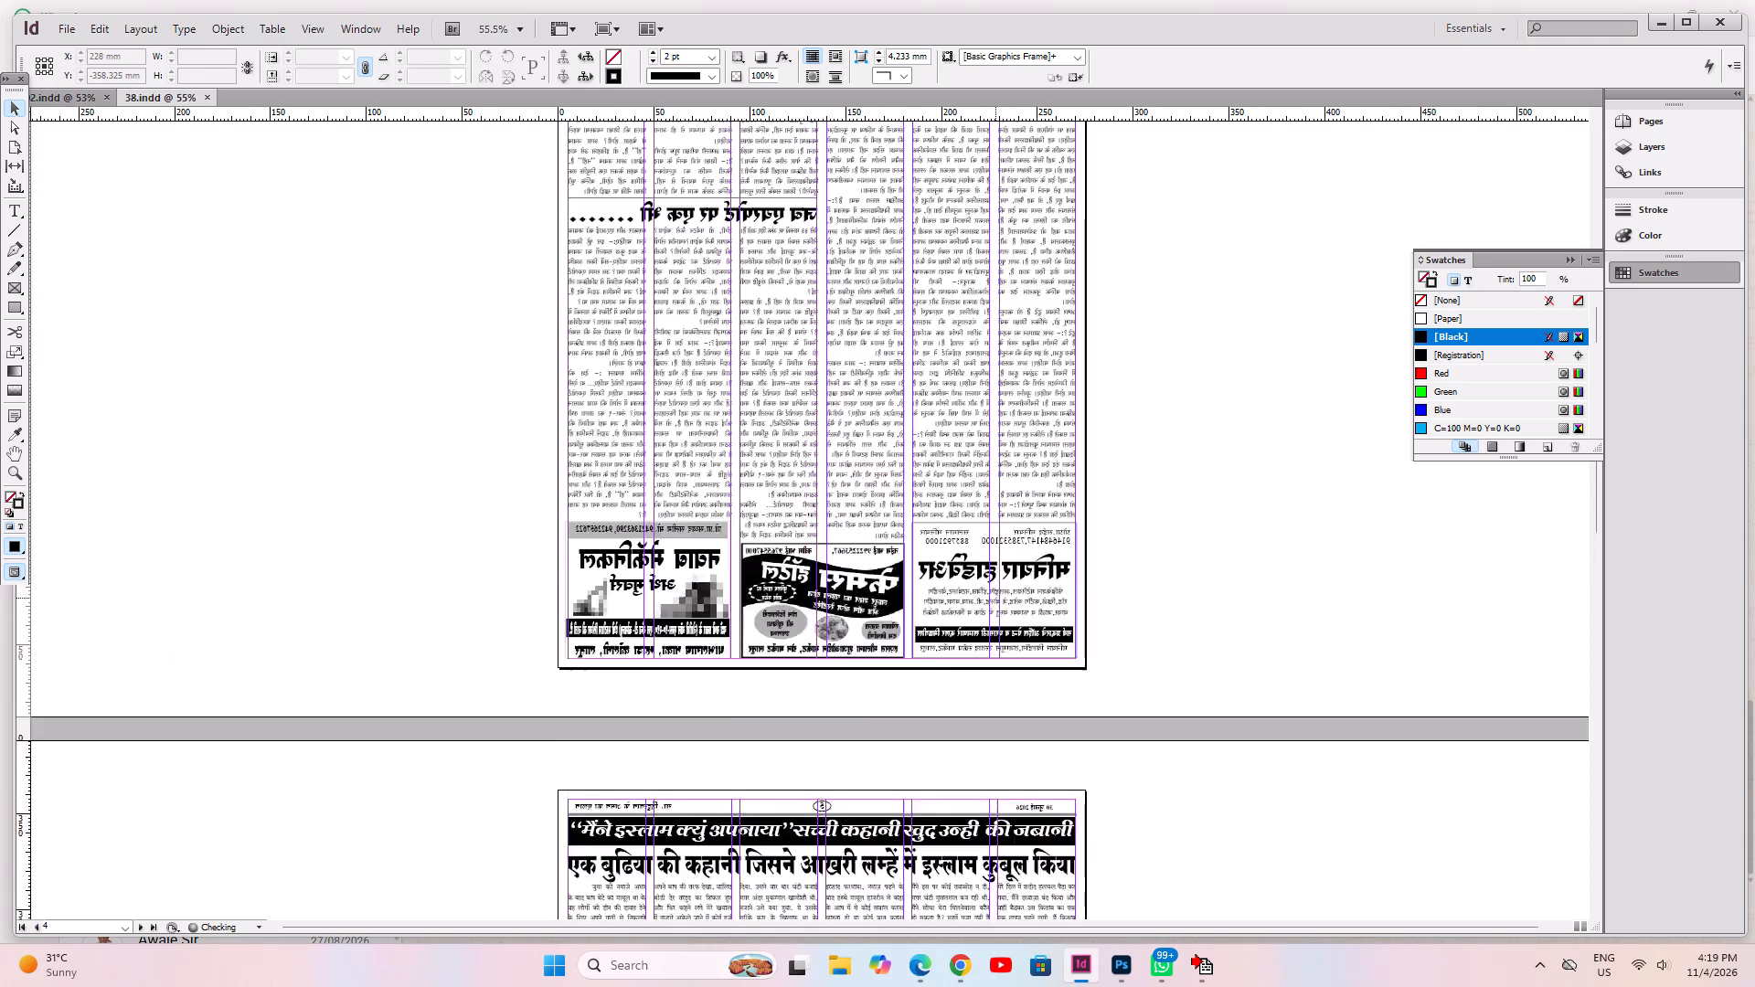
scroll(995, 598, "up", 20)
scroll(995, 598, "up", 11)
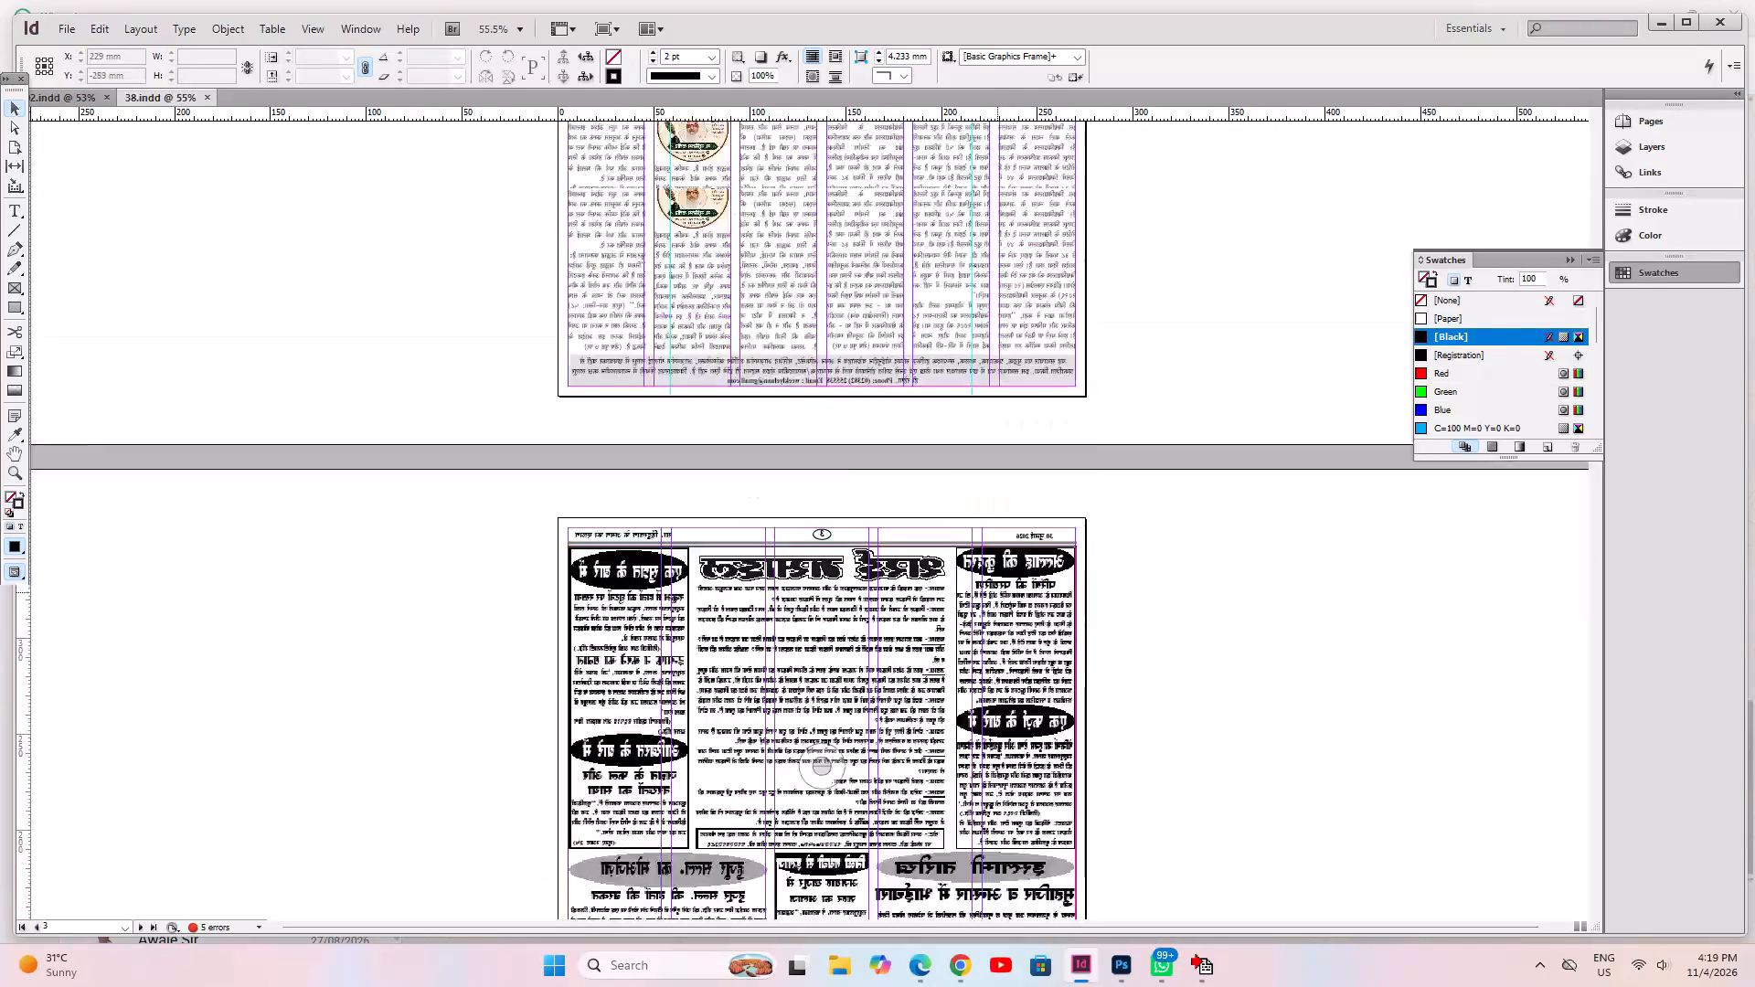
scroll(997, 592, "up", 20)
scroll(997, 592, "up", 6)
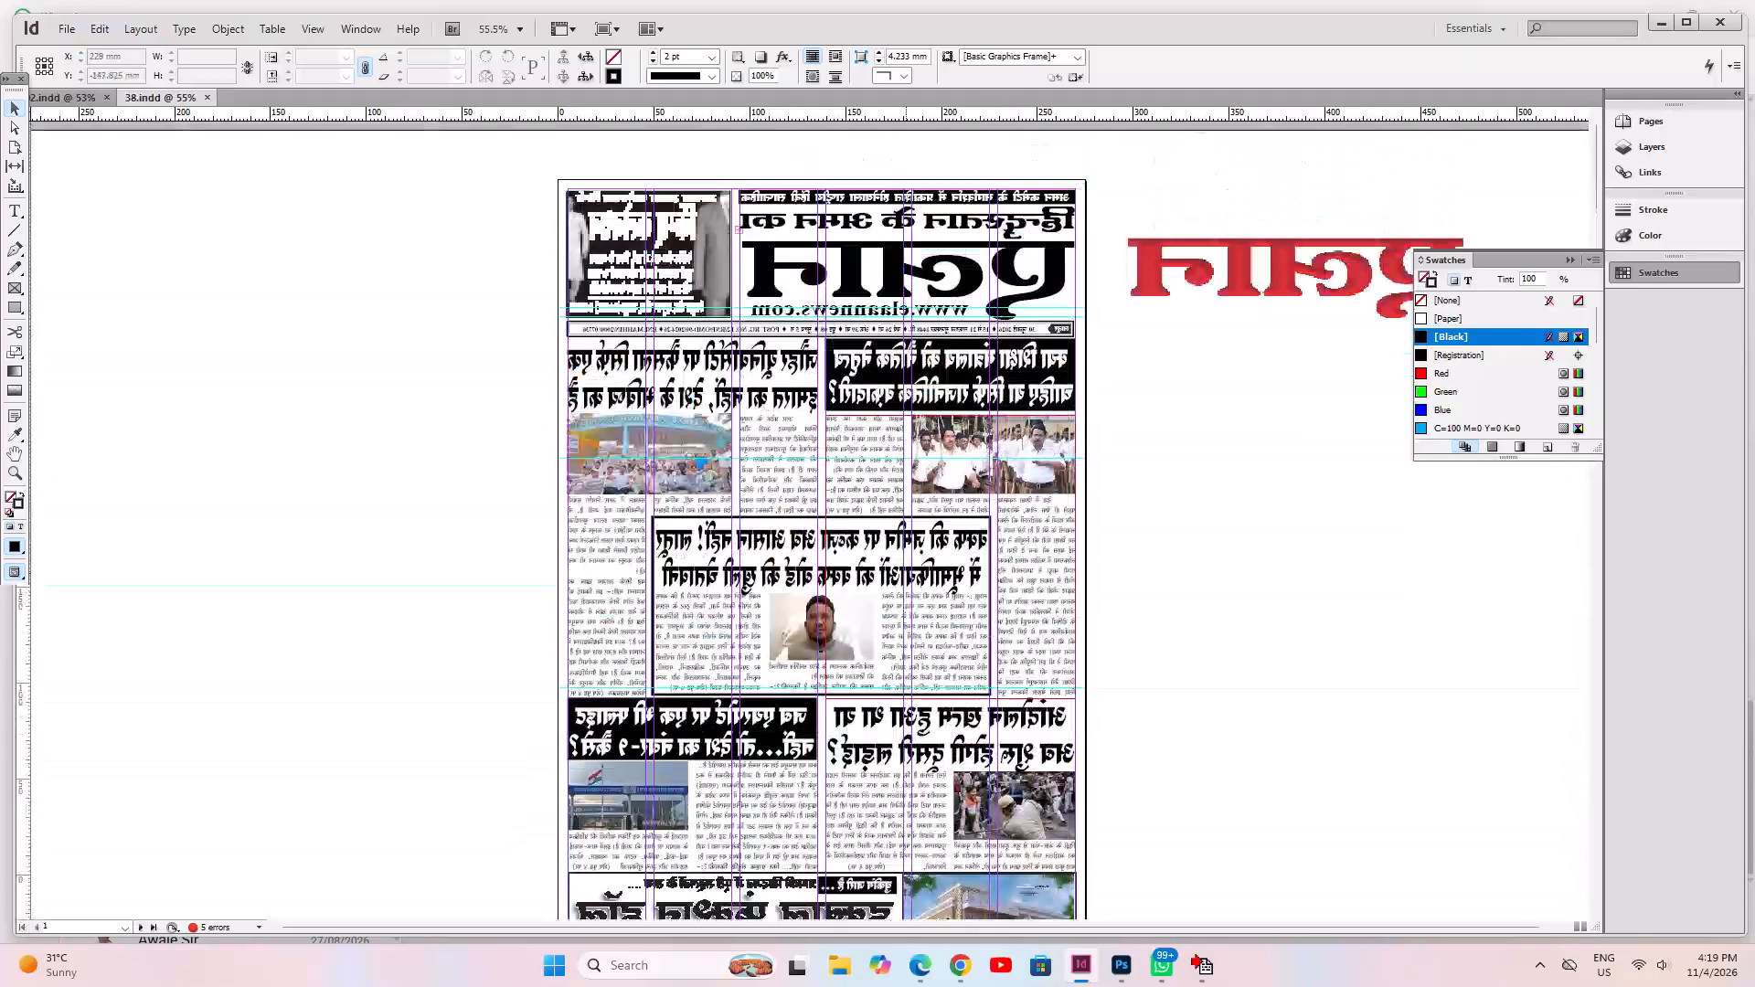
Select all the mirrored front-page objects of issue 38 together and flip them horizontally, leaving the red masthead beside the page out.
left_click(440, 429)
left_click_drag(473, 360, 1034, 692)
left_click(500, 220)
left_click_drag(502, 159, 1092, 649)
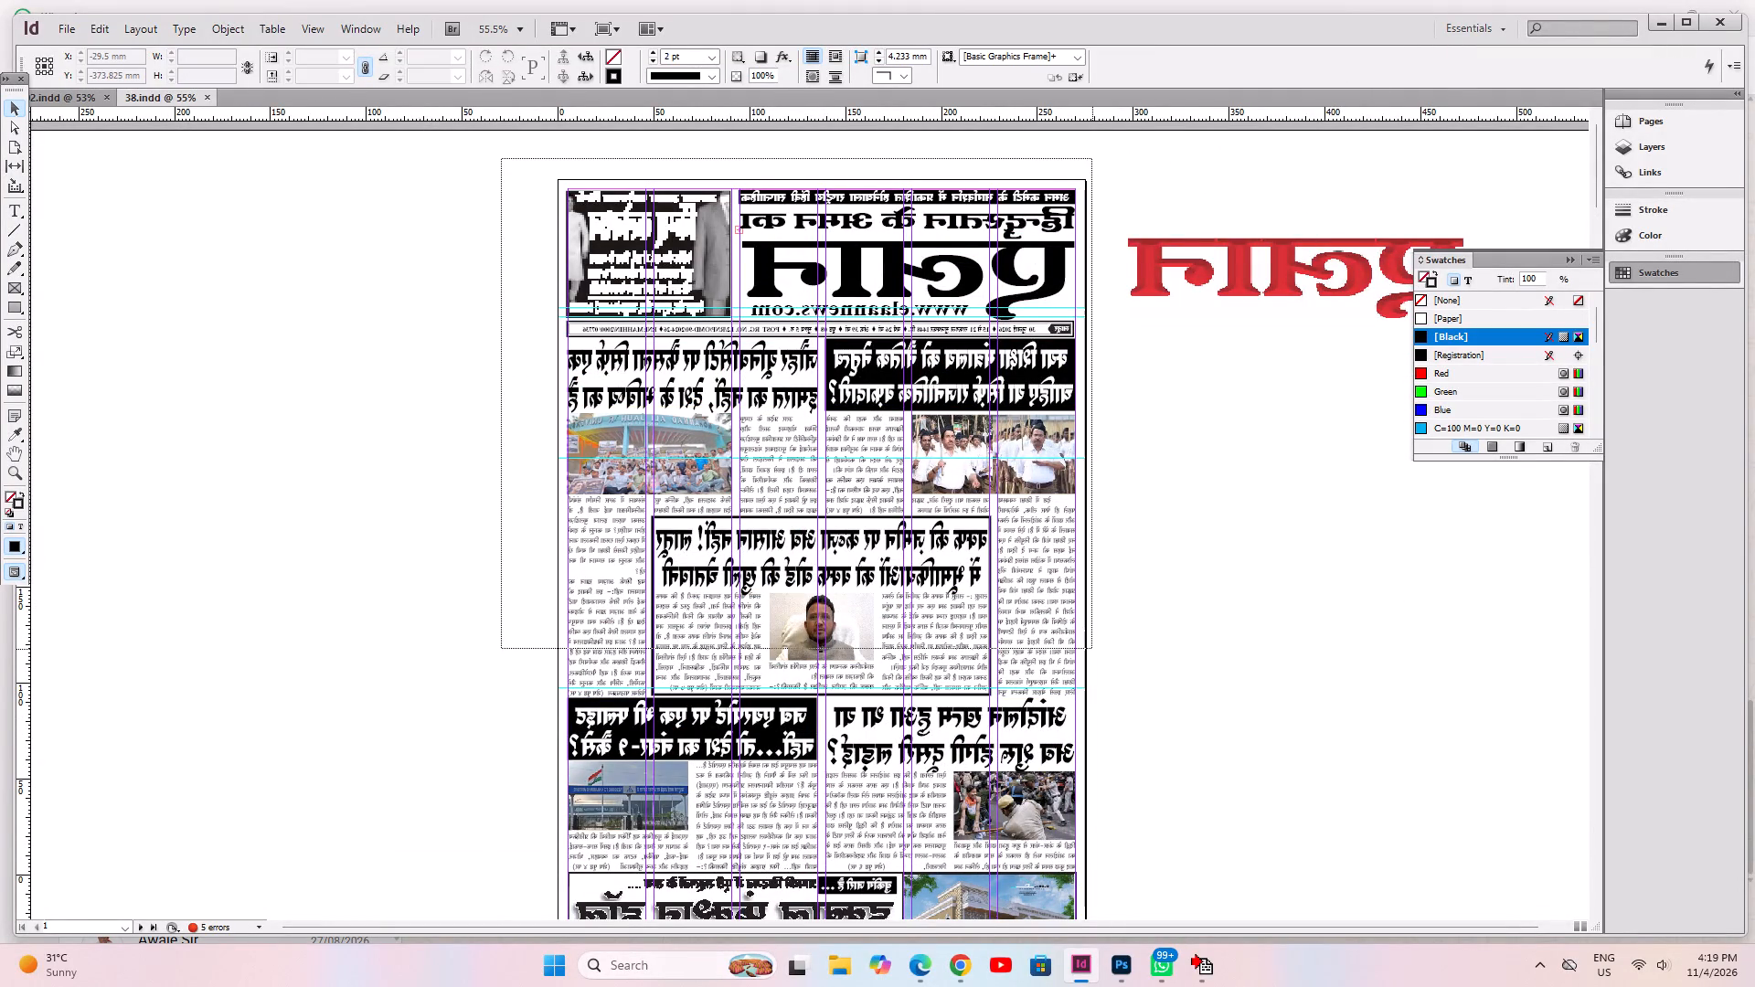
left_click_drag(1092, 649, 1102, 557)
scroll(683, 518, "up", 11)
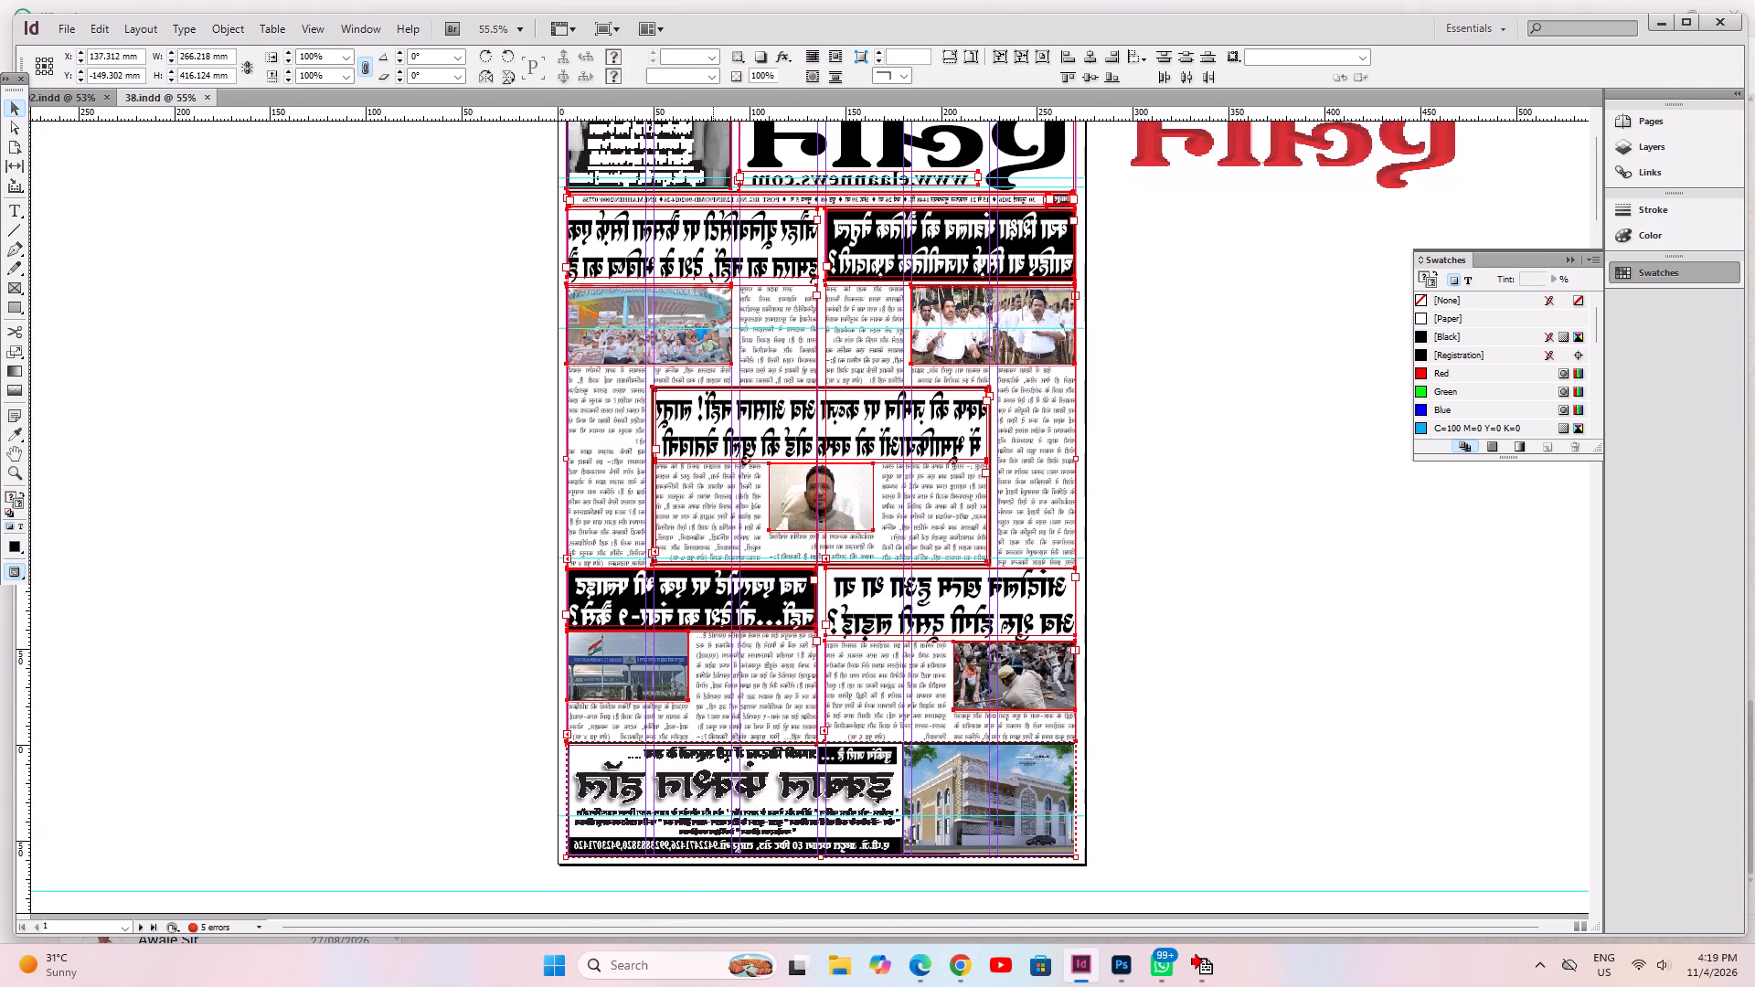
scroll(598, 414, "up", 3)
left_click(490, 81)
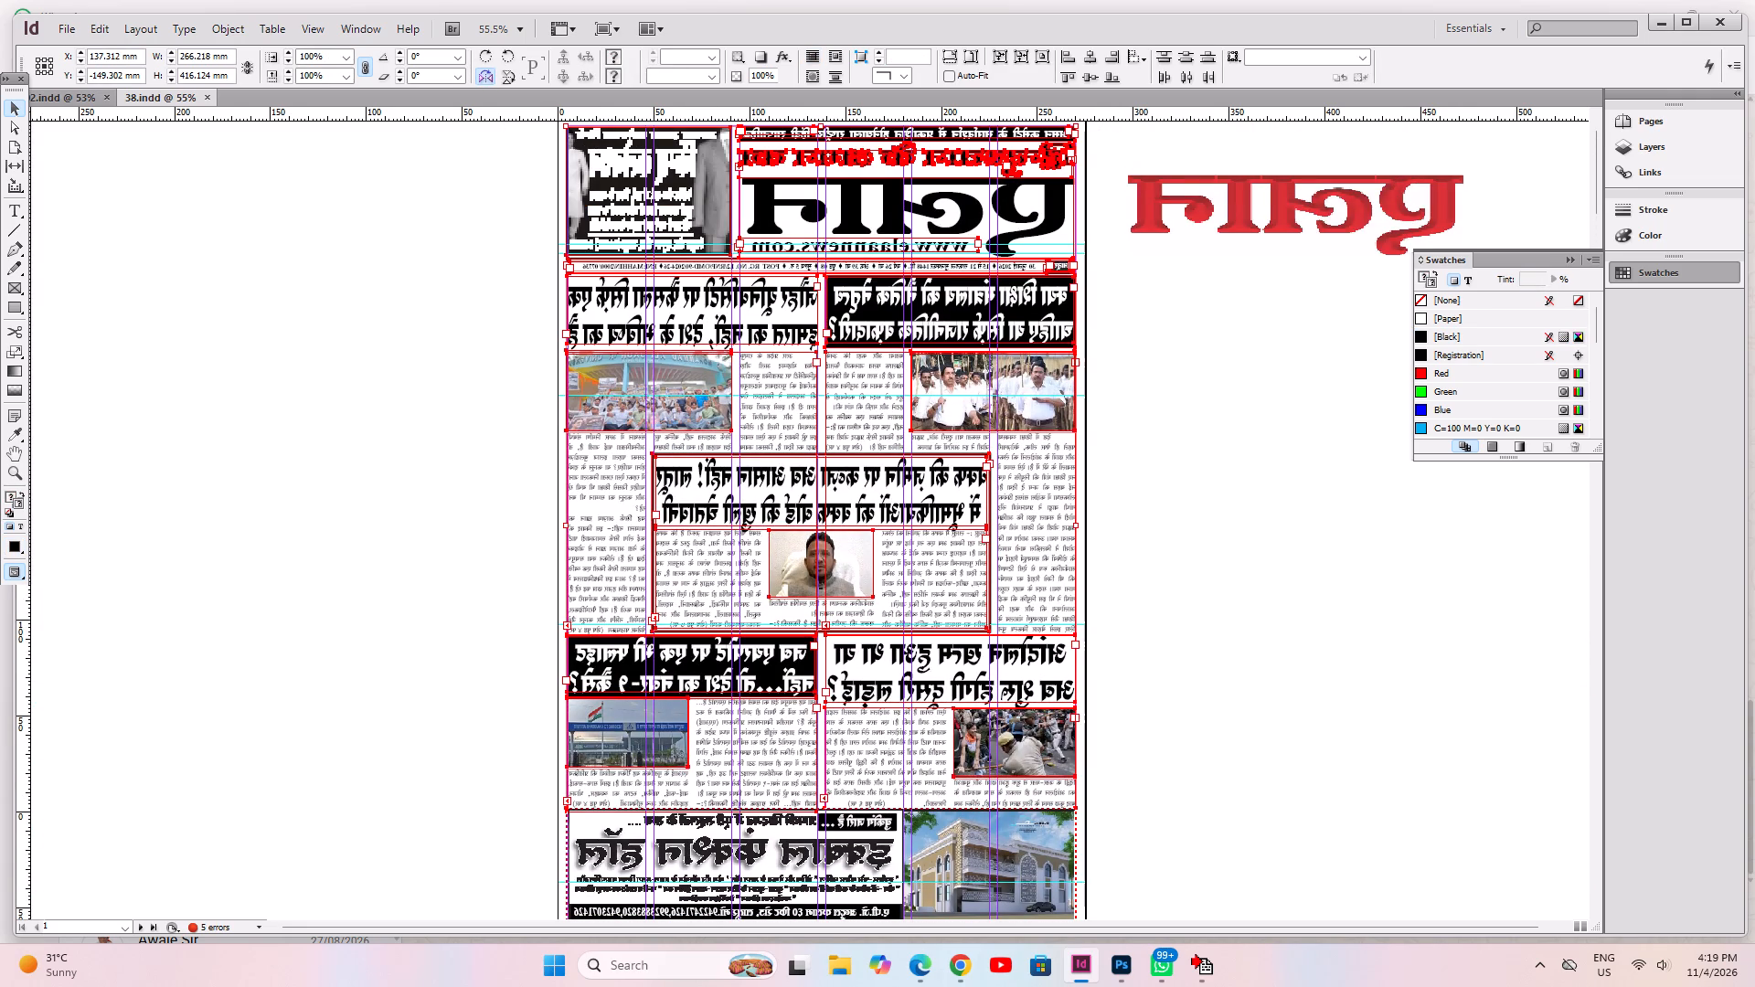
left_click(1188, 642)
left_click_drag(1151, 766, 1127, 745)
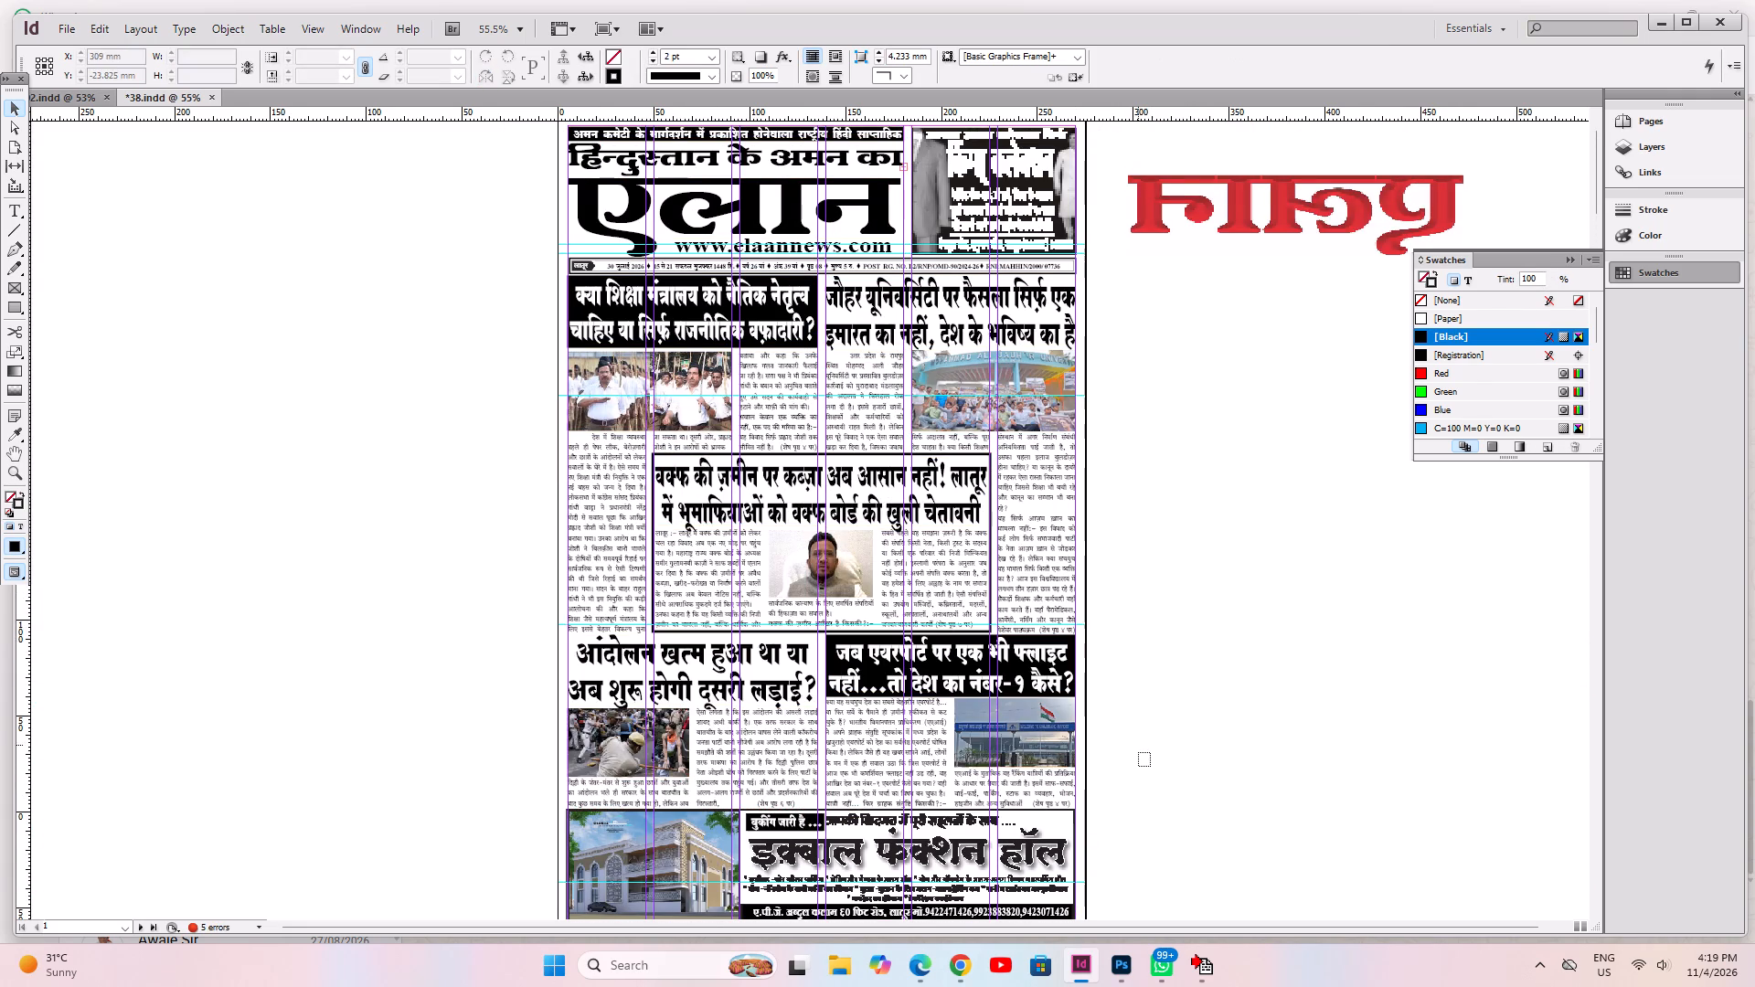
Copy all the story headlines, text and pictures between the masthead strip and the bottom advertisement on issue 38's front page.
left_click_drag(1127, 745, 518, 312)
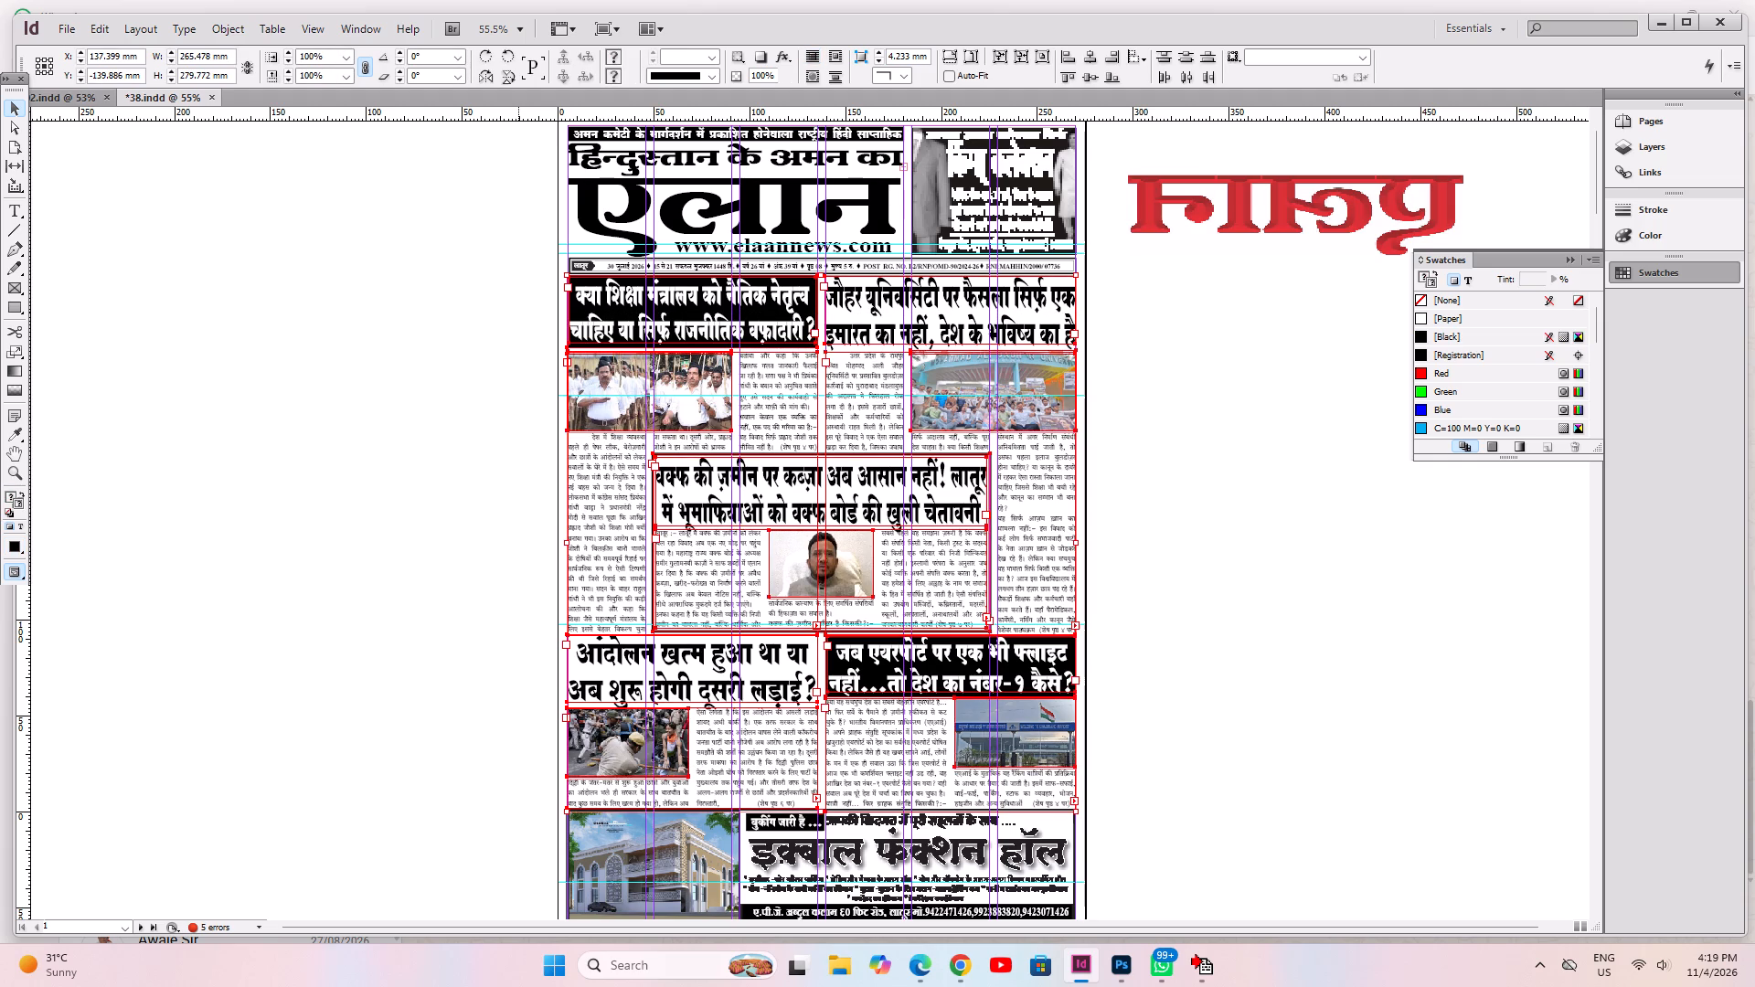
key("ctrl+c")
left_click(1229, 660)
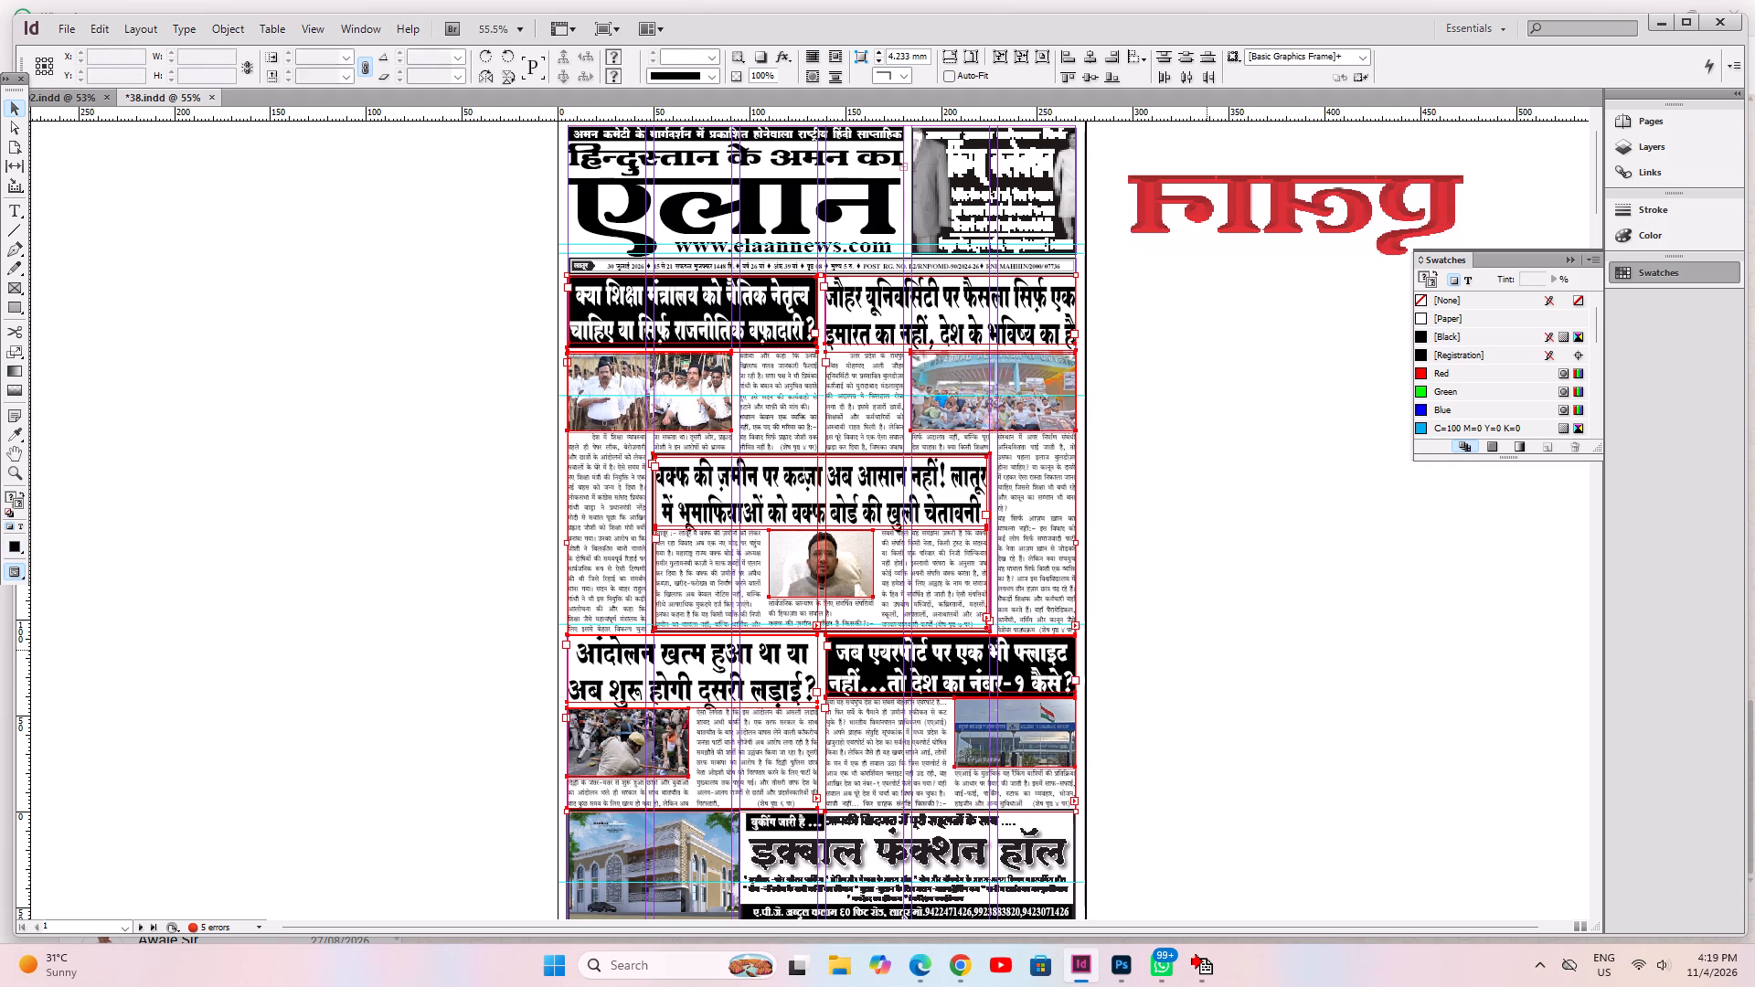
In document 02, delete all the old front-page stories between the masthead strip and the bottom advertisement, keeping both.
left_click(47, 80)
left_click(54, 100)
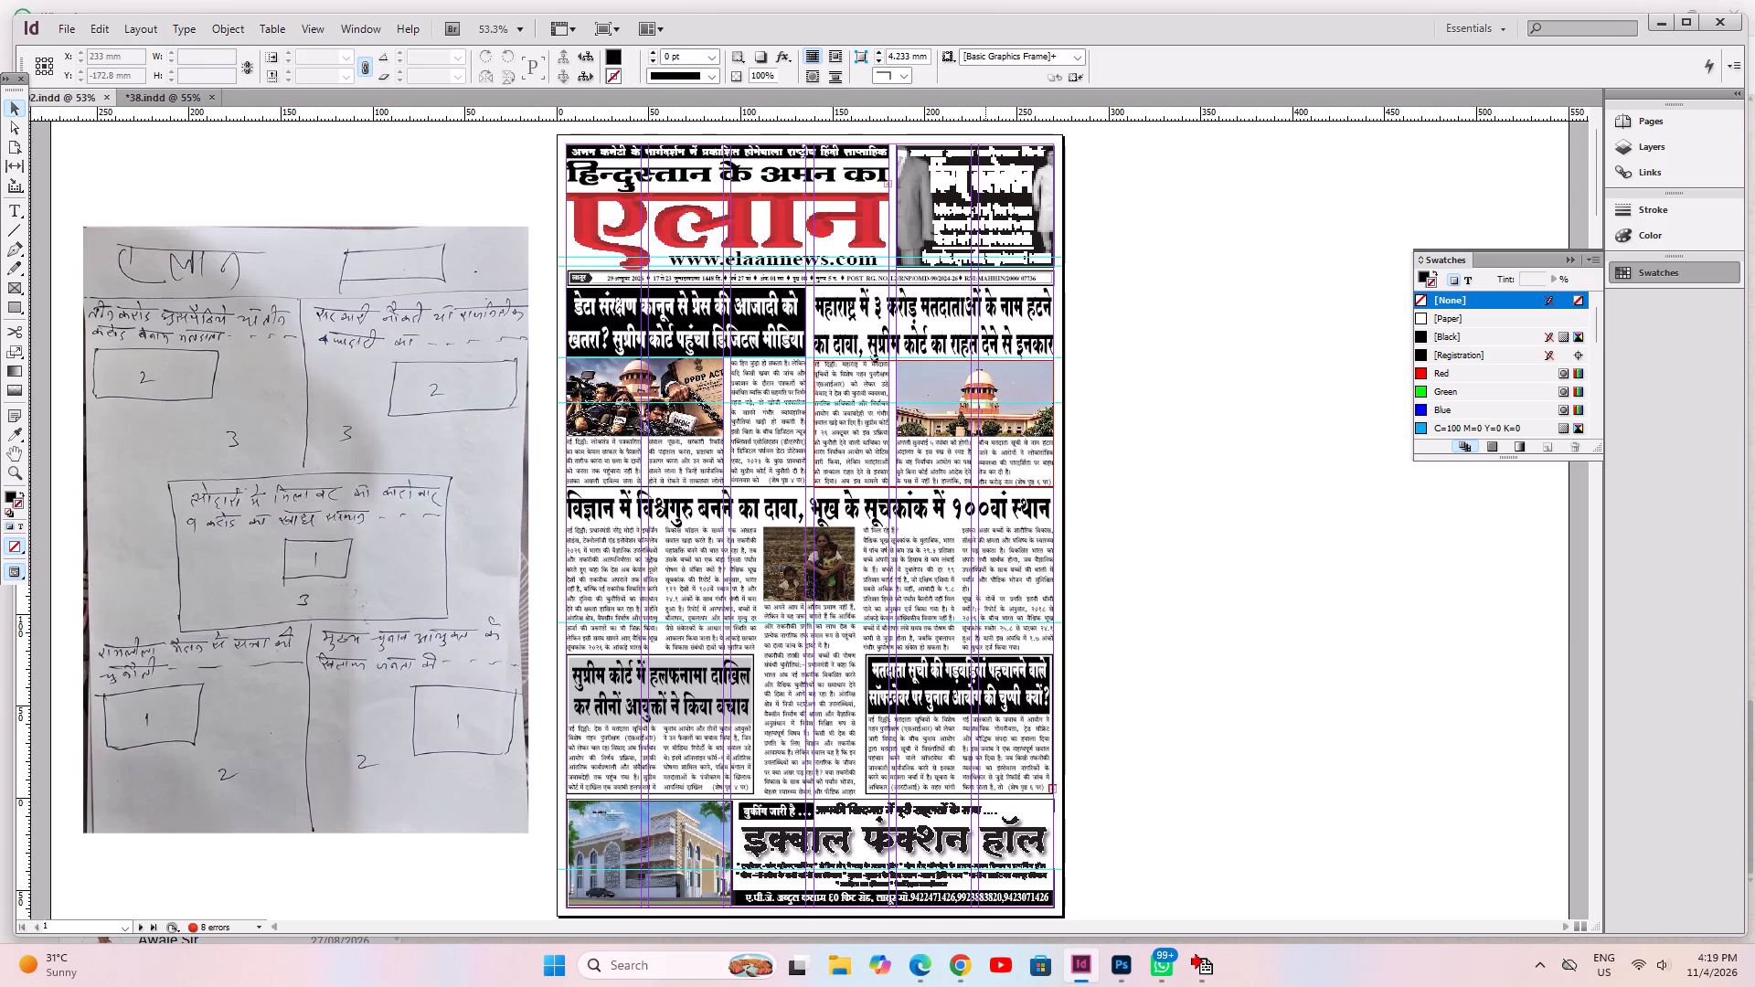
left_click(1293, 462)
left_click_drag(1203, 343, 827, 597)
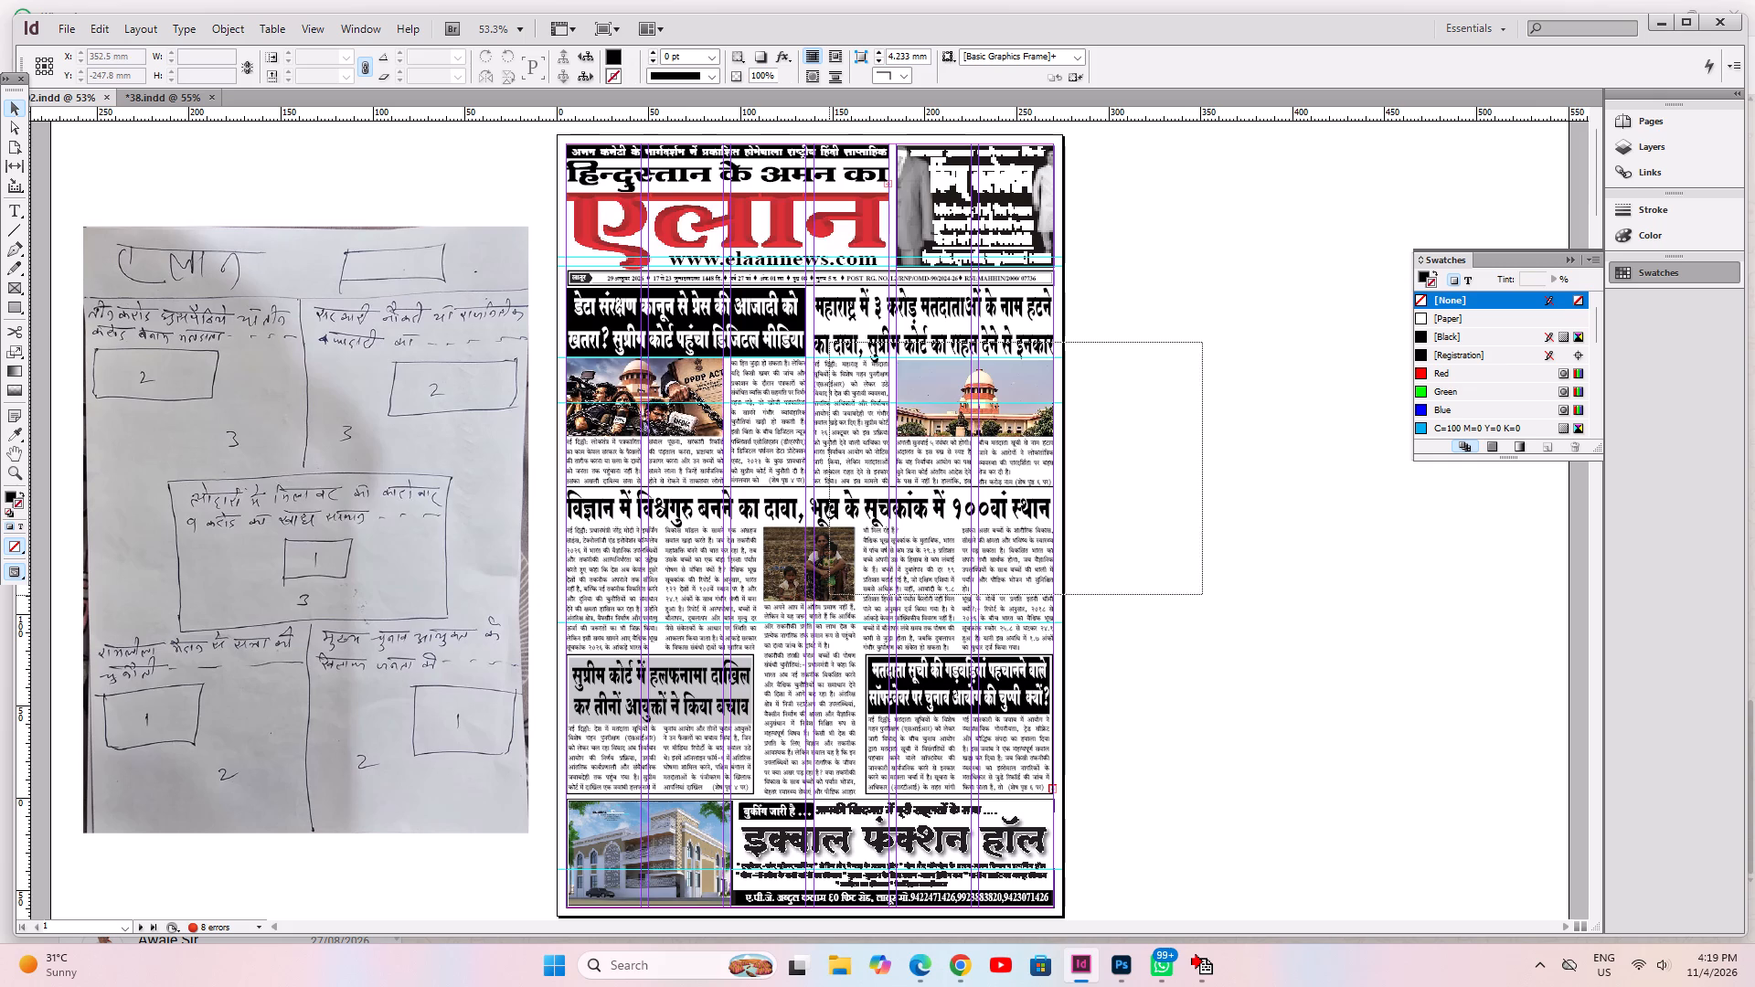
left_click_drag(827, 597, 549, 747)
left_click_drag(549, 747, 548, 747)
key("Delete")
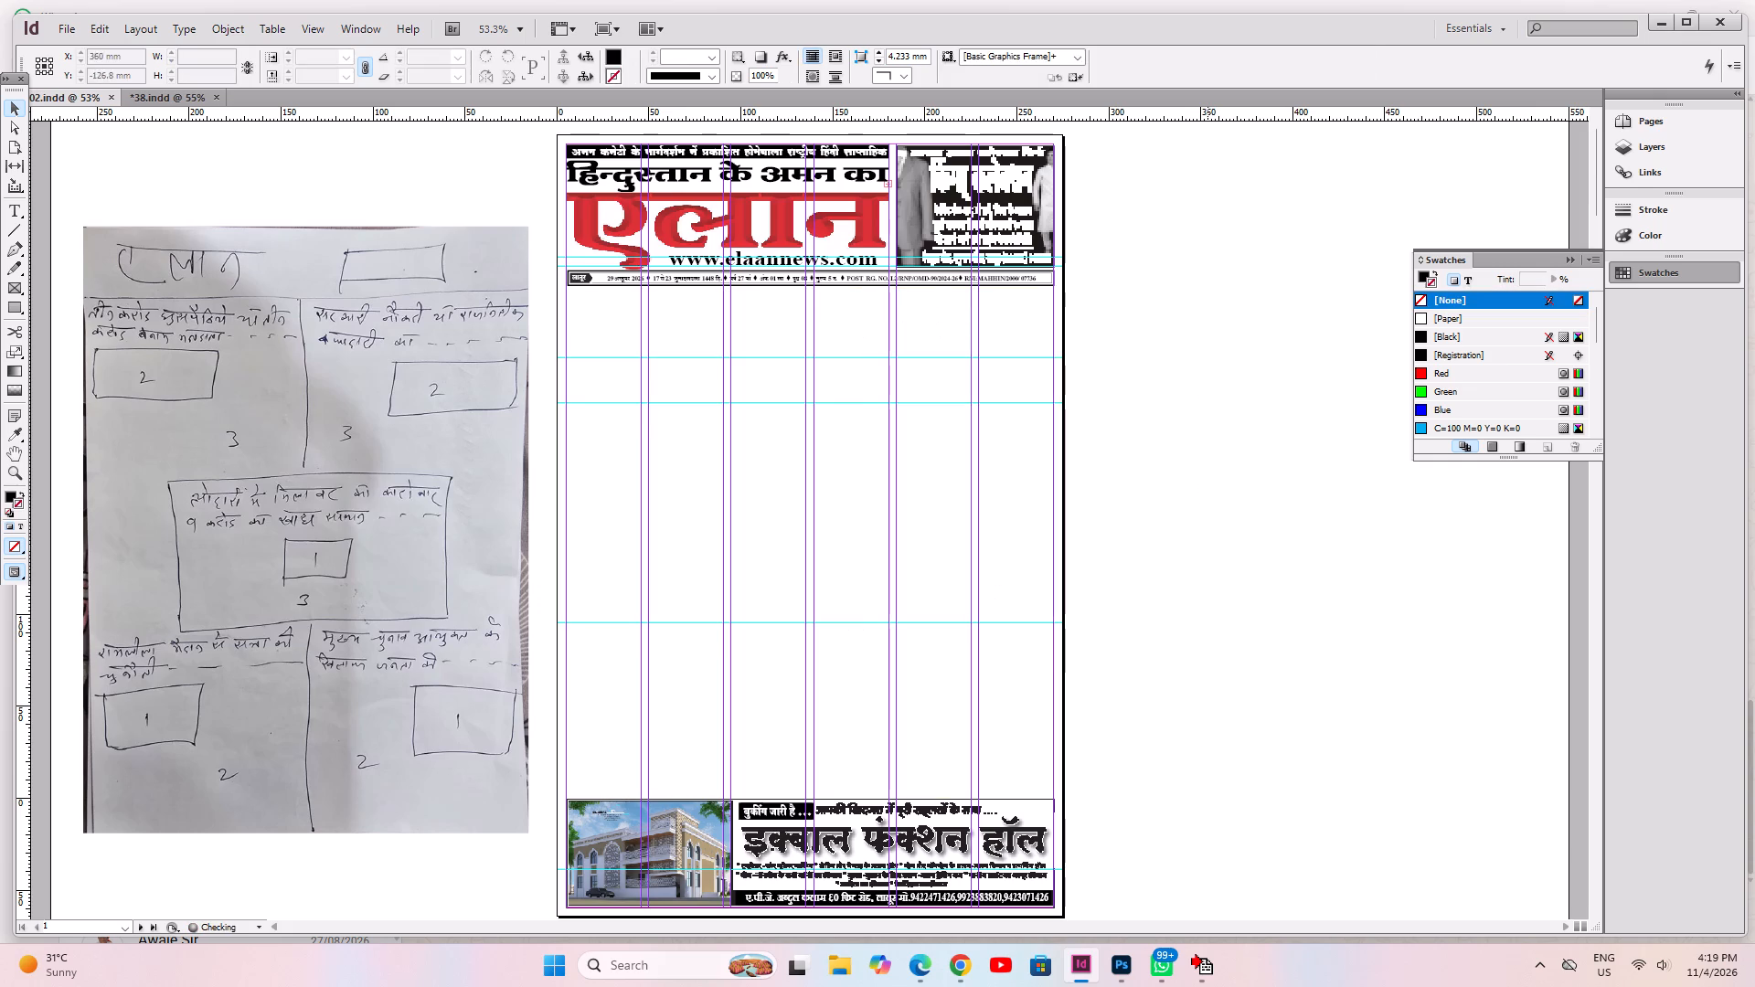
Paste the copied issue 38 stories in place on document 02's front page, between the masthead strip and the bottom advertisement.
left_click(1196, 515)
right_click(1186, 492)
left_click(1206, 520)
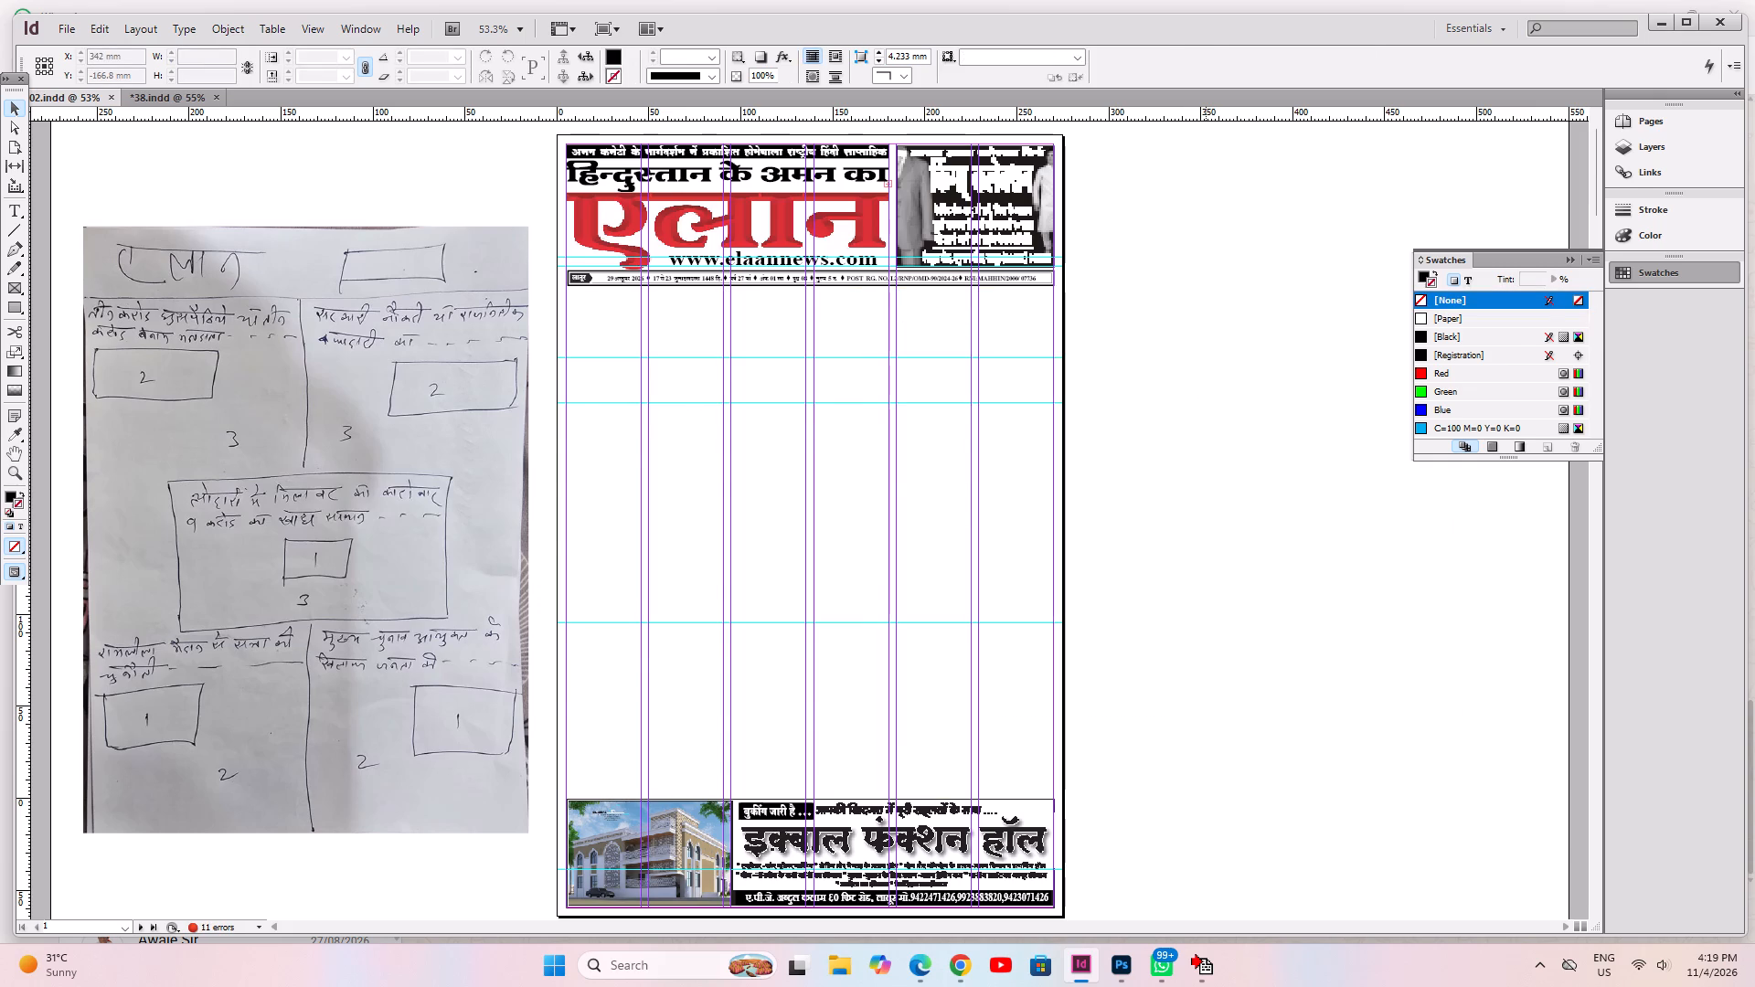
left_click(1206, 520)
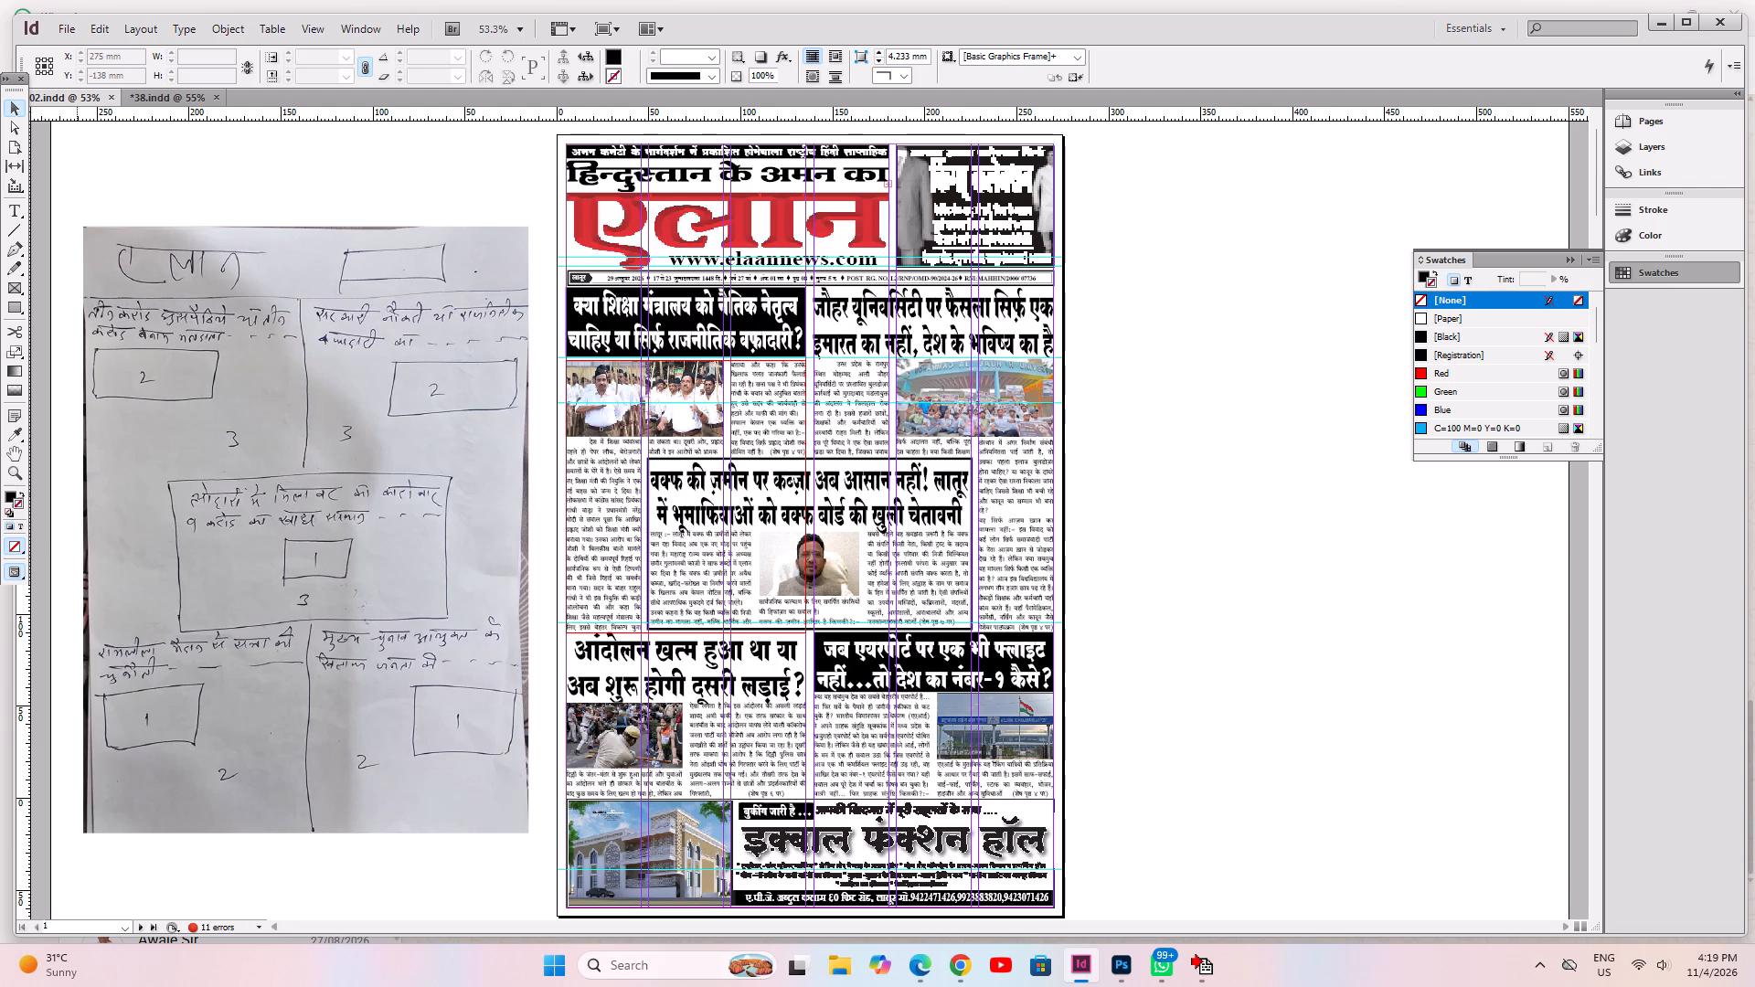
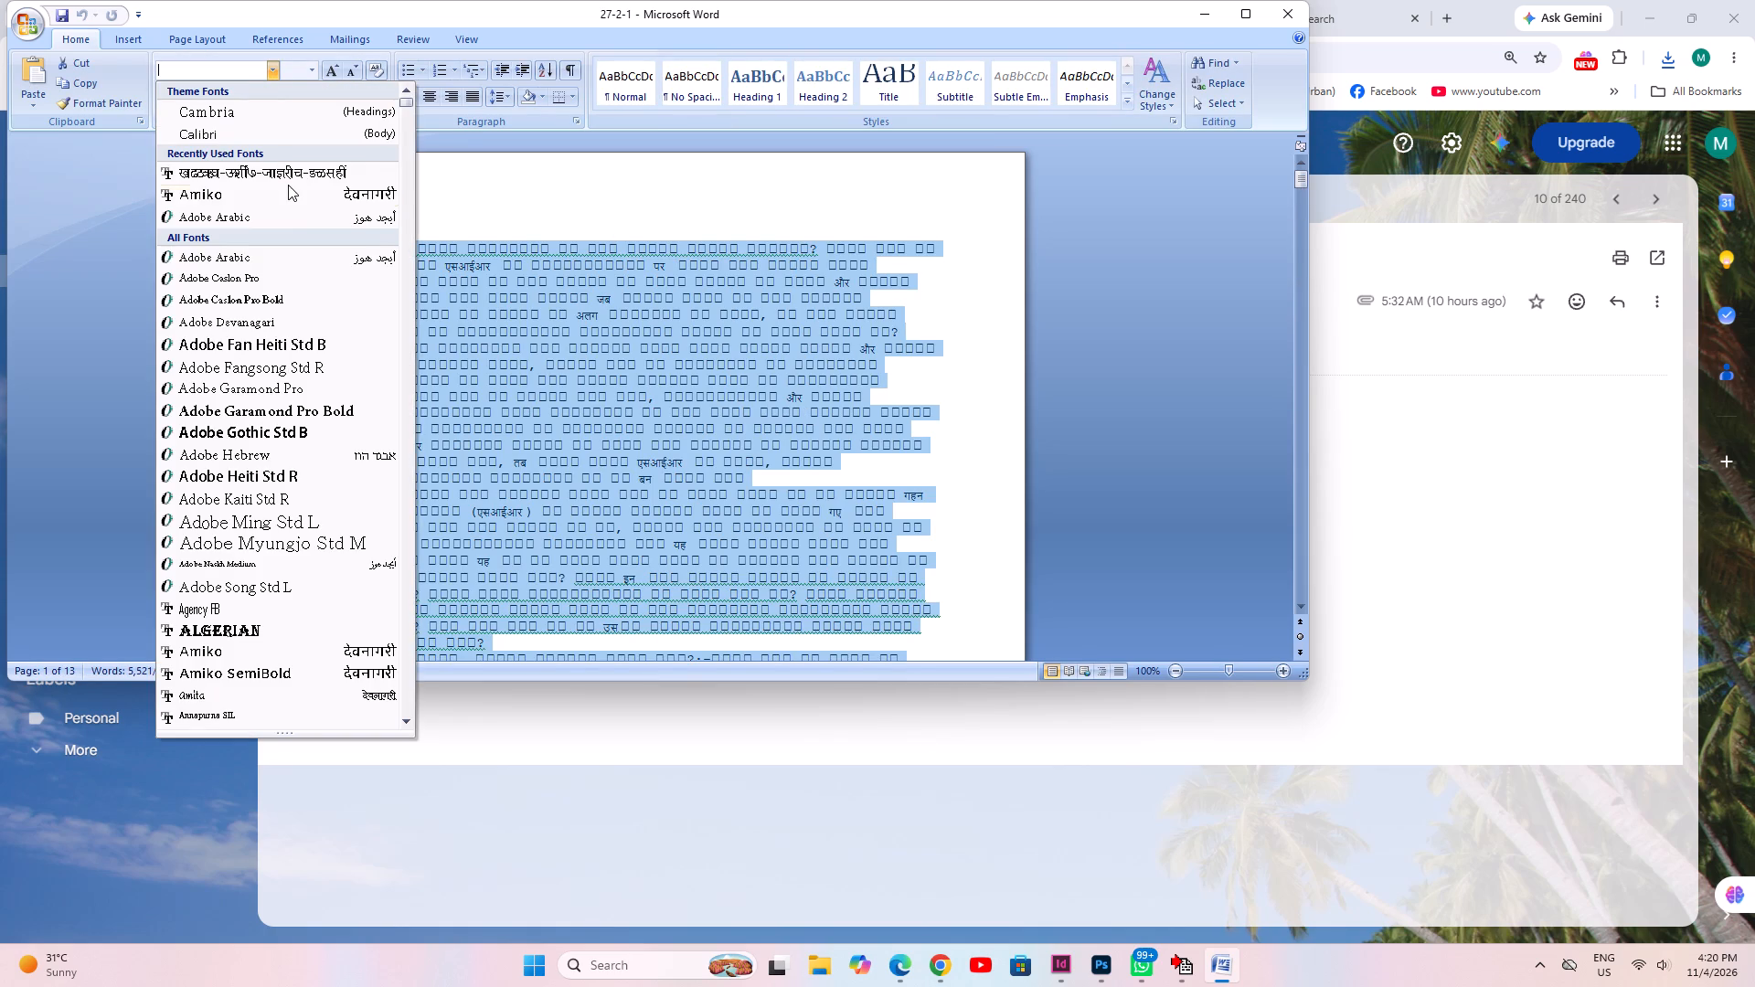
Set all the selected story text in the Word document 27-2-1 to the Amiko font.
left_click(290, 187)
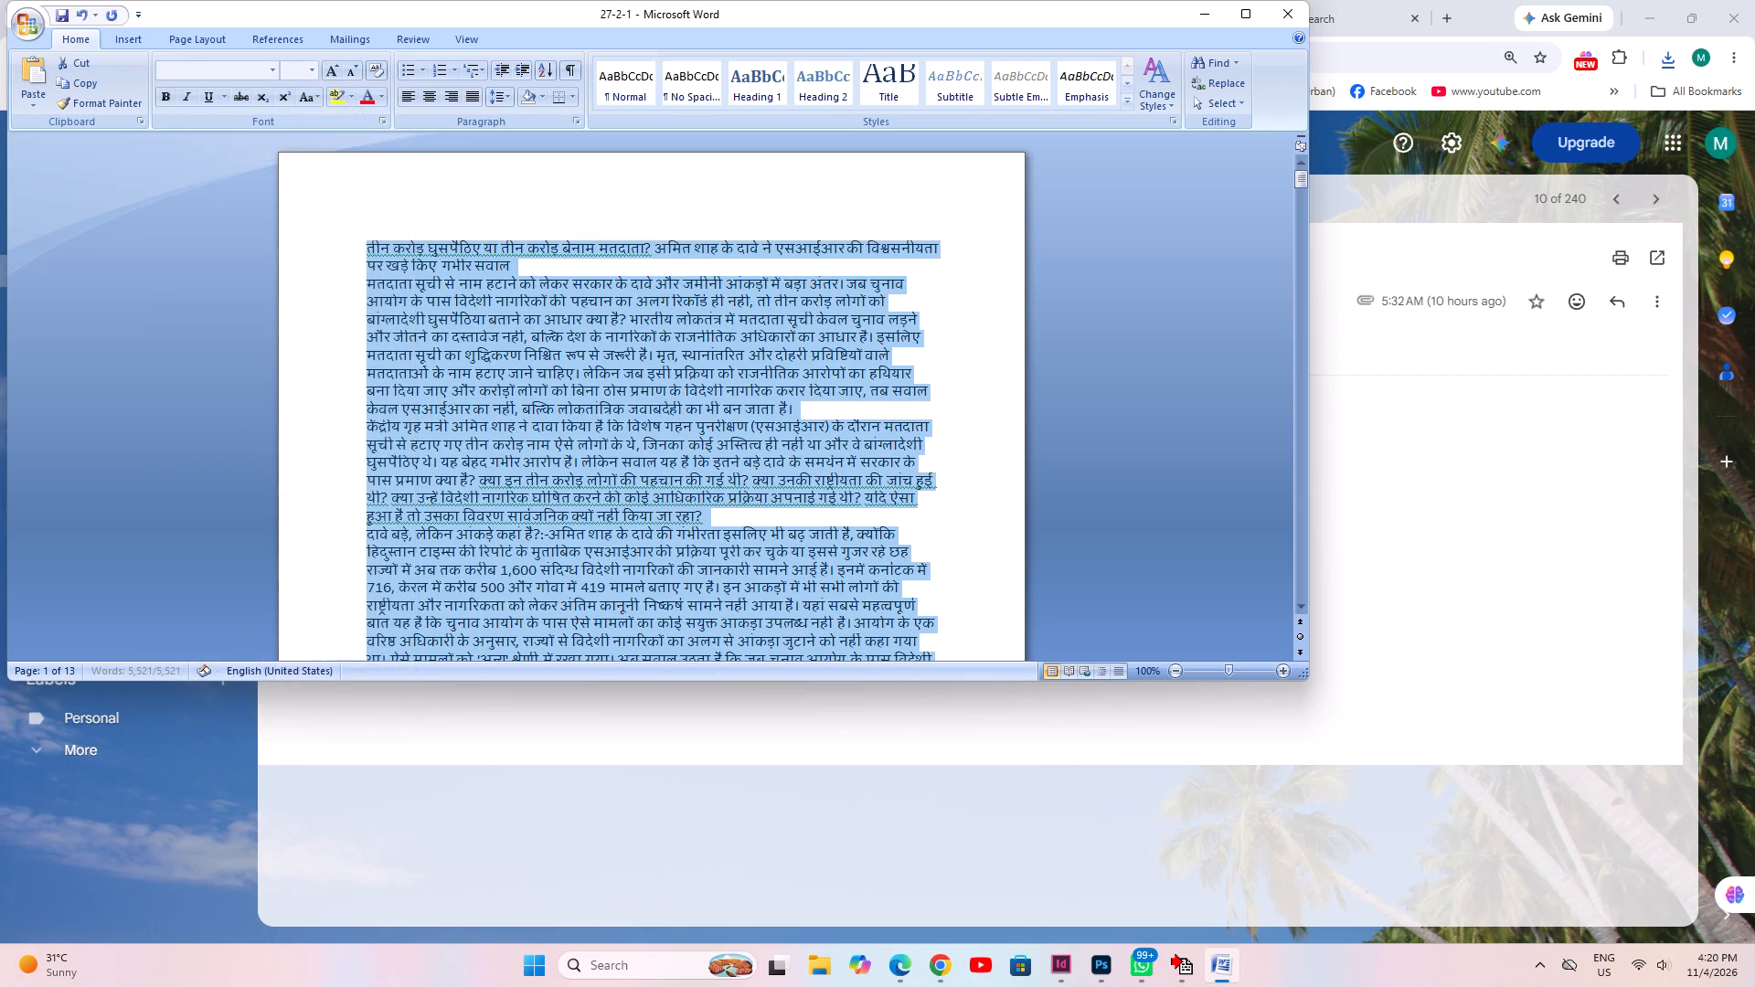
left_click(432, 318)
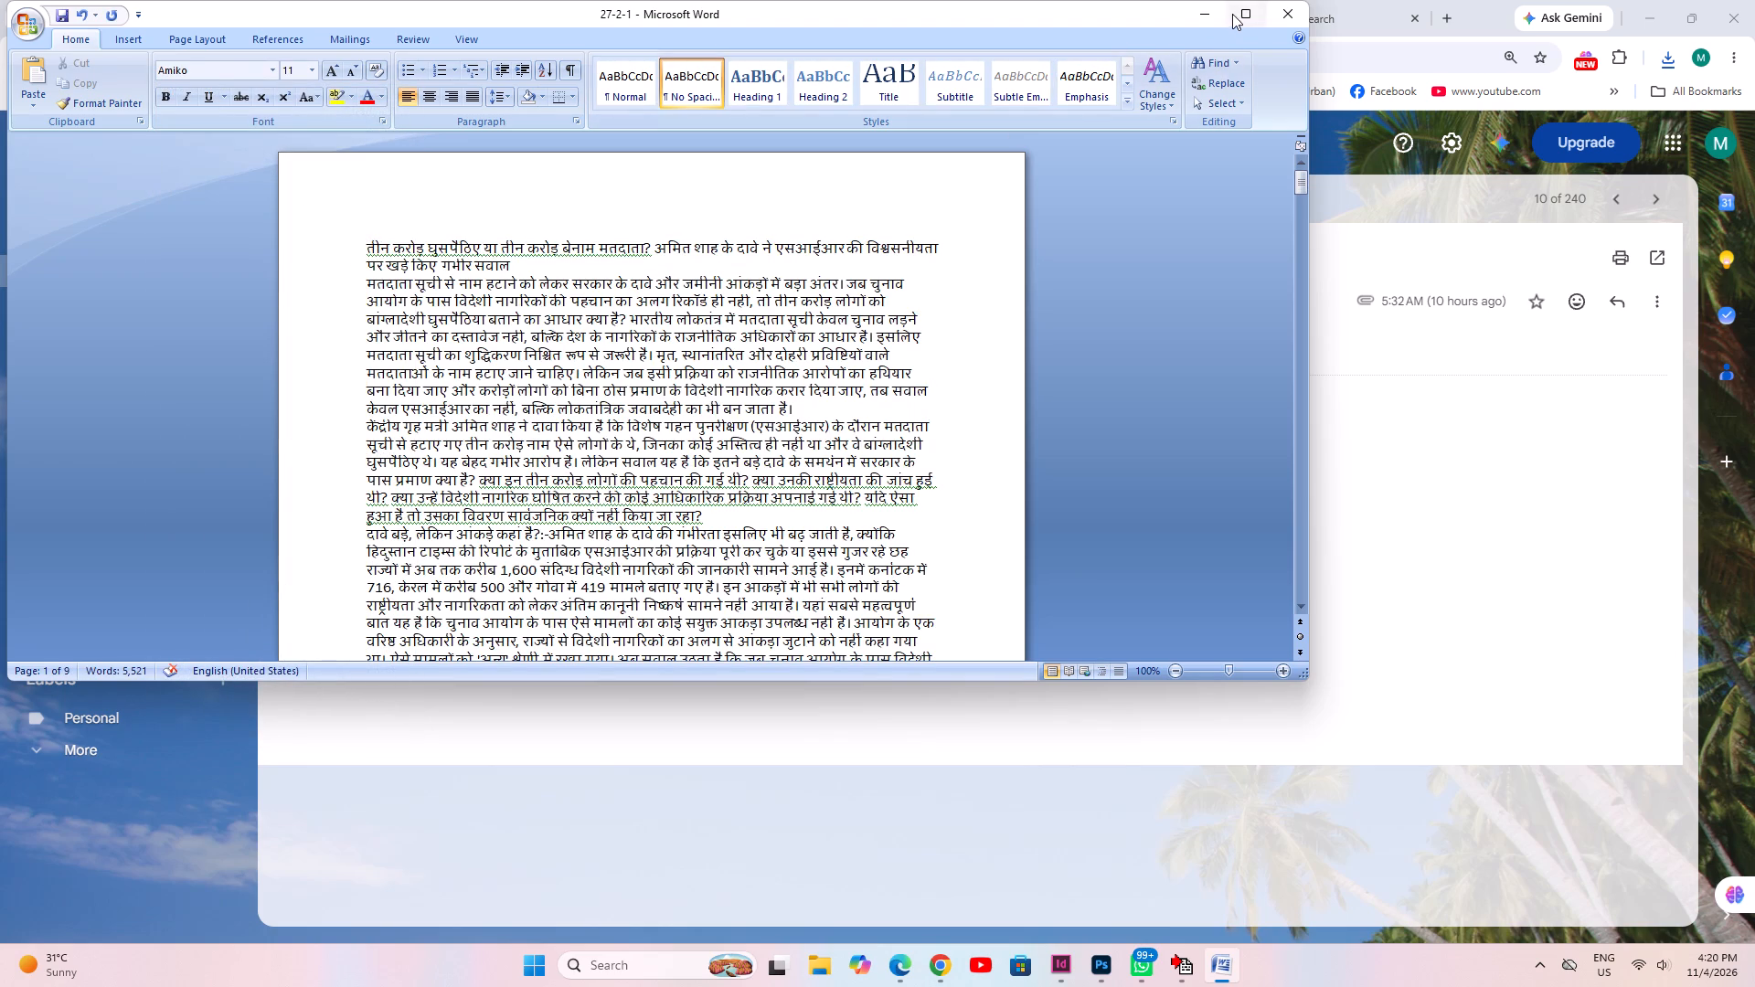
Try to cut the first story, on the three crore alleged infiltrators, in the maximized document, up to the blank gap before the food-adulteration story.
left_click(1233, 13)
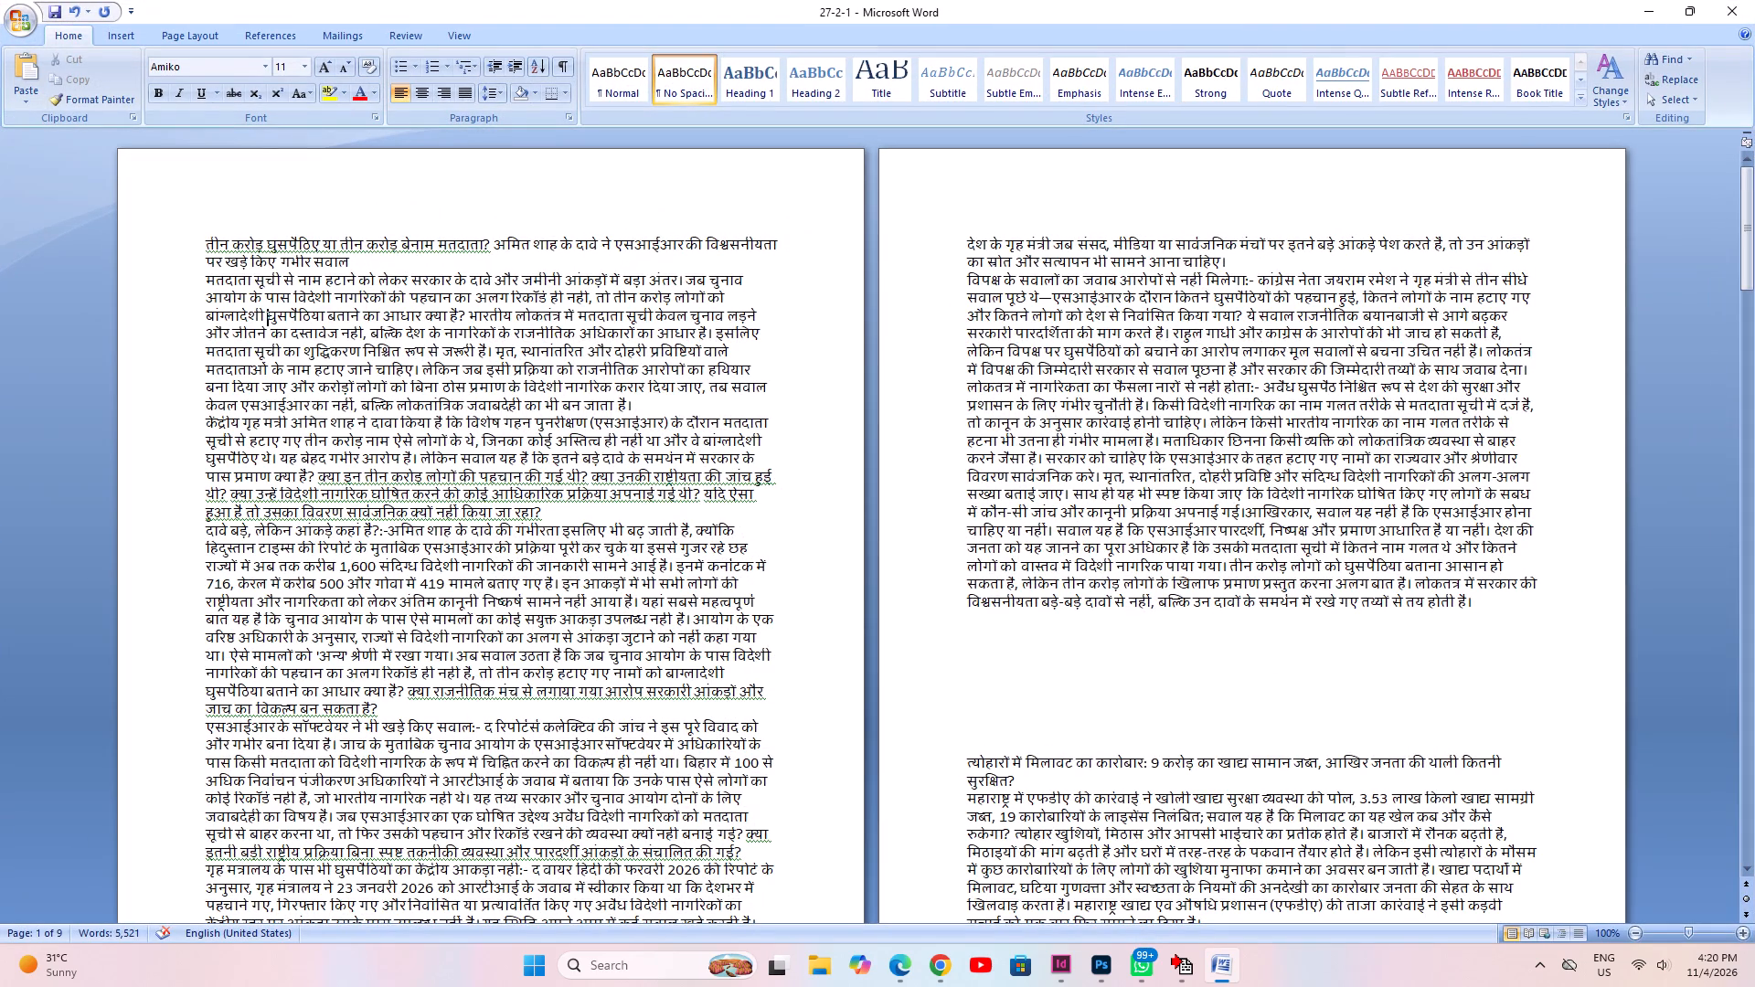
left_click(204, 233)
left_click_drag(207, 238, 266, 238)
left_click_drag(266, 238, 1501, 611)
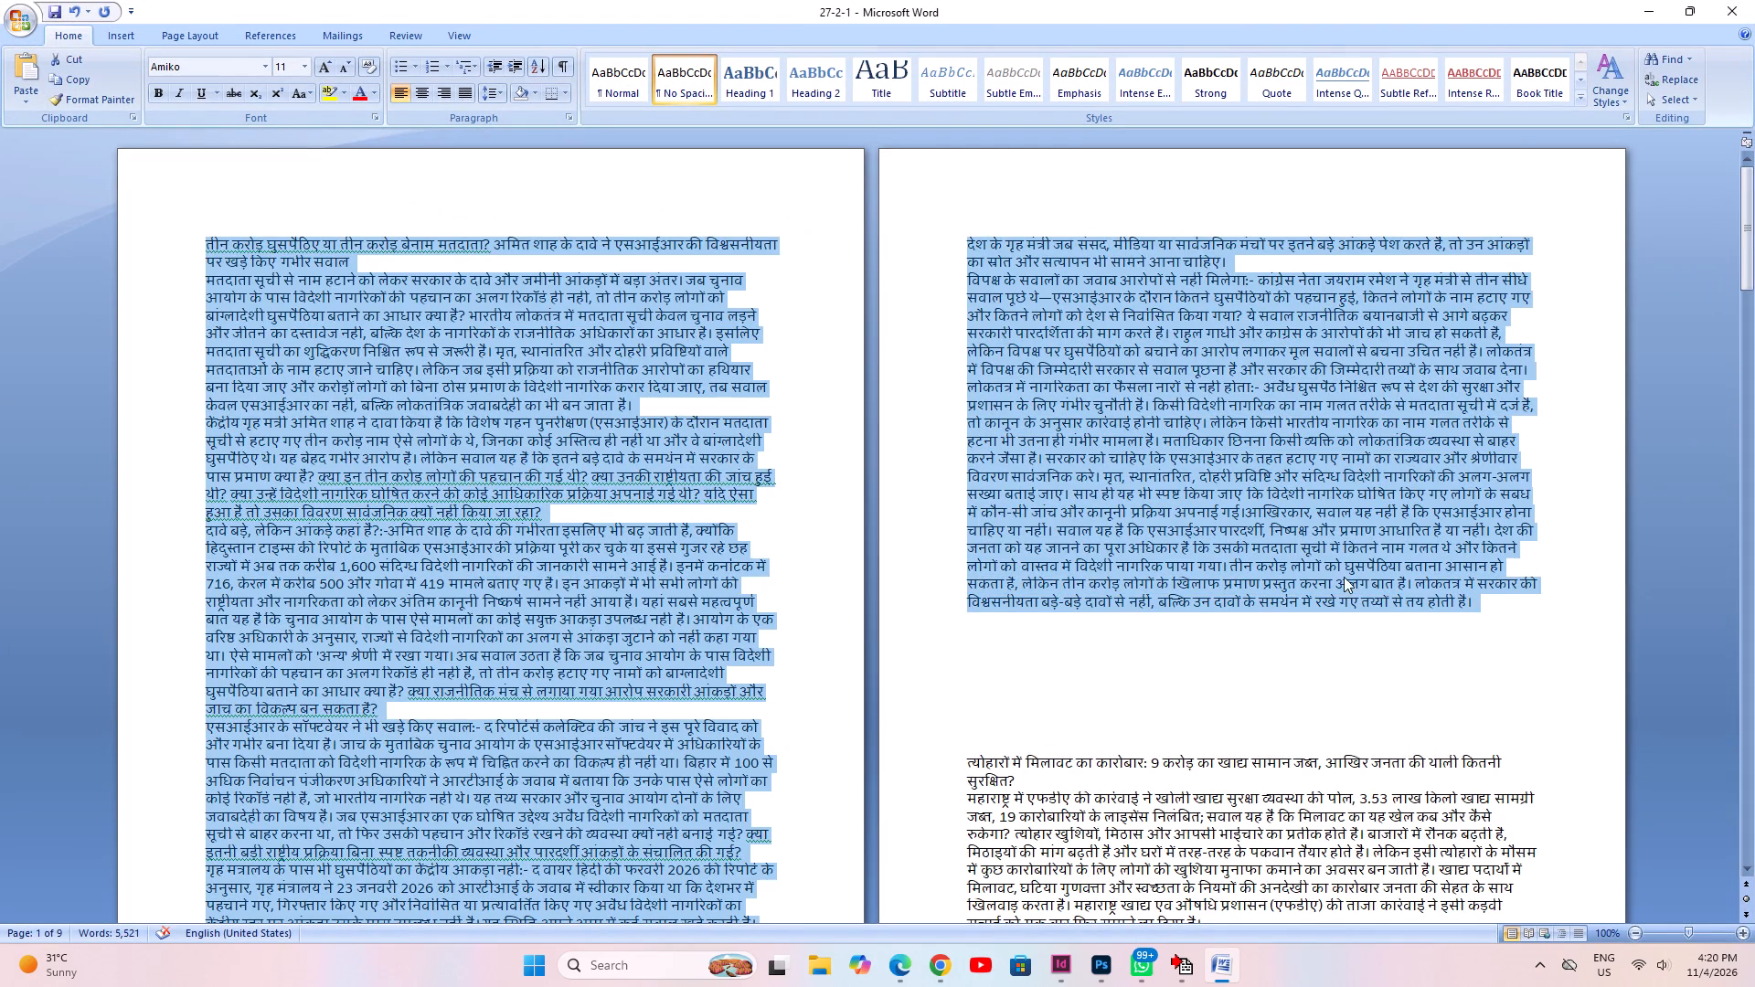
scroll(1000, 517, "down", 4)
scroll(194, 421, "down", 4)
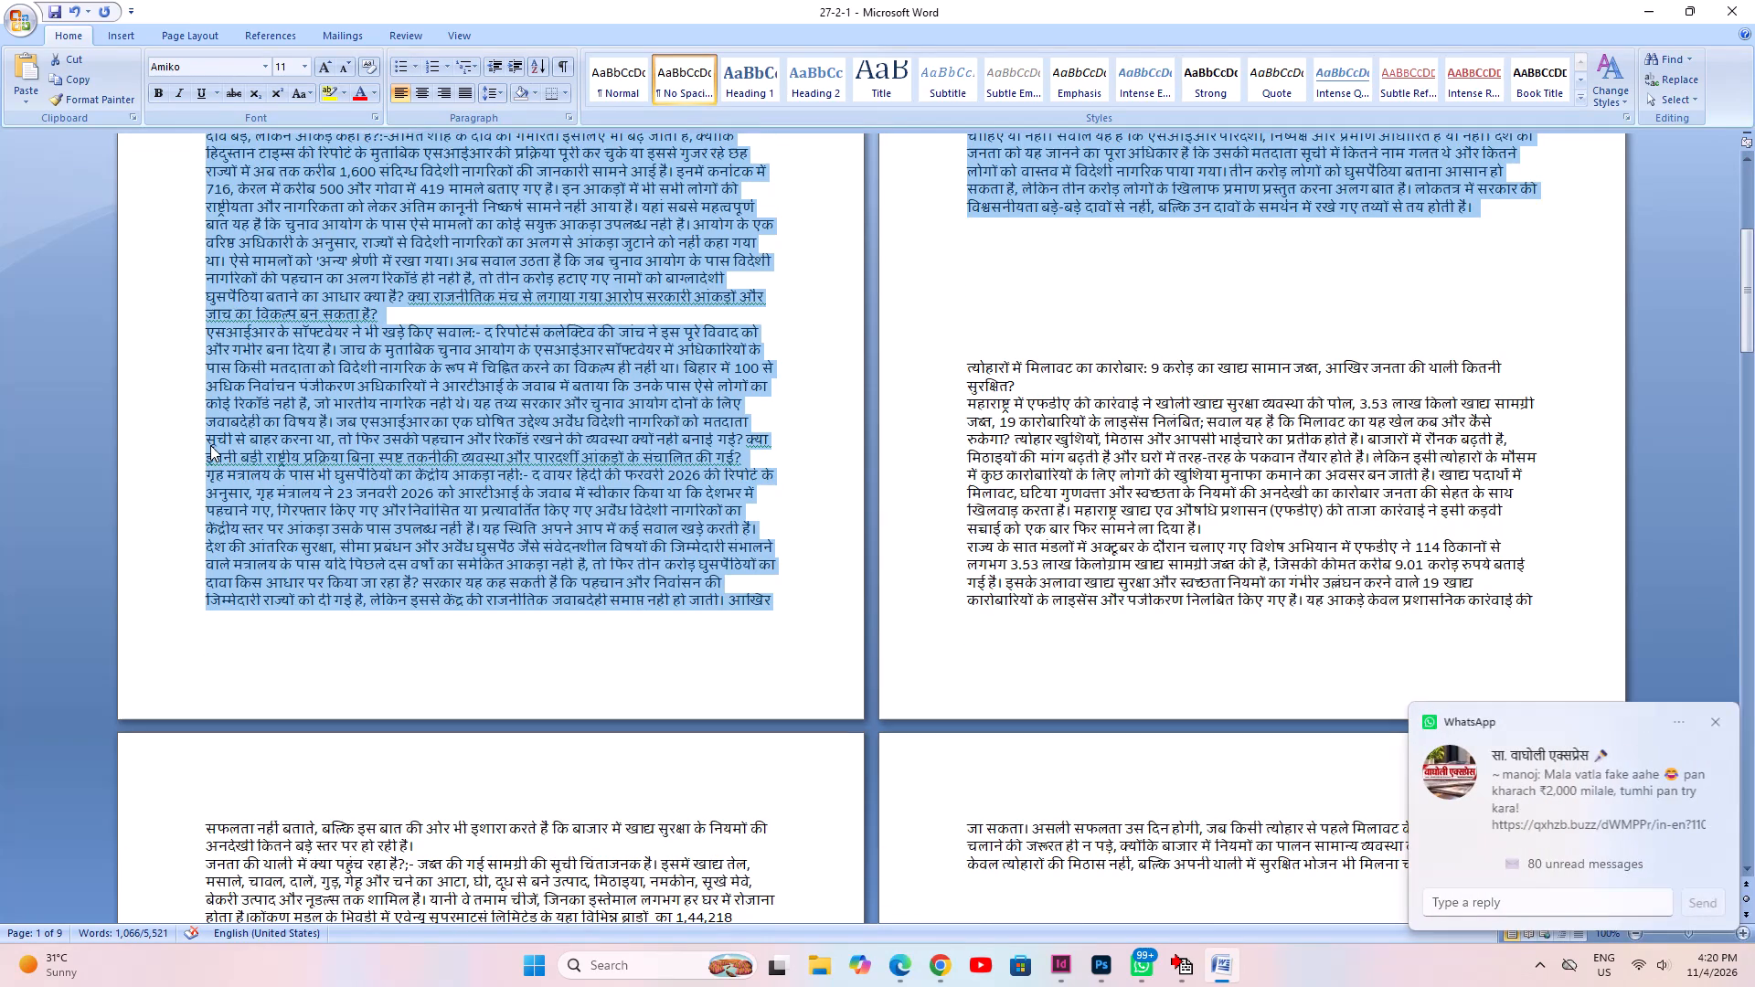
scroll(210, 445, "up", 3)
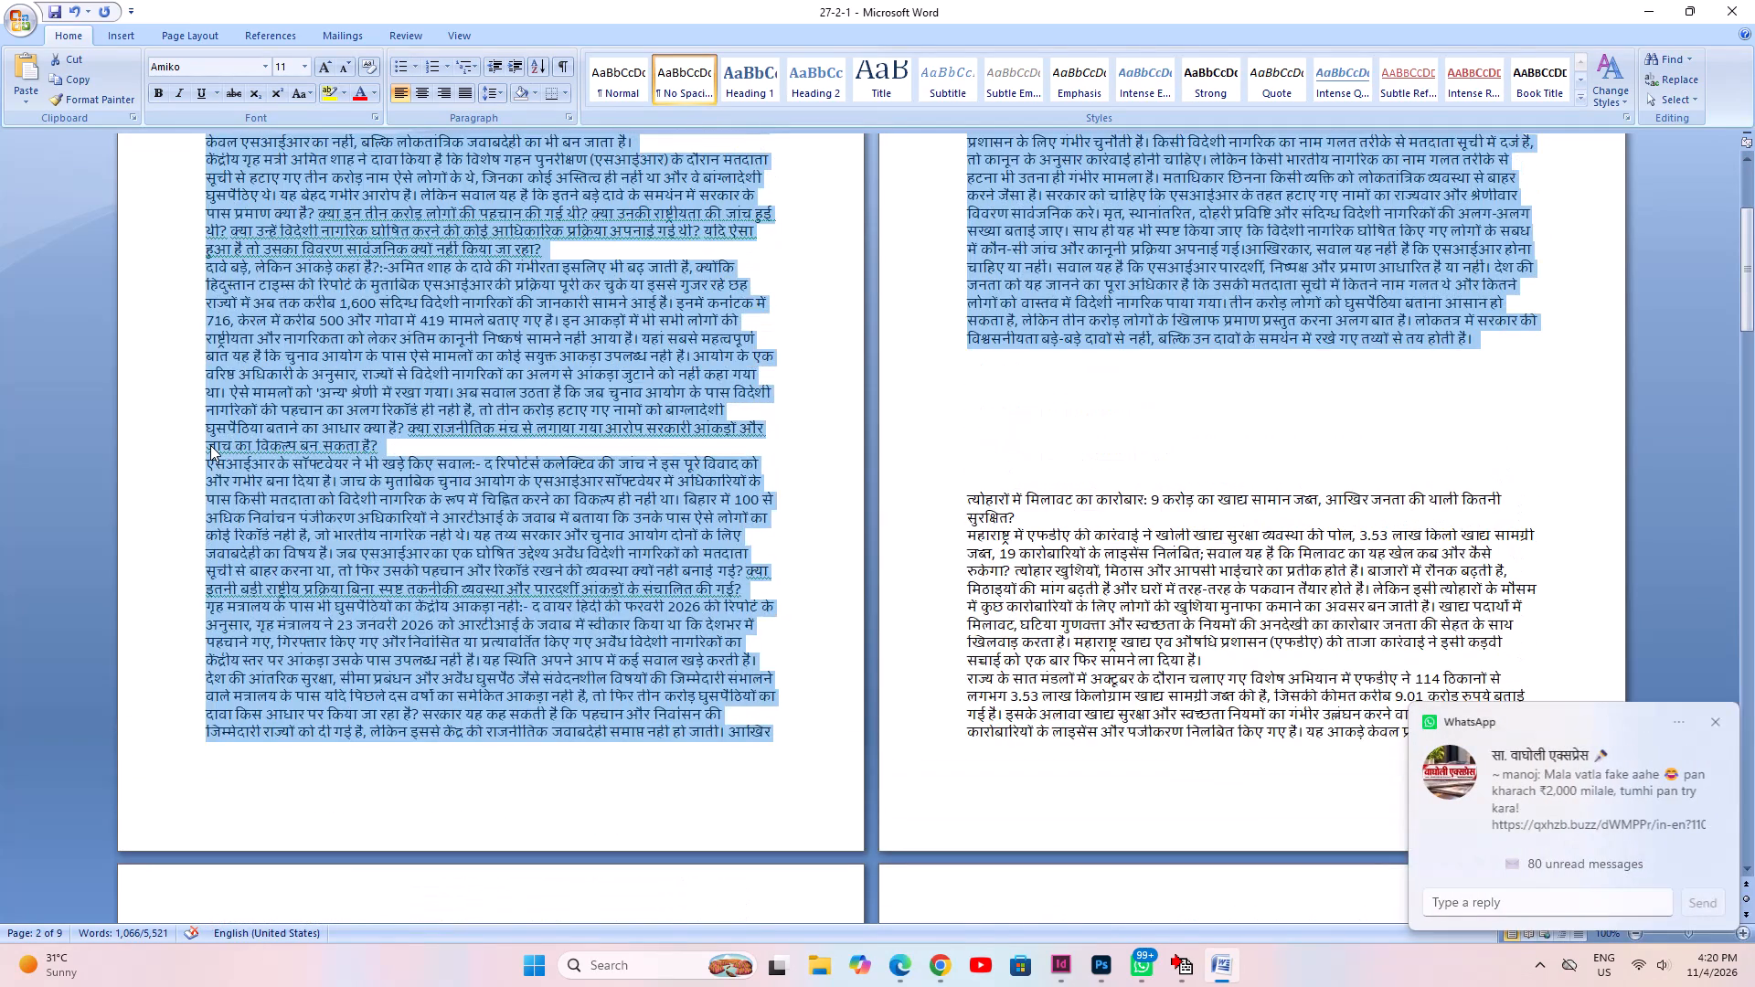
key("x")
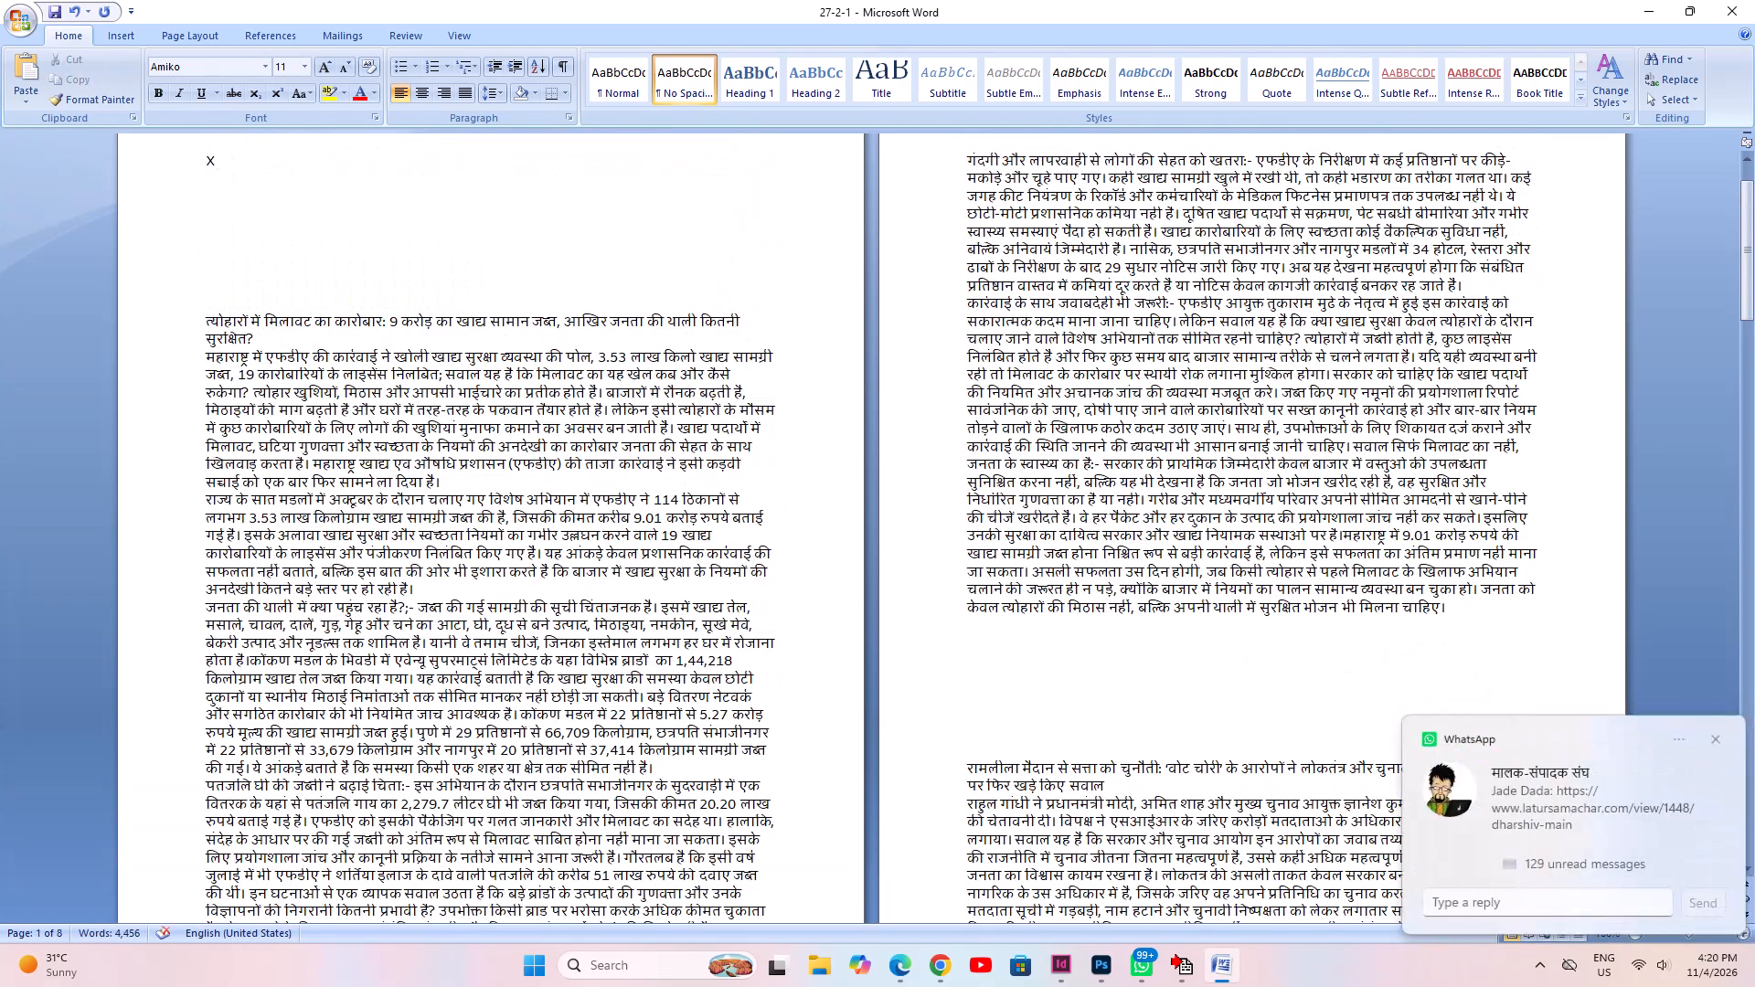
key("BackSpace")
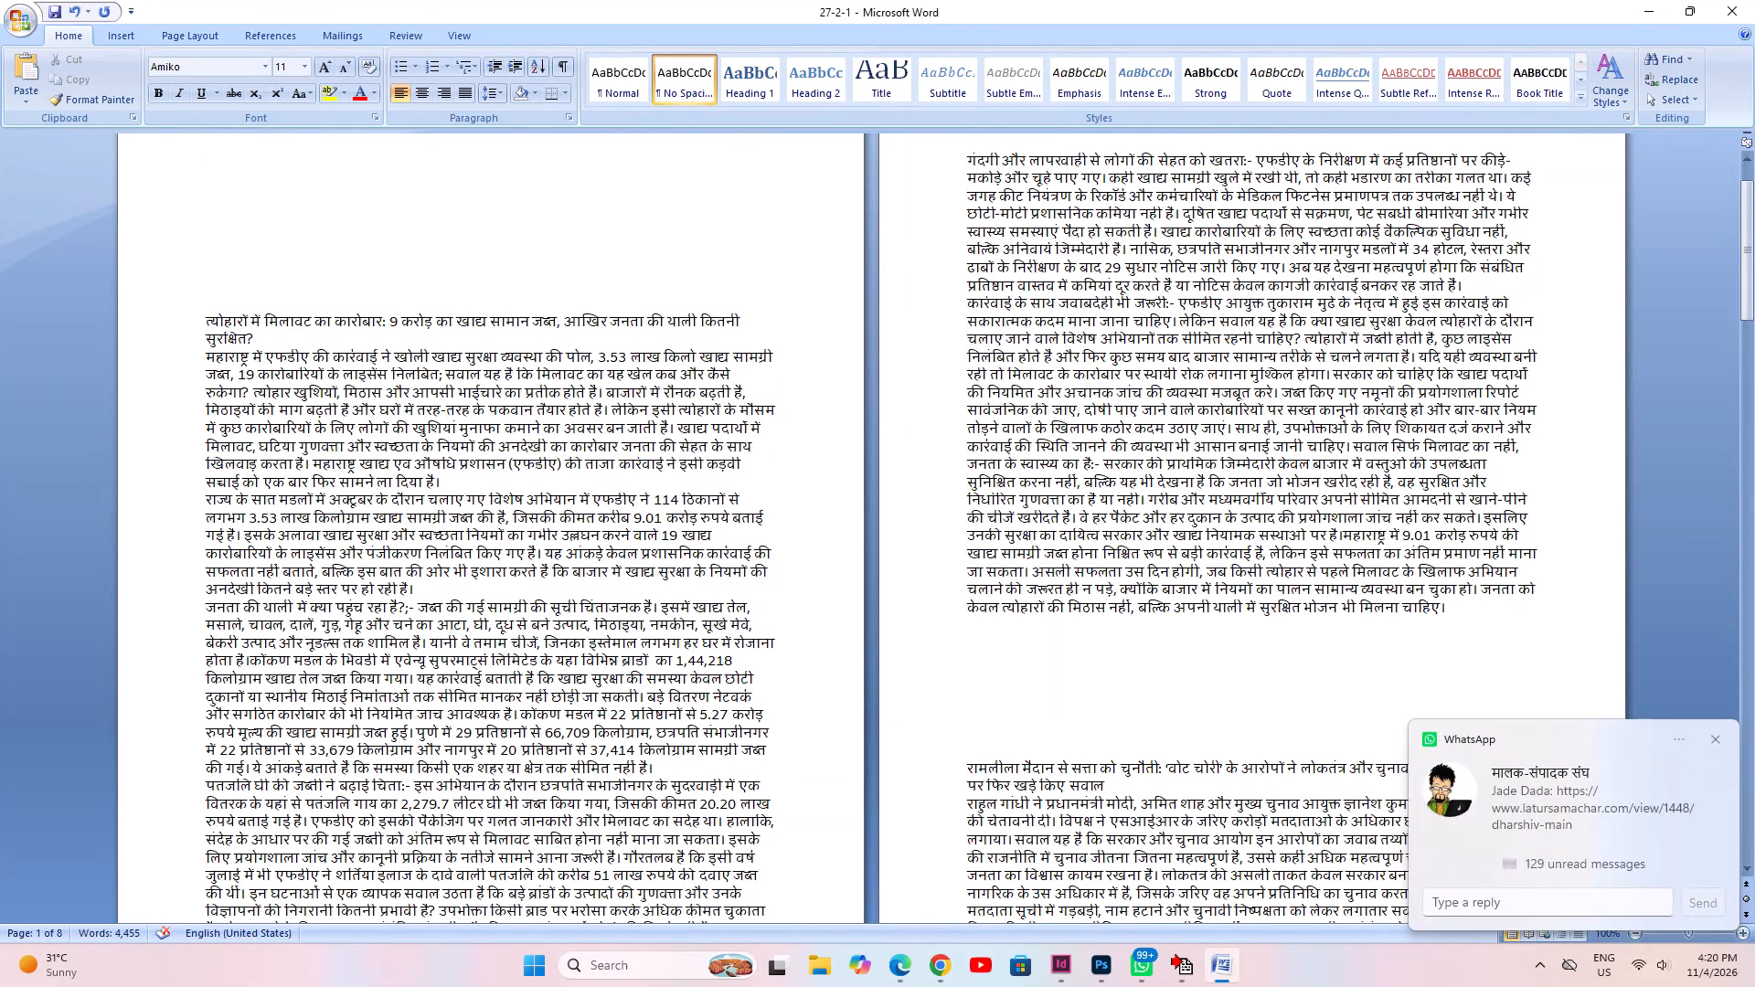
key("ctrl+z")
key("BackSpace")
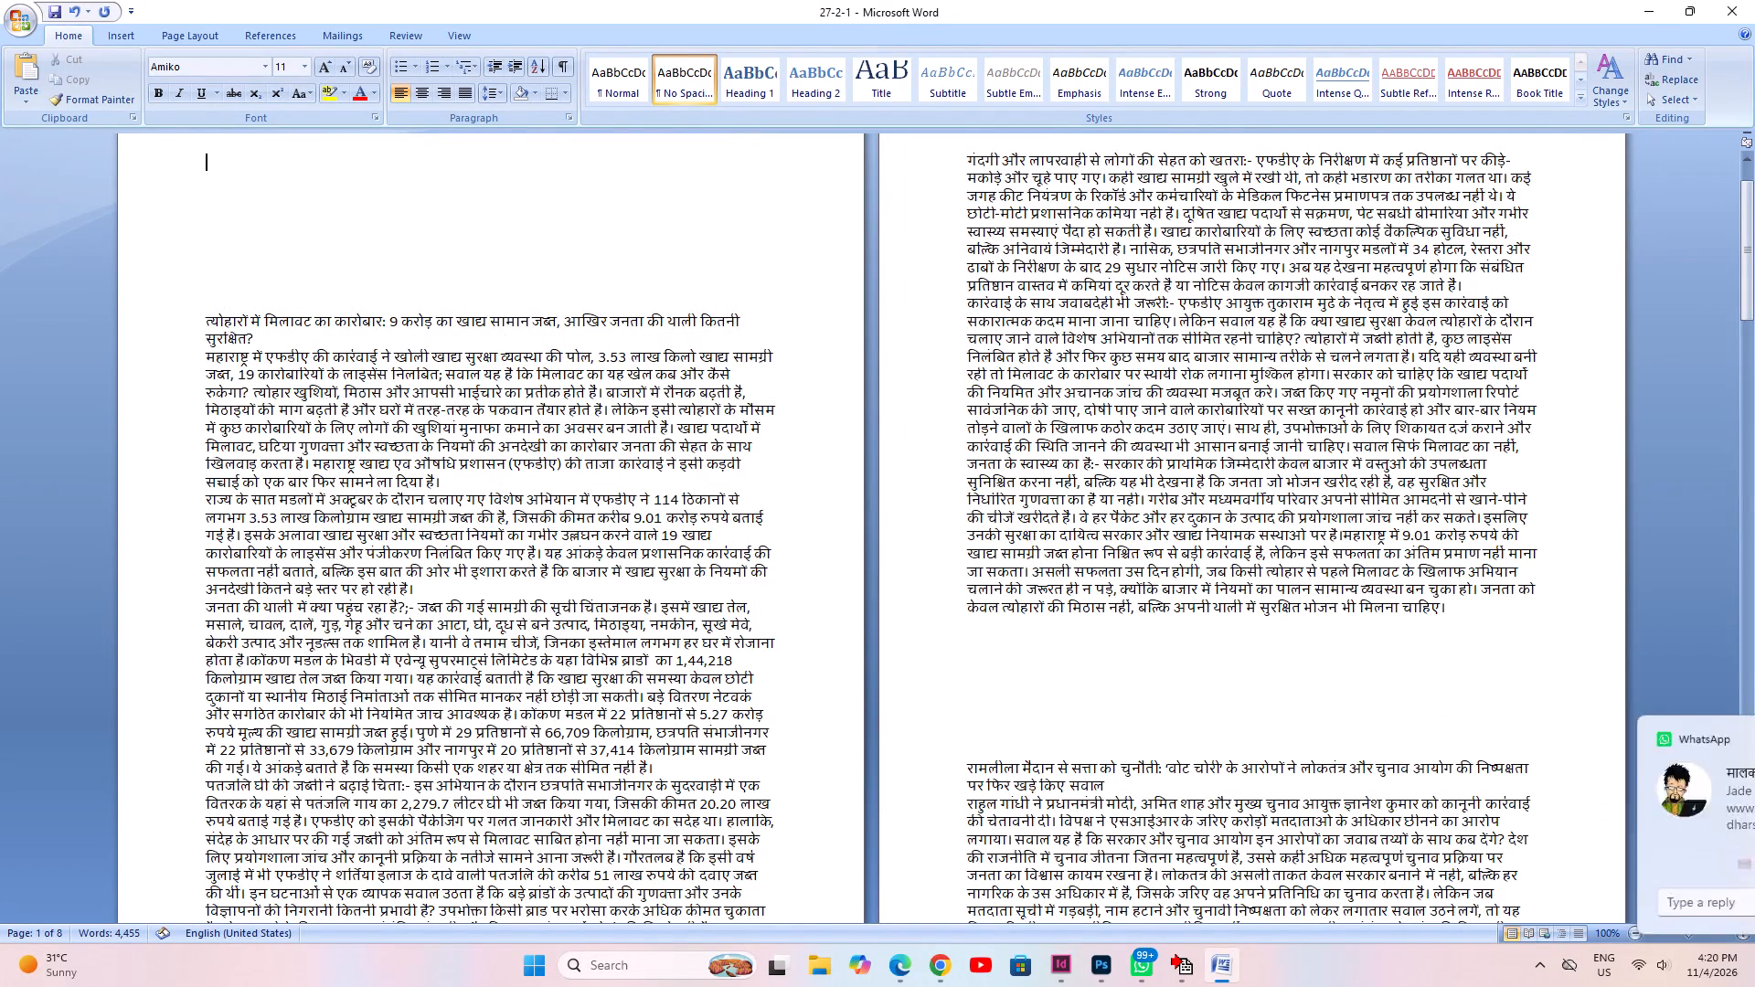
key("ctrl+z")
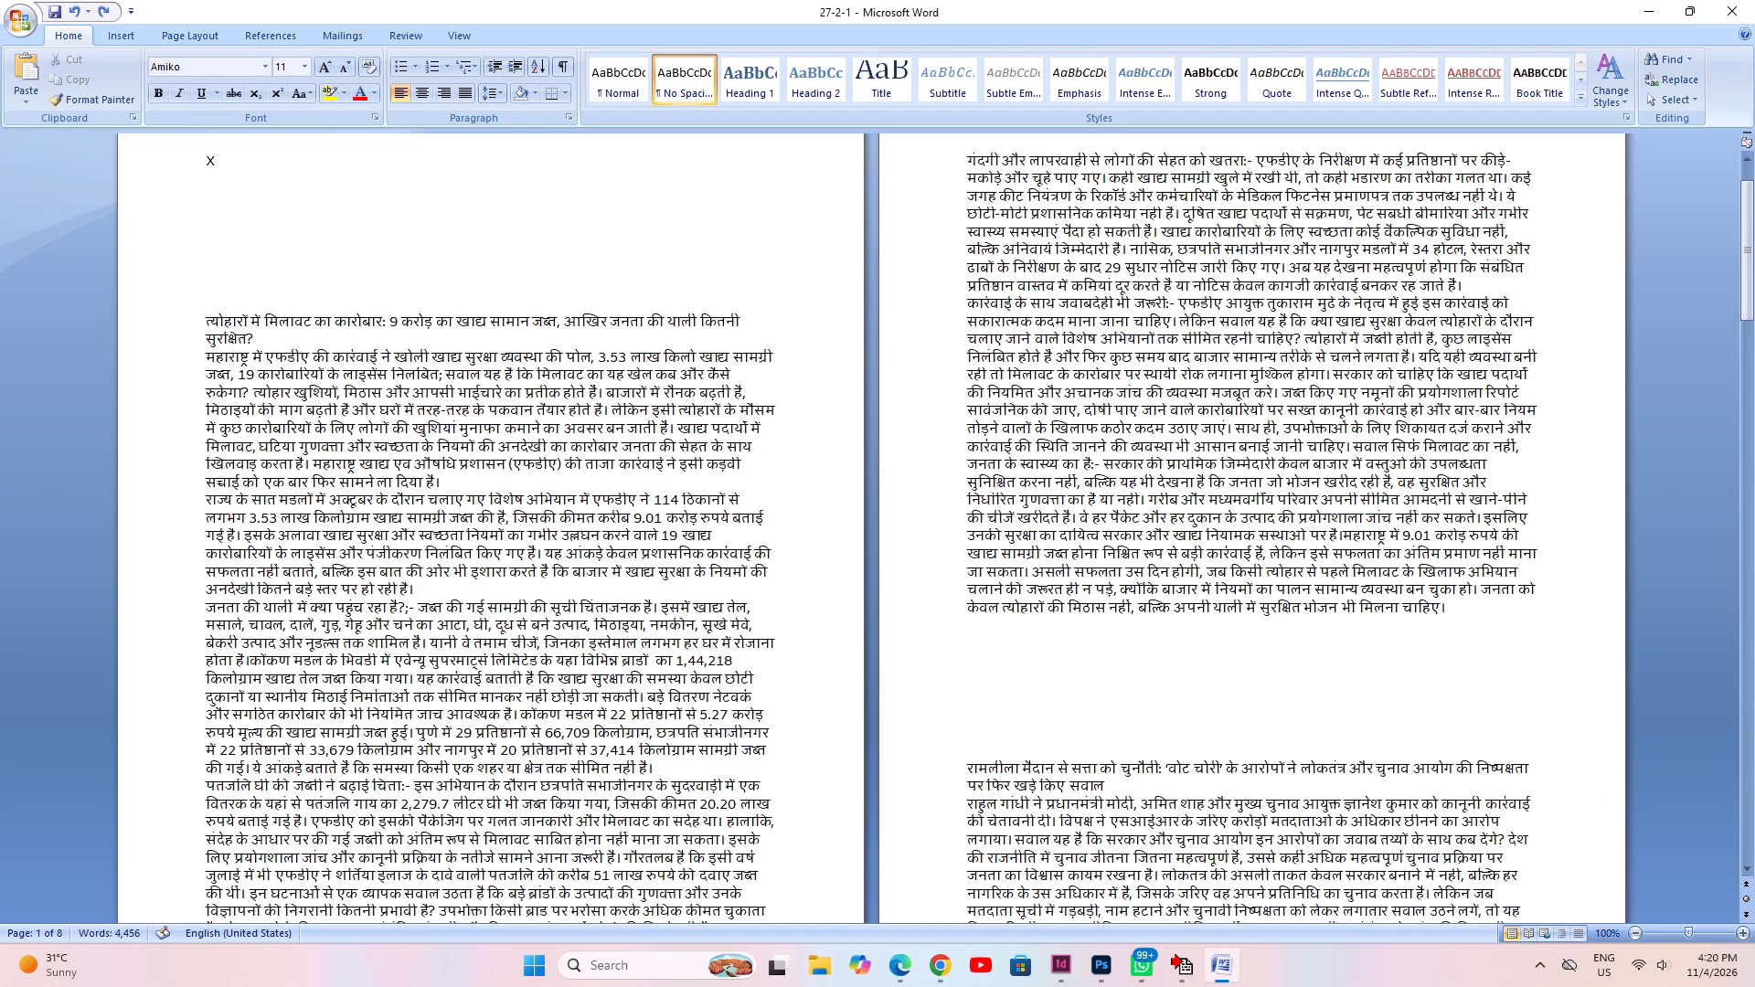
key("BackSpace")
Switch to Exchange Utility, convert the clipboard text from Devnagri Unicode to Shree-Lipi 7.0, and close the utility.
left_click(1194, 975)
left_click(1073, 924)
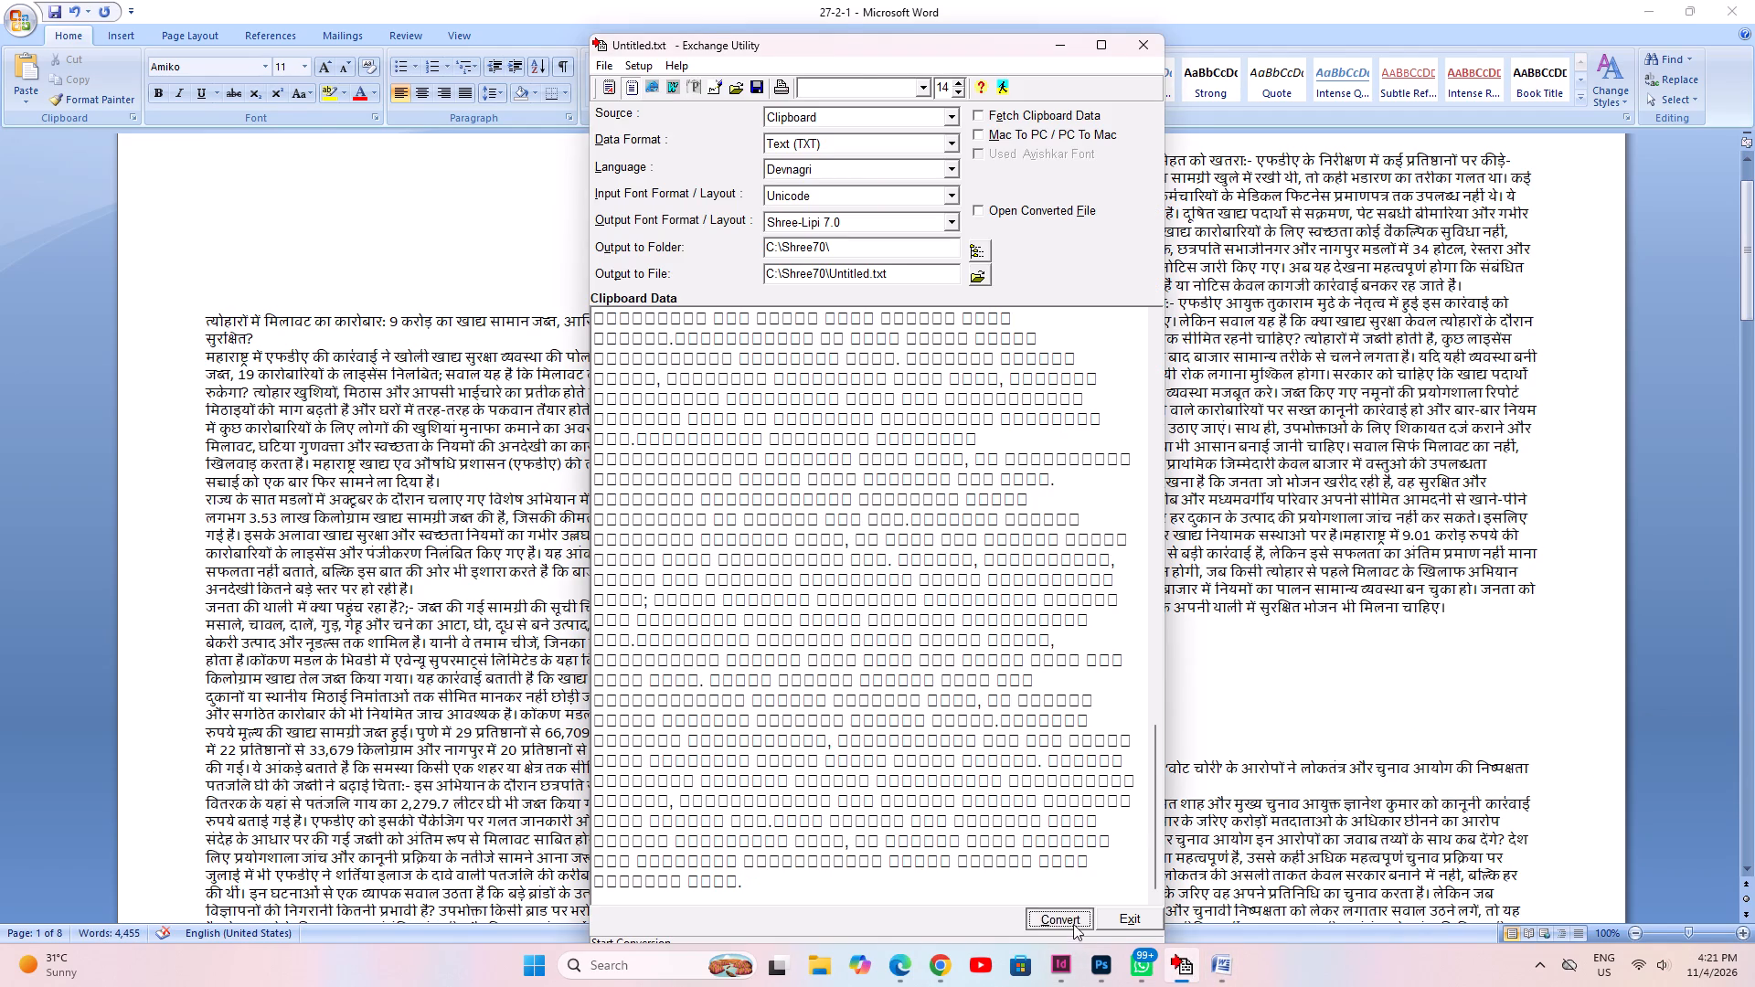
left_click(920, 546)
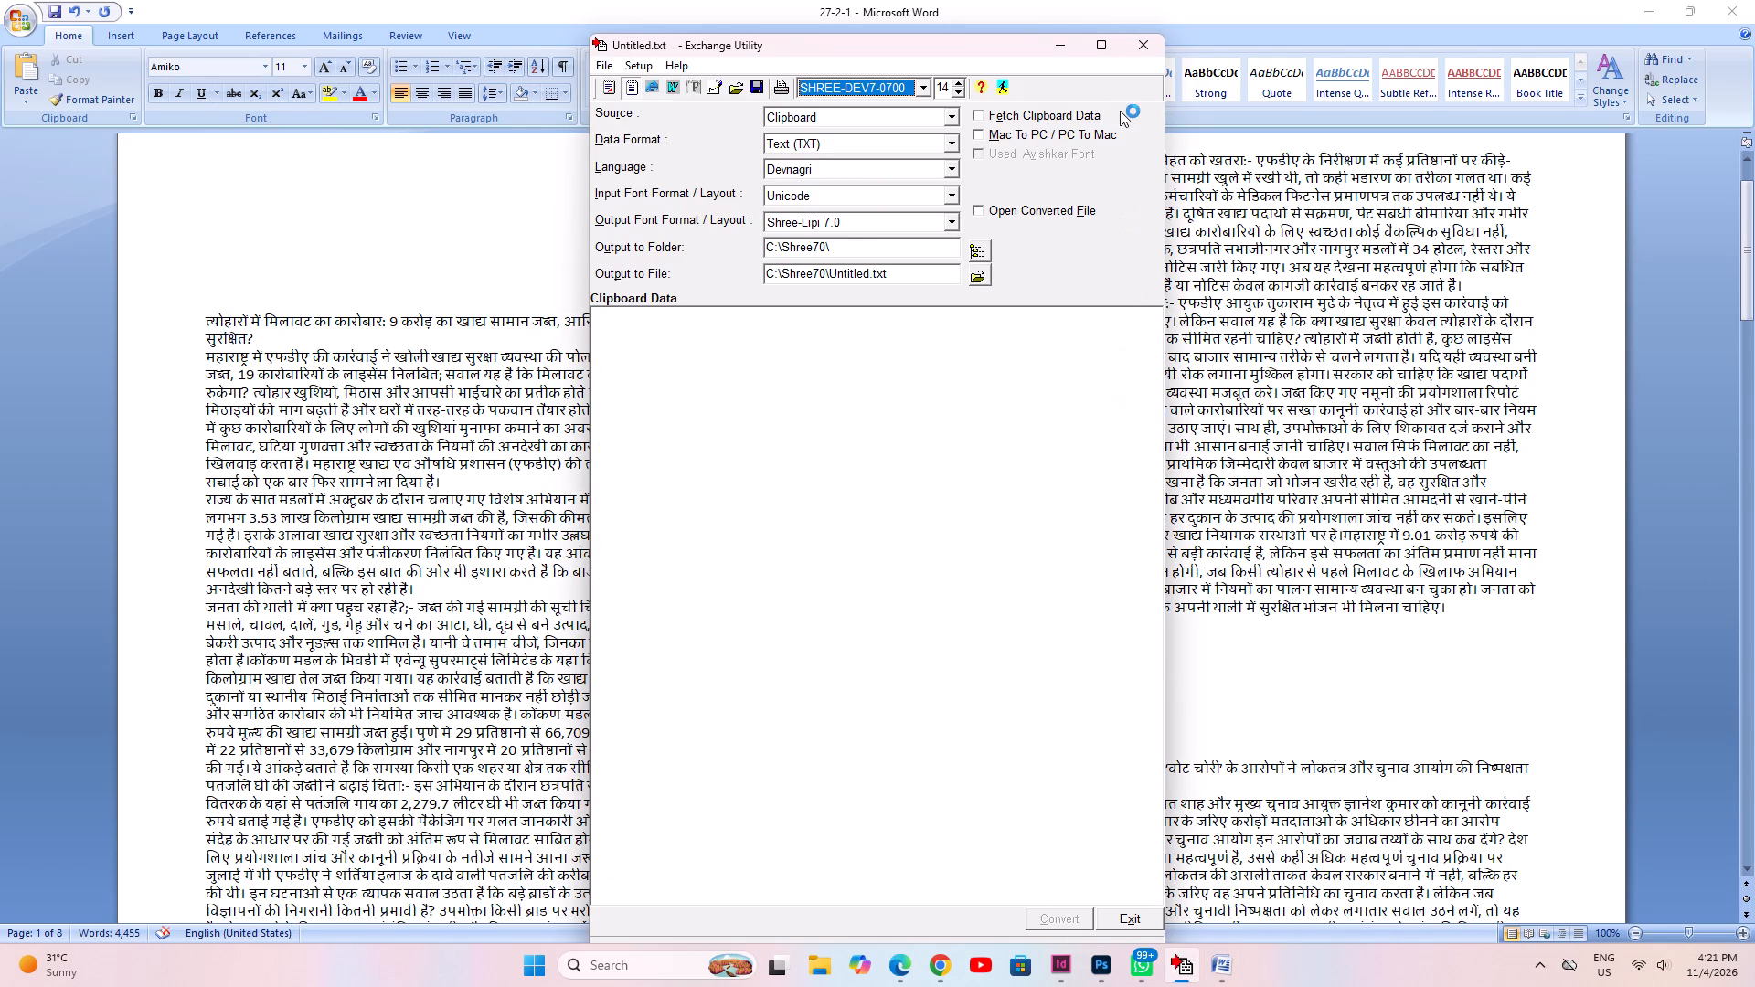
left_click(1140, 49)
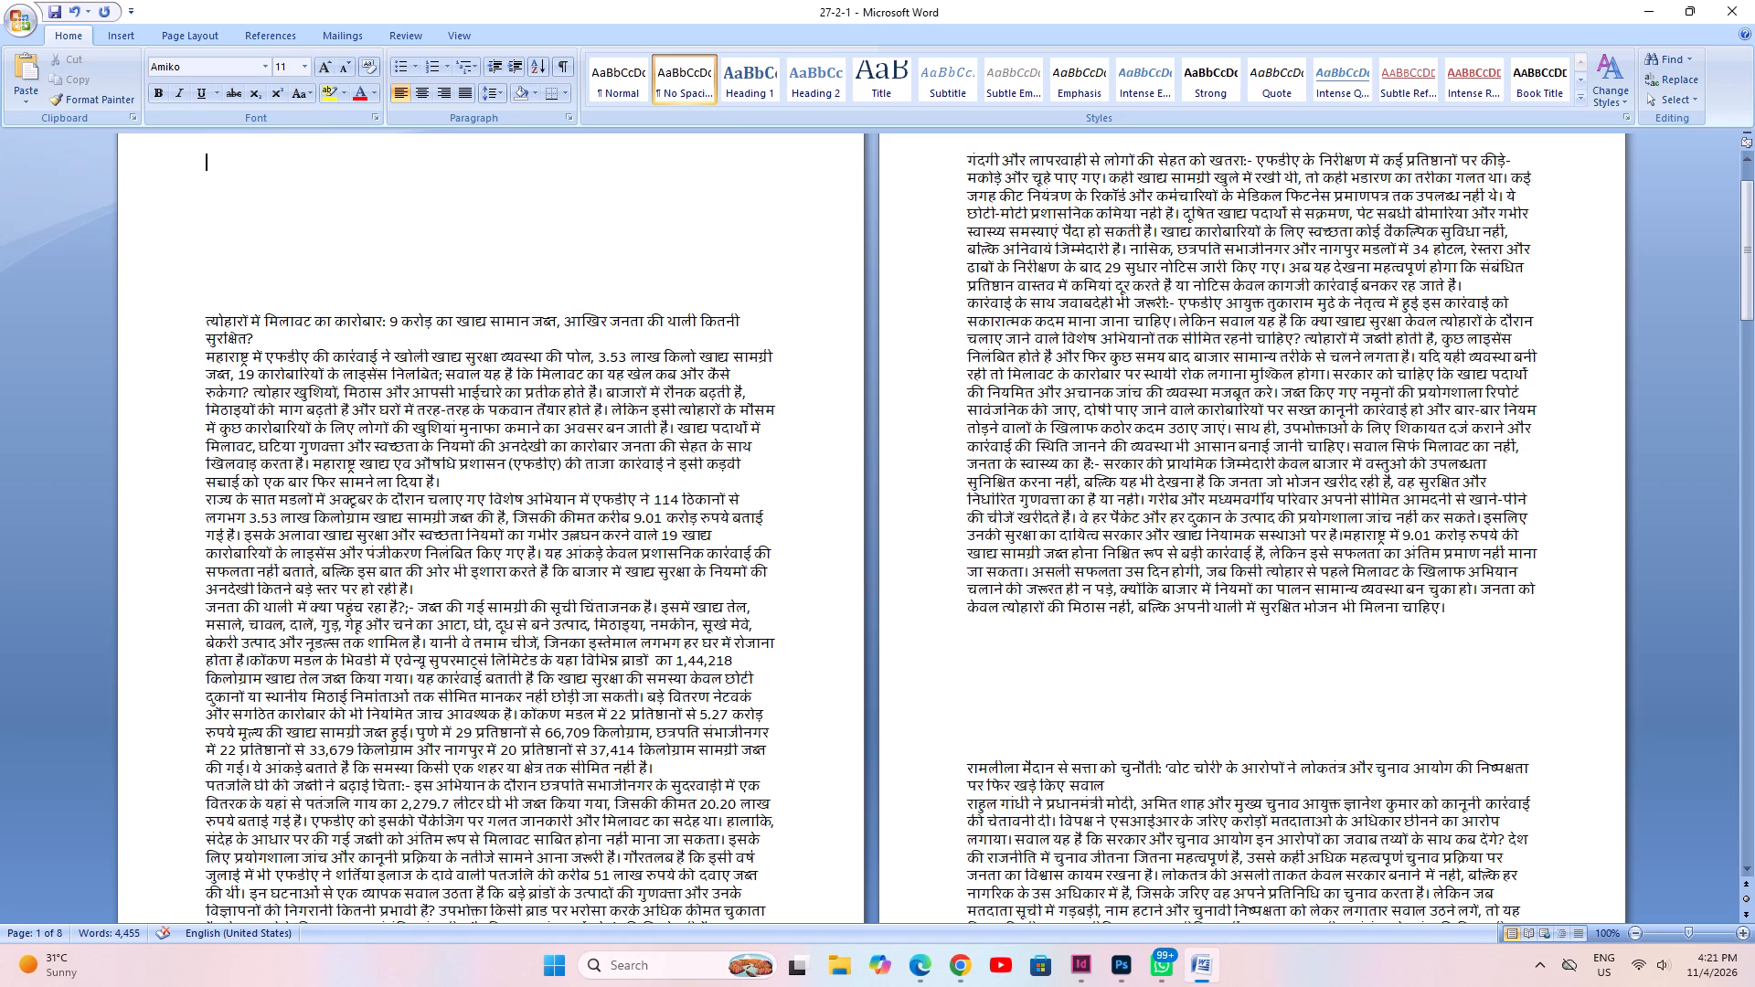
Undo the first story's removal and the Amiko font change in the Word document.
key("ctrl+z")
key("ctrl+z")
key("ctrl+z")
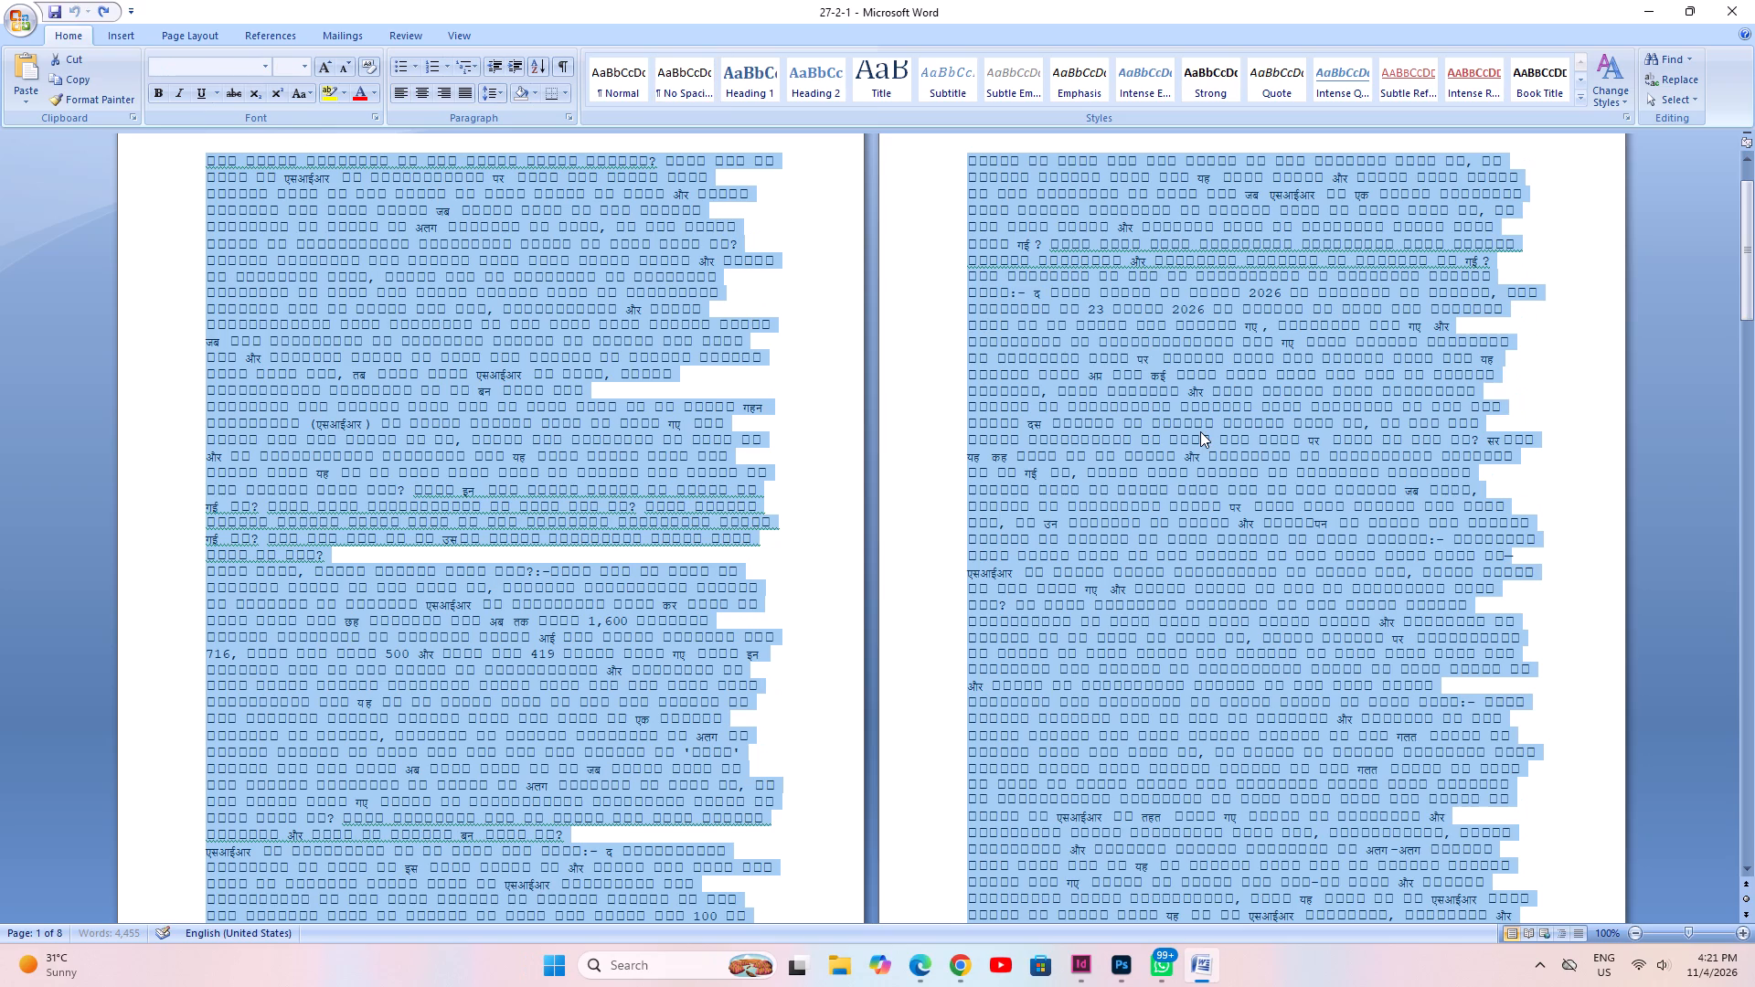
Reset the selected Word story text to its default character formatting so the Hindi uses Nirmala UI.
key("ctrl+shift+z")
key("ctrl+shift+z")
key("ctrl+shift+z")
Cut the entire first article, from the headline तीन करोड़ घुसपैठिए या तीन करोड़ बेनाम मतदाता? to its end, out of Word document 27-2-1.
left_click(528, 269)
left_click(267, 248)
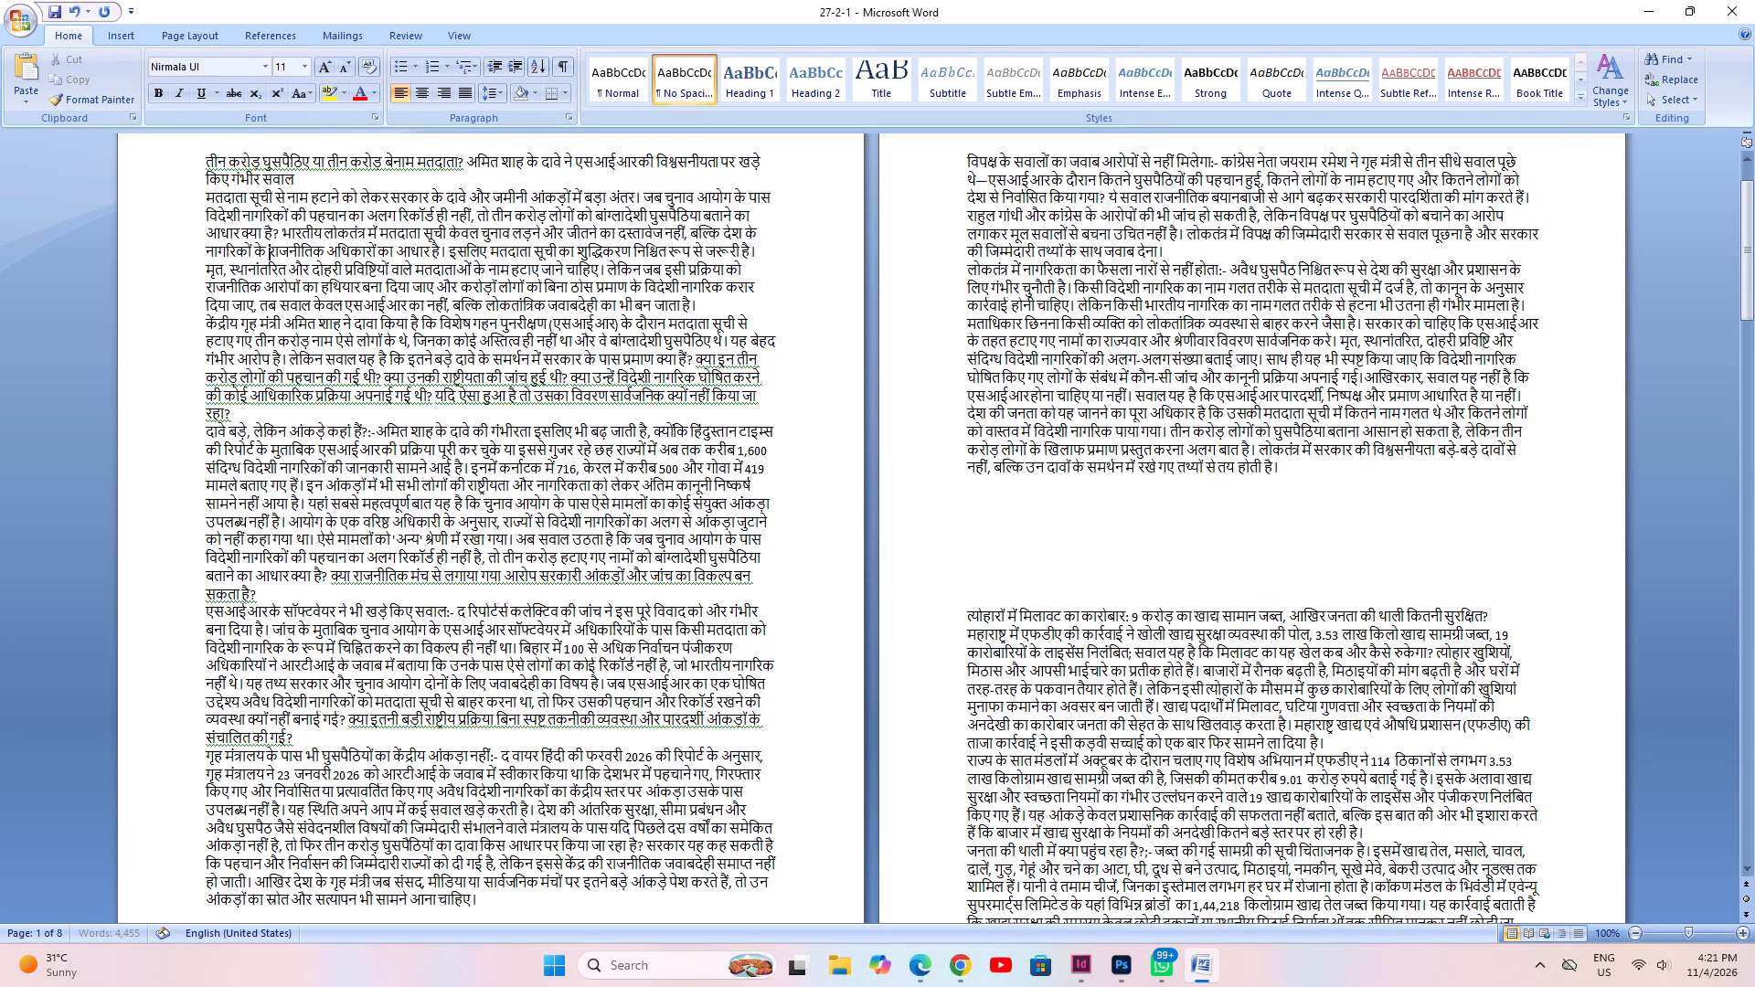
left_click_drag(200, 160, 308, 412)
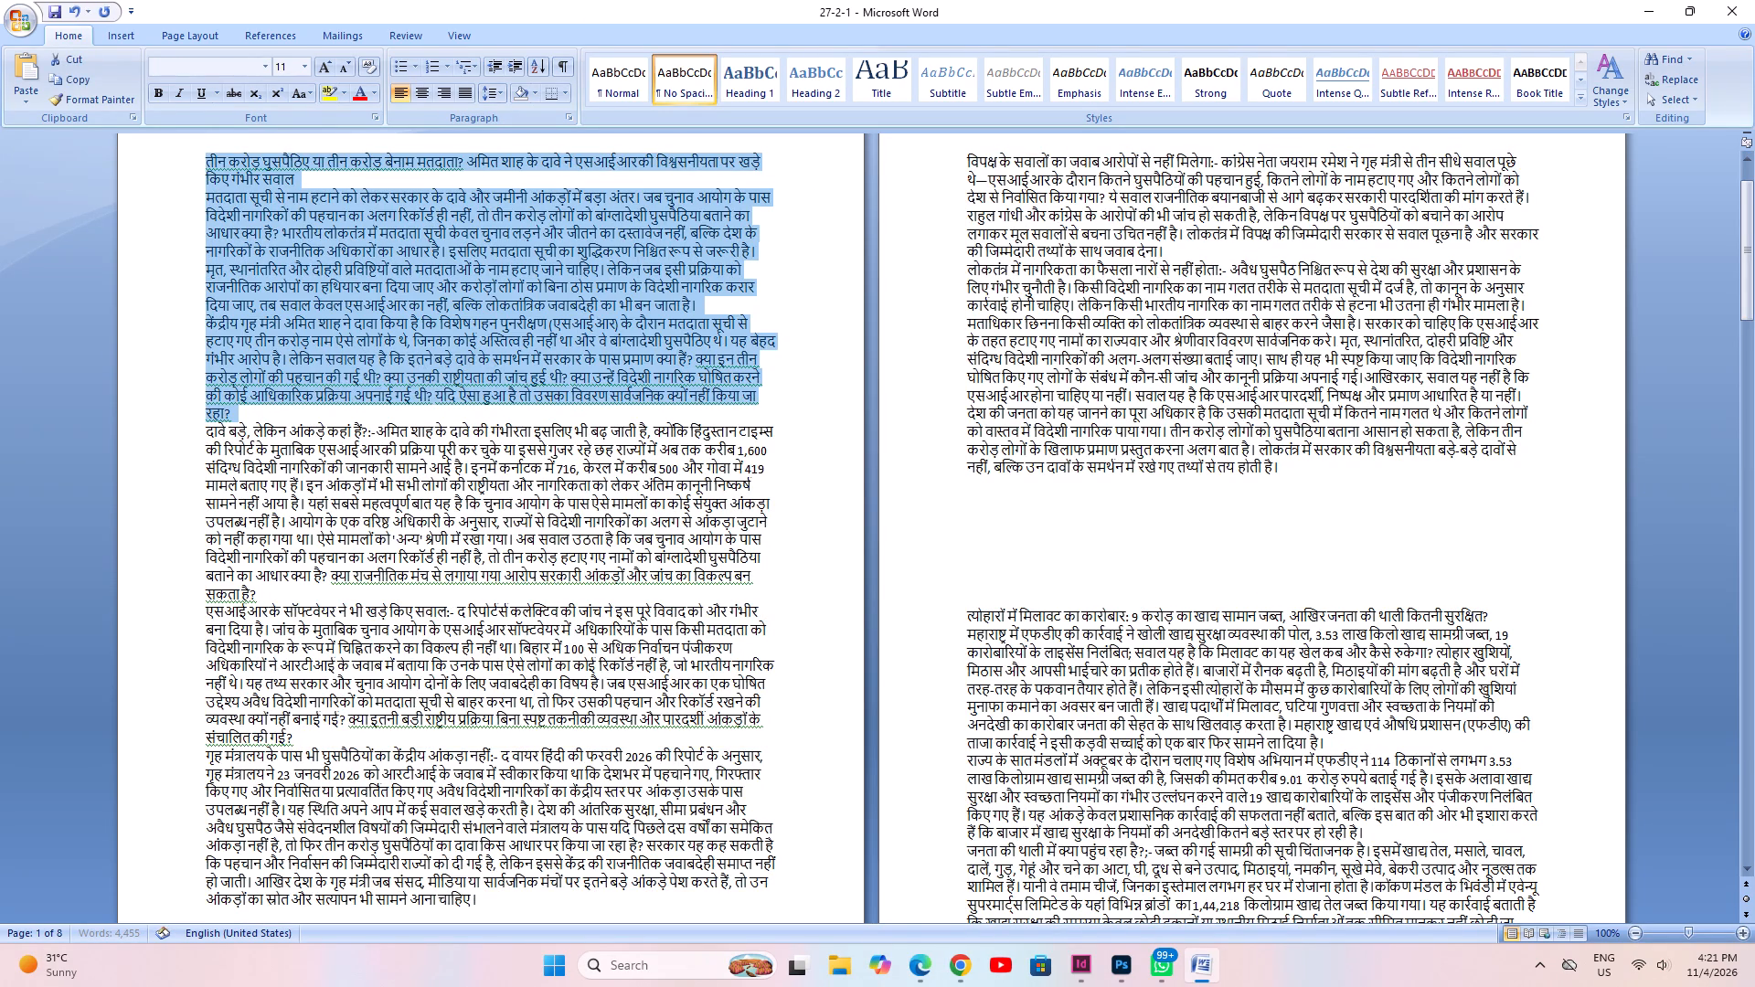
left_click_drag(1303, 474, 213, 154)
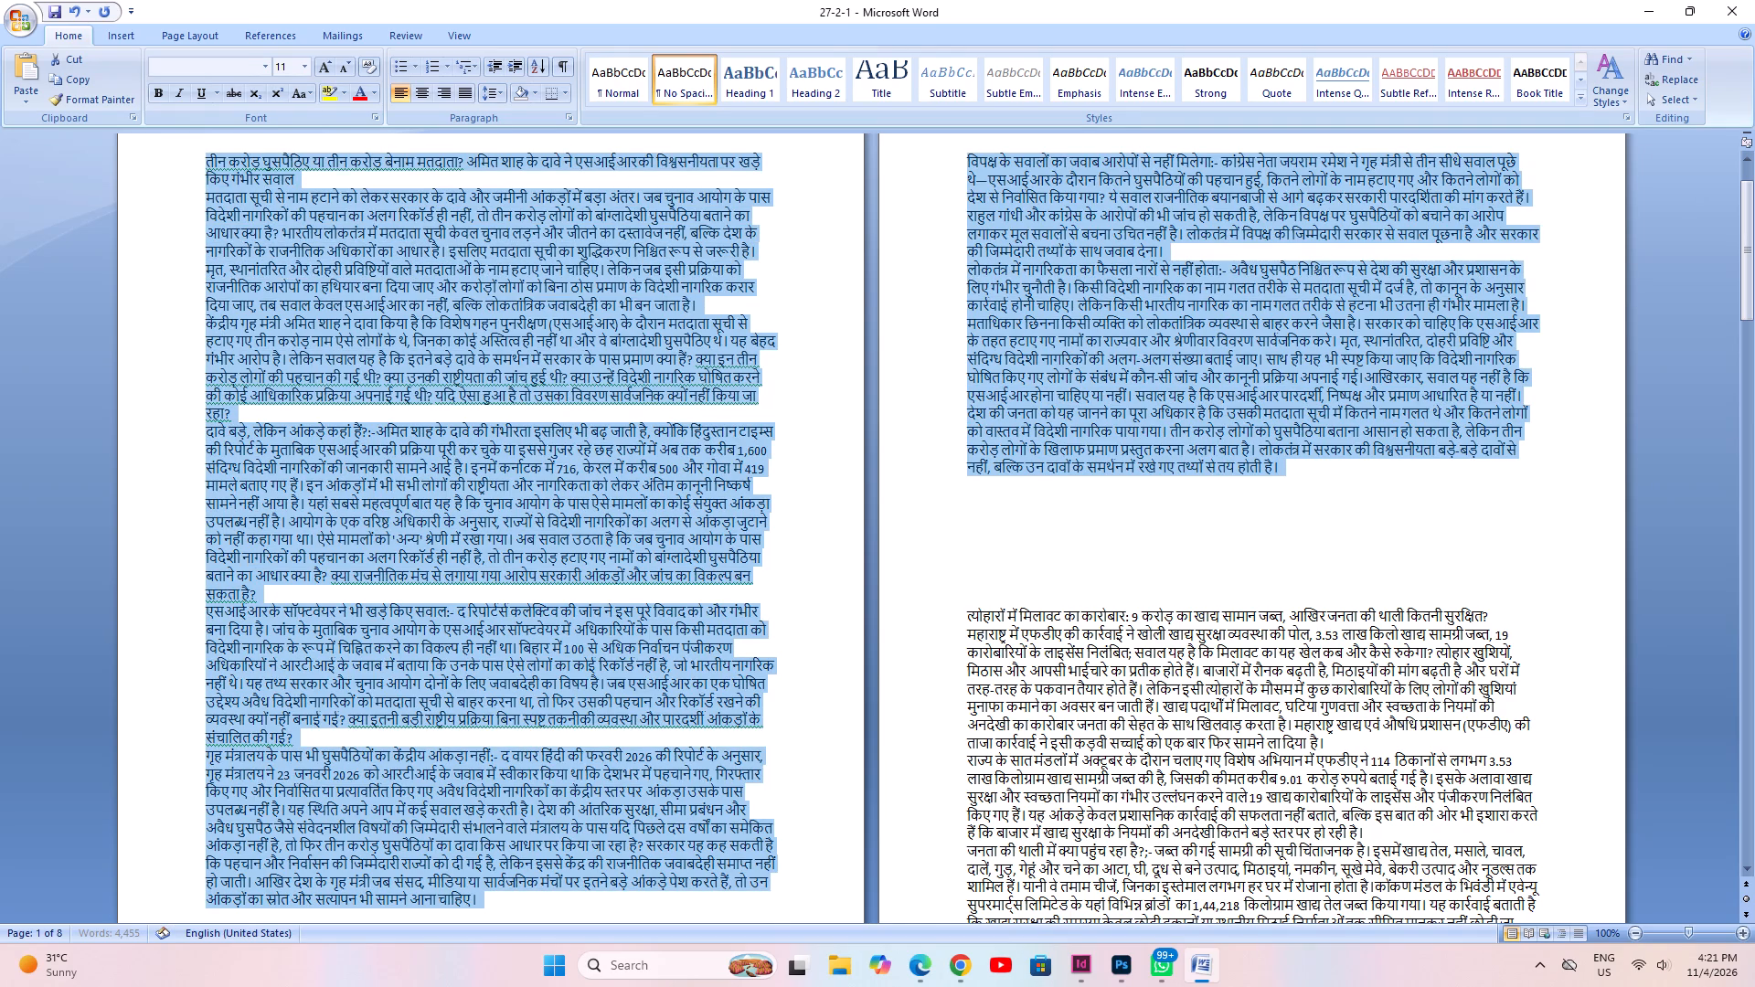
left_click_drag(213, 154, 183, 154)
scroll(530, 353, "up", 4)
scroll(530, 353, "down", 9)
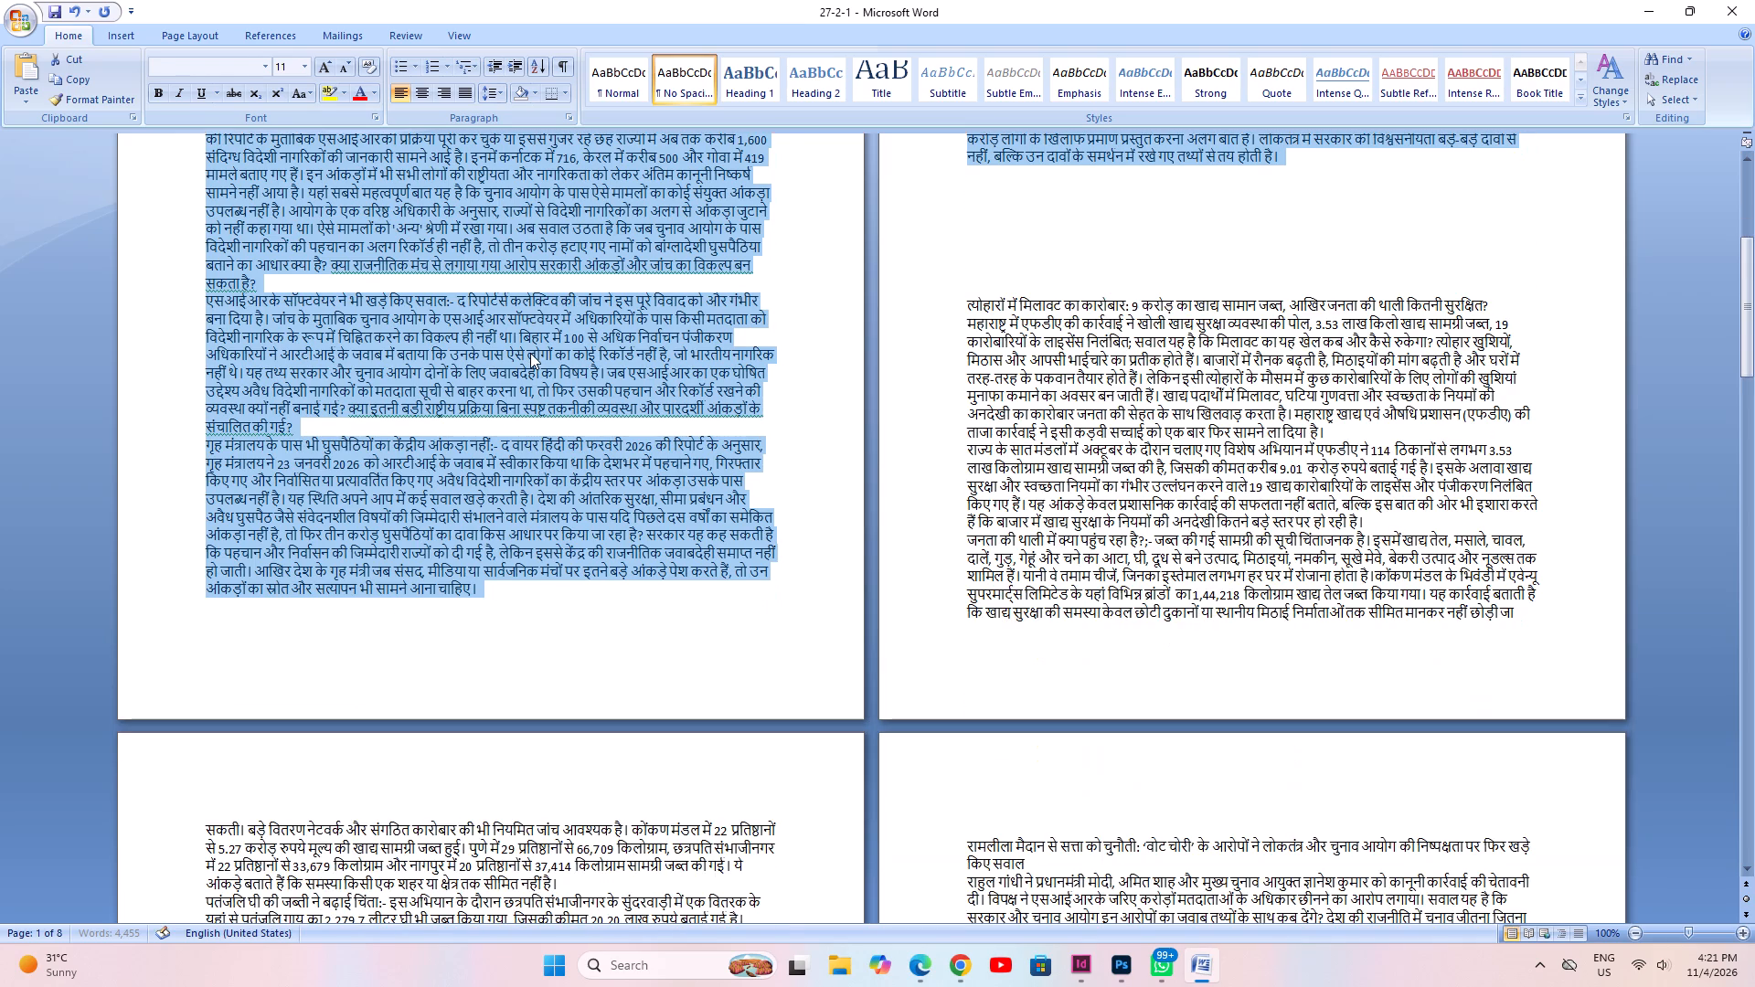
scroll(530, 353, "down", 4)
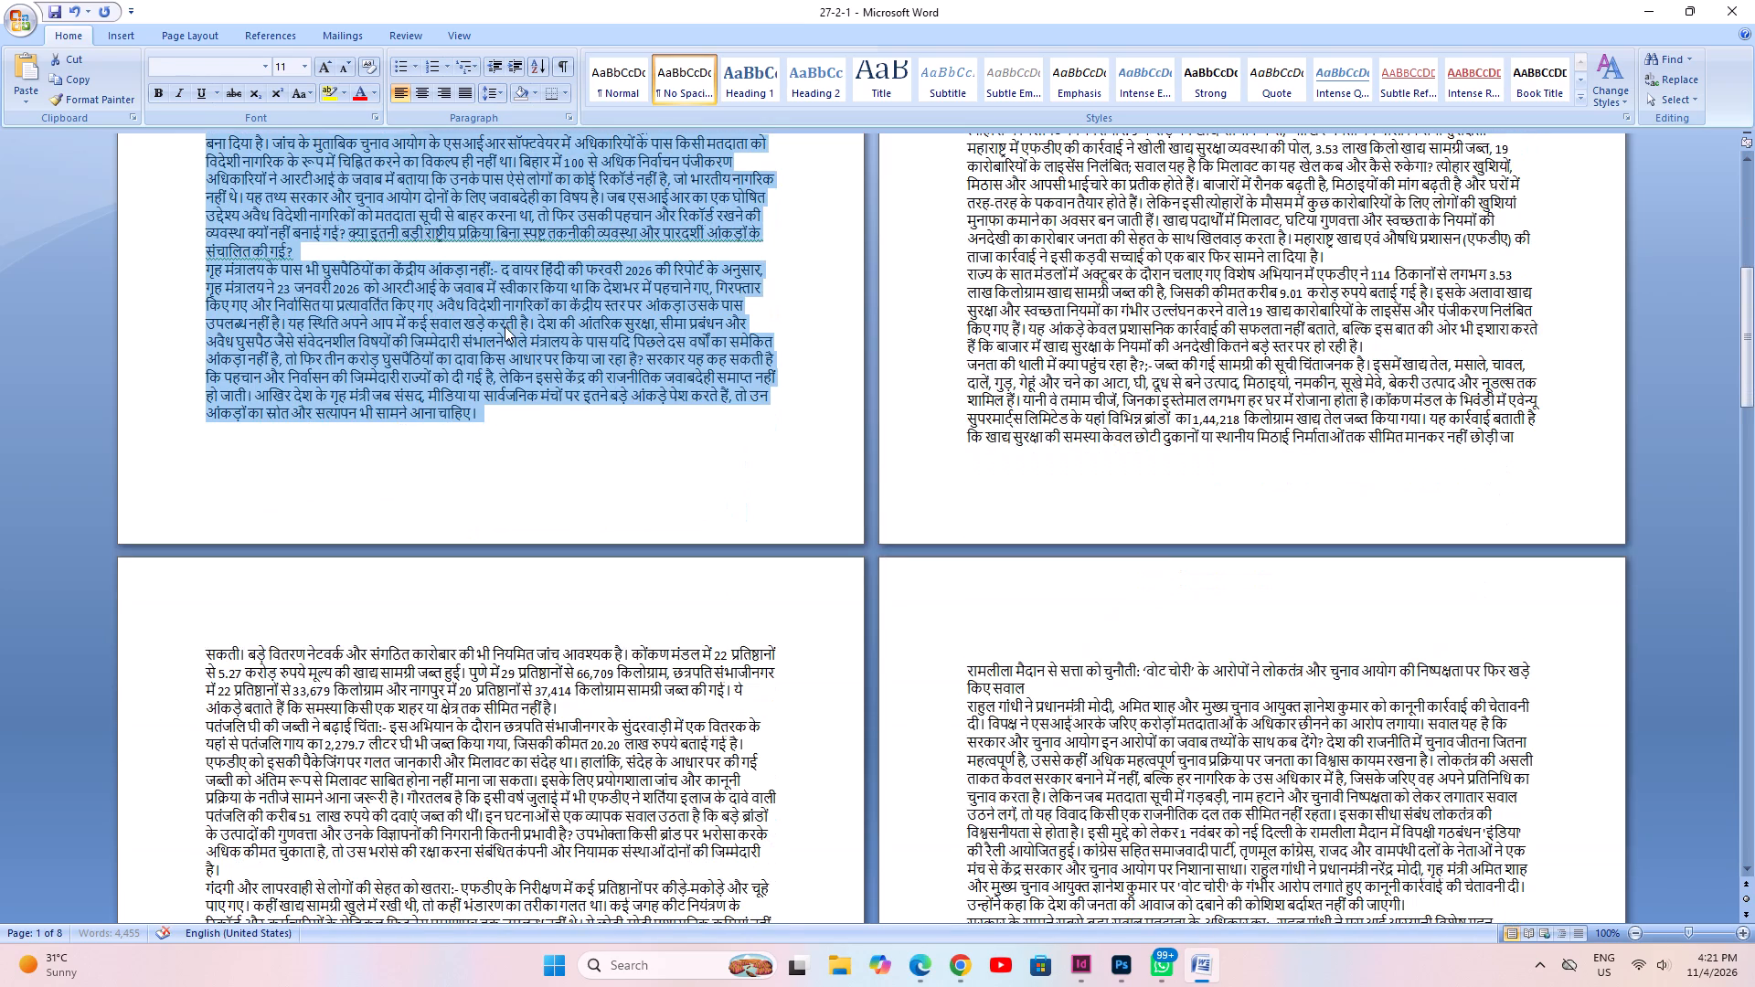
key("ctrl+x")
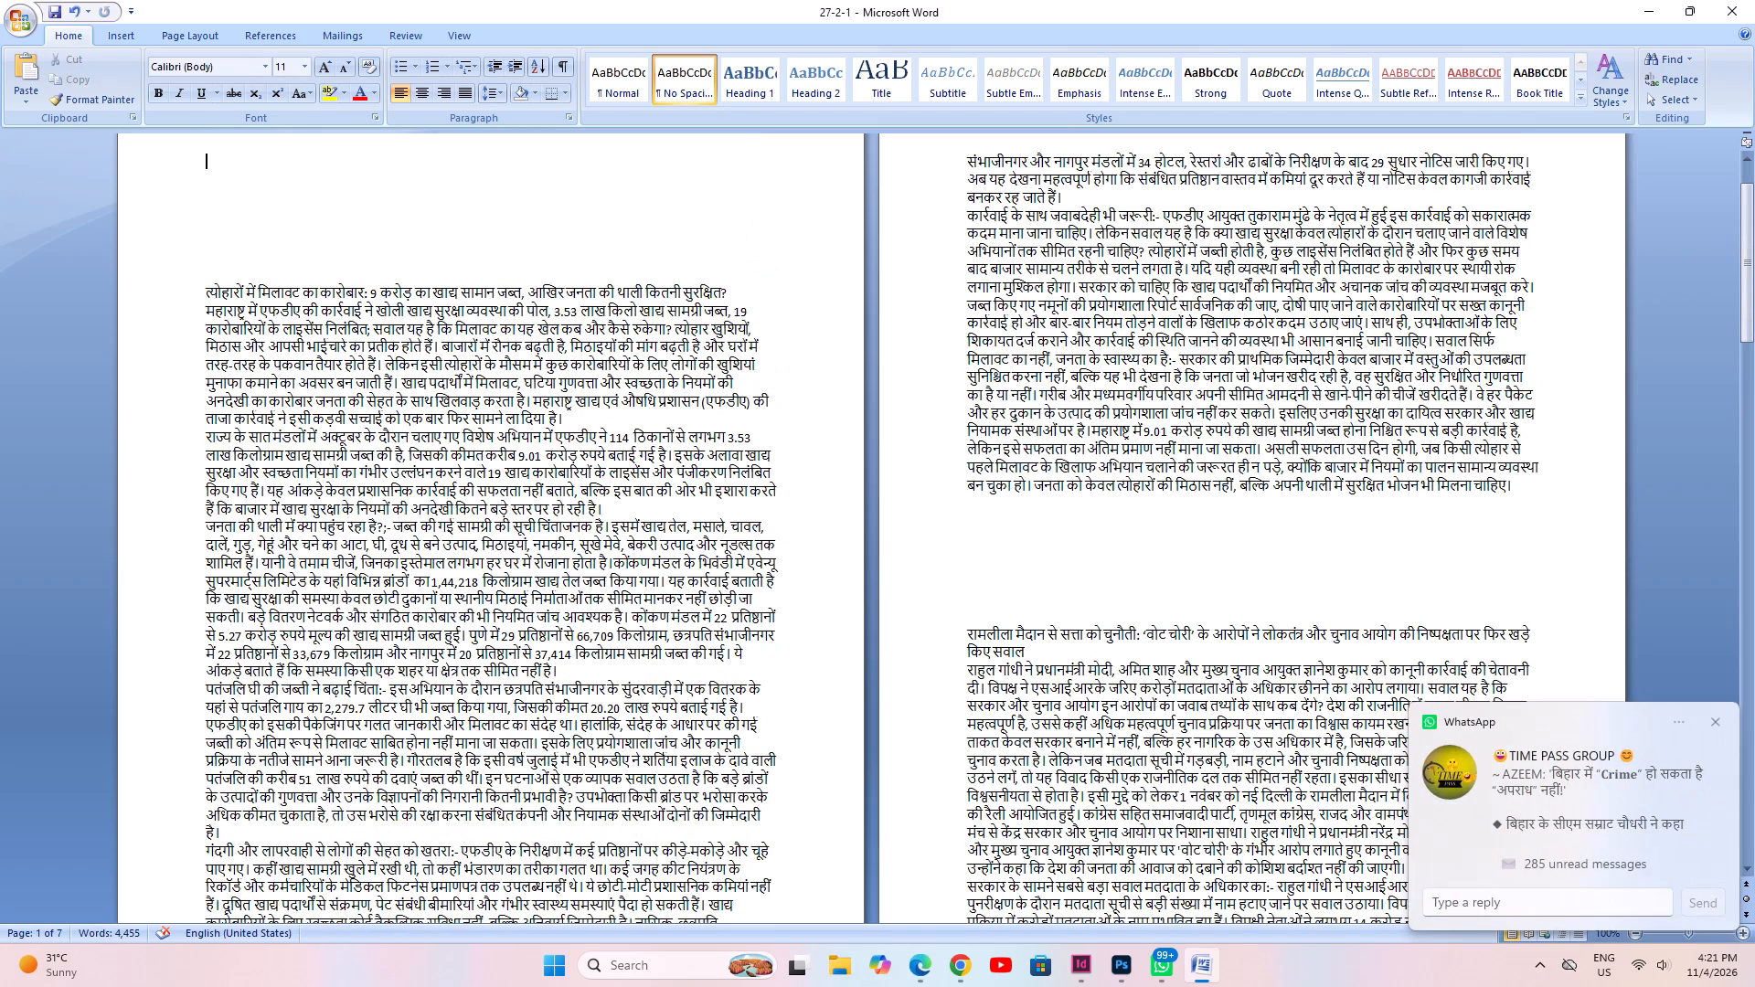
left_click(1715, 721)
Open Exchange Utility and convert the article on the clipboard from Unicode to Shree-Lipi 7.0.
left_click(563, 962)
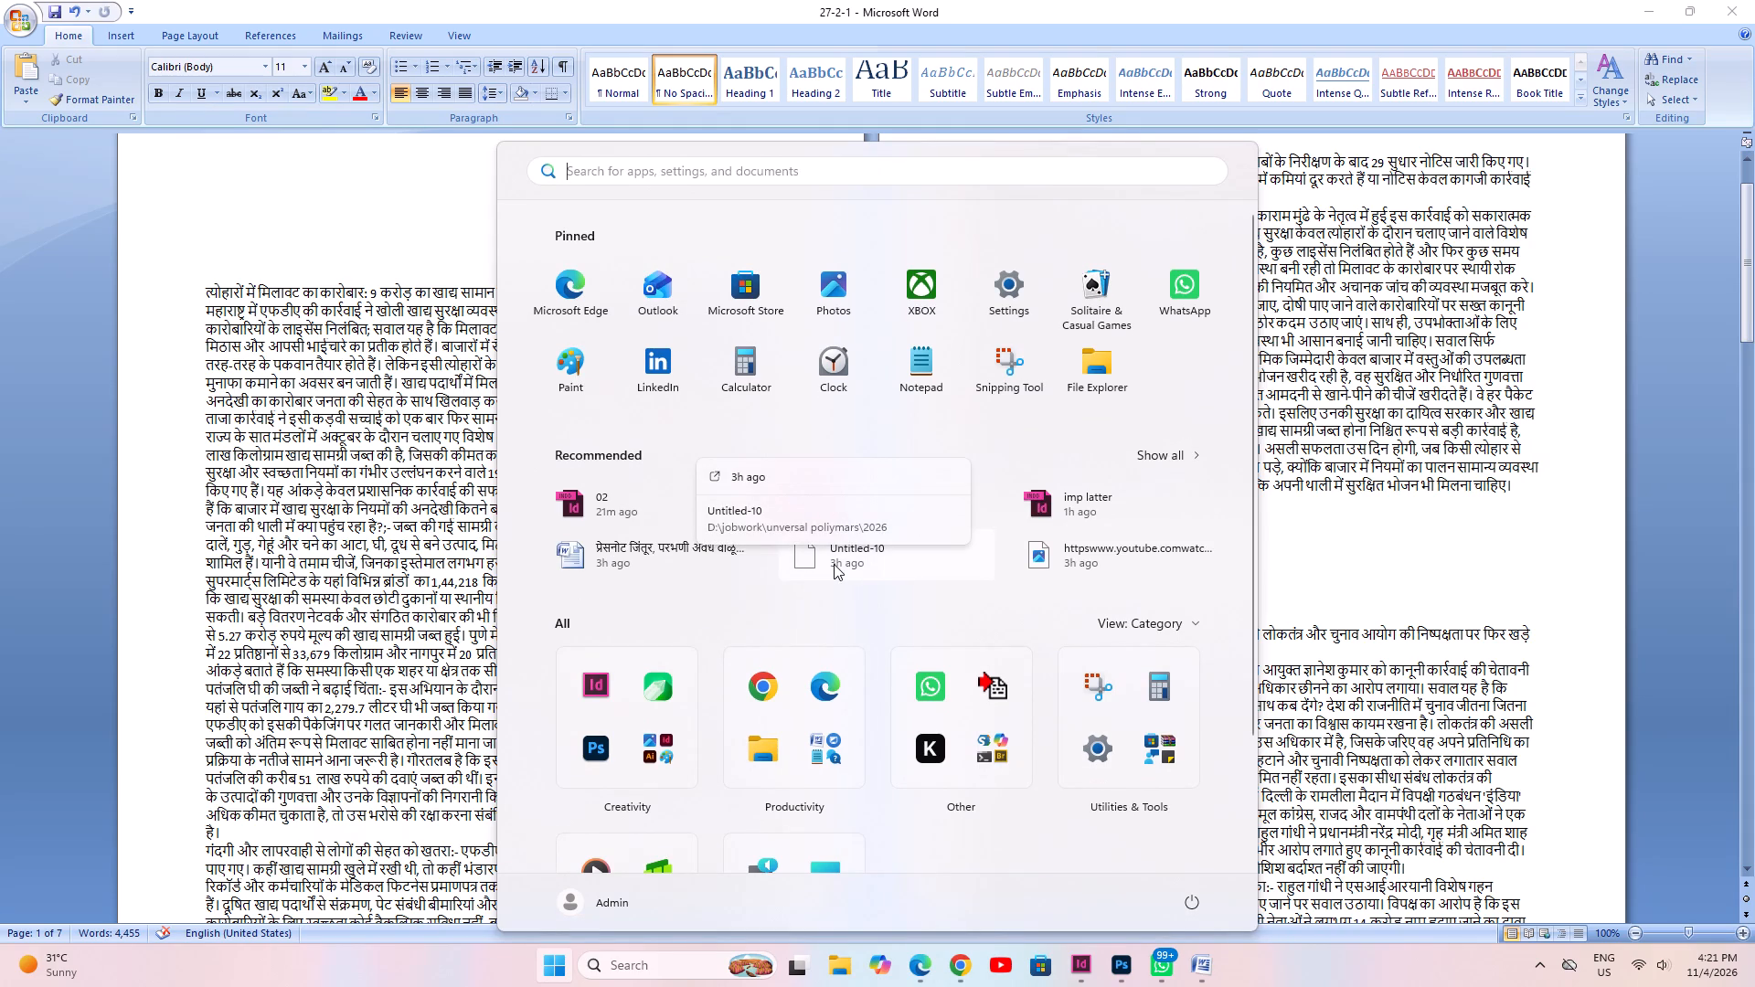
type("UT")
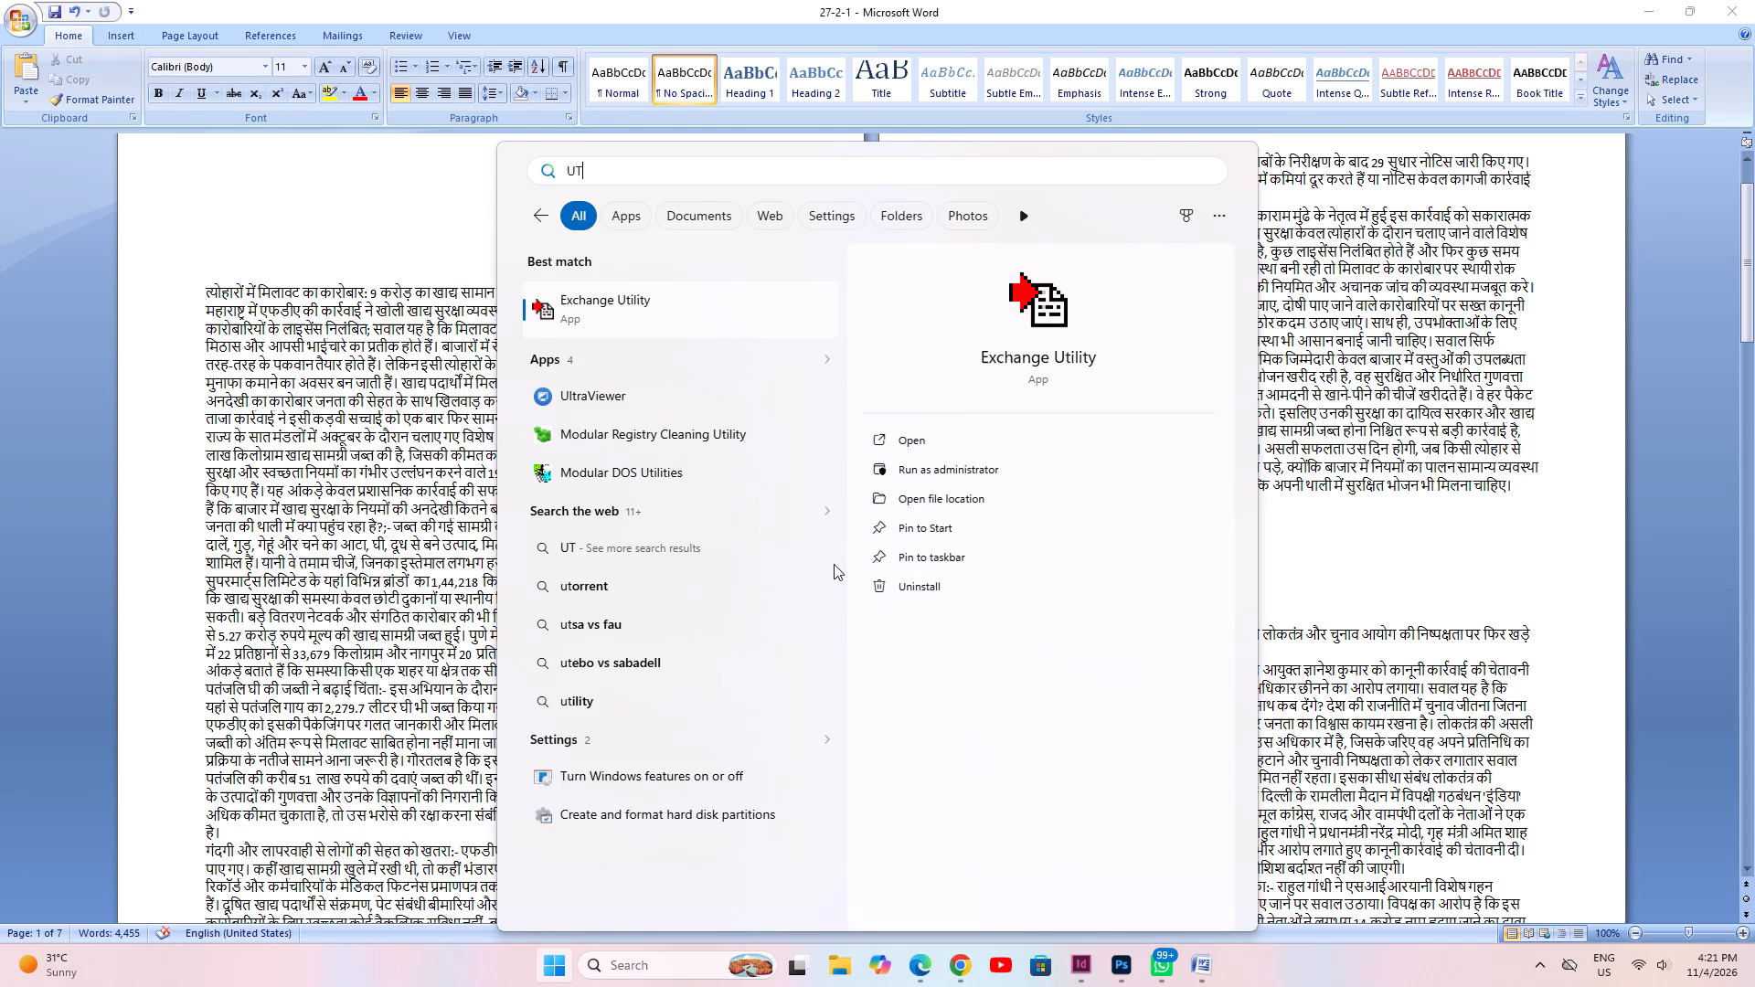
left_click(558, 277)
left_click(575, 302)
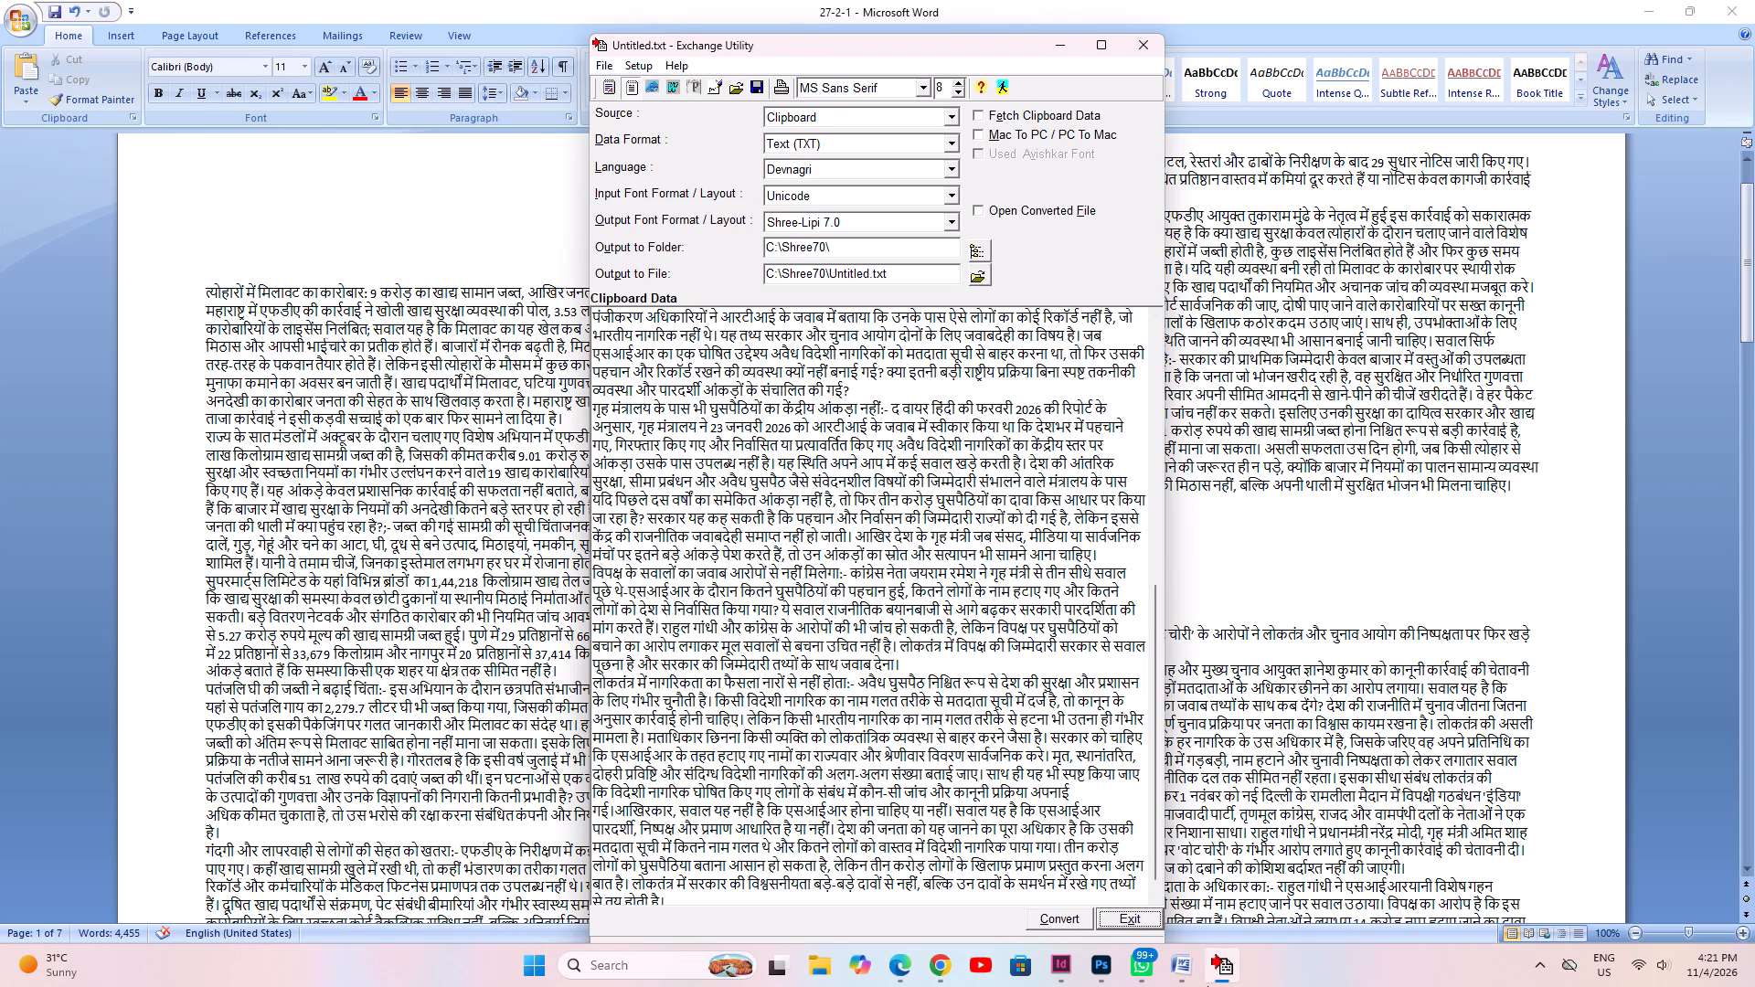
left_click(1058, 921)
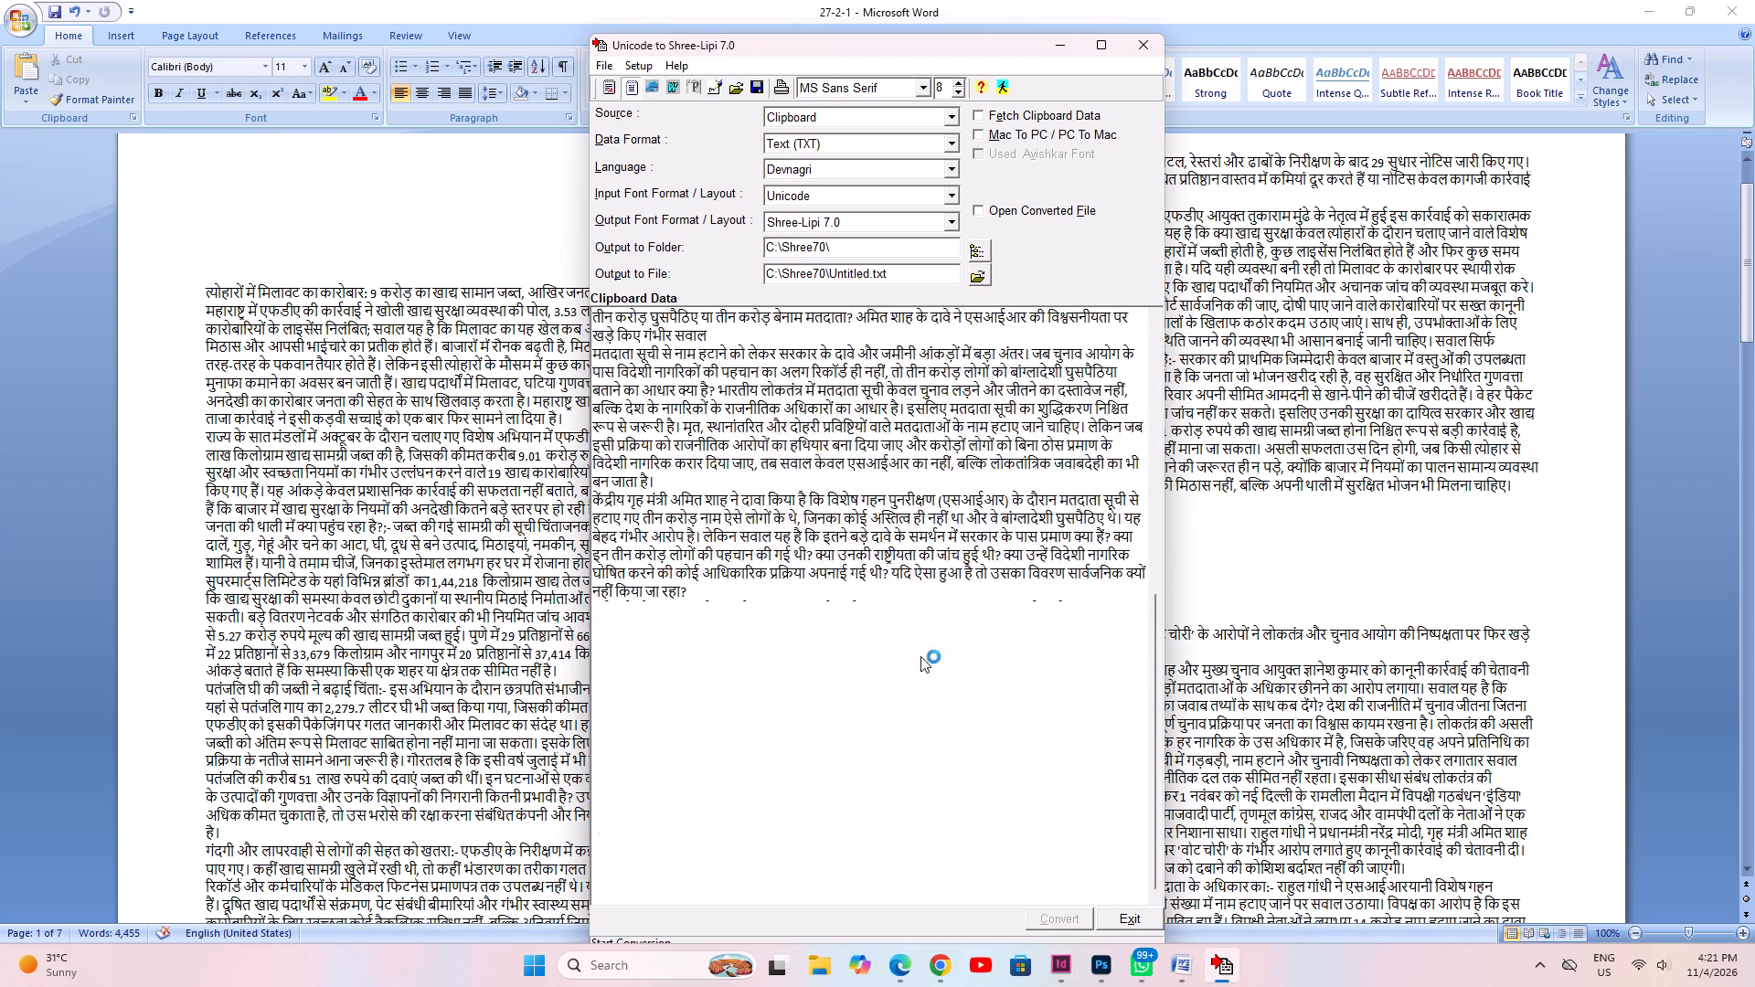
left_click(900, 536)
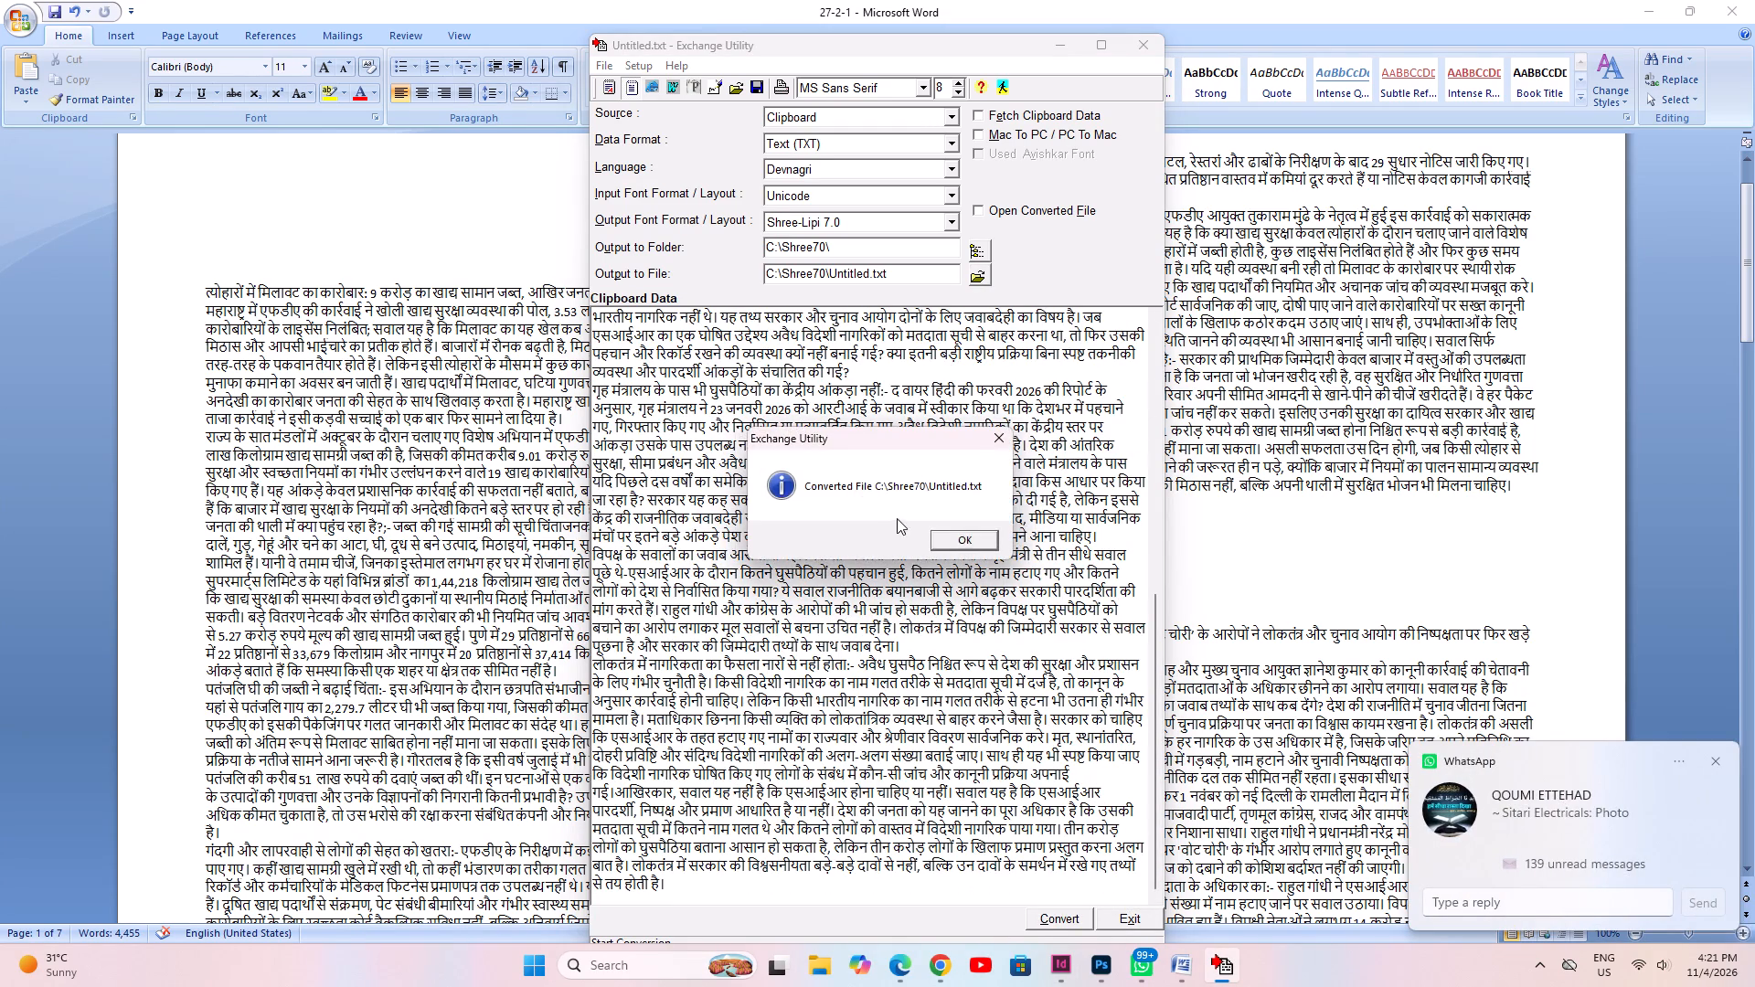
left_click(986, 544)
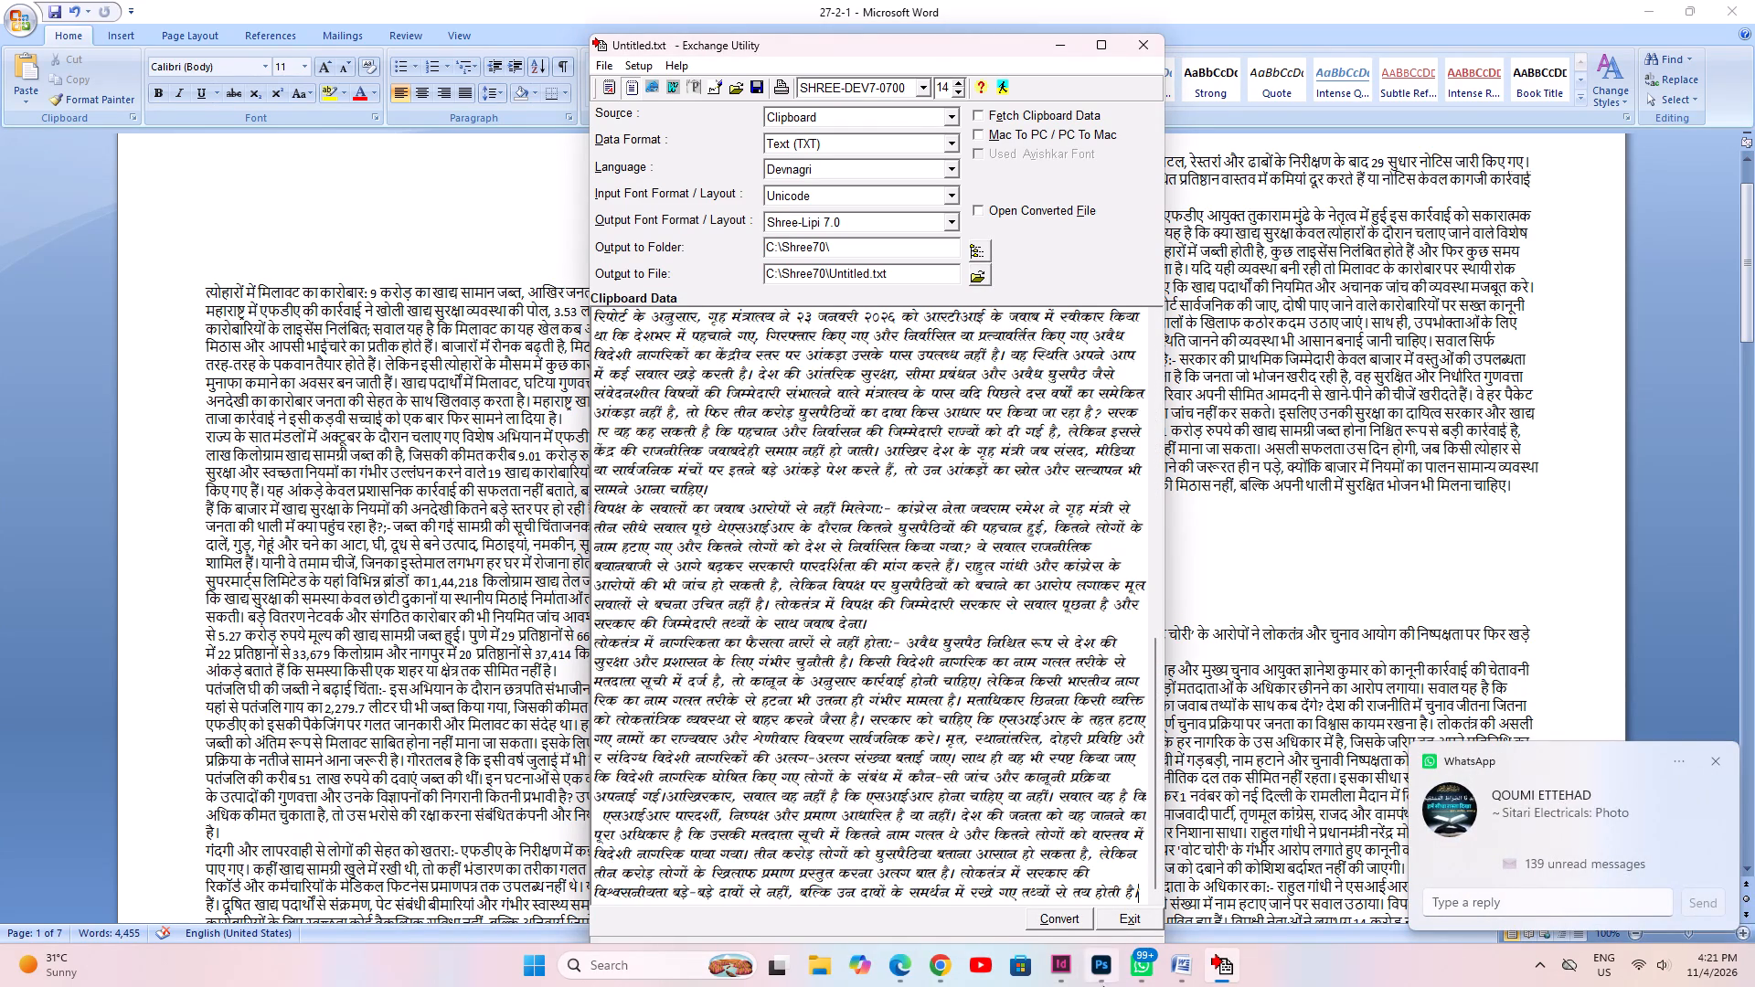
In InDesign, draw a text frame about 144.5 × 245.5 mm beside the page, paste the converted article, and fit the frame to its content.
left_click(1058, 974)
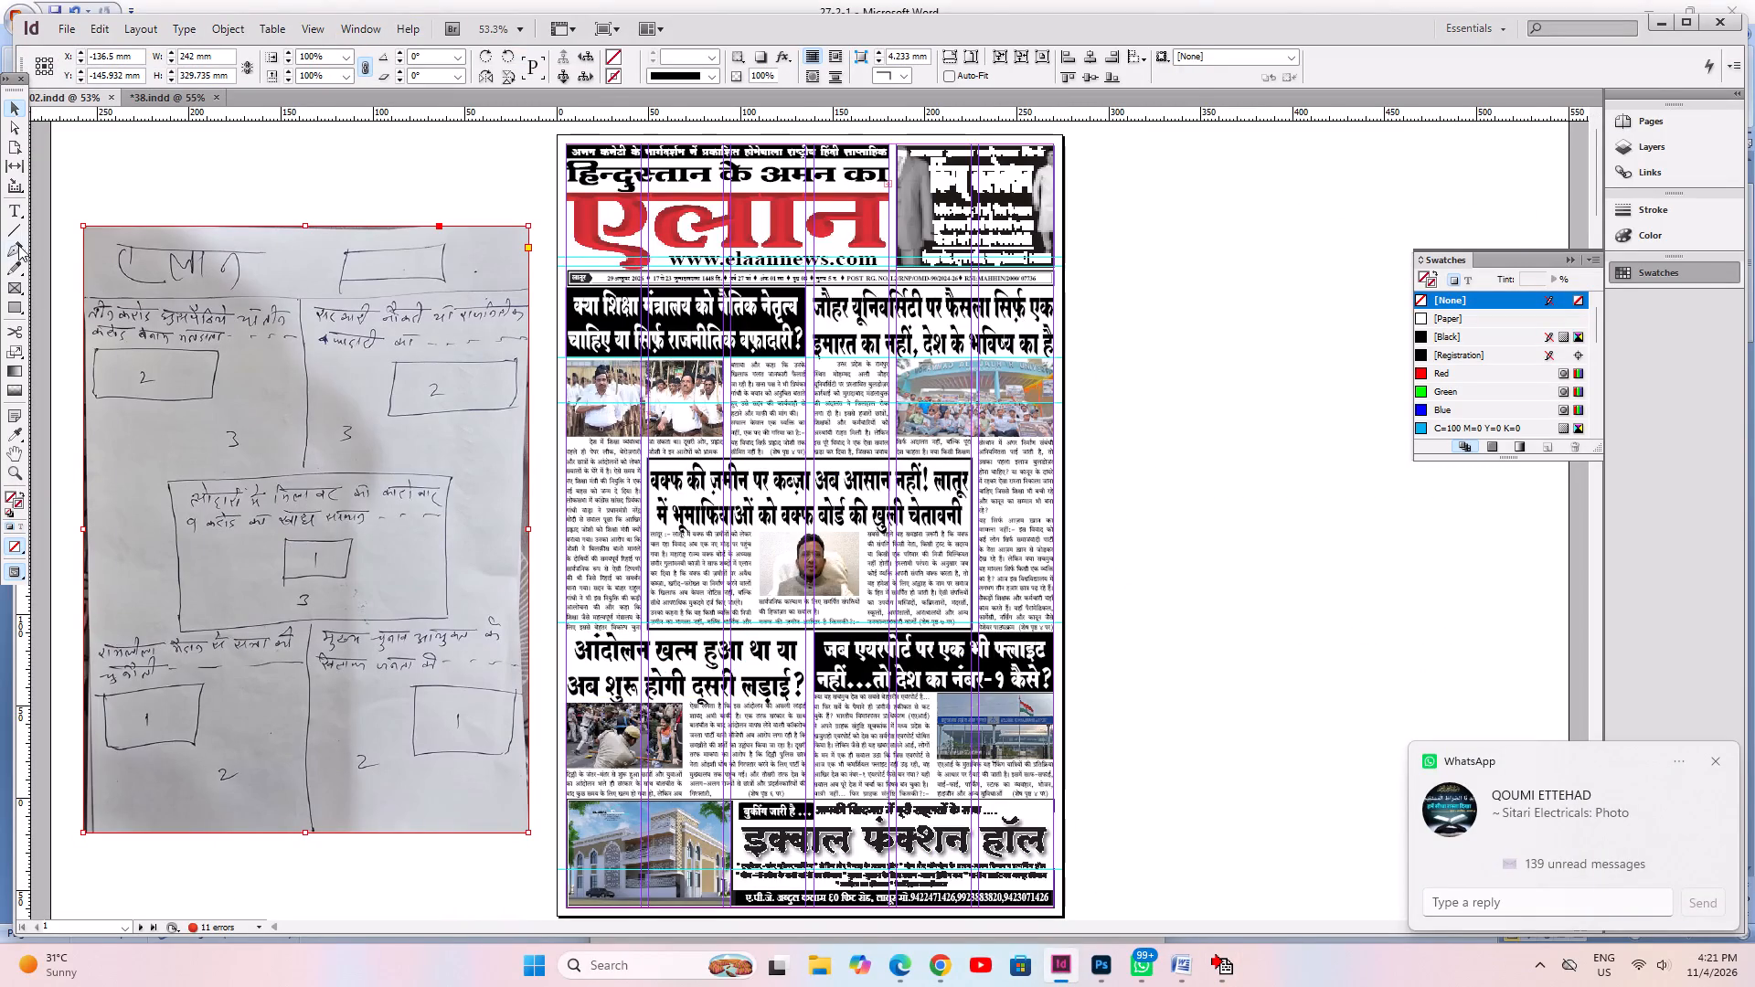
left_click(15, 215)
left_click_drag(1101, 249, 1370, 703)
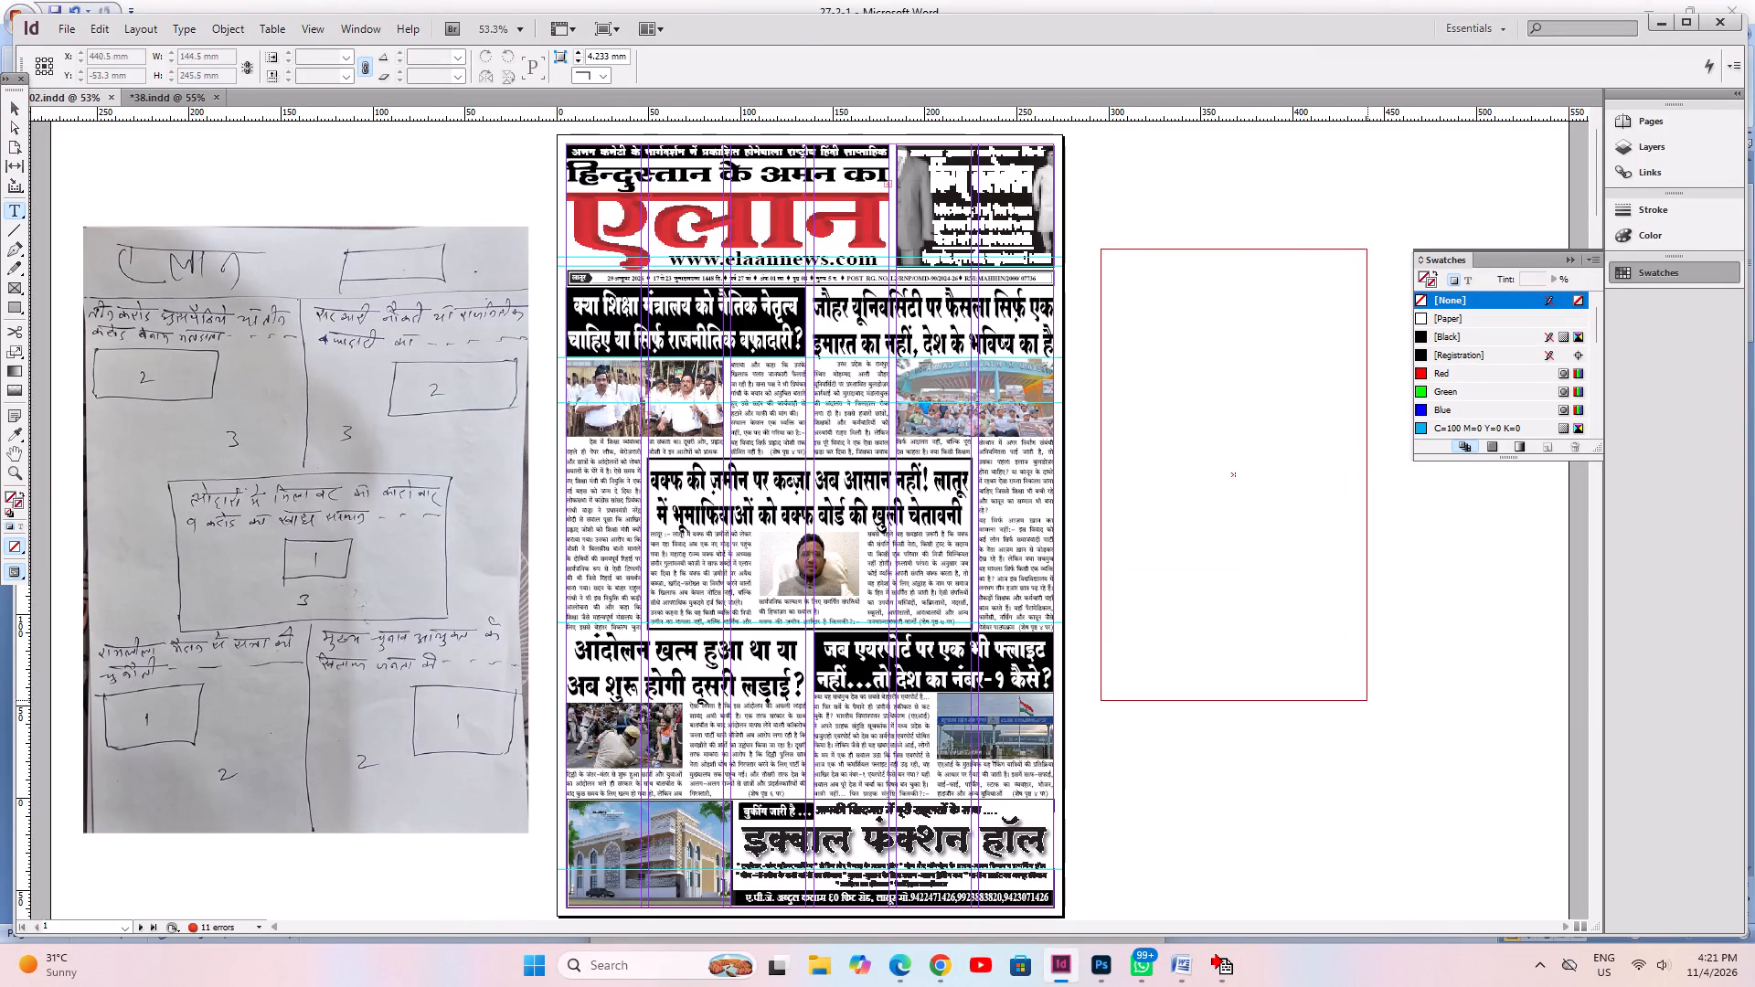
left_click_drag(1370, 703, 1372, 706)
key("ctrl+c")
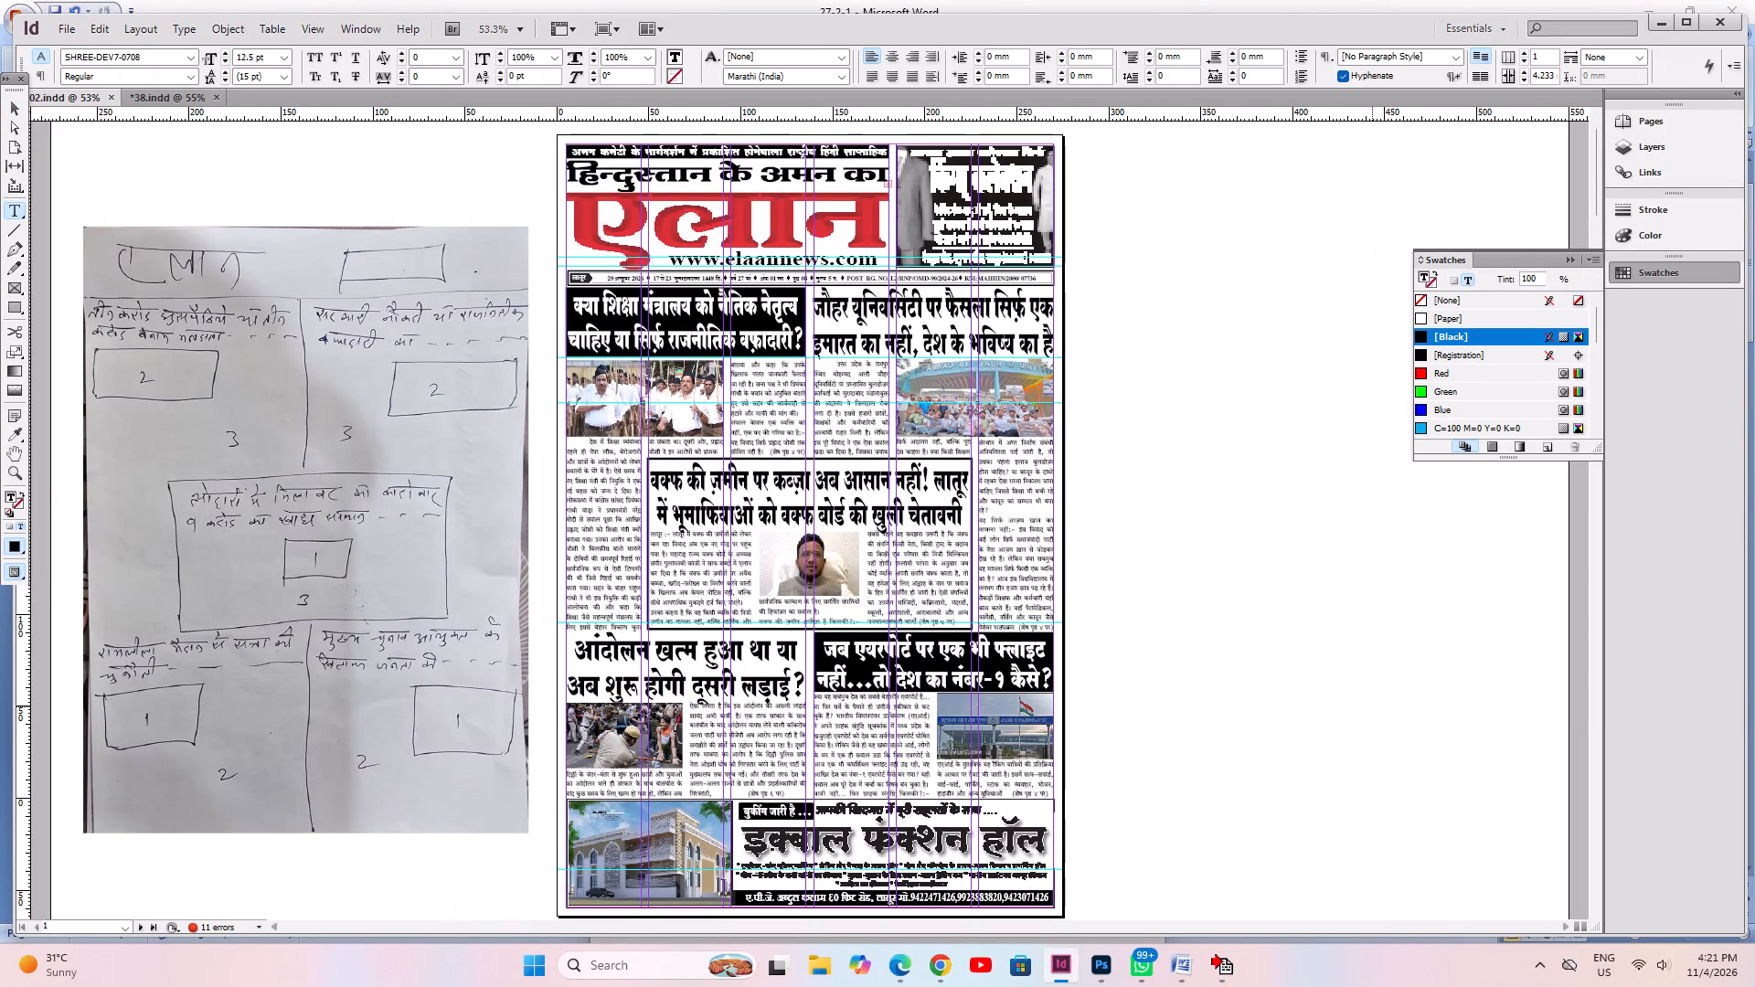
key("ctrl+v")
key("ctrl+a")
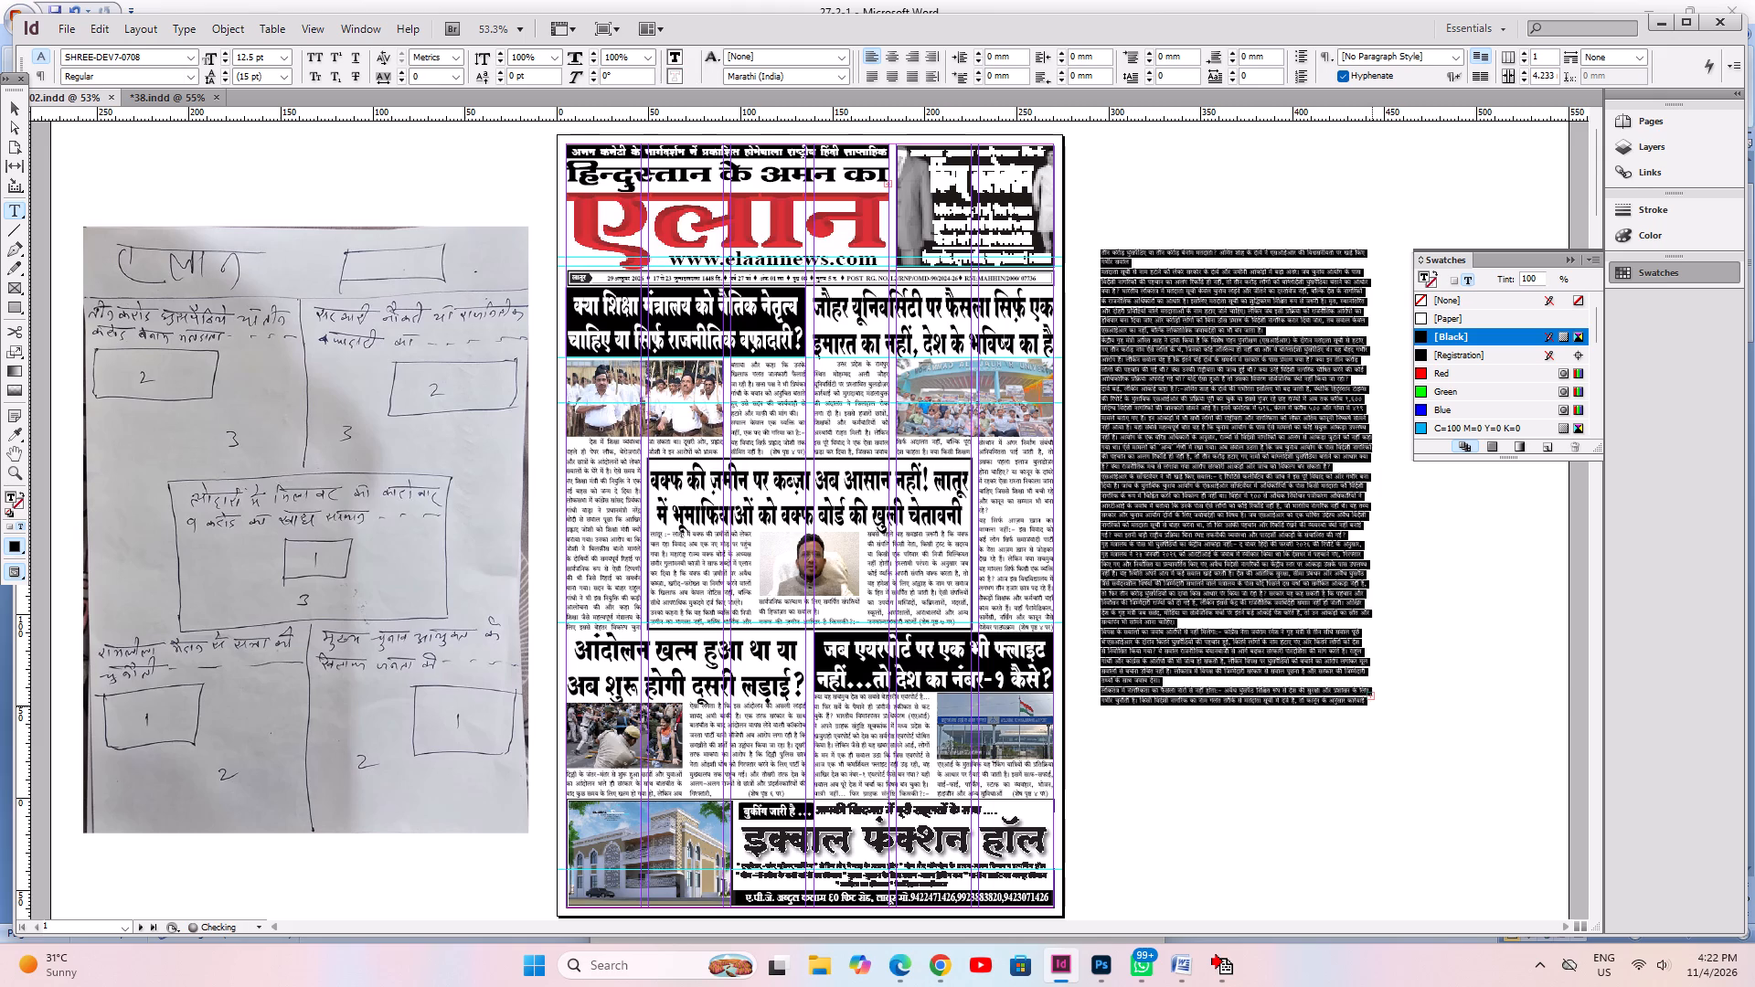
key("ctrl+alt+c")
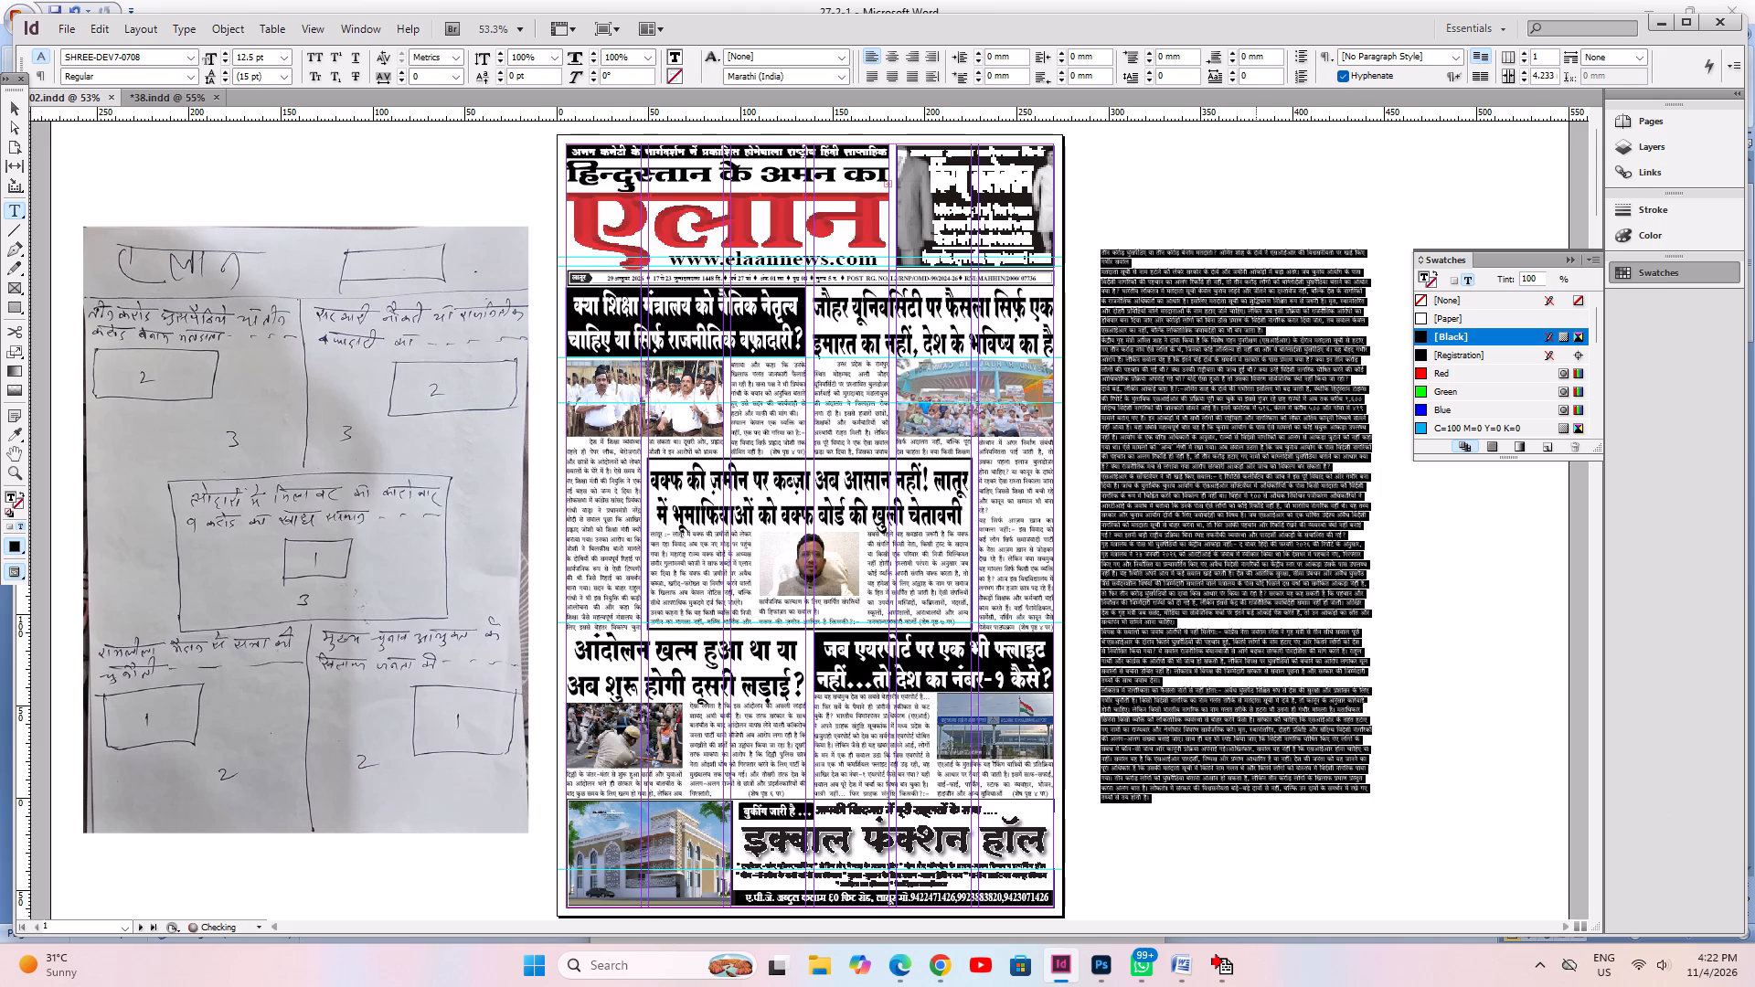
Read the pasted article's headline and compare it with the front-page sketch to find the story's position.
left_click(1216, 317)
key("ctrl+2")
left_click_drag(776, 335, 785, 493, "alt")
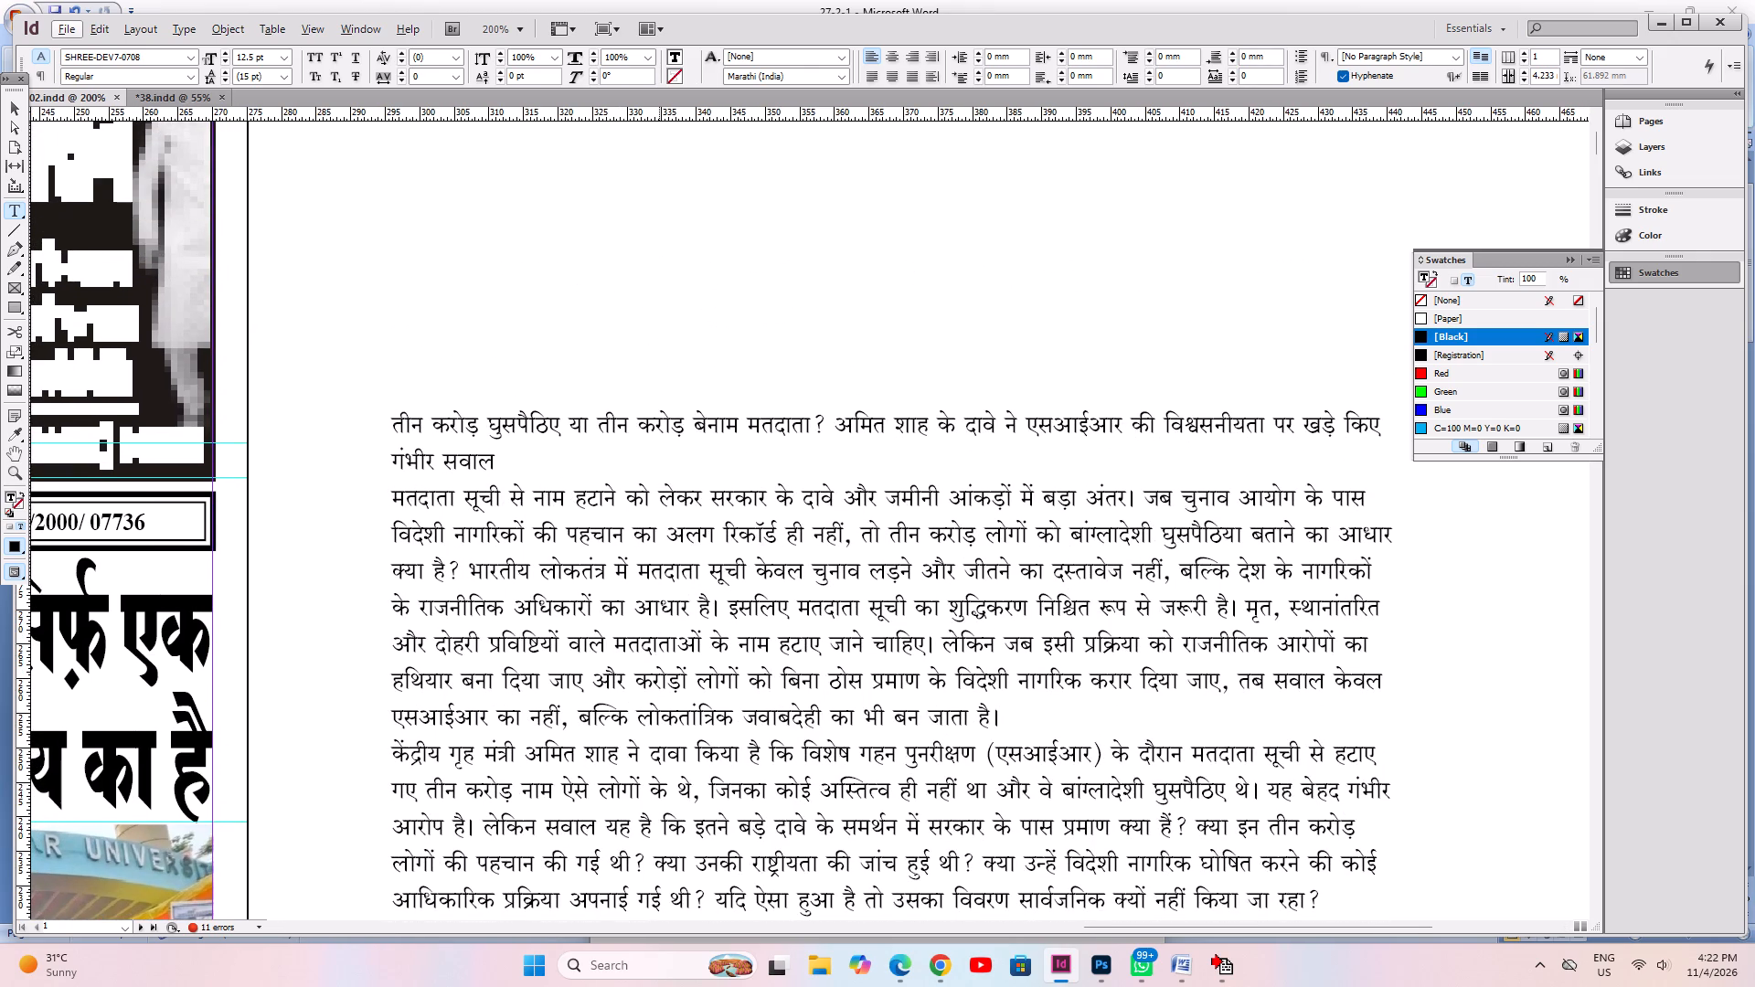
left_click(578, 474)
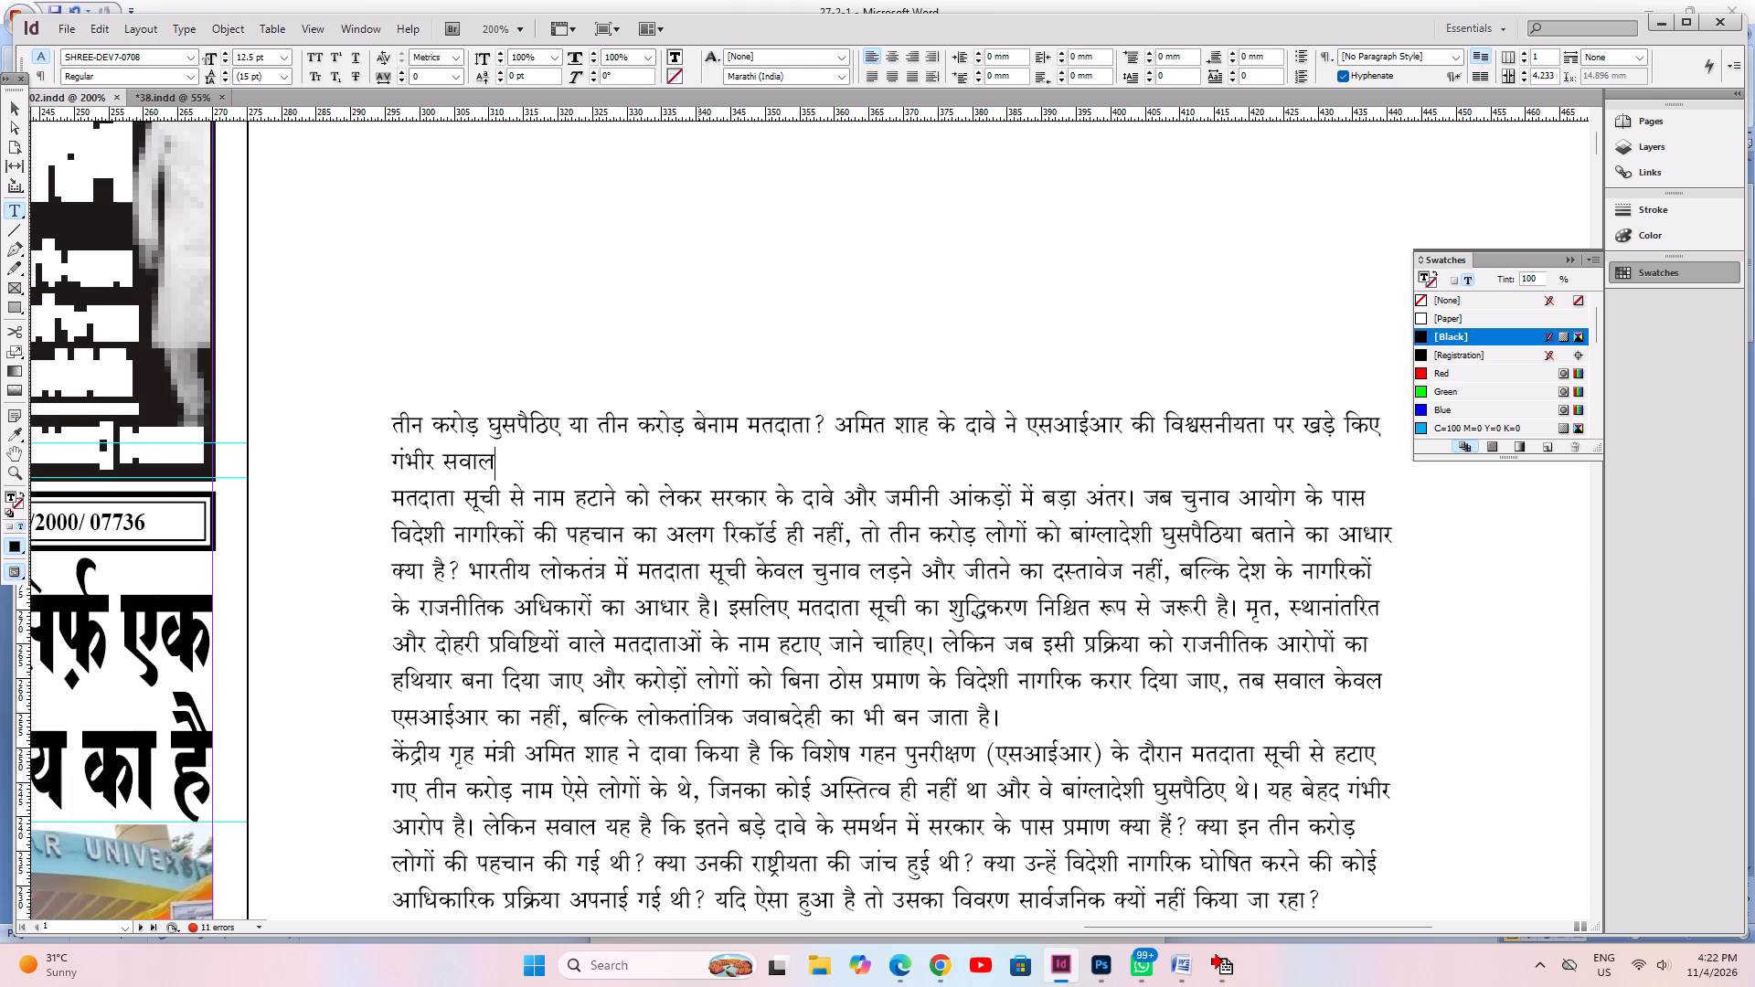
left_click_drag(521, 493, 1186, 566, "alt")
left_click_drag(526, 569, 1180, 573, "alt")
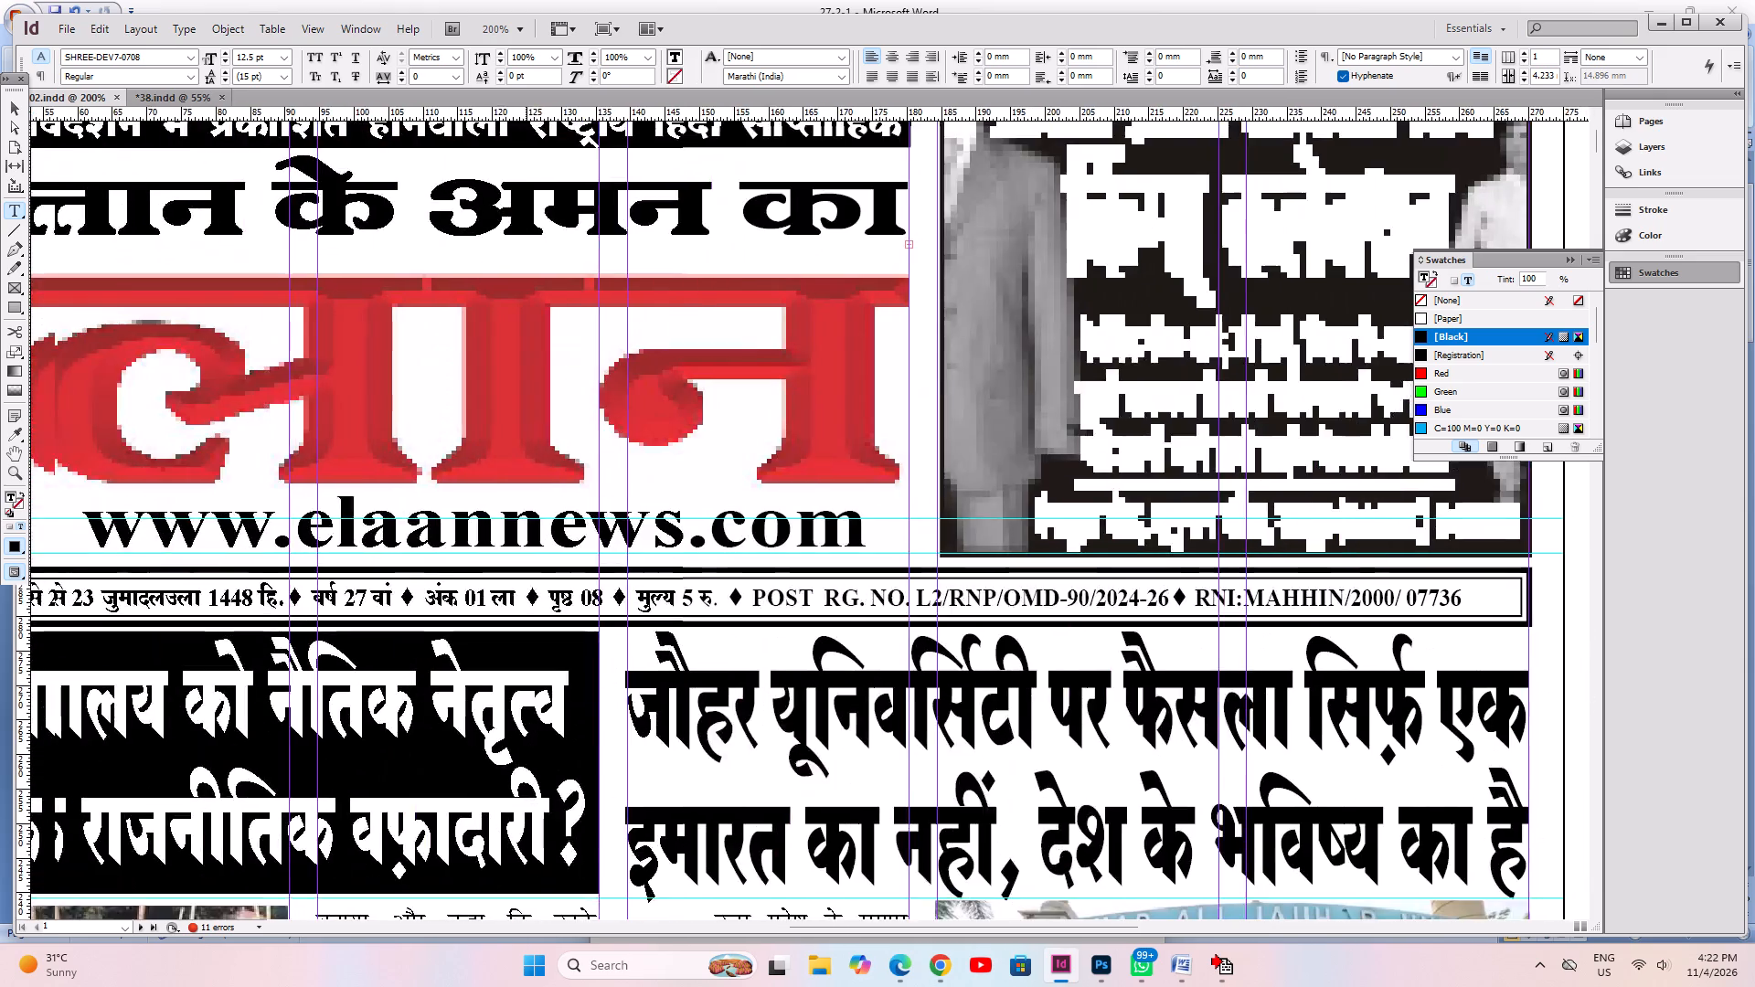
left_click_drag(626, 595, 970, 463, "alt")
key("ctrl+2")
key("ctrl+1")
left_click_drag(641, 502, 818, 467, "alt")
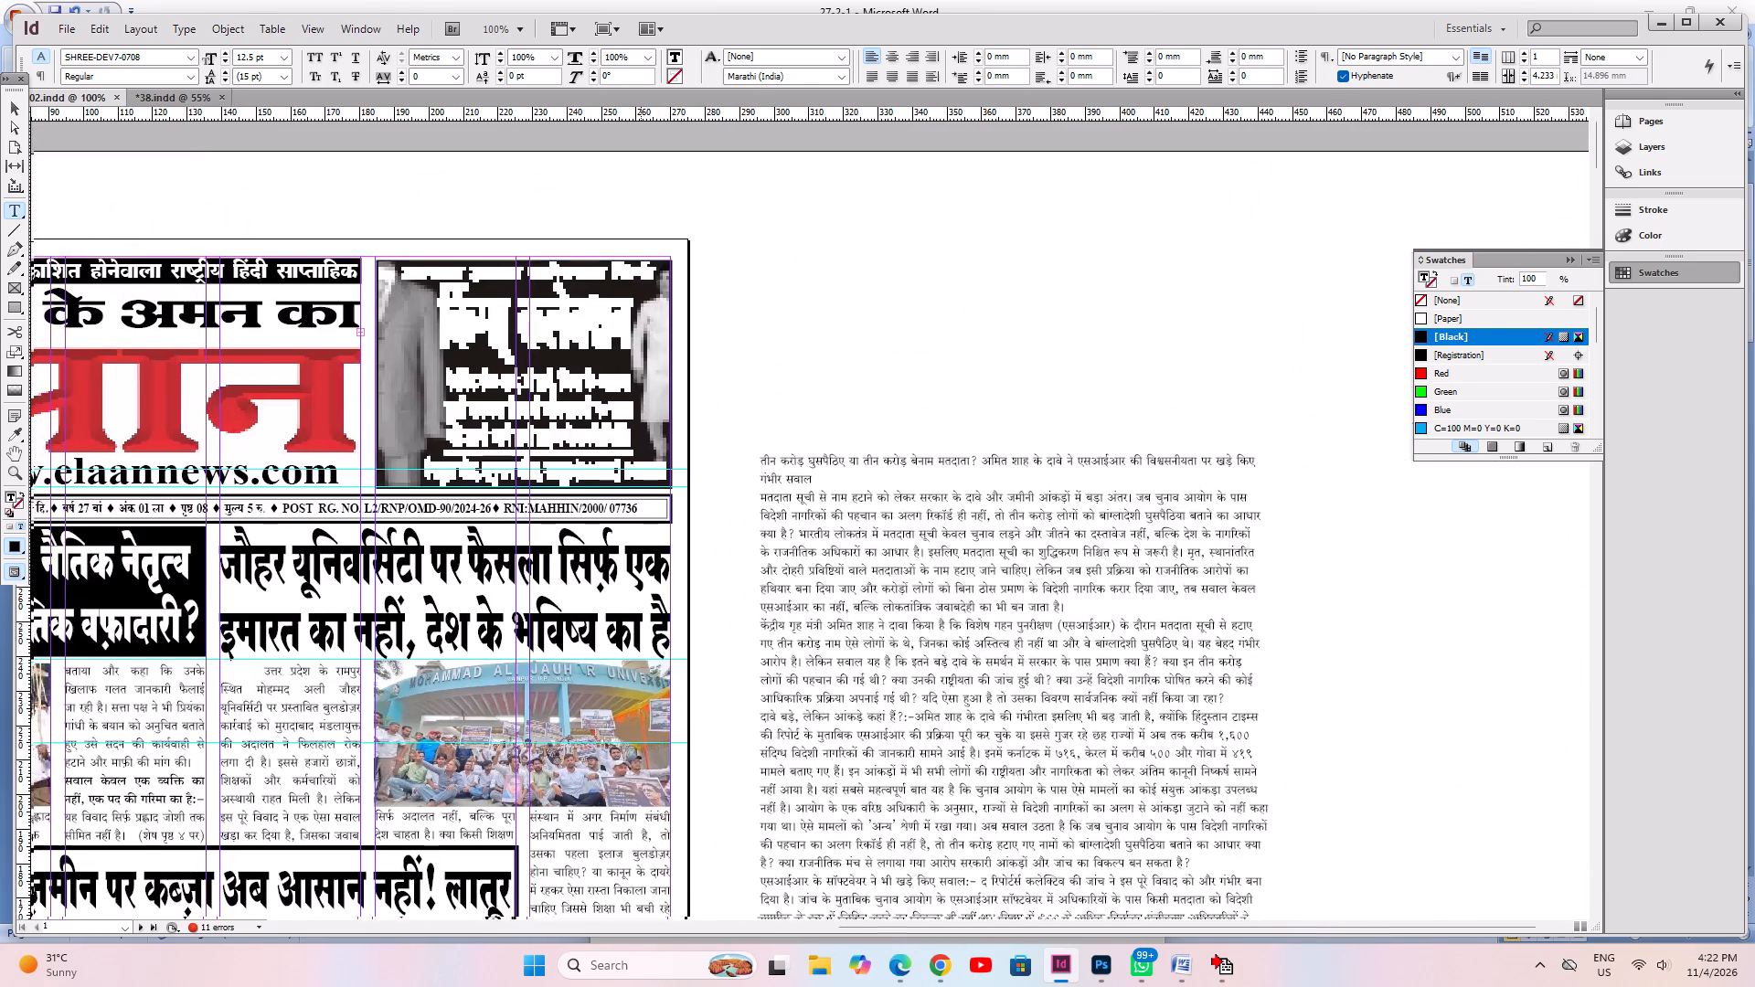
left_click_drag(818, 467, 1331, 385, "alt")
left_click_drag(570, 492, 888, 430, "alt")
left_click_drag(284, 461, 473, 430, "alt")
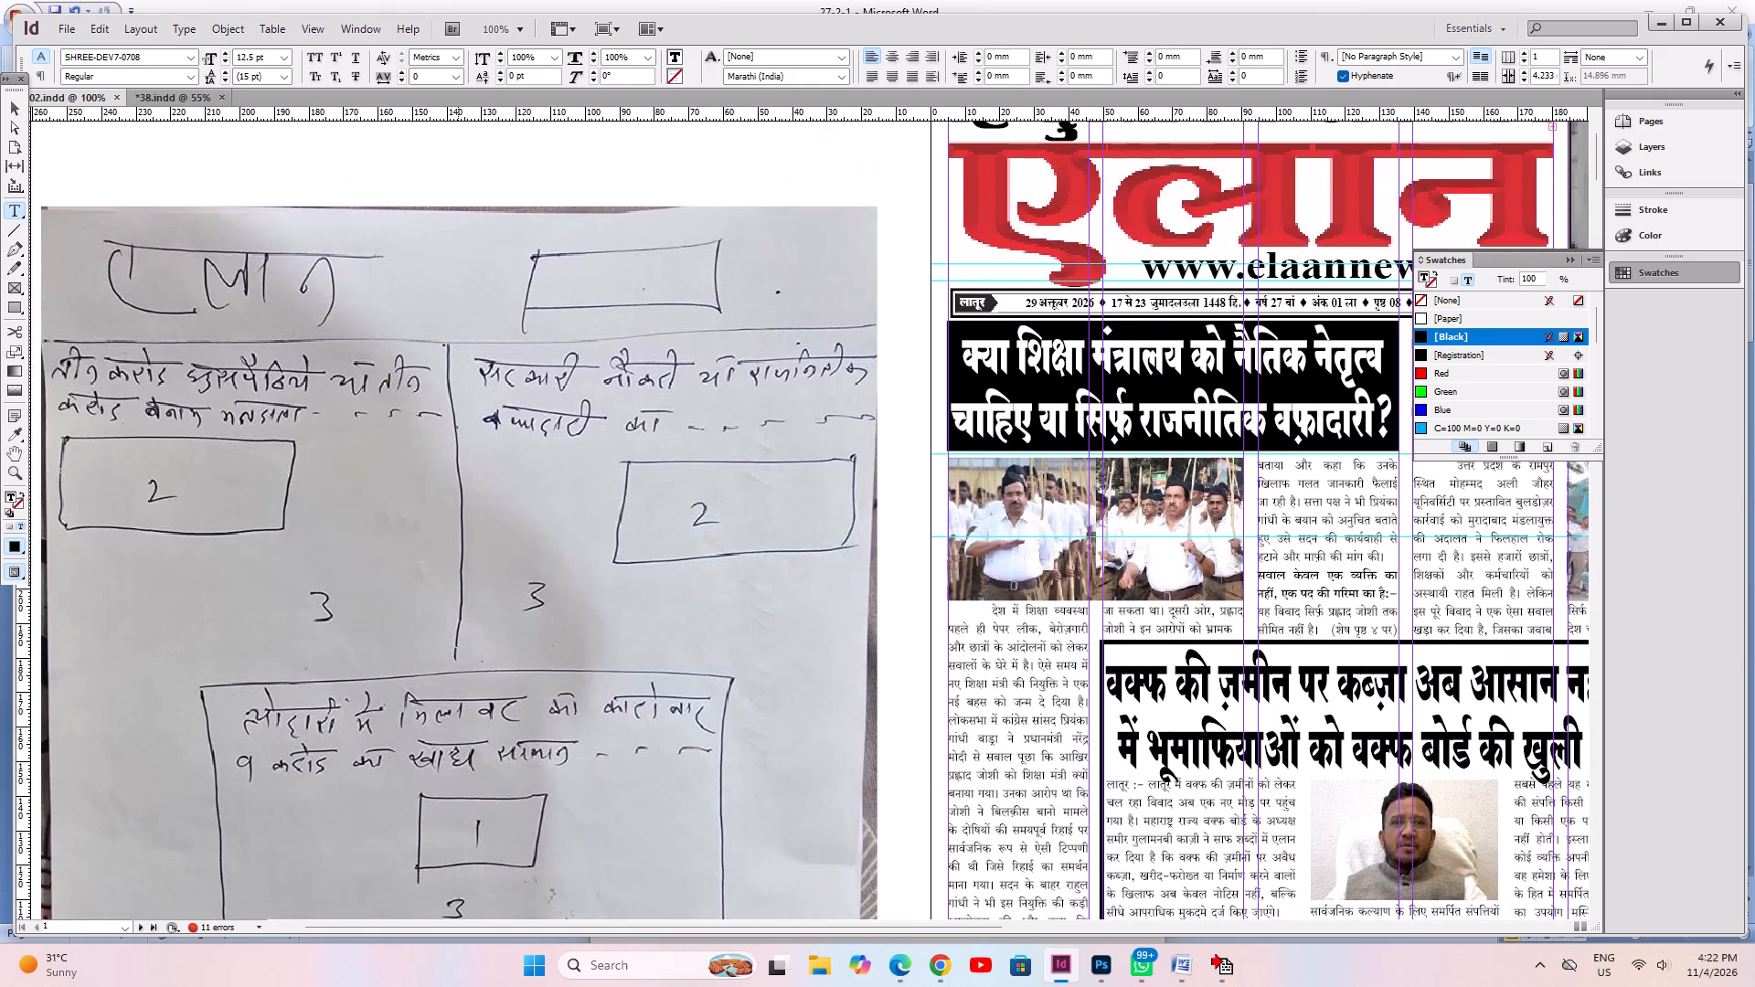
left_click_drag(867, 390, 0, 423, "alt")
left_click_drag(1207, 405, 946, 452, "alt")
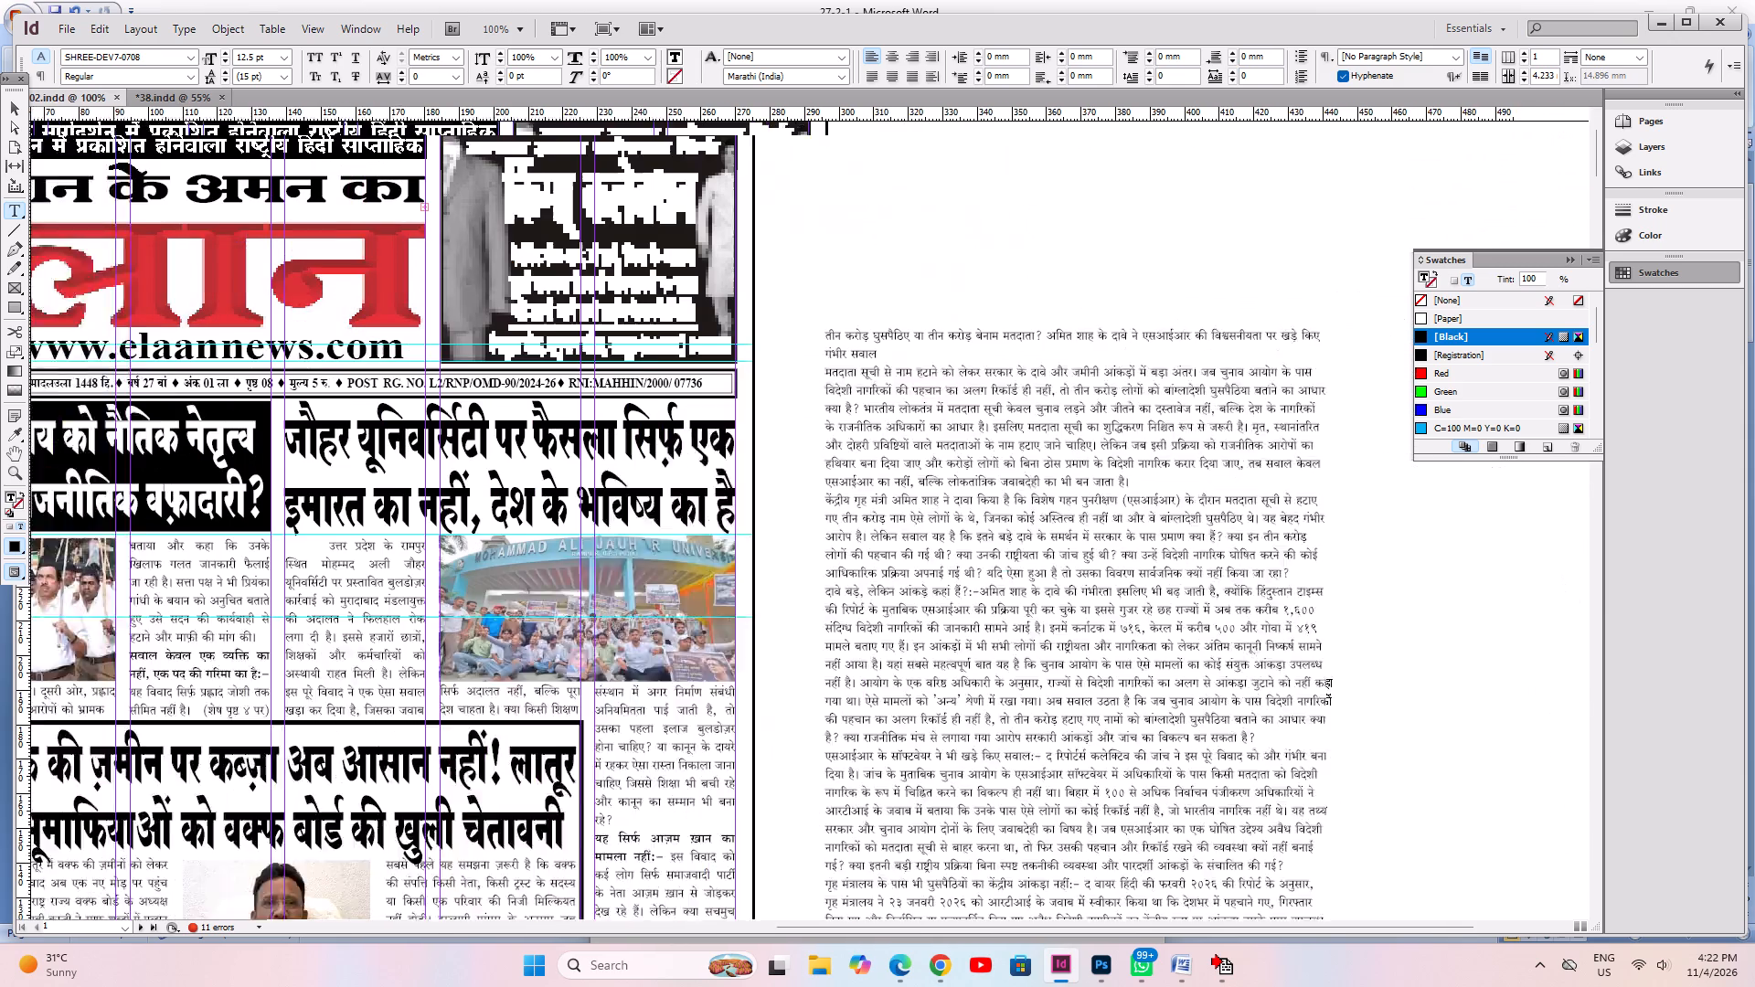
left_click_drag(946, 452, 758, 486, "alt")
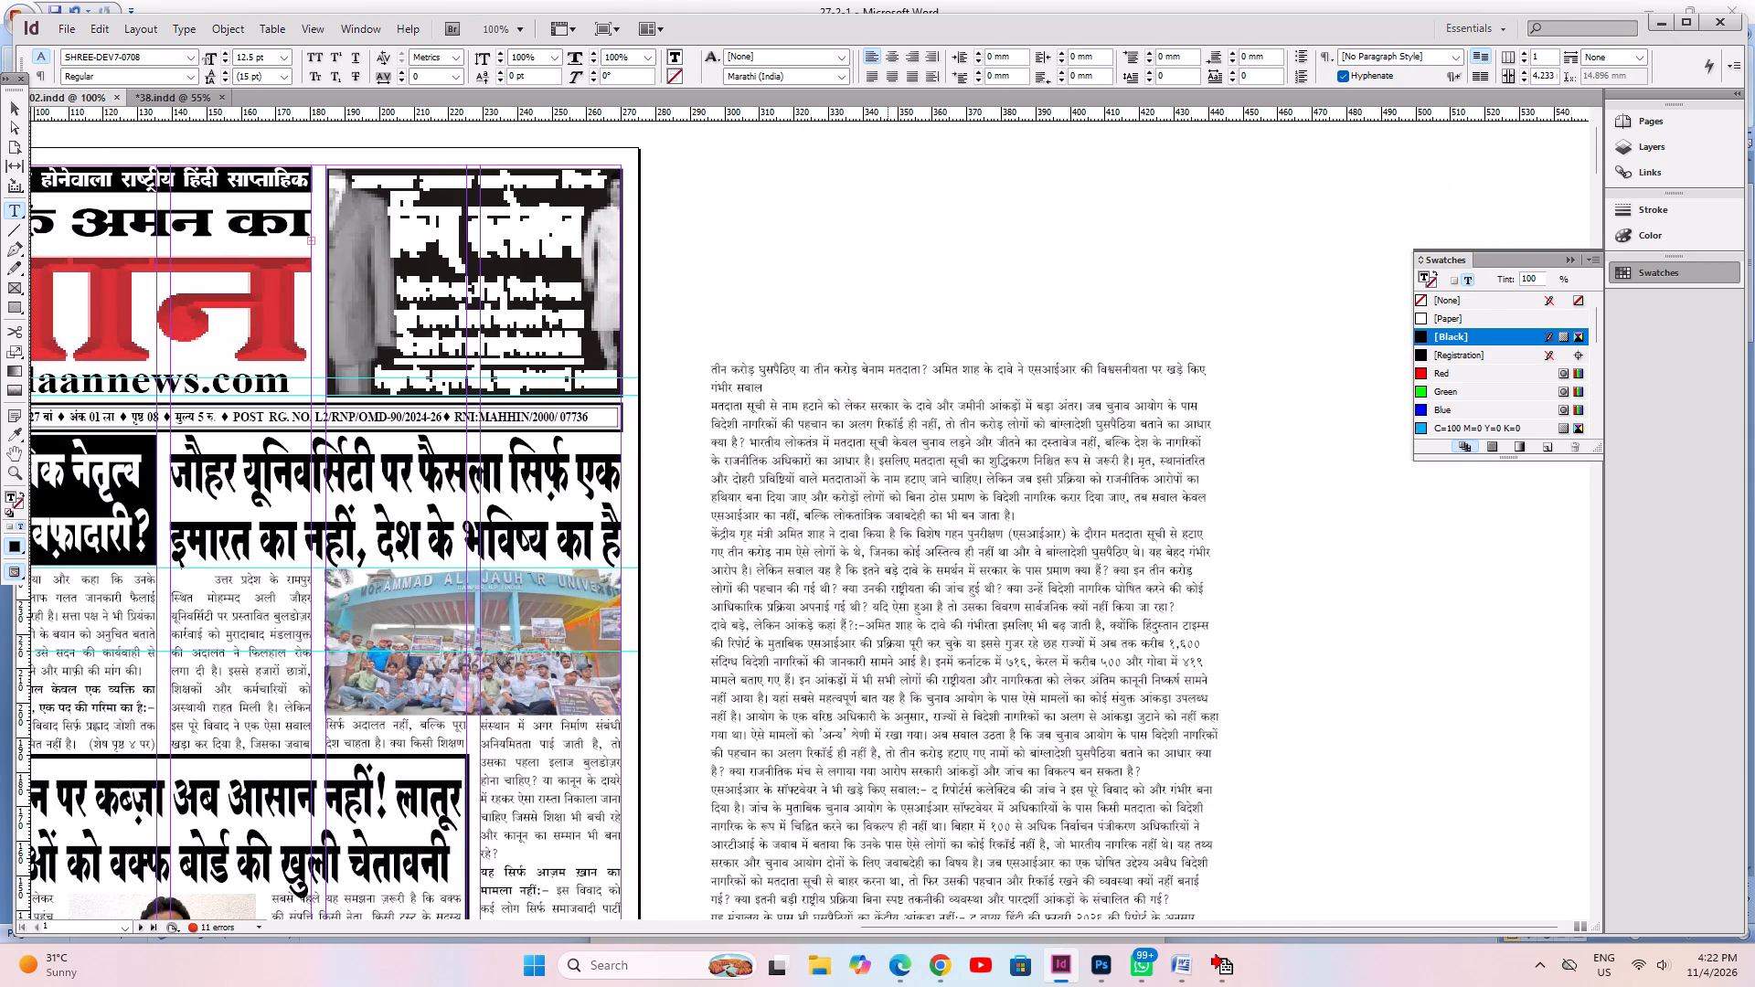
Cut the headline from the pasted article, paste it without formatting over the black-box headline about the education ministry, and save.
left_click_drag(812, 391, 545, 335)
key("ctrl+x")
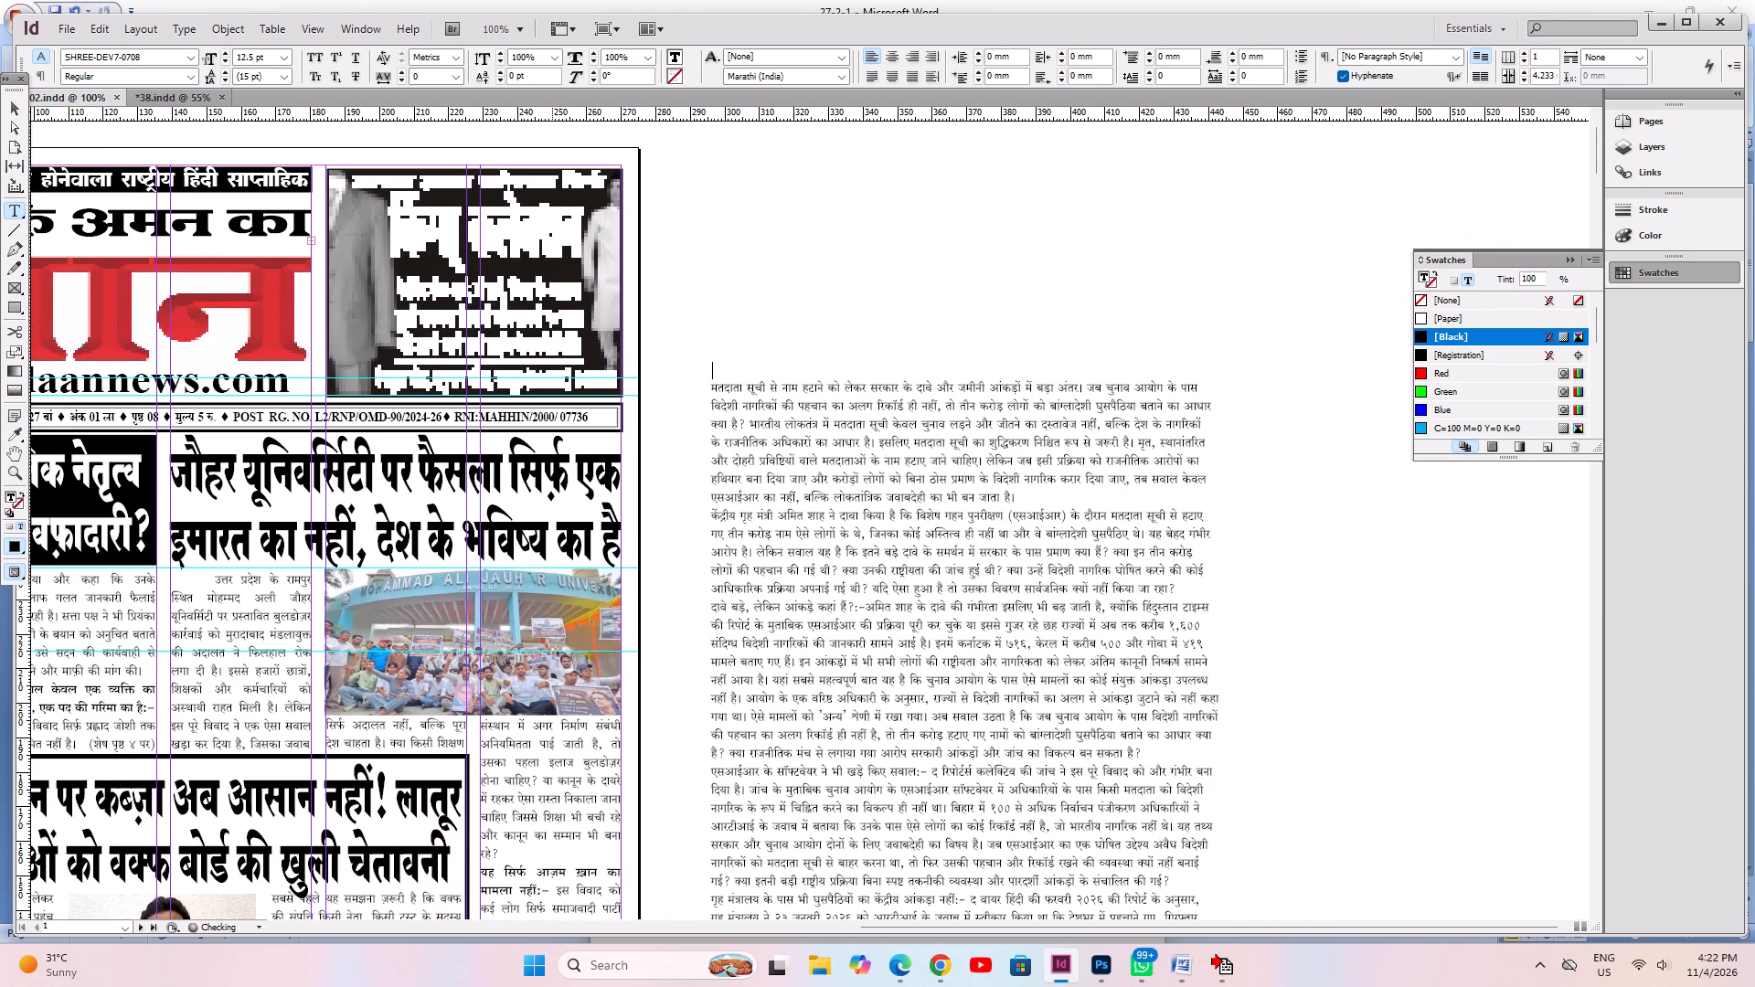
left_click_drag(482, 510, 1288, 421, "alt")
left_click(584, 398)
key("ctrl+a")
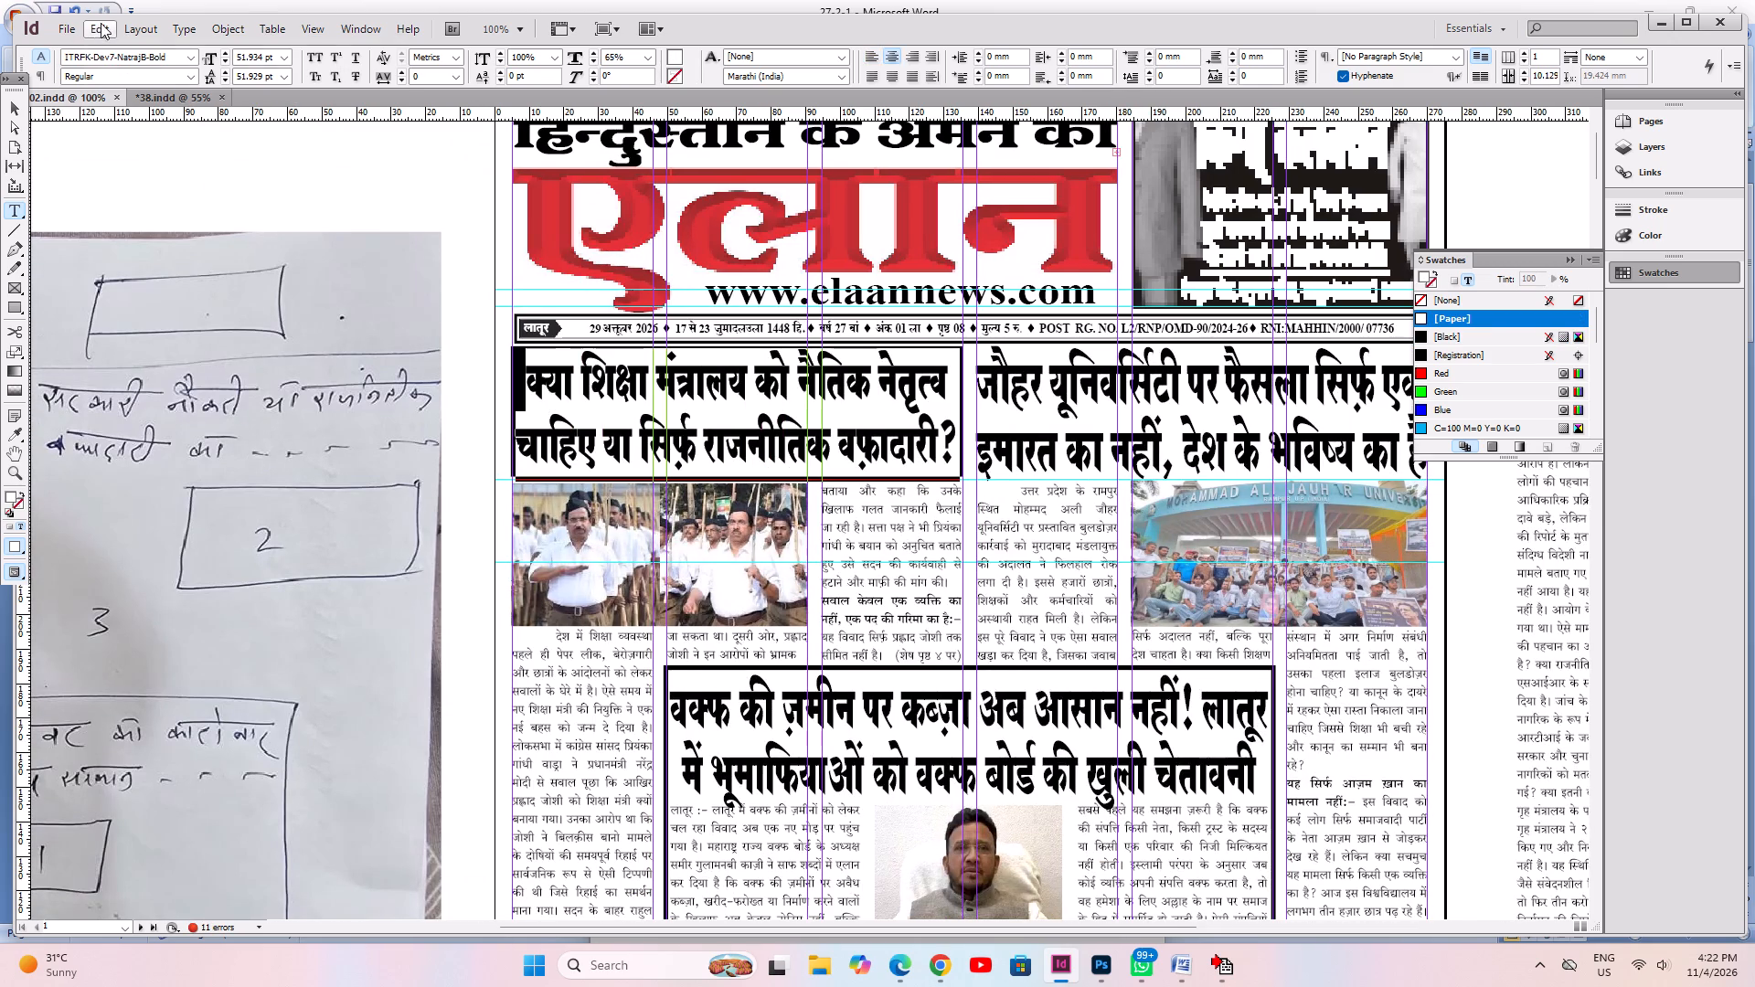
left_click(101, 23)
left_click(165, 156)
key("ctrl+s")
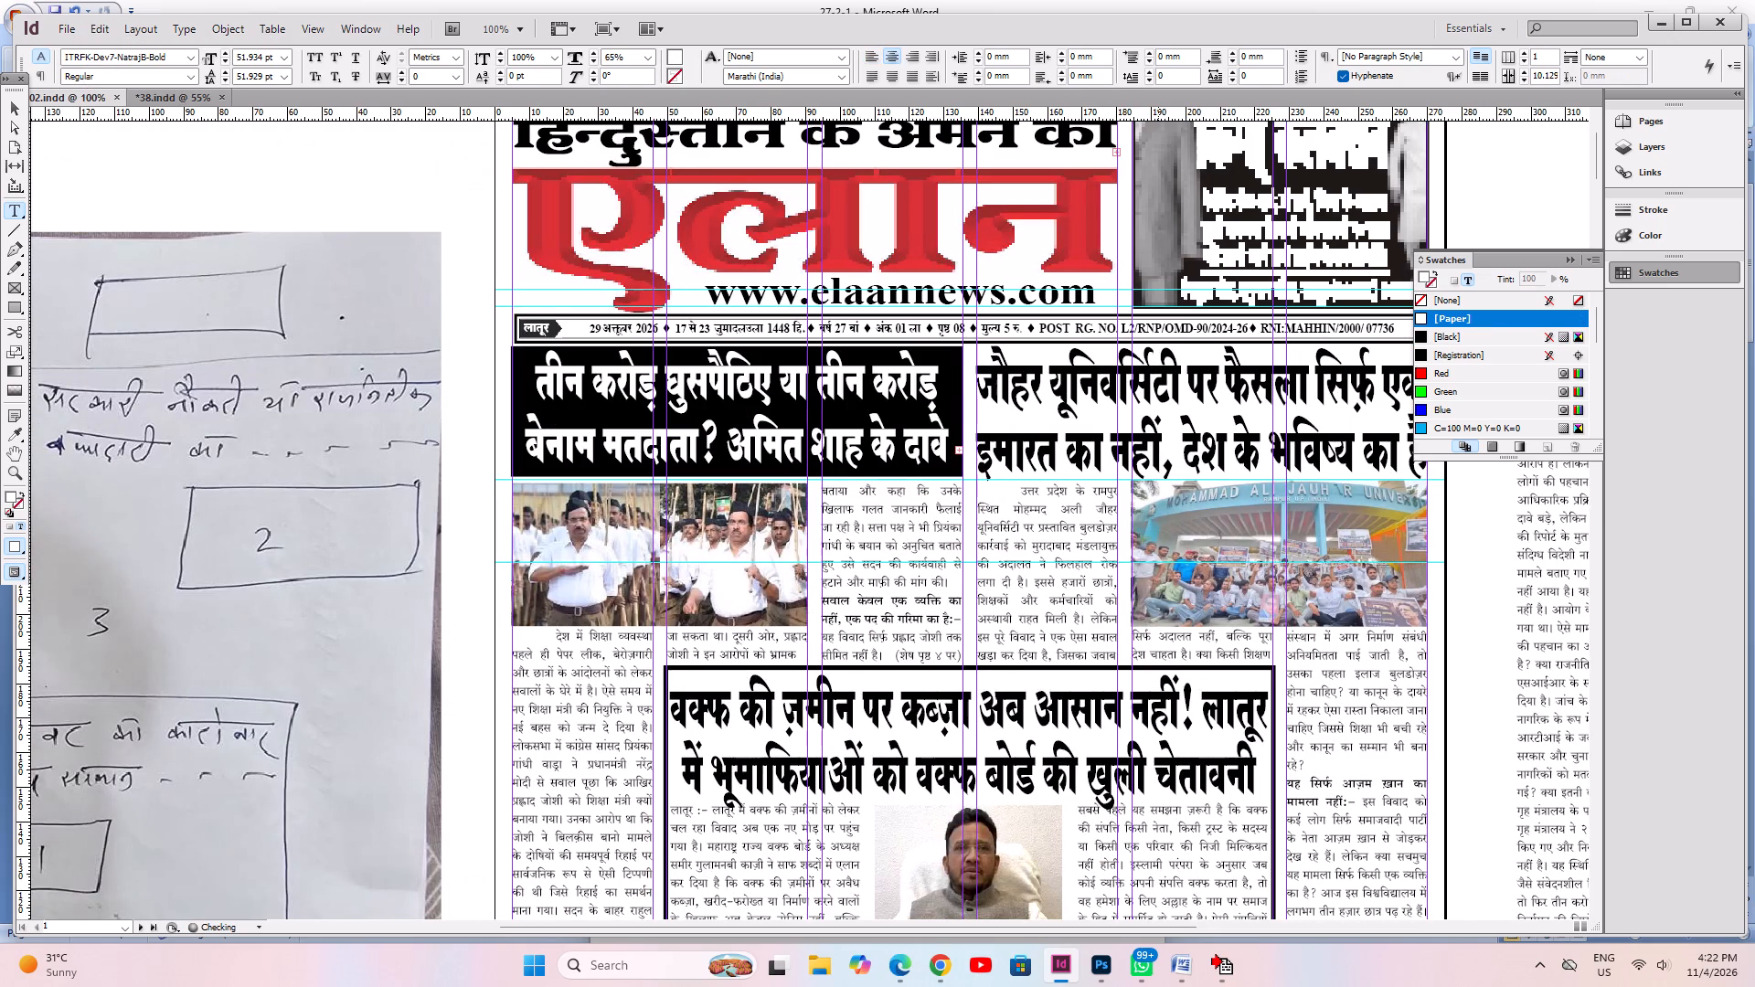
Remove the blank lines above the pasted article's body, indent its first paragraph with a tab, and justify all its text with the last line left.
left_click_drag(1158, 459, 252, 467, "alt")
left_click(796, 298)
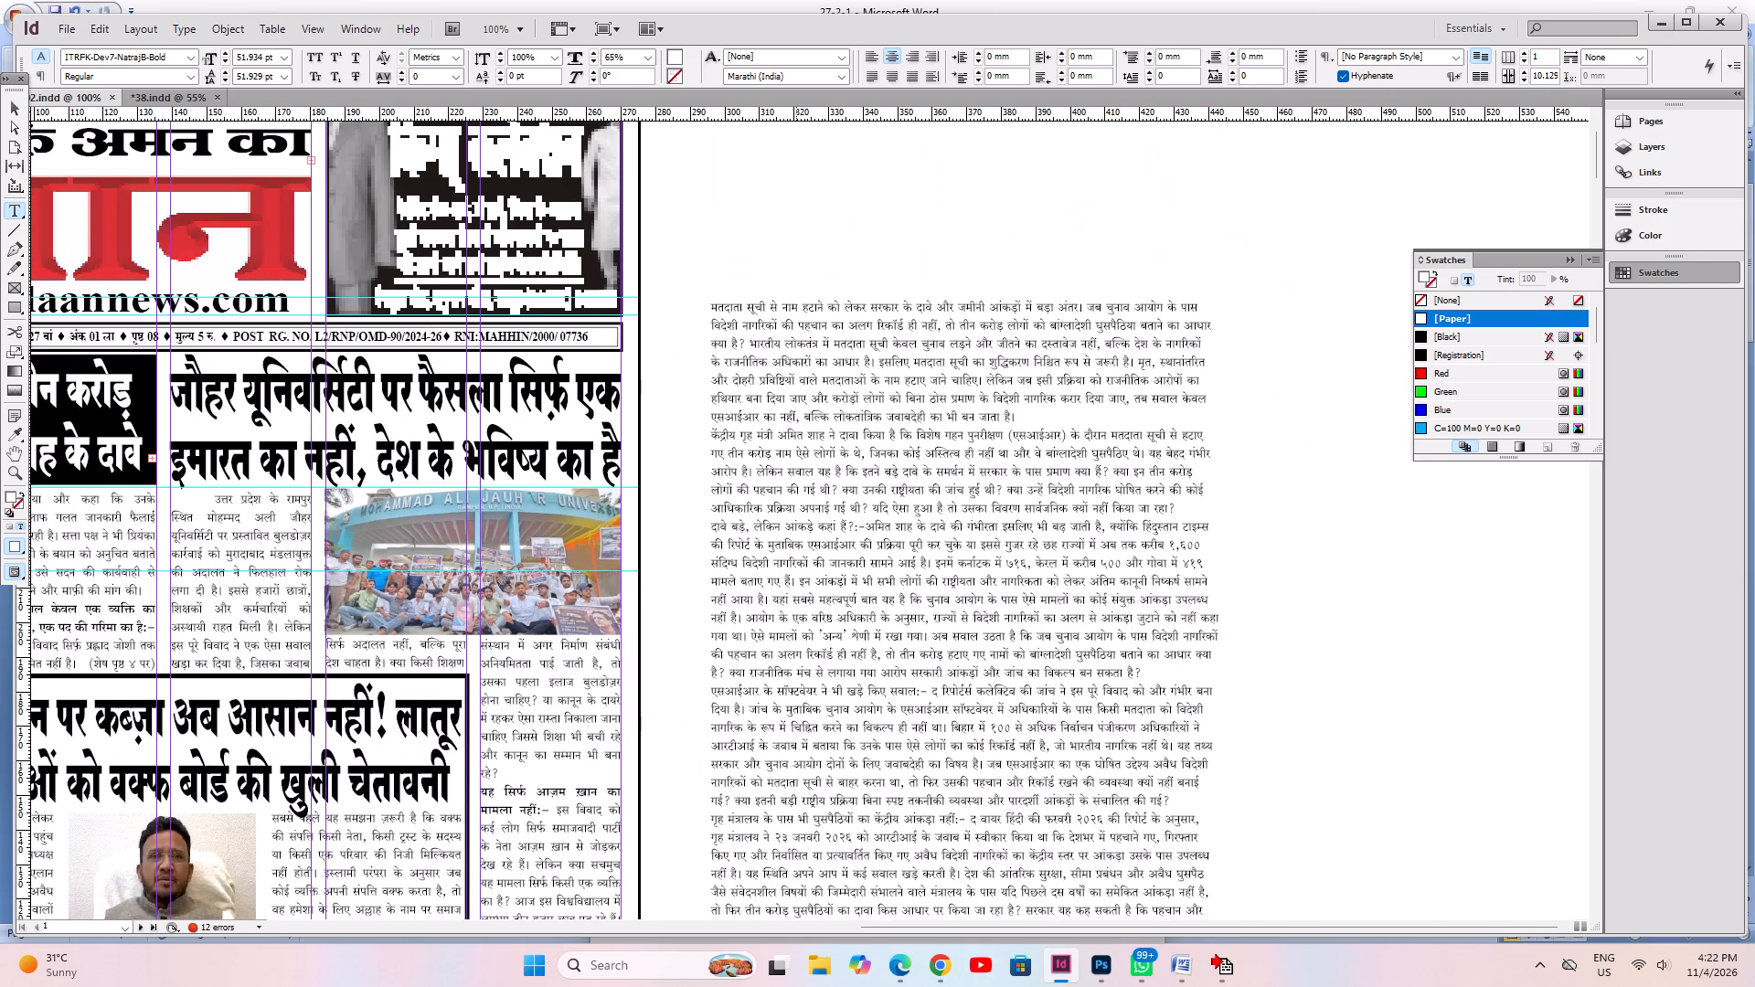
left_click(808, 310)
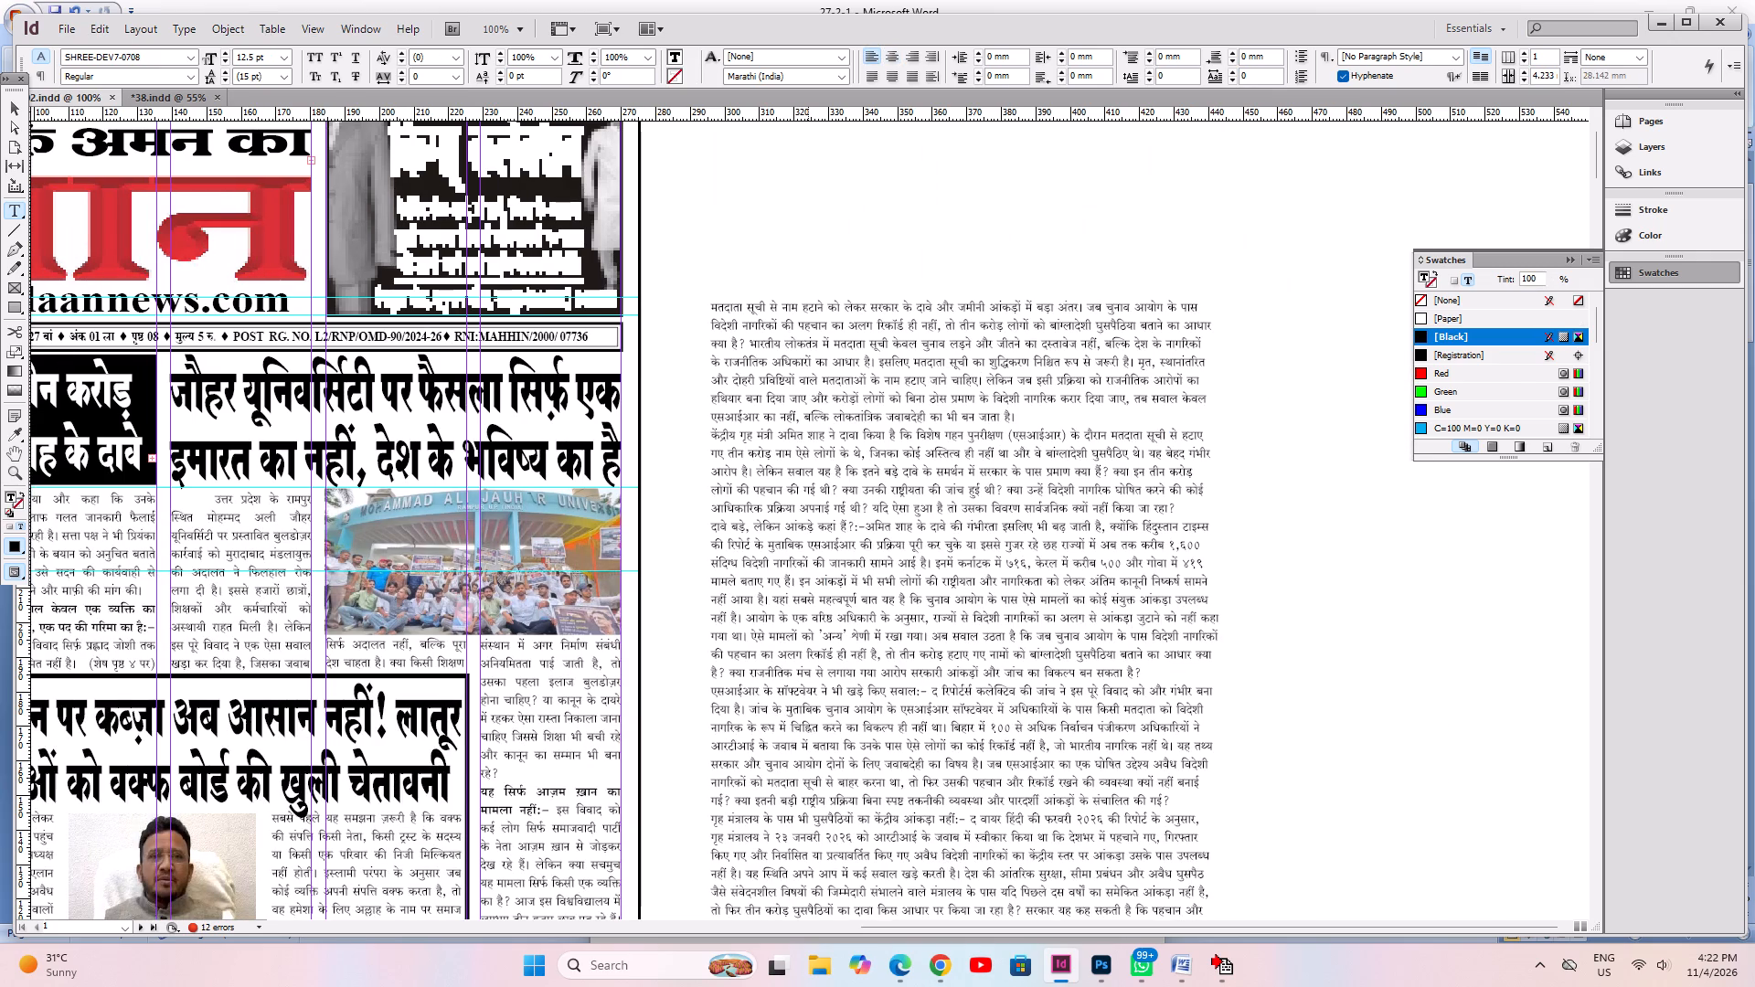
key("Home")
key("BackSpace")
key("BackSpace")
key("BackSpace")
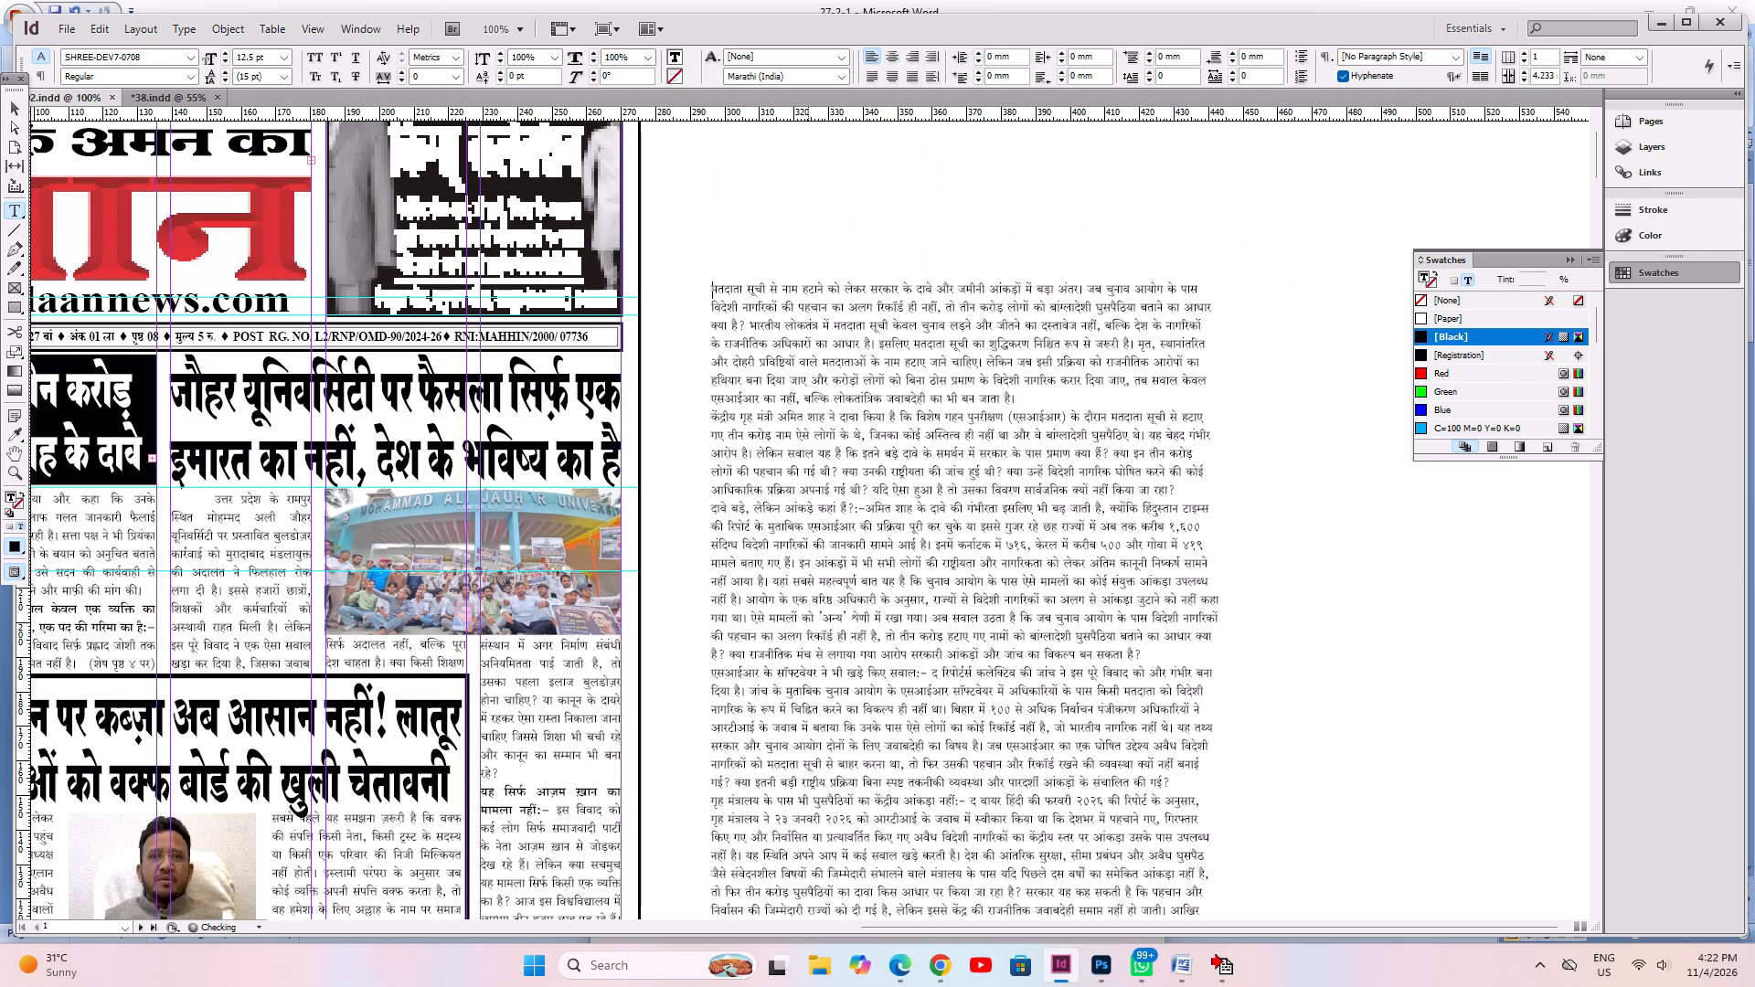
key("BackSpace")
key("Tab")
key("ctrl+a")
key("ctrl+shift+j")
Cut the article's body text, paste it over the old three-column story beneath the new black-box headline, and save.
key("ctrl+x")
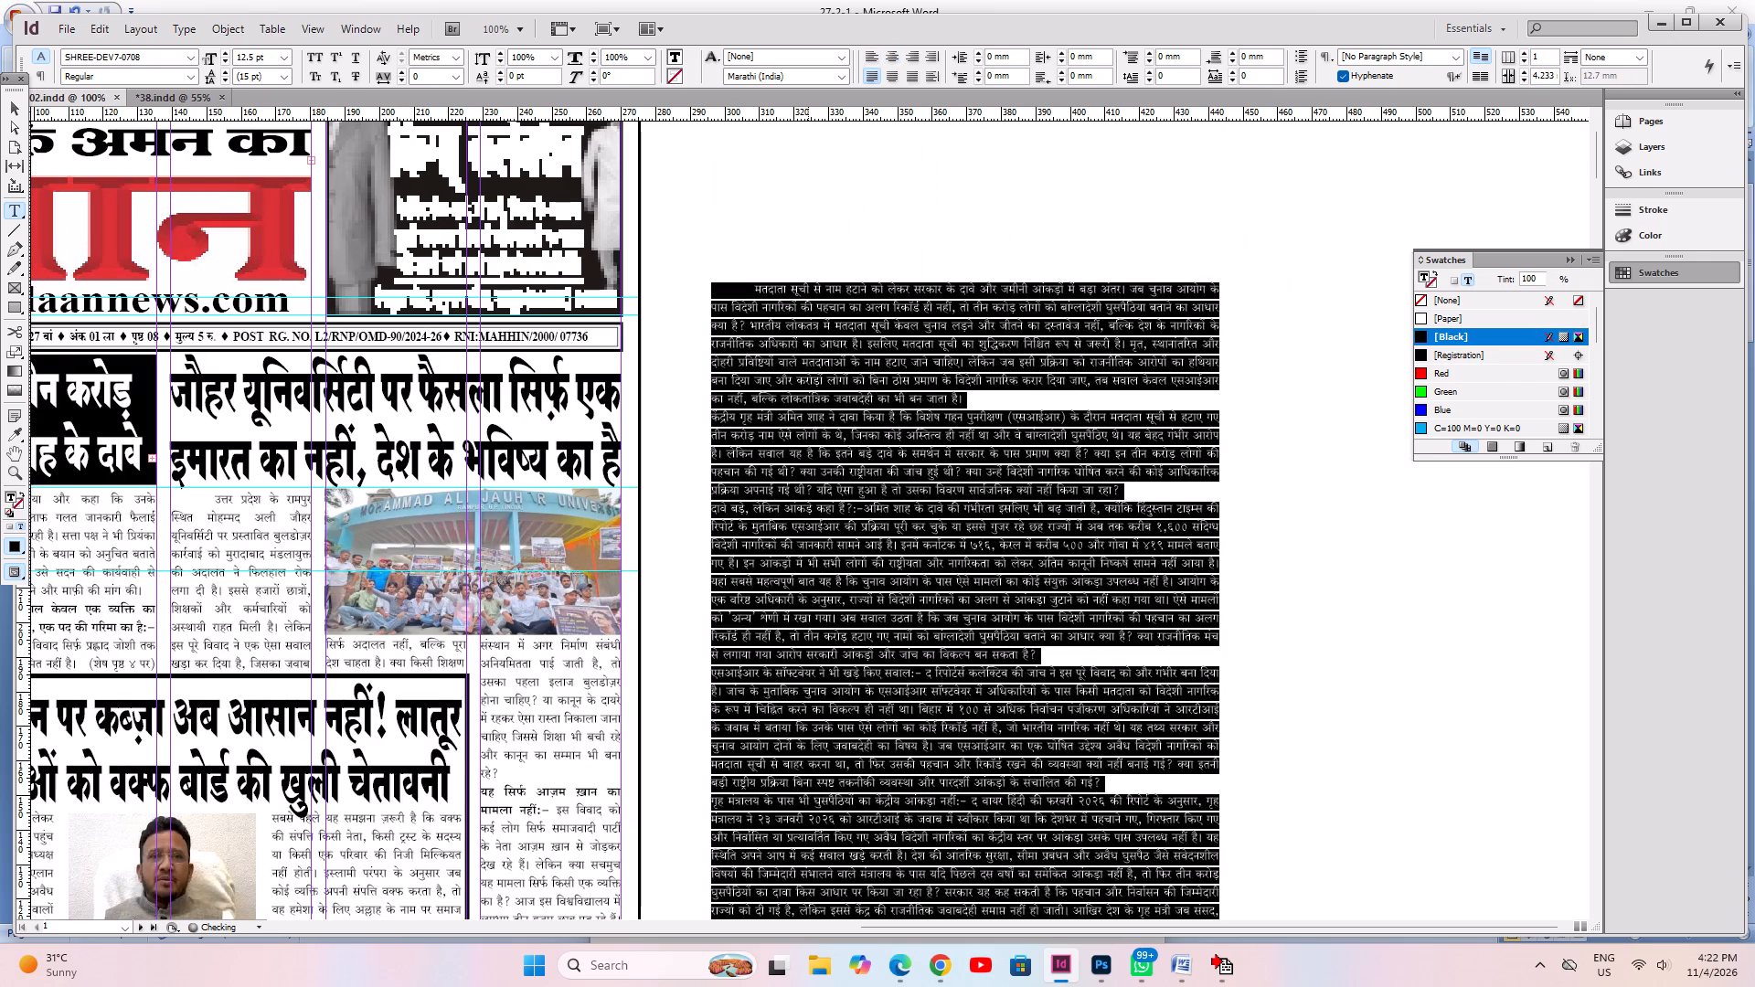
left_click_drag(505, 559, 875, 480, "alt")
left_click_drag(373, 519, 766, 456, "alt")
left_click(589, 560)
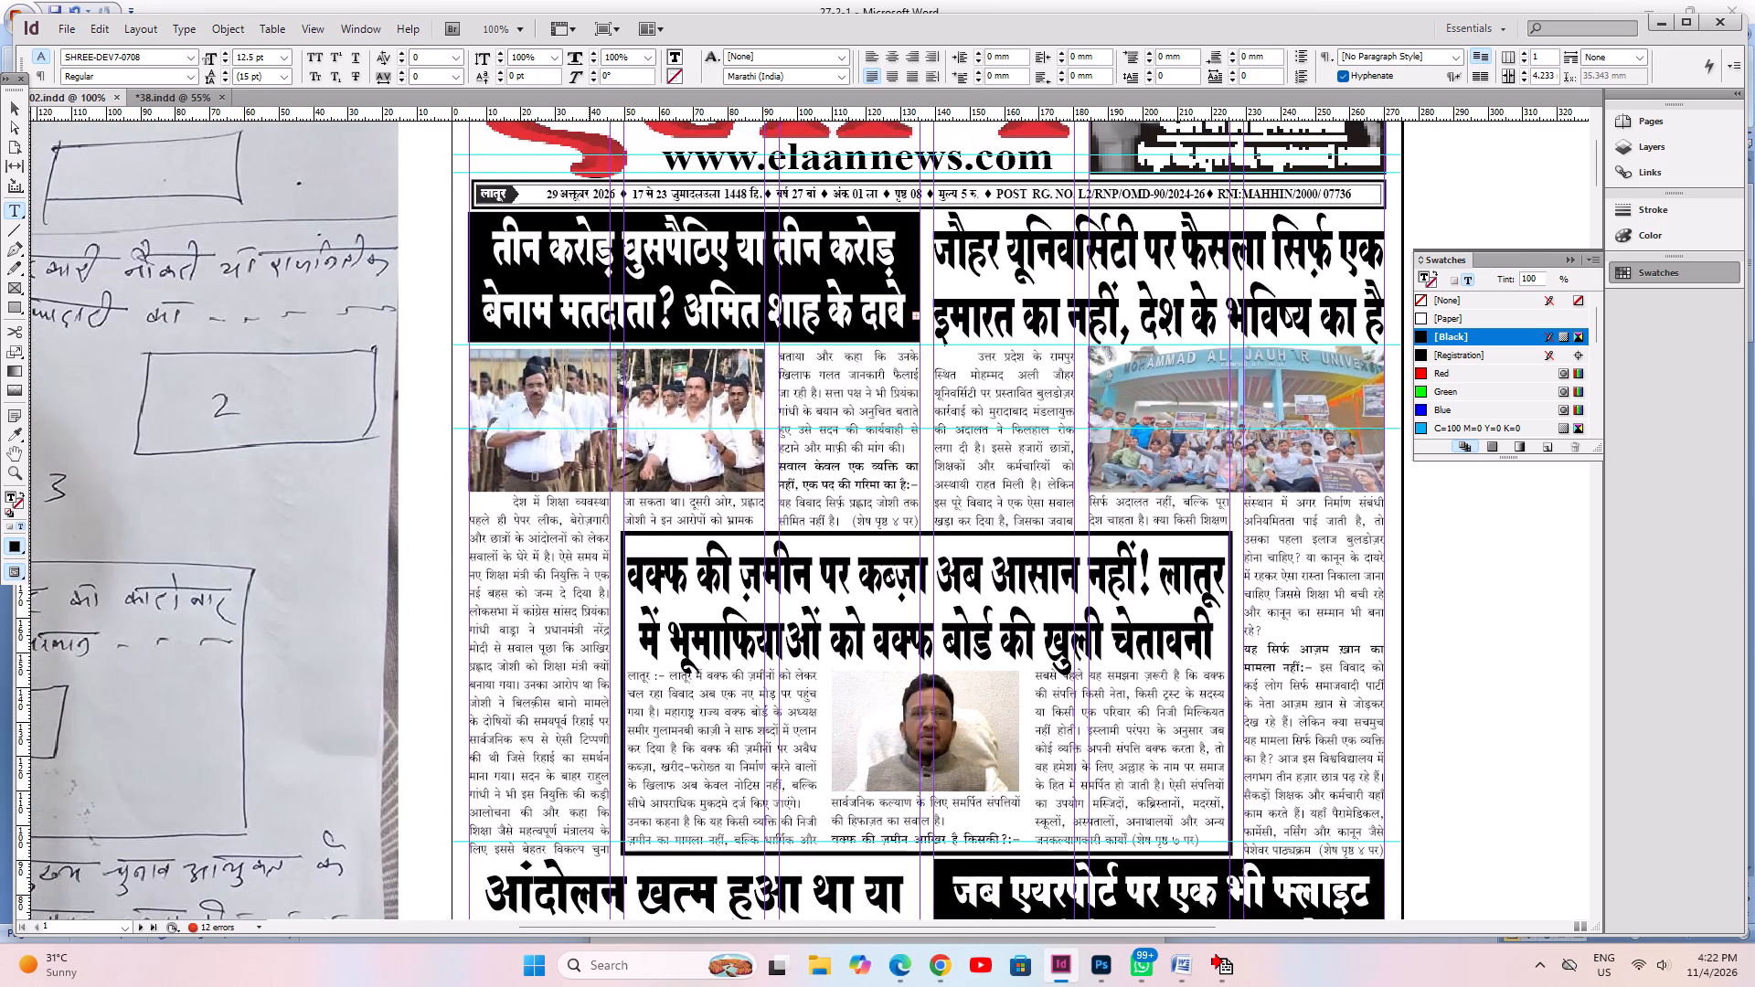
key("ctrl+a")
key("ctrl+v")
key("ctrl+s")
Break the new story's second column after the line ending तब सवाल, above the boxed Waqf story, so the text continues in the third column.
left_click(534, 548)
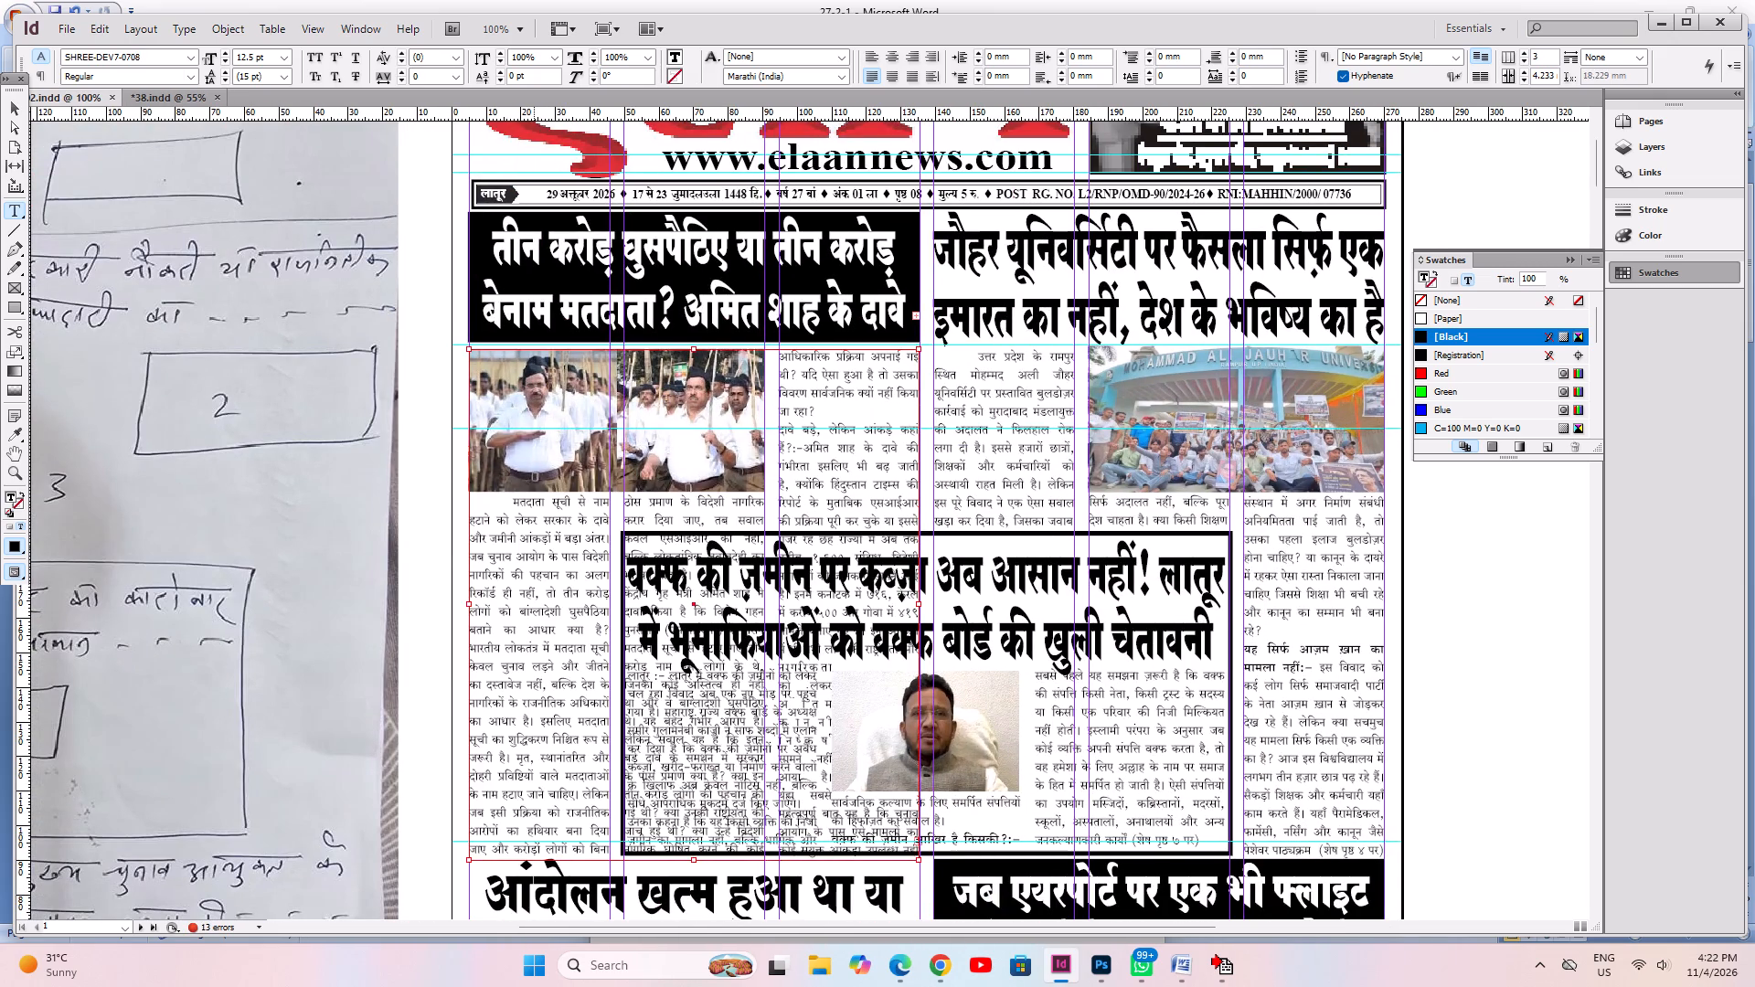
left_click(667, 518)
key("End")
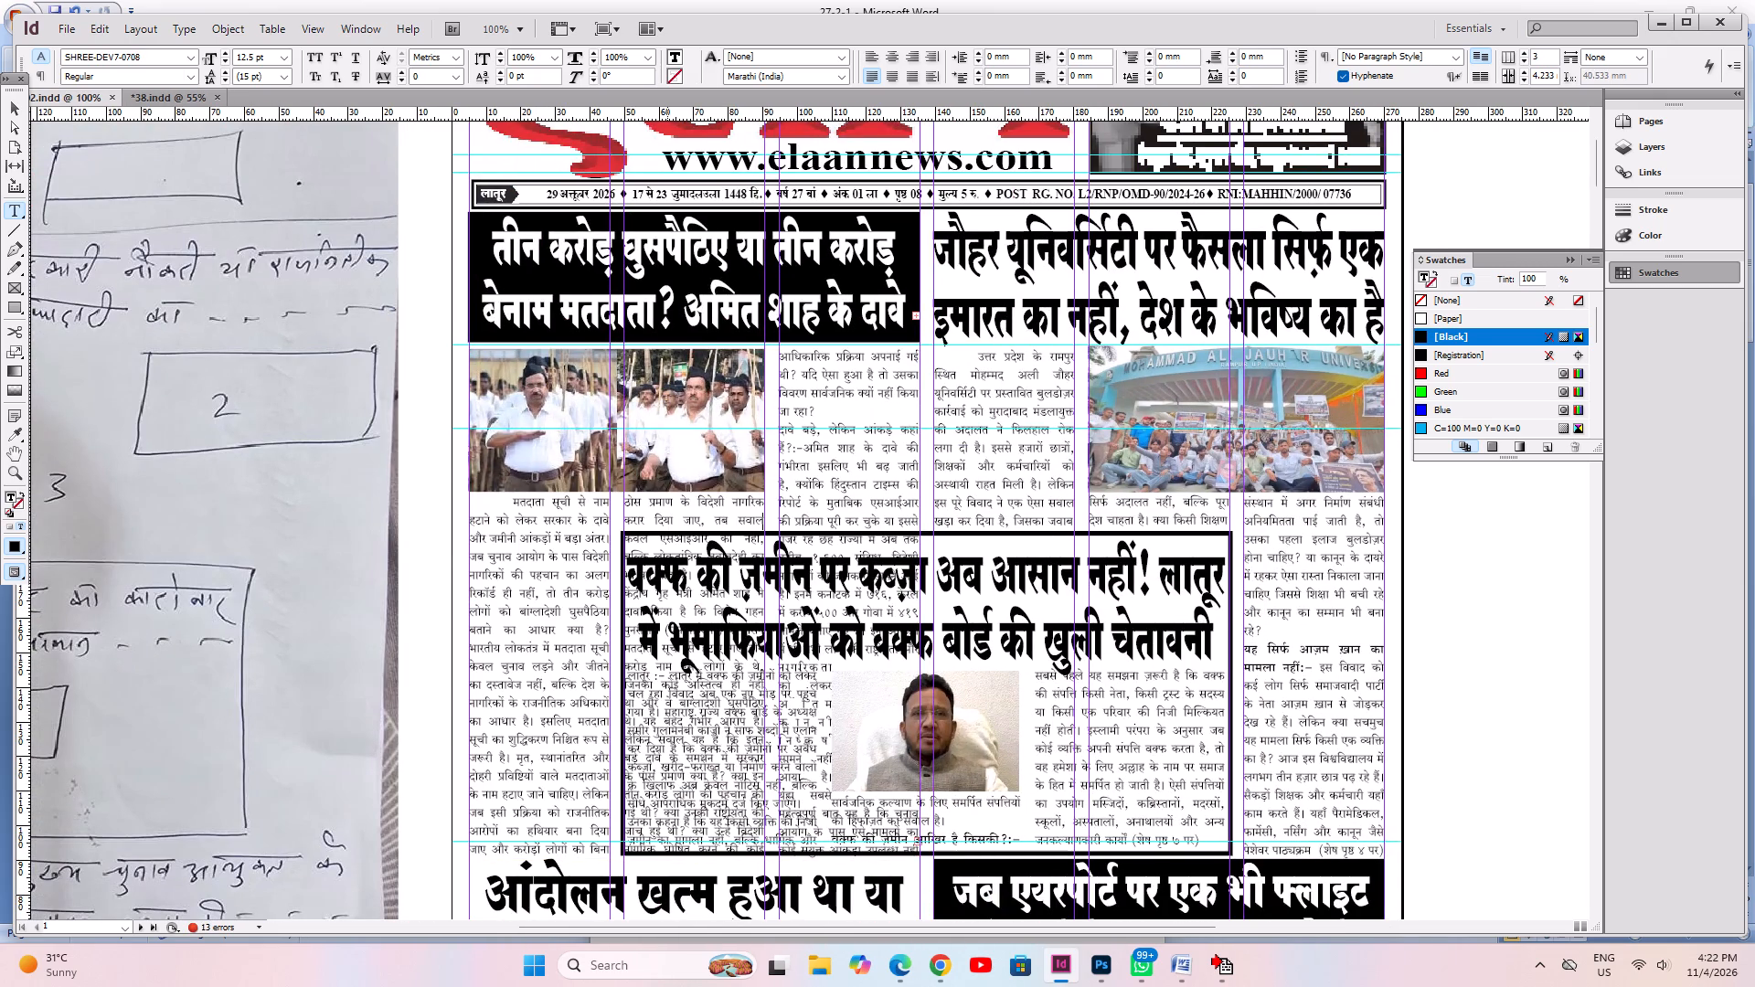
key("Return")
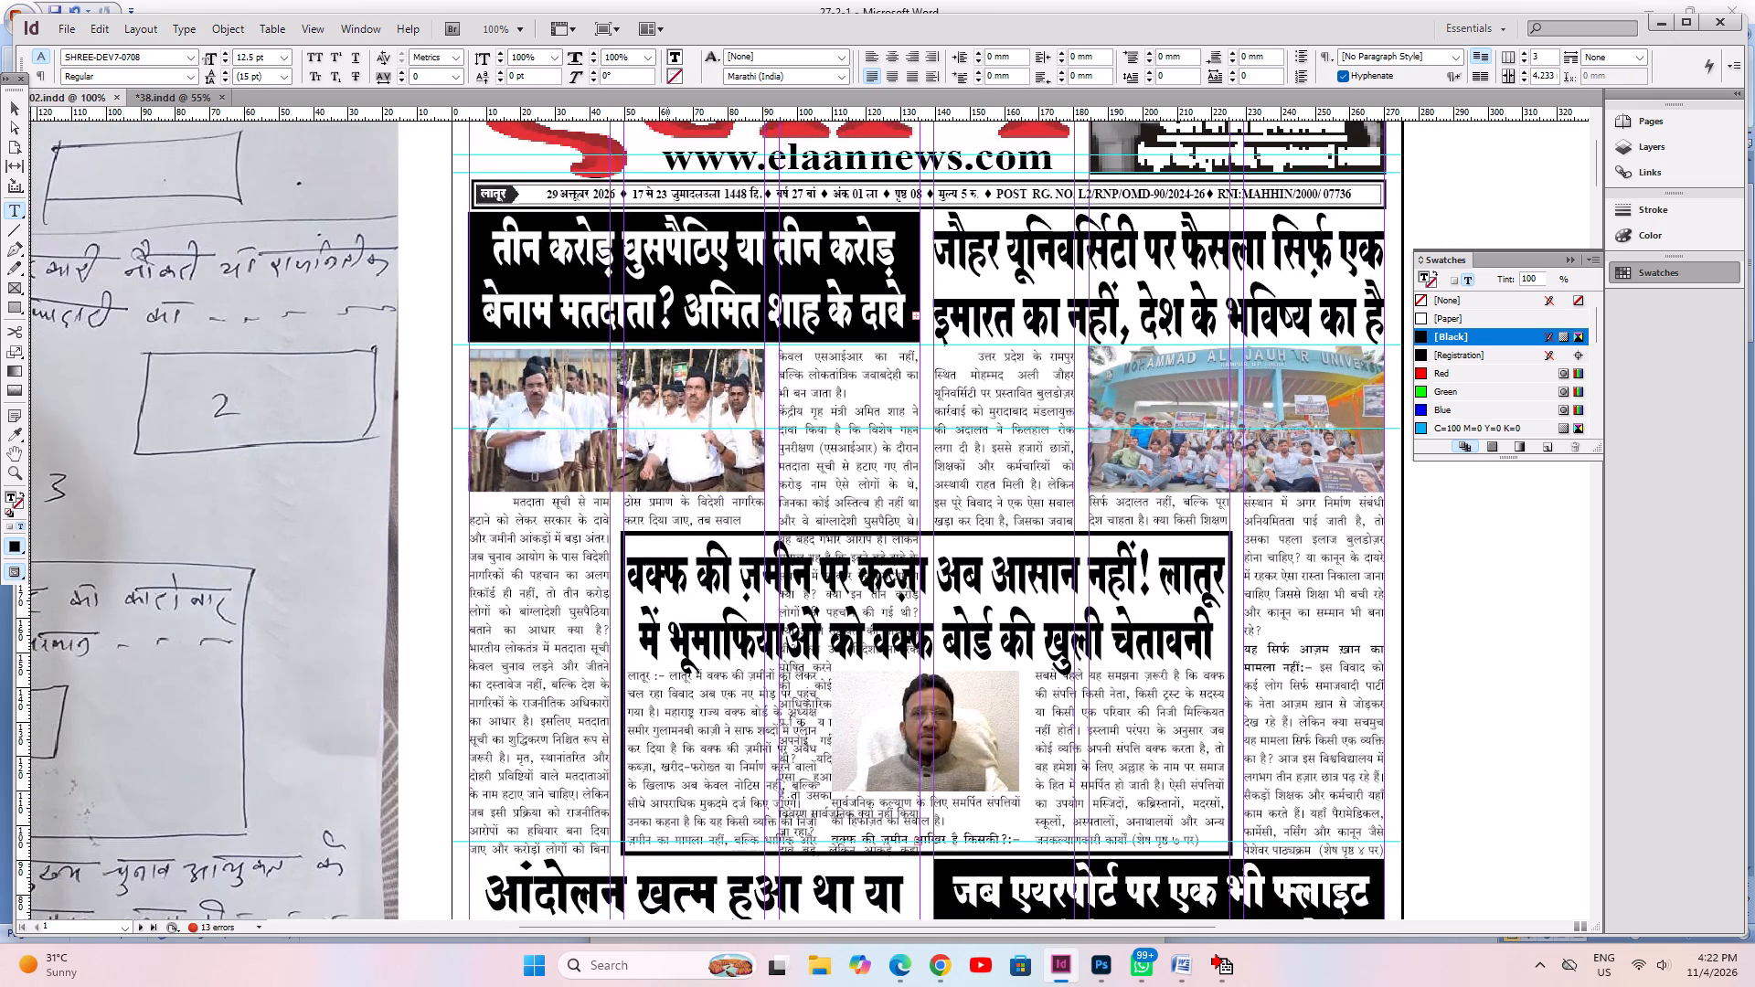
Join the paragraph starting केंद्रीय गृह मंत्री onto the preceding paragraph at the top of the new story's third column.
key("ctrl+s")
key("Down")
key("Down")
key("Down")
key("Down")
key("Down")
key("Down")
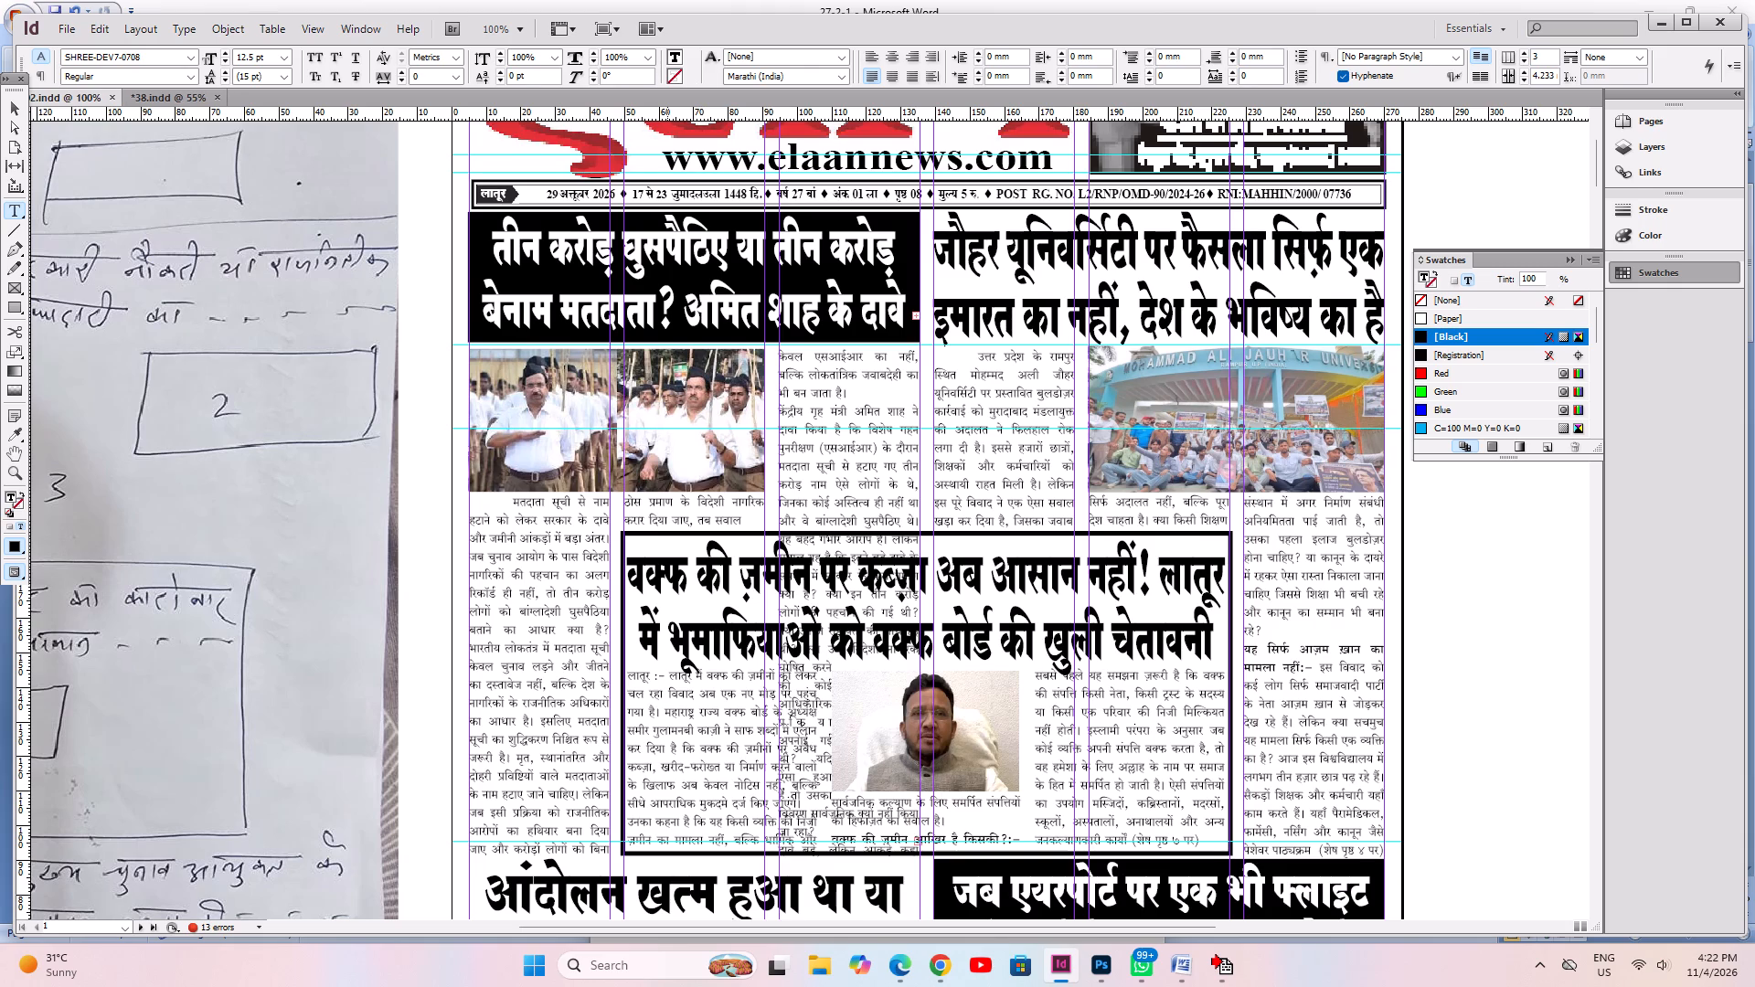
left_click(836, 389)
key("End")
key("Delete")
Break the story's third column in the line reading बेहद गंभीर आरोप, just above the boxed Waqf story, then fit the page and save.
key("Down")
key("Down")
key("Down")
key("Down")
key("Down")
key("Down")
key("Down")
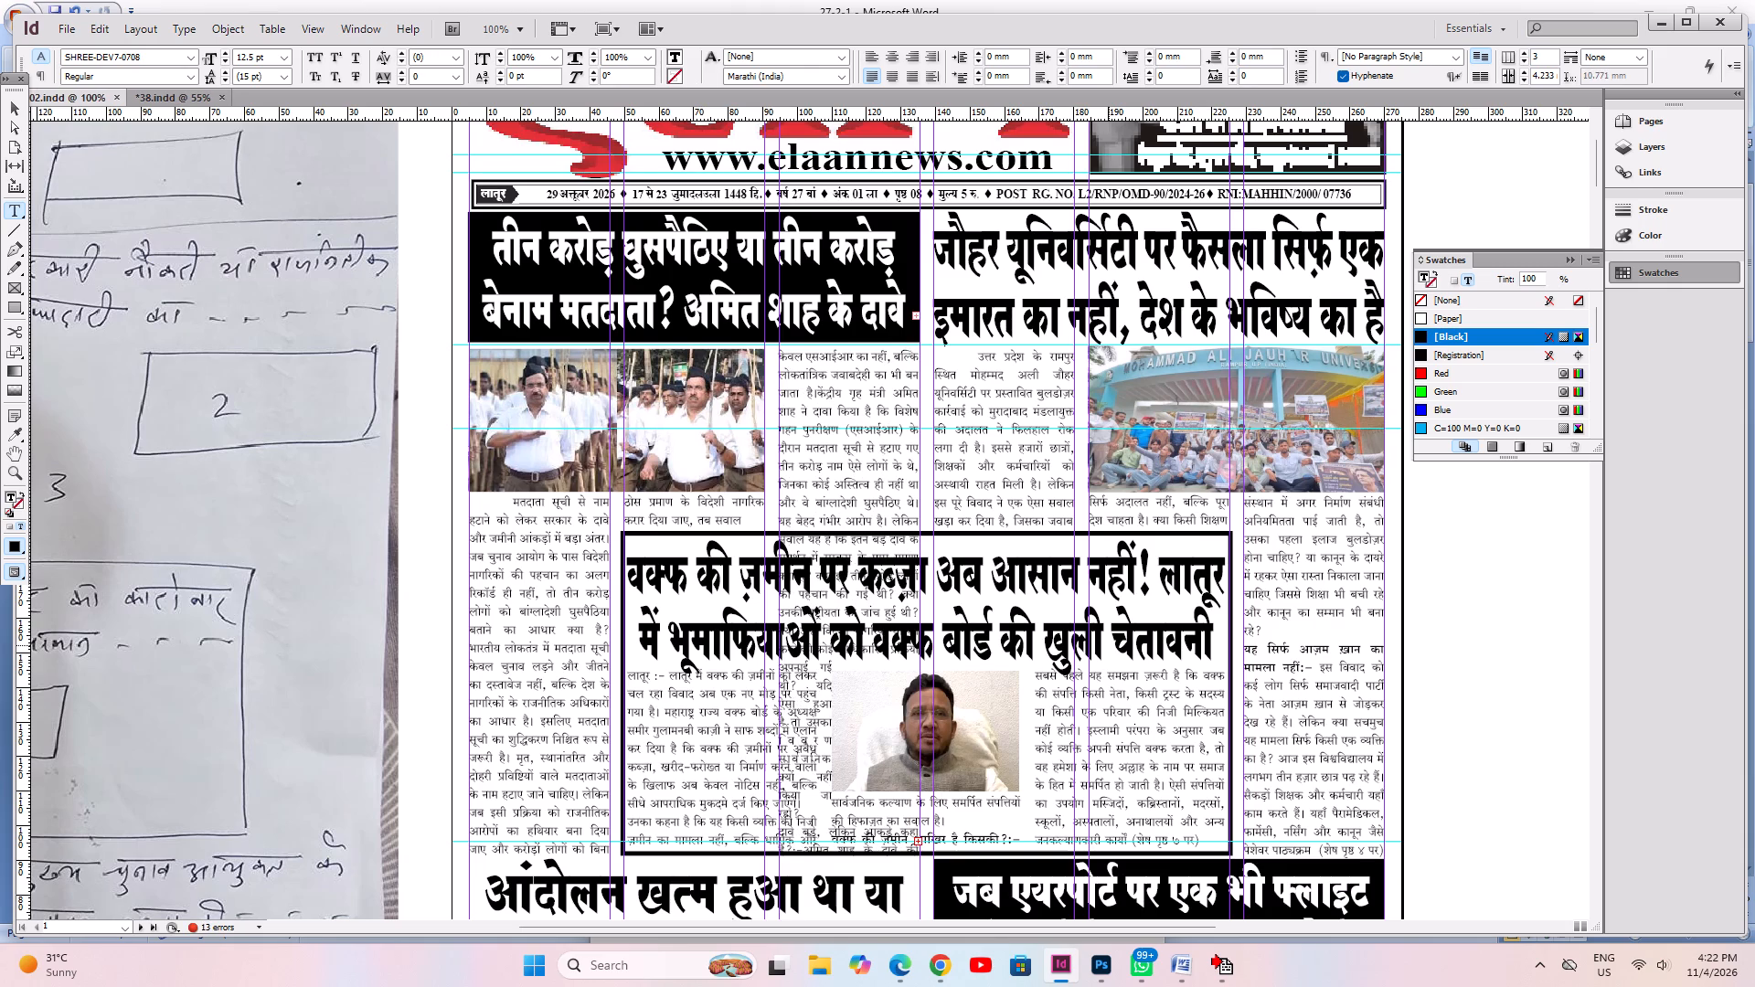
key("Right")
key("Right")
key("Right")
key("Right")
key("Right")
key("Right")
key("Right")
key("Return")
key("ctrl+s")
key("ctrl+0")
key("ctrl+s")
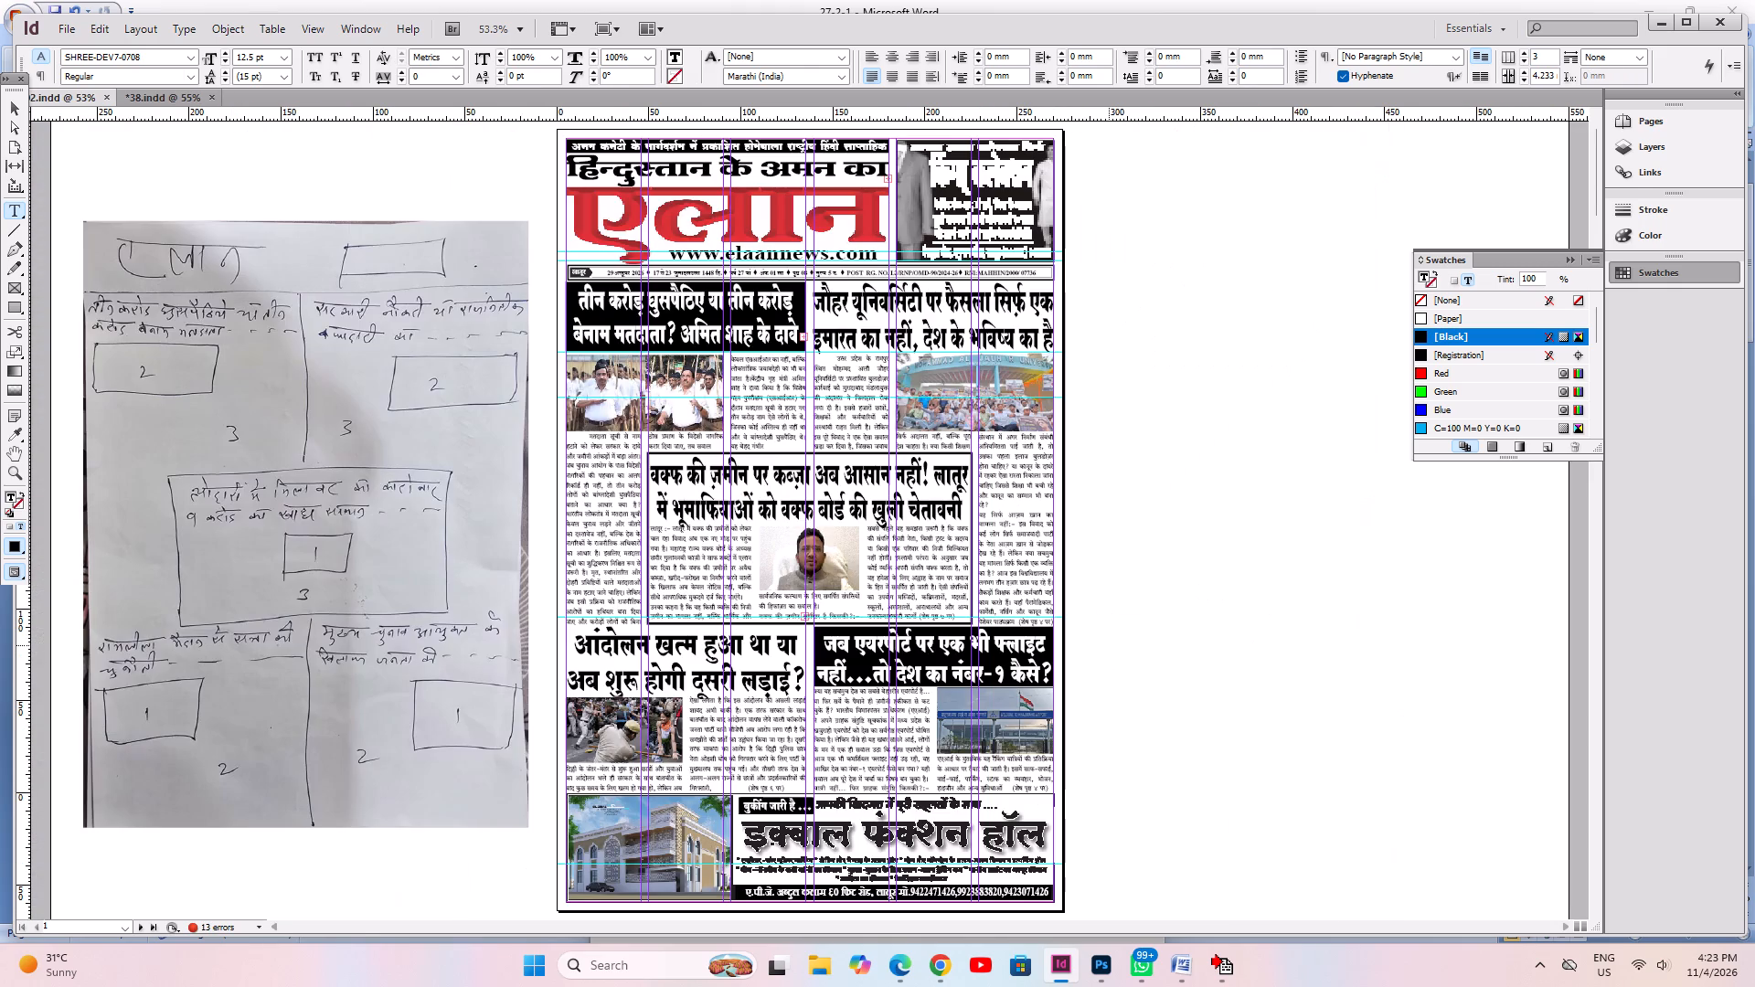
key("ctrl+s")
Maximise the window and delete any leftover frame on the blank pasteboard beside the front page.
left_click(16, 106)
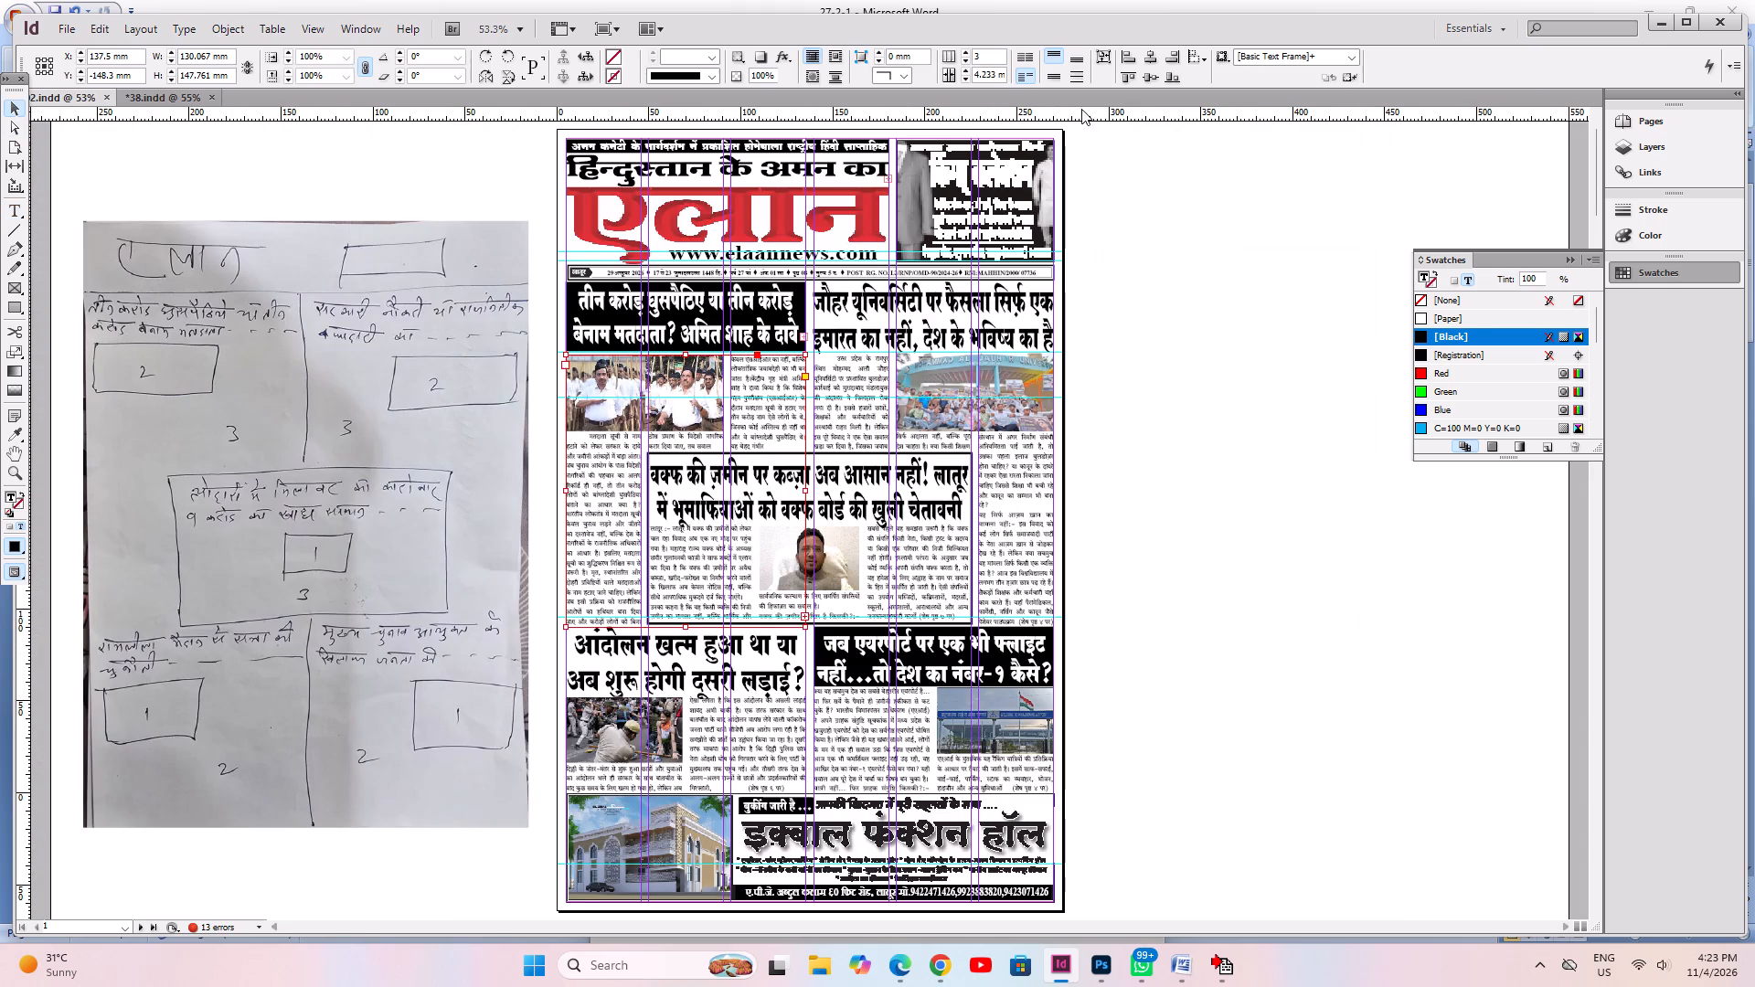
double_click(1003, 16)
left_click_drag(1217, 188, 1322, 534)
key("Delete")
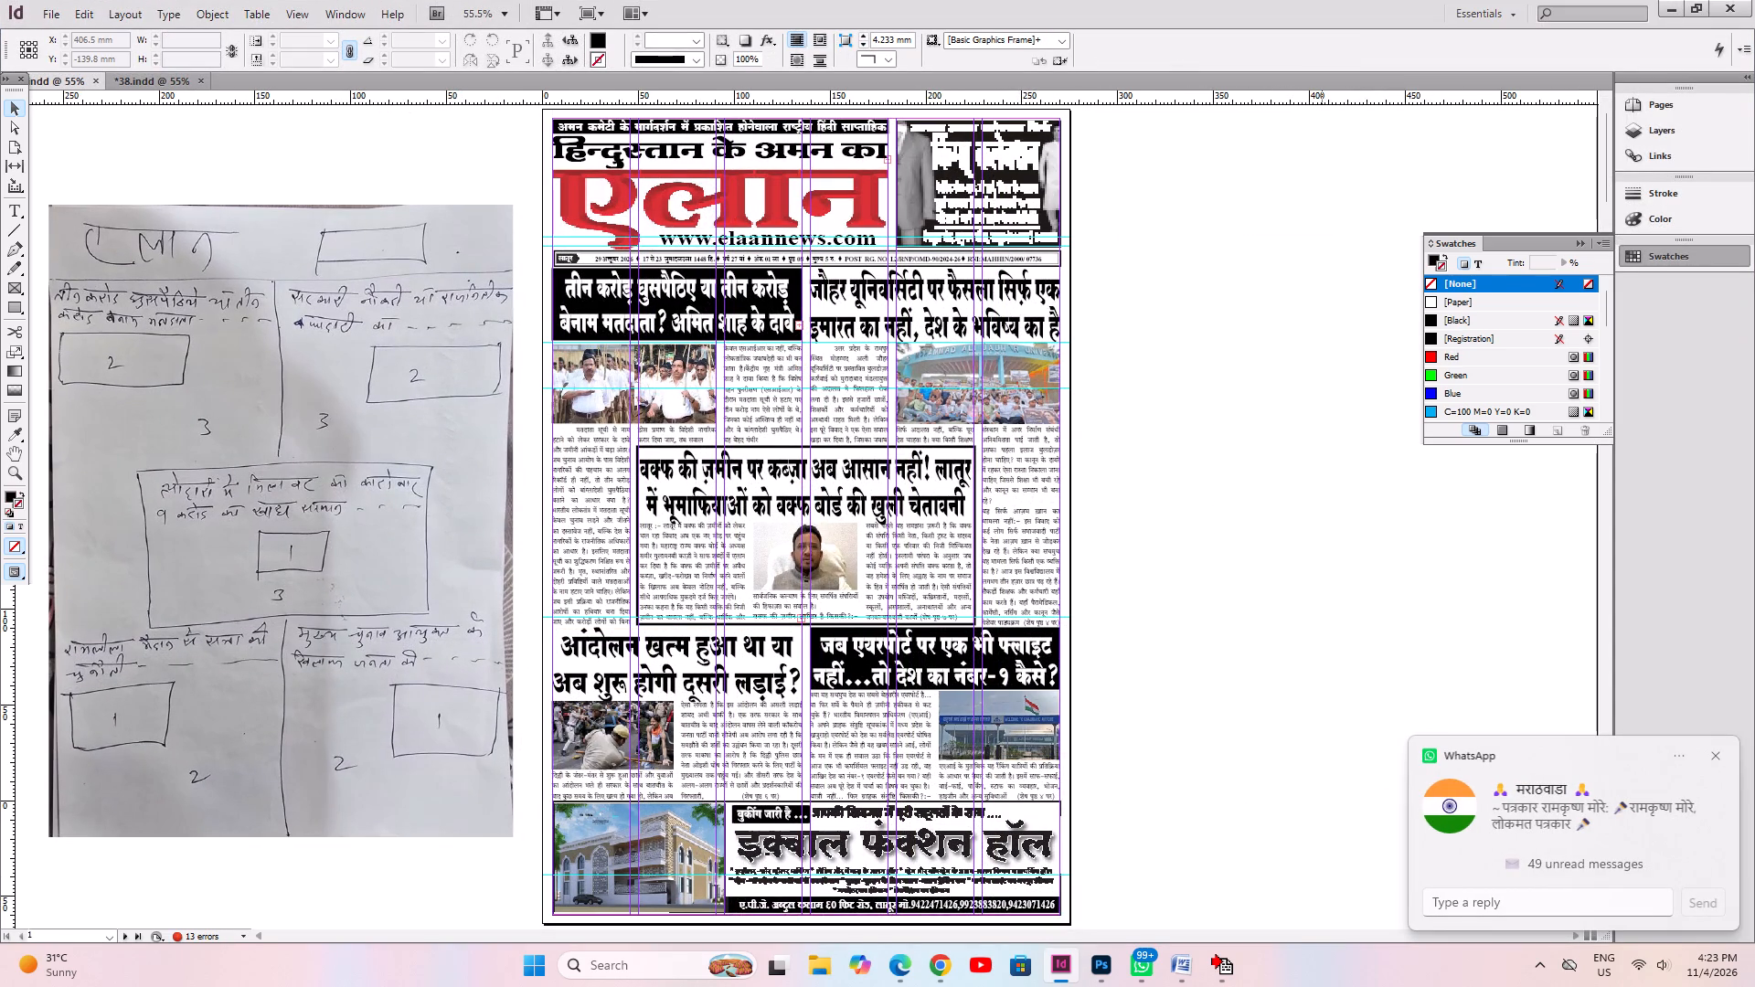
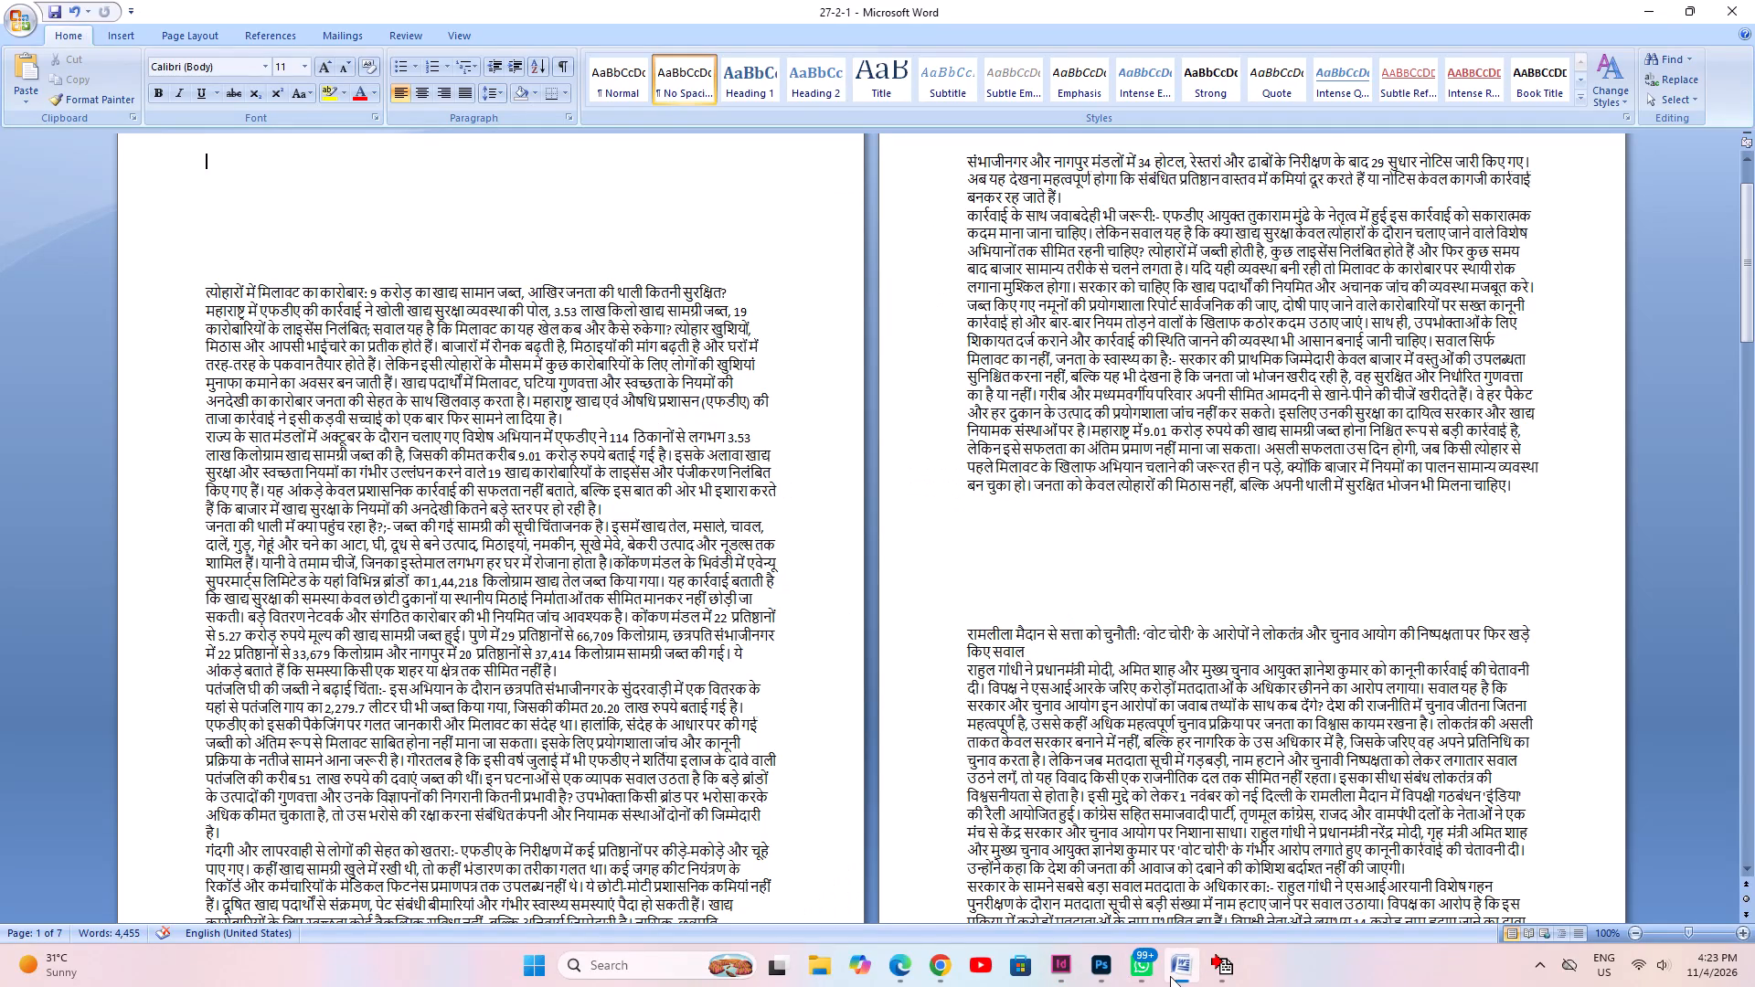
Switch to Word and cut the whole article headed त्योहारों में मिलावट का कारोबार, from its headline to its last line.
left_click_drag(204, 297, 480, 399)
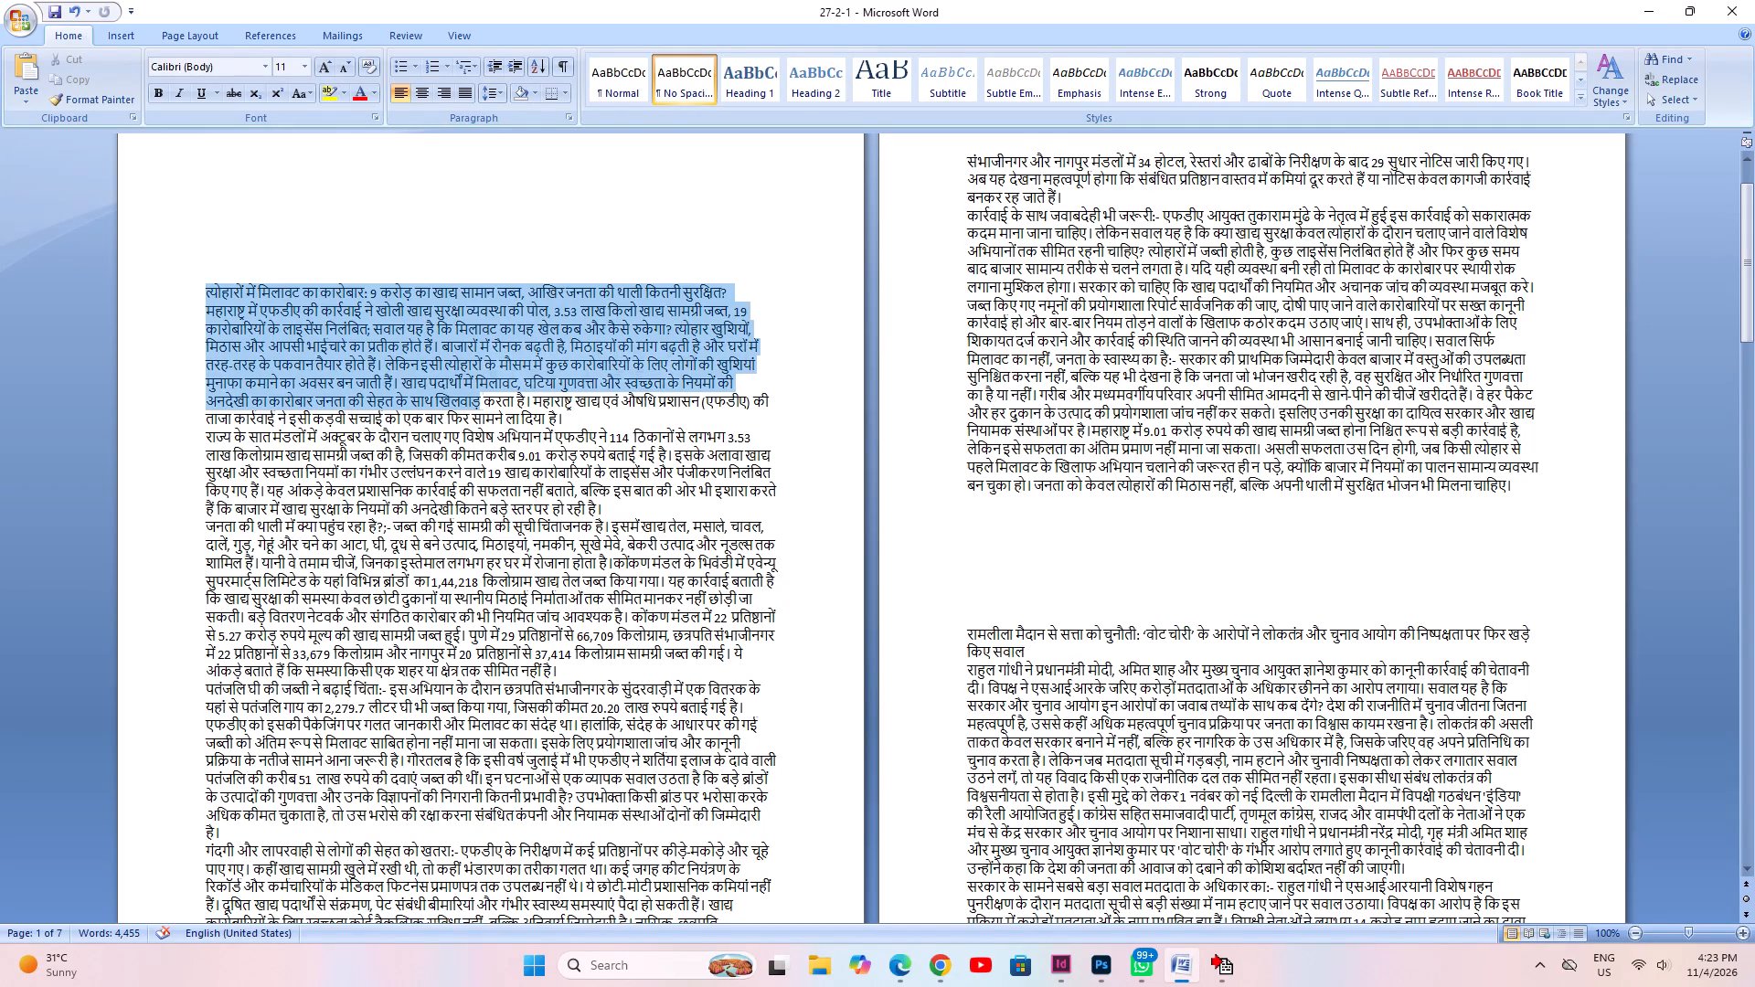
left_click_drag(480, 399, 483, 400)
left_click(1537, 495, "shift")
scroll(822, 538, "down", 4)
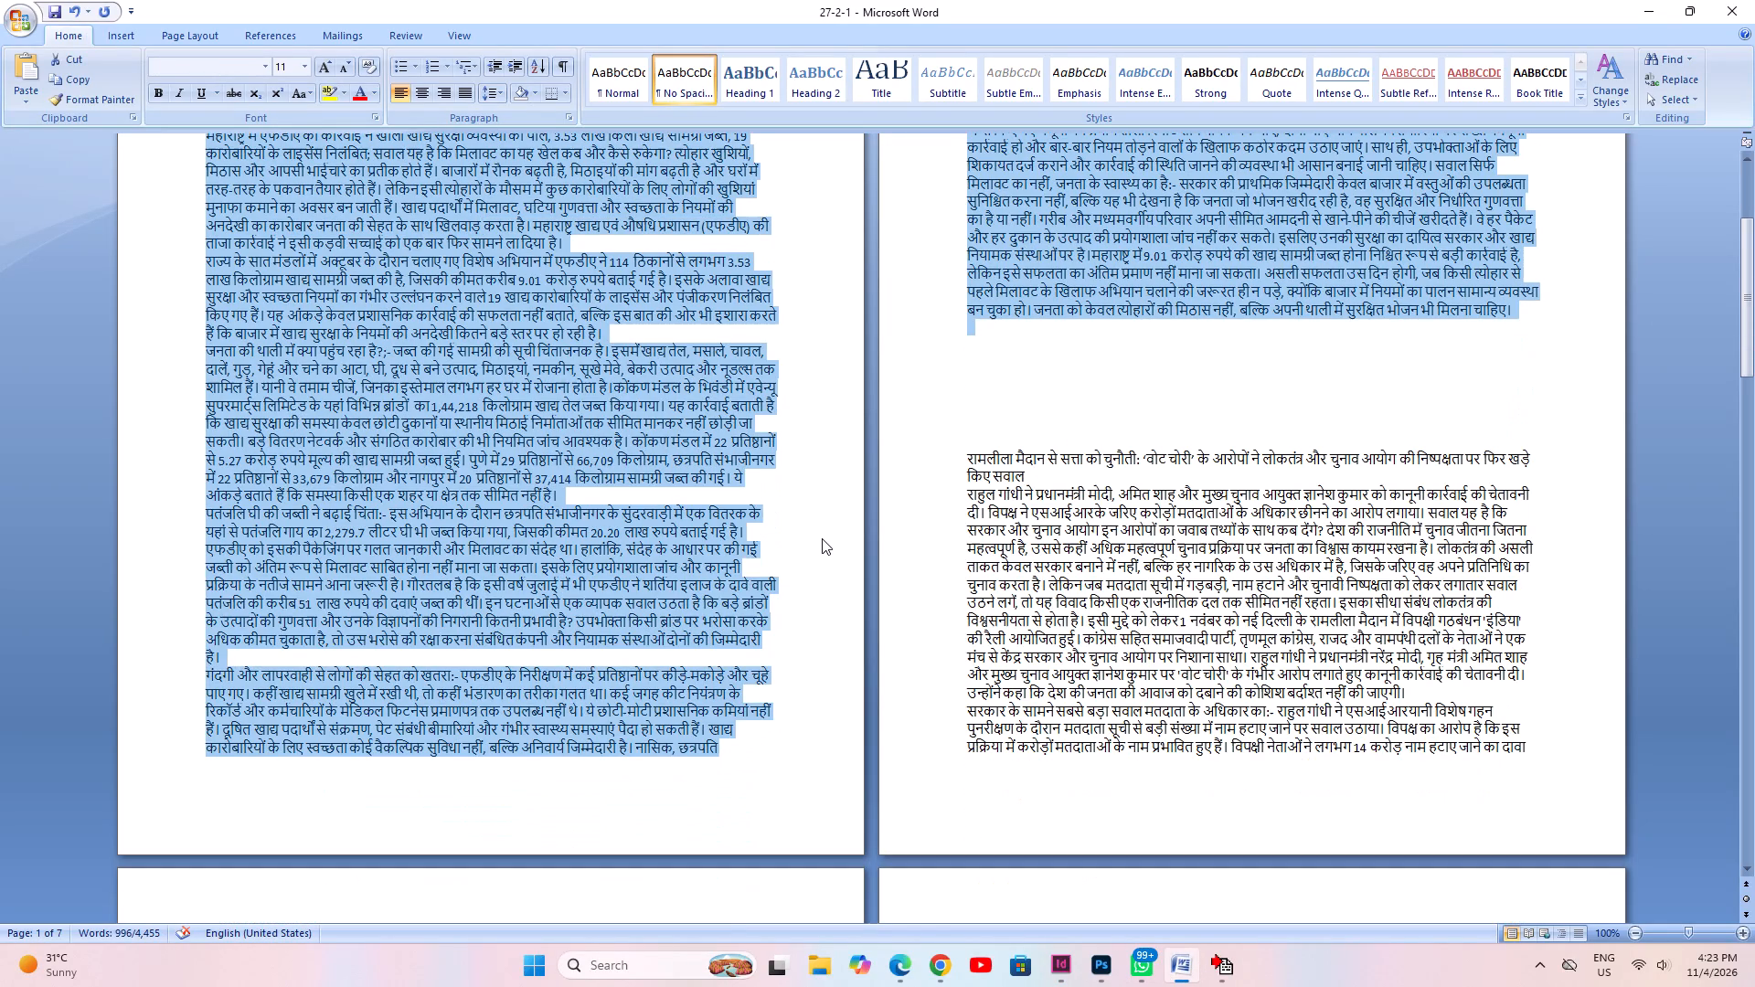
key("ctrl+x")
Convert the cut article from Unicode to Shree-Lipi 7.0 in Exchange Utility, overwriting the existing output file Untitled.txt.
left_click(1226, 973)
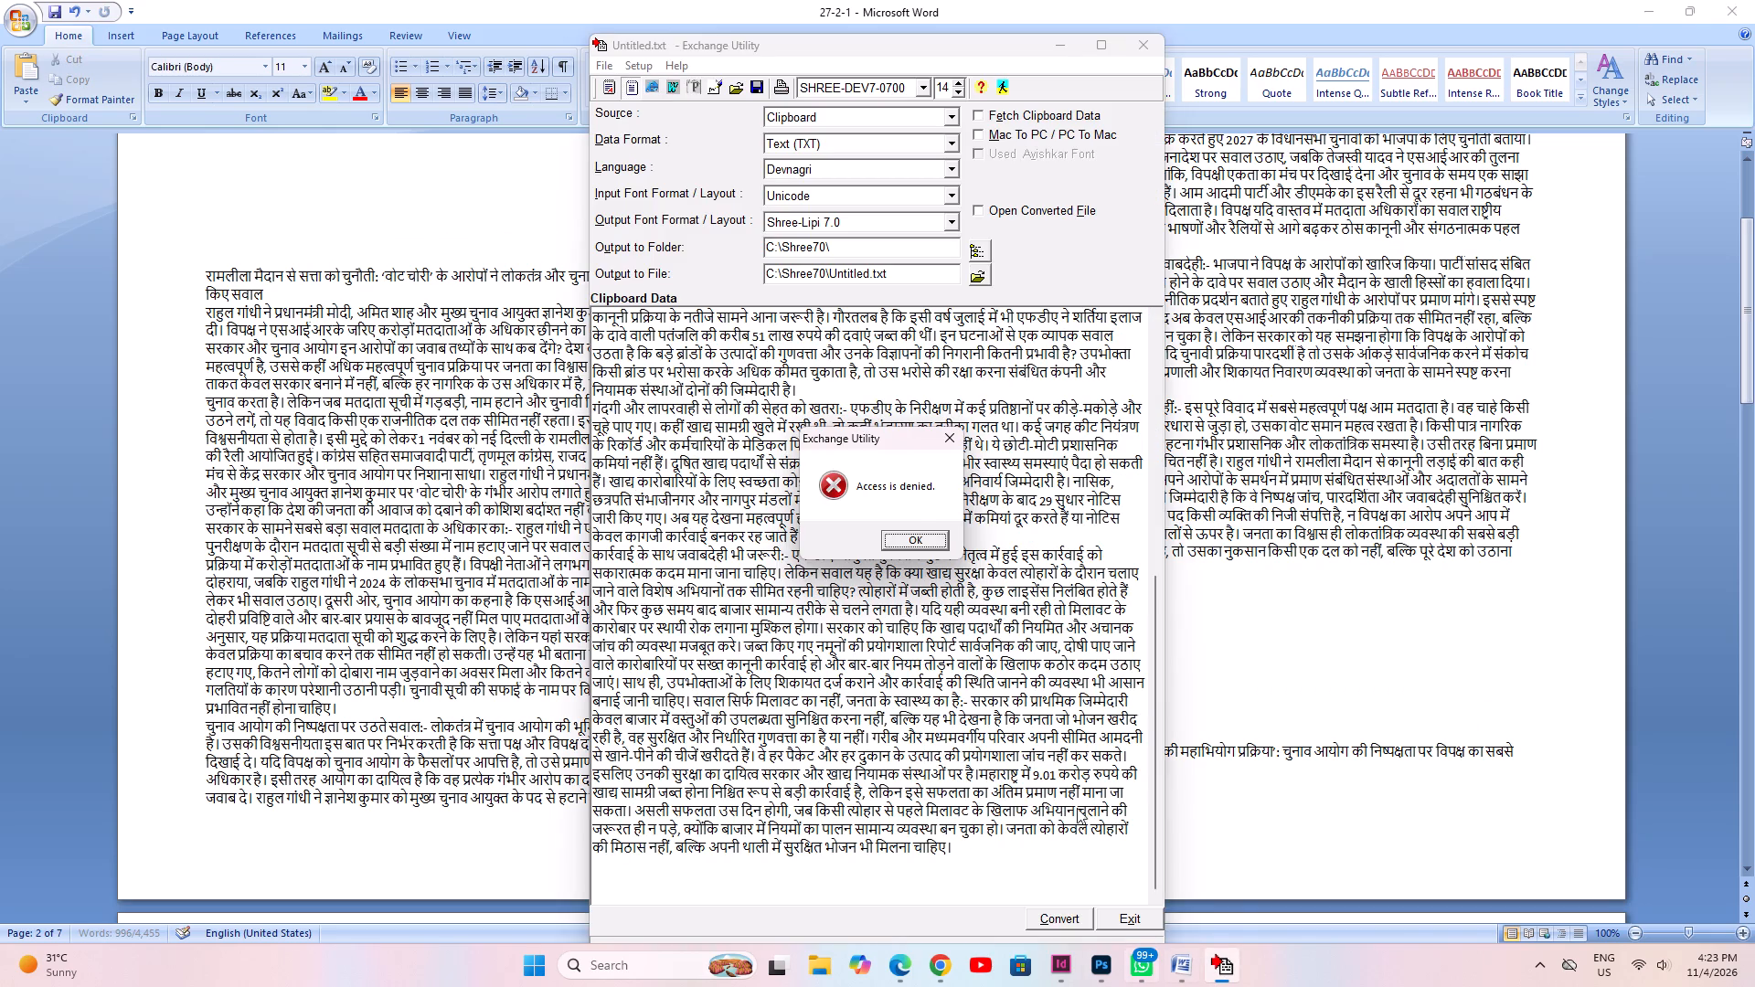
left_click(927, 540)
scroll(858, 520, "up", 2)
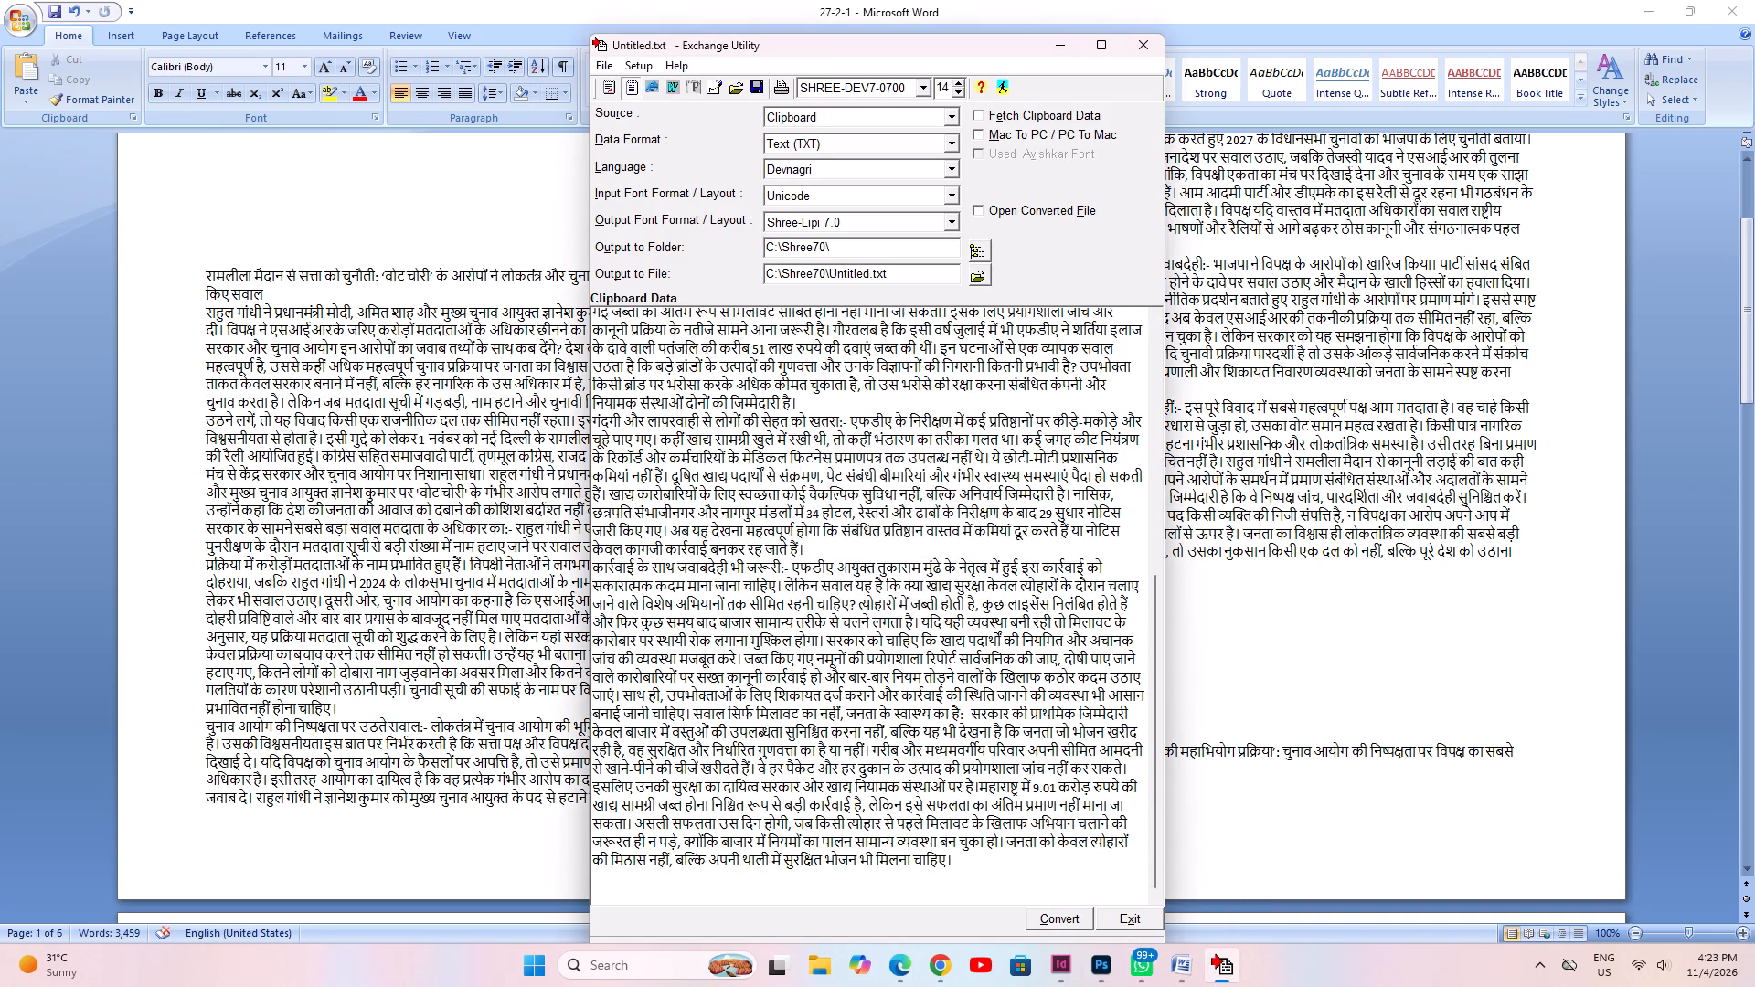
scroll(848, 520, "up", 20)
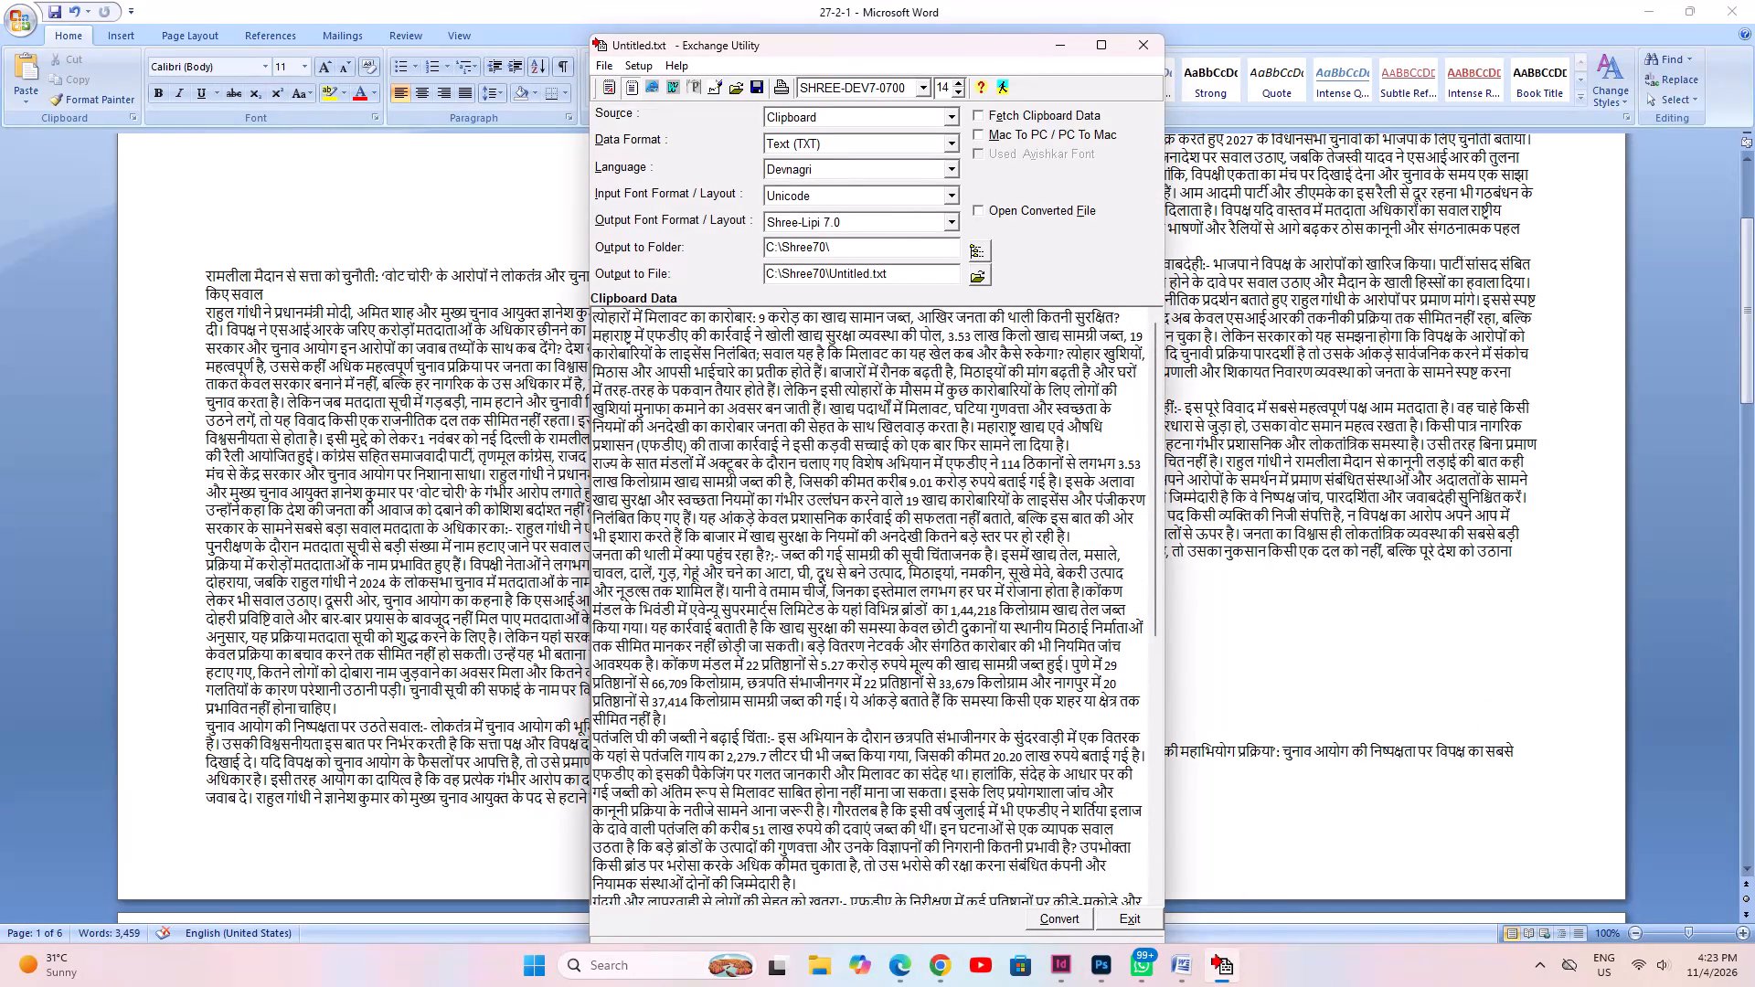
scroll(849, 521, "up", 8)
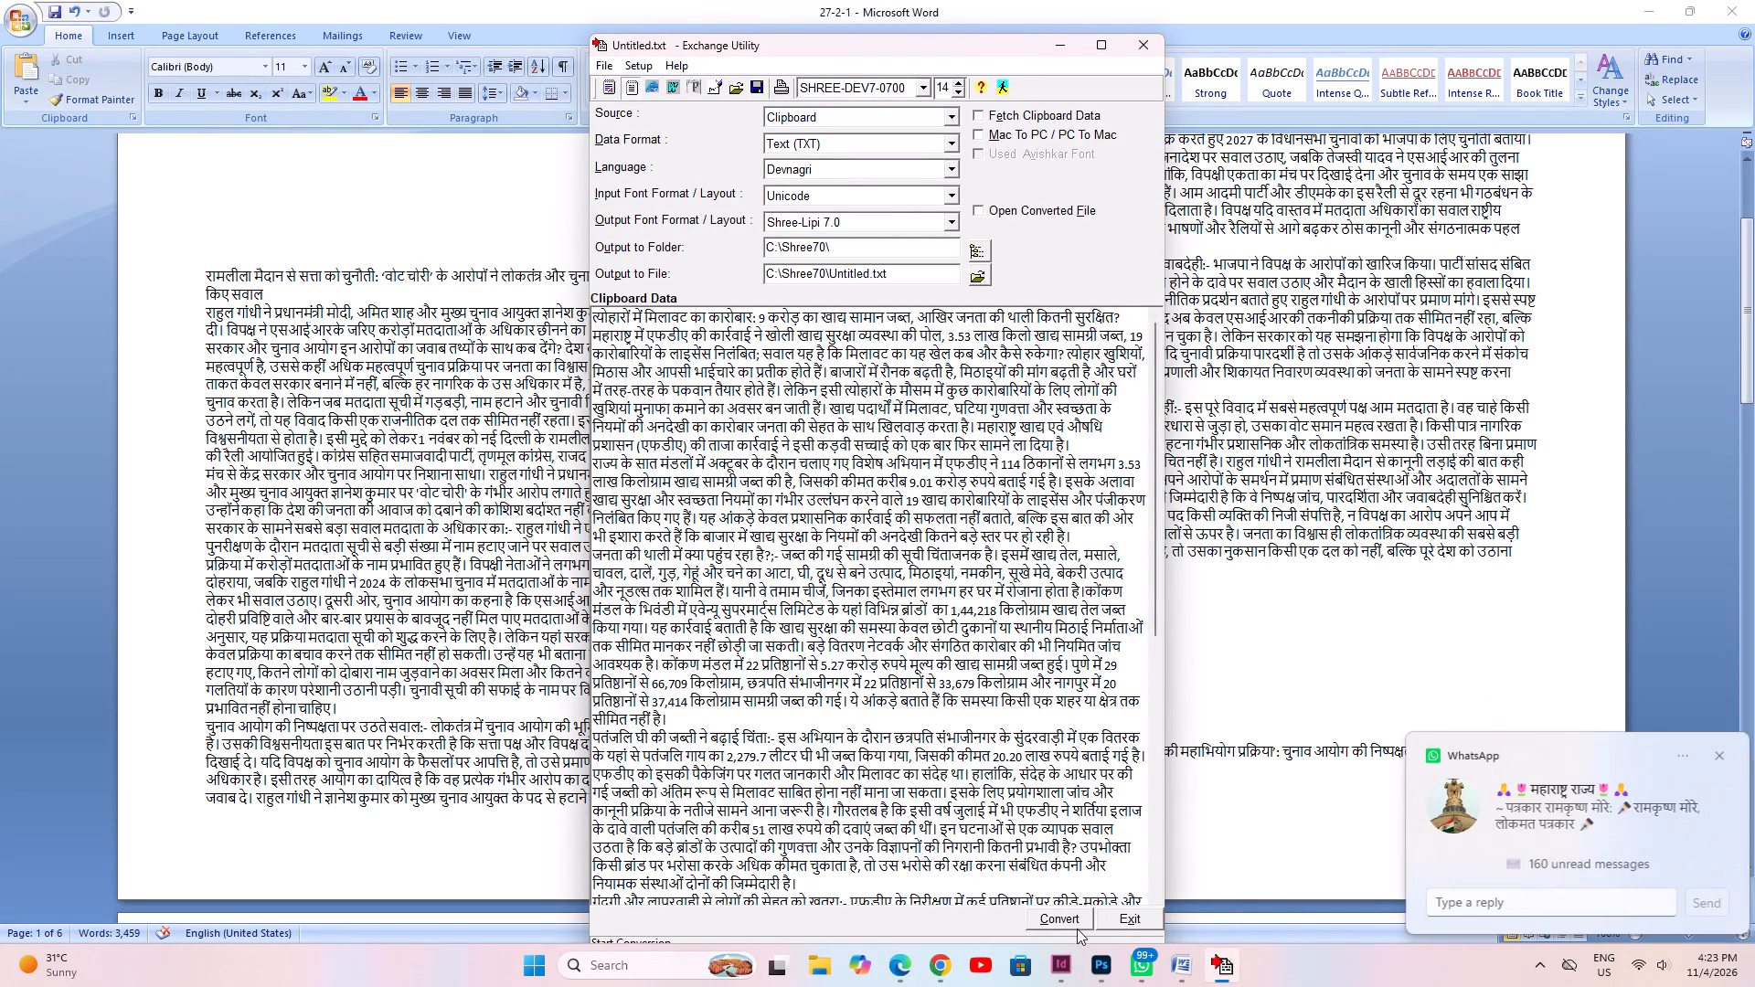
left_click(1065, 917)
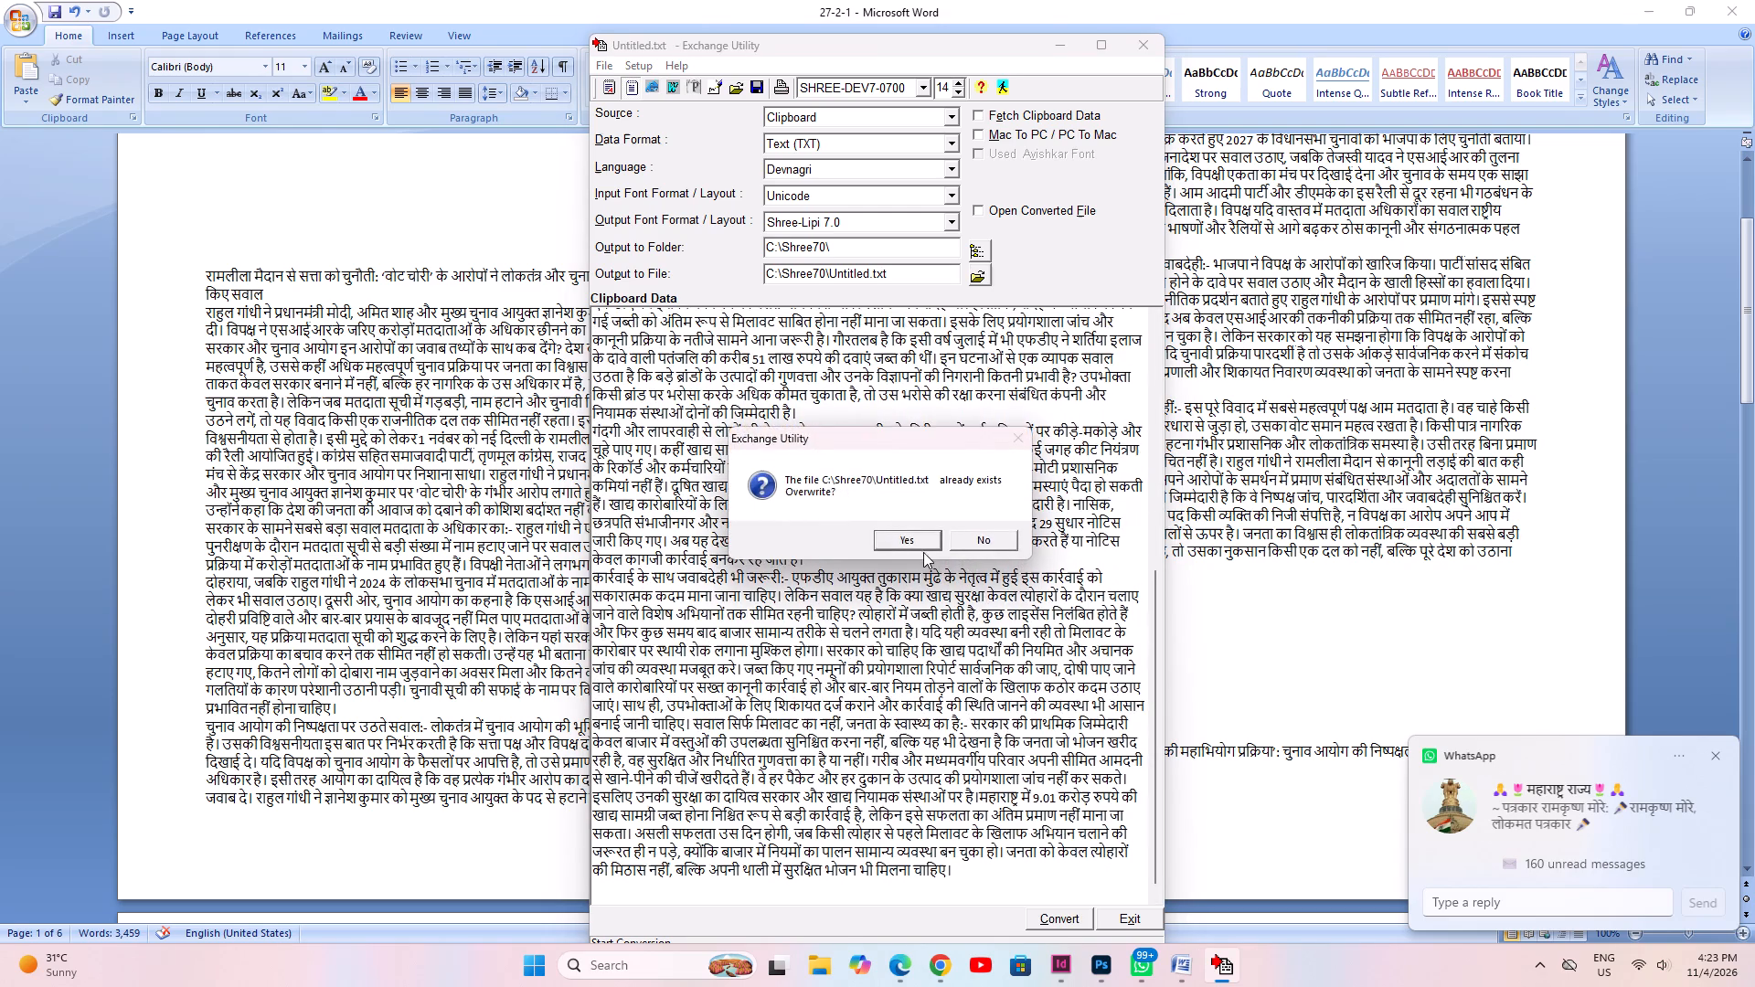
left_click(921, 549)
left_click(951, 534)
In InDesign, draw a text frame on the blank pasteboard beside the front page and paste the converted article into it.
left_click(1069, 970)
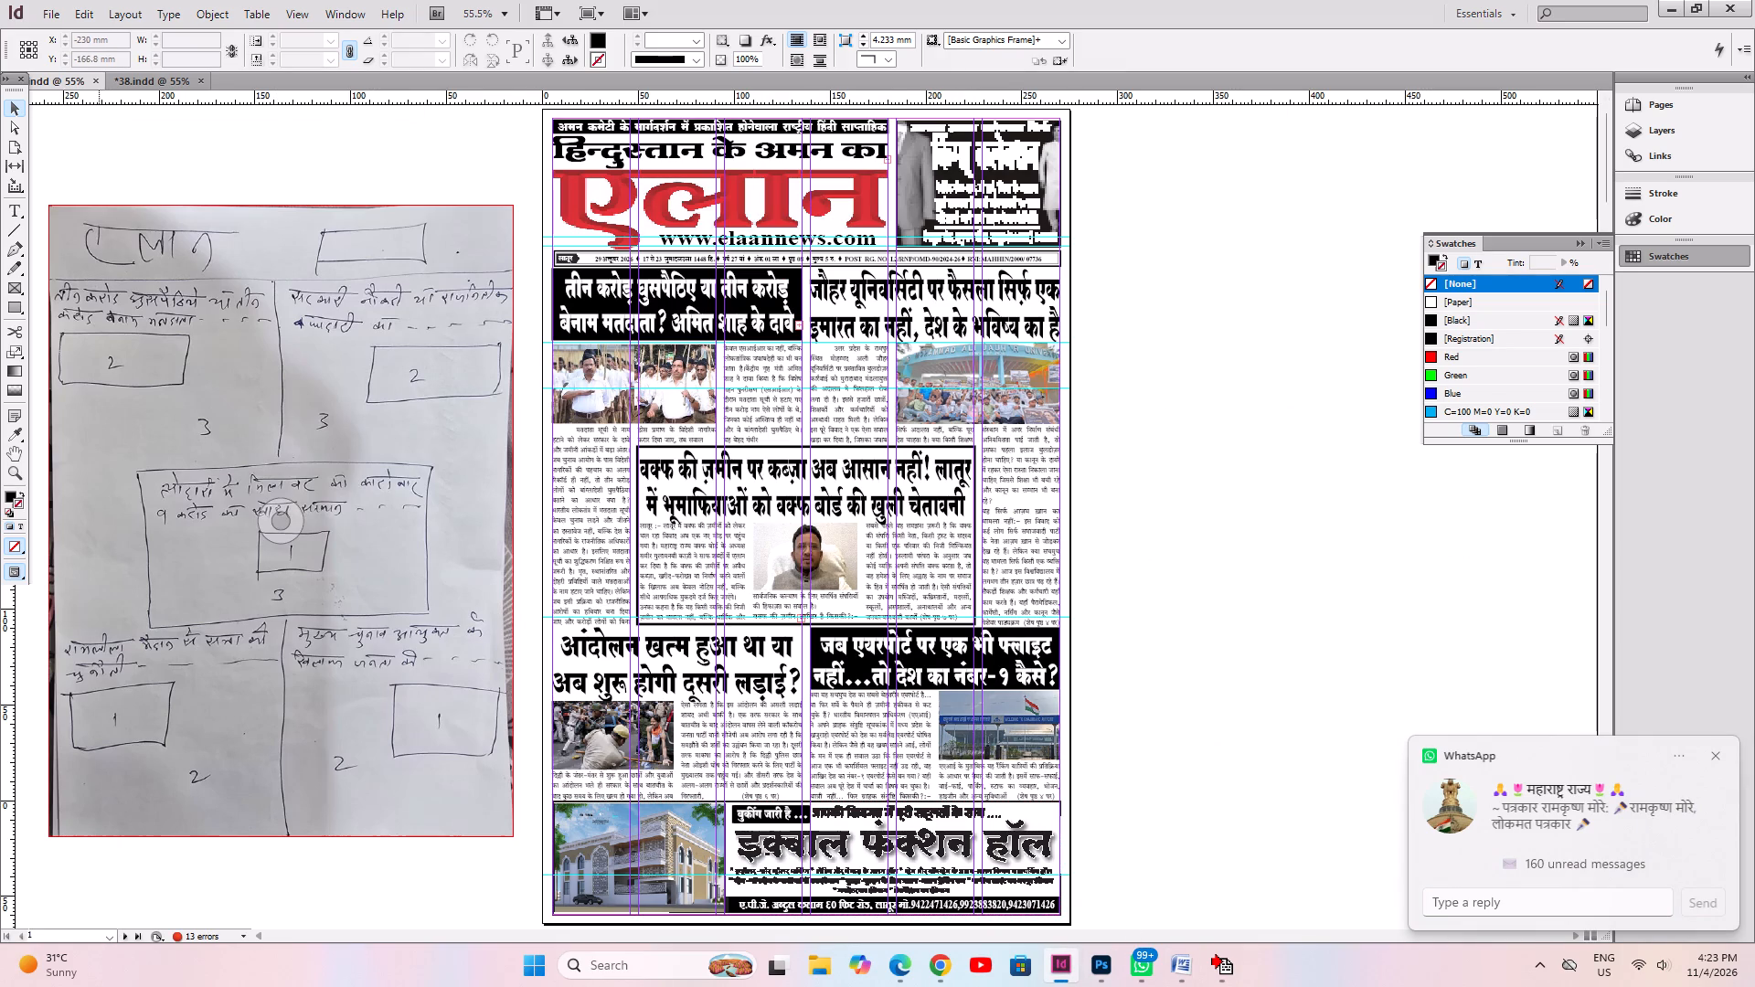
left_click(14, 210)
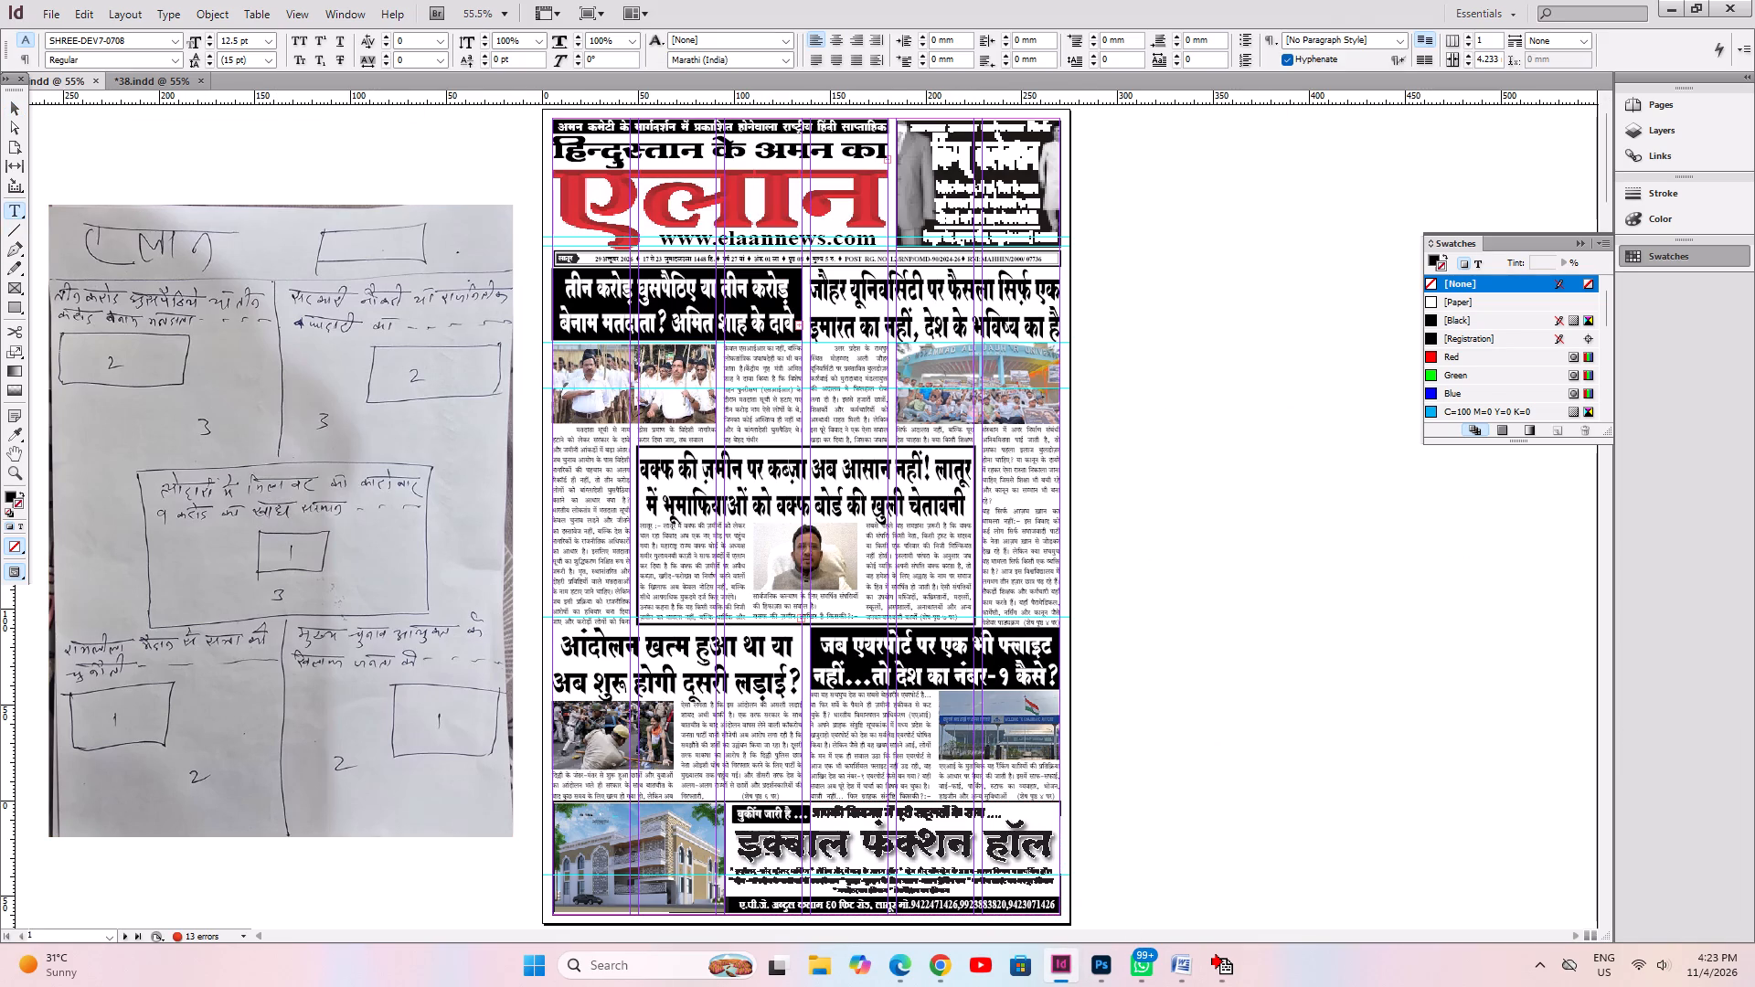
left_click_drag(1099, 457, 1379, 851)
key("ctrl+v")
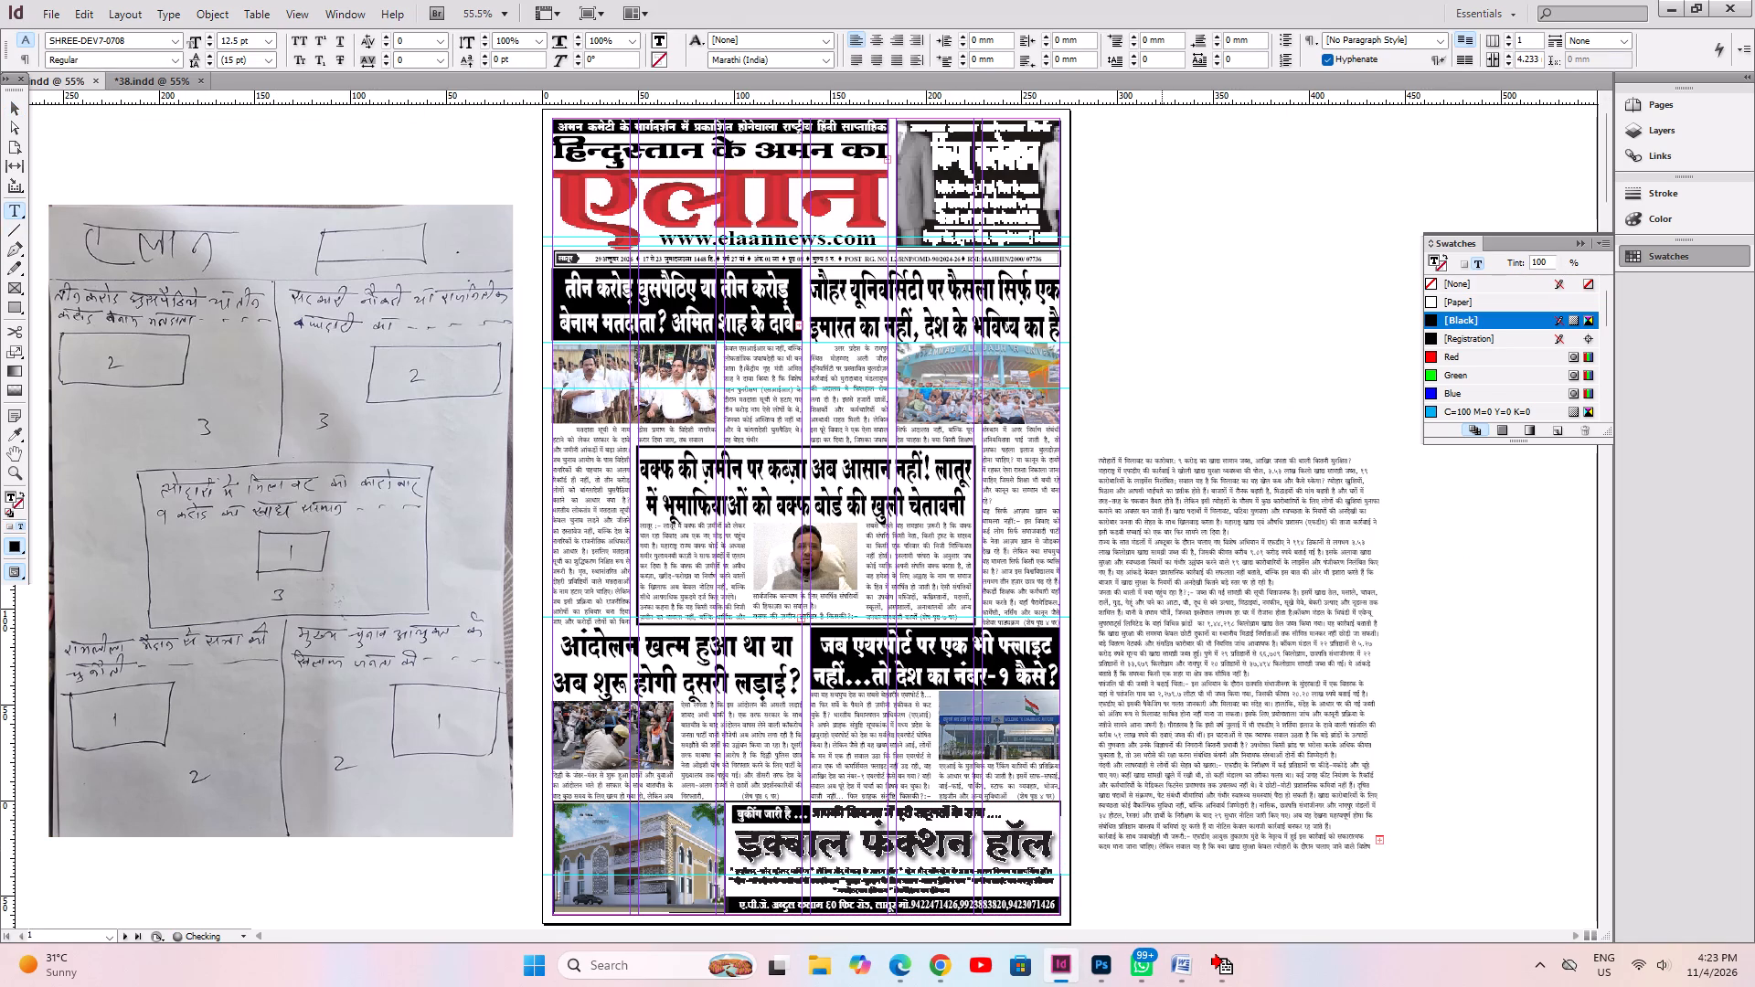
Replace the boxed Waqf headline with the pasted article's first line, keeping the existing formatting, then justify it and save.
left_click(1168, 478)
key("ctrl+2")
left_click_drag(1081, 548, 1092, 765, "alt")
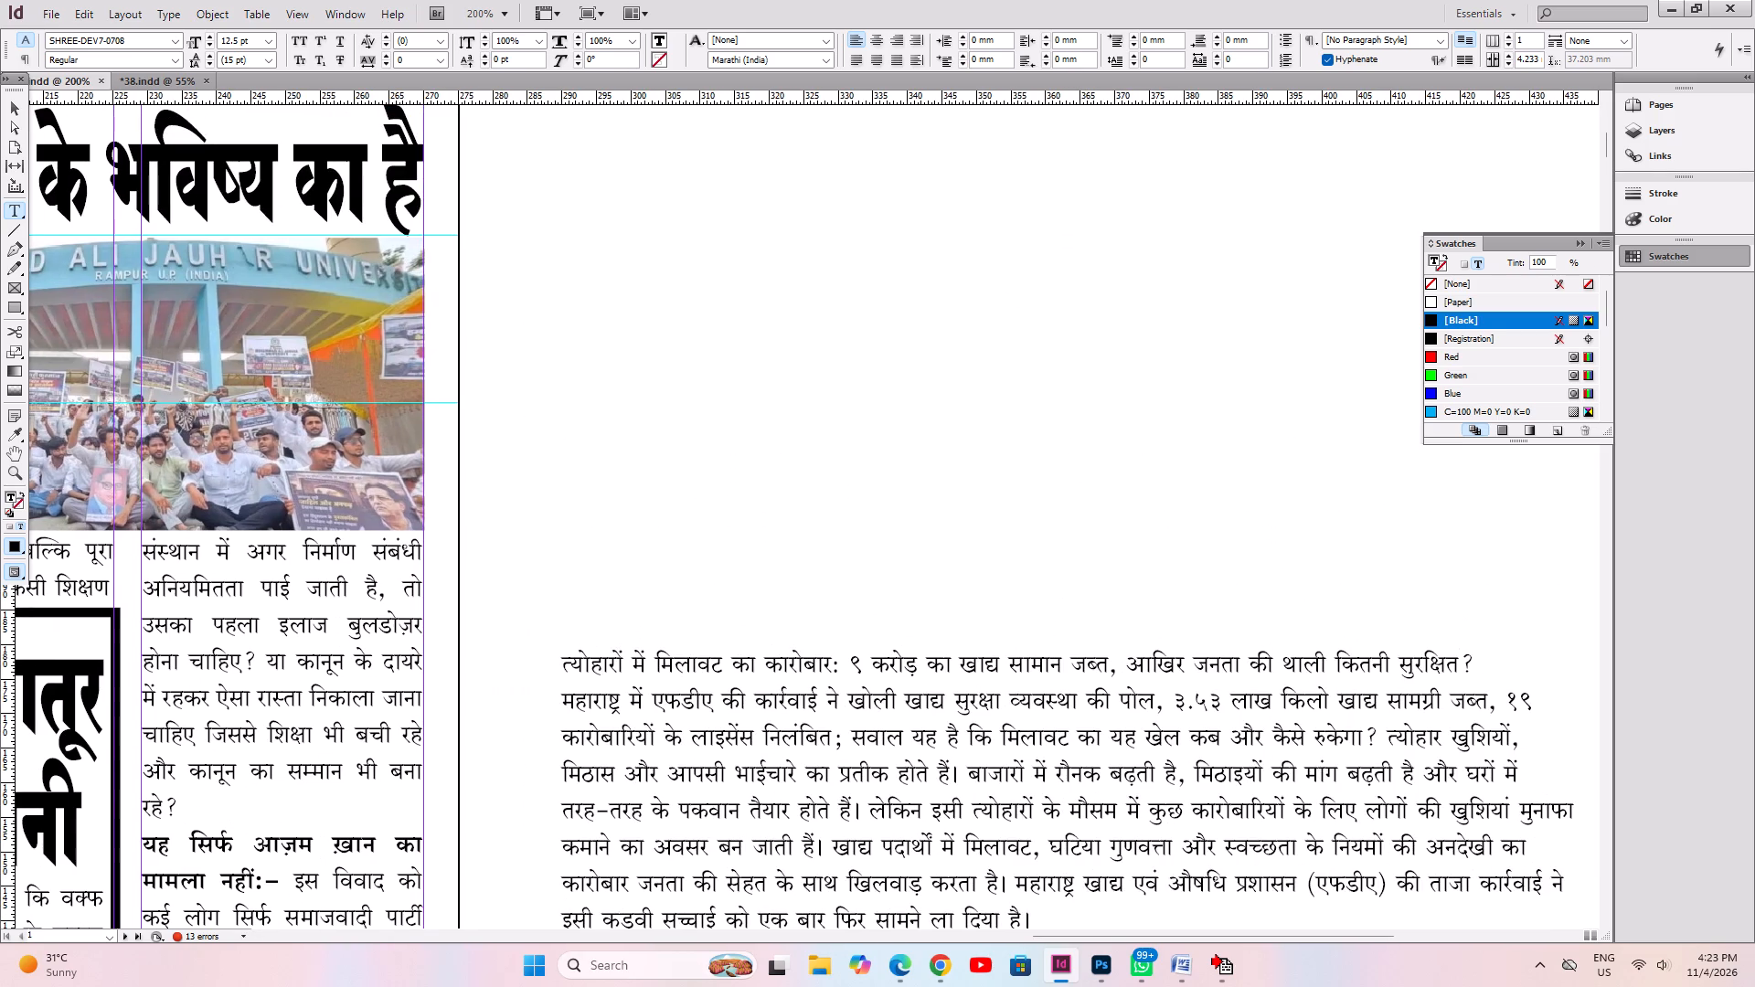
left_click_drag(1473, 665, 624, 575)
key("ctrl+x")
key("ctrl+1")
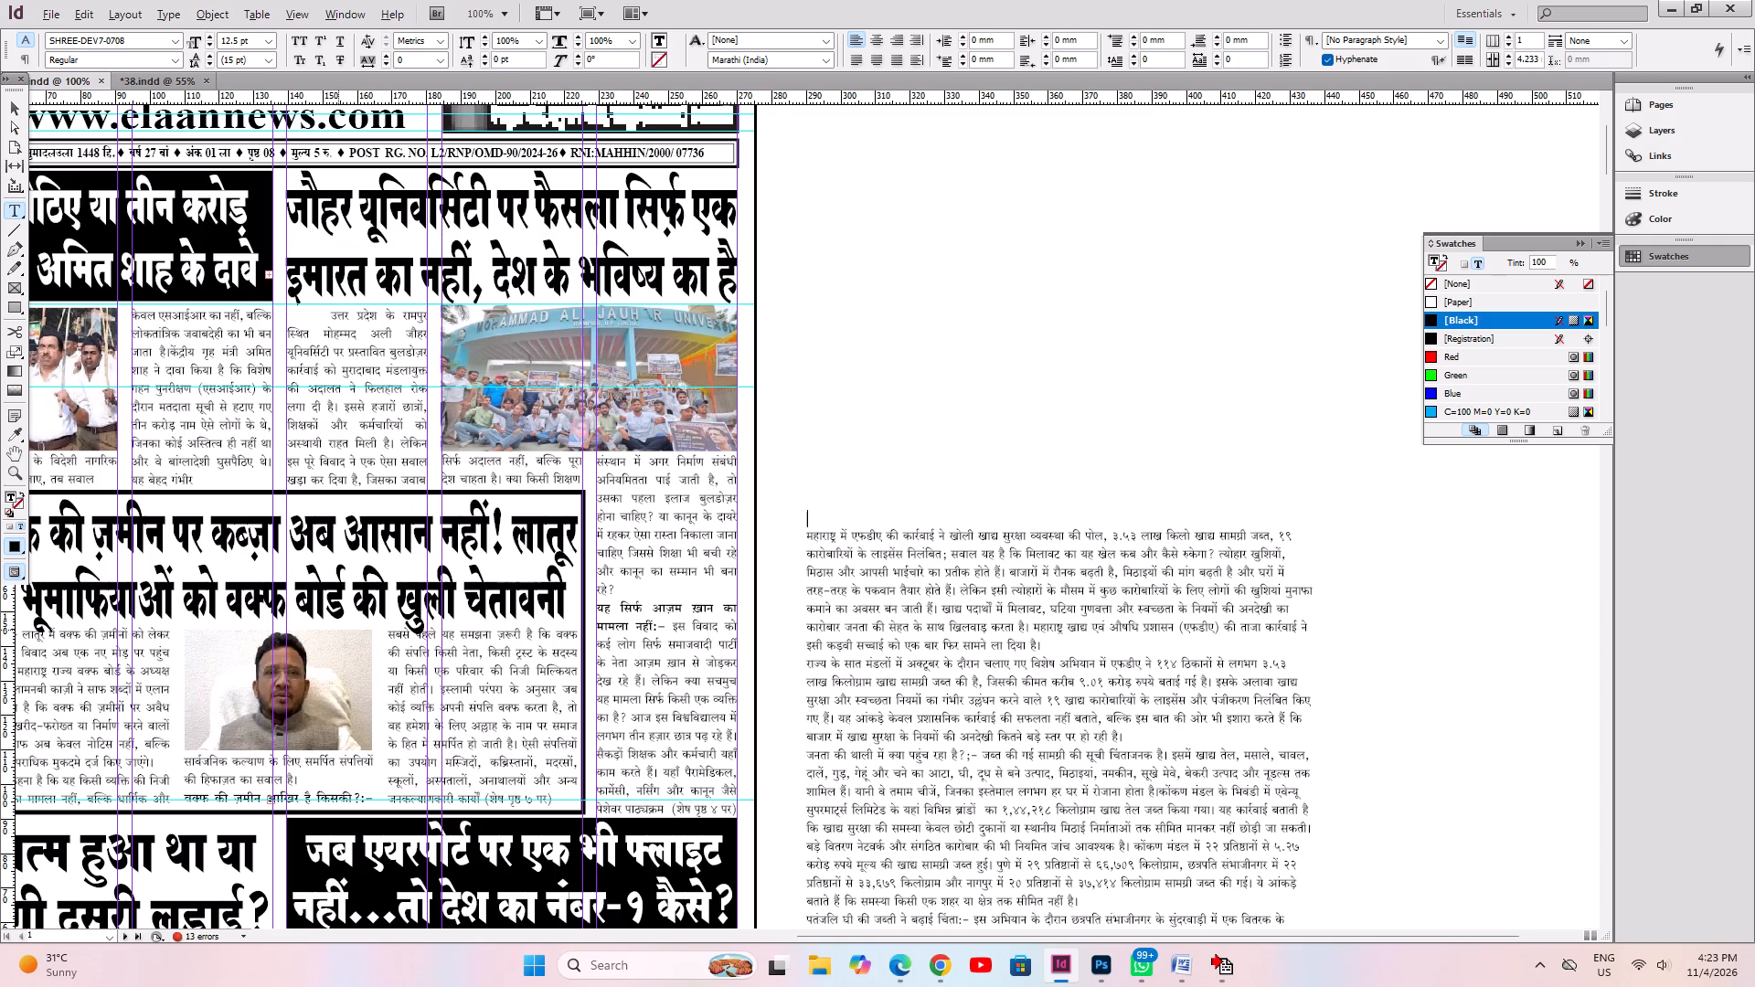
left_click_drag(356, 627, 856, 627, "alt")
left_click(696, 561)
key("ctrl+a")
left_click(80, 16)
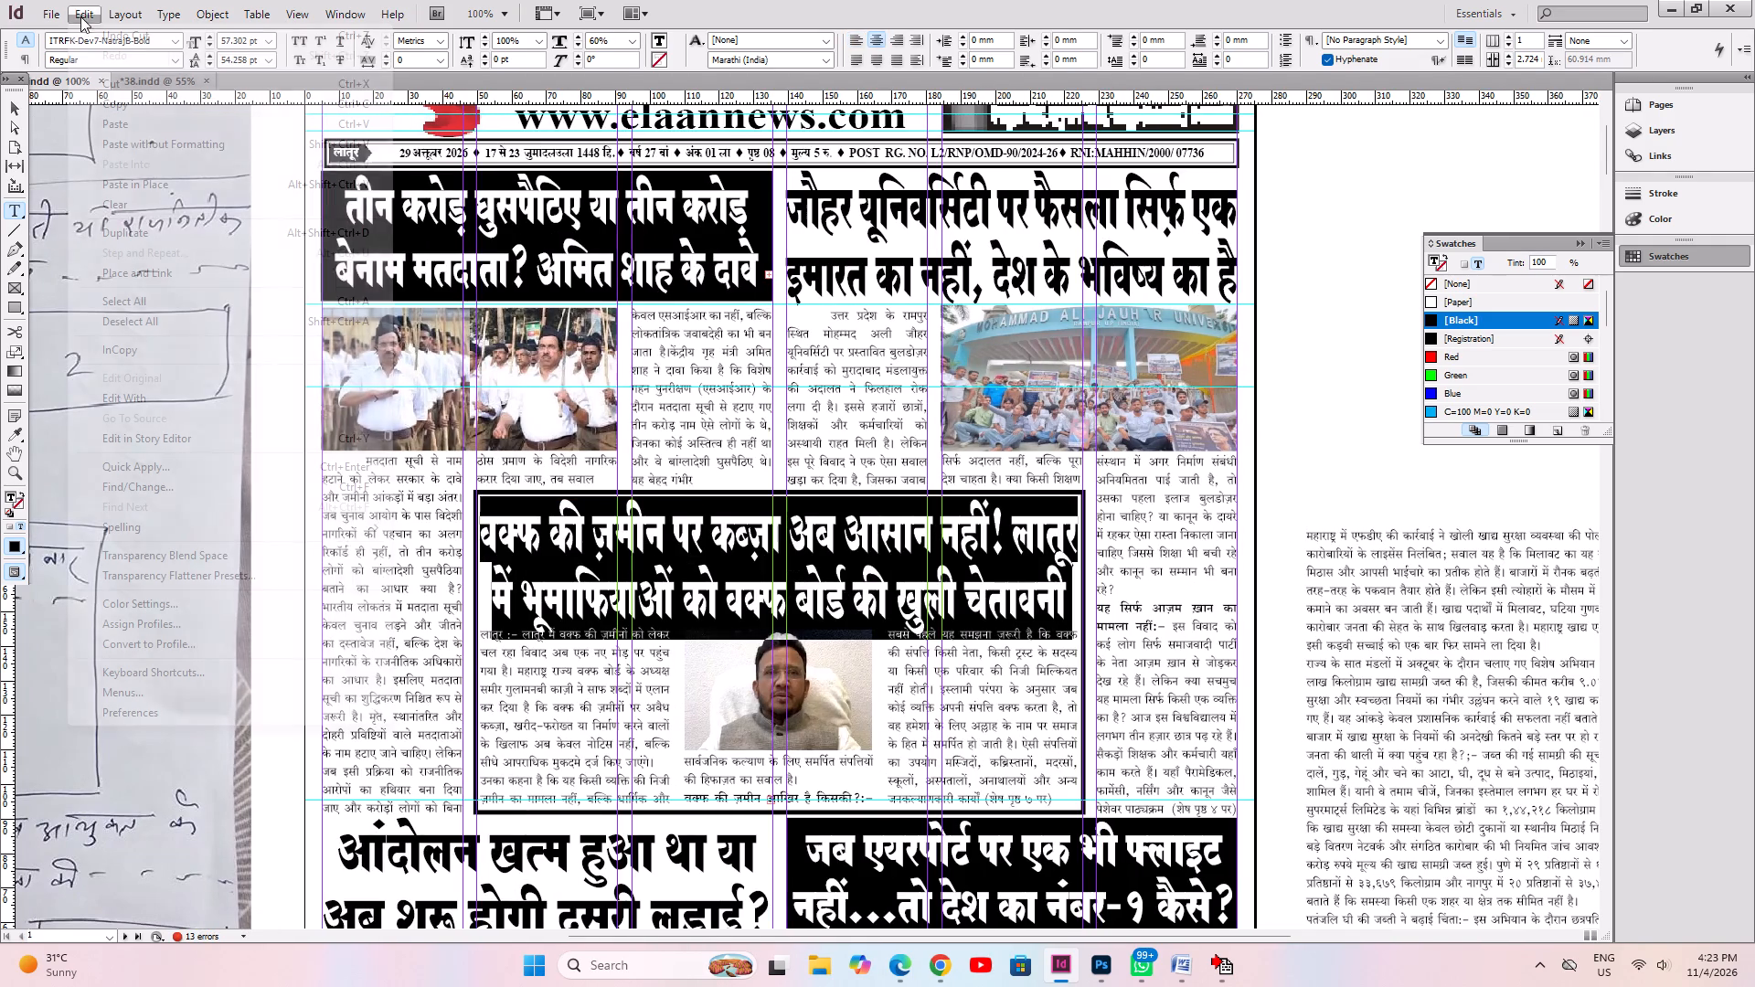
left_click(164, 143)
key("ctrl+a")
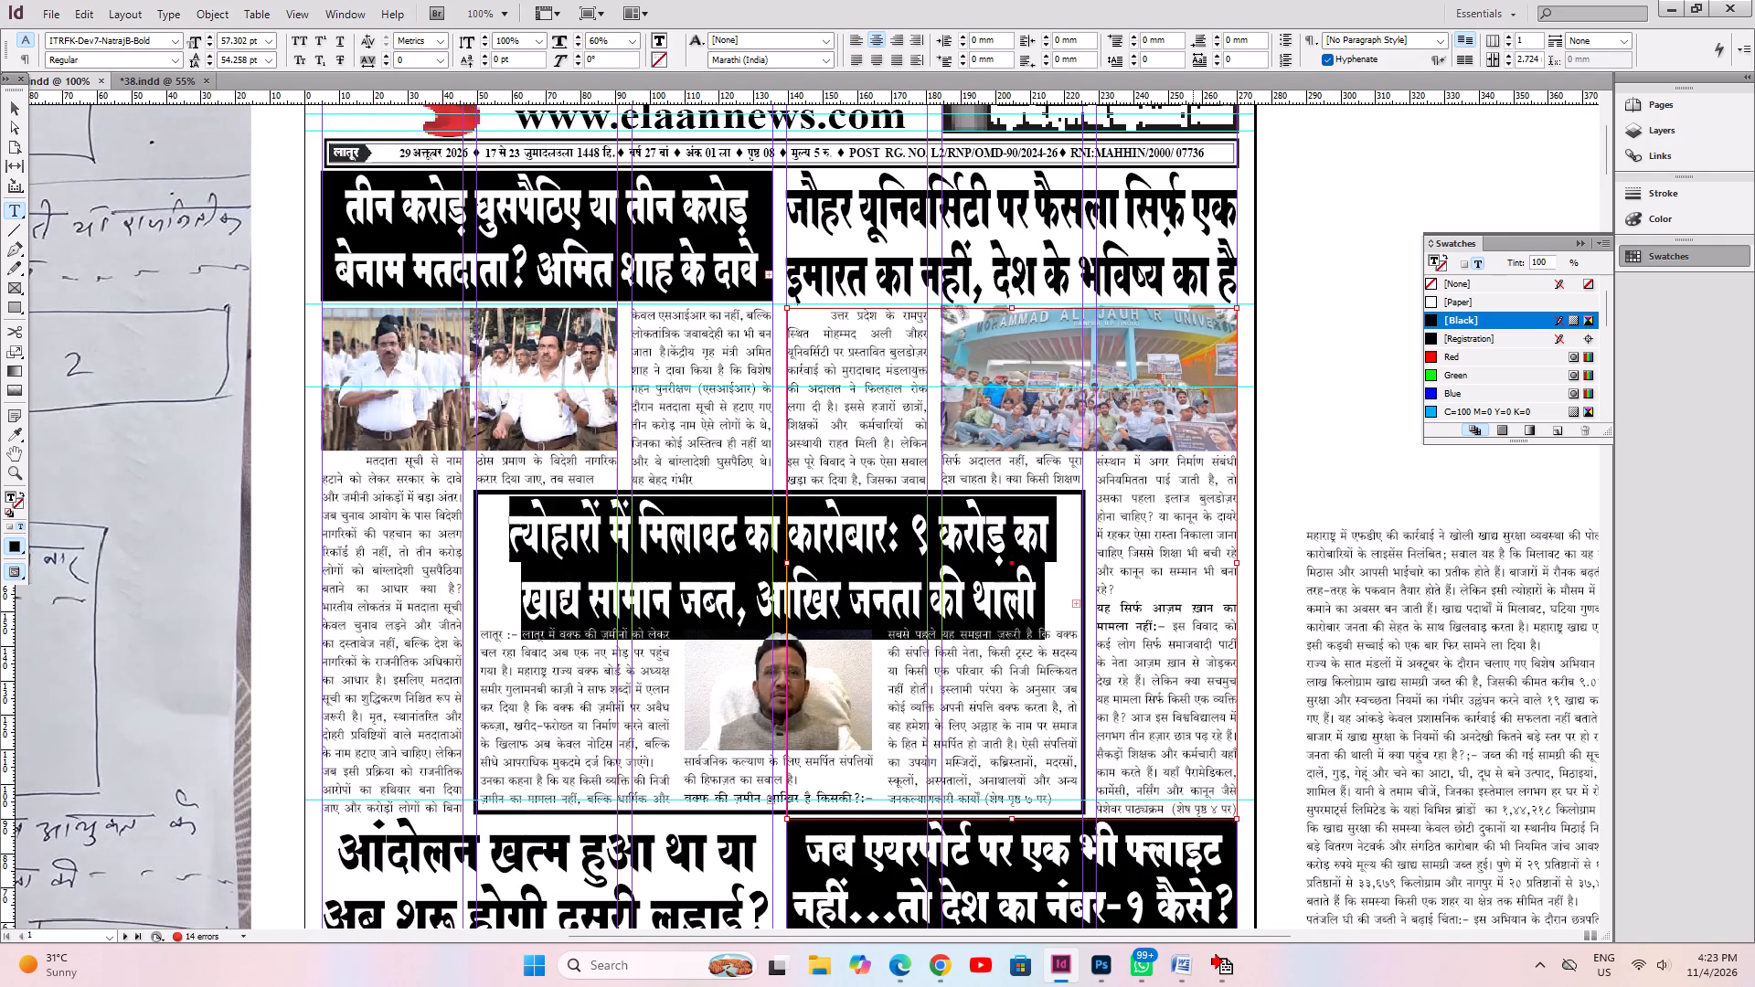
key("ctrl+shift+j")
key("ctrl+s")
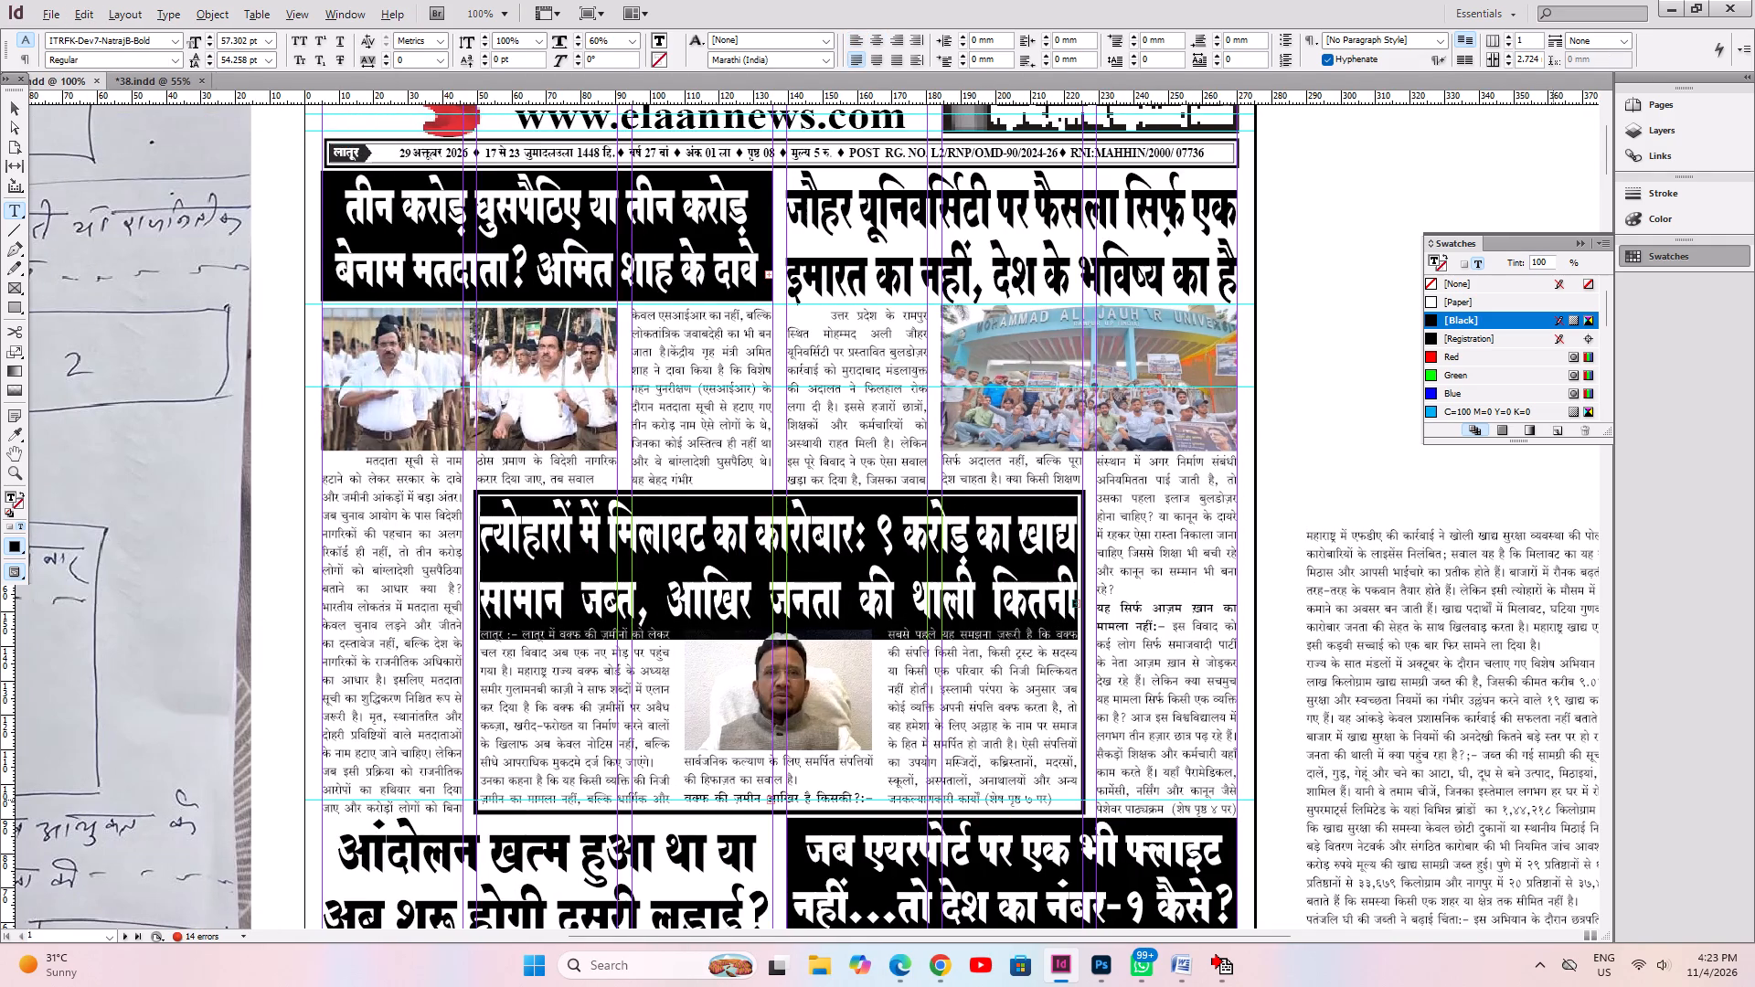
Remove the blank space before महाराष्ट्र में एफडीए in the pasteboard article, indent that opening with a tab, and justify the text.
left_click_drag(1436, 666, 1158, 662, "alt")
left_click(1145, 535)
key("Home")
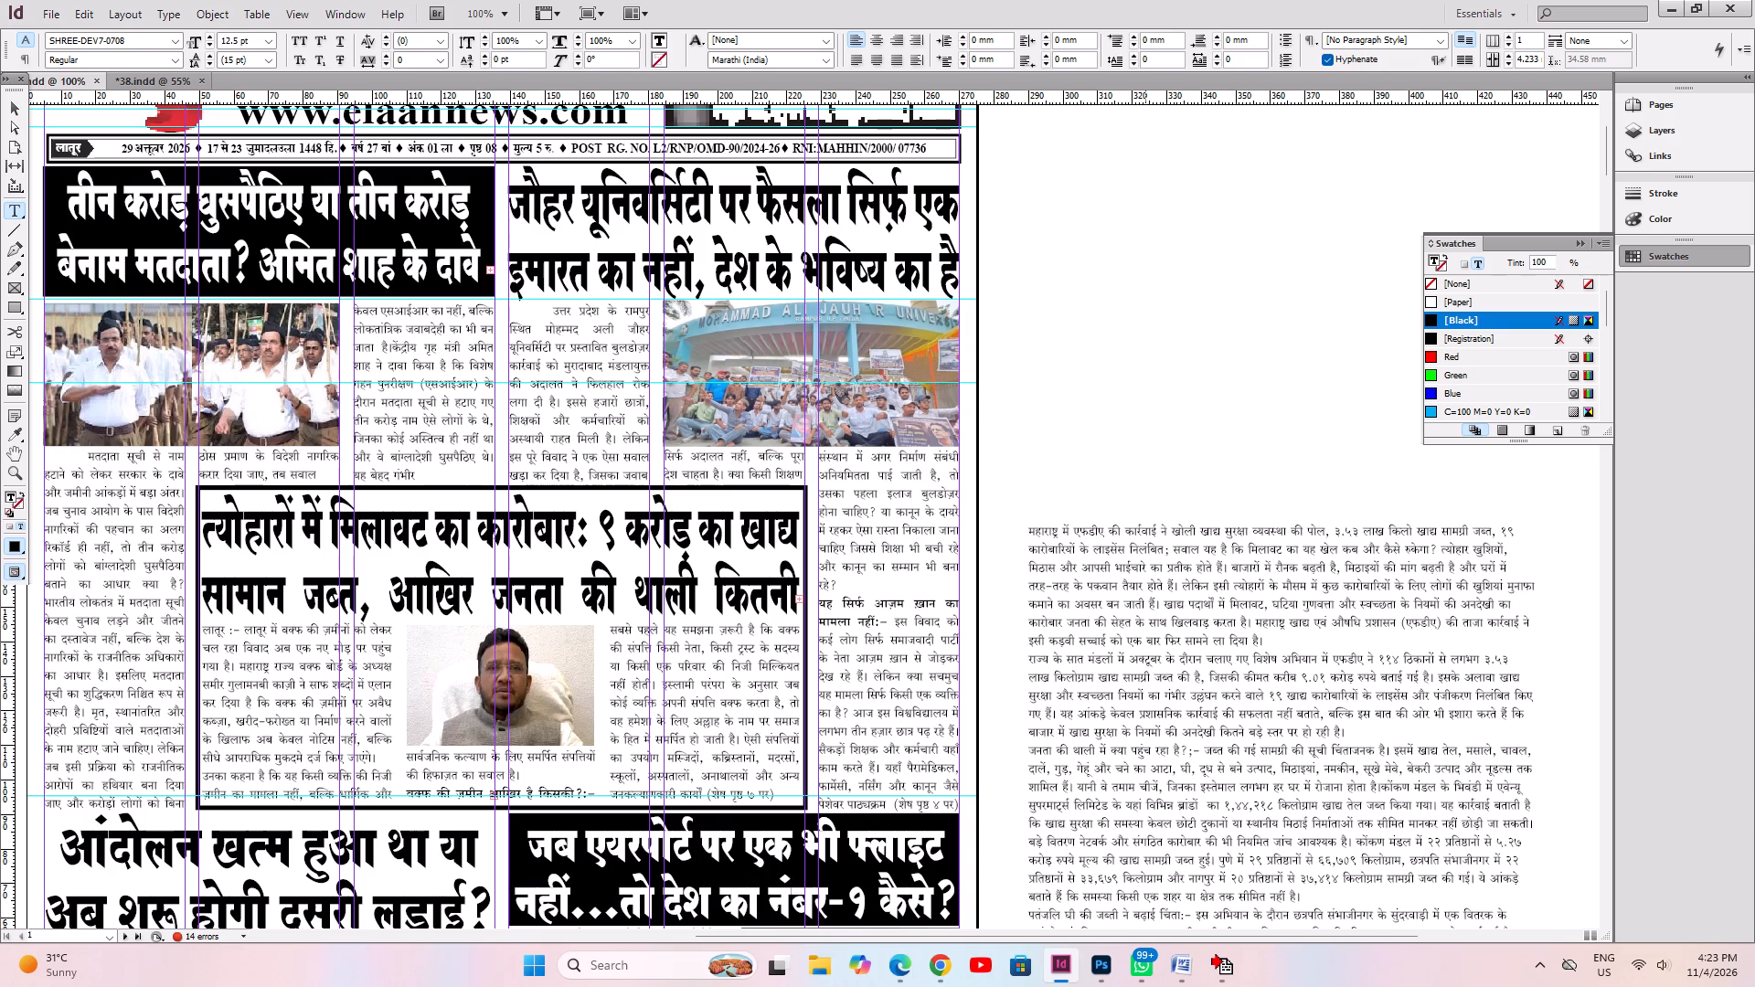
key("BackSpace")
key("BackSpace")
key("BackSpace")
key("Tab")
key("ctrl+a")
key("ctrl+shift+j")
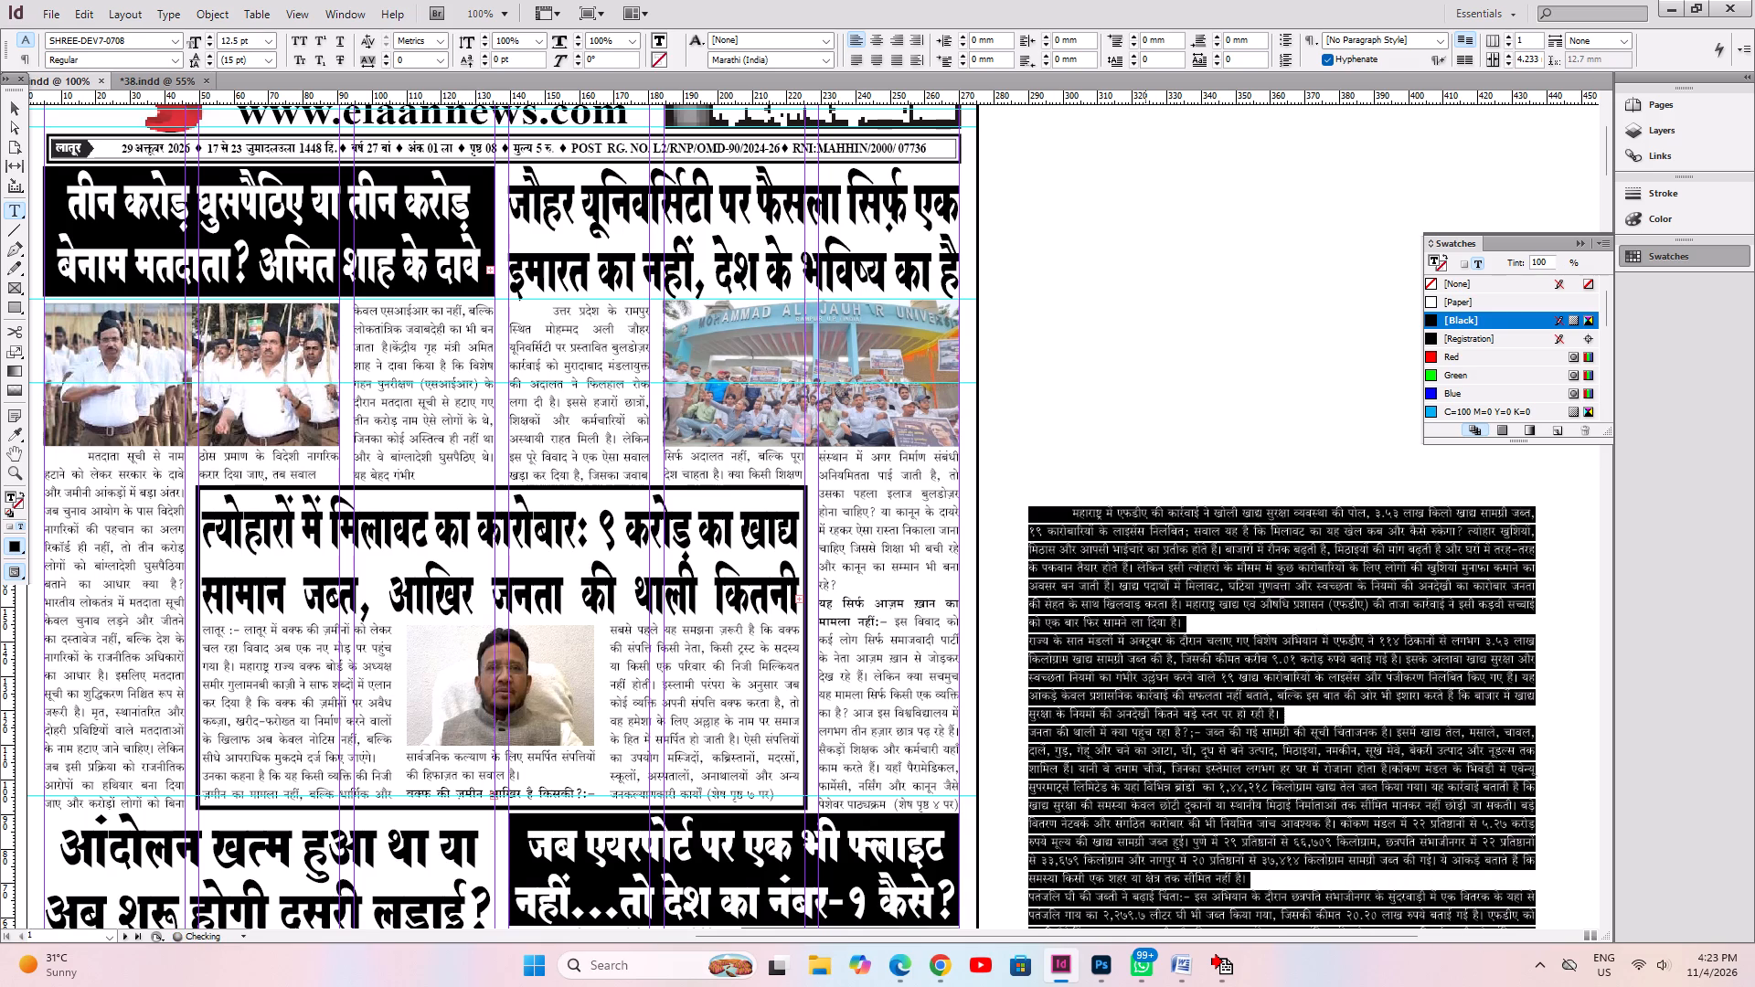
Move the article text from the pasteboard into the boxed story, replacing the Waqf text, then fit the page and save.
key("ctrl+x")
left_click(379, 726)
key("ctrl+a")
key("ctrl+v")
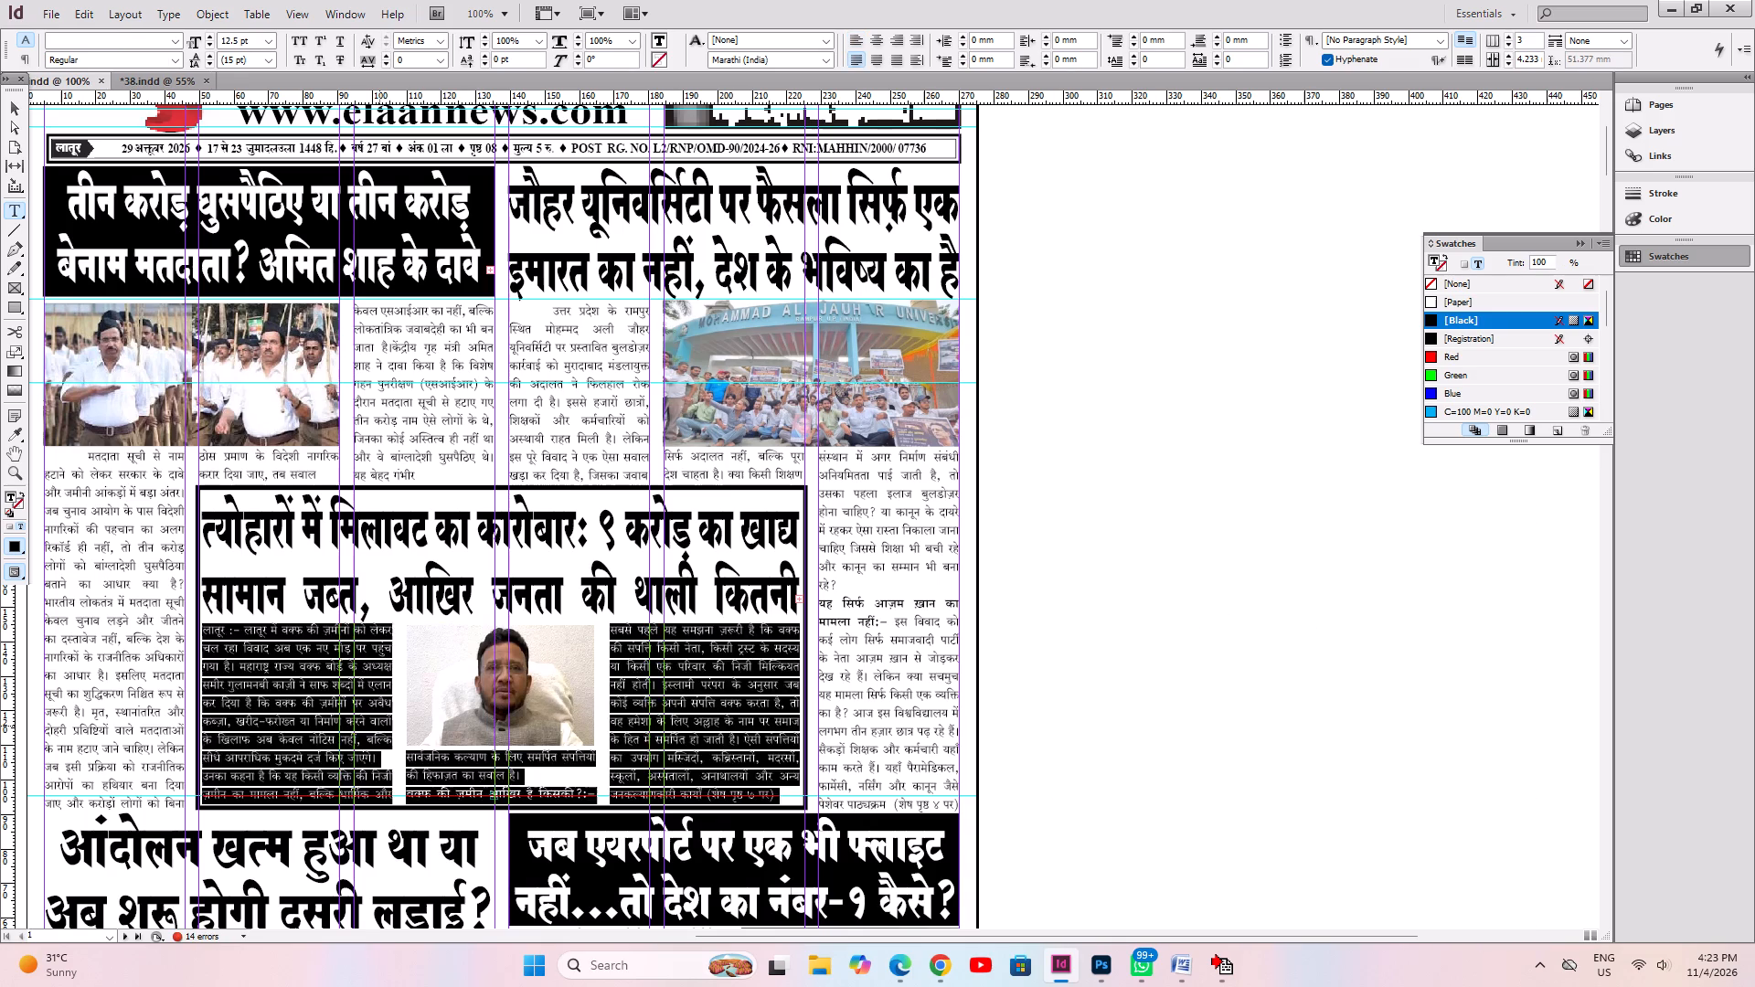
key("ctrl+s")
key("ctrl+0")
key("ctrl+s")
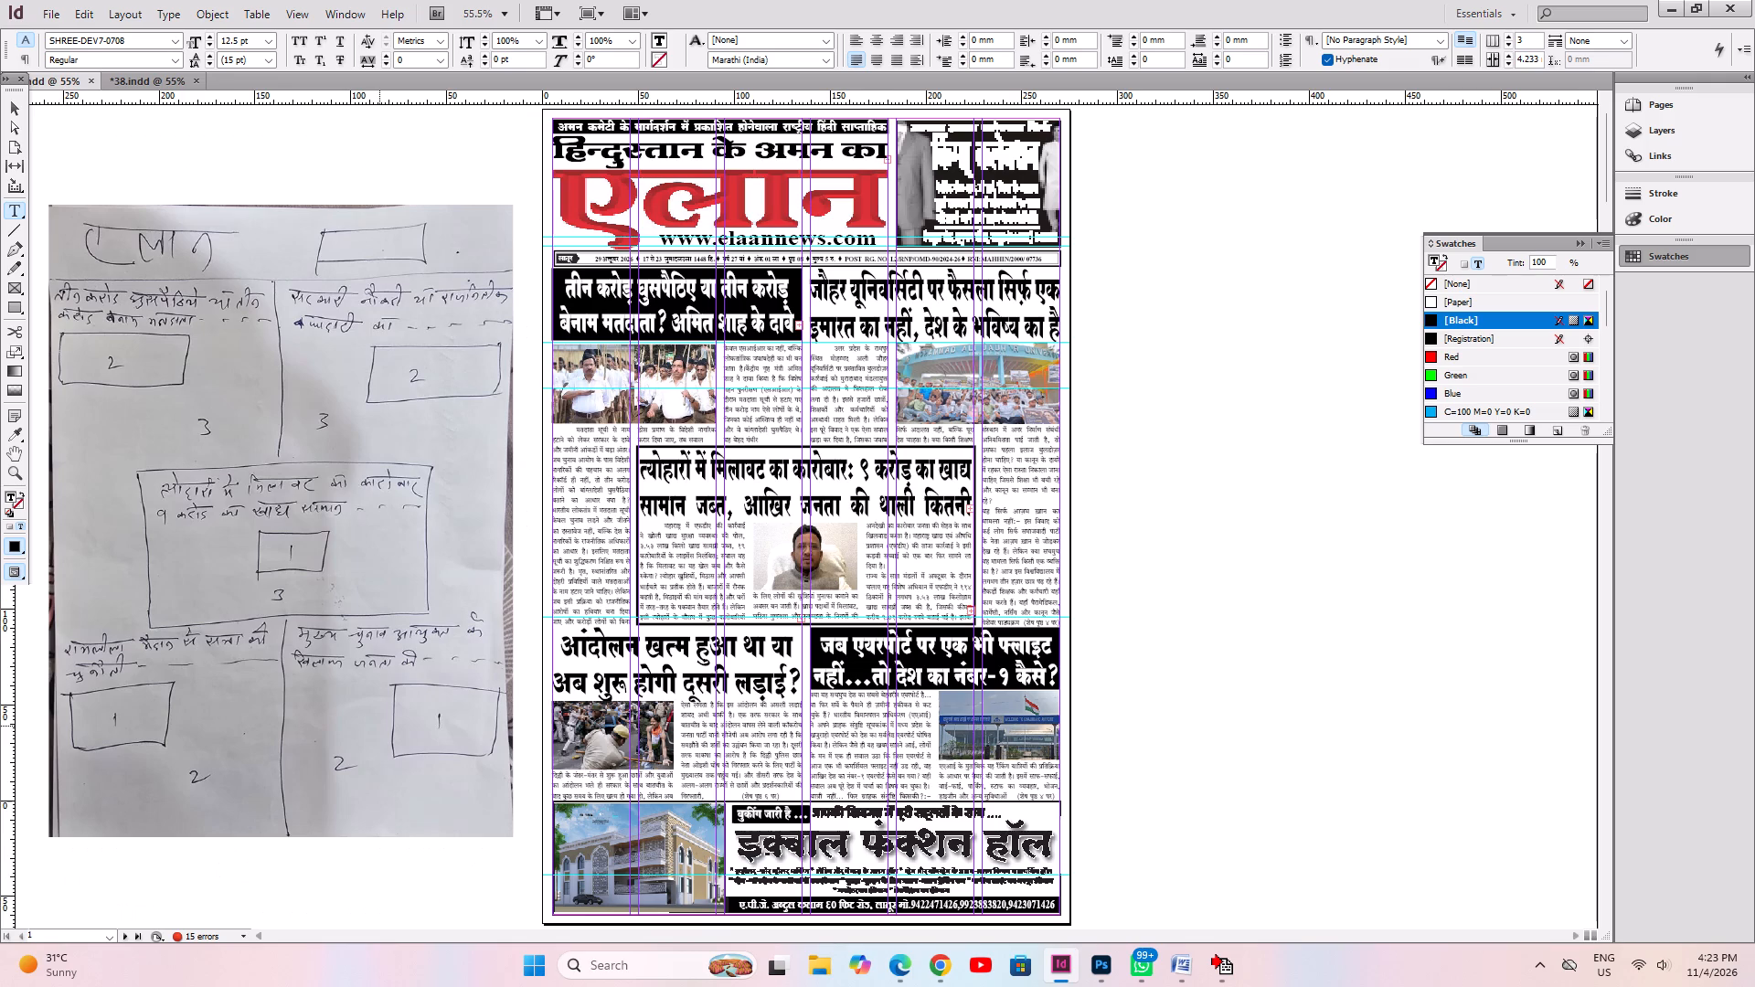
key("ctrl+s")
left_click(27, 114)
key("ctrl+s")
Return to Word and cut the whole article headed रामलीला मैदान से सत्ता को चुनौती.
left_click(1068, 963)
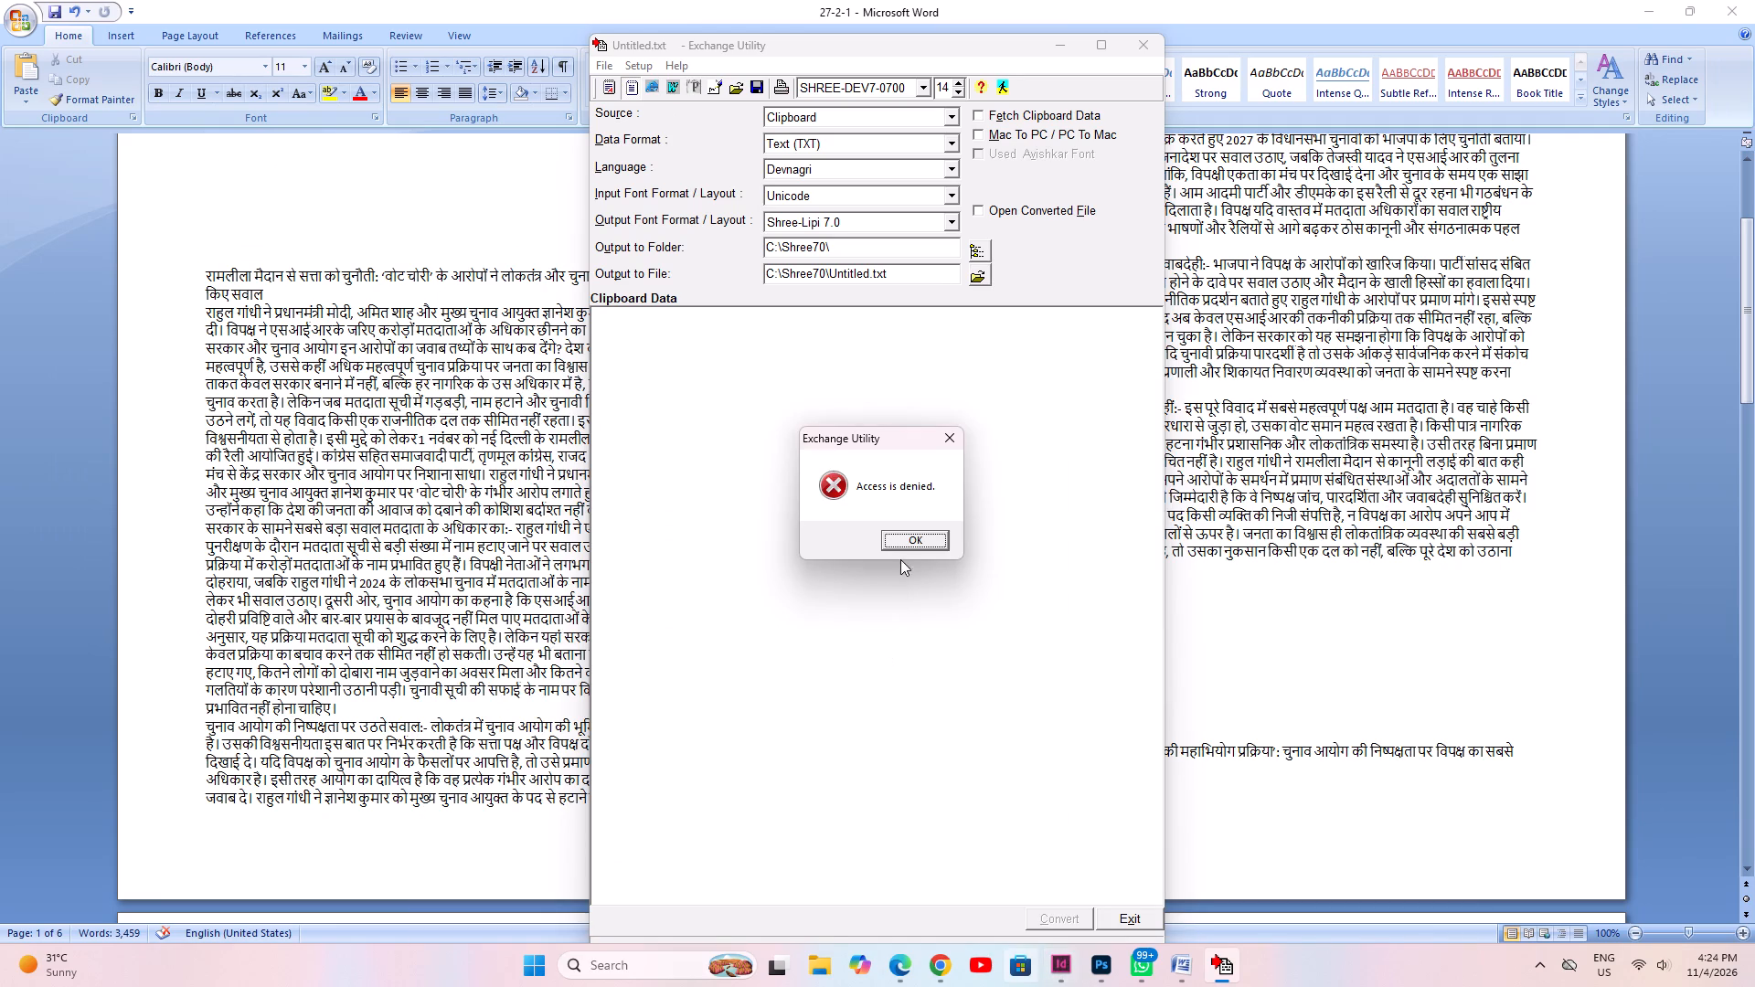
left_click(923, 544)
left_click(233, 221)
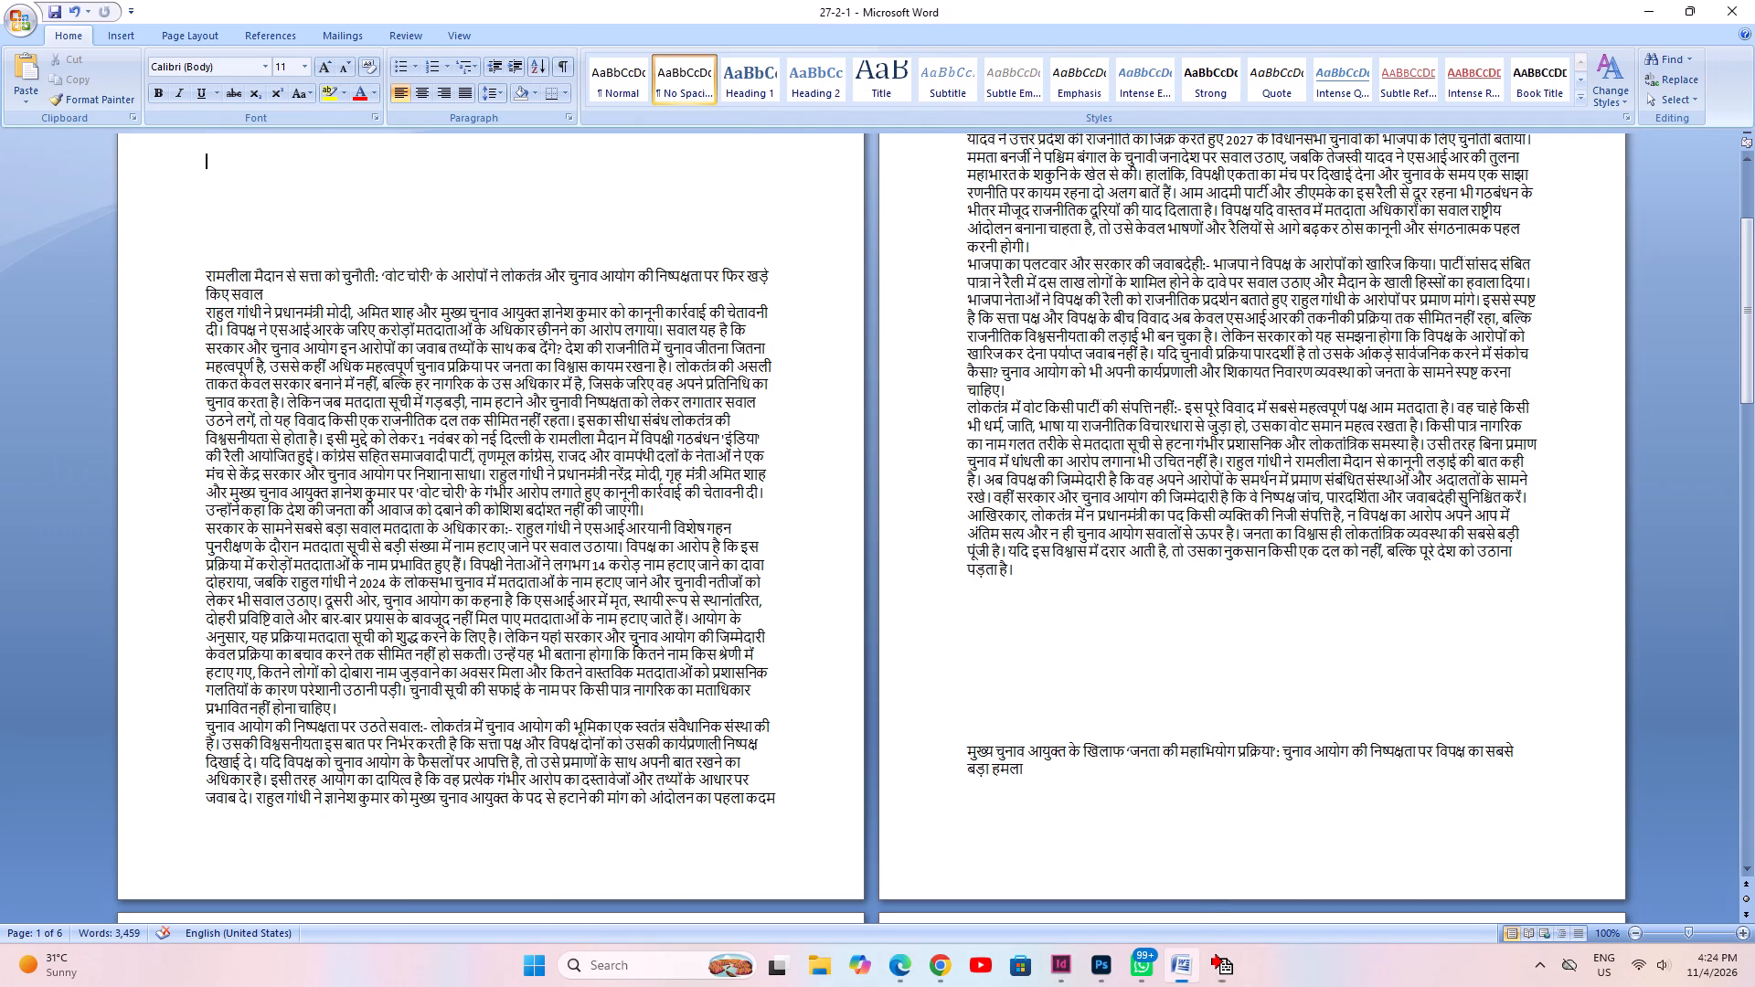
left_click_drag(205, 279, 1146, 572)
key("ctrl+x")
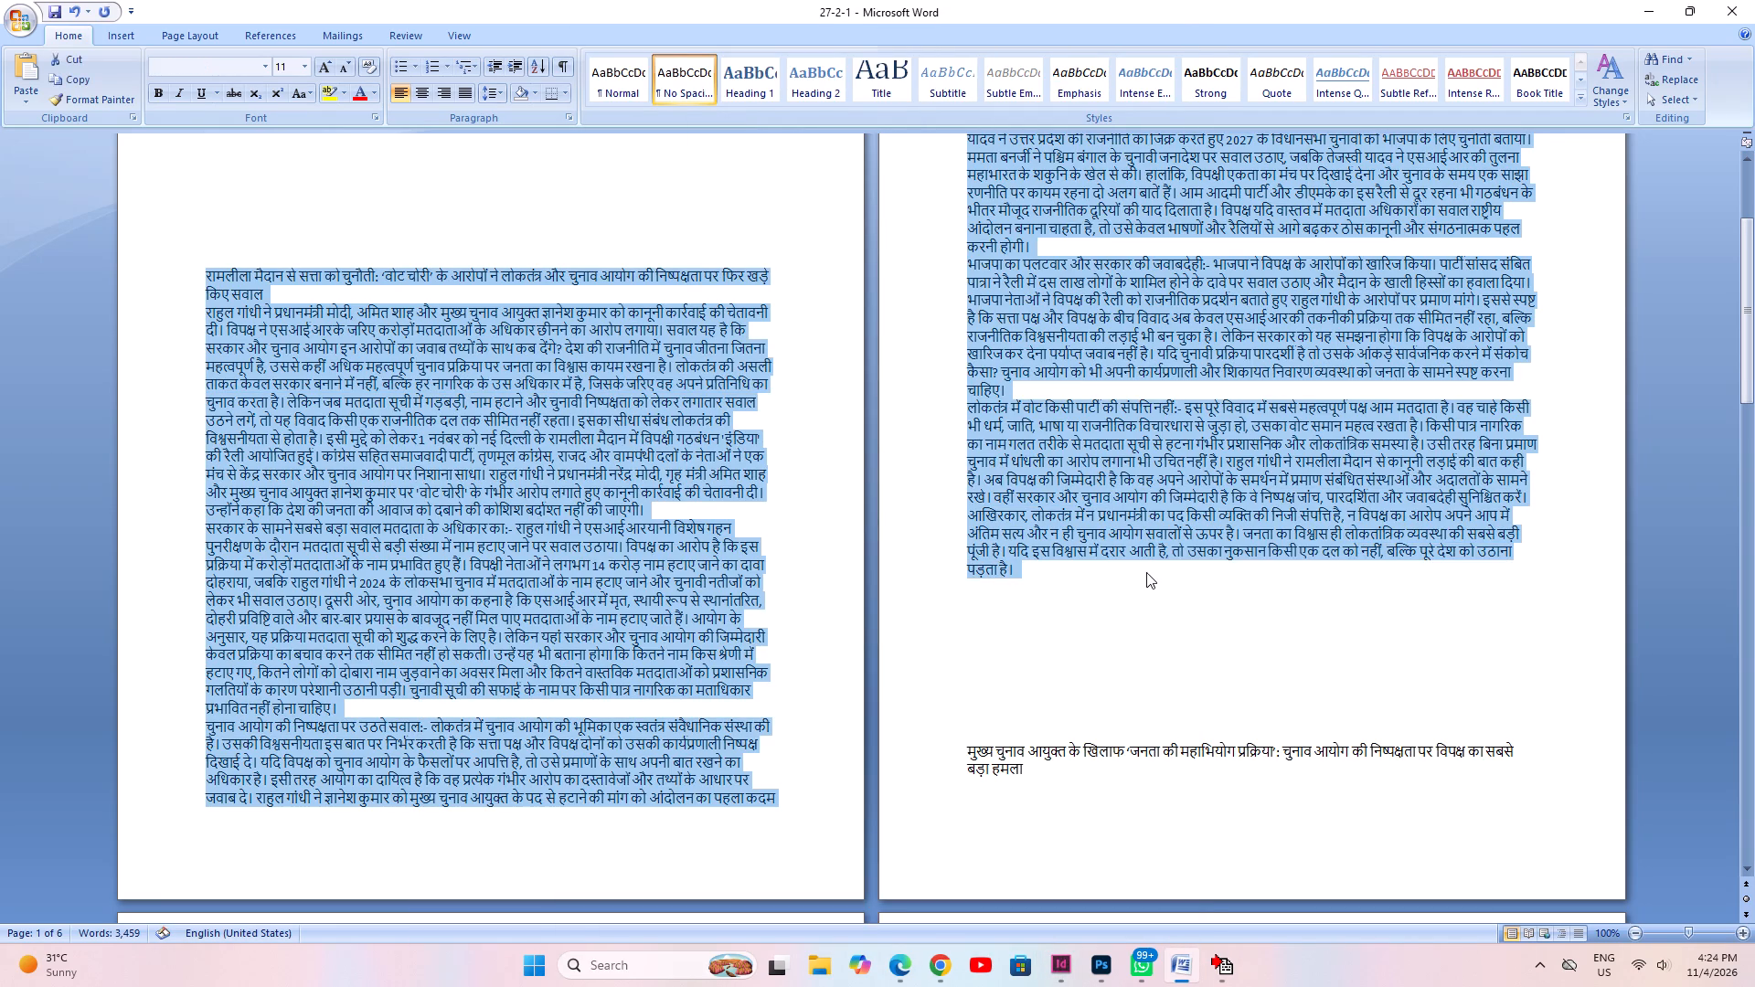
Convert the cut Ramlila Maidan article from Unicode to Shree-Lipi 7.0 in Exchange Utility, overwriting the existing output file.
left_click(1230, 976)
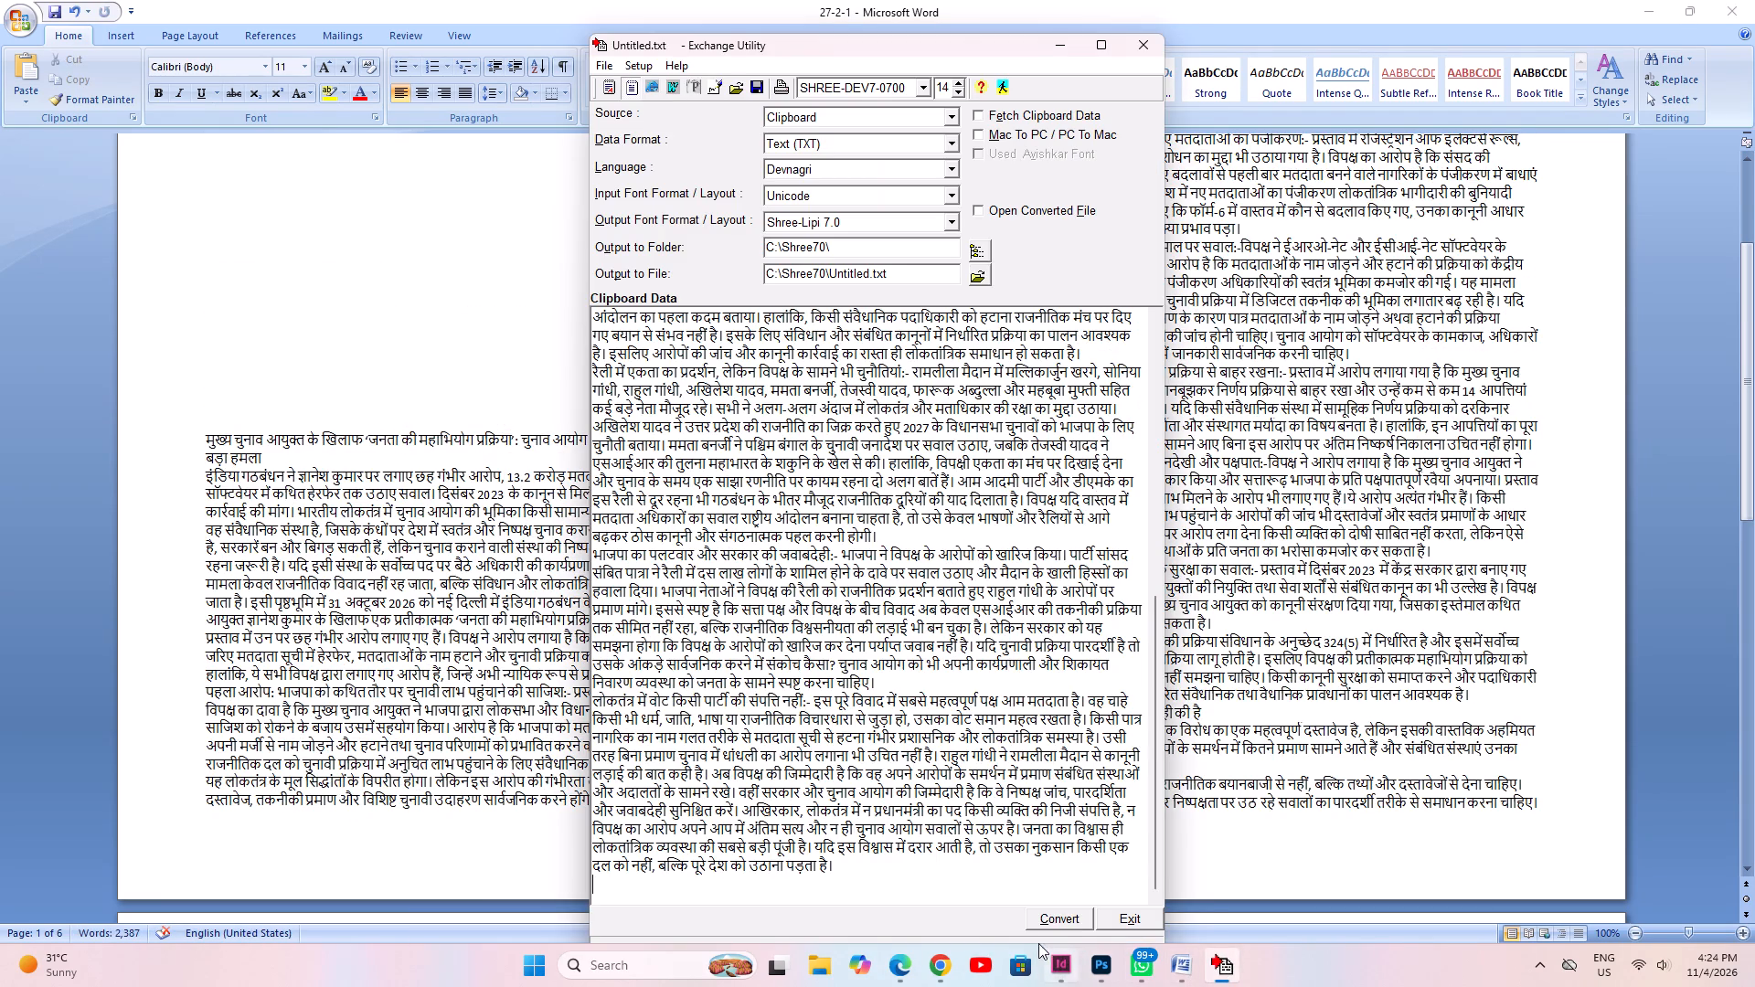
left_click(1054, 921)
left_click(910, 547)
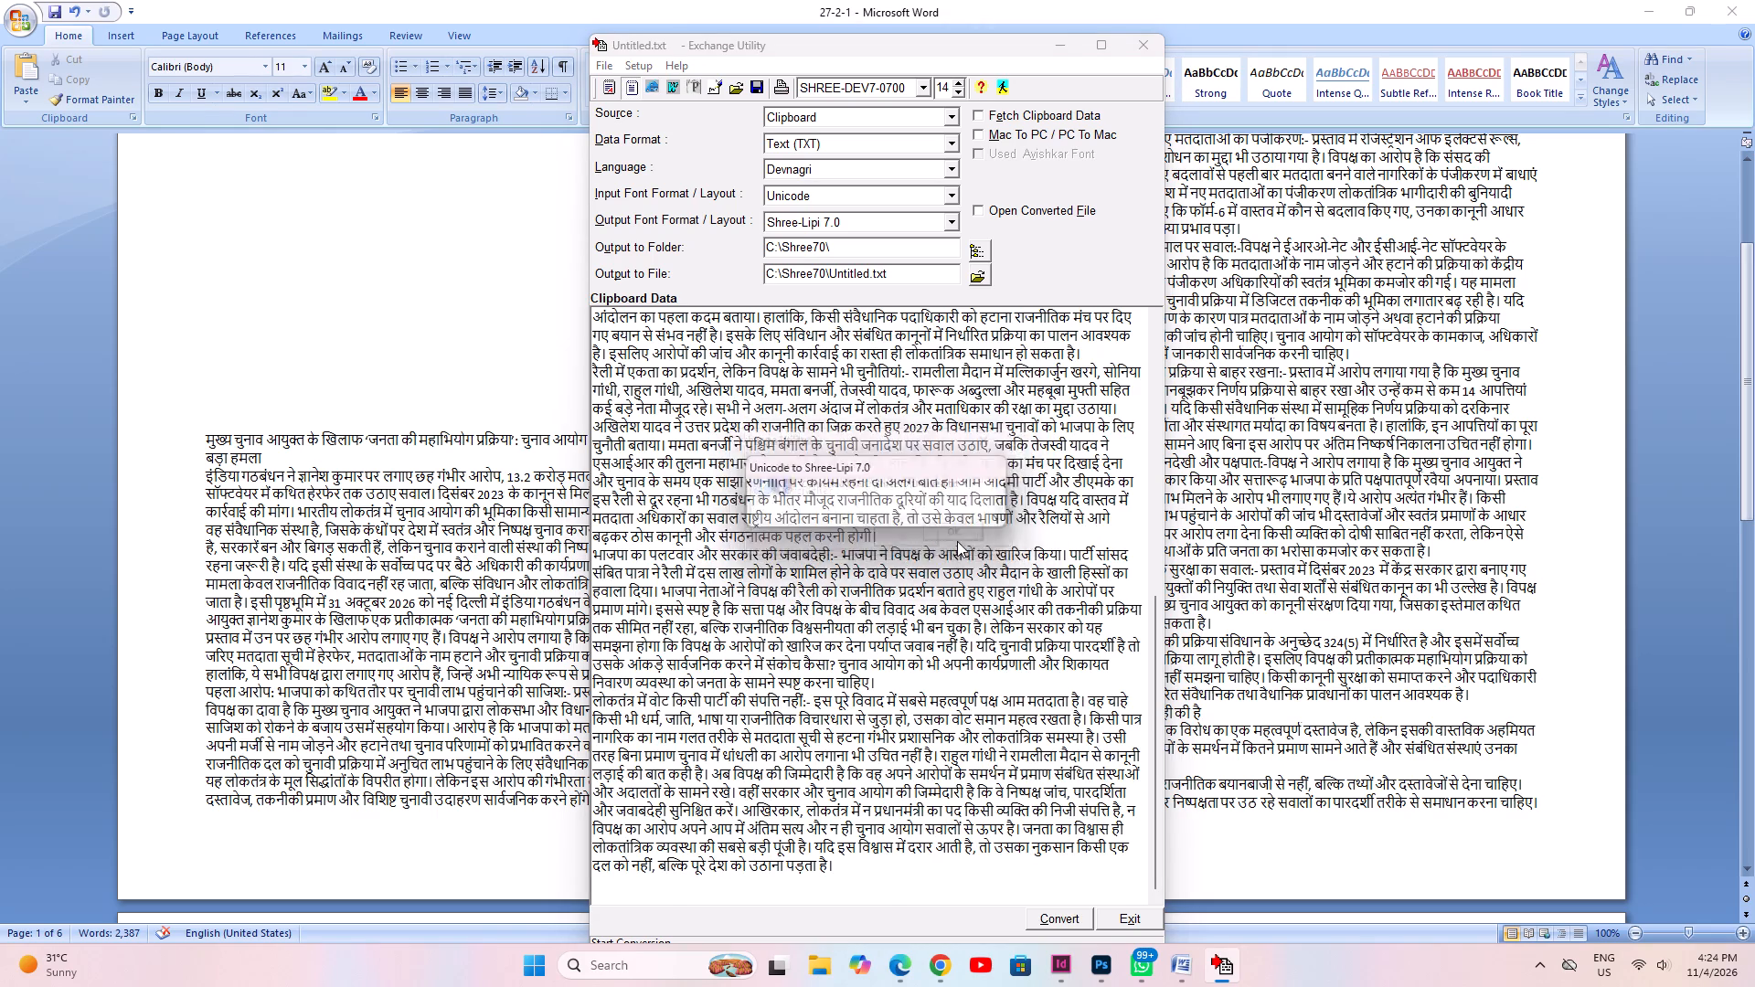
left_click(971, 538)
In InDesign, draw another text frame on the pasteboard beside the page and paste the converted Ramlila Maidan article into it.
left_click(1073, 972)
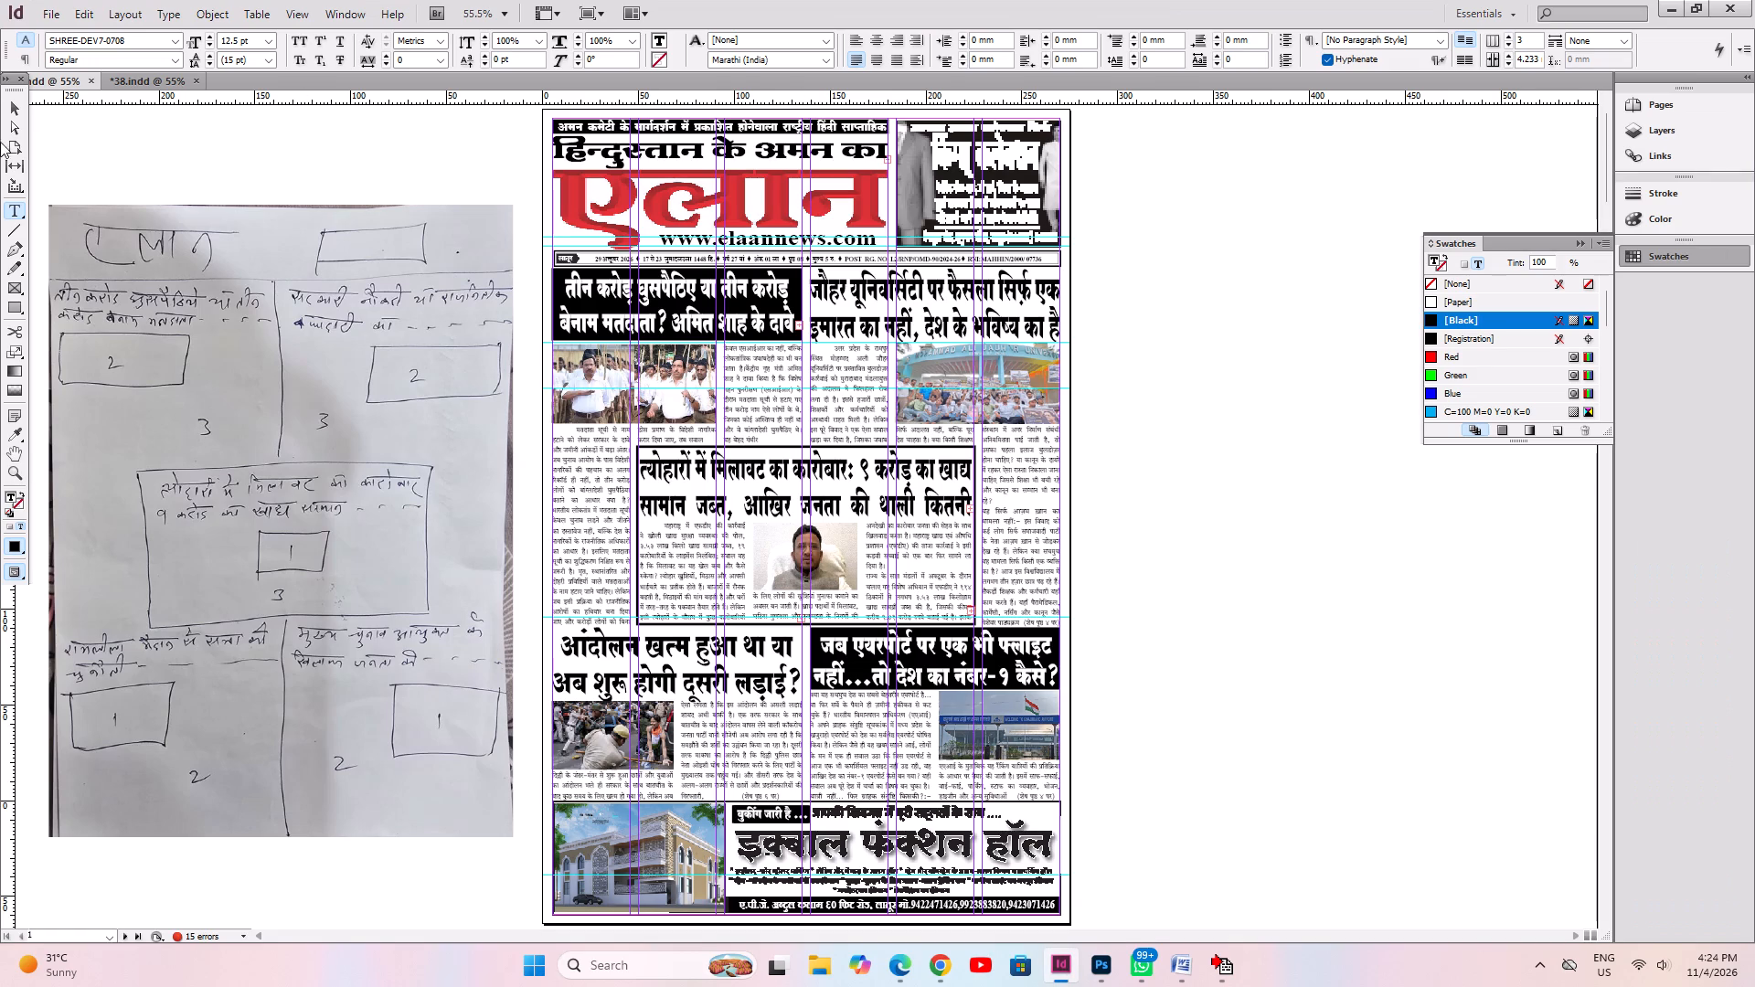
left_click(9, 210)
left_click_drag(1139, 221, 1426, 714)
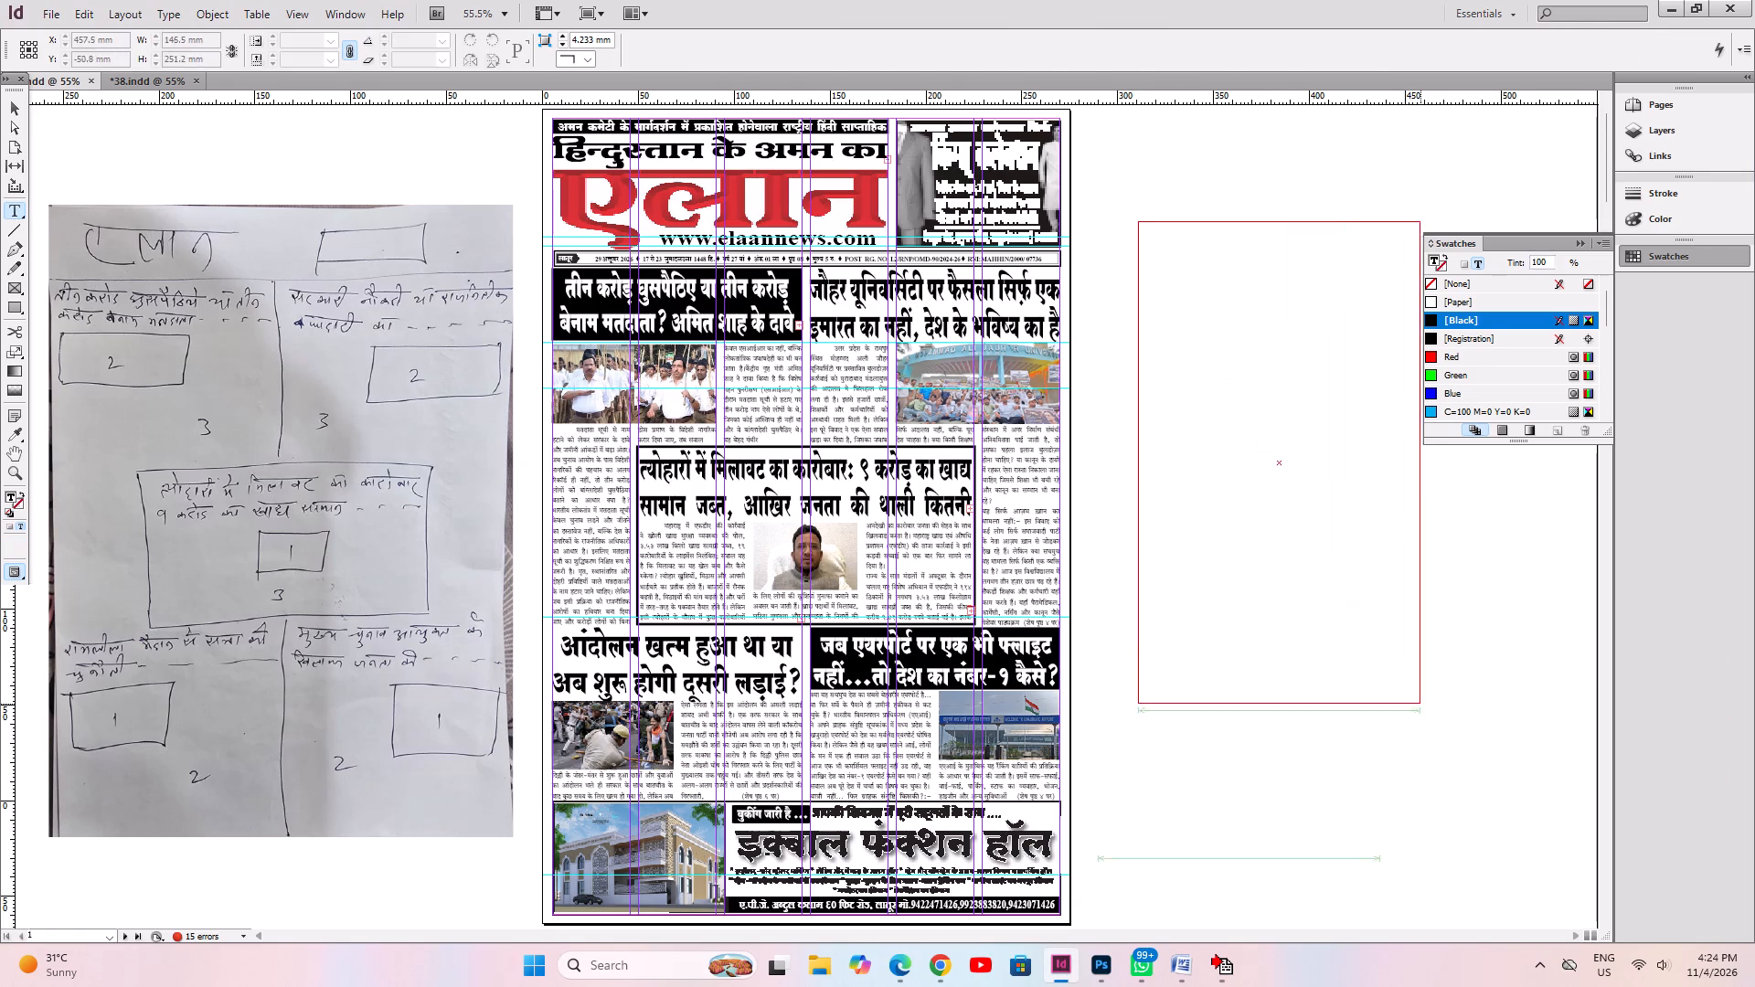
left_click_drag(1426, 714, 1430, 725)
key("ctrl+v")
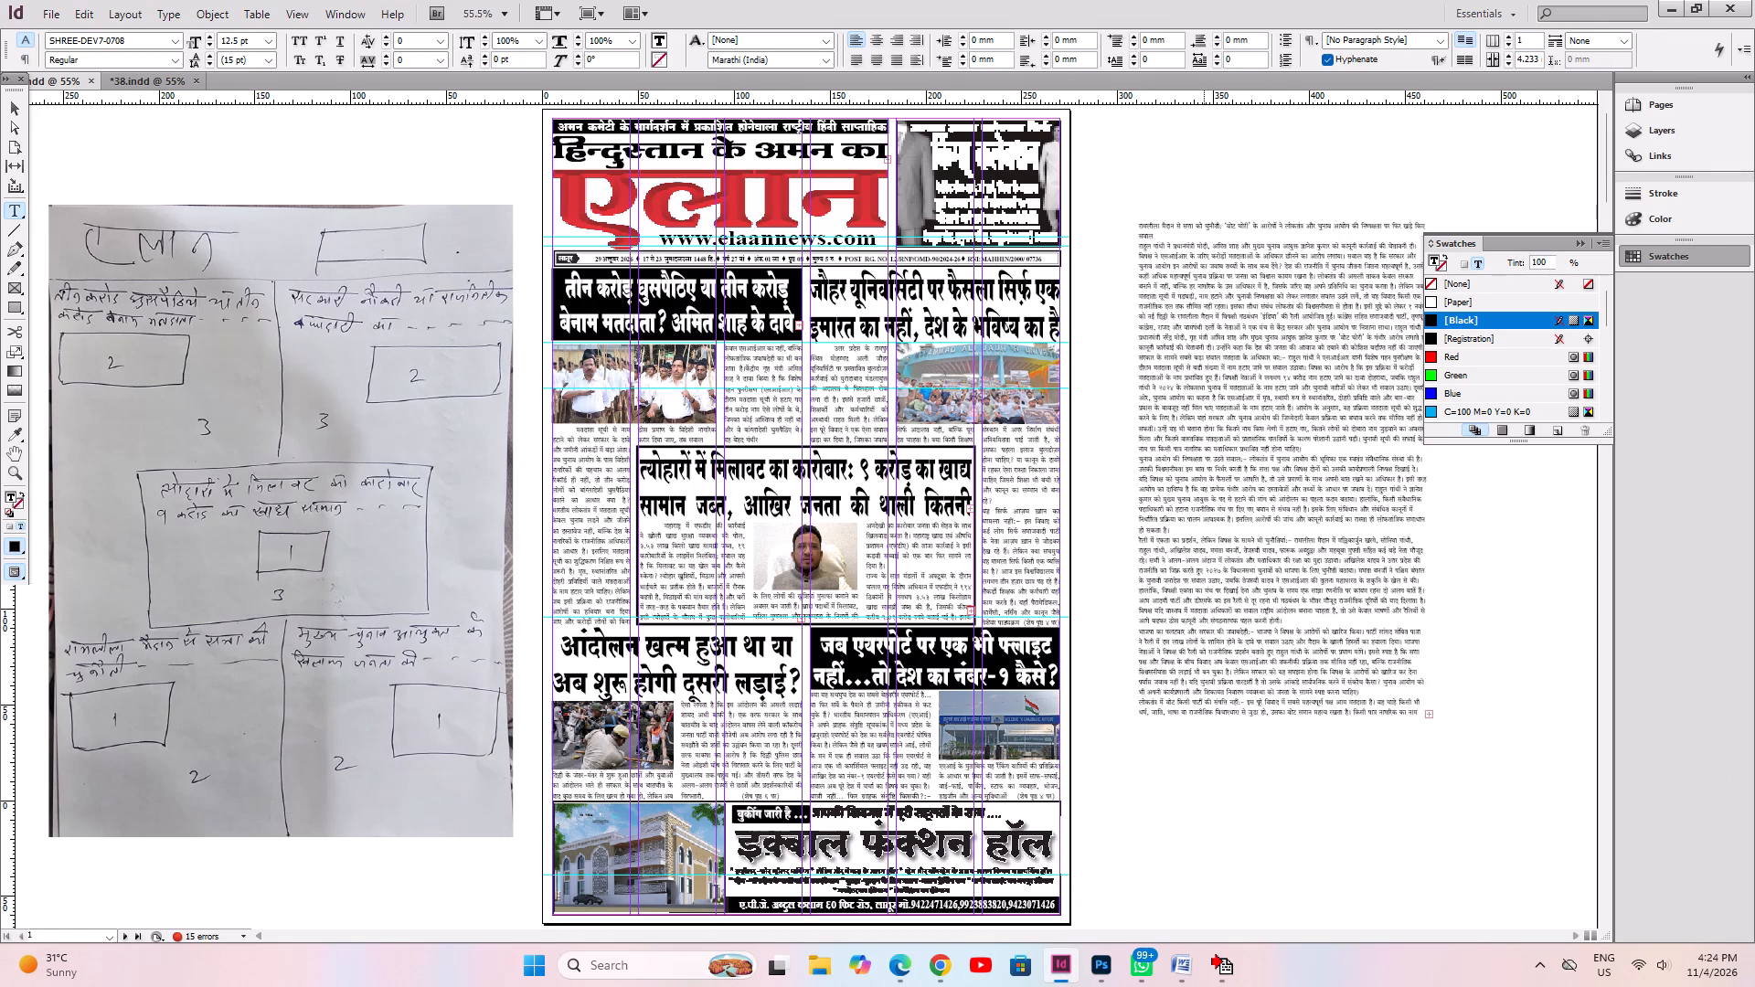
Replace the headline आंदोलन खत्म हुआ था या with the Ramlila article's headline from the pasteboard, pasted without its own formatting.
key("ctrl+1")
scroll(774, 370, "up", 3)
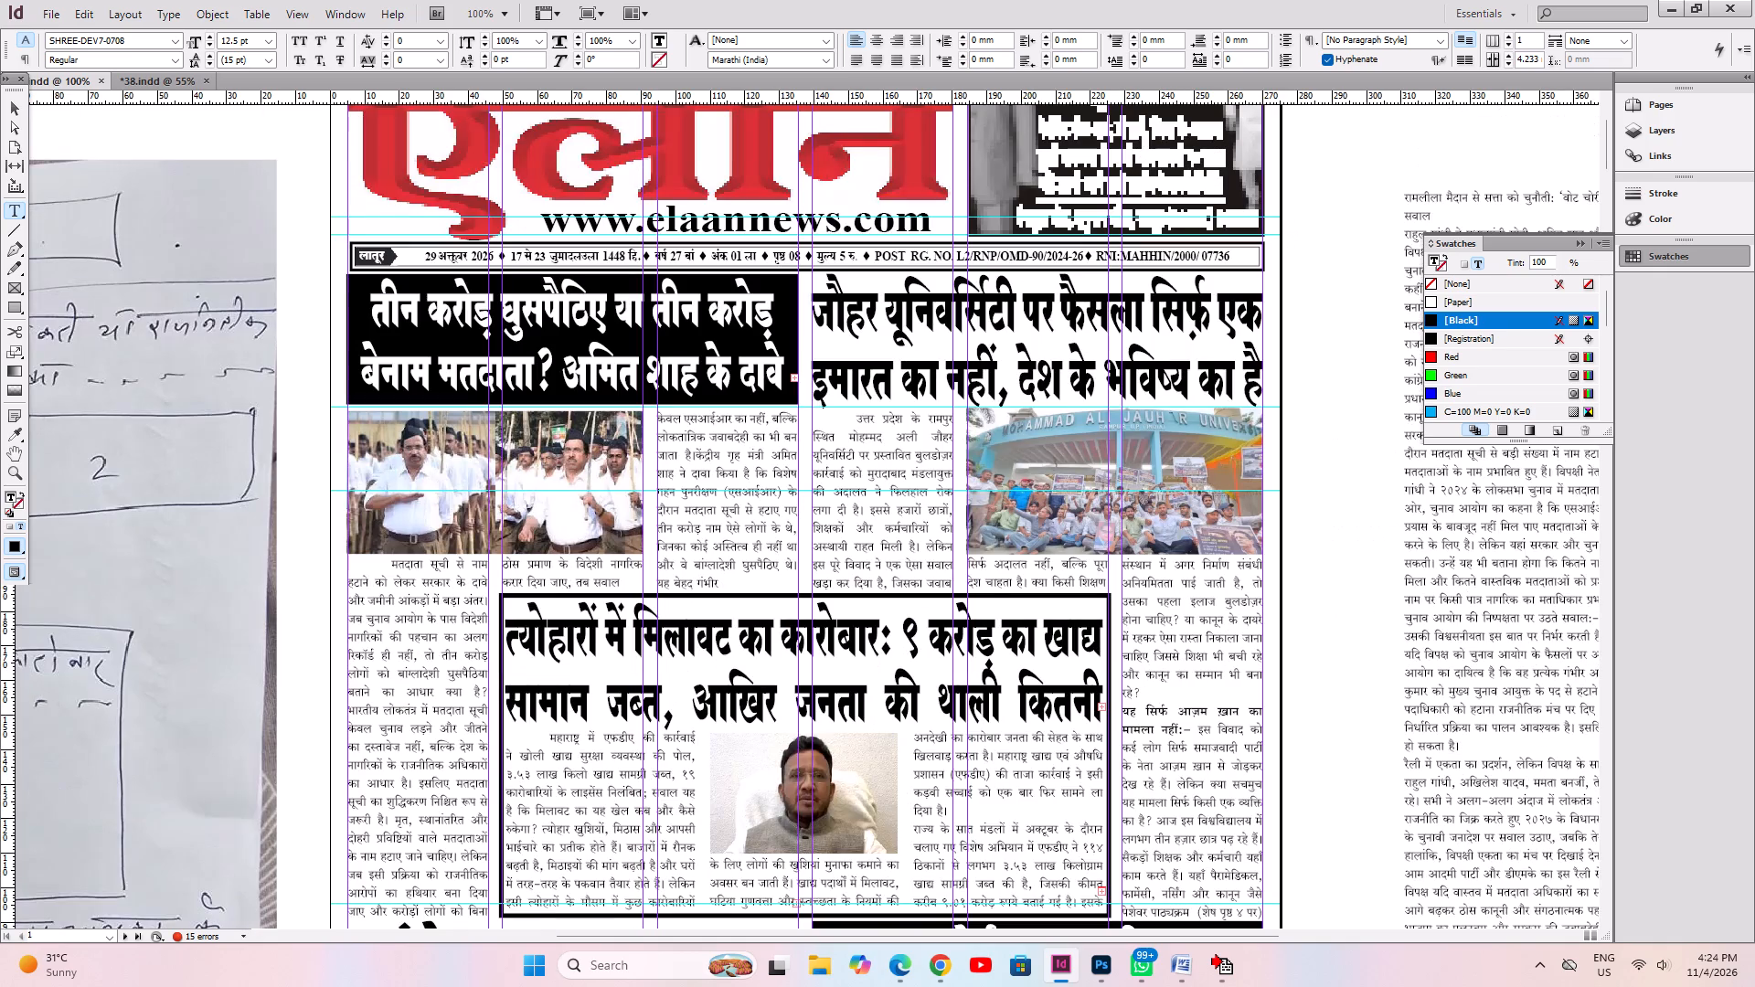
left_click_drag(1326, 610, 808, 863, "alt")
left_click_drag(931, 451, 766, 385)
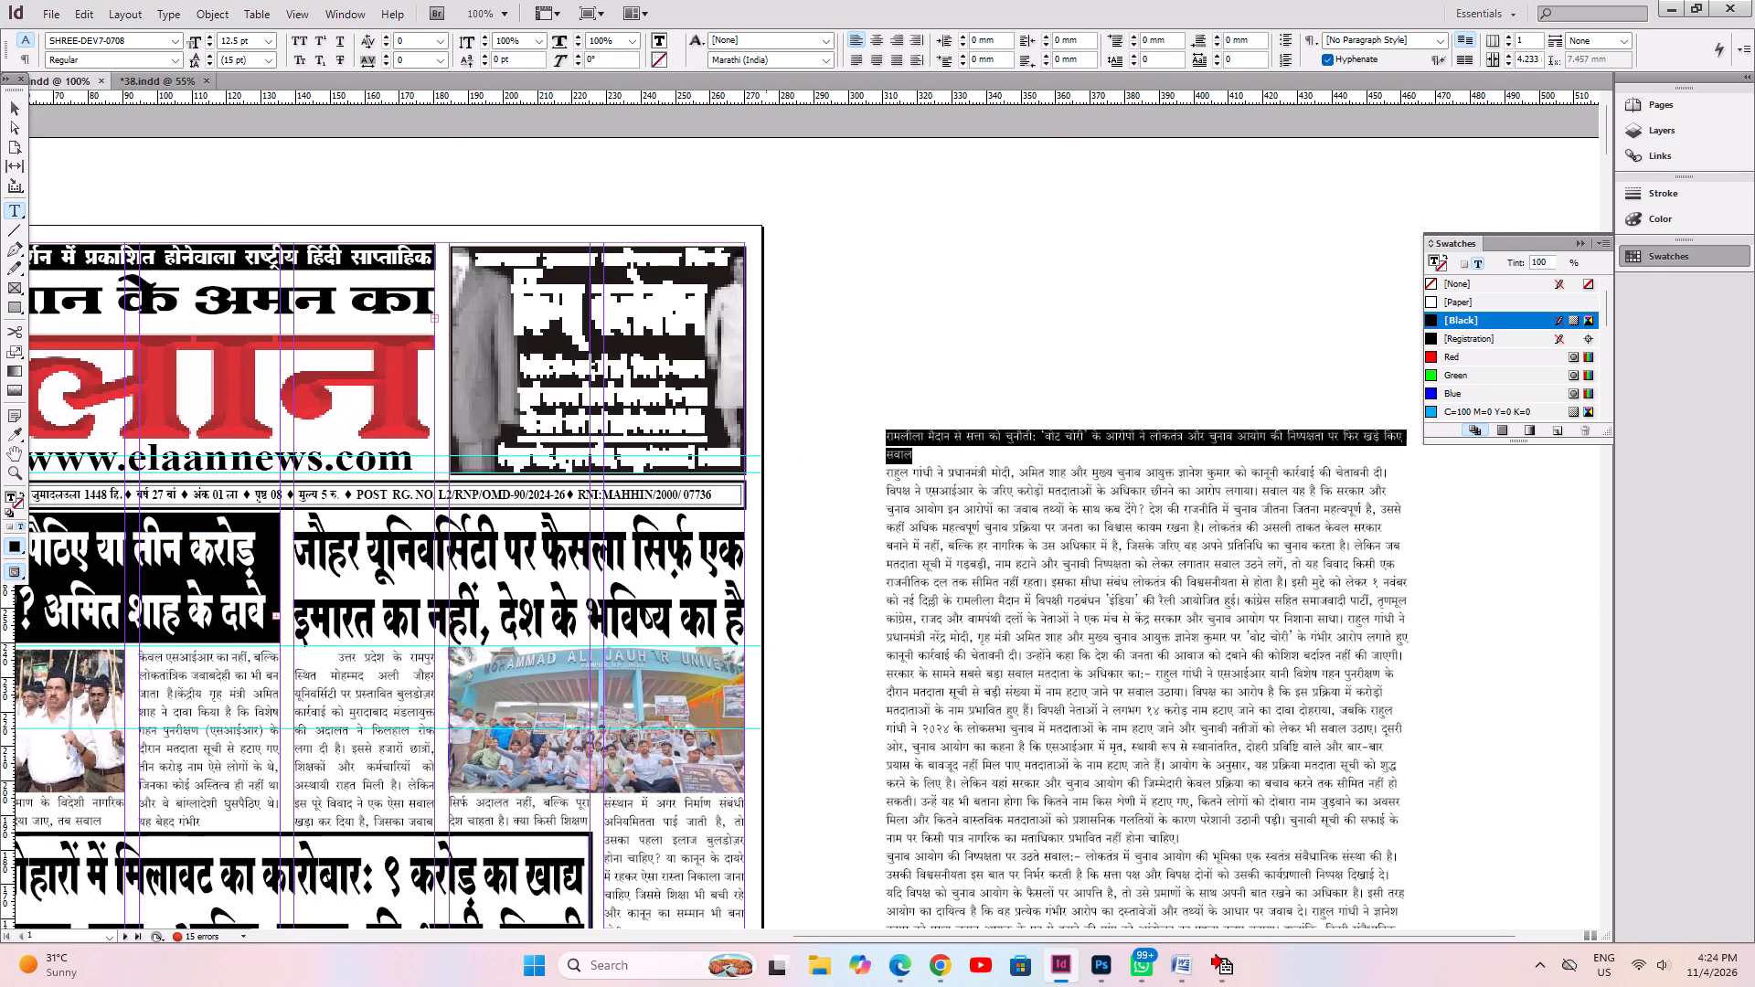
left_click_drag(766, 385, 749, 378)
key("ctrl+x")
left_click_drag(502, 690, 1063, 213, "alt")
left_click_drag(564, 571, 680, 322, "alt")
left_click(655, 512)
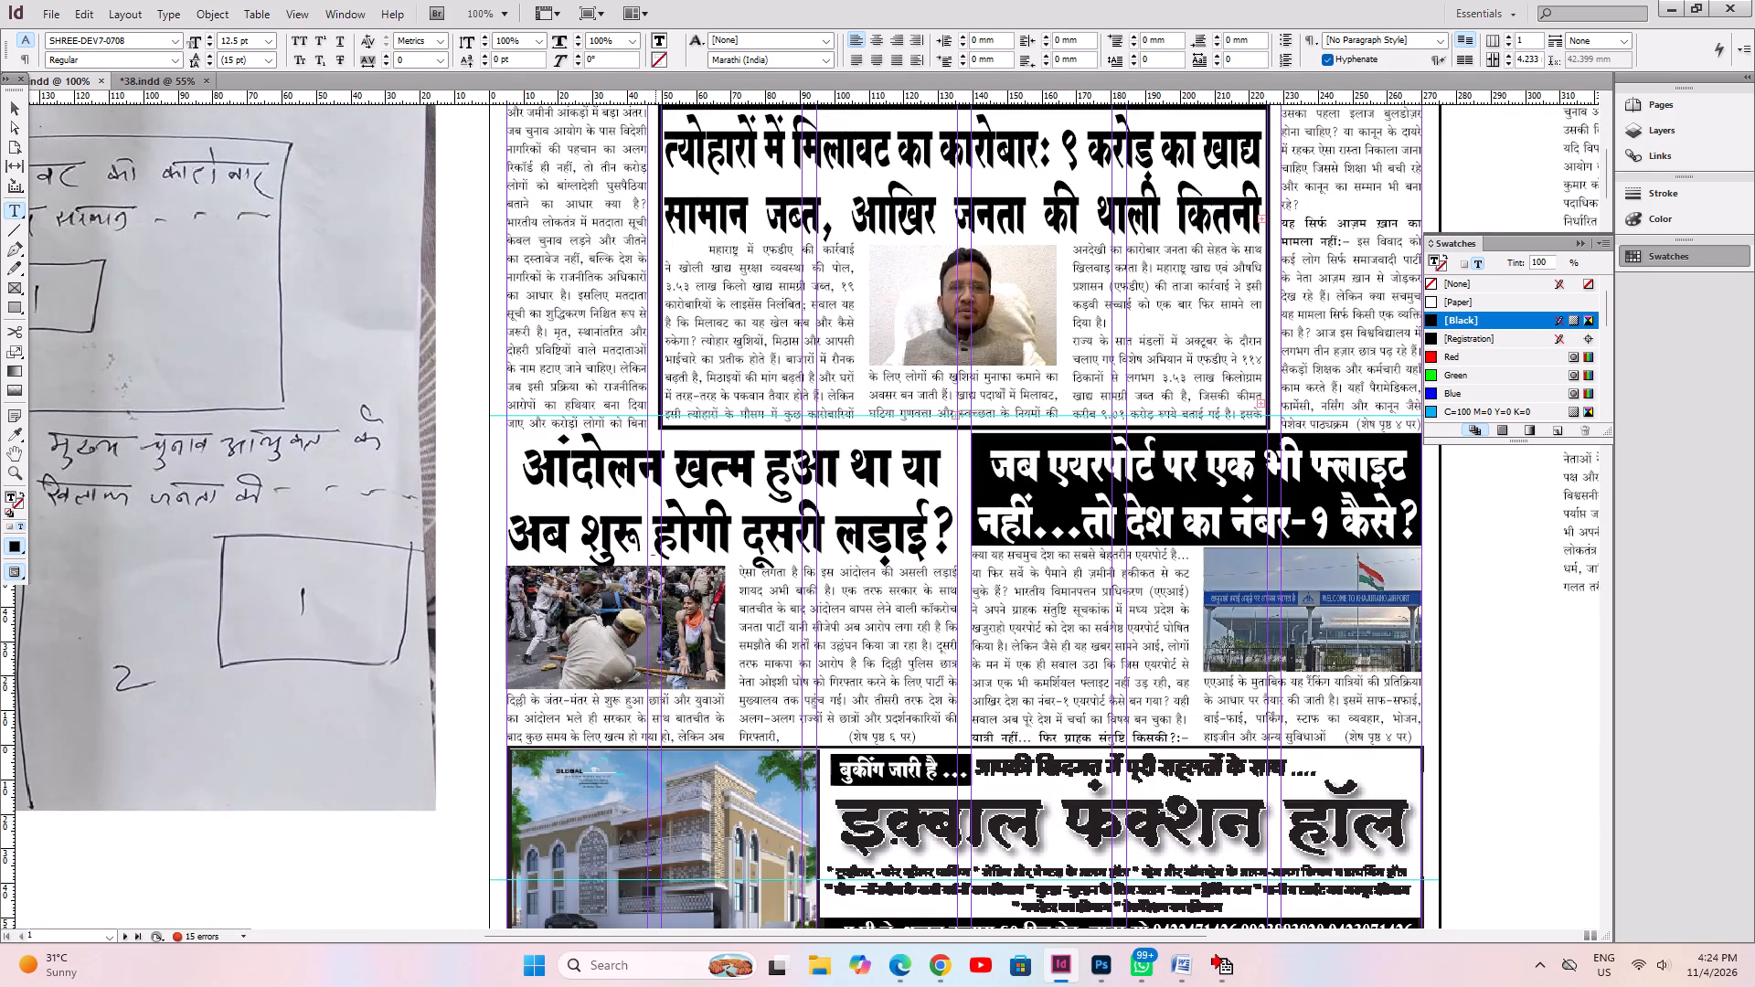
key("ctrl+a")
left_click(80, 5)
left_click(148, 140)
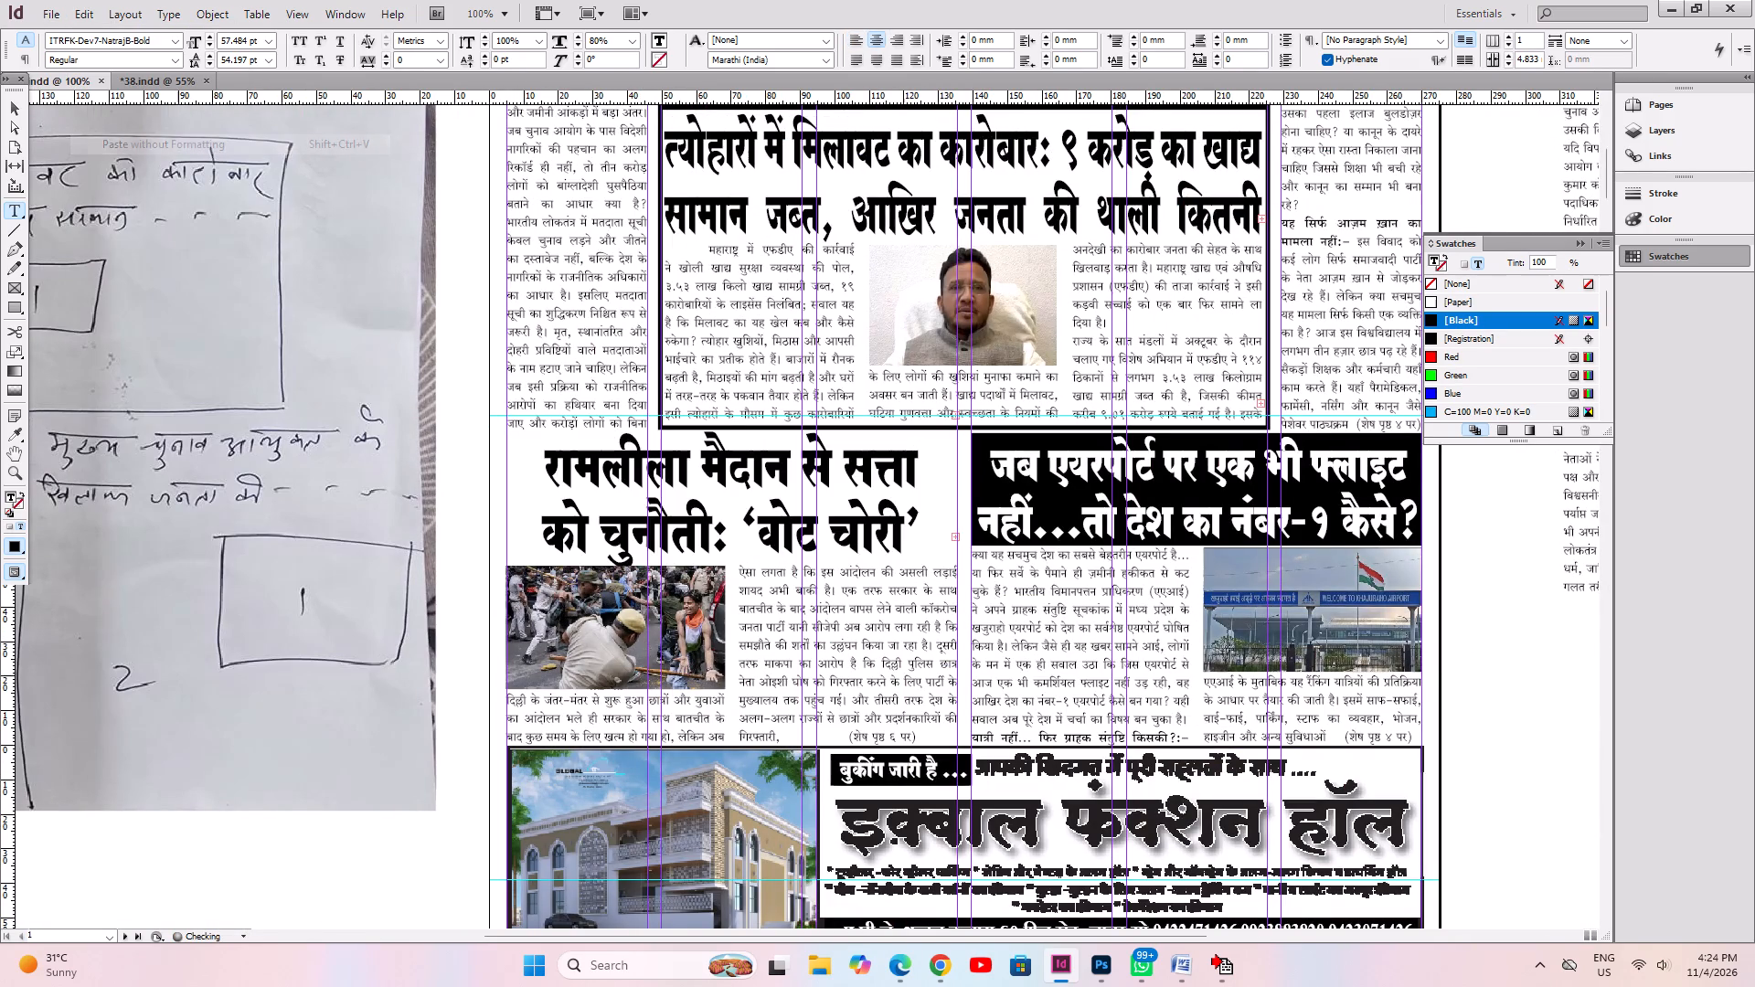
Fully justify all lines of the Ramlila Maidan headline and set its type size to 53.484 pt.
key("ctrl+a")
key("ctrl+shift+j")
key("ctrl+shift+comma")
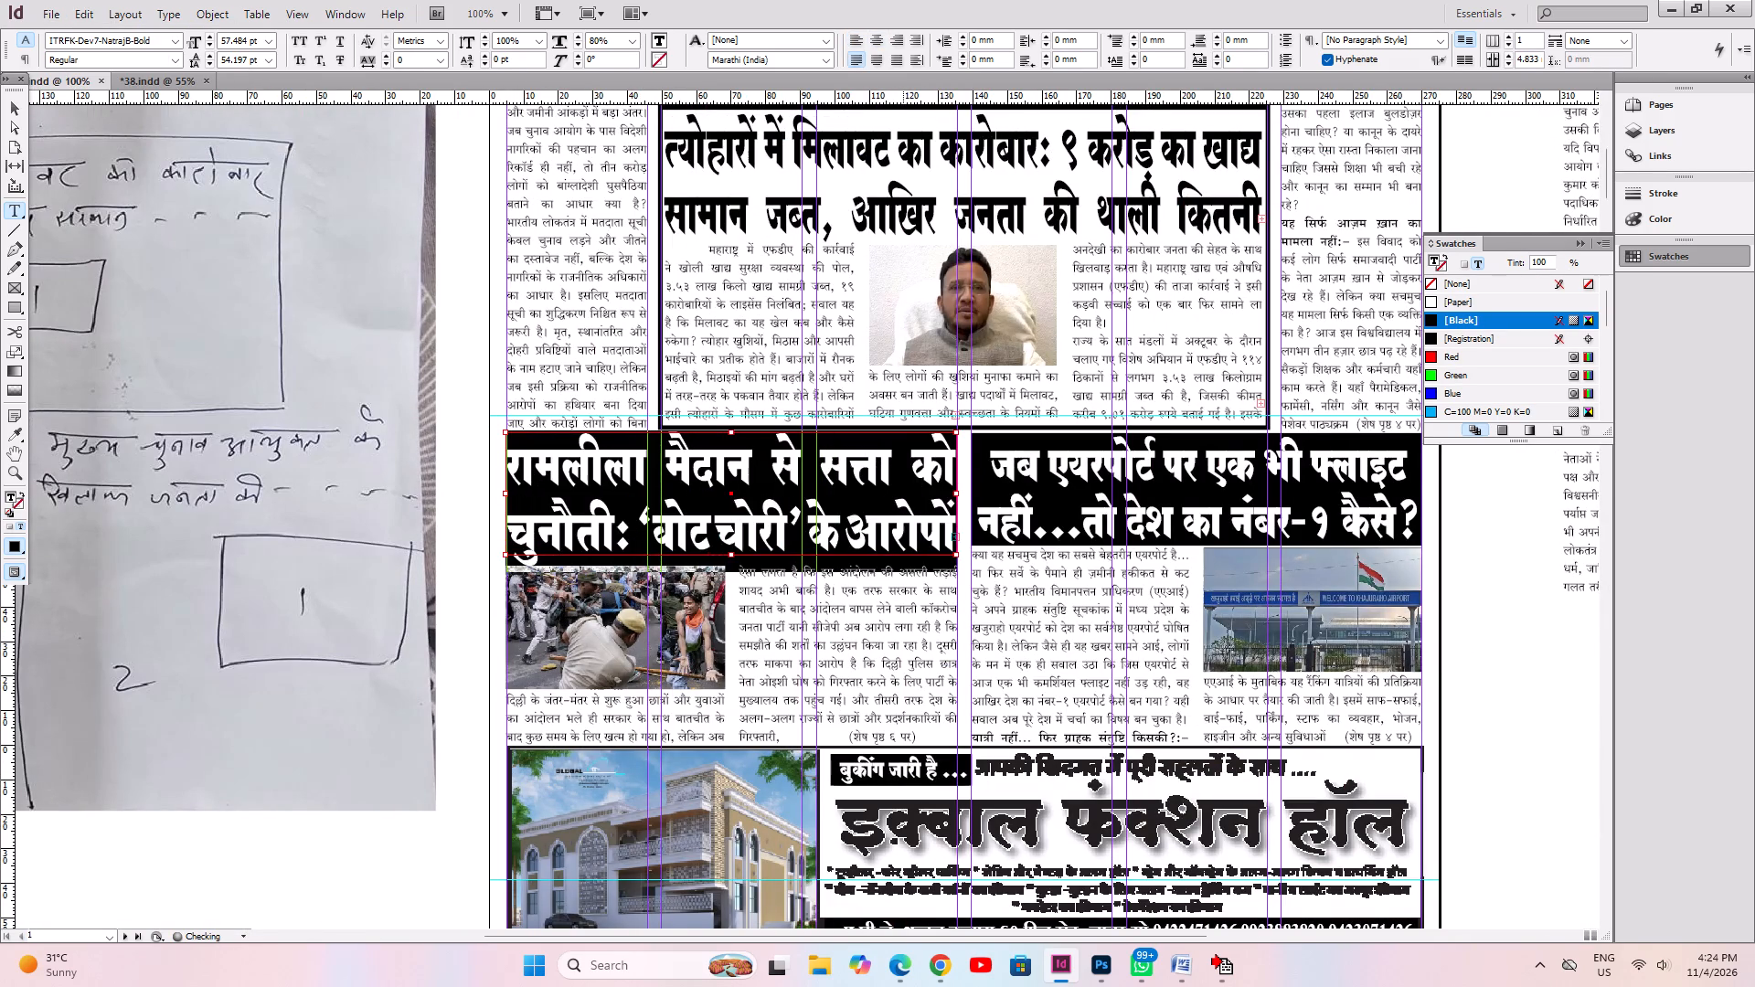
key("ctrl+shift+comma")
key("ctrl+shift+comma")
key("ctrl+shift+comma")
key("ctrl+shift+comma")
key("ctrl+shift+comma")
key("ctrl+shift+comma")
key("ctrl+shift+comma")
key("ctrl+shift+comma")
key("ctrl+shift+comma")
key("ctrl+shift+comma")
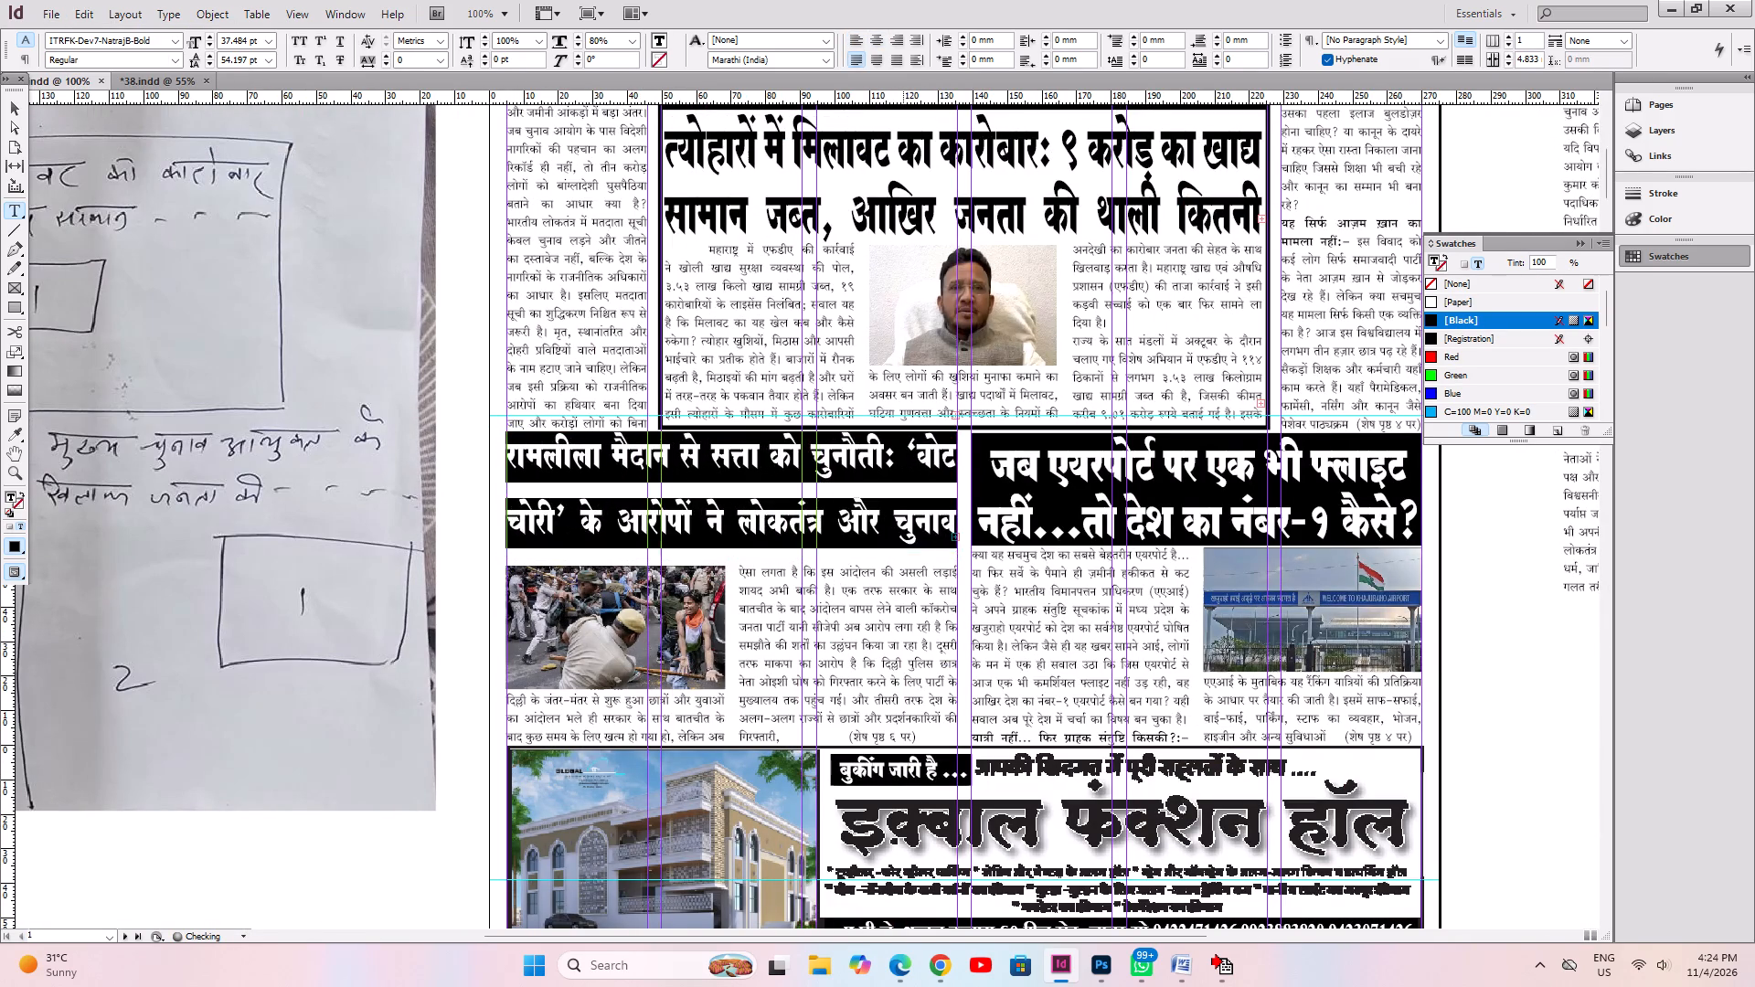
key("ctrl+shift+comma")
key("ctrl+shift+comma")
key("ctrl+shift+comma")
key("ctrl+shift+comma")
key("ctrl+shift+comma")
key("ctrl+shift+comma")
key("ctrl+shift+comma")
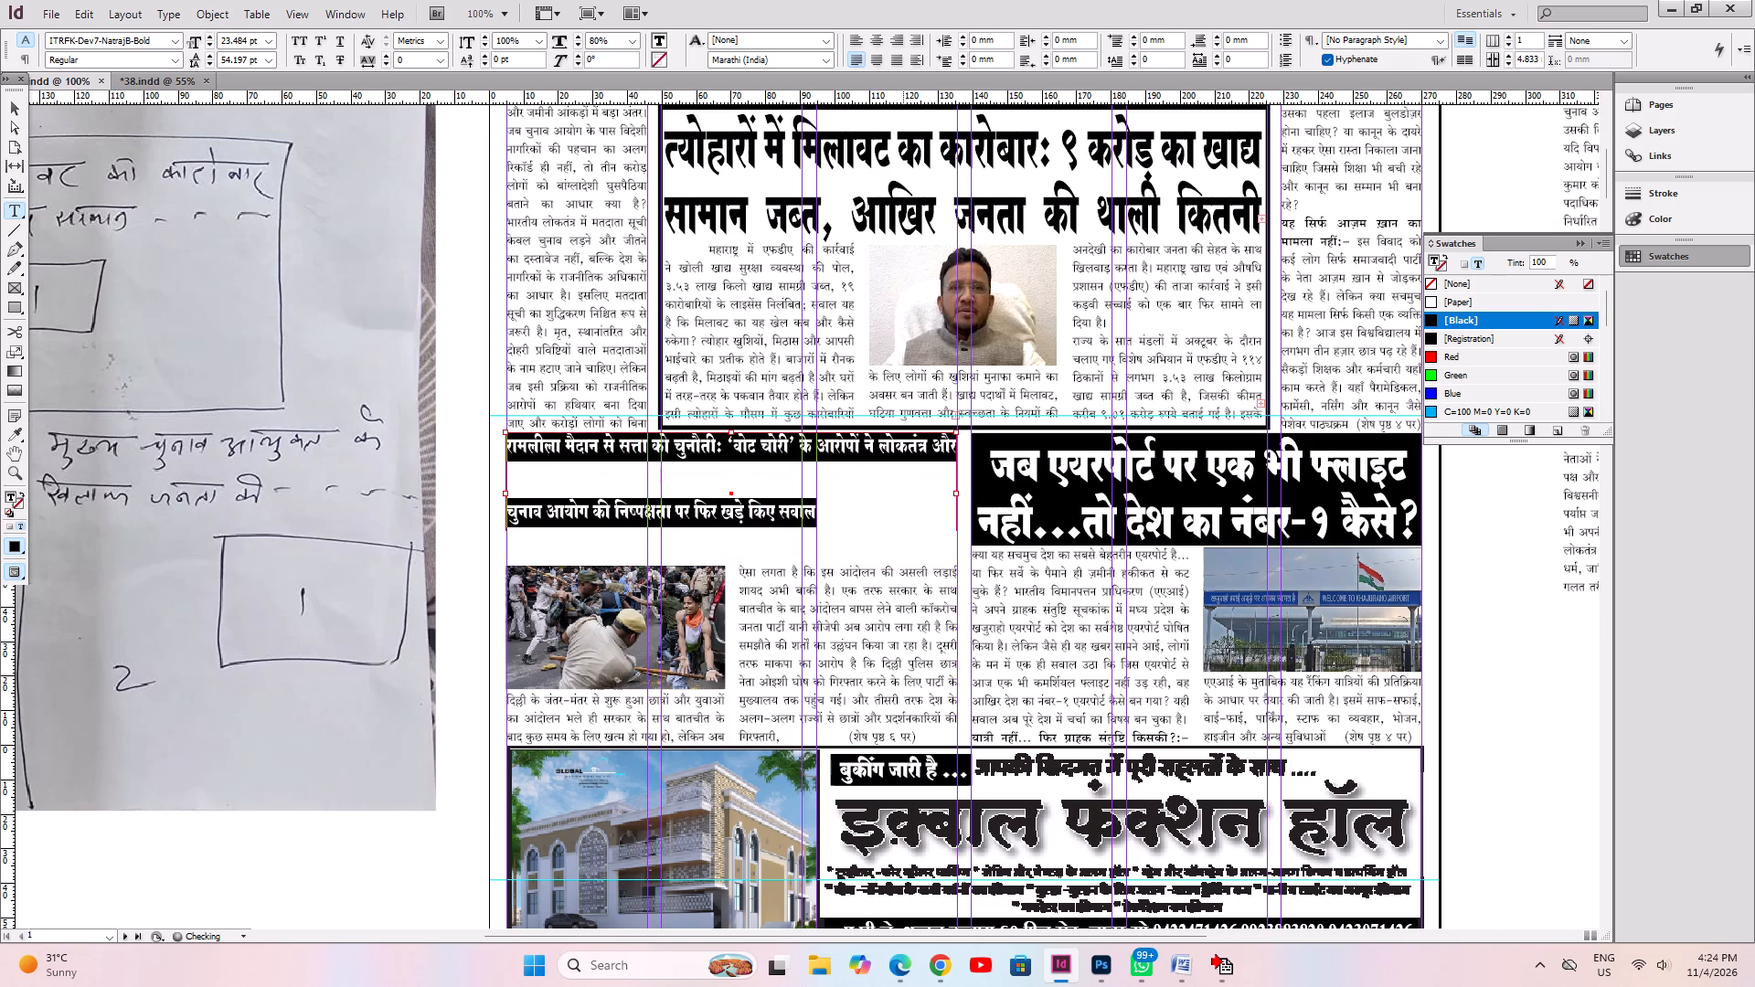
key("ctrl+shift+period")
key("ctrl+shift+period")
key("ctrl+shift+period")
key("ctrl+shift+period")
key("ctrl+shift+period")
key("ctrl+shift+period")
key("ctrl+shift+period")
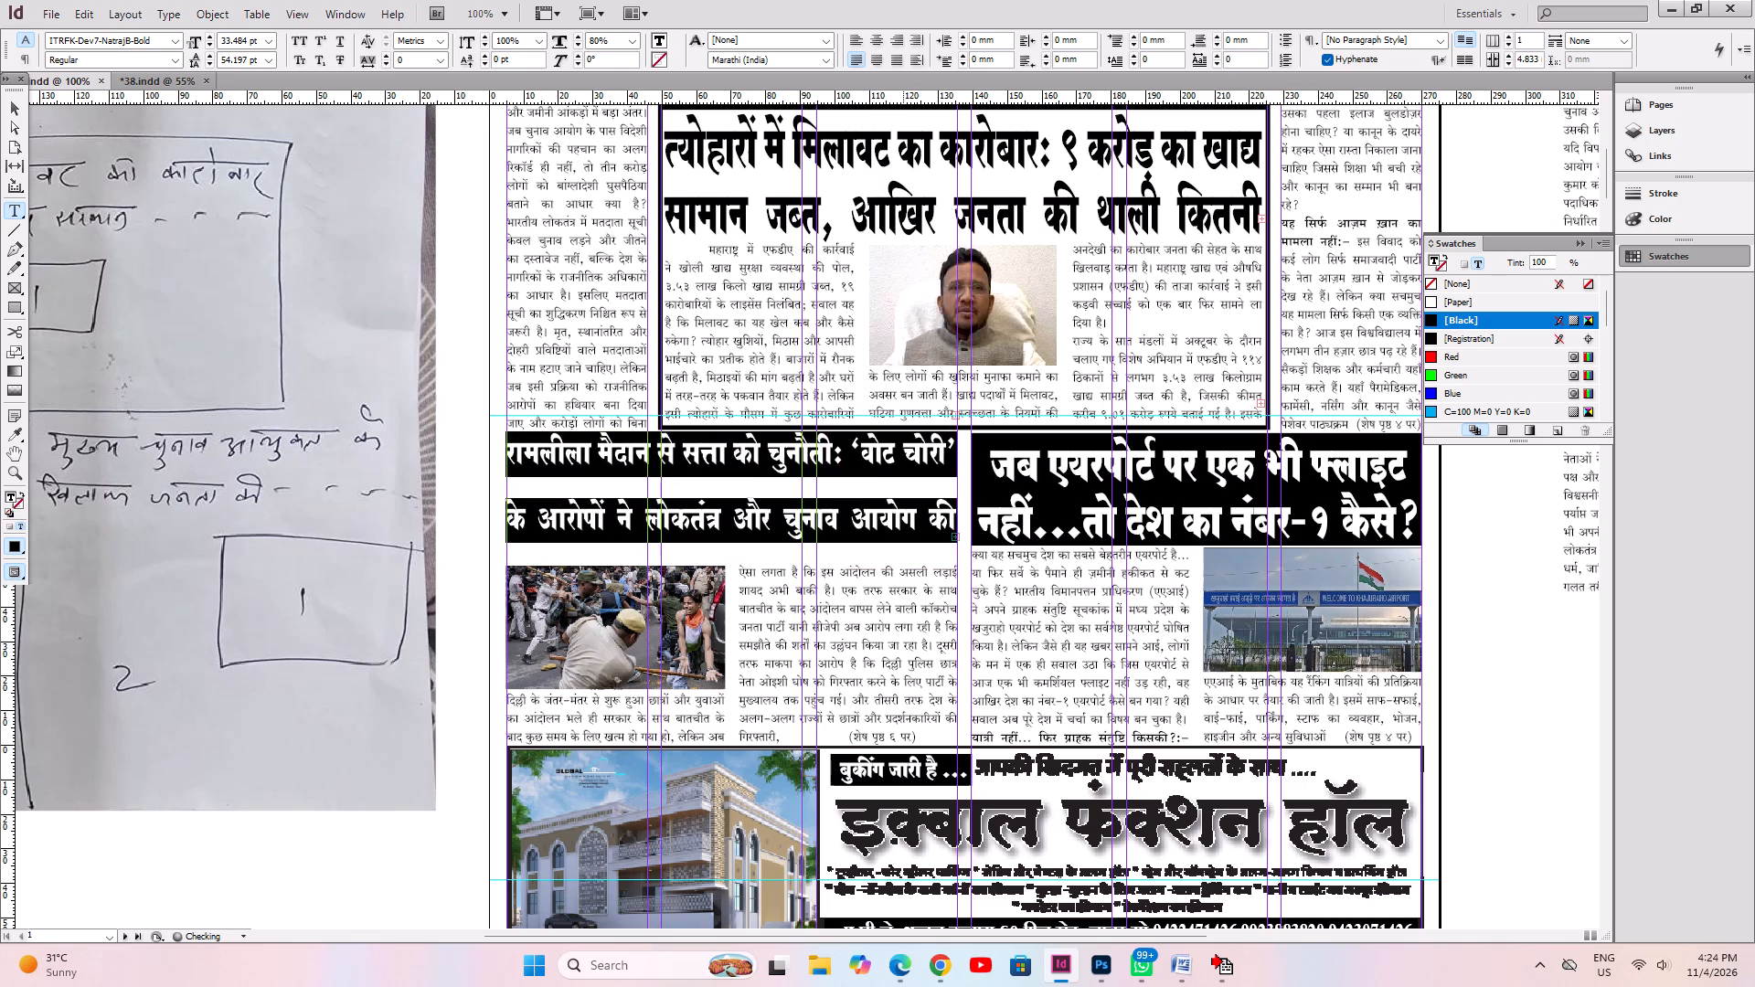
key("ctrl+shift+period")
key("ctrl+shift+period")
key("ctrl+shift+period")
key("ctrl+shift+period")
key("ctrl+shift+period")
key("ctrl+shift+period")
key("ctrl+shift+period")
key("ctrl+shift+period")
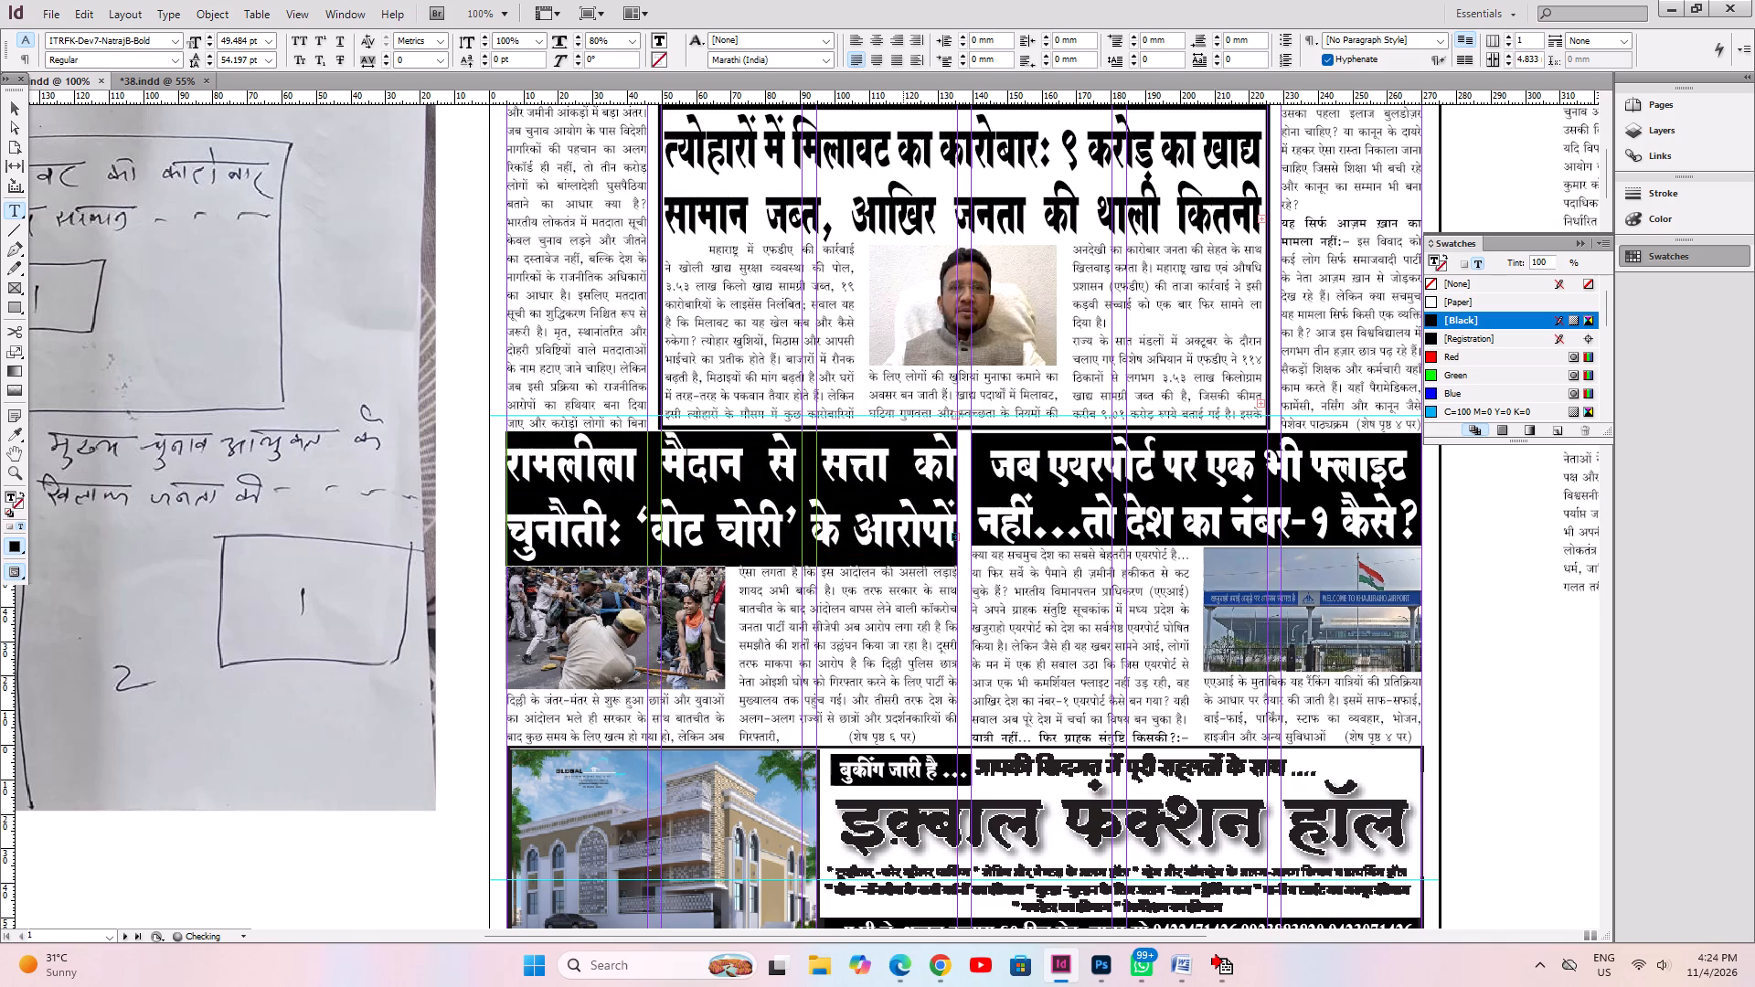
key("ctrl+shift+period")
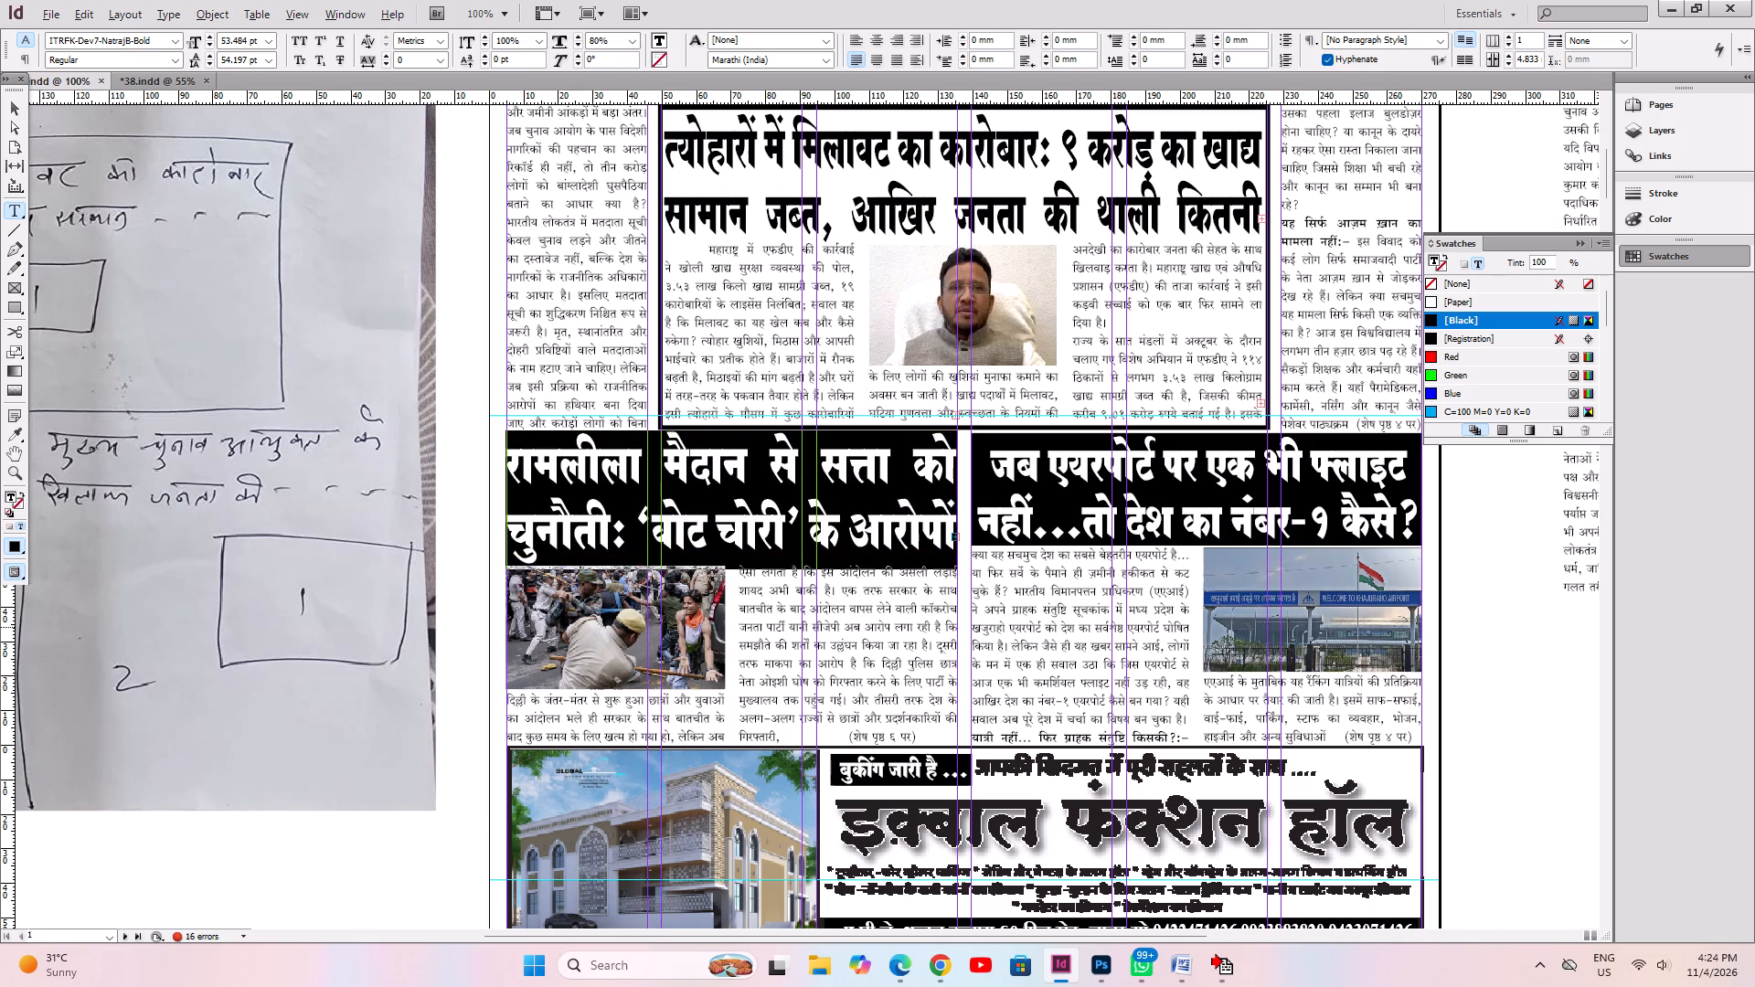
Remove the empty space above the Ramlila article on the pasteboard, indent its first line with a tab and fully justify the text.
left_click_drag(1225, 549, 411, 915, "alt")
left_click_drag(902, 653, 856, 937, "alt")
left_click(825, 380)
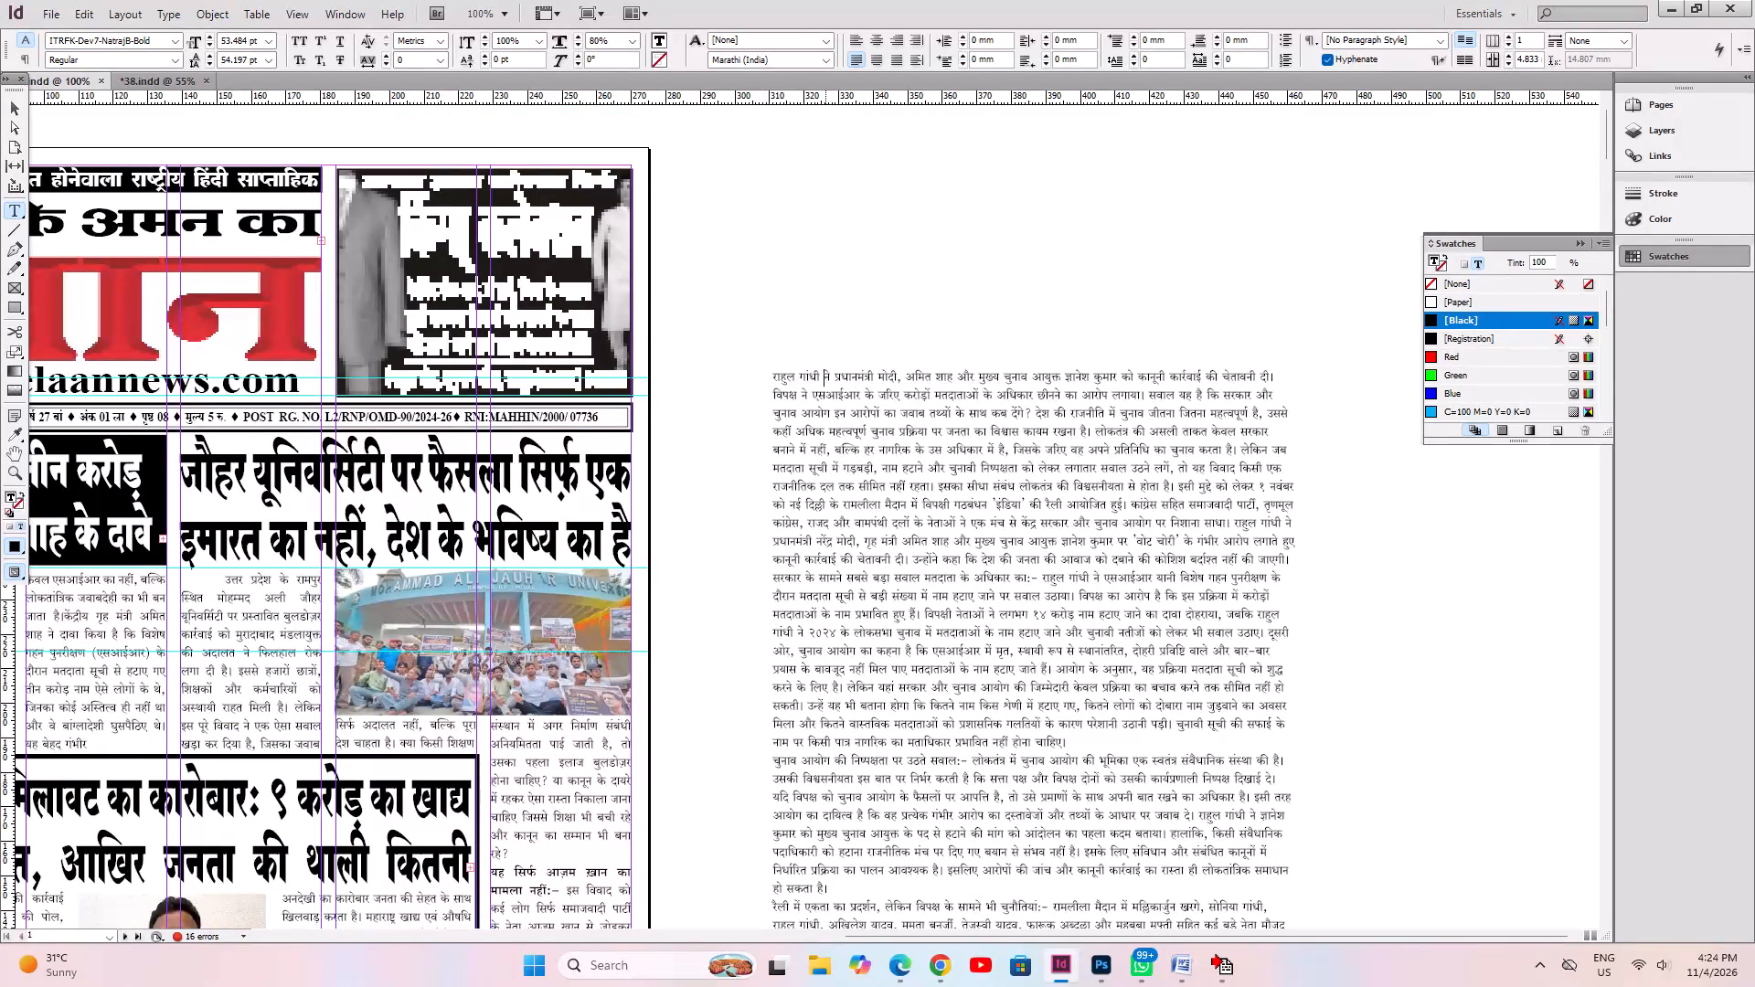
key("Home")
key("BackSpace")
key("BackSpace")
key("BackSpace")
key("BackSpace")
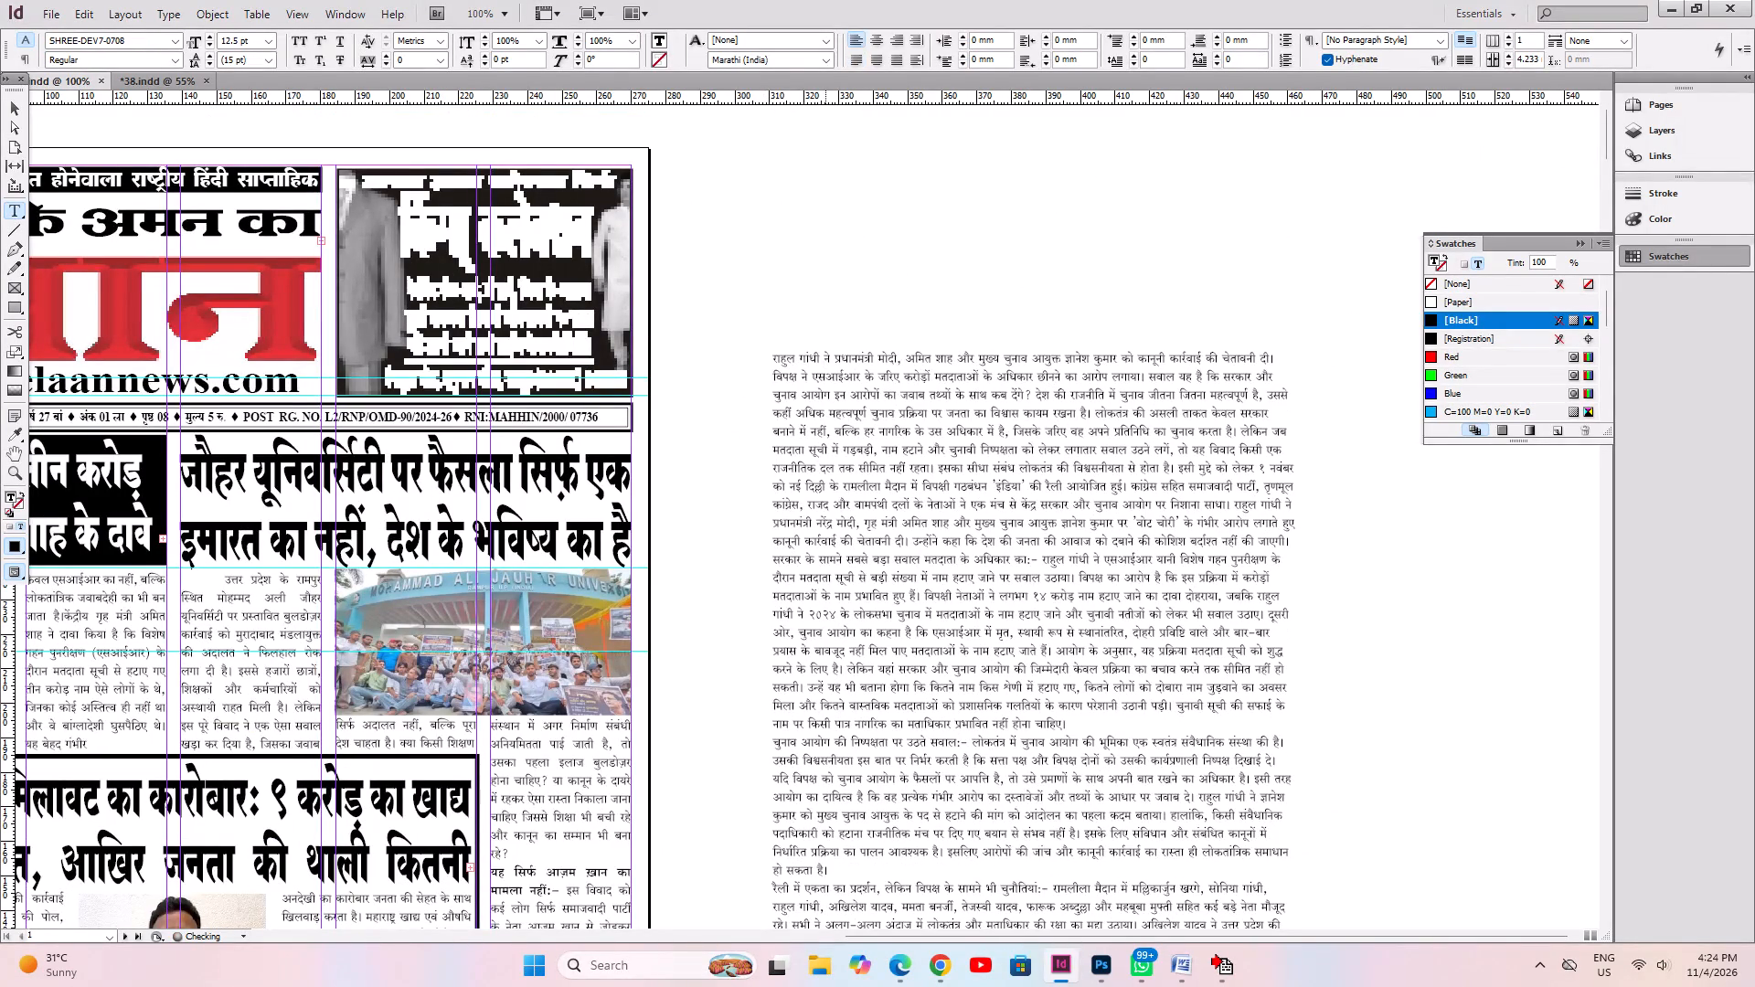
key("Tab")
key("ctrl+a")
key("ctrl+shift+j")
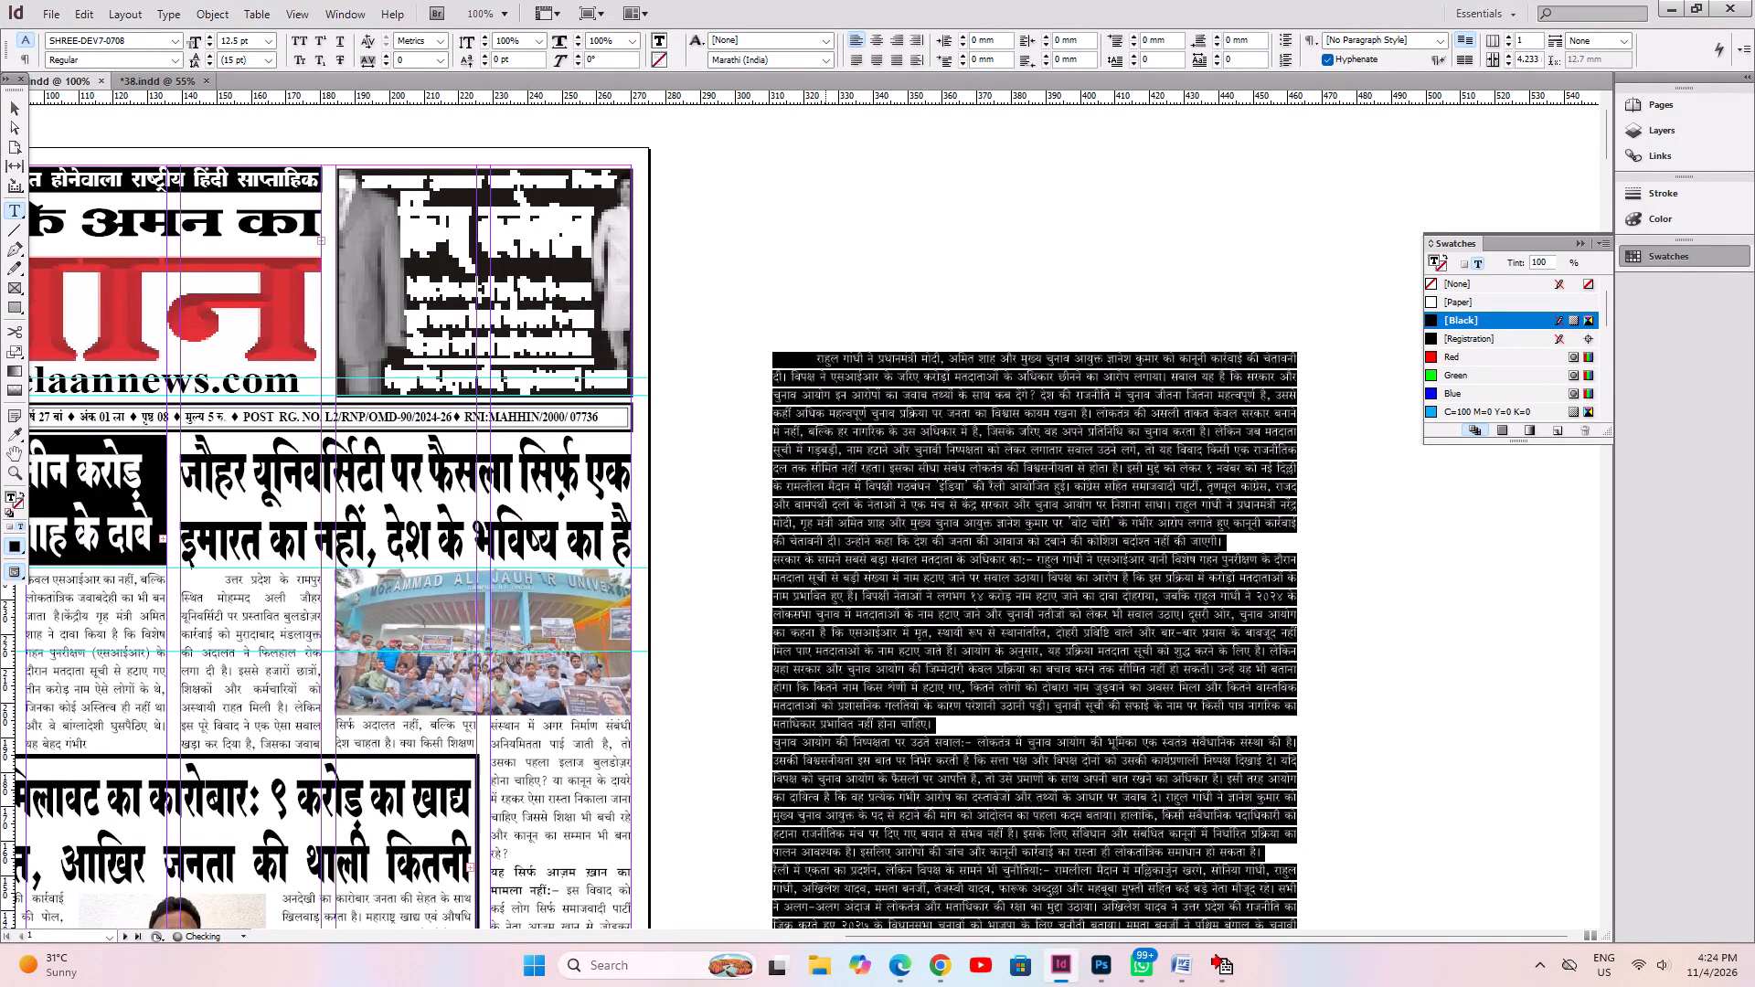
Move the Ramlila article from the pasteboard into the two-column body frame under its headline, replacing the old story, and save.
key("ctrl+x")
left_click_drag(732, 608, 999, 281, "alt")
left_click_drag(728, 687, 709, 275, "alt")
left_click_drag(434, 666, 640, 561, "alt")
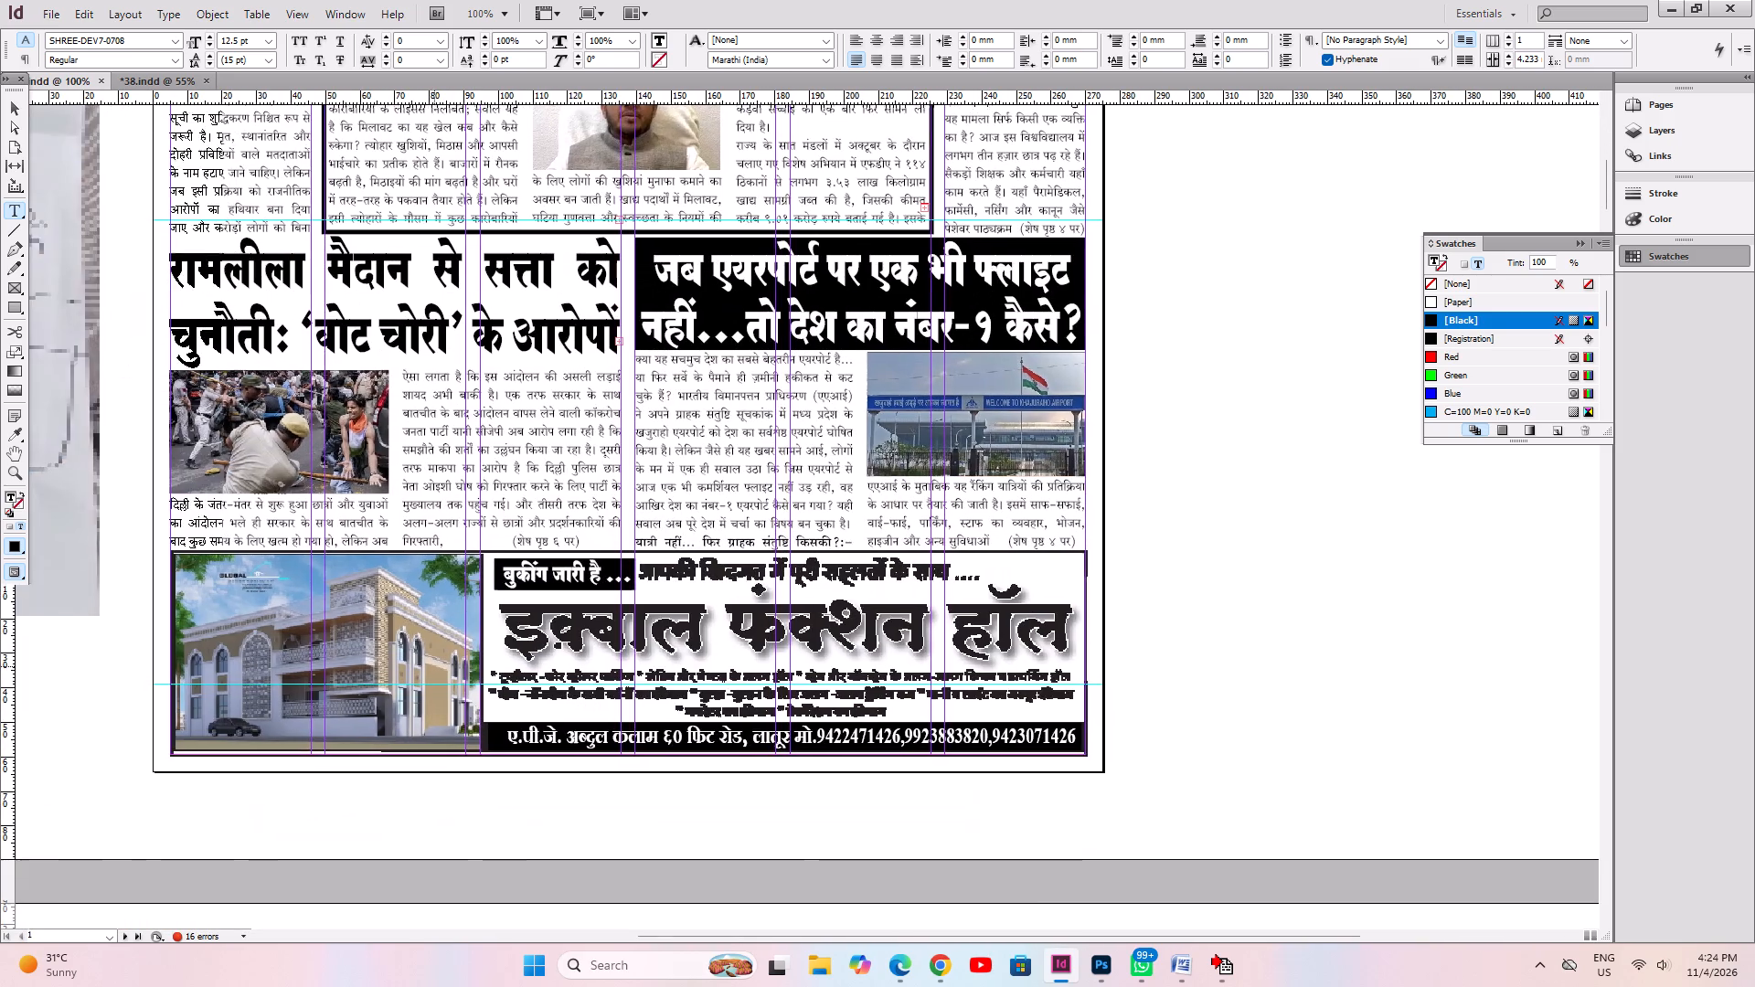
left_click(508, 457)
key("ctrl+a")
key("ctrl+v")
key("ctrl+s")
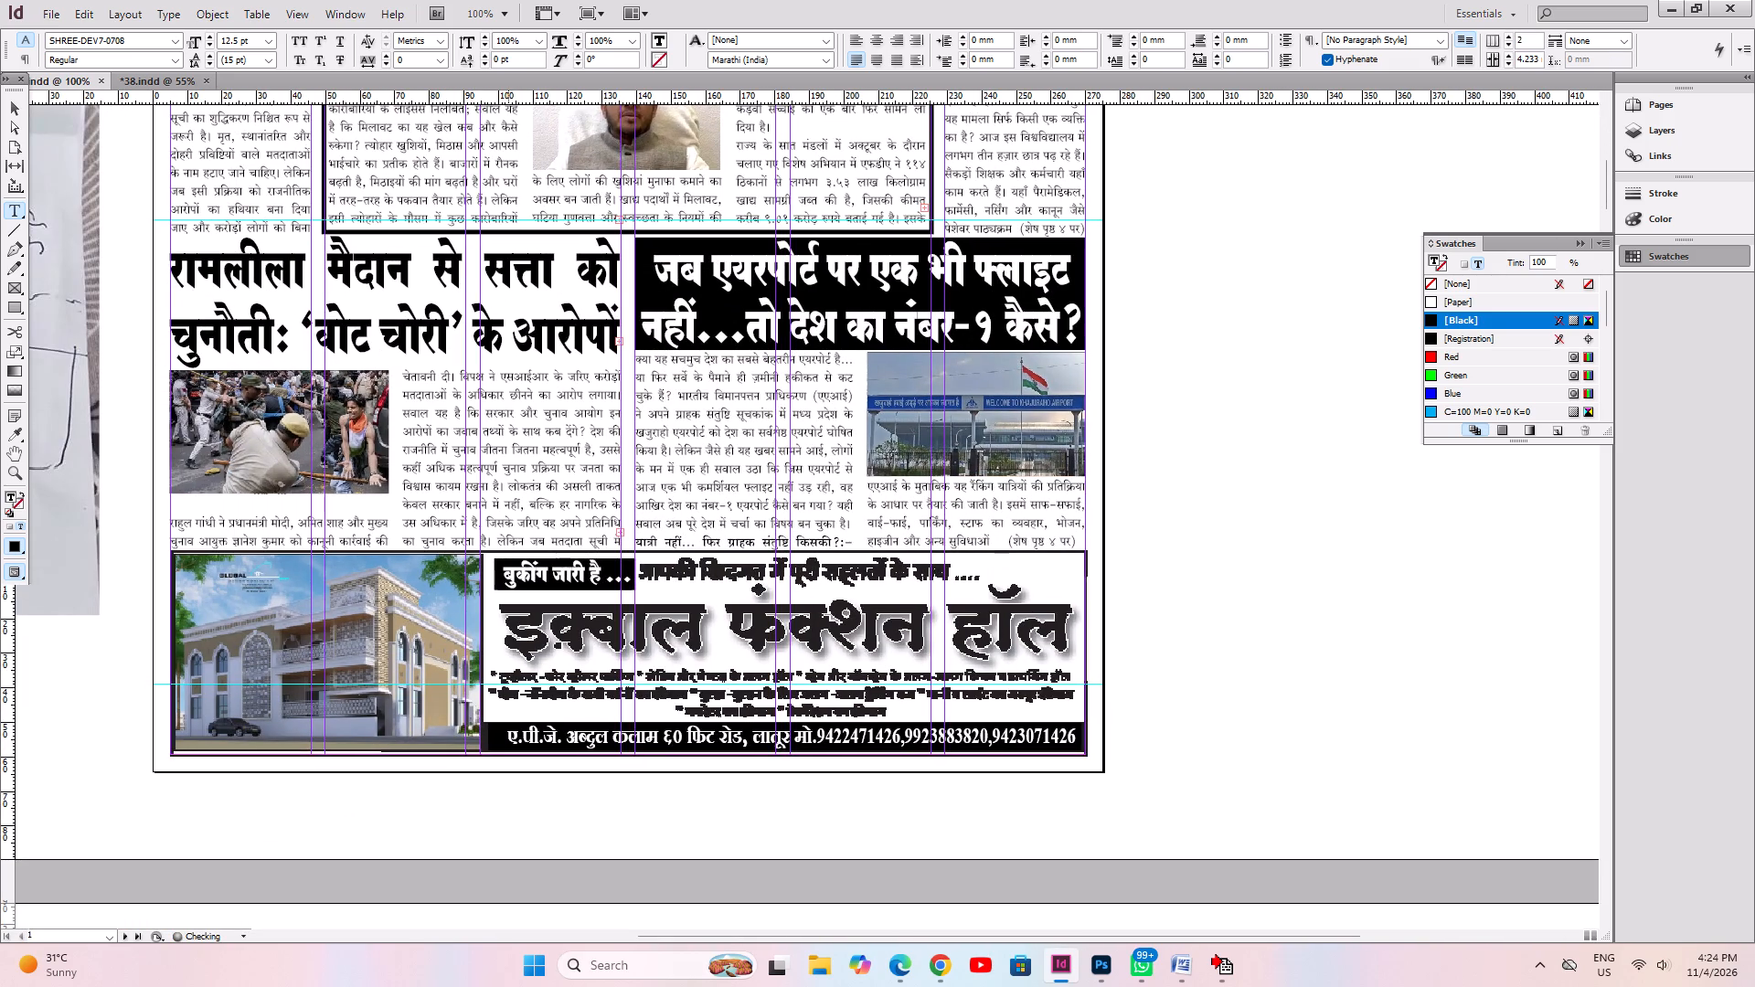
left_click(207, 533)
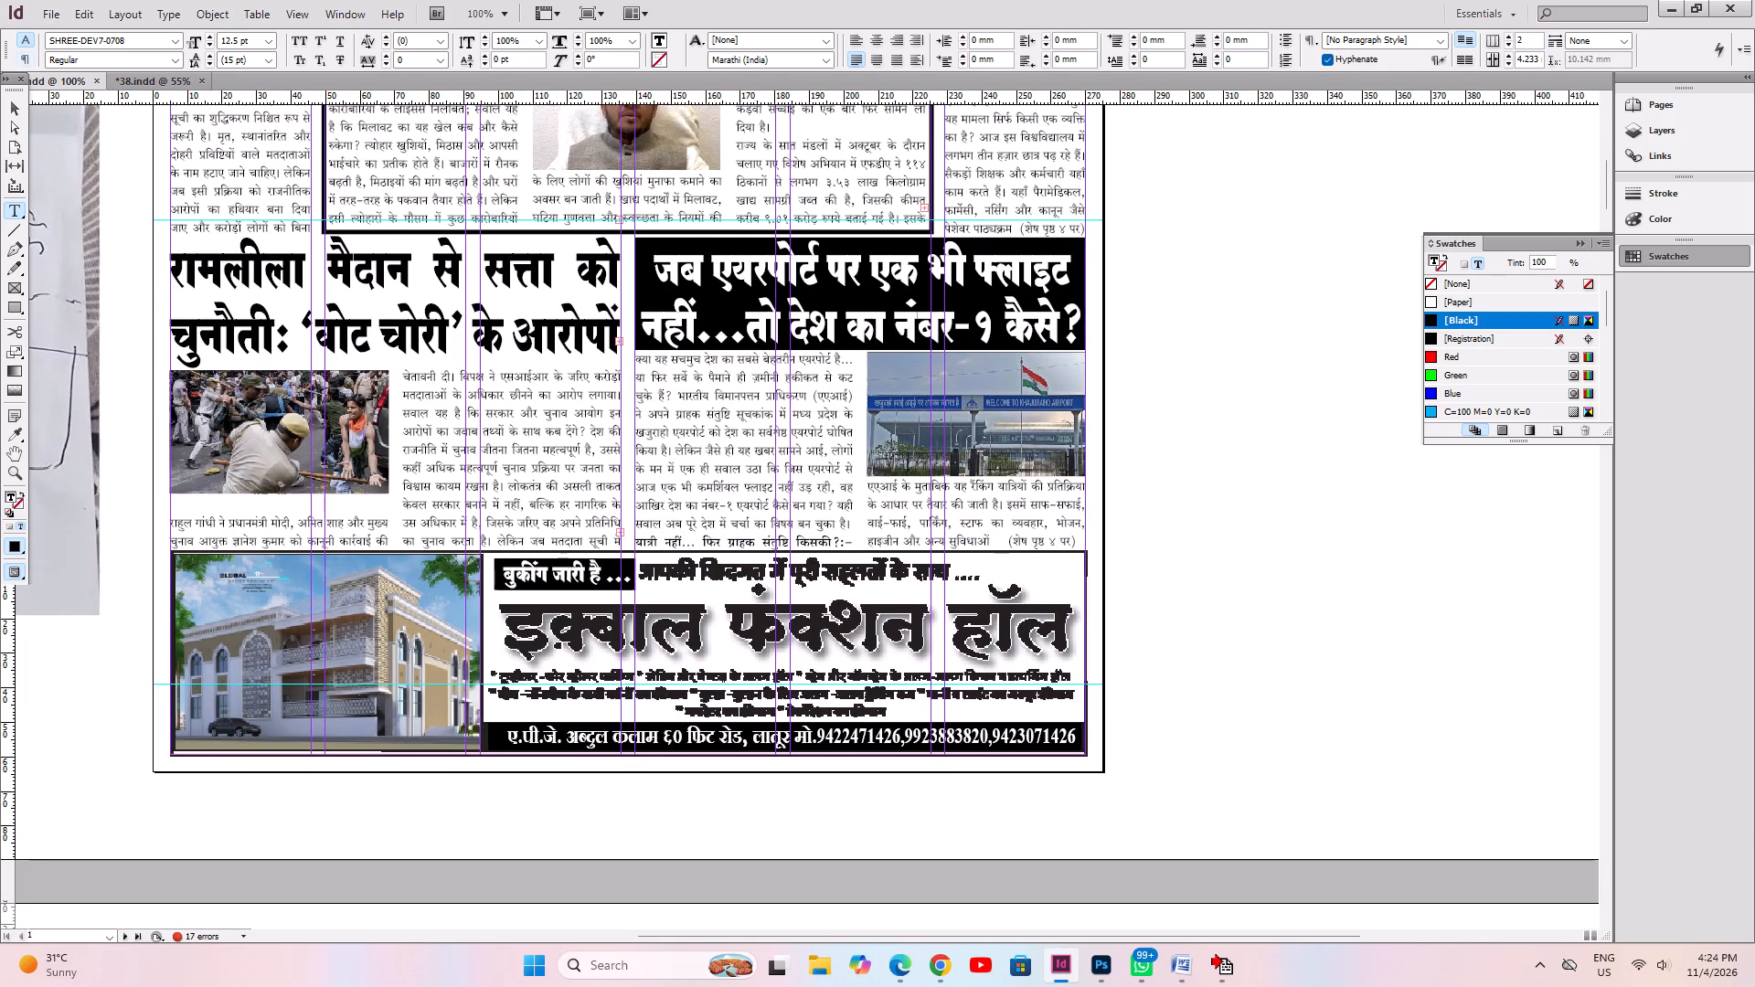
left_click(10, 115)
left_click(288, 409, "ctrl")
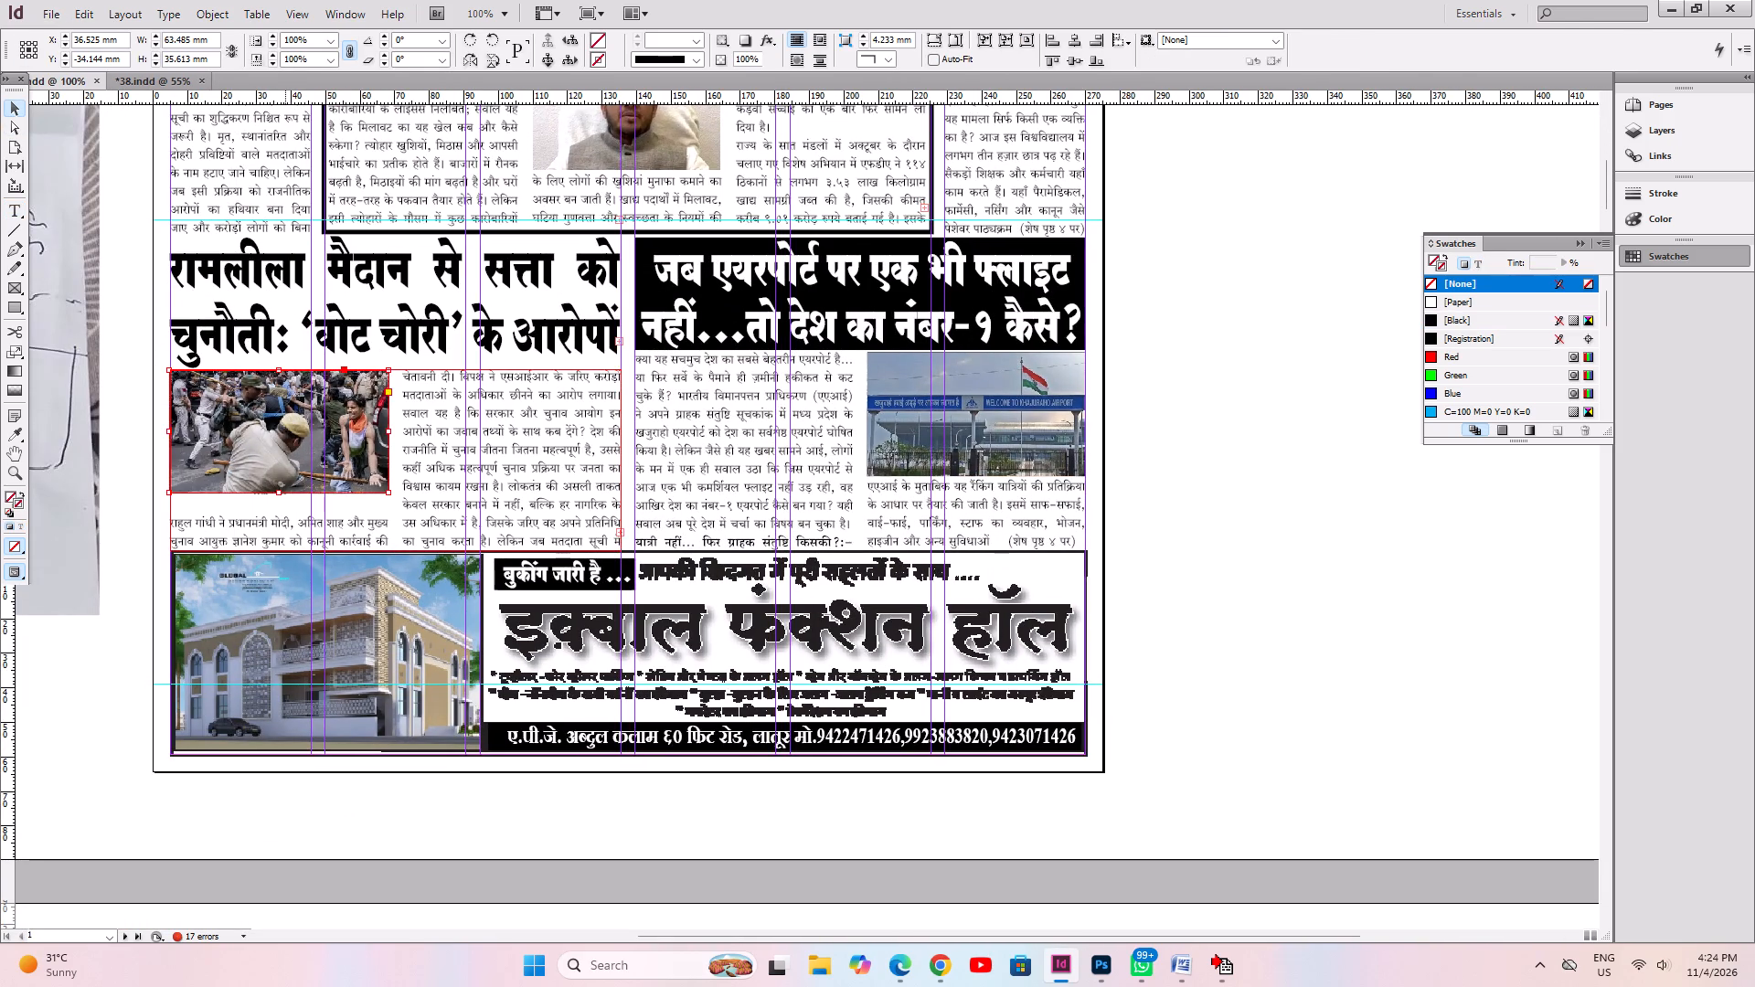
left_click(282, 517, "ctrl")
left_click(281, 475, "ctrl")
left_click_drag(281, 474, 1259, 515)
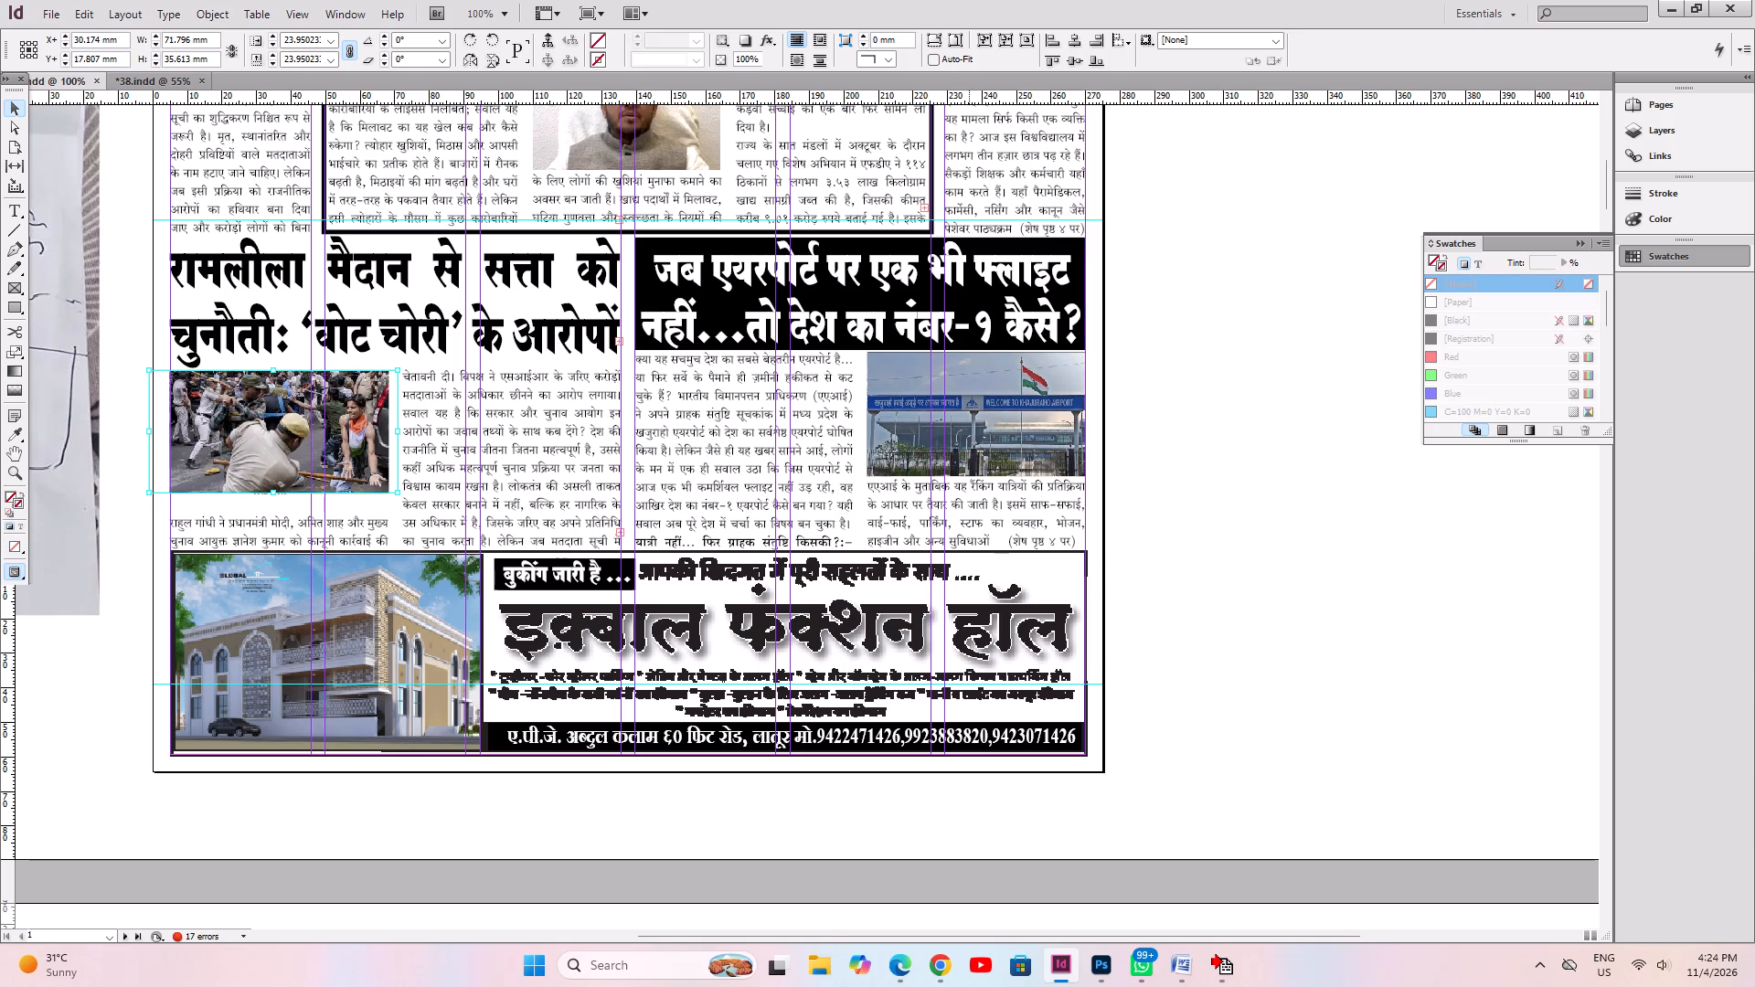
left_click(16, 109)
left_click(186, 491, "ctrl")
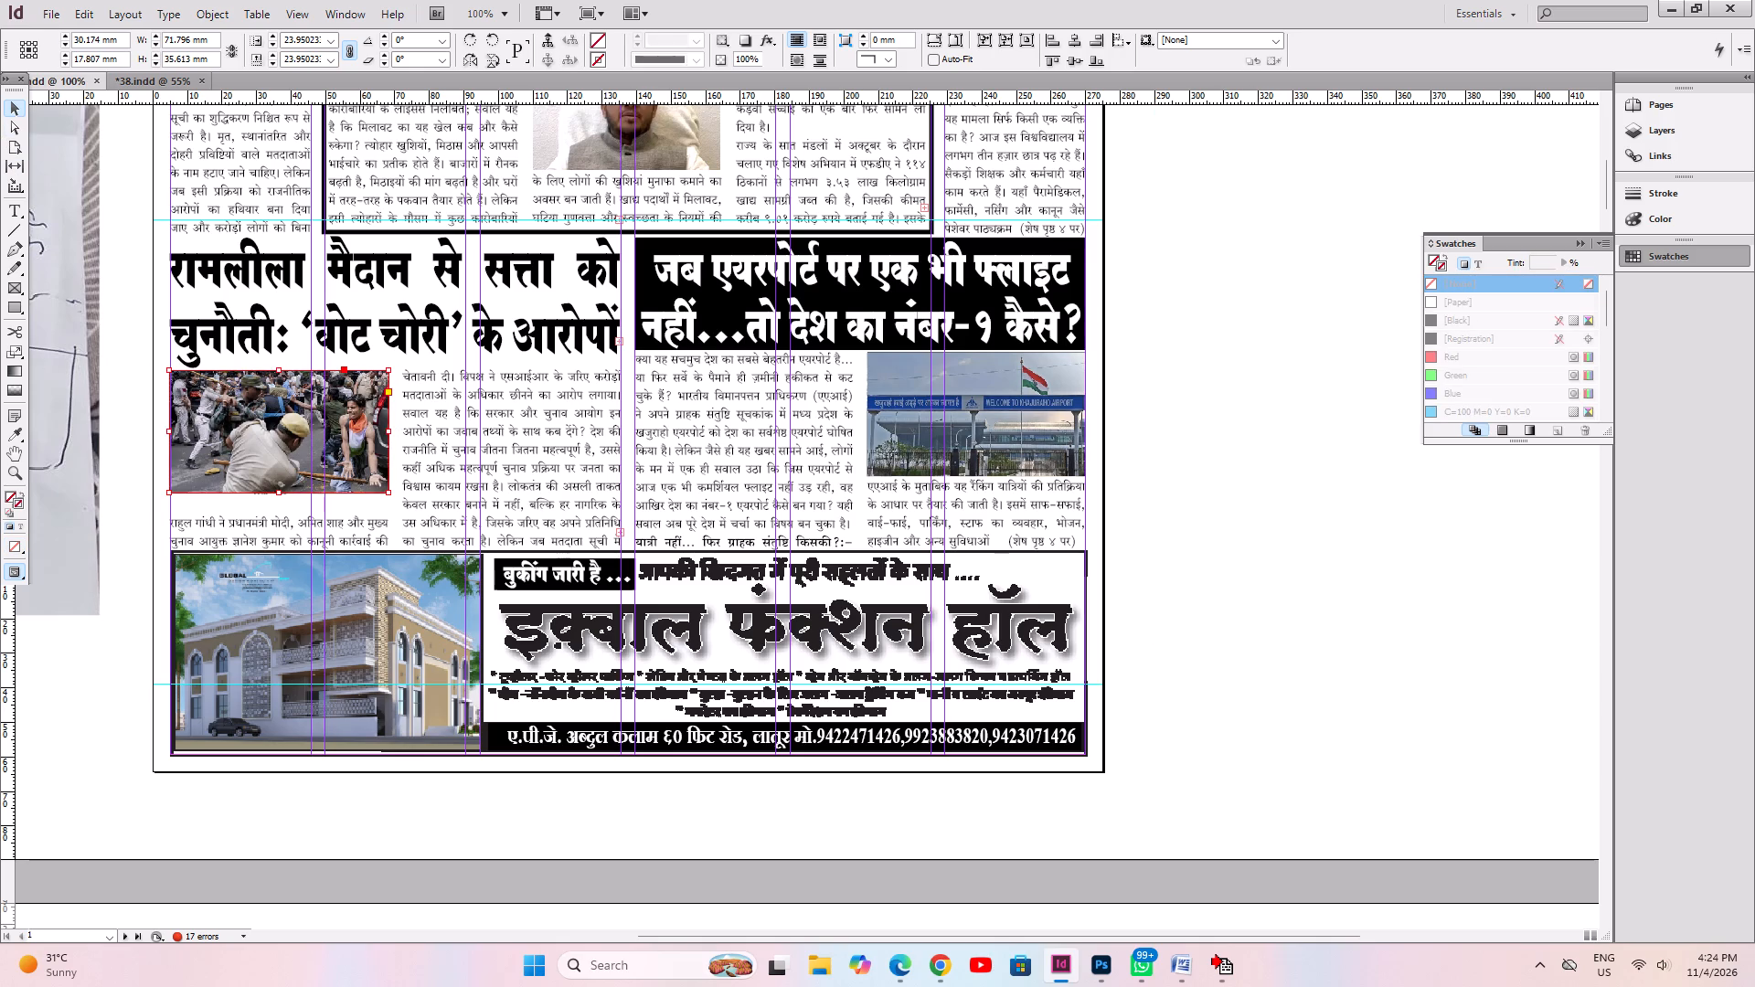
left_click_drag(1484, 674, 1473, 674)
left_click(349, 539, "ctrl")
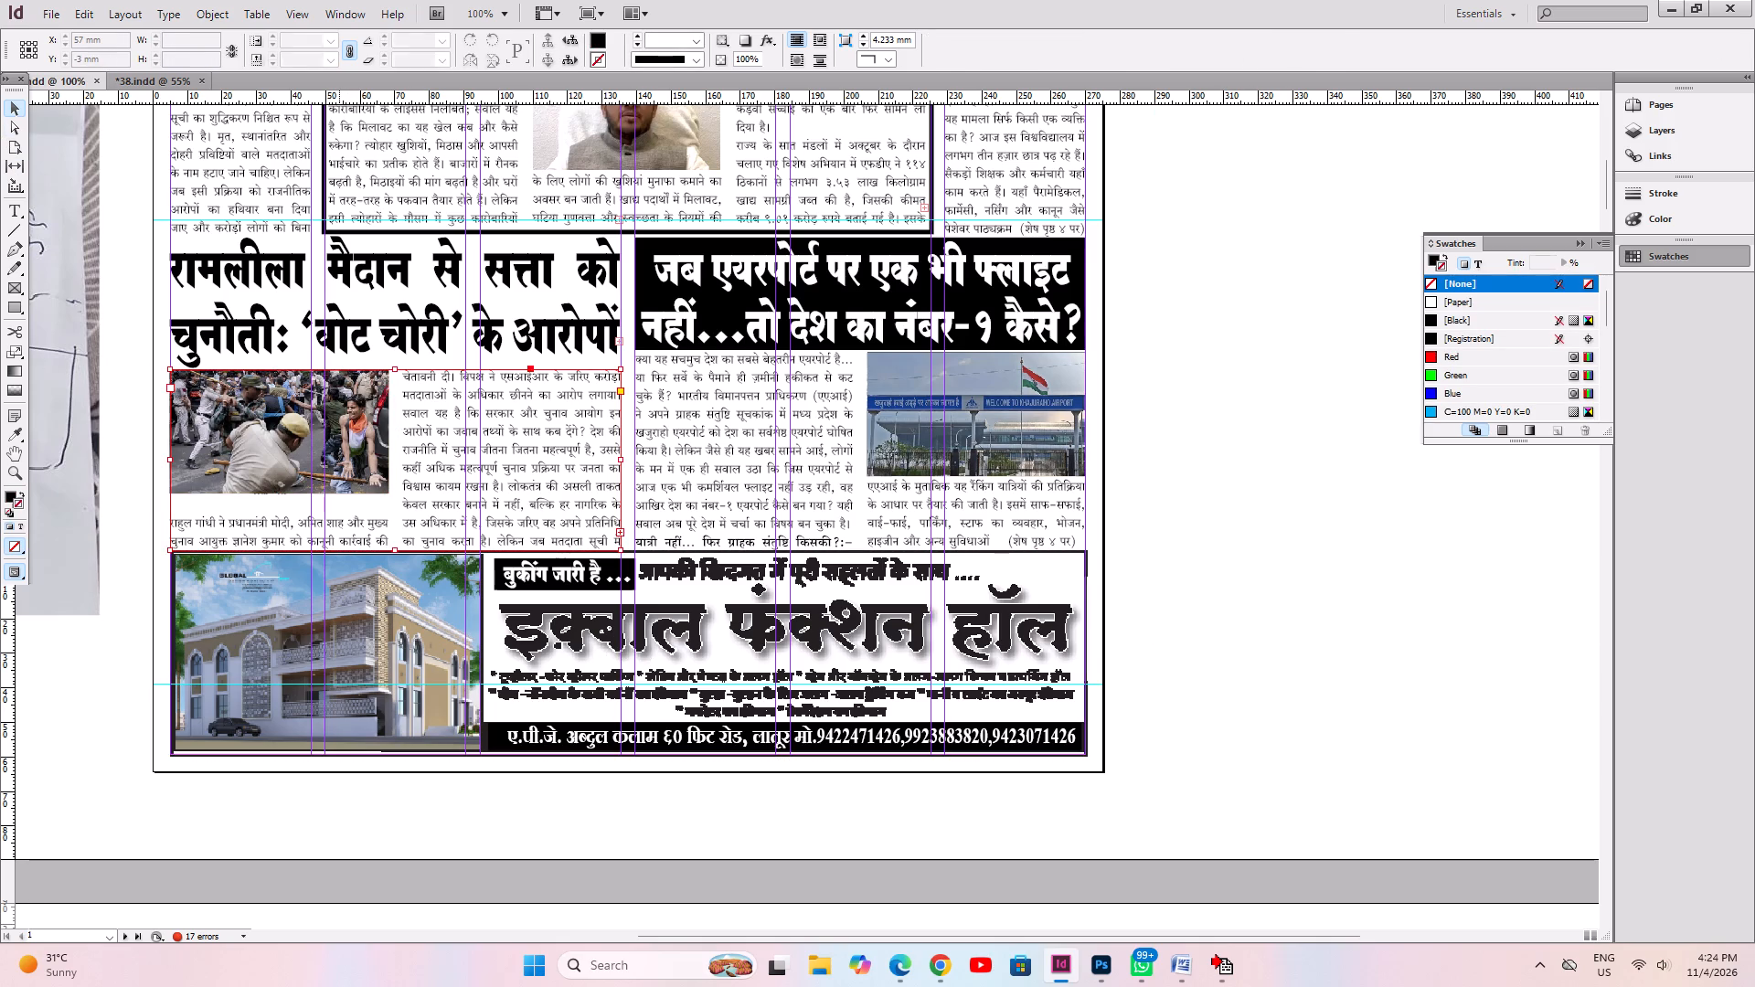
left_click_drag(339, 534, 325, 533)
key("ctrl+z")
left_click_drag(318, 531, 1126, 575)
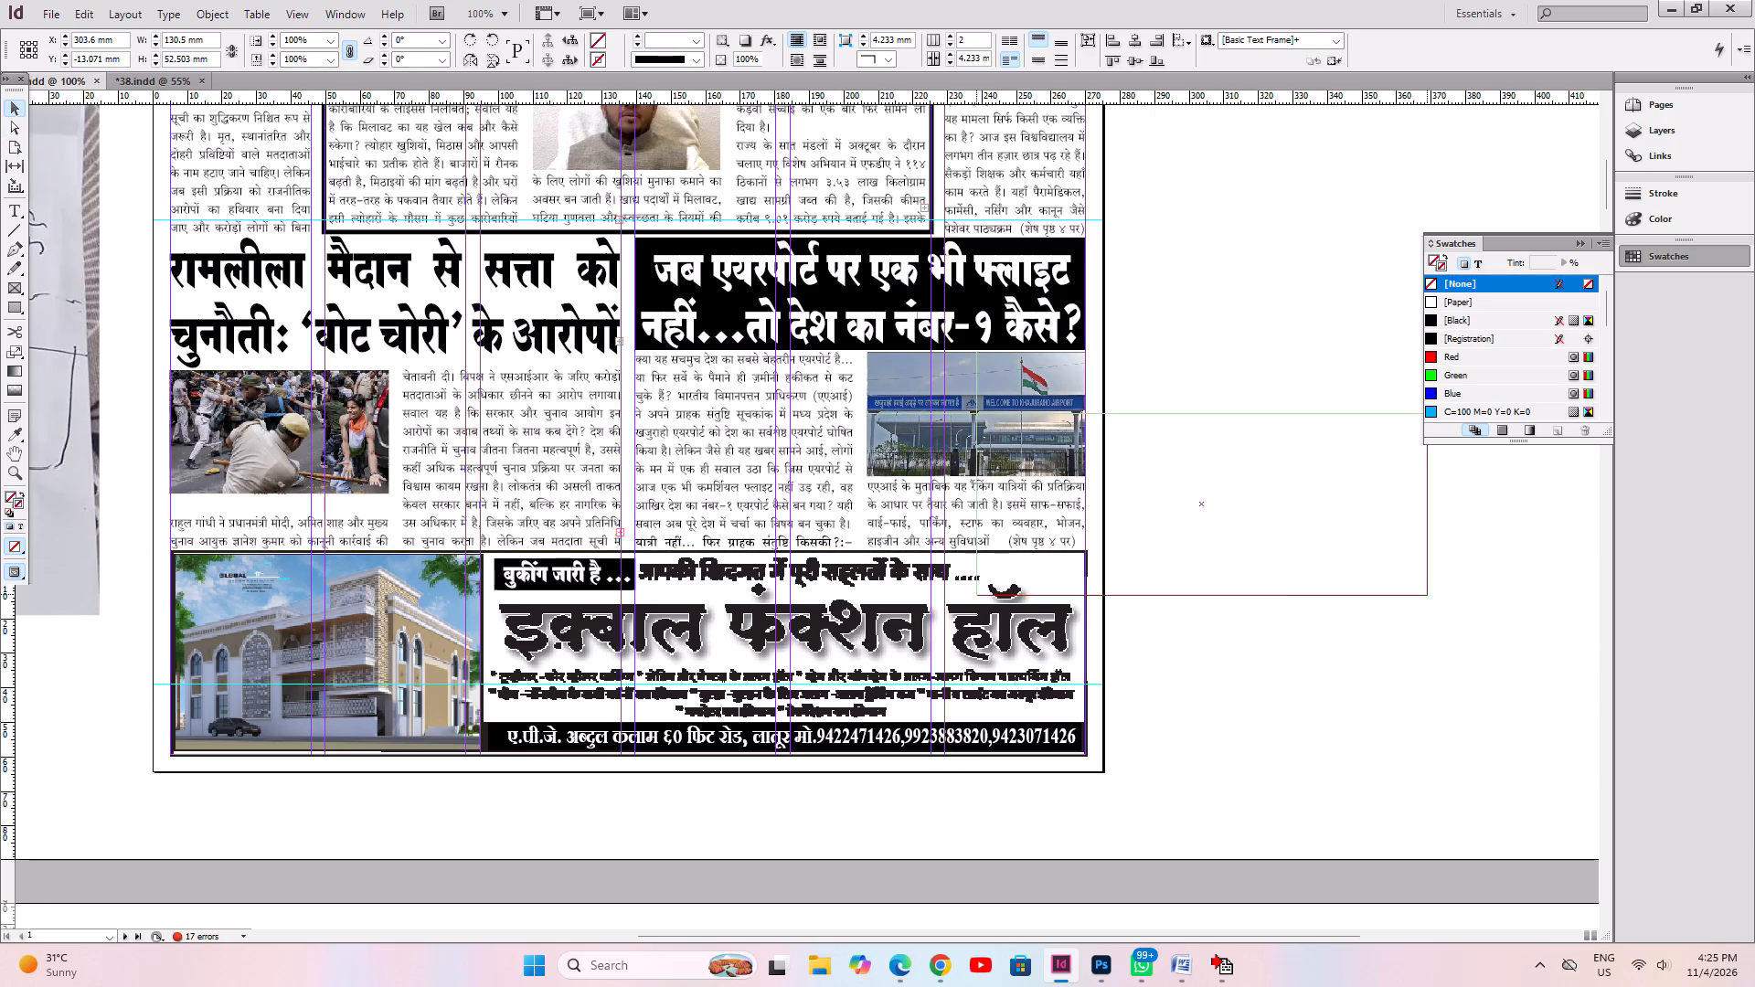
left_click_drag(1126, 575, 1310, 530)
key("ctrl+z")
Move the old protest photo and the election commission logo beneath it out of the Ramlila story onto the pasteboard.
left_click(360, 472, "ctrl")
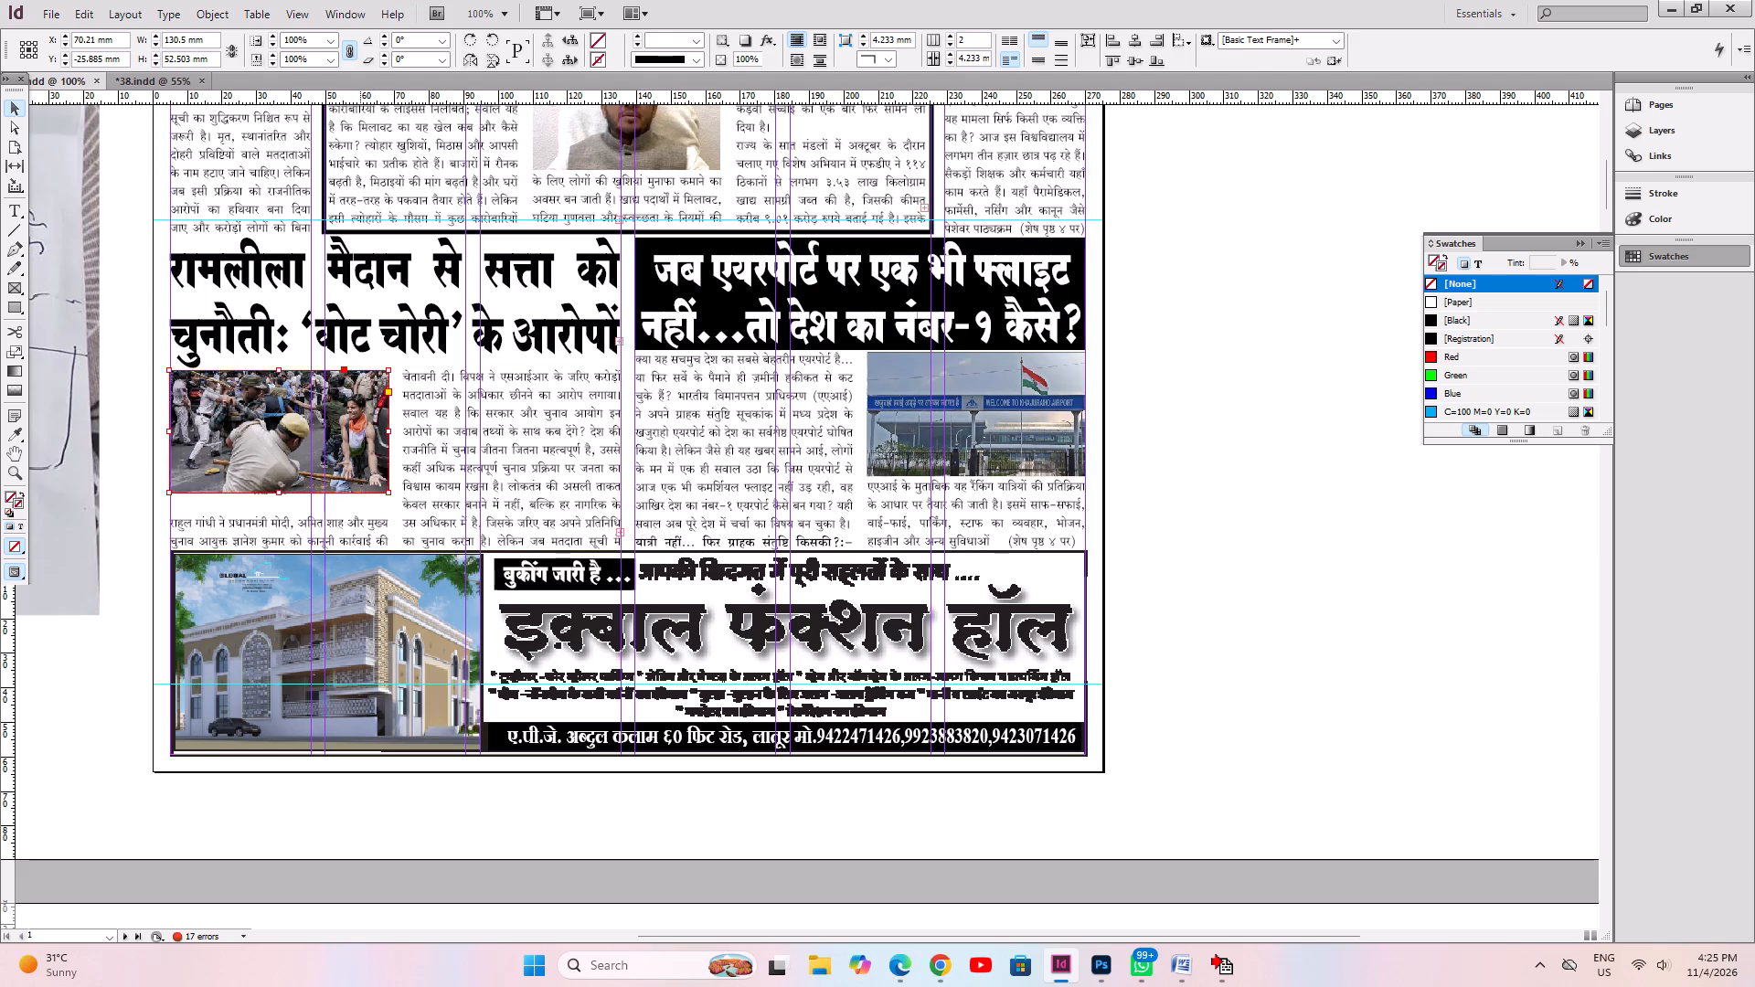
left_click_drag(310, 473, 1343, 519)
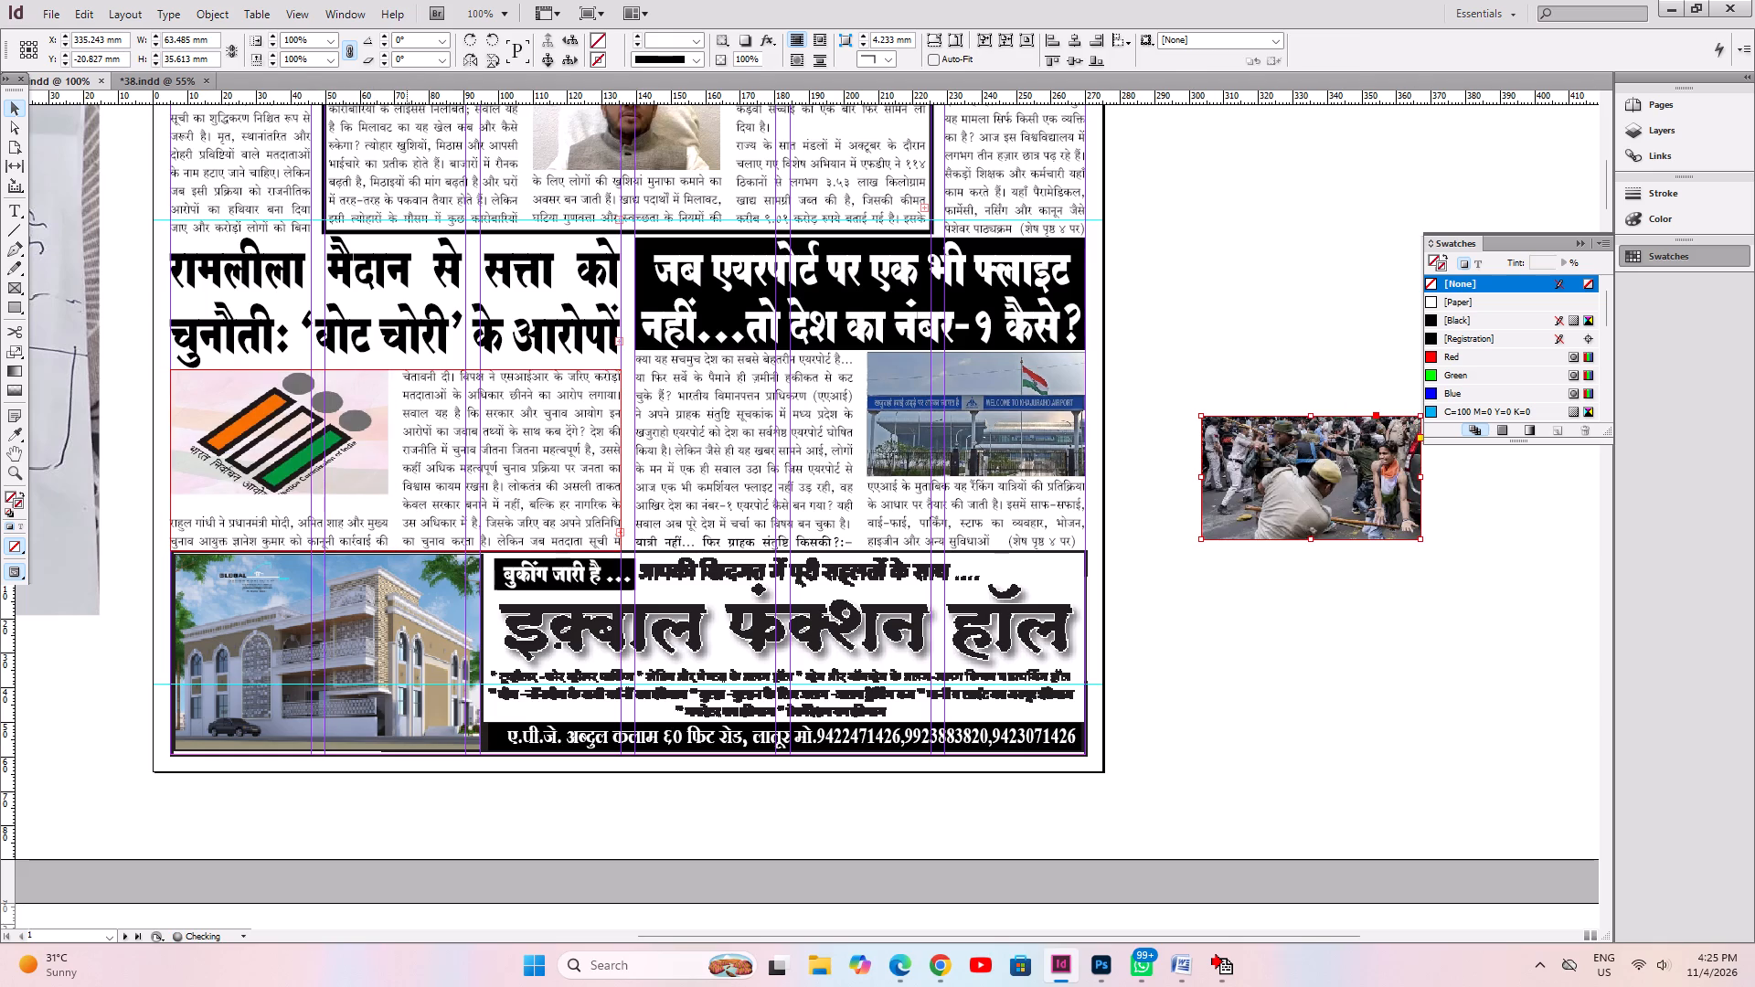
left_click(328, 457, "ctrl")
left_click_drag(302, 461, 1349, 583)
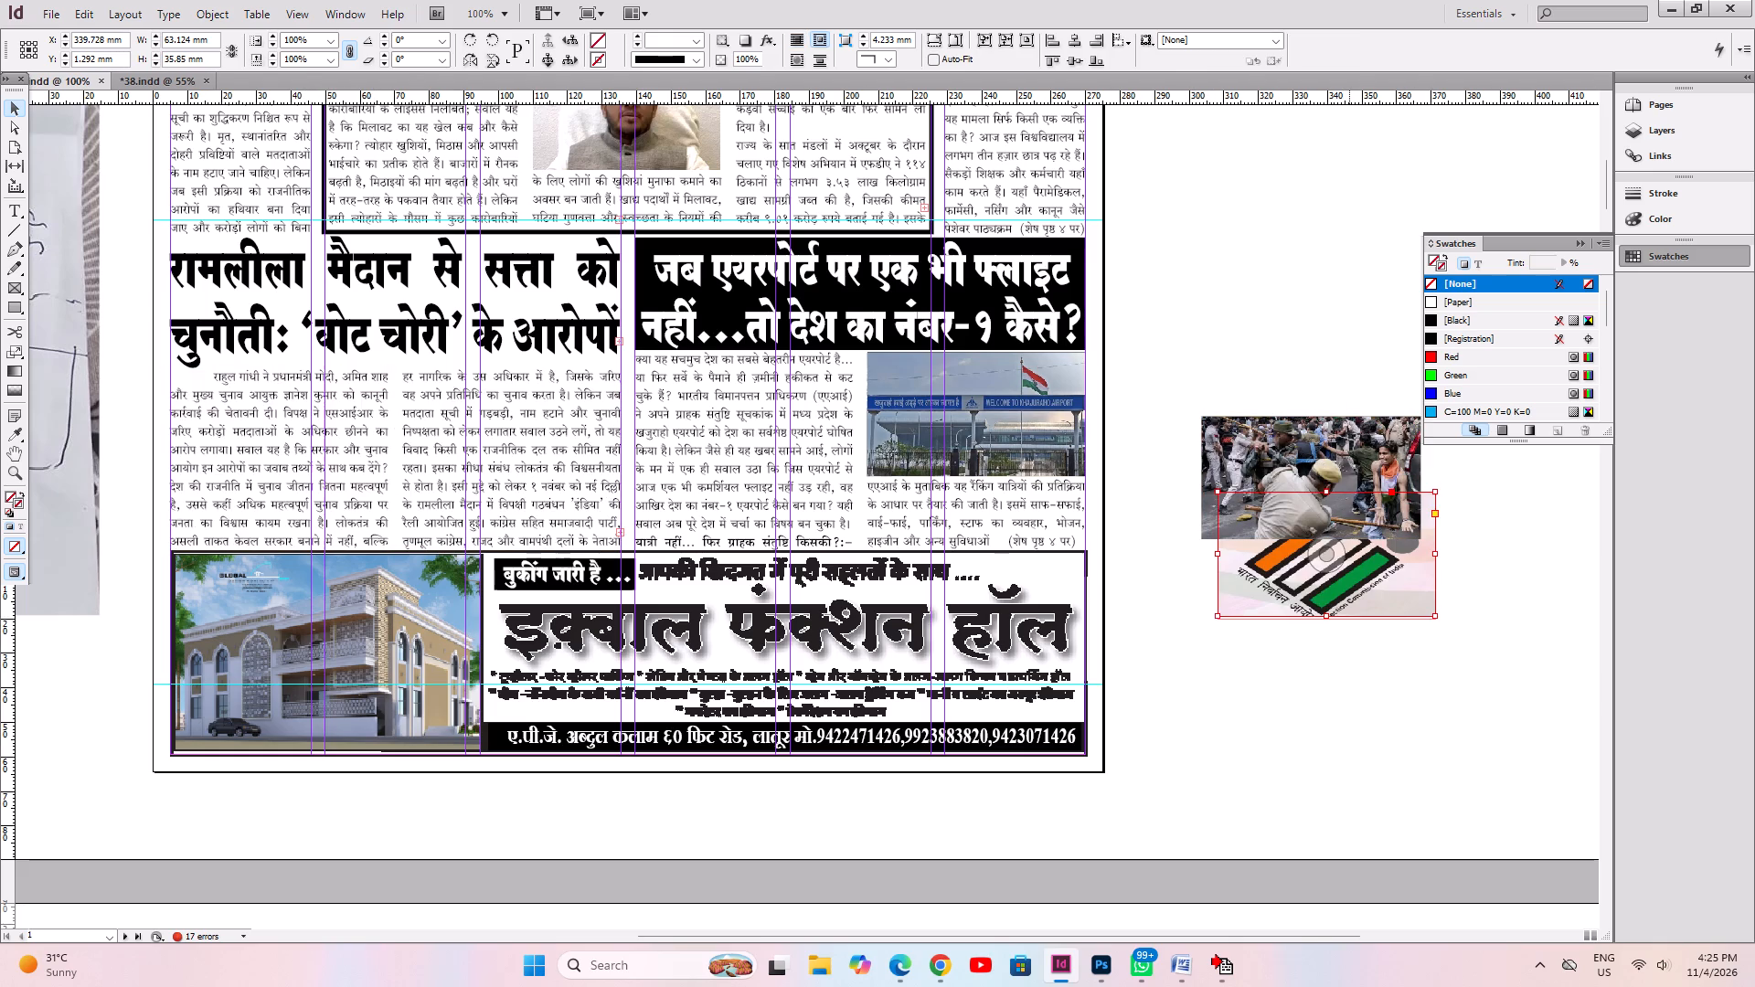
Delete the airport photo from the airport story and undo the deletion of the hospital photo lying beneath it.
left_click(991, 449)
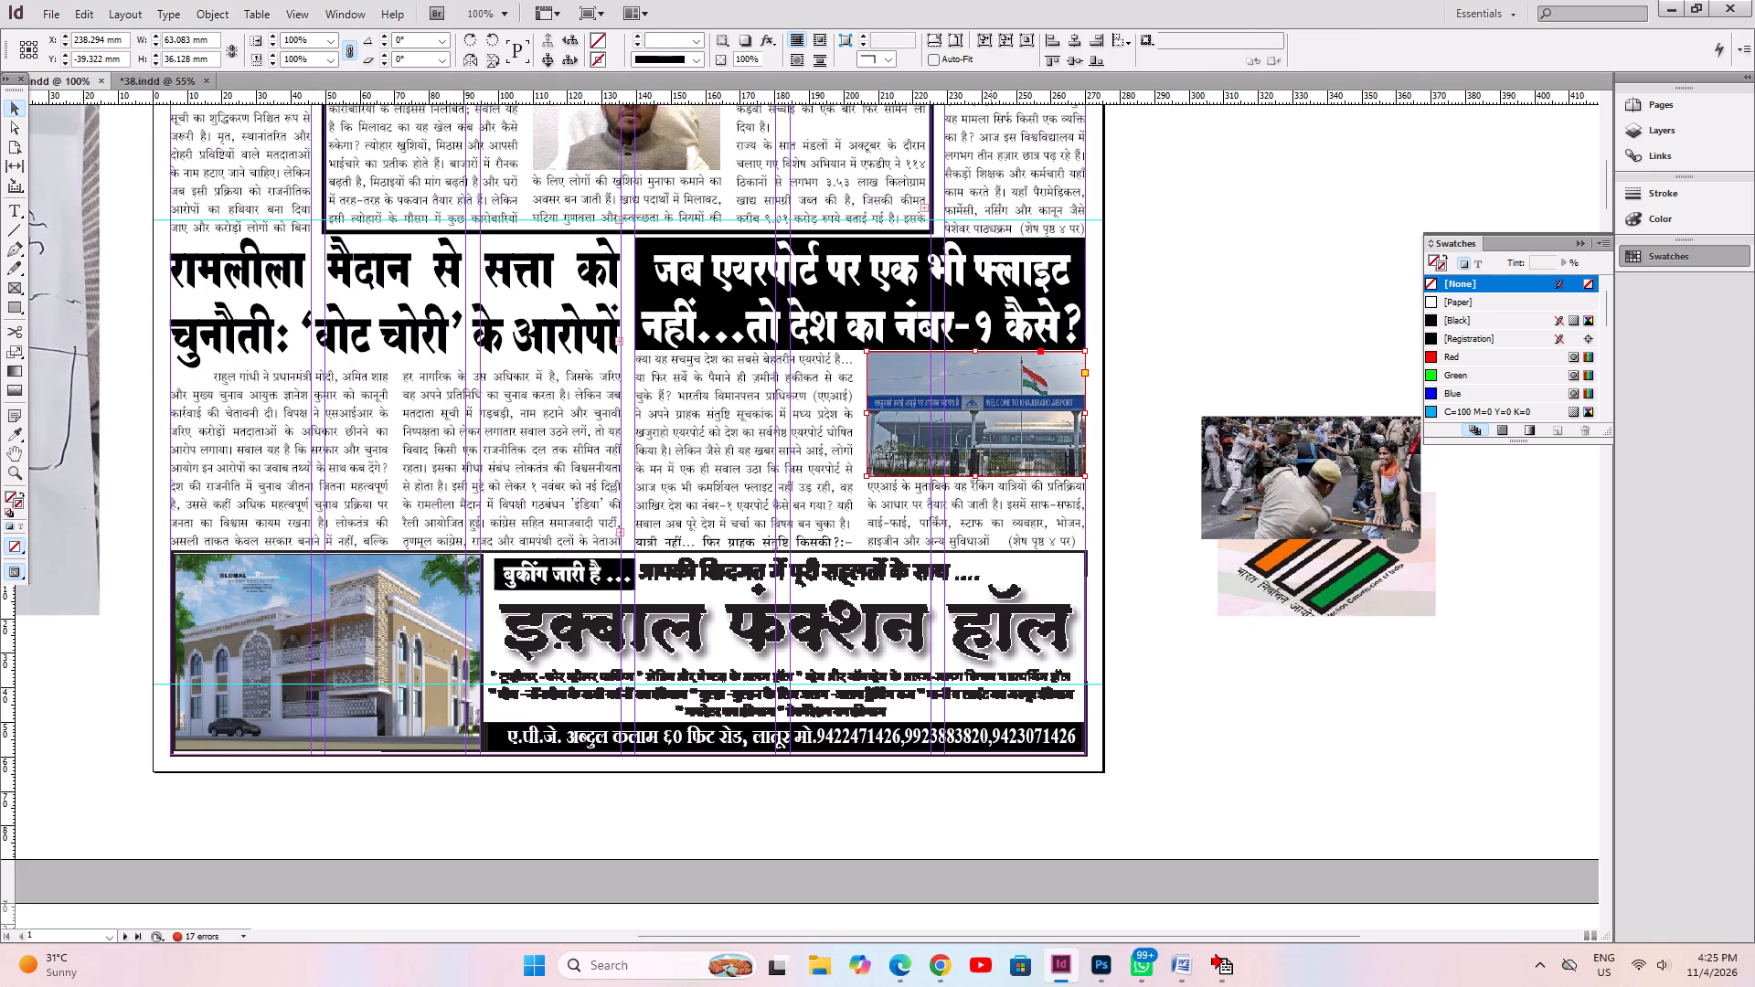
key("Delete")
left_click(991, 449)
key("Delete")
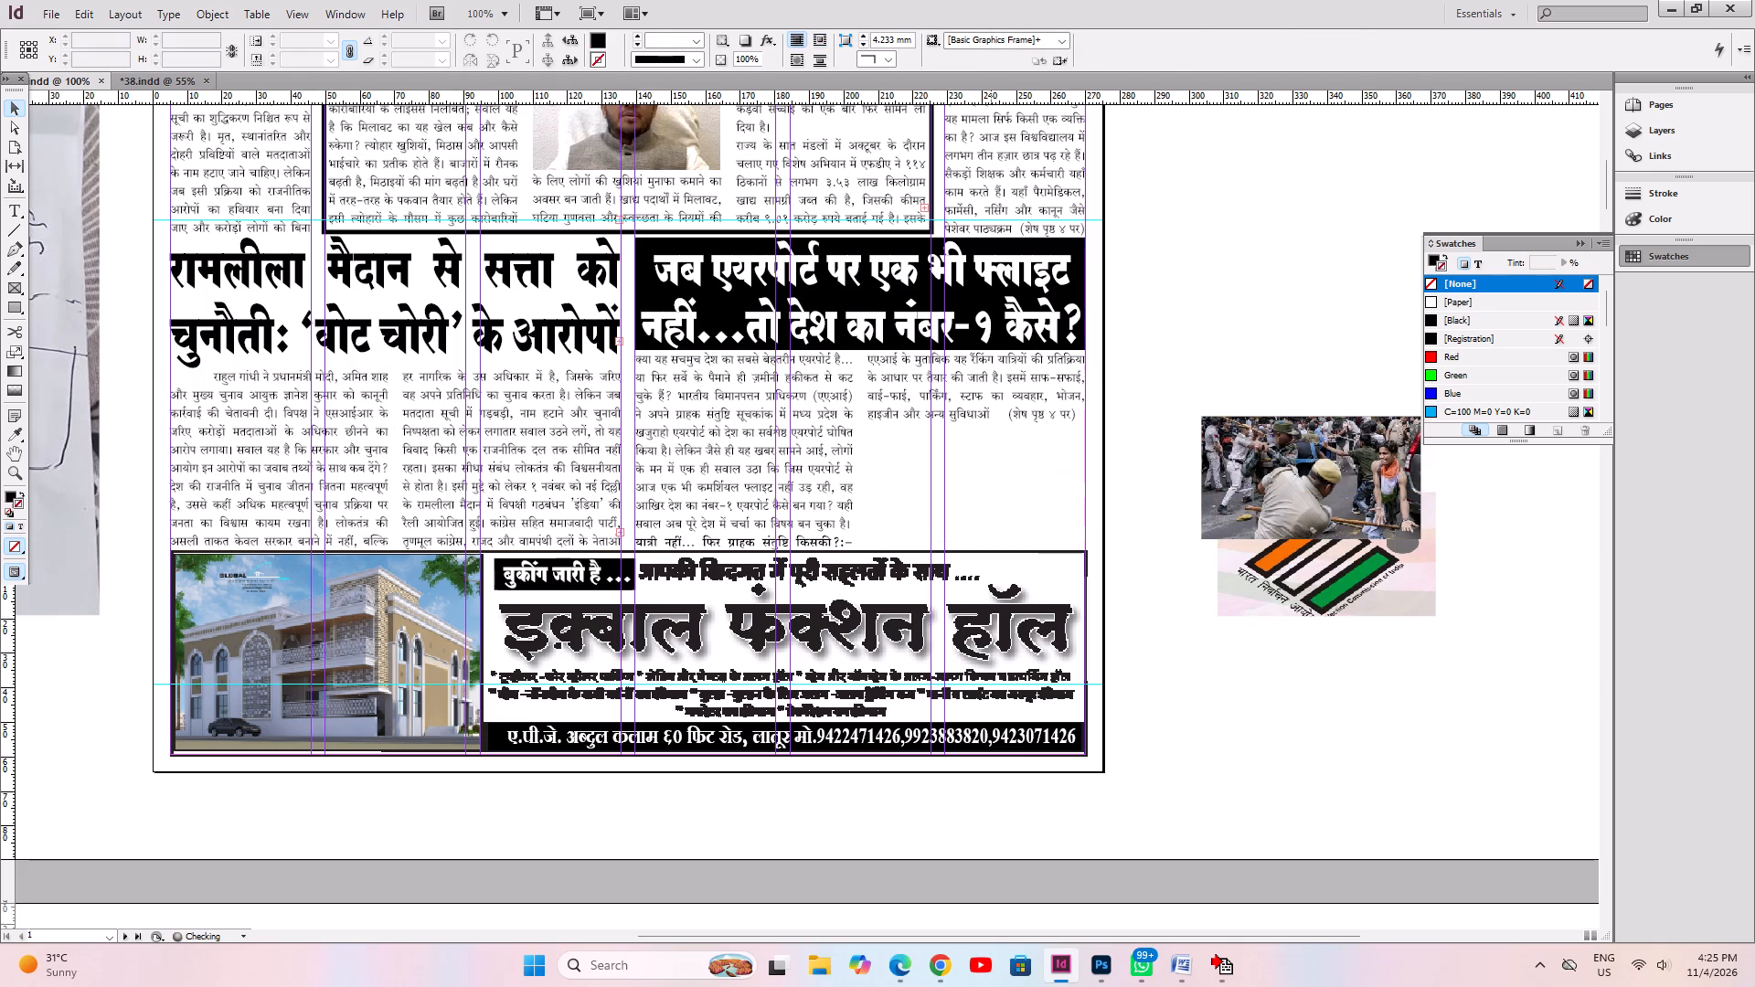
key("ctrl+z")
Copy the hospital photo into the first column of the Ramlila story and nudge it down just below the headline.
left_click_drag(989, 451, 547, 451, "ctrl+alt+shift")
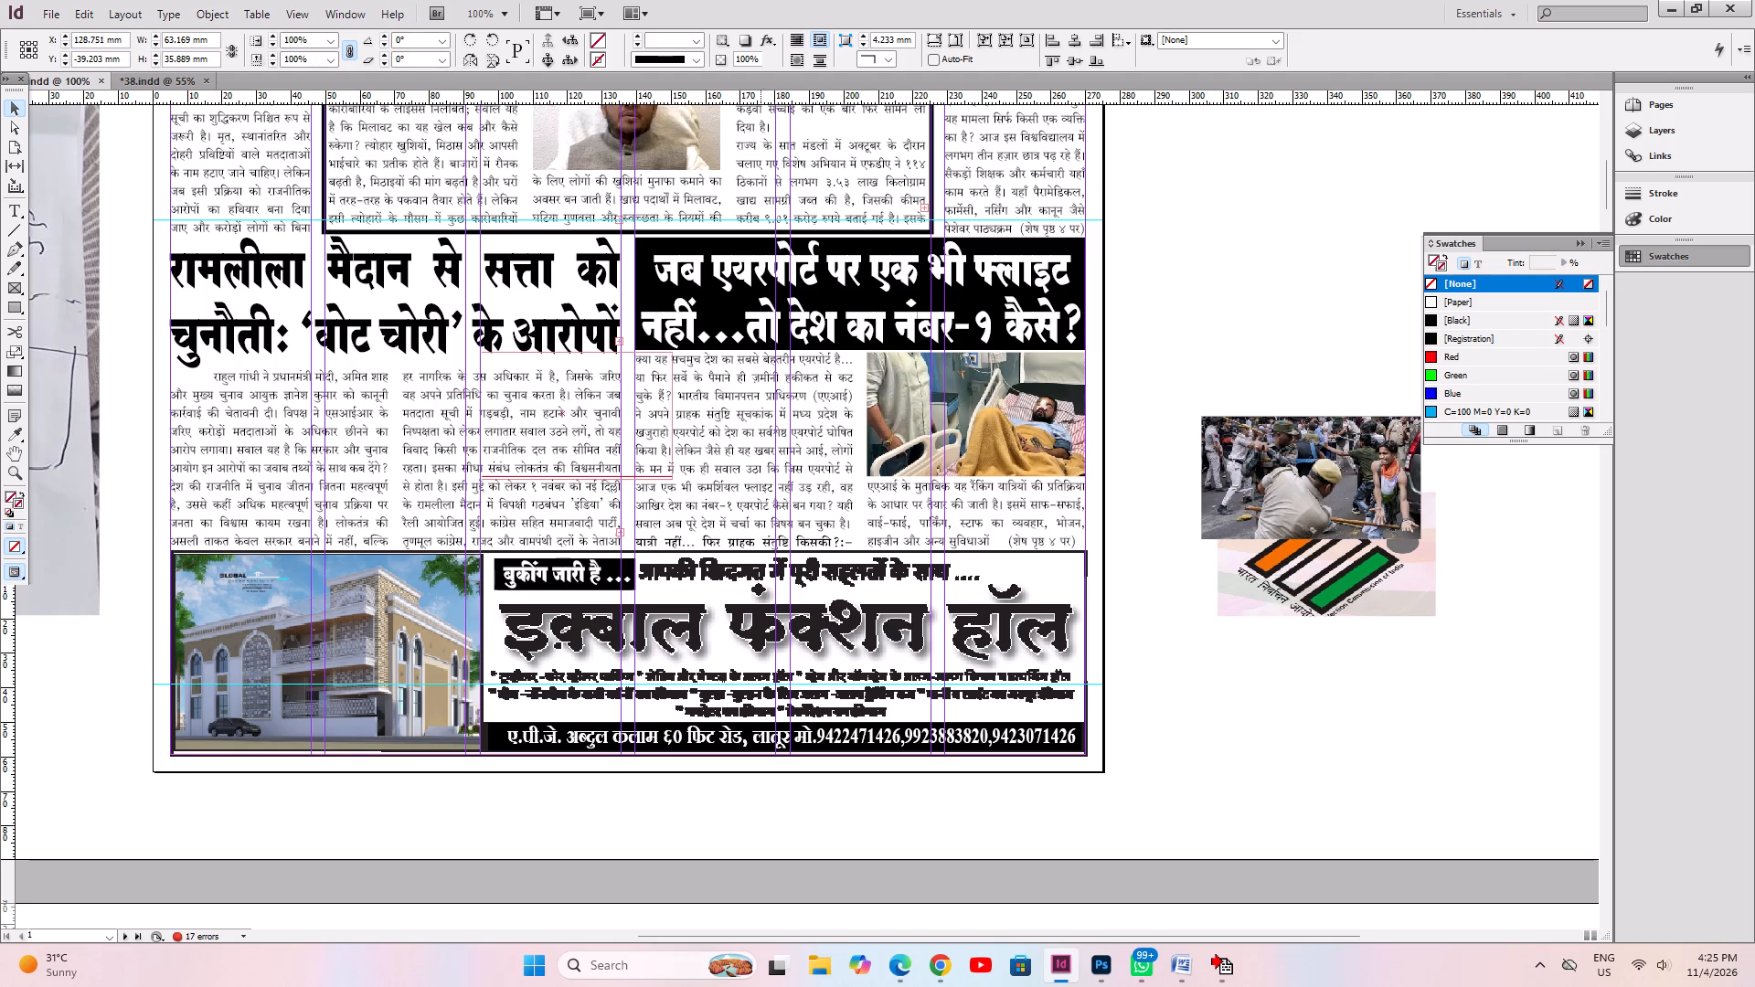
left_click_drag(547, 451, 293, 454, "ctrl+alt+shift")
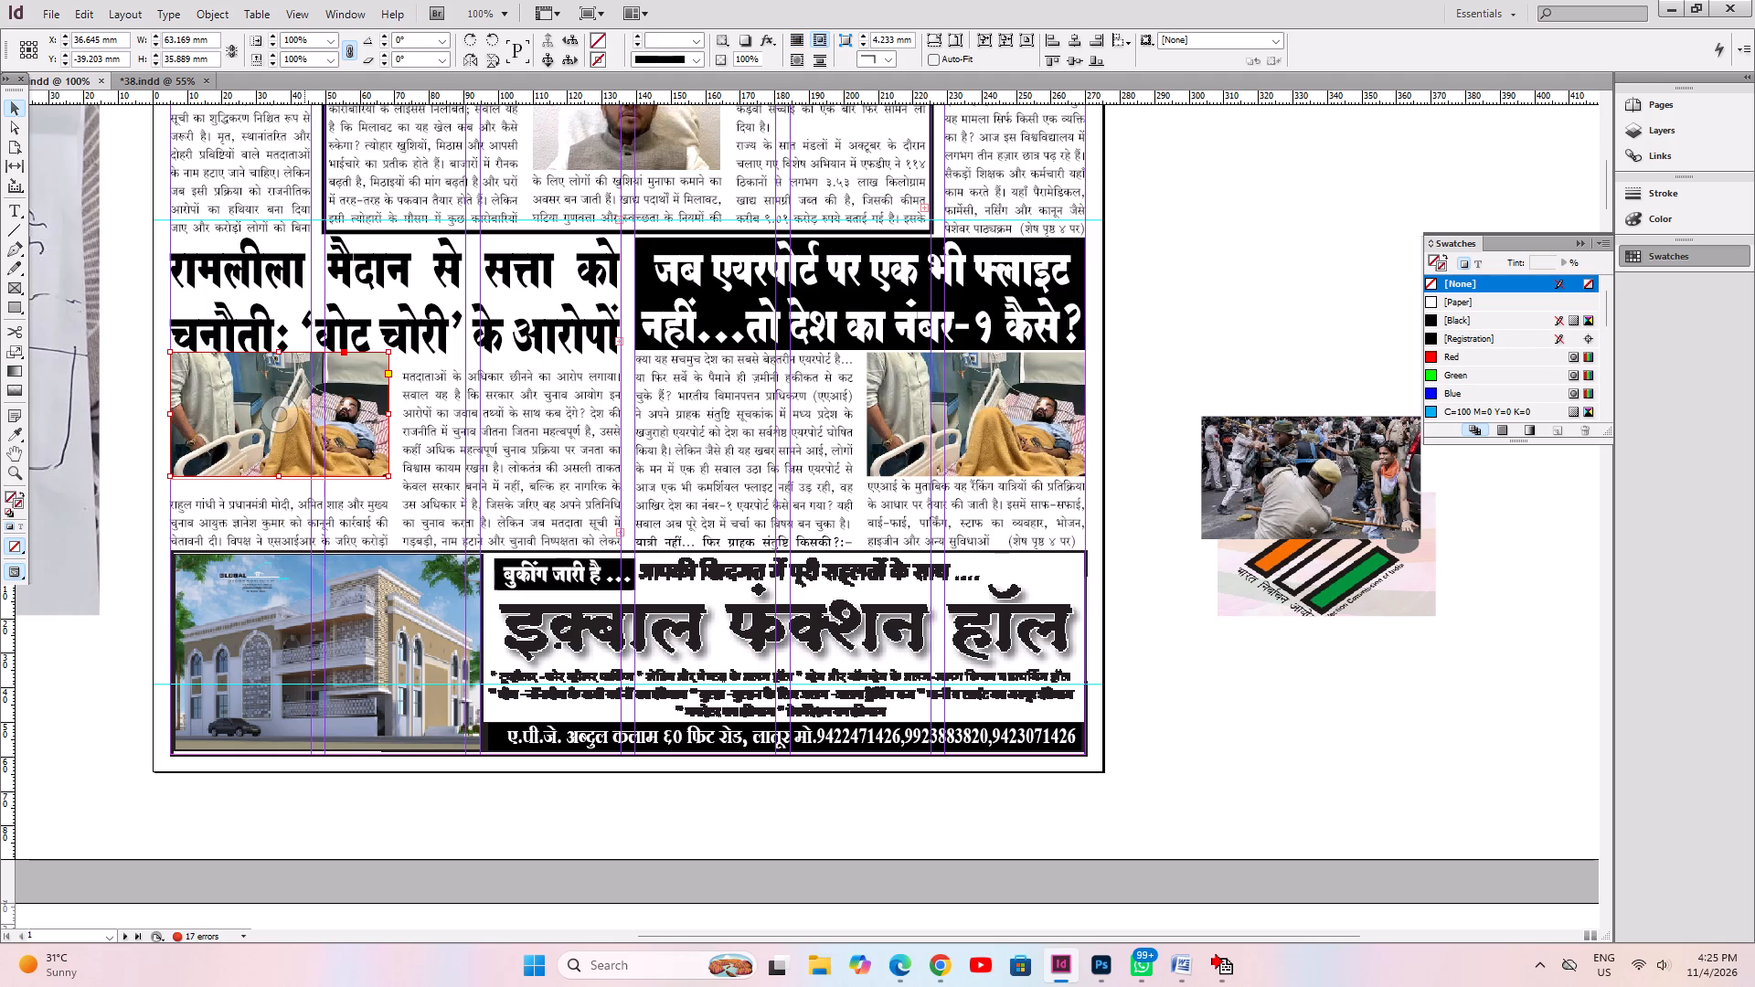
key("shift+Down")
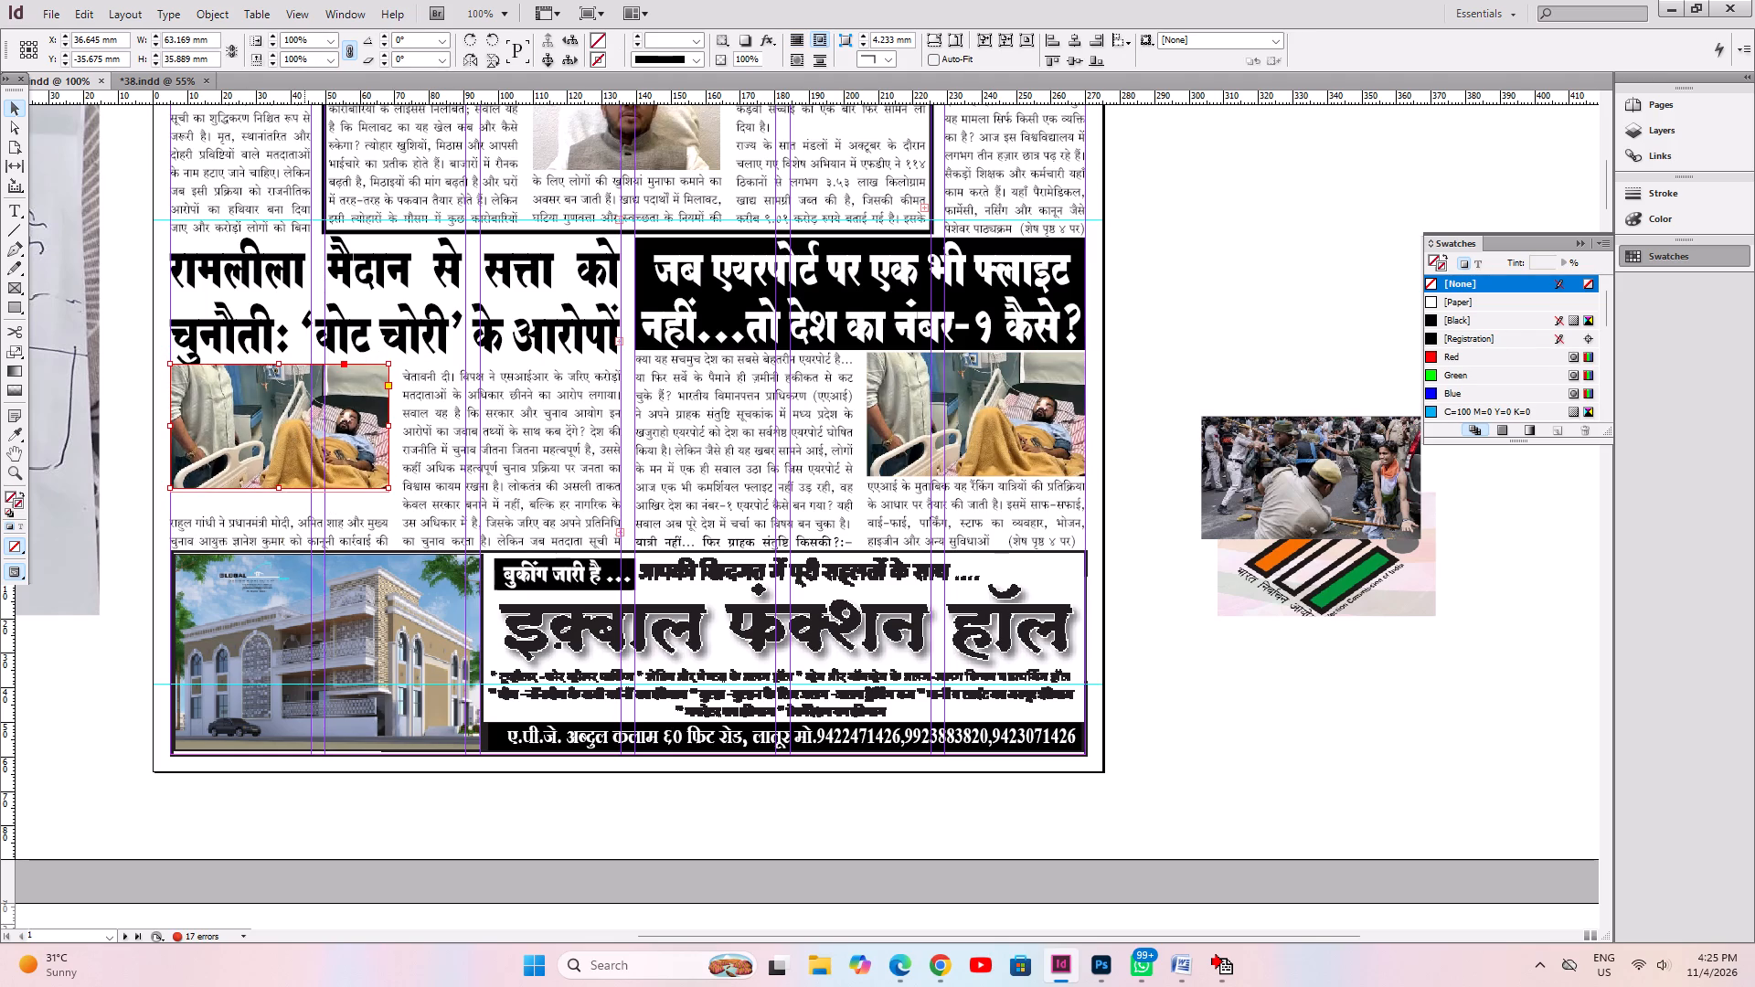
Set the copied hospital photo's bottom text wrap offset to 0 mm and save the document.
key("ctrl+alt+w")
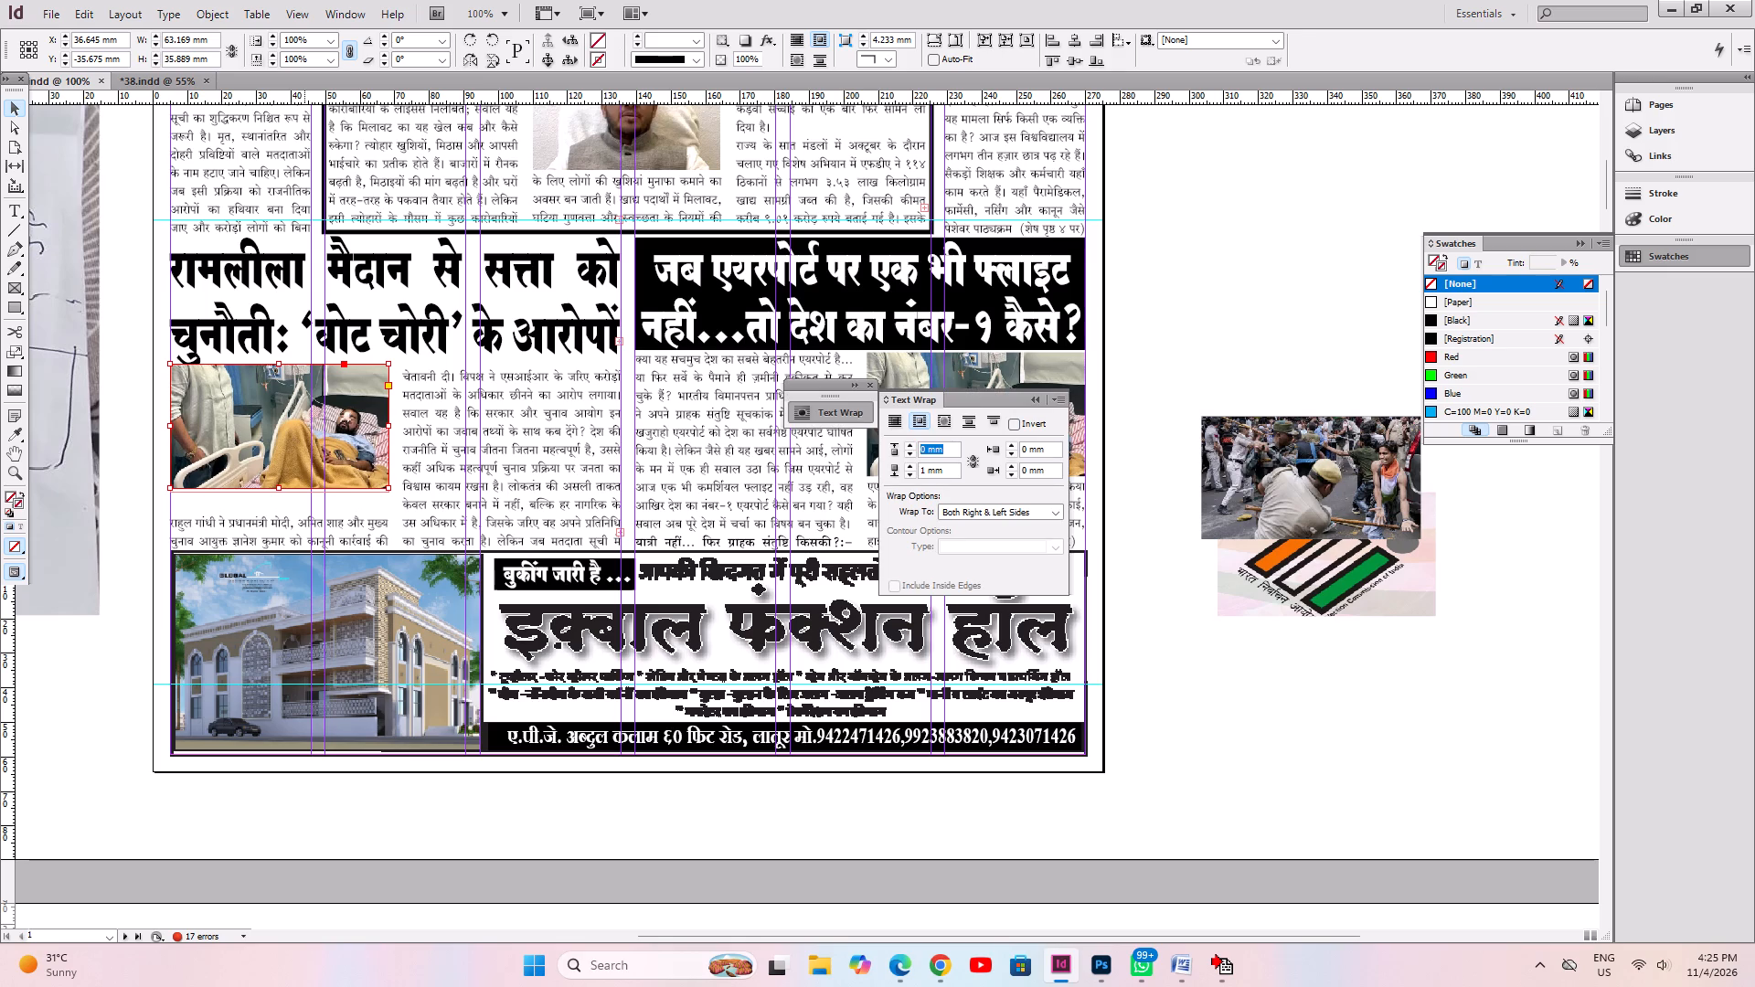
left_click(908, 475)
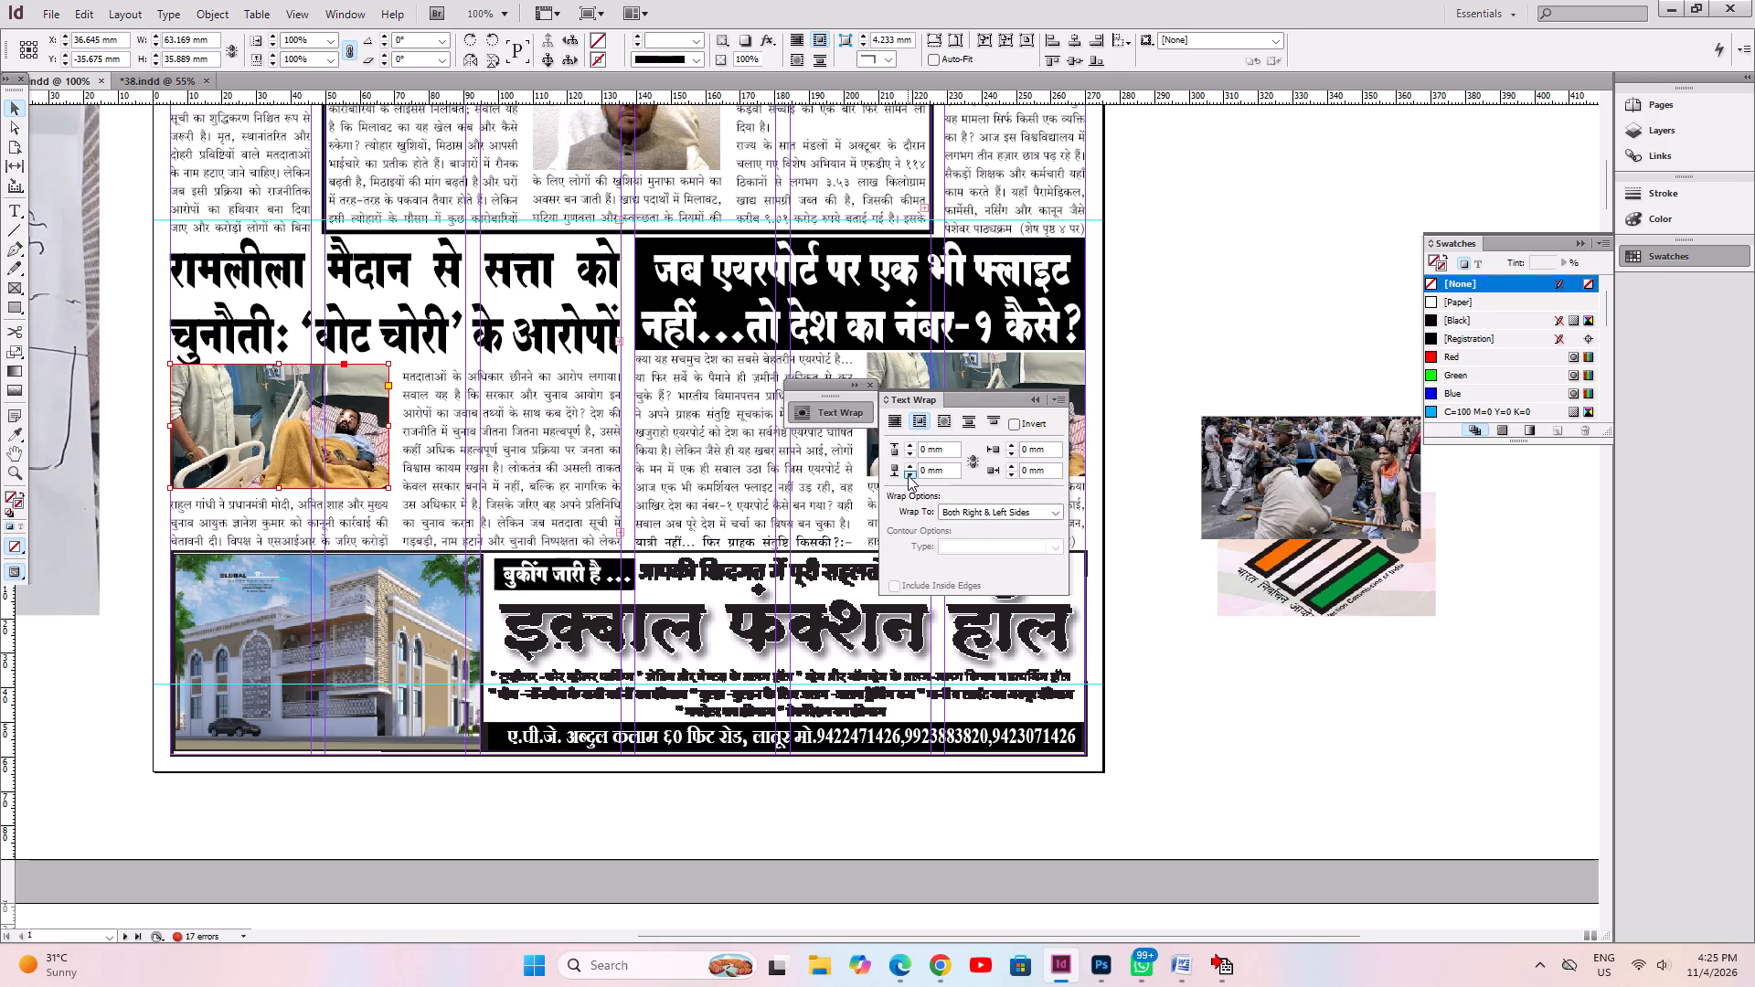
left_click(870, 386)
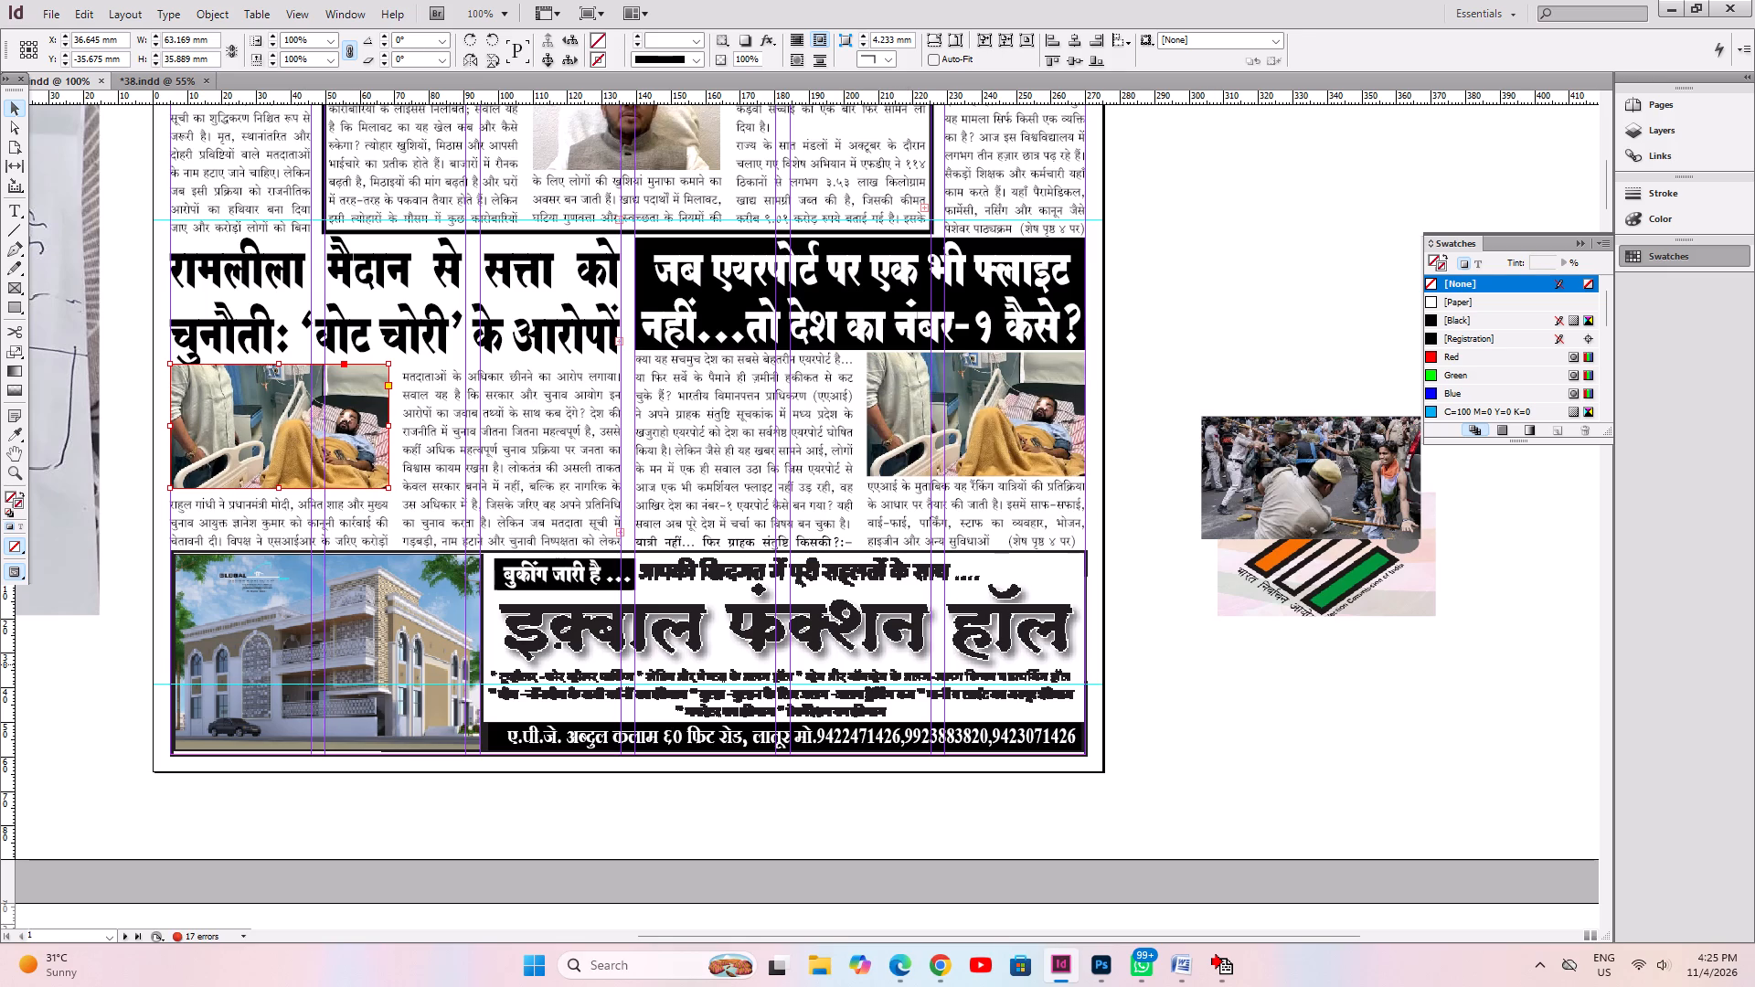
left_click(1206, 669)
key("ctrl+s")
key("ctrl+0")
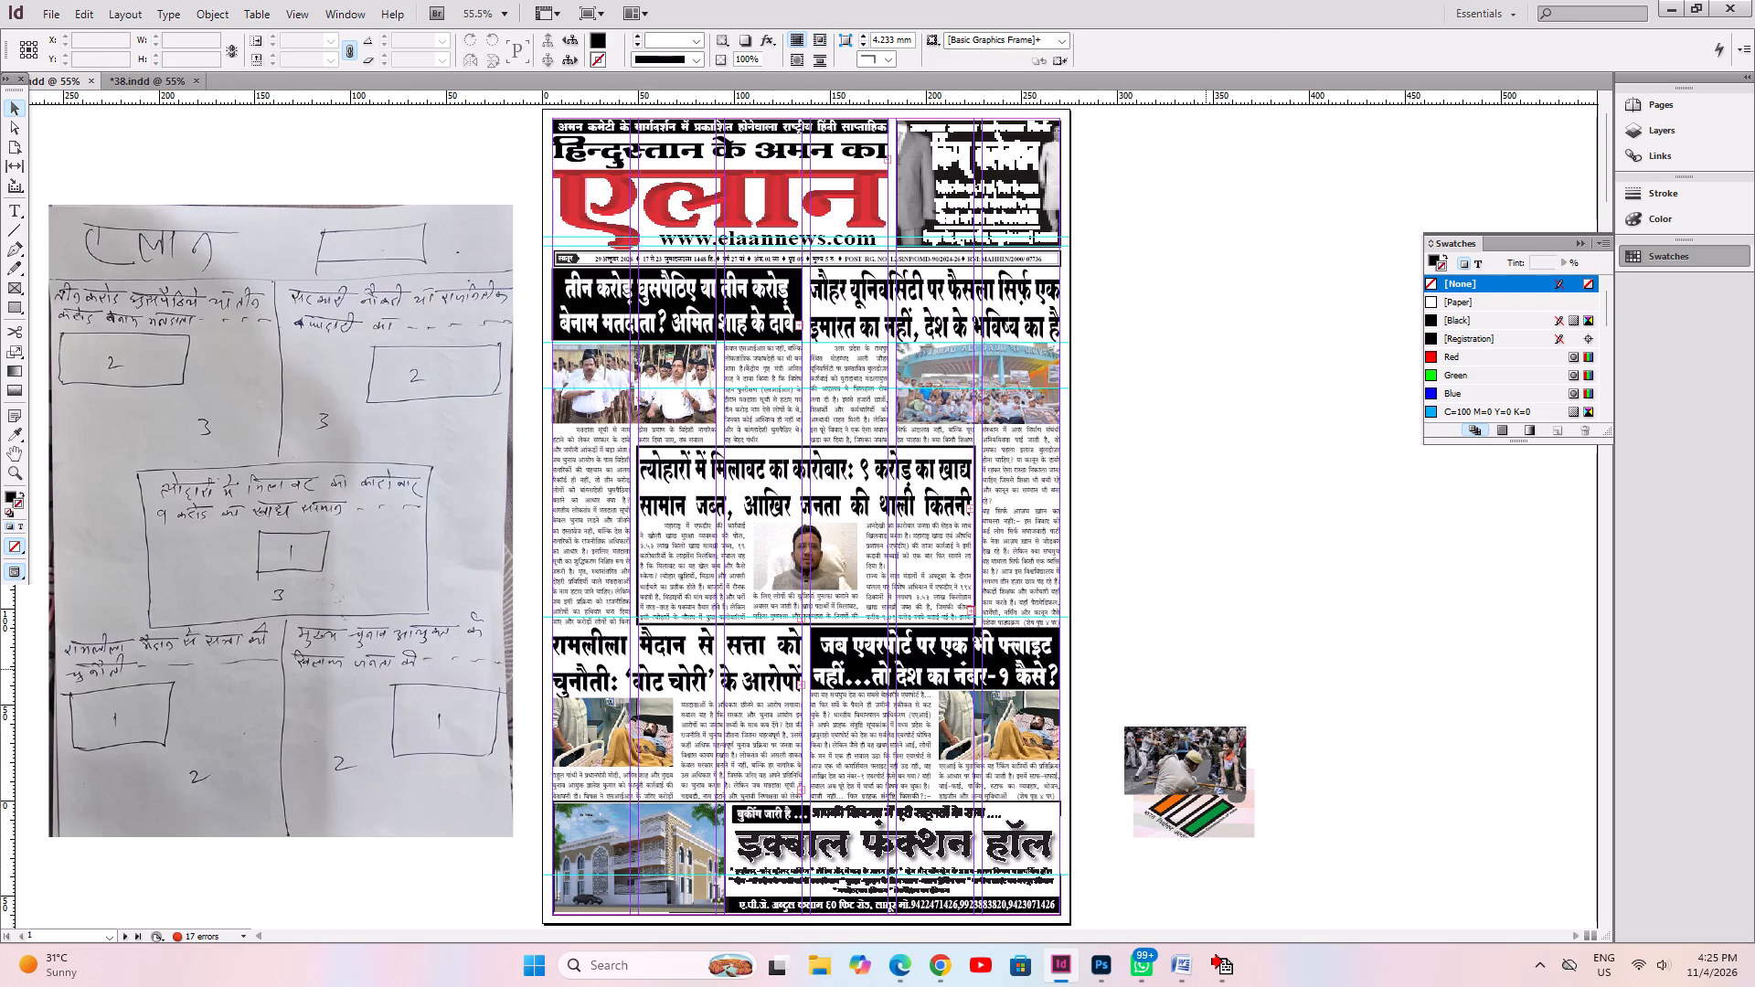
key("ctrl+s")
key("ctrl+s")
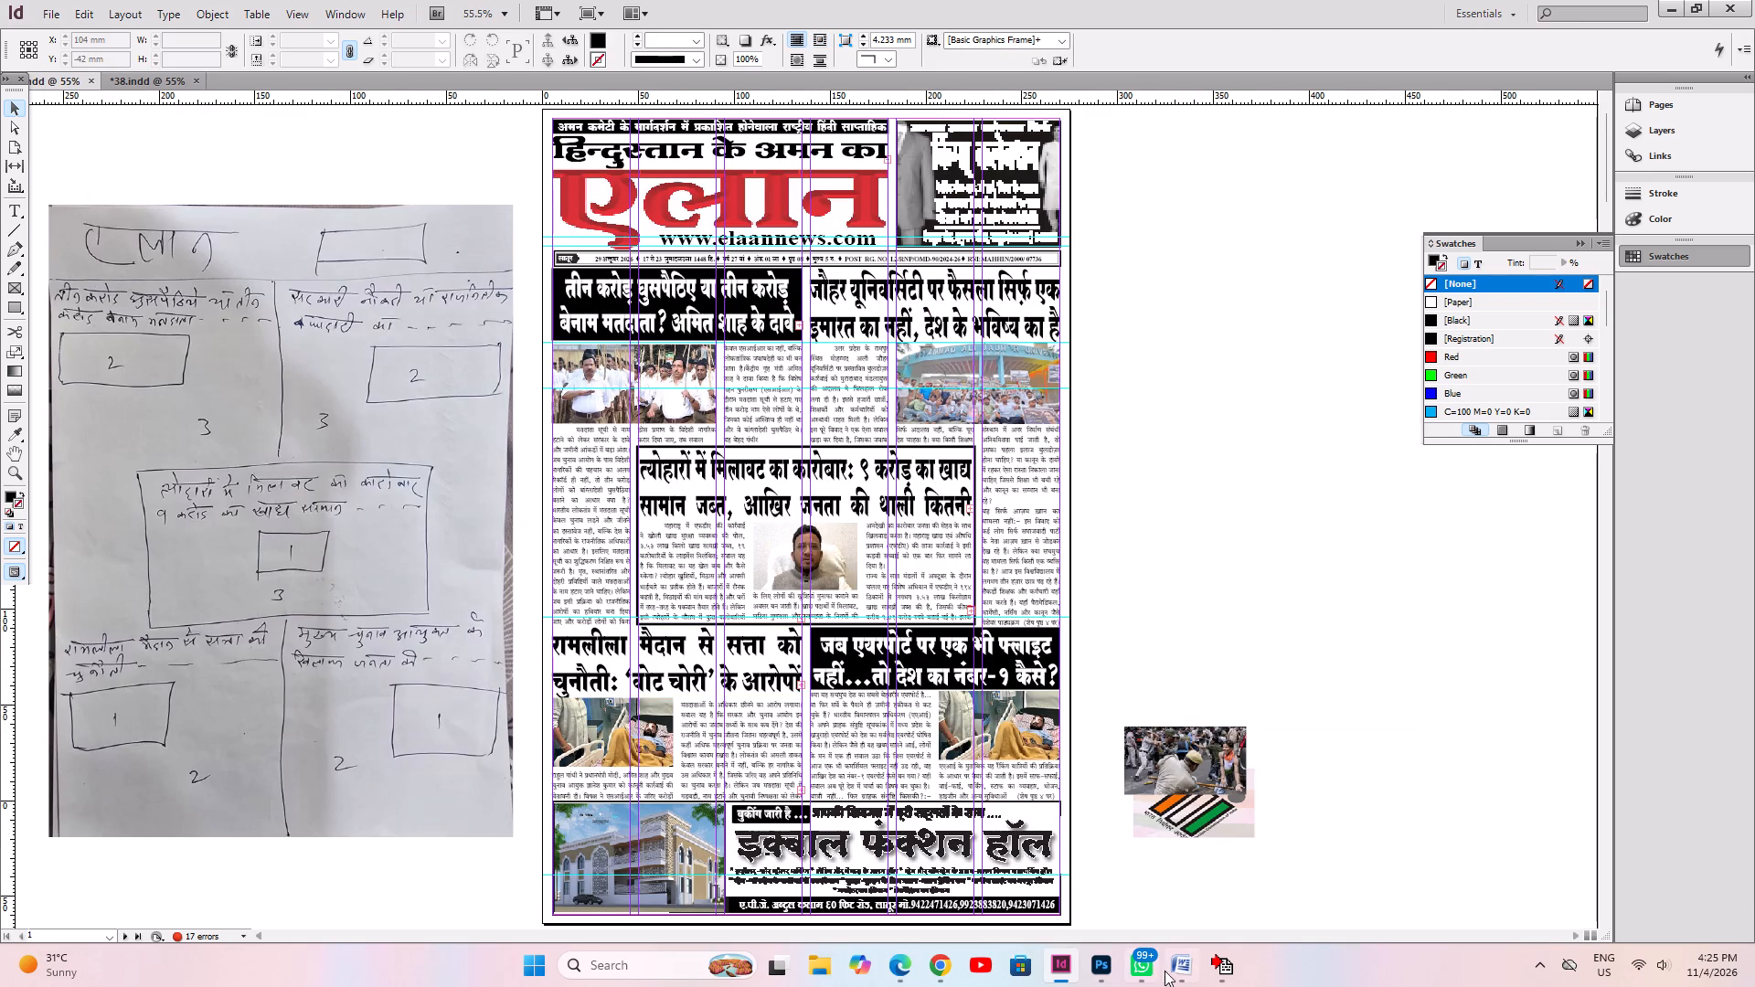
In Word, cut the complete Chief Election Commissioner impeachment article, from its headline to the closing paragraph above the government jobs story.
left_click(1176, 971)
left_click_drag(201, 450, 208, 451)
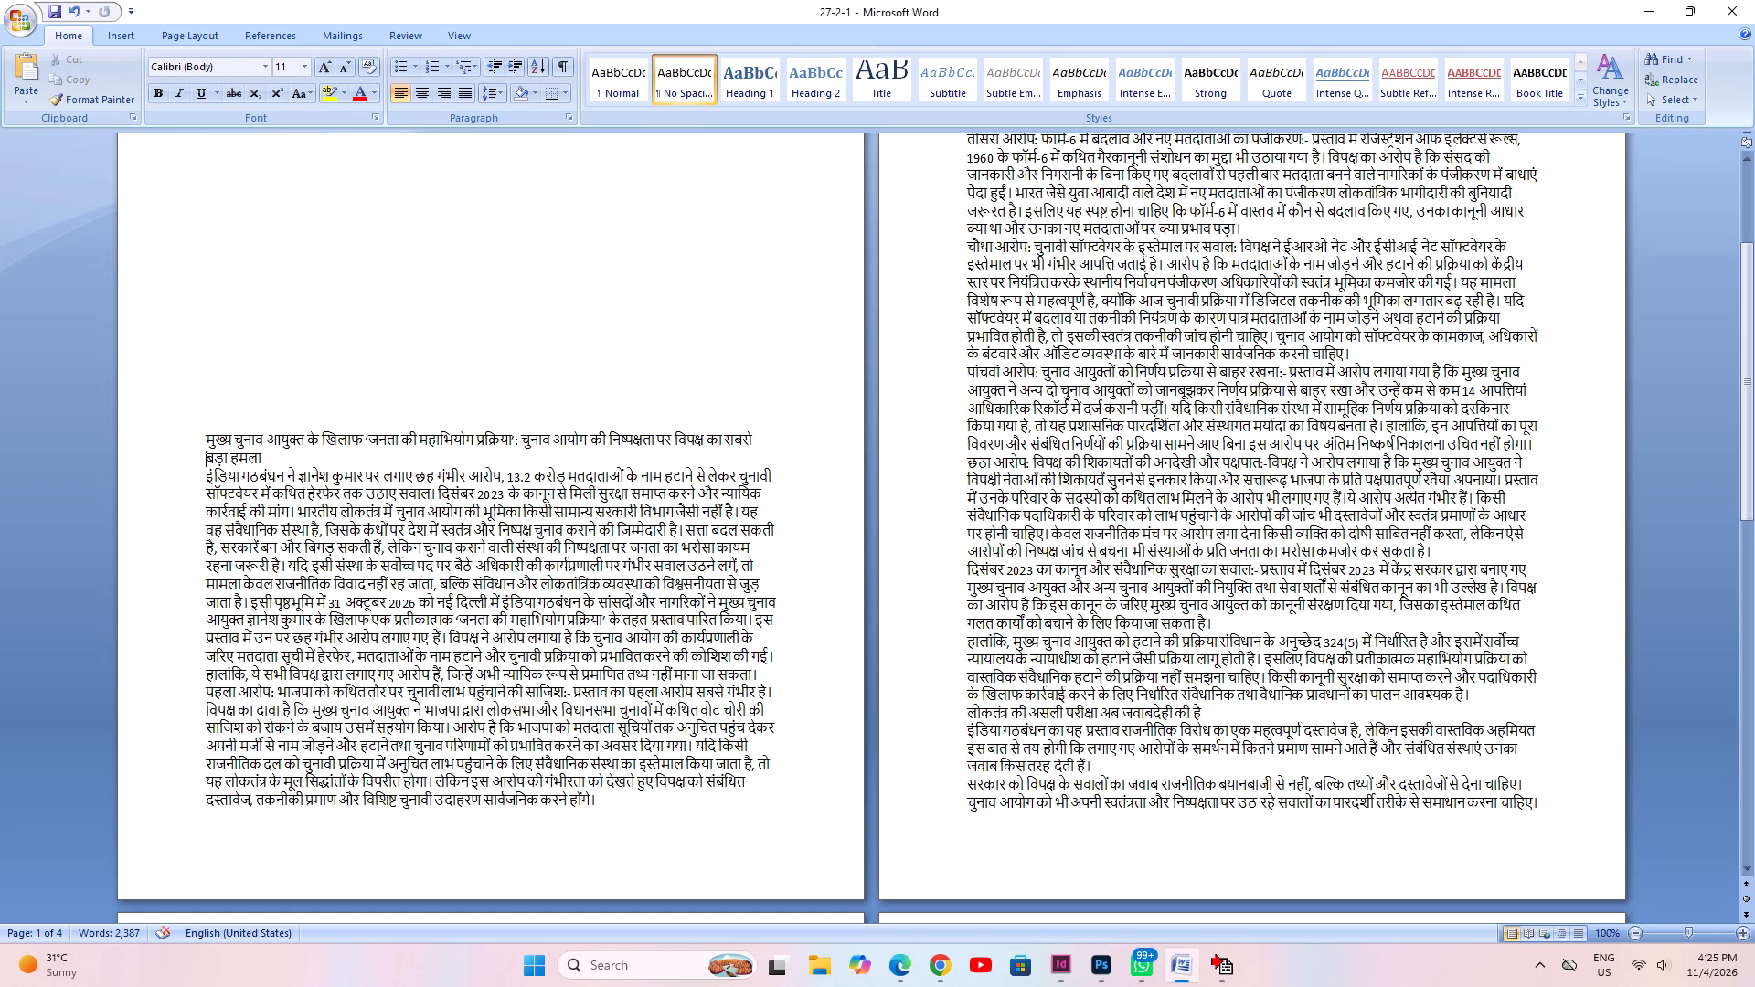
left_click_drag(208, 451, 534, 584)
left_click(264, 555)
left_click_drag(207, 436, 782, 533)
scroll(1431, 774, "down", 8)
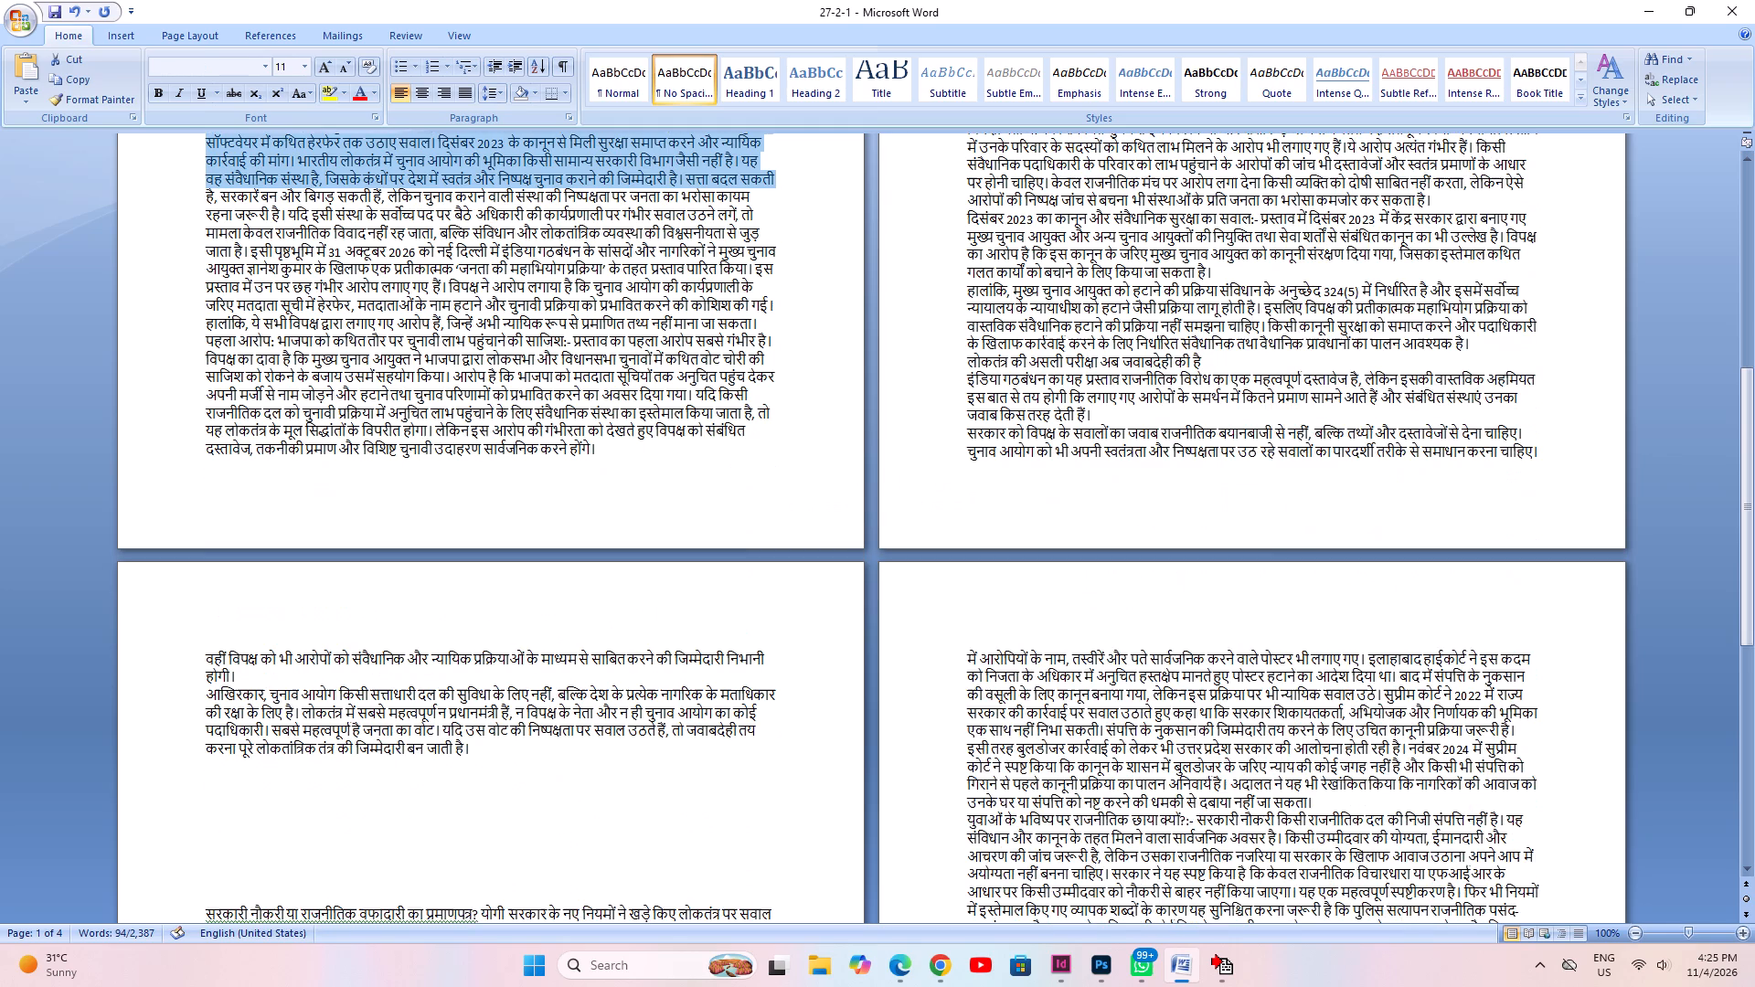
scroll(895, 816, "down", 3)
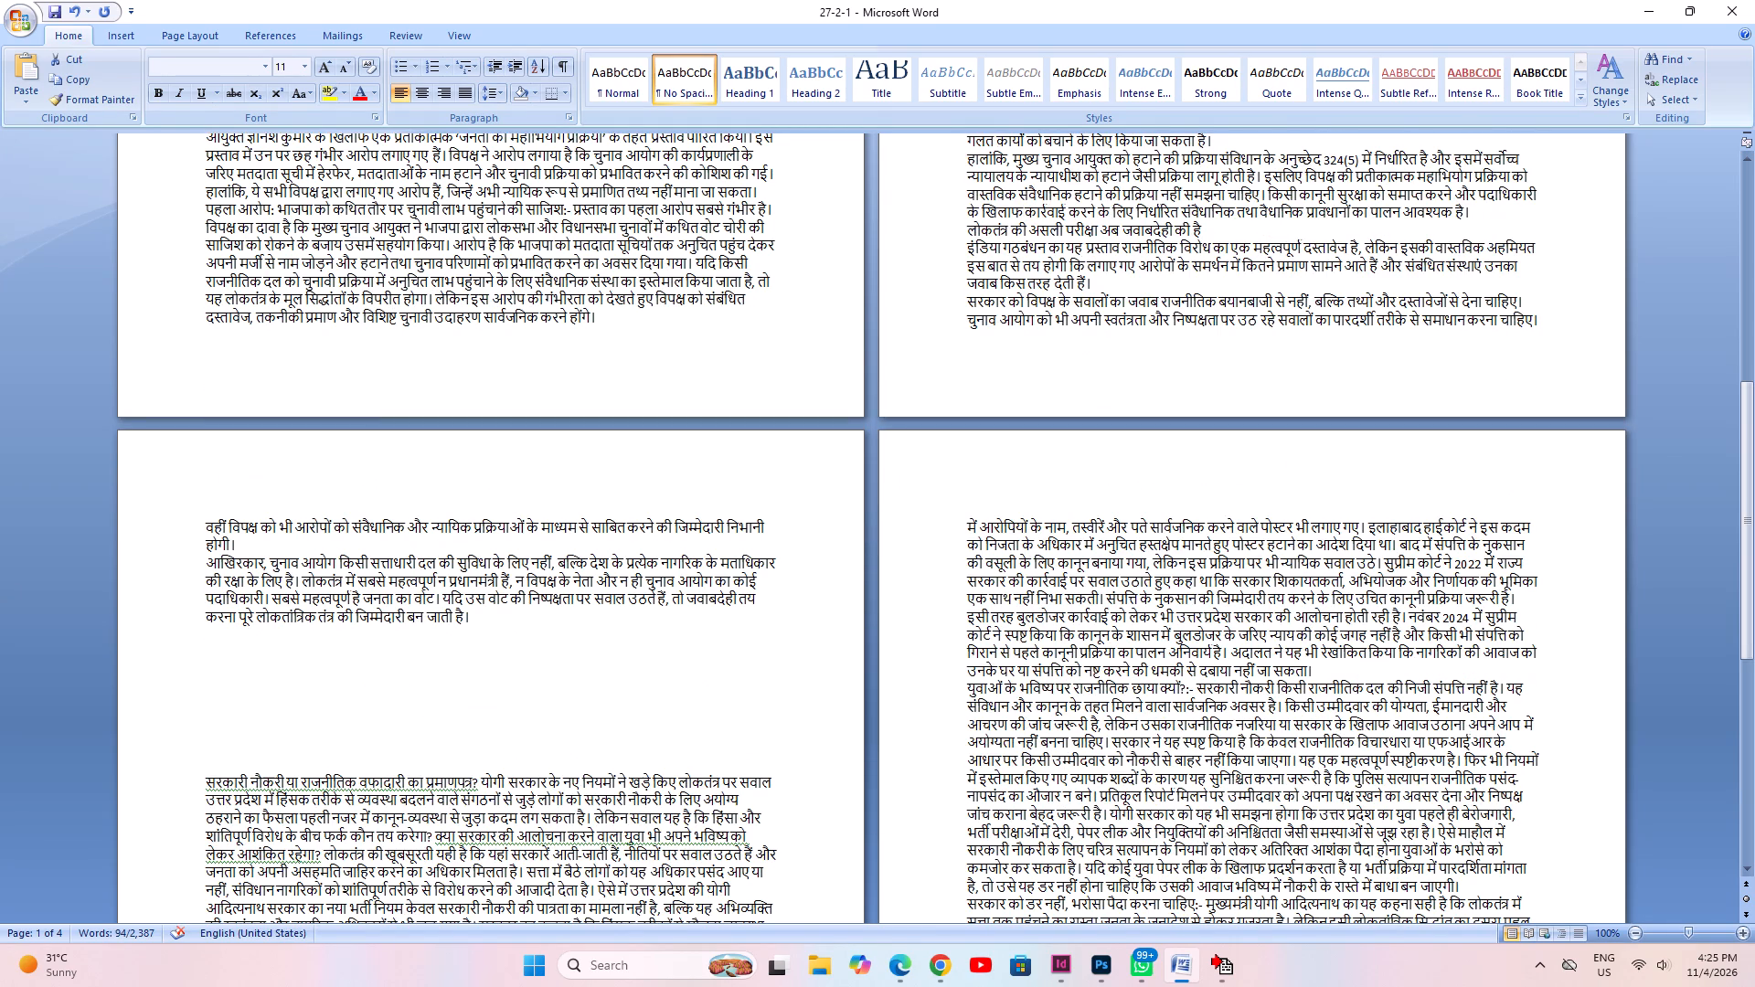
left_click(484, 618, "shift")
key("ctrl+x")
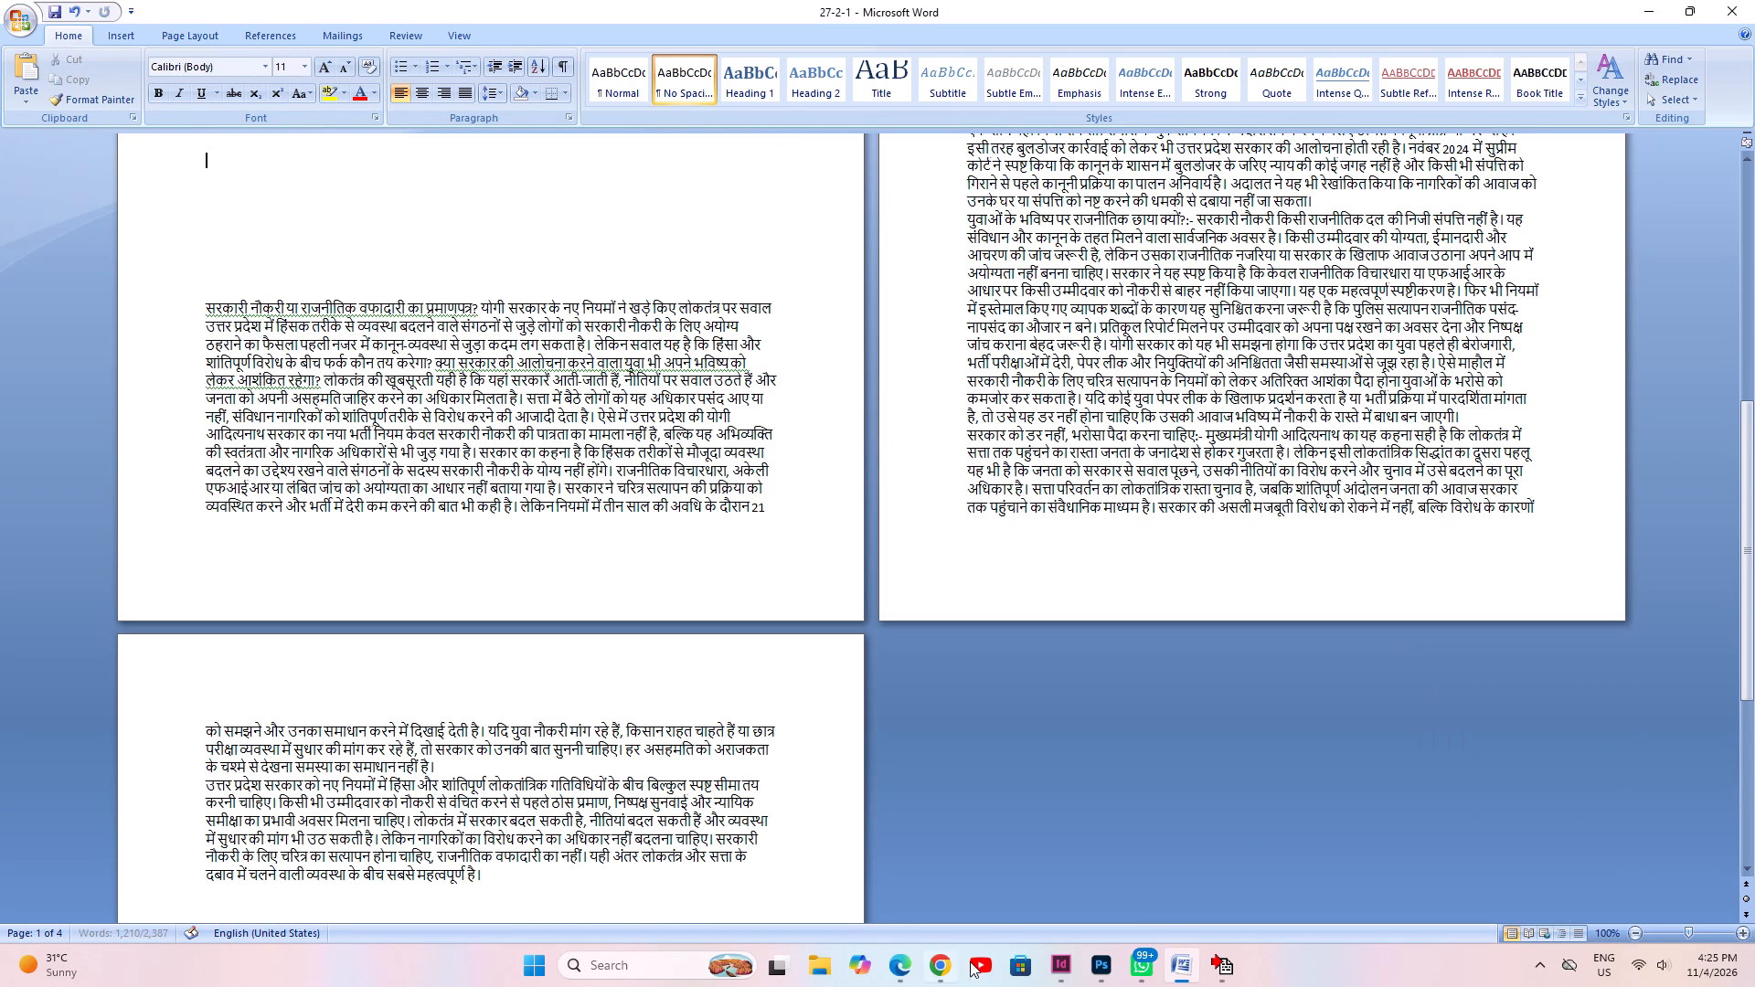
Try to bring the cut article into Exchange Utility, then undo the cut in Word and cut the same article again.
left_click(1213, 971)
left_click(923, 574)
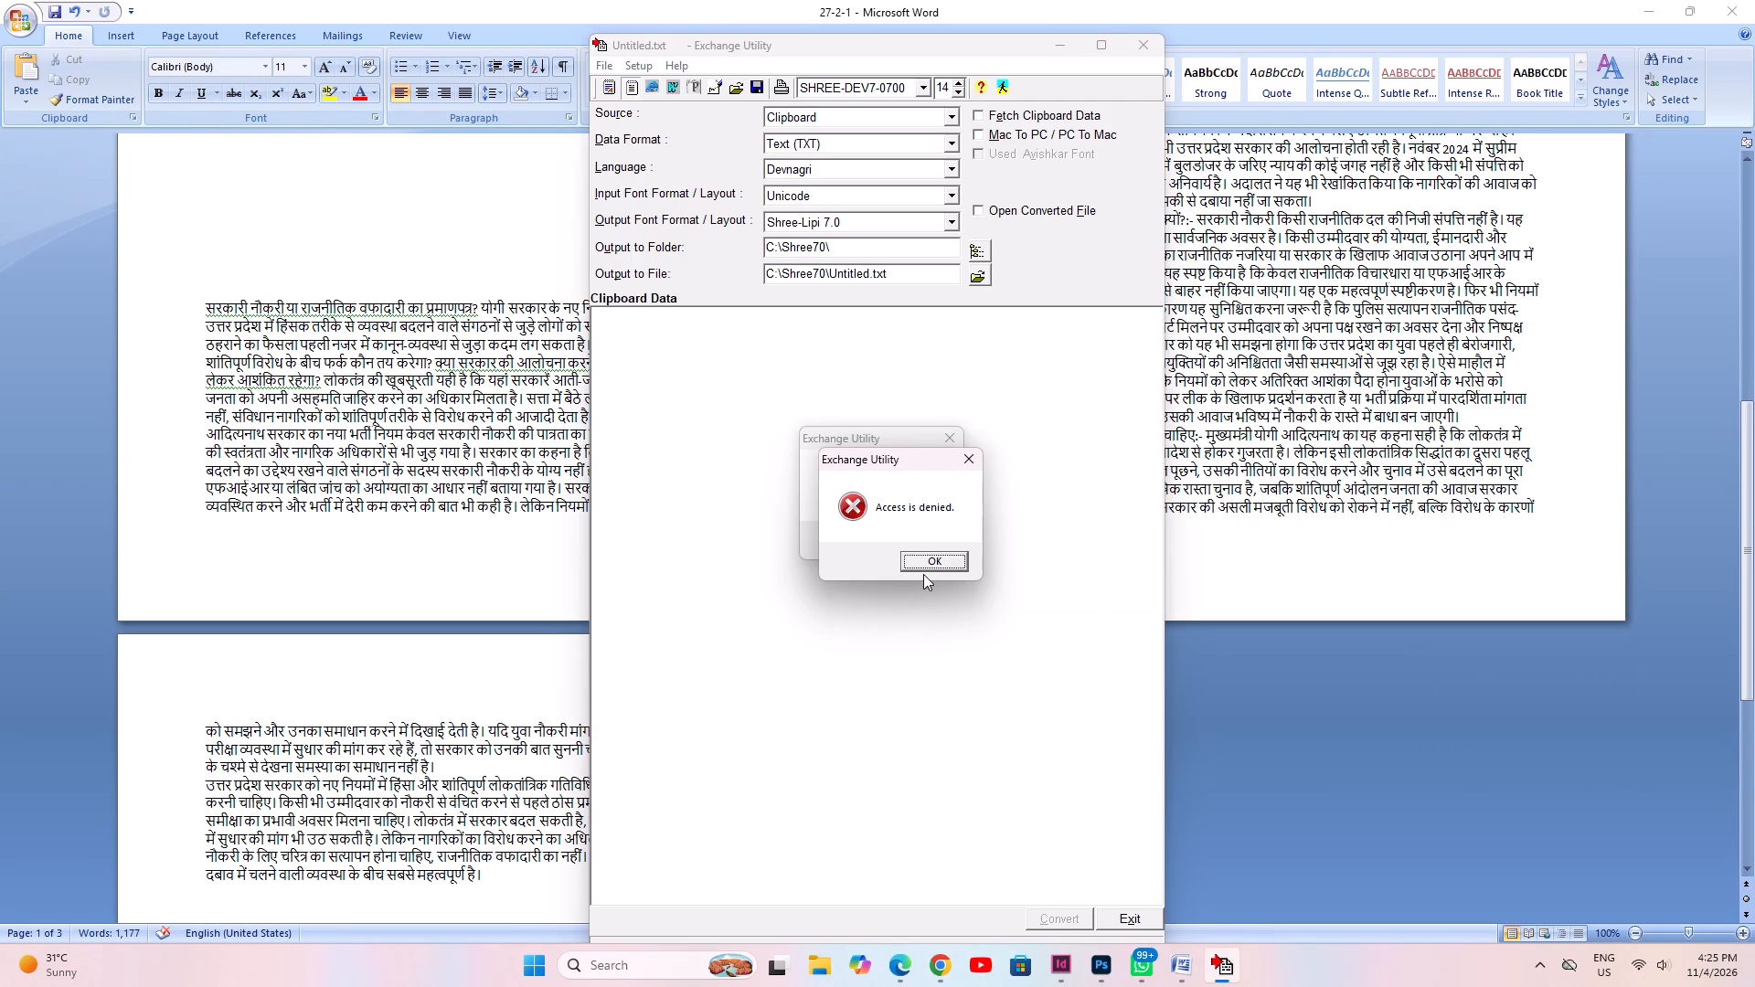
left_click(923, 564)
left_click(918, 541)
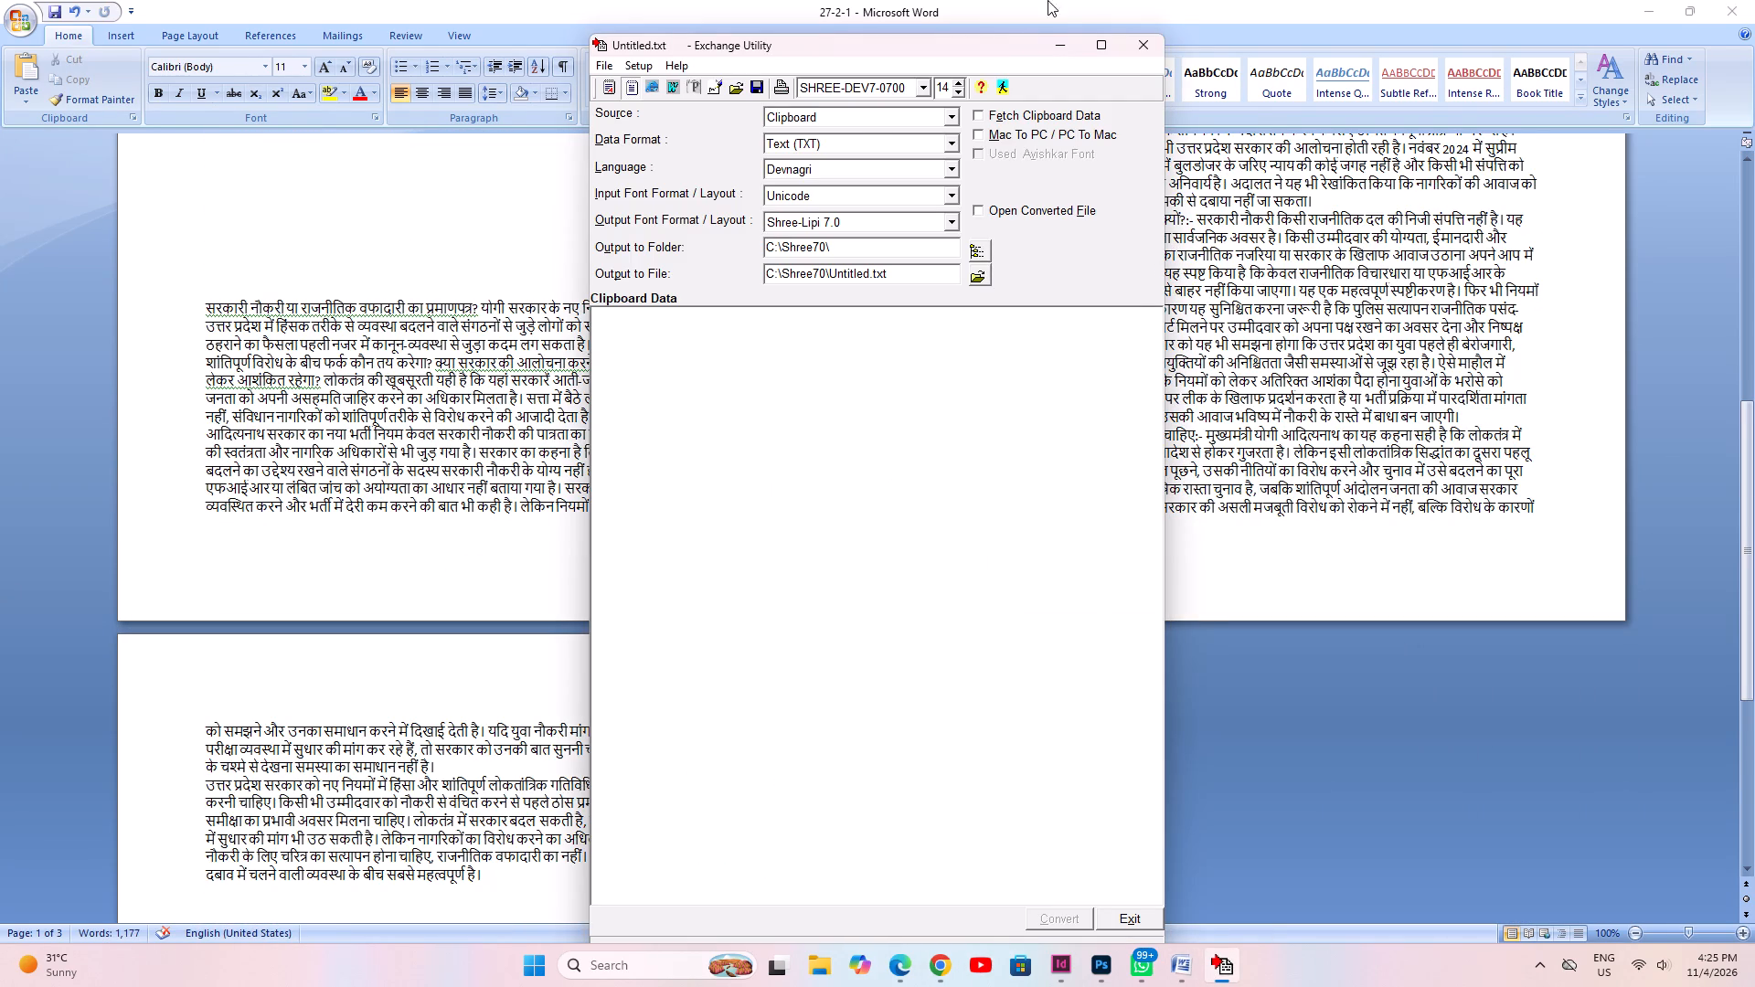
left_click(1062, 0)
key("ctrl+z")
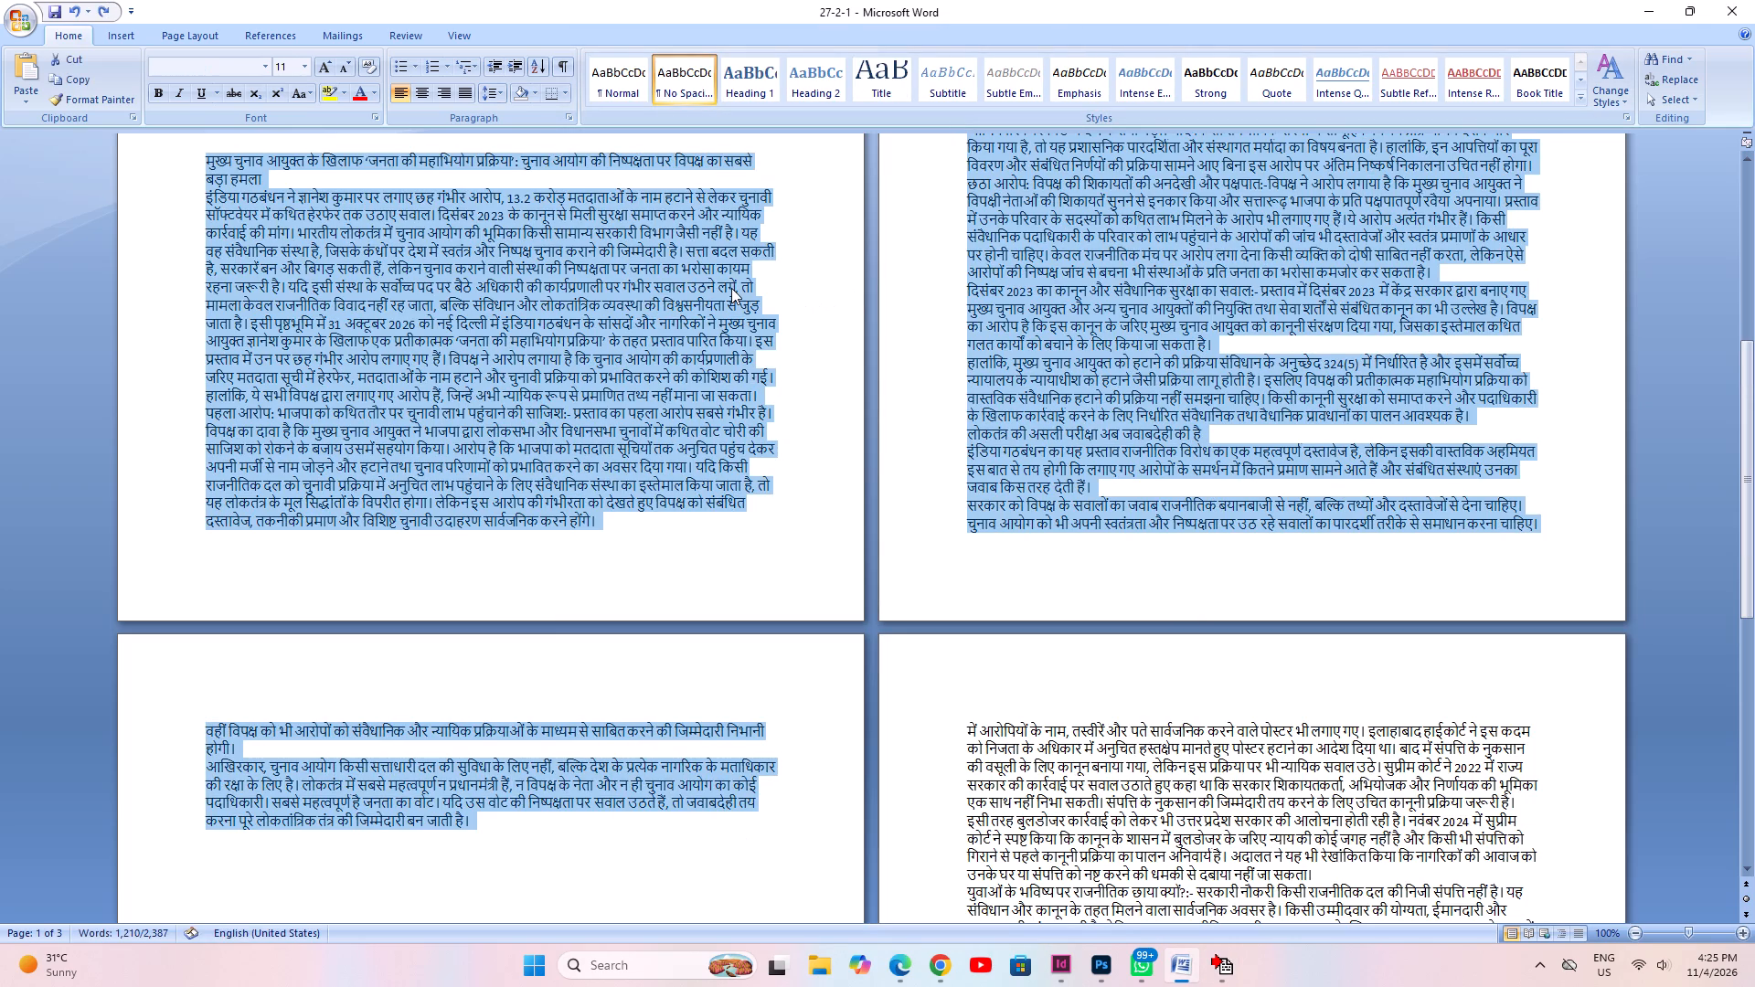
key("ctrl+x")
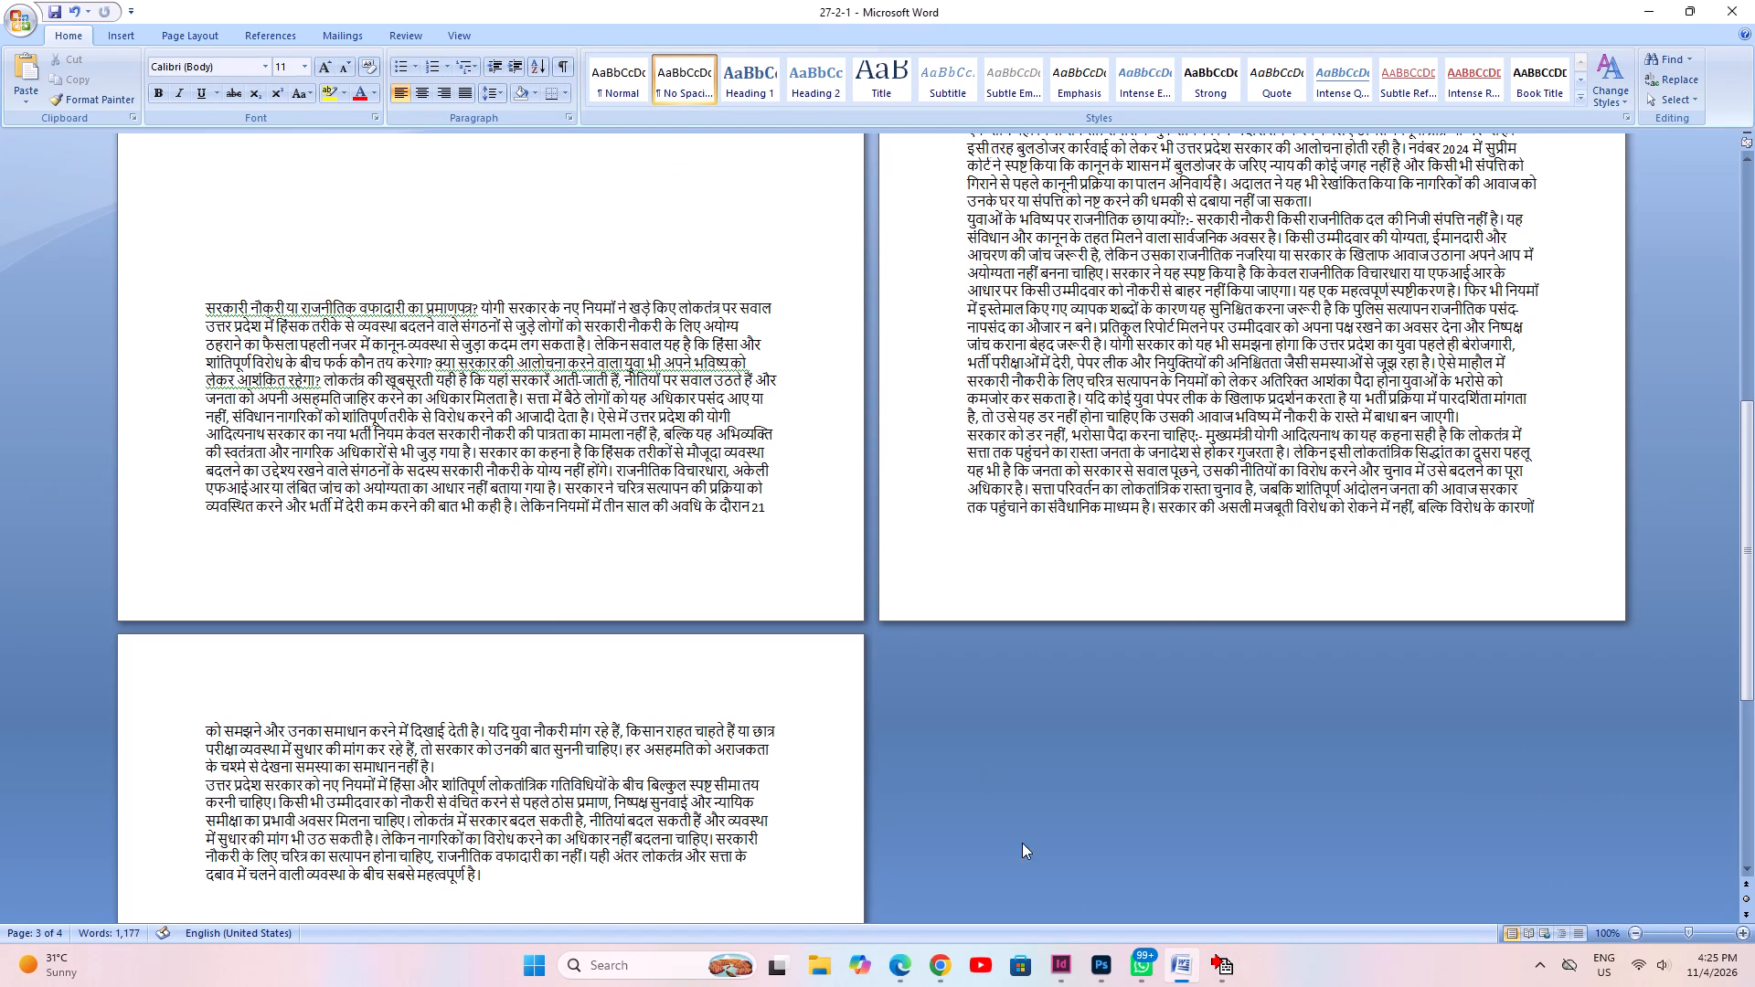
Paste the article into Exchange Utility and convert it from Unicode to Shree-Lipi 7.0, overwriting Untitled.txt.
left_click(1221, 981)
left_click(928, 545)
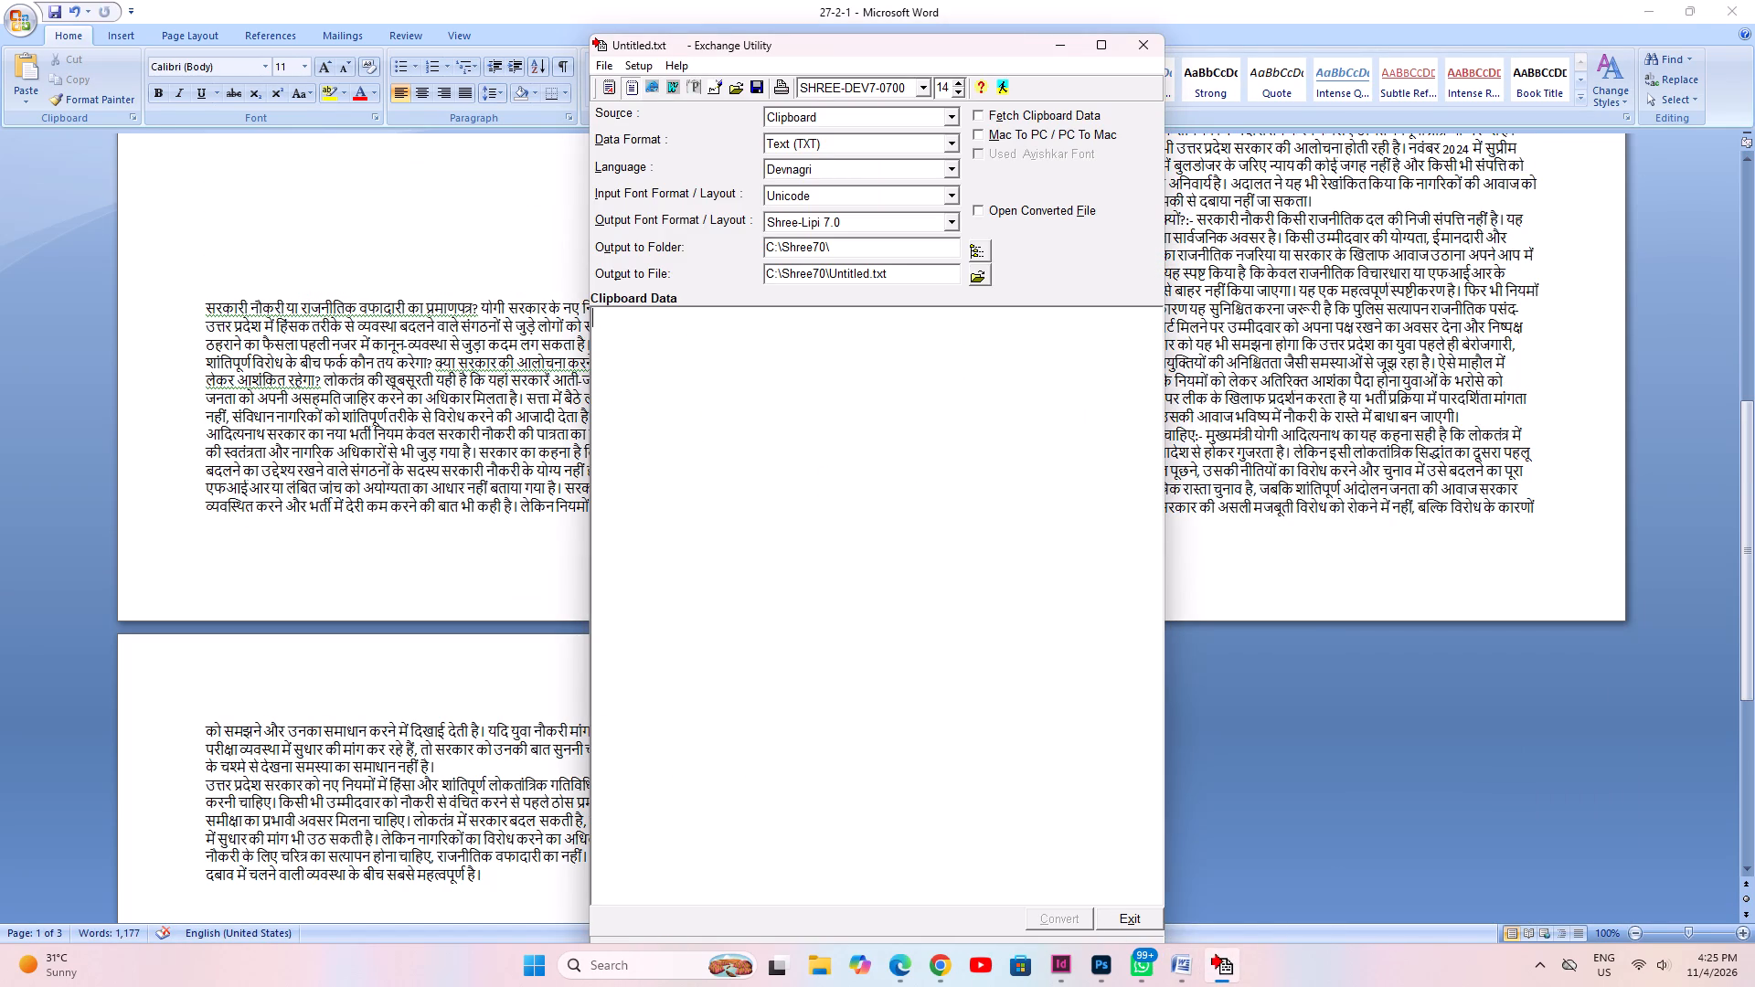
key("ctrl+v")
scroll(680, 505, "up", 1)
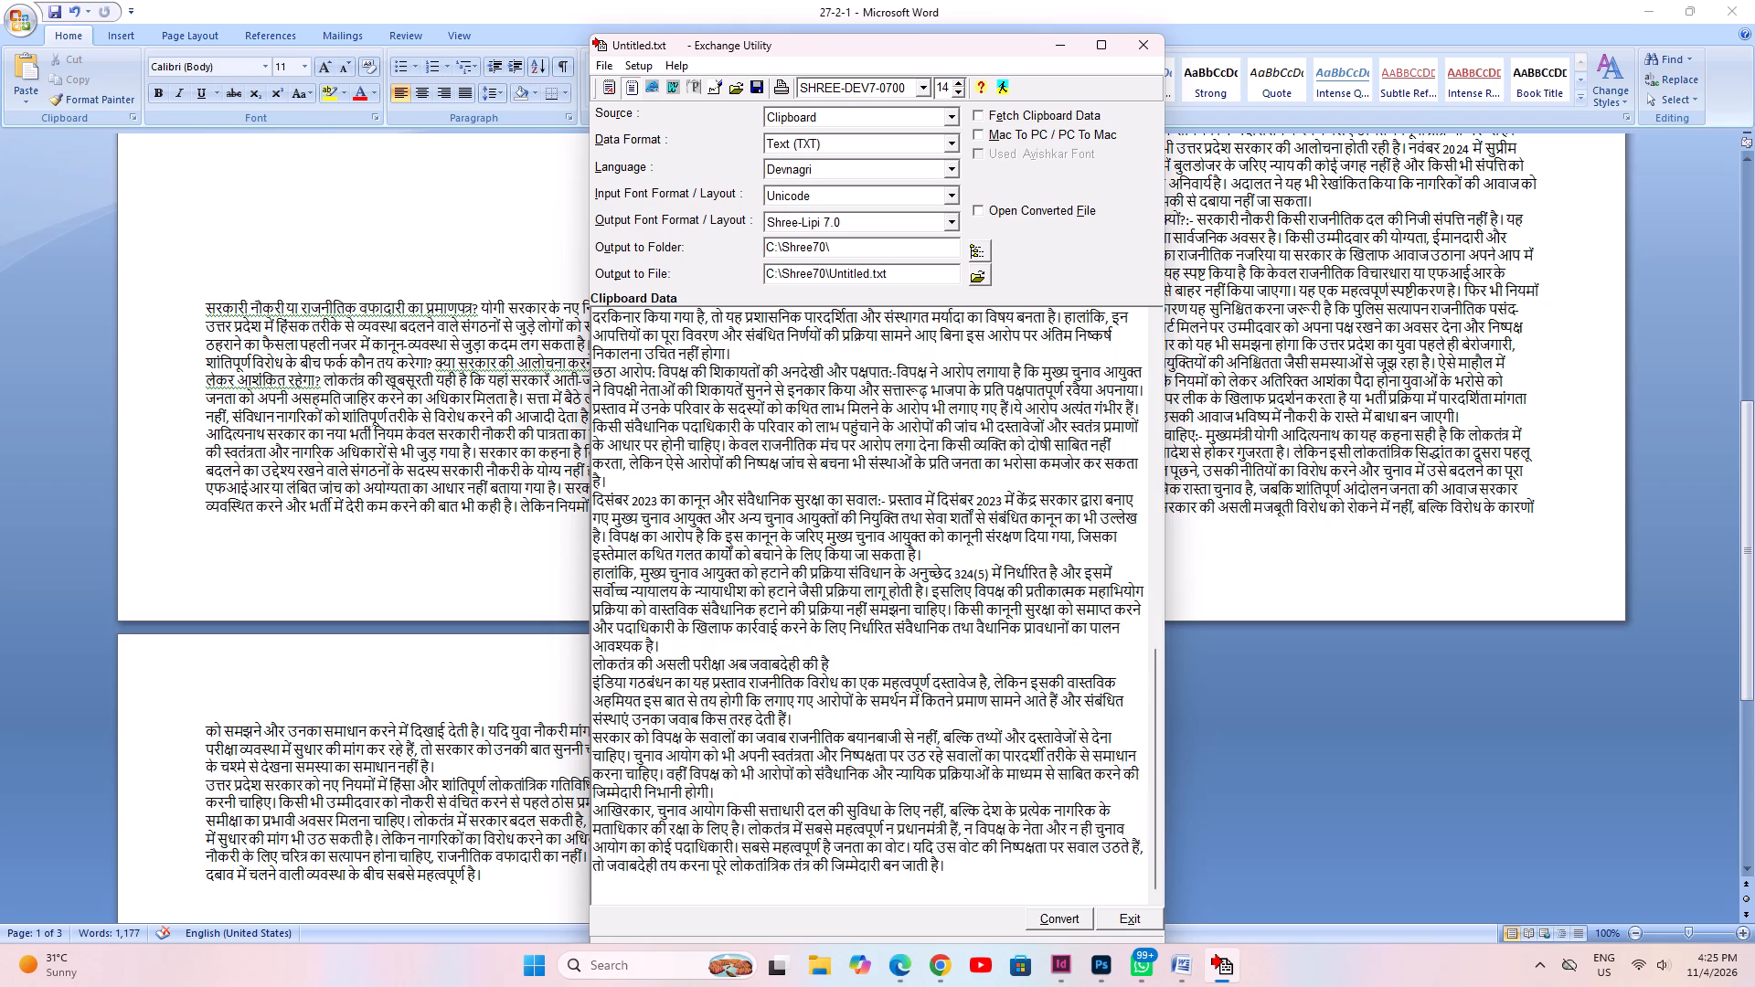
scroll(680, 500, "up", 20)
scroll(680, 500, "up", 10)
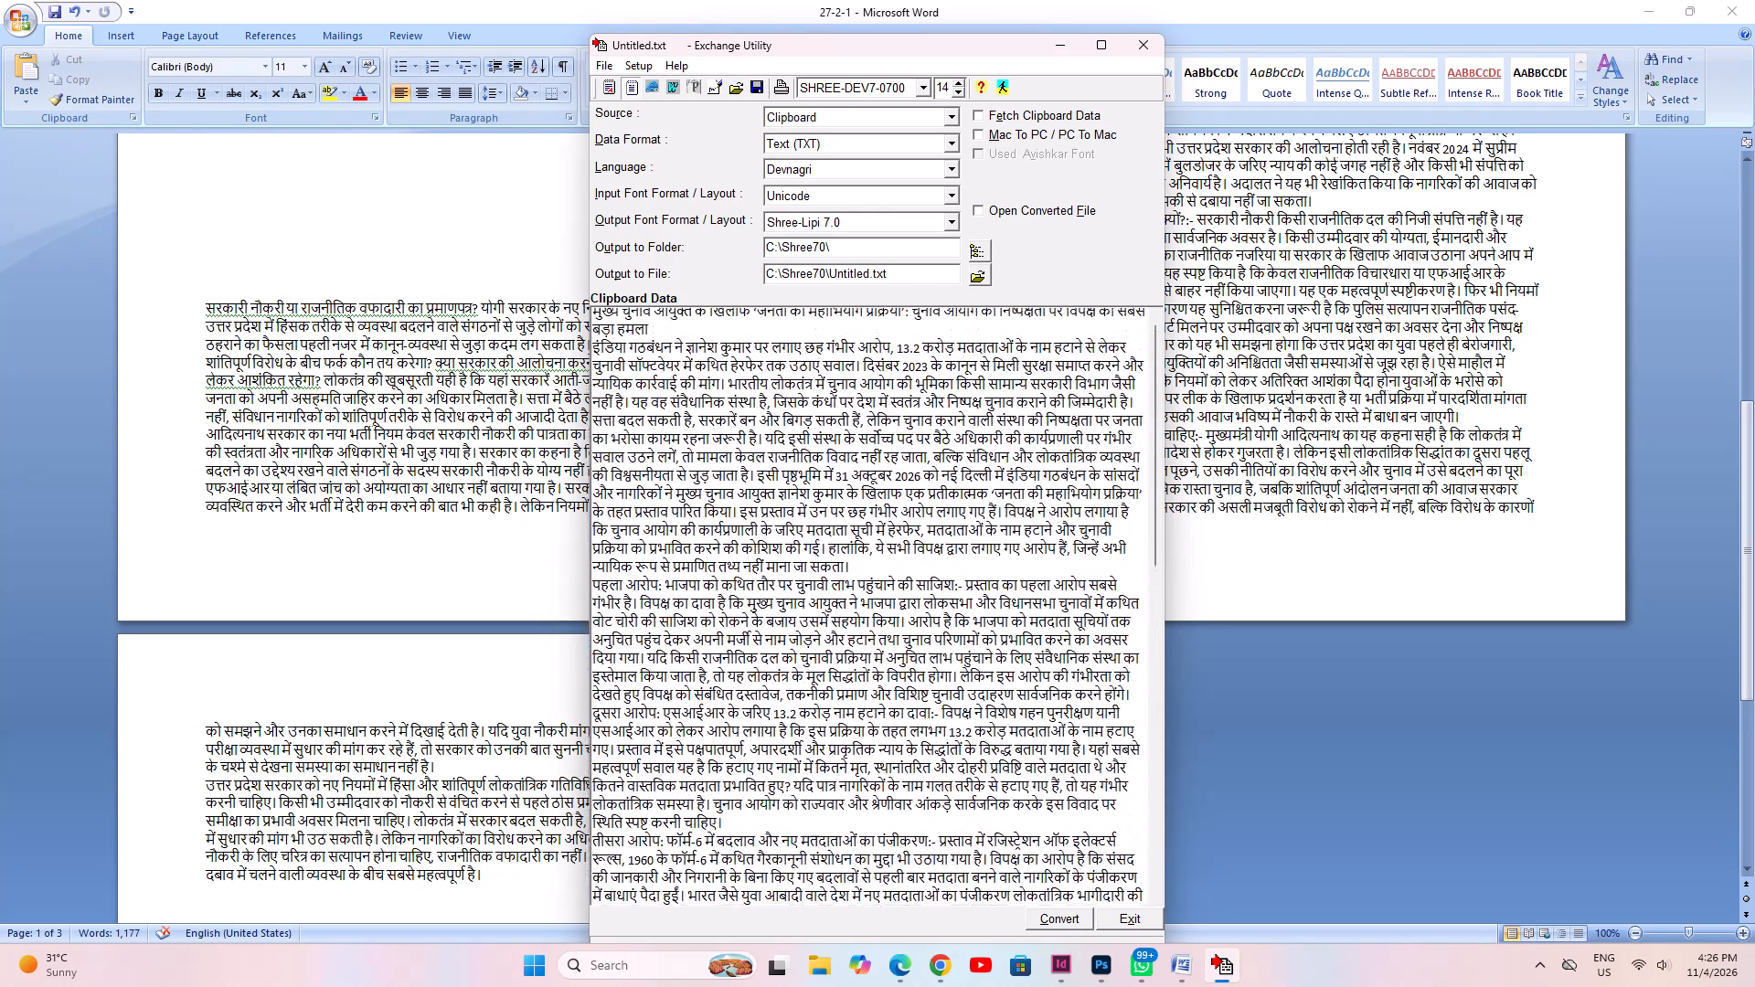
scroll(658, 495, "up", 8)
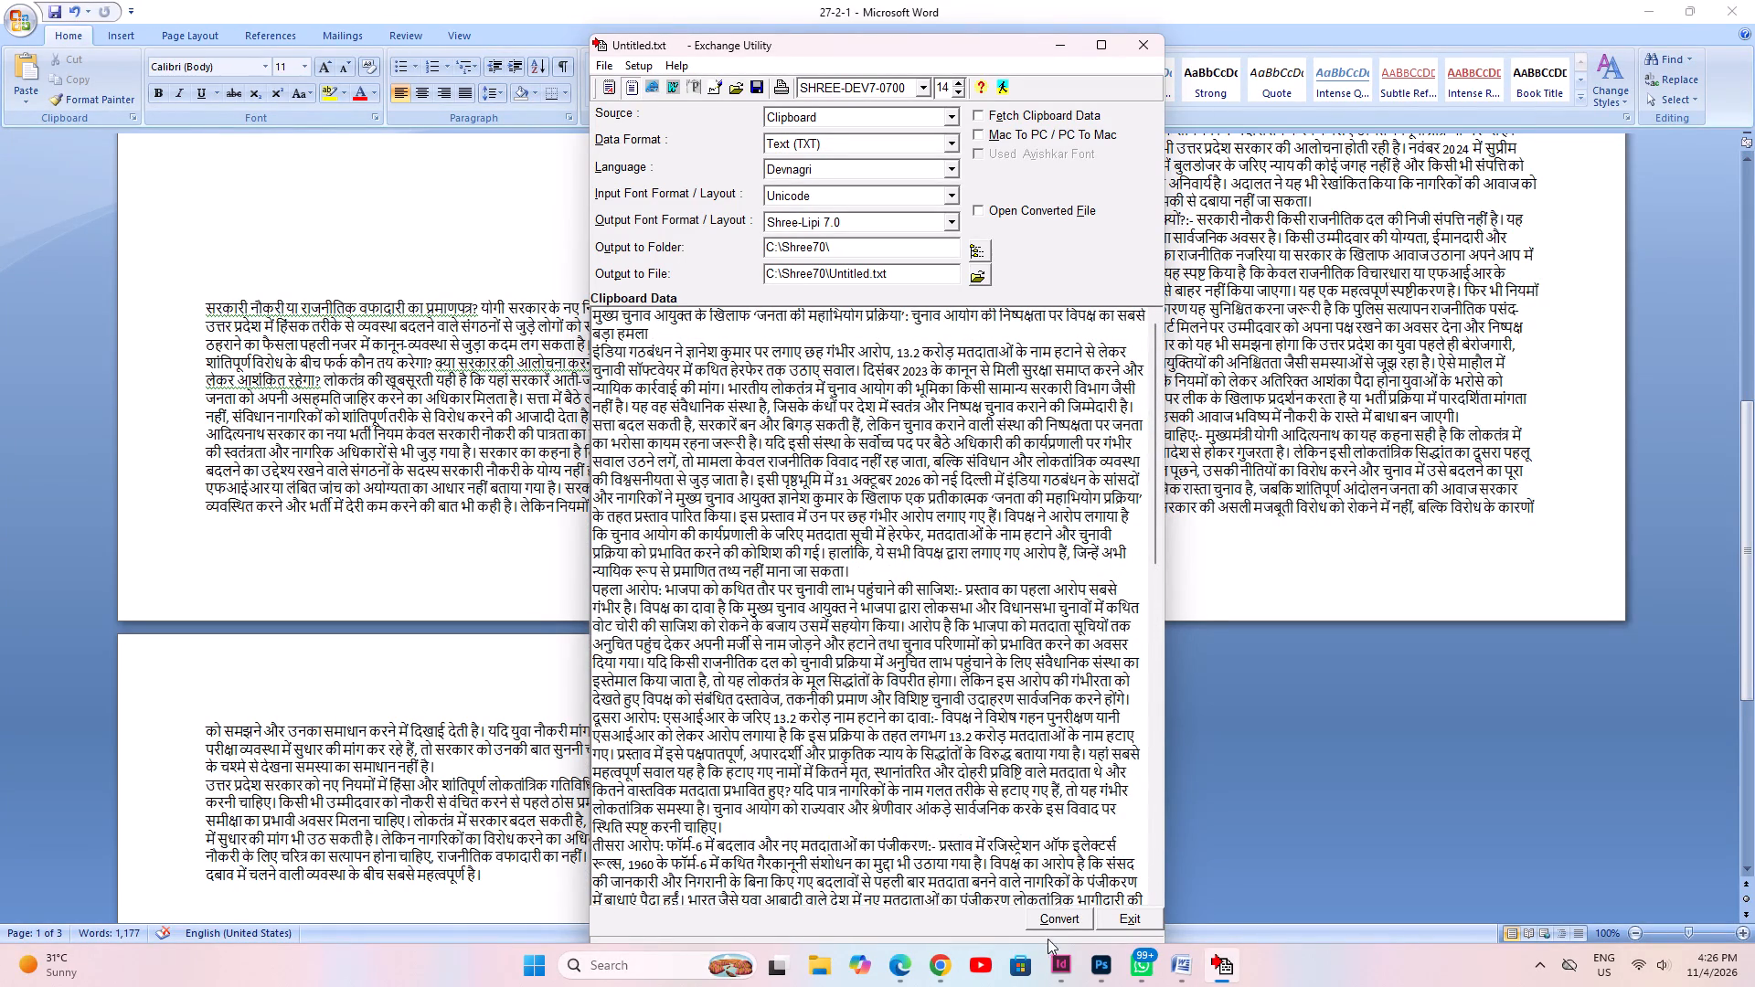
left_click(1058, 925)
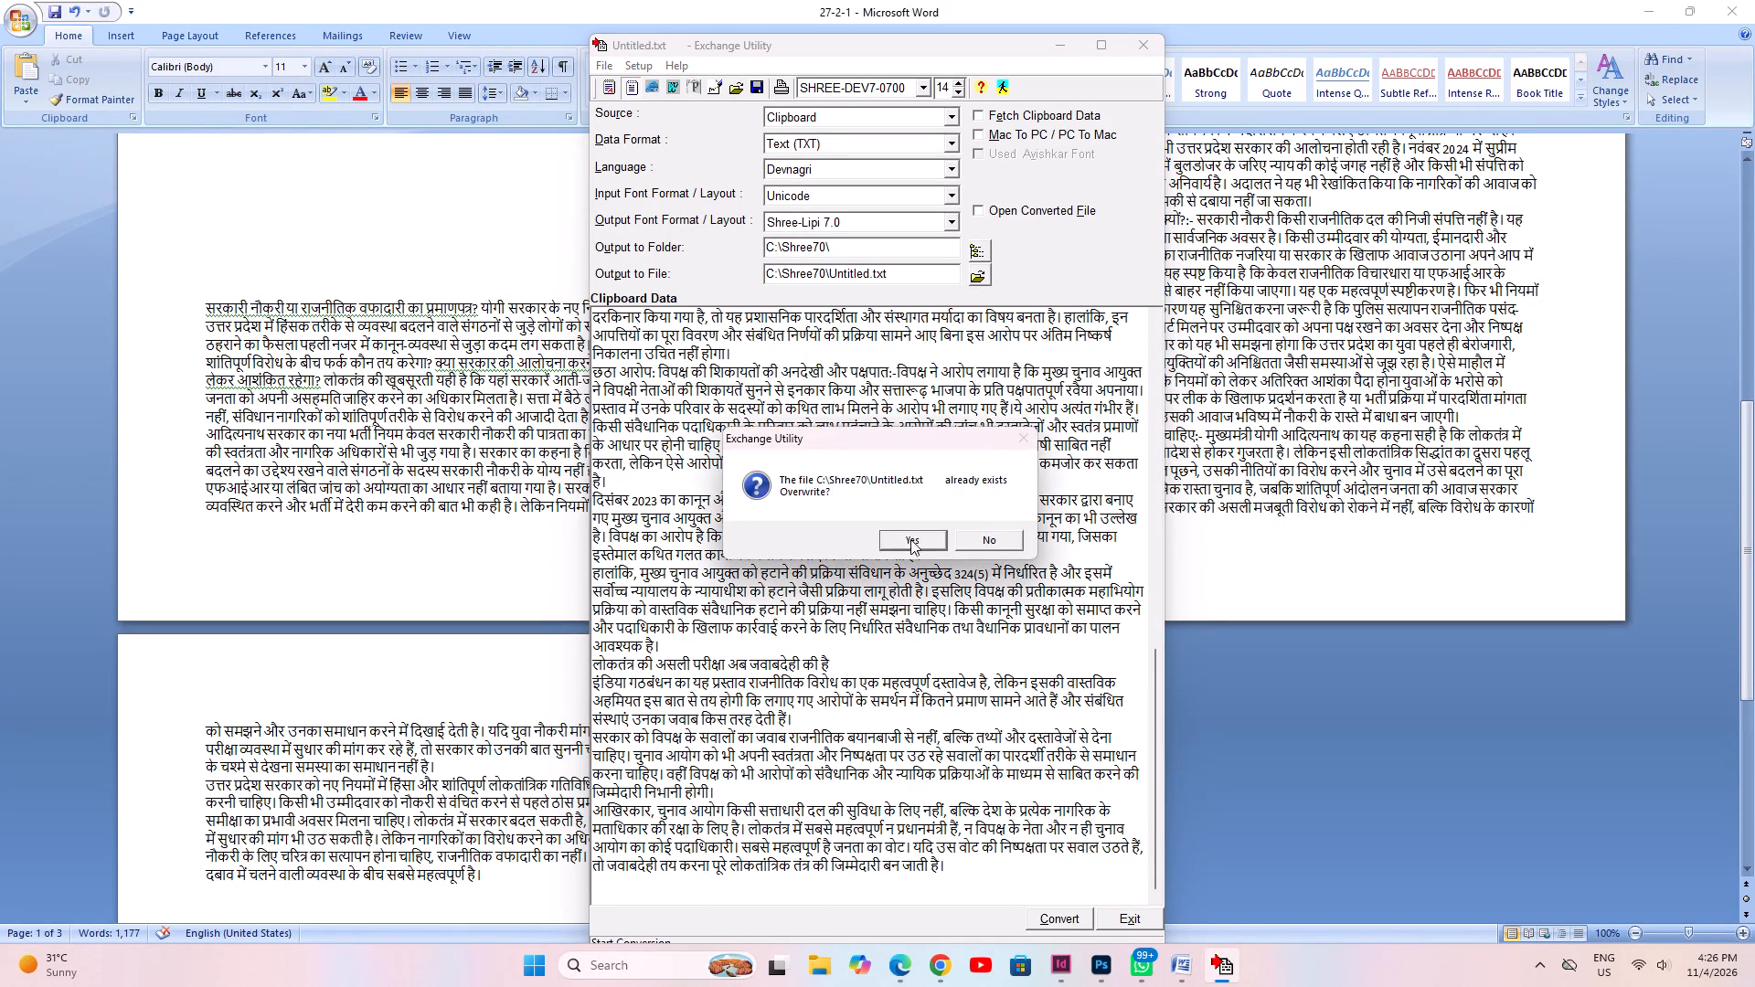
left_click(920, 535)
left_click(957, 540)
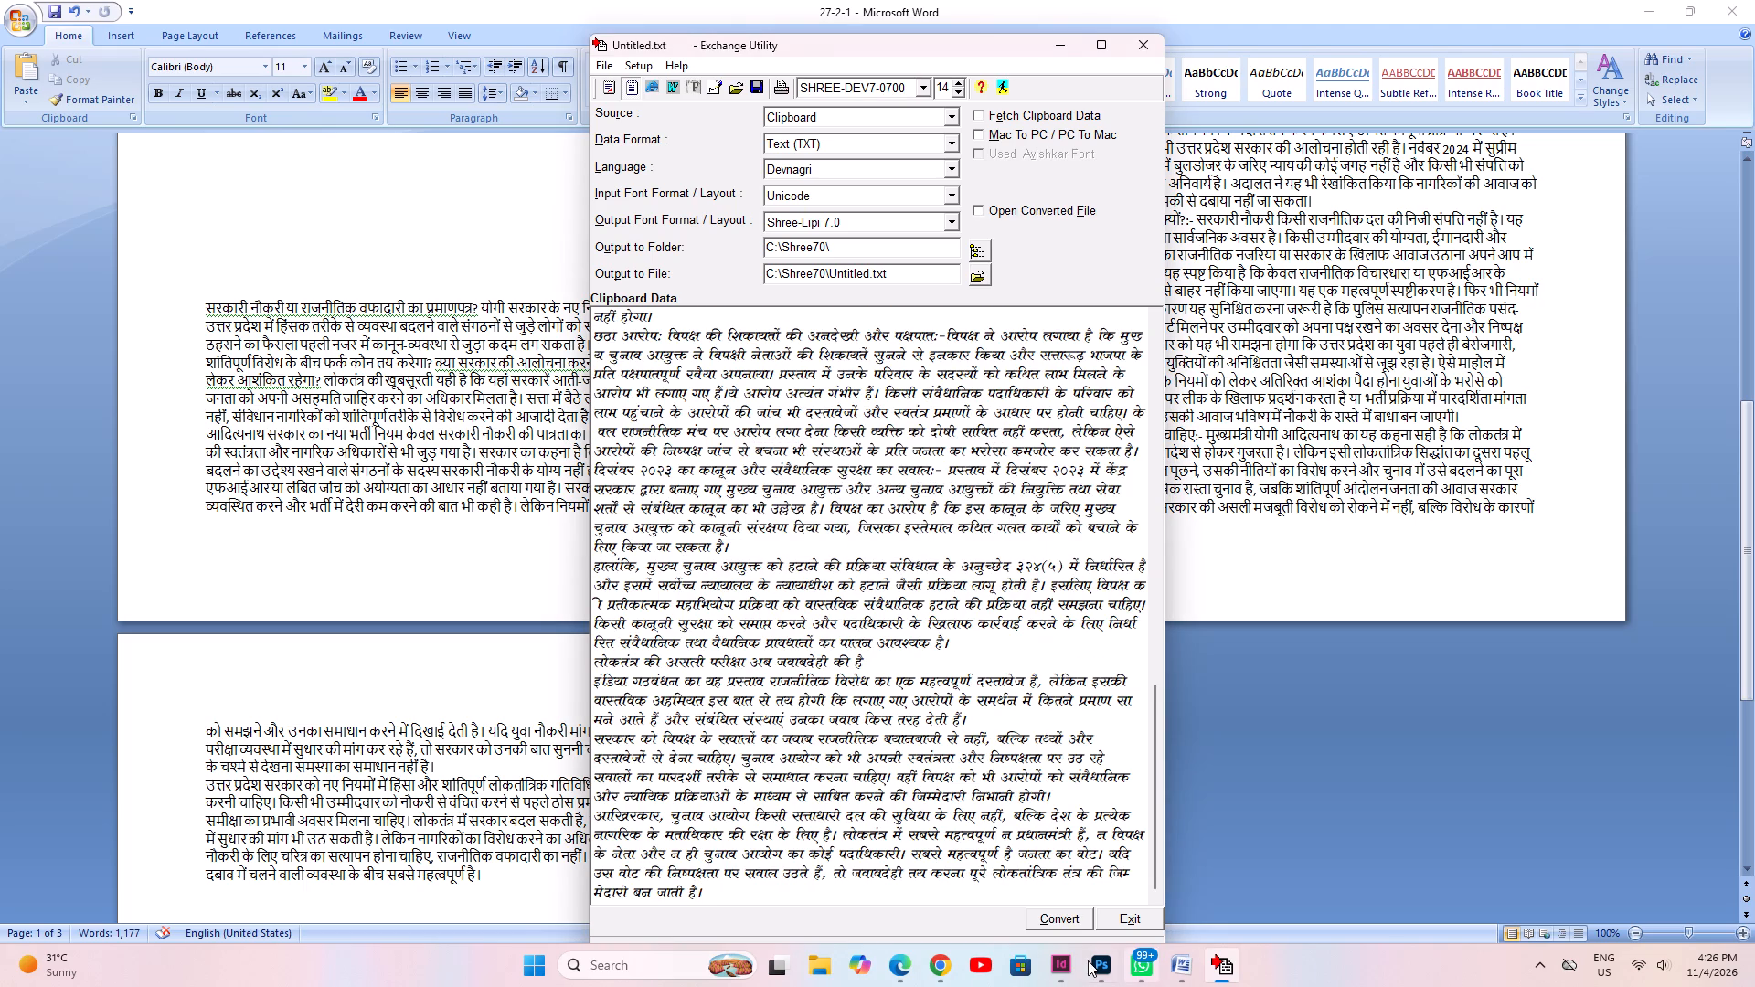
In InDesign, draw a text frame about 151.5 by 252 mm on the pasteboard beside the page and paste the converted article into it.
left_click(1051, 965)
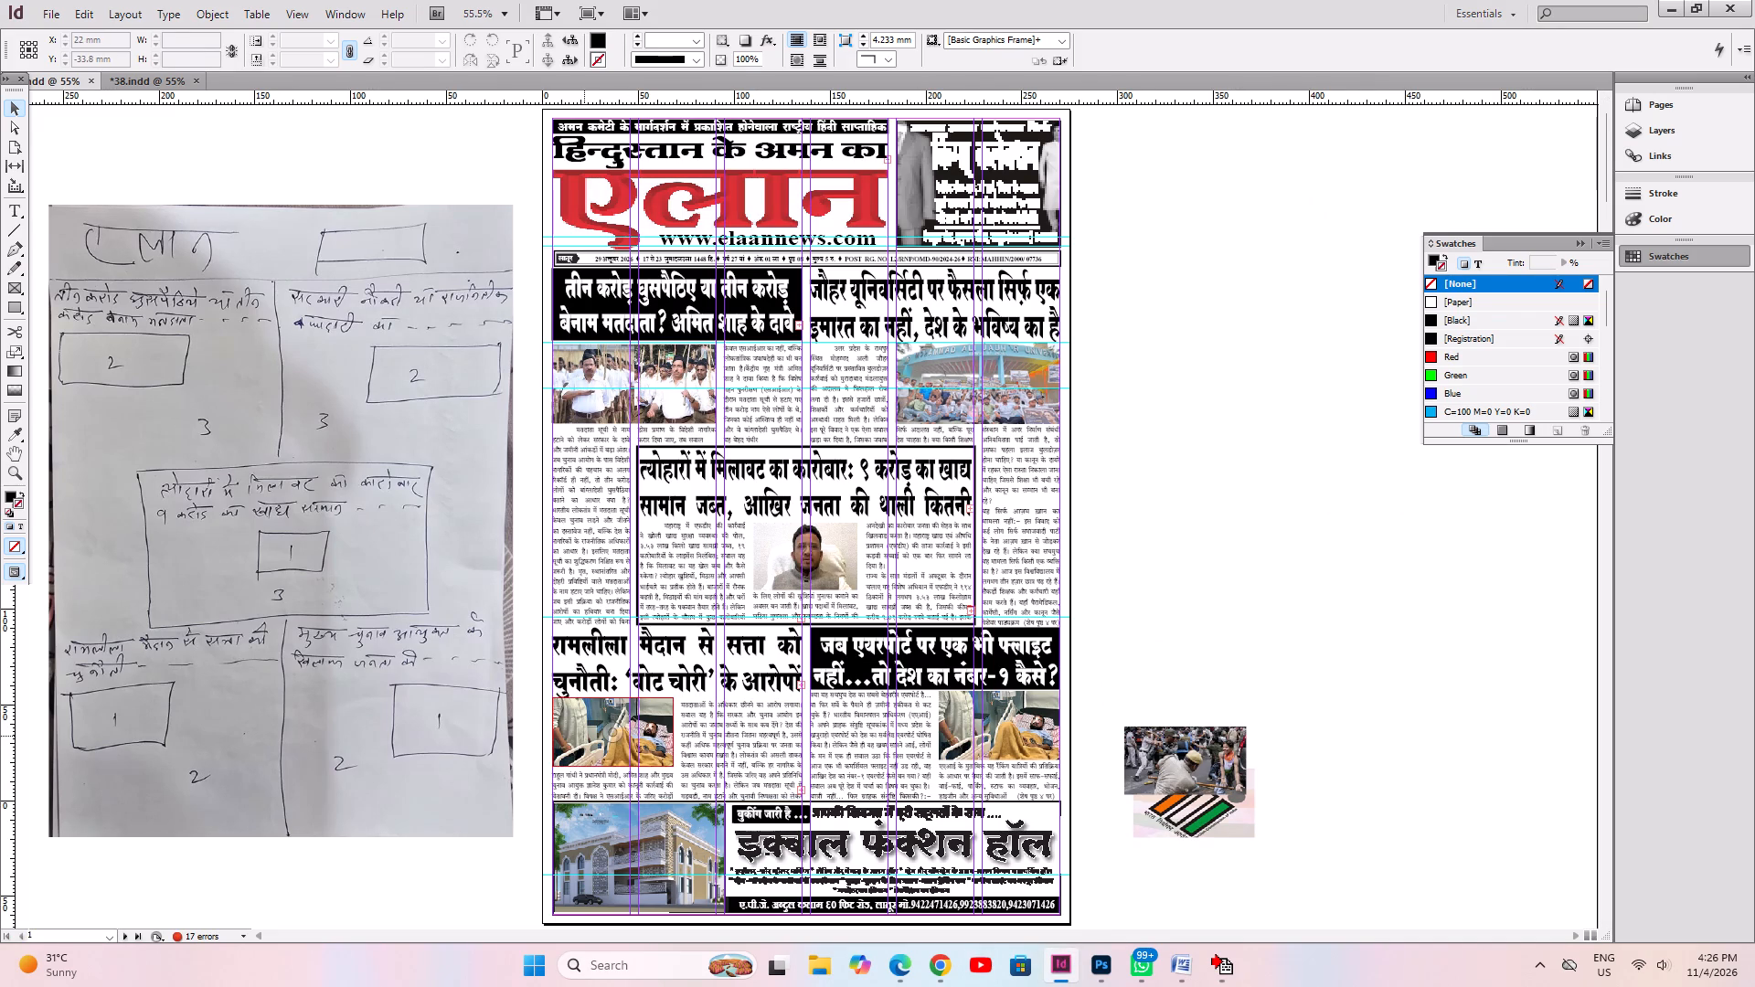
left_click(16, 210)
left_click_drag(1162, 279, 1368, 573)
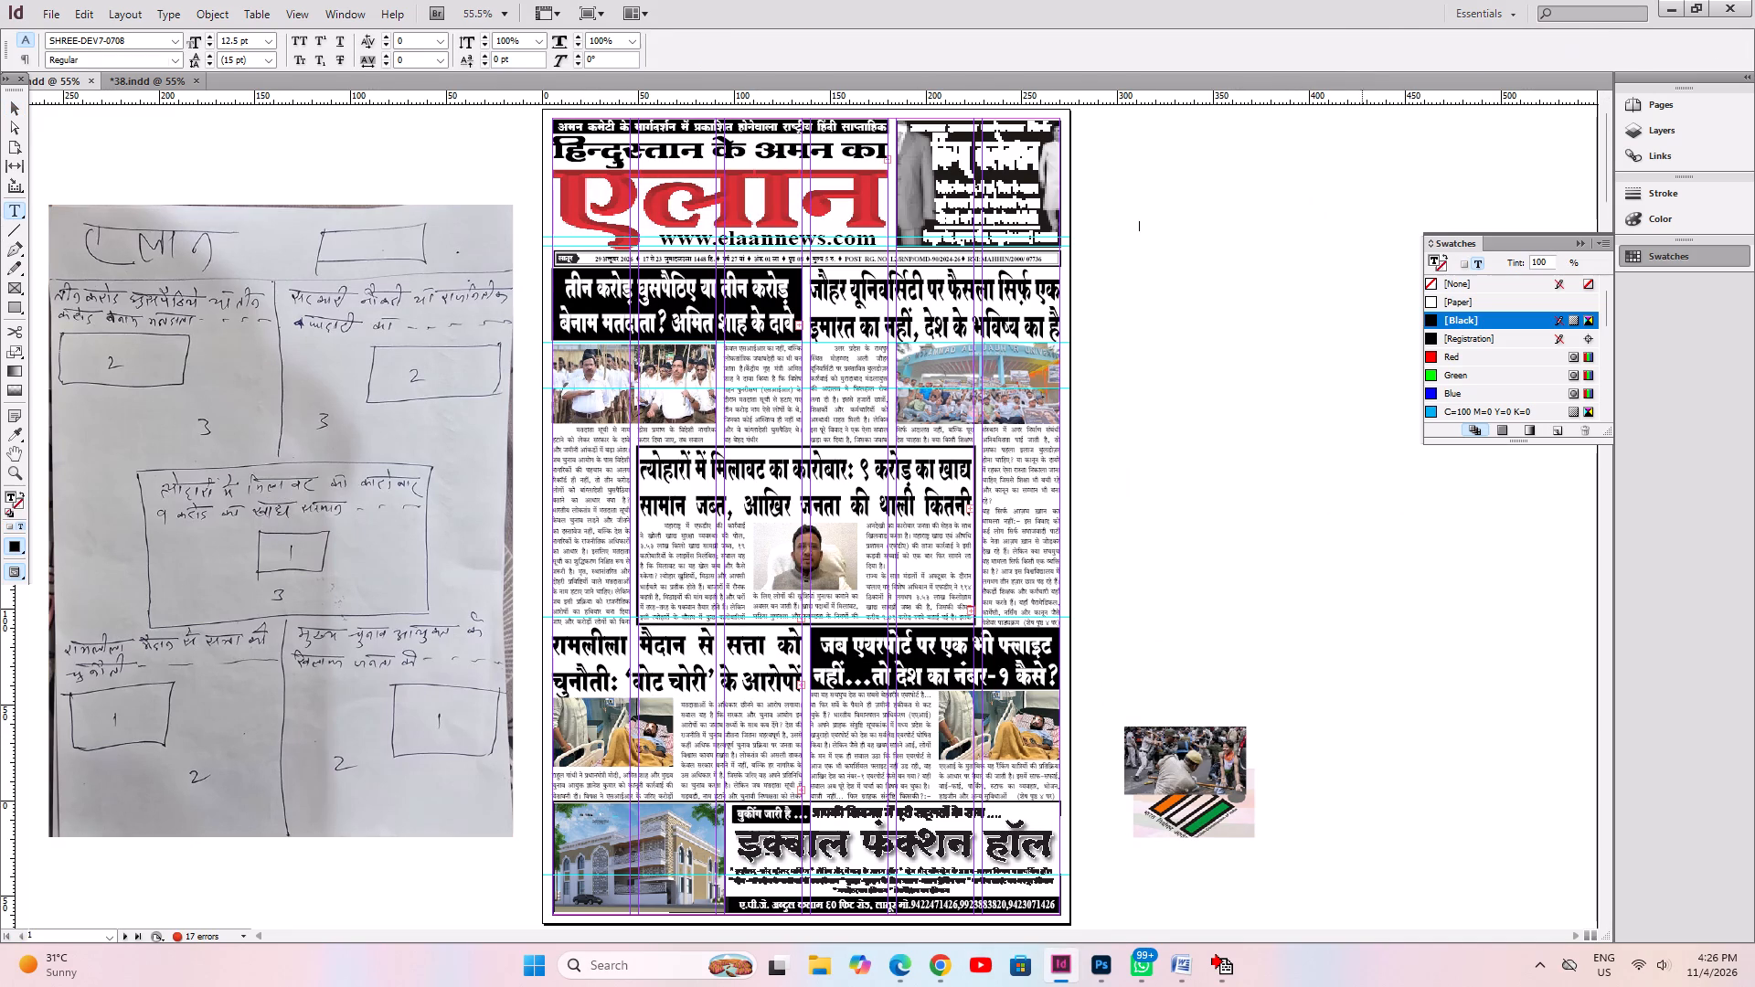
left_click_drag(1368, 573, 1460, 676)
left_click_drag(1469, 708, 1177, 225)
key("ctrl+v")
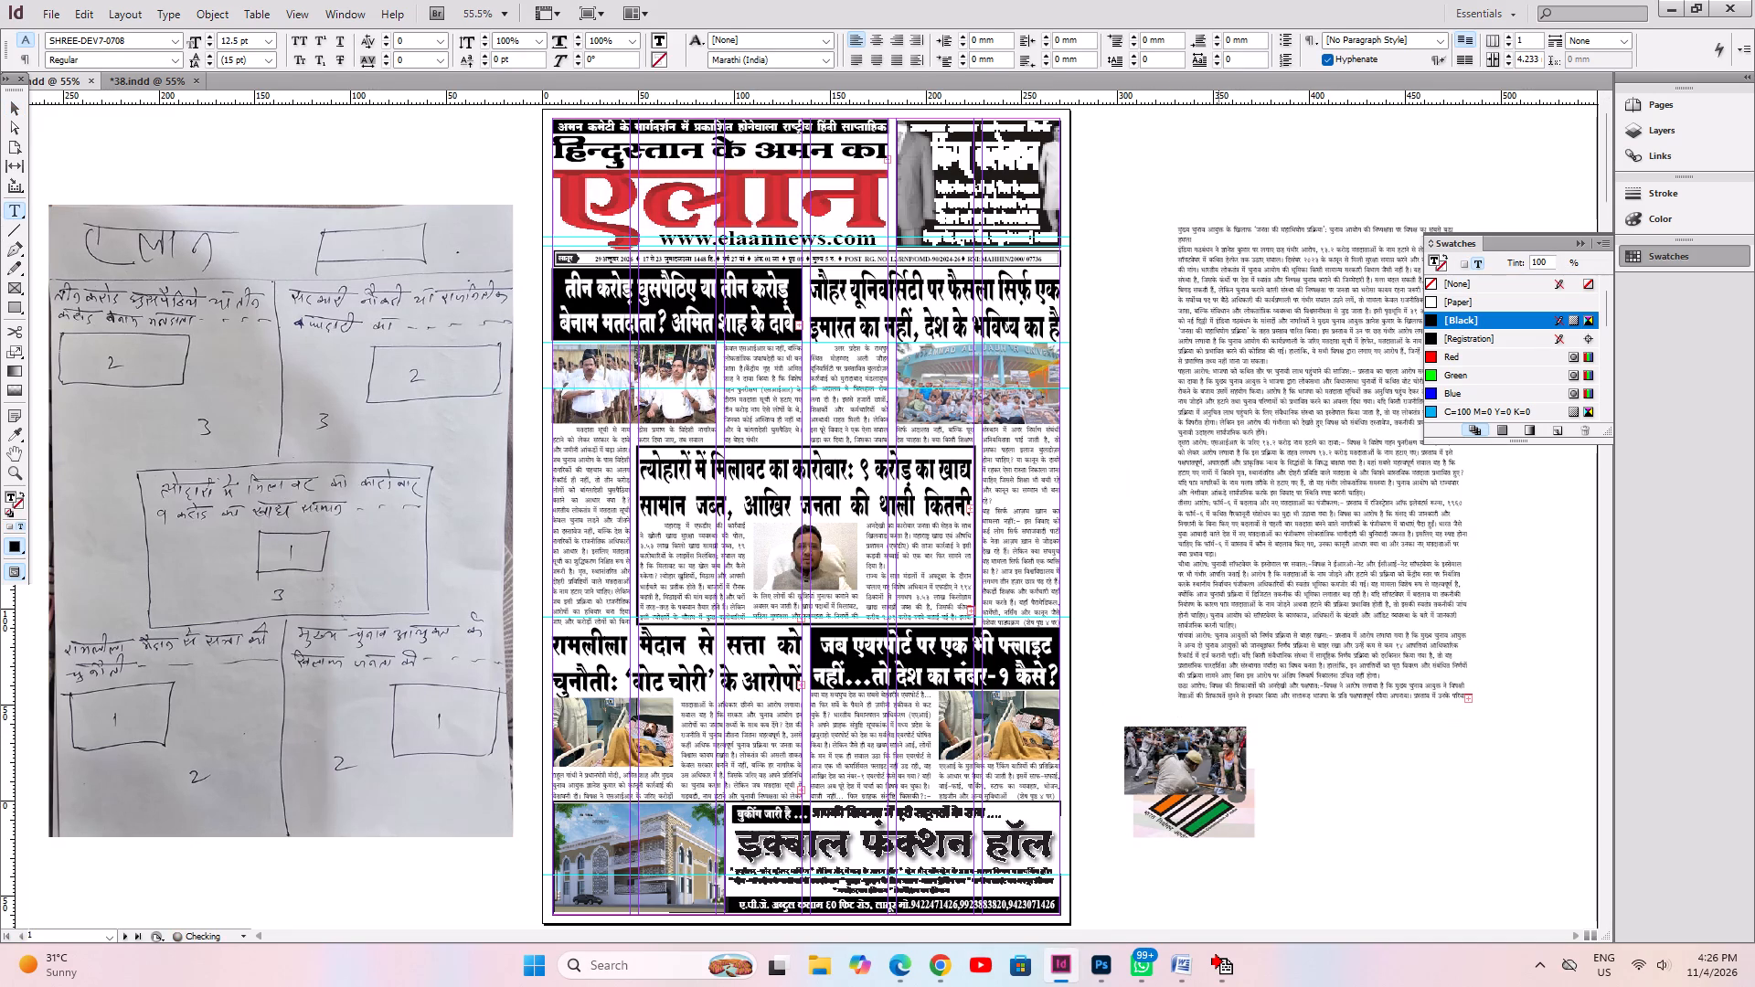
Move the pasted article's frame about 27.5 mm closer to the page and slightly up.
left_click_drag(16, 110, 26, 112)
left_click(1288, 193)
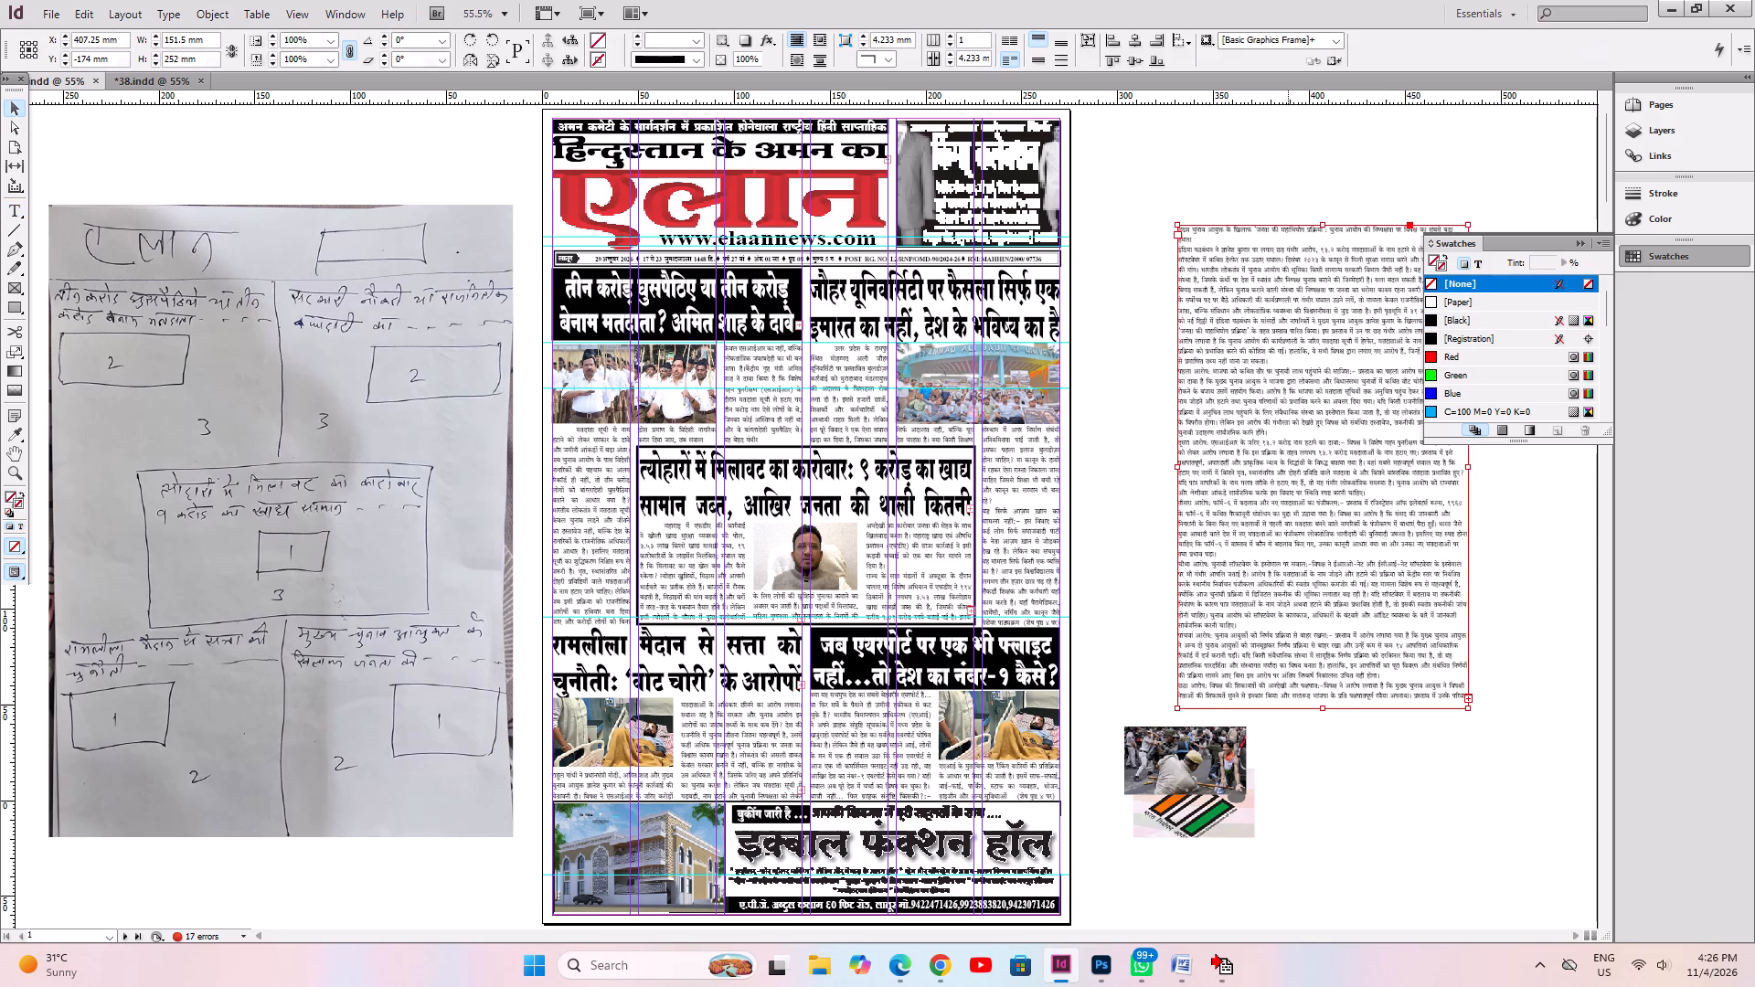
left_click(1260, 307)
left_click_drag(1228, 355, 1176, 345)
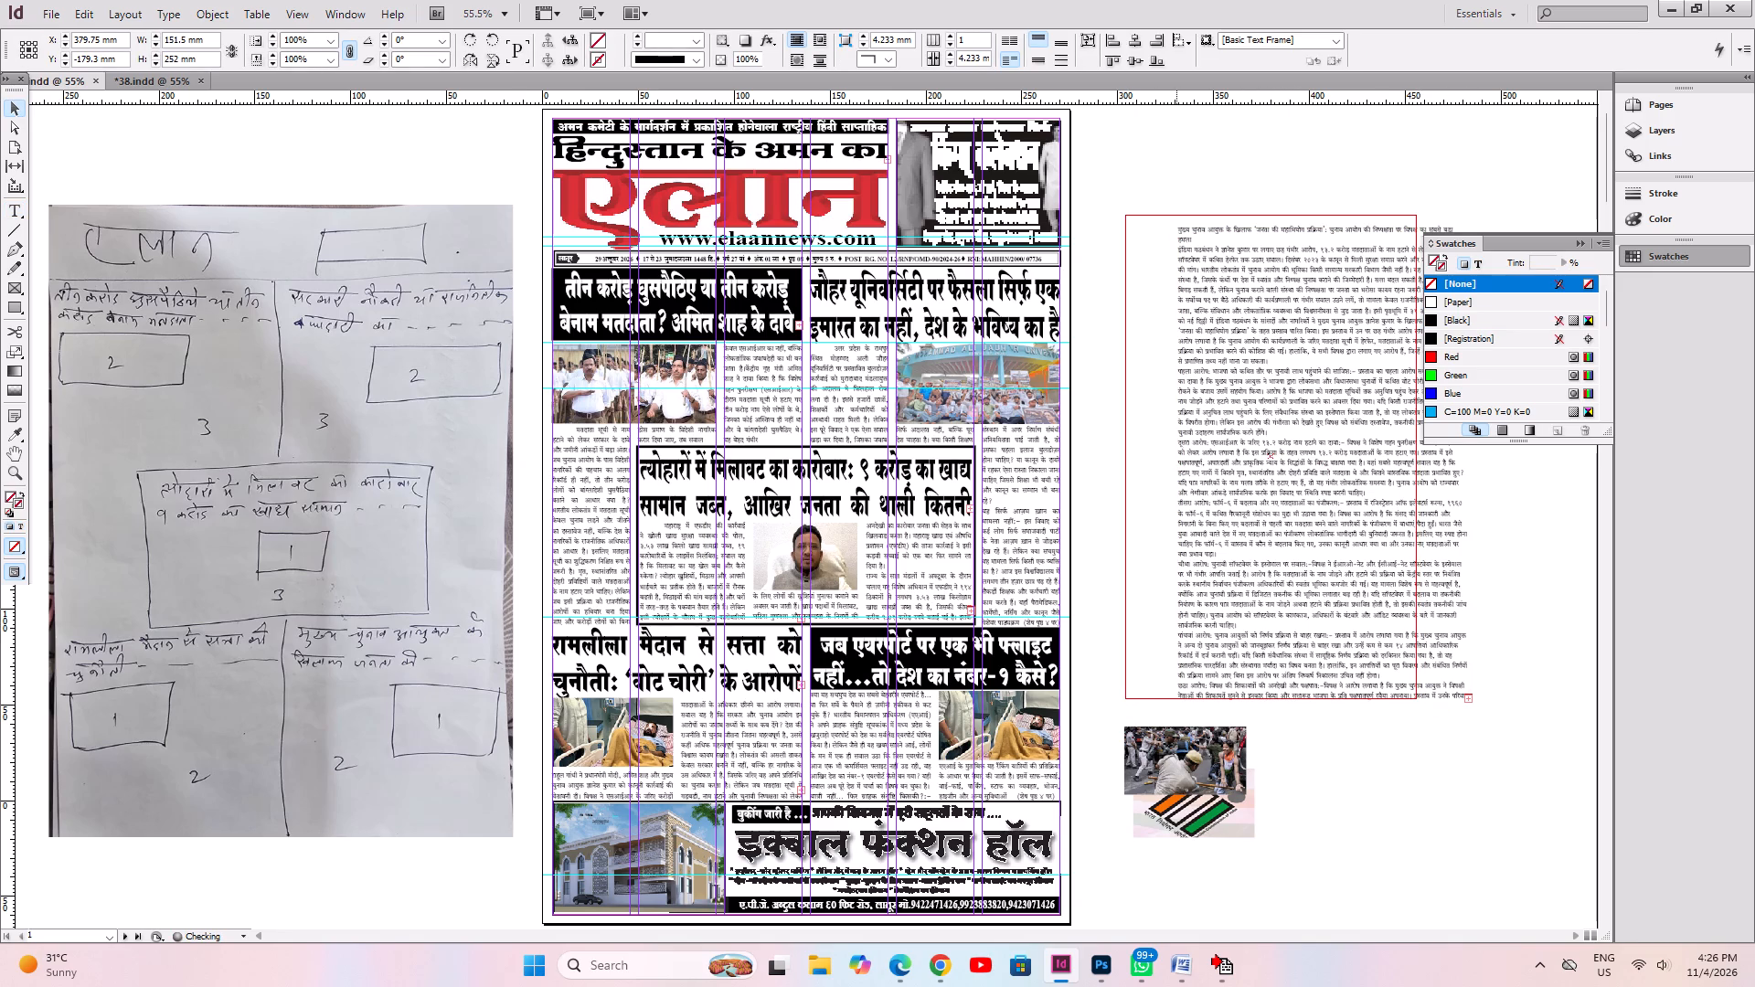
Cut the headline from the pasteboard article and paste it without formatting over the airport story's white-on-black headline.
key("ctrl+1")
scroll(822, 390, "up", 4)
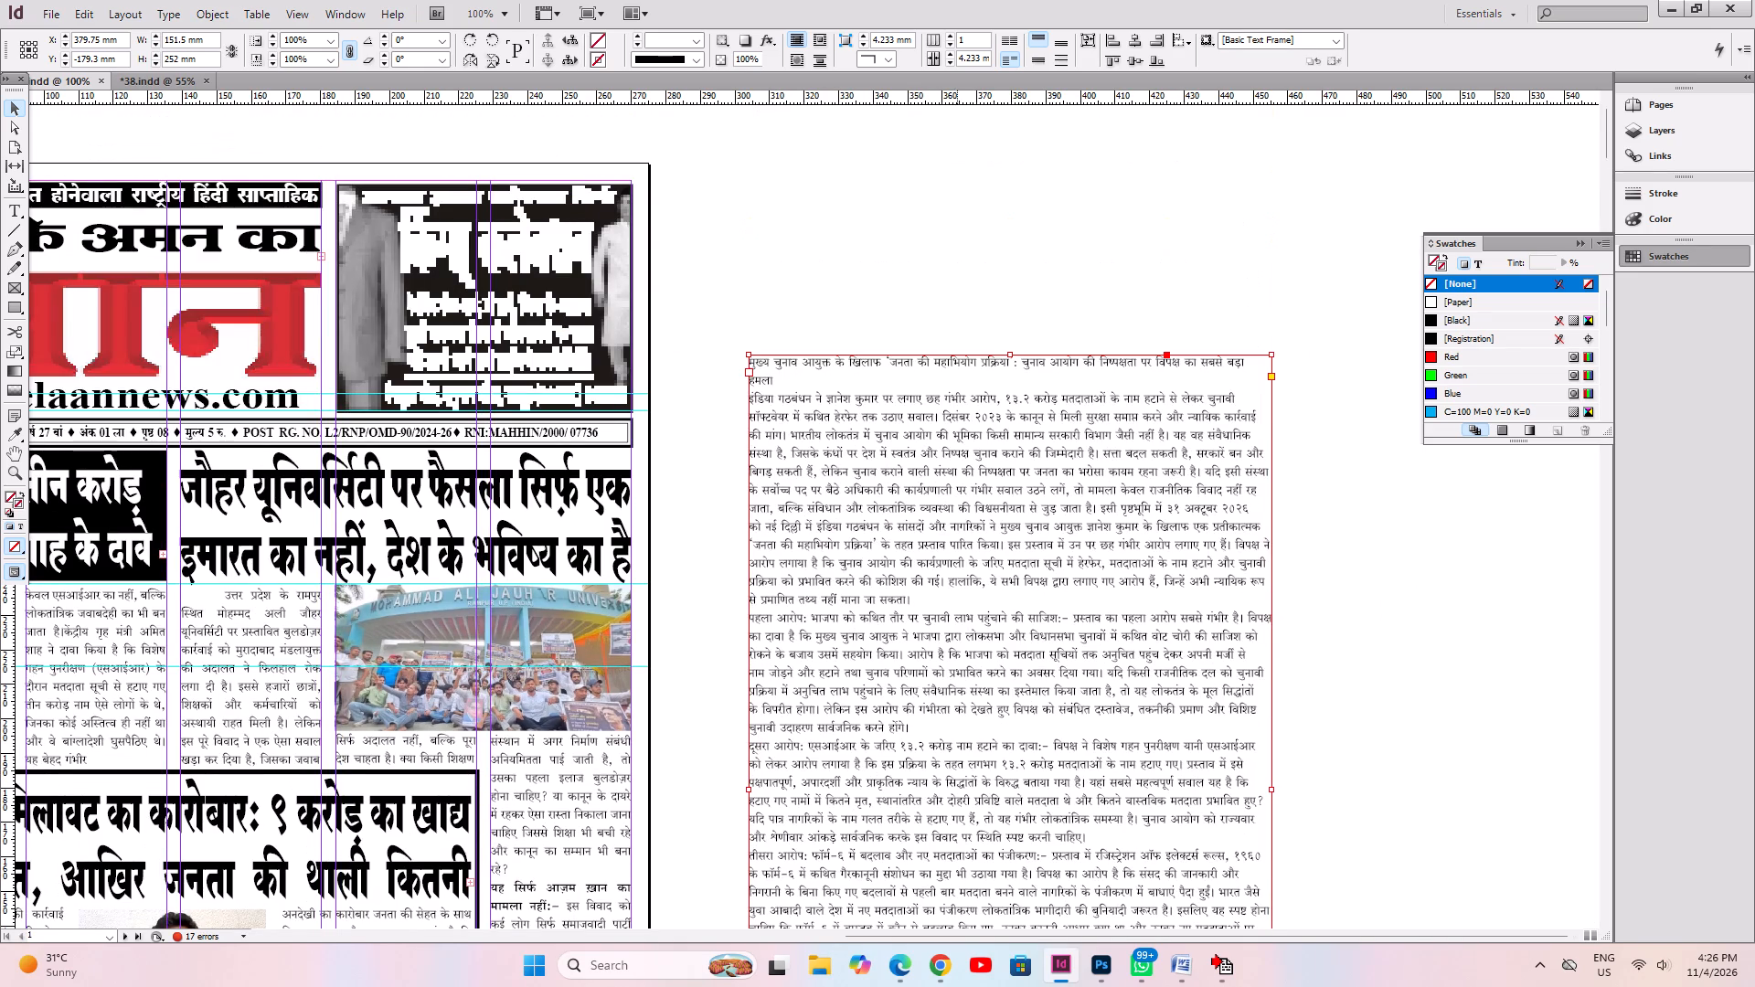
left_click(15, 213)
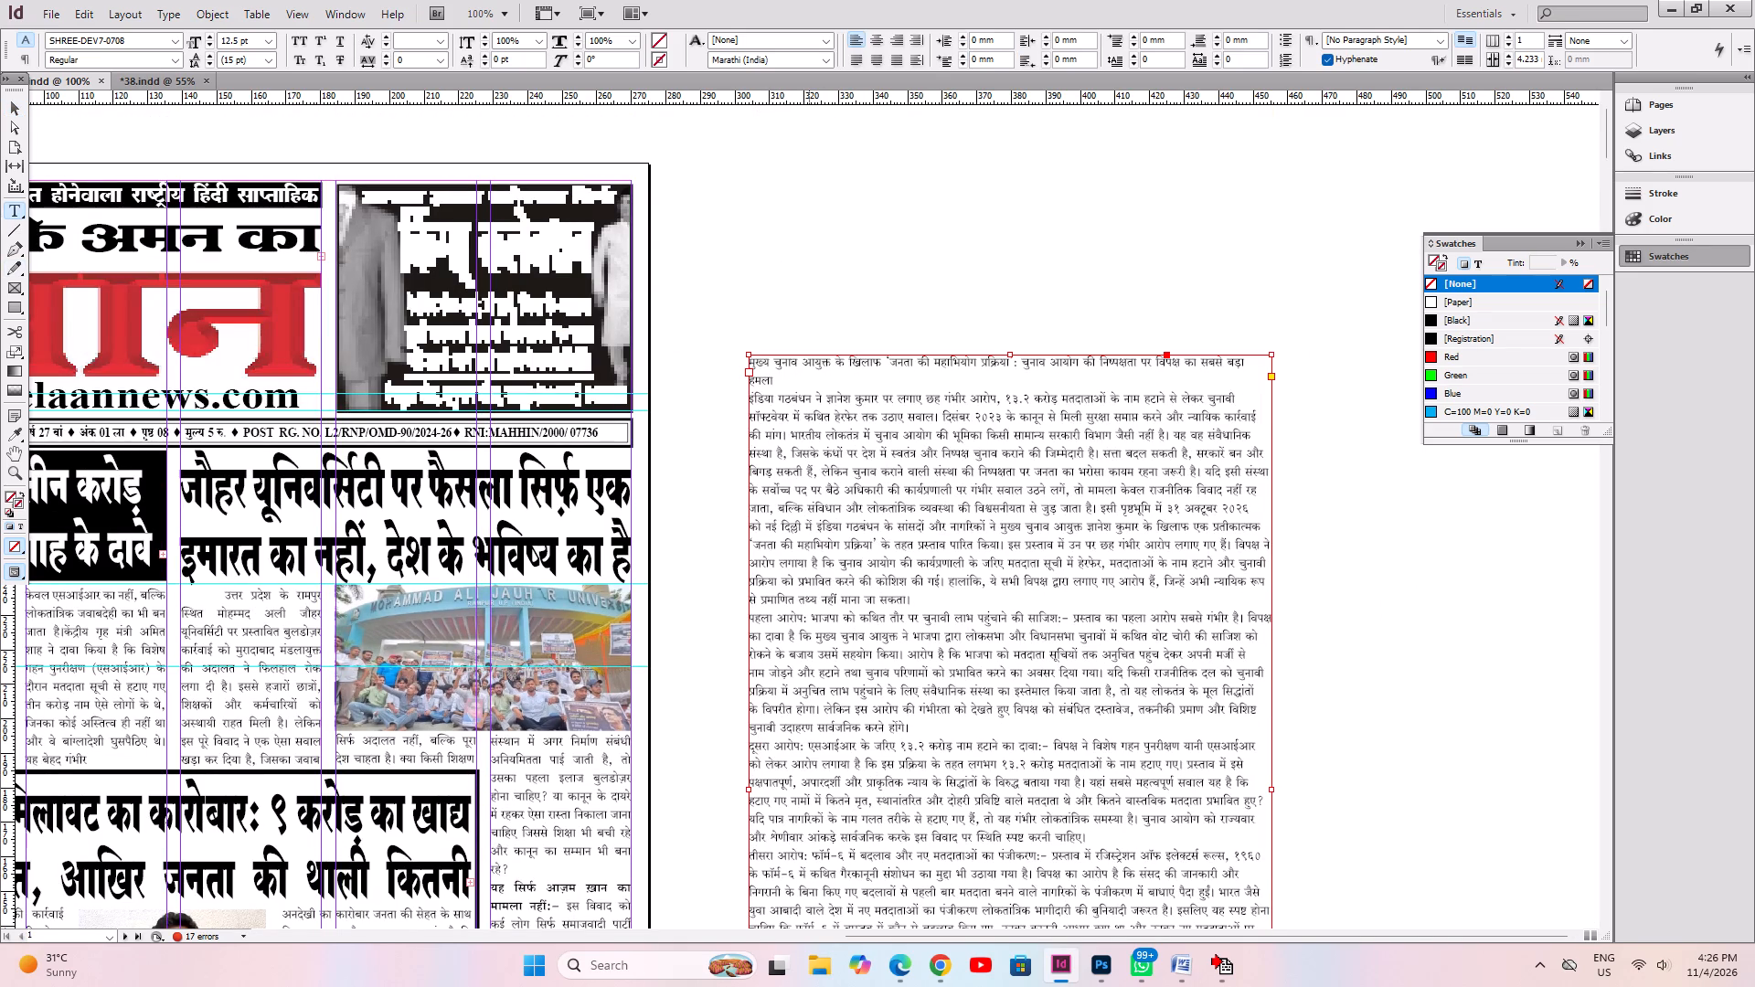
left_click_drag(808, 381, 472, 314)
key("ctrl+x")
left_click_drag(327, 643, 625, 82, "alt")
left_click_drag(613, 463, 627, 409, "alt")
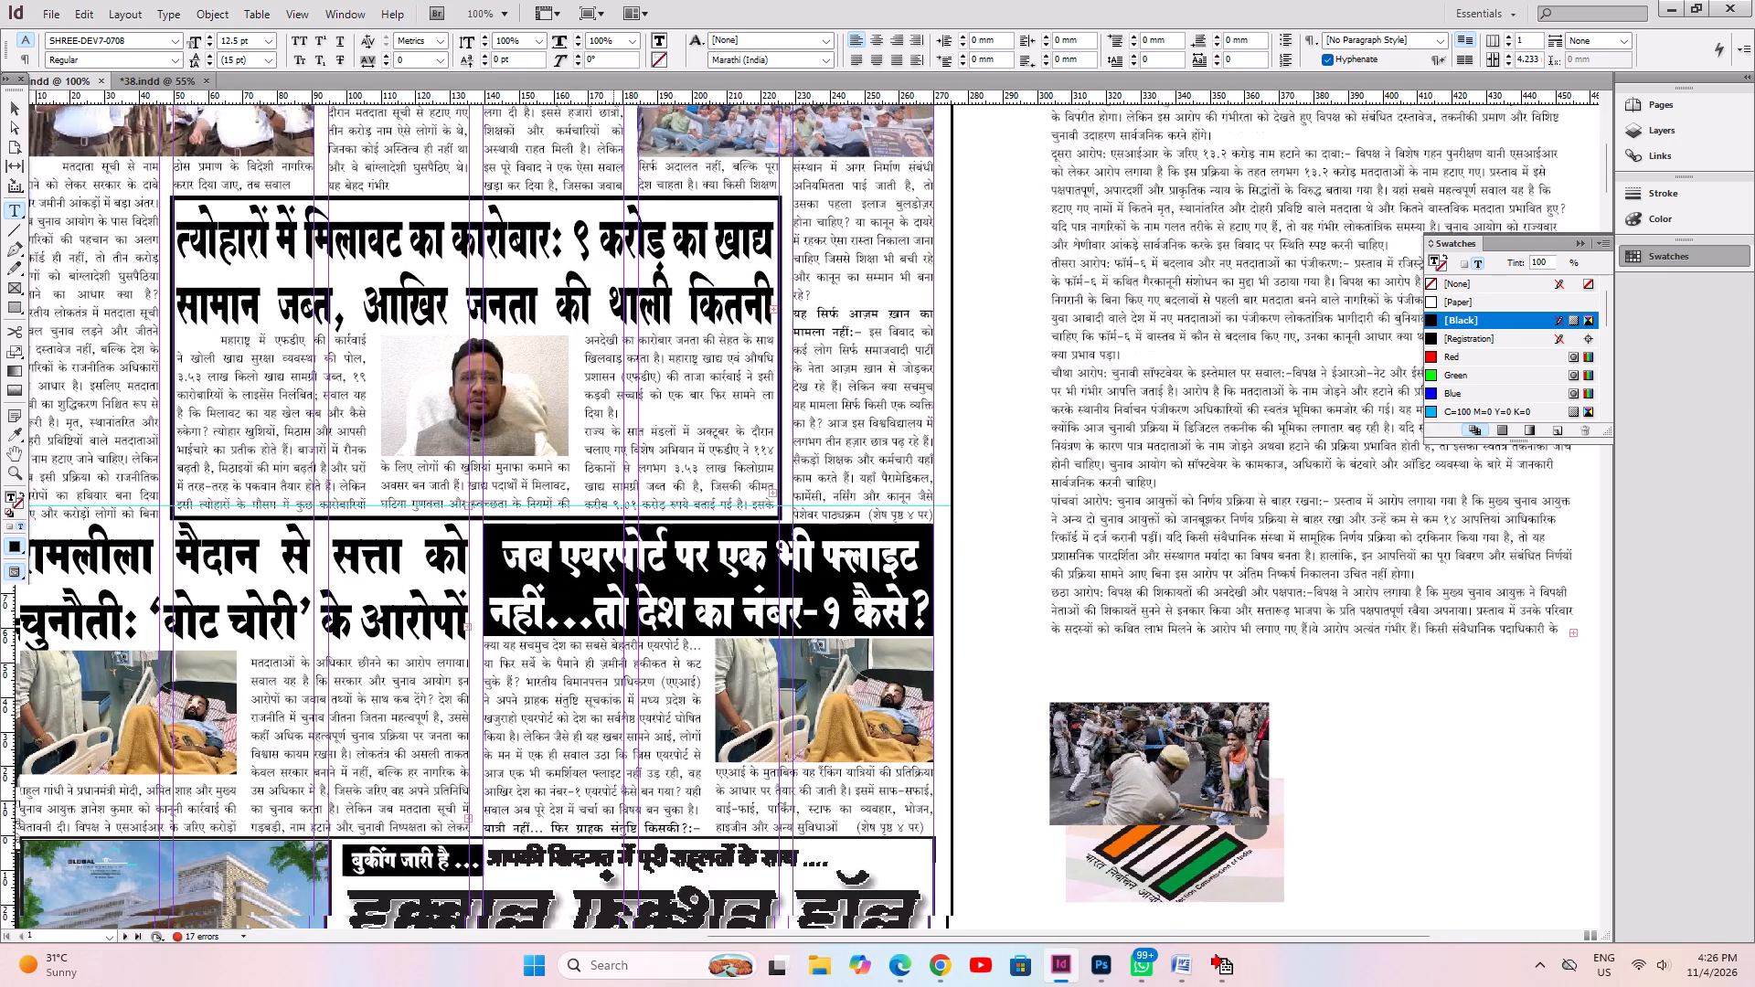
left_click_drag(627, 409, 629, 369, "alt")
left_click(664, 428)
left_click(655, 482, "ctrl")
left_click(655, 482)
key("ctrl+a")
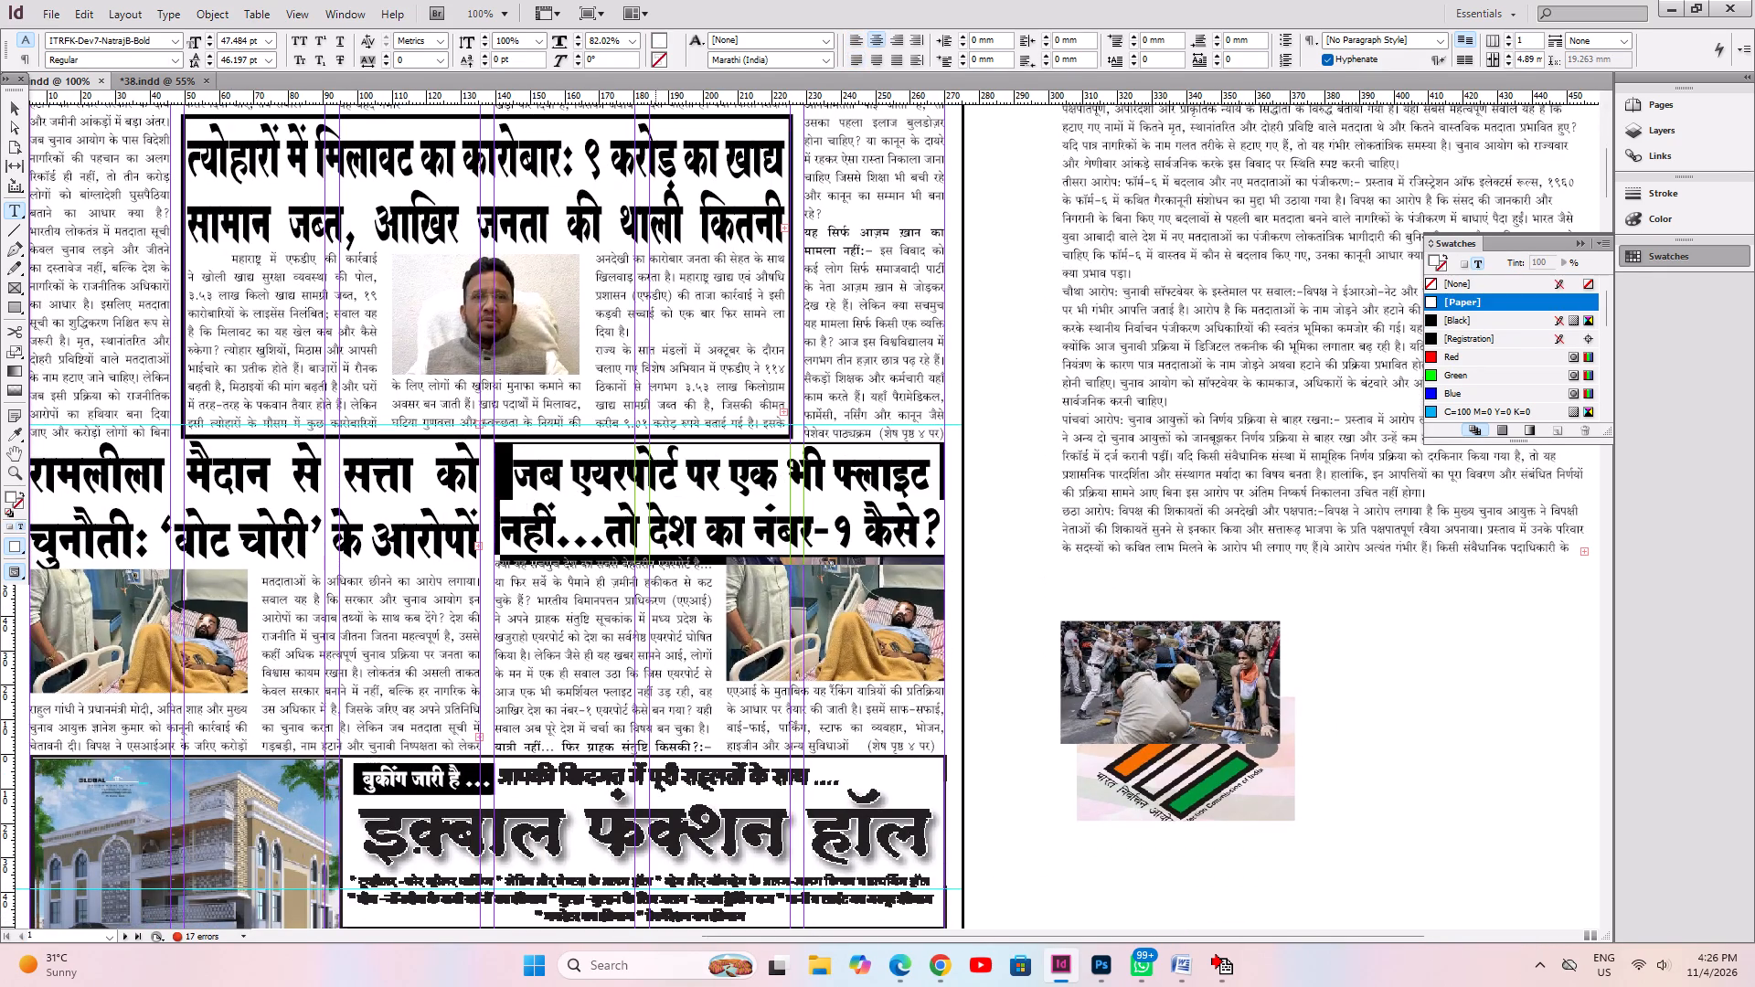
left_click(89, 6)
left_click(142, 144)
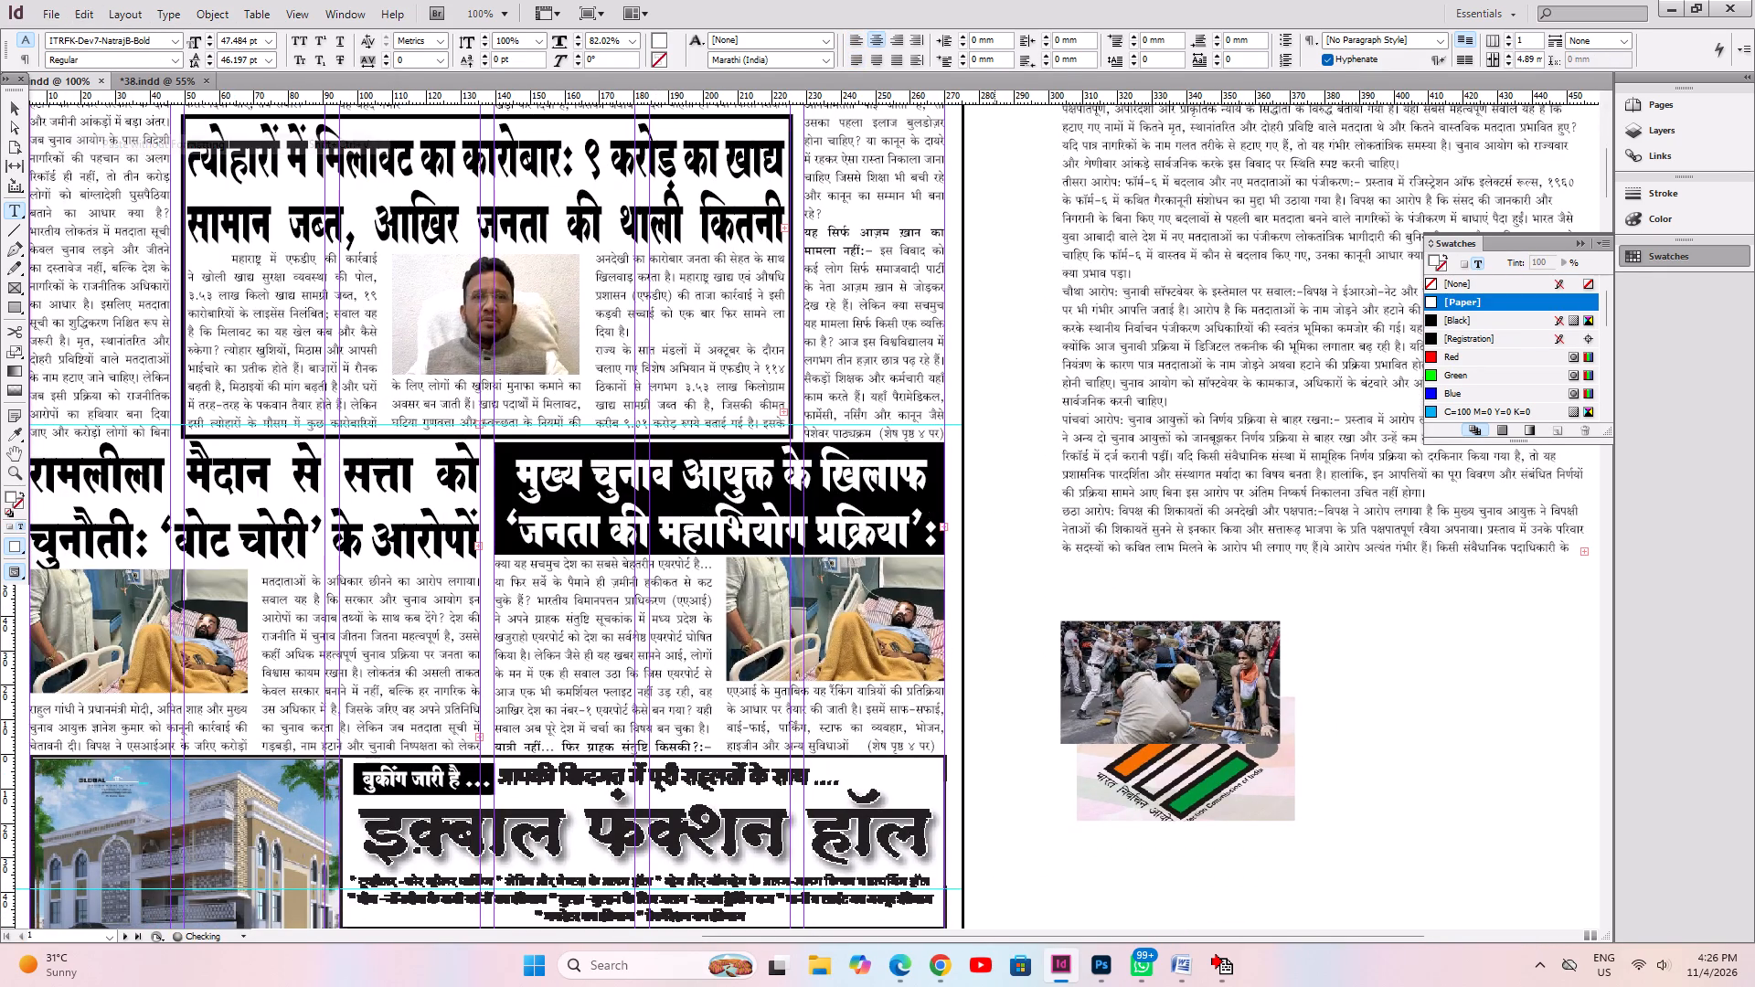
key("ctrl+a")
Remove the blank line at the start of the pasteboard article, indent its first paragraph with a tab and justify all the text.
left_click_drag(1178, 393, 827, 656, "alt")
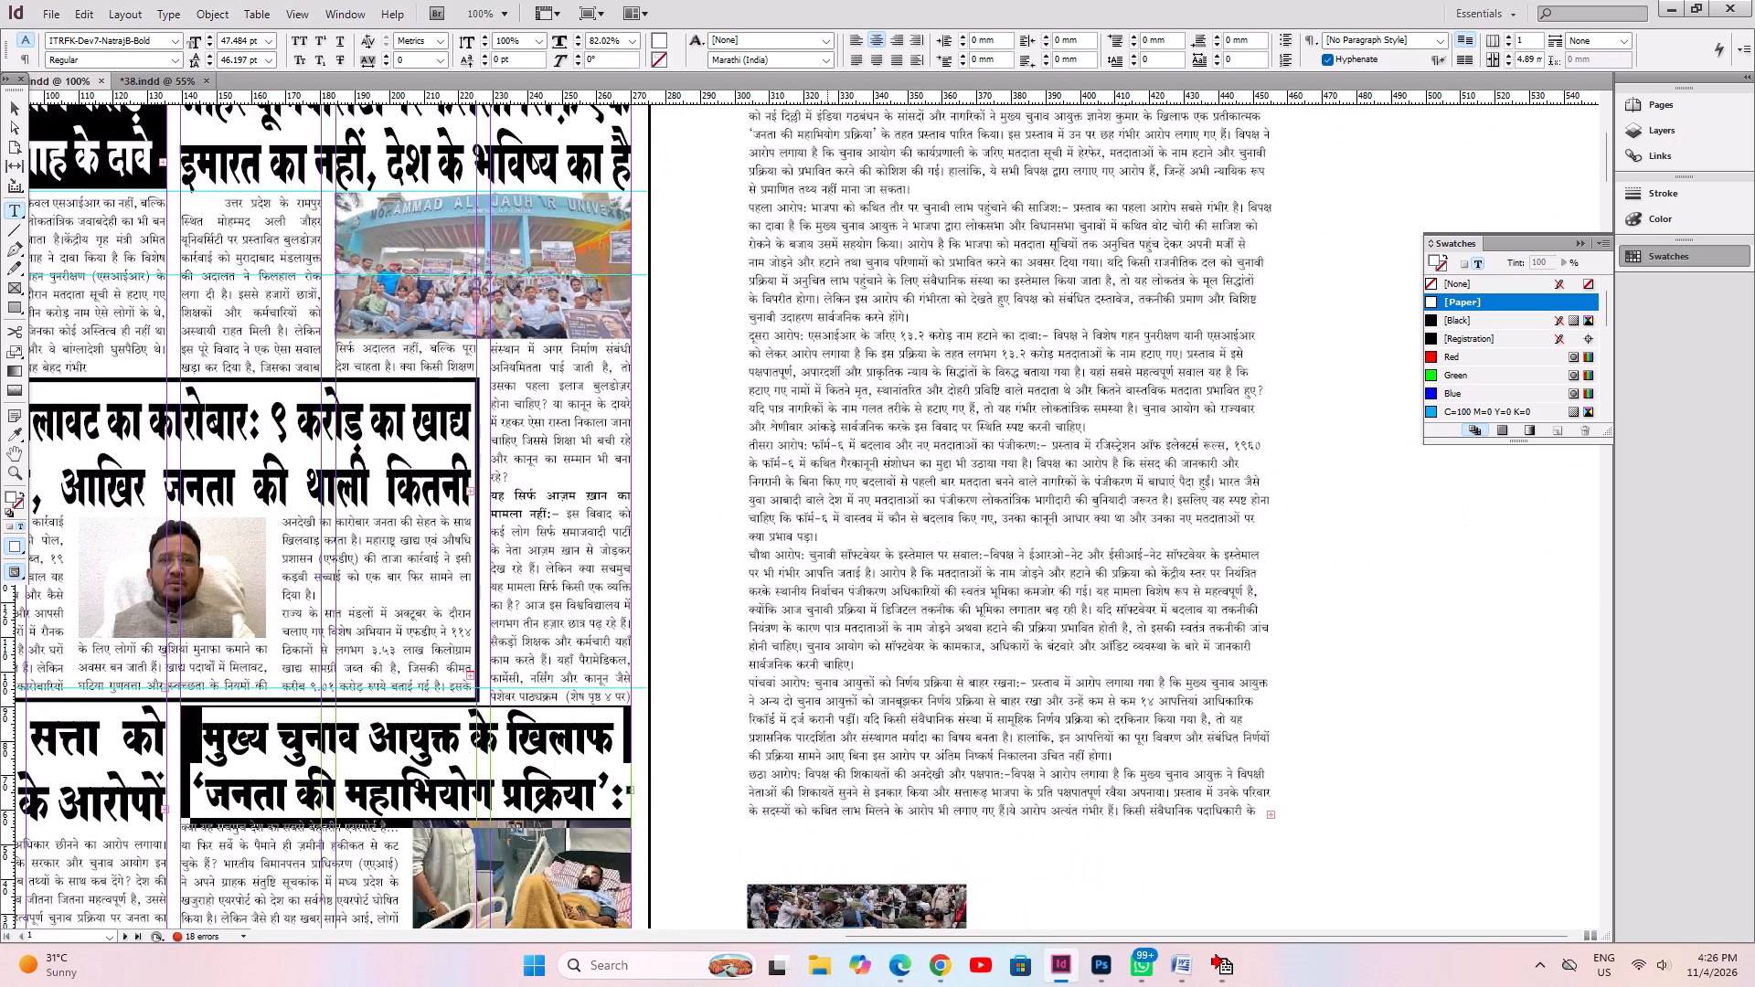
left_click_drag(885, 433, 819, 689, "alt")
left_click(807, 241)
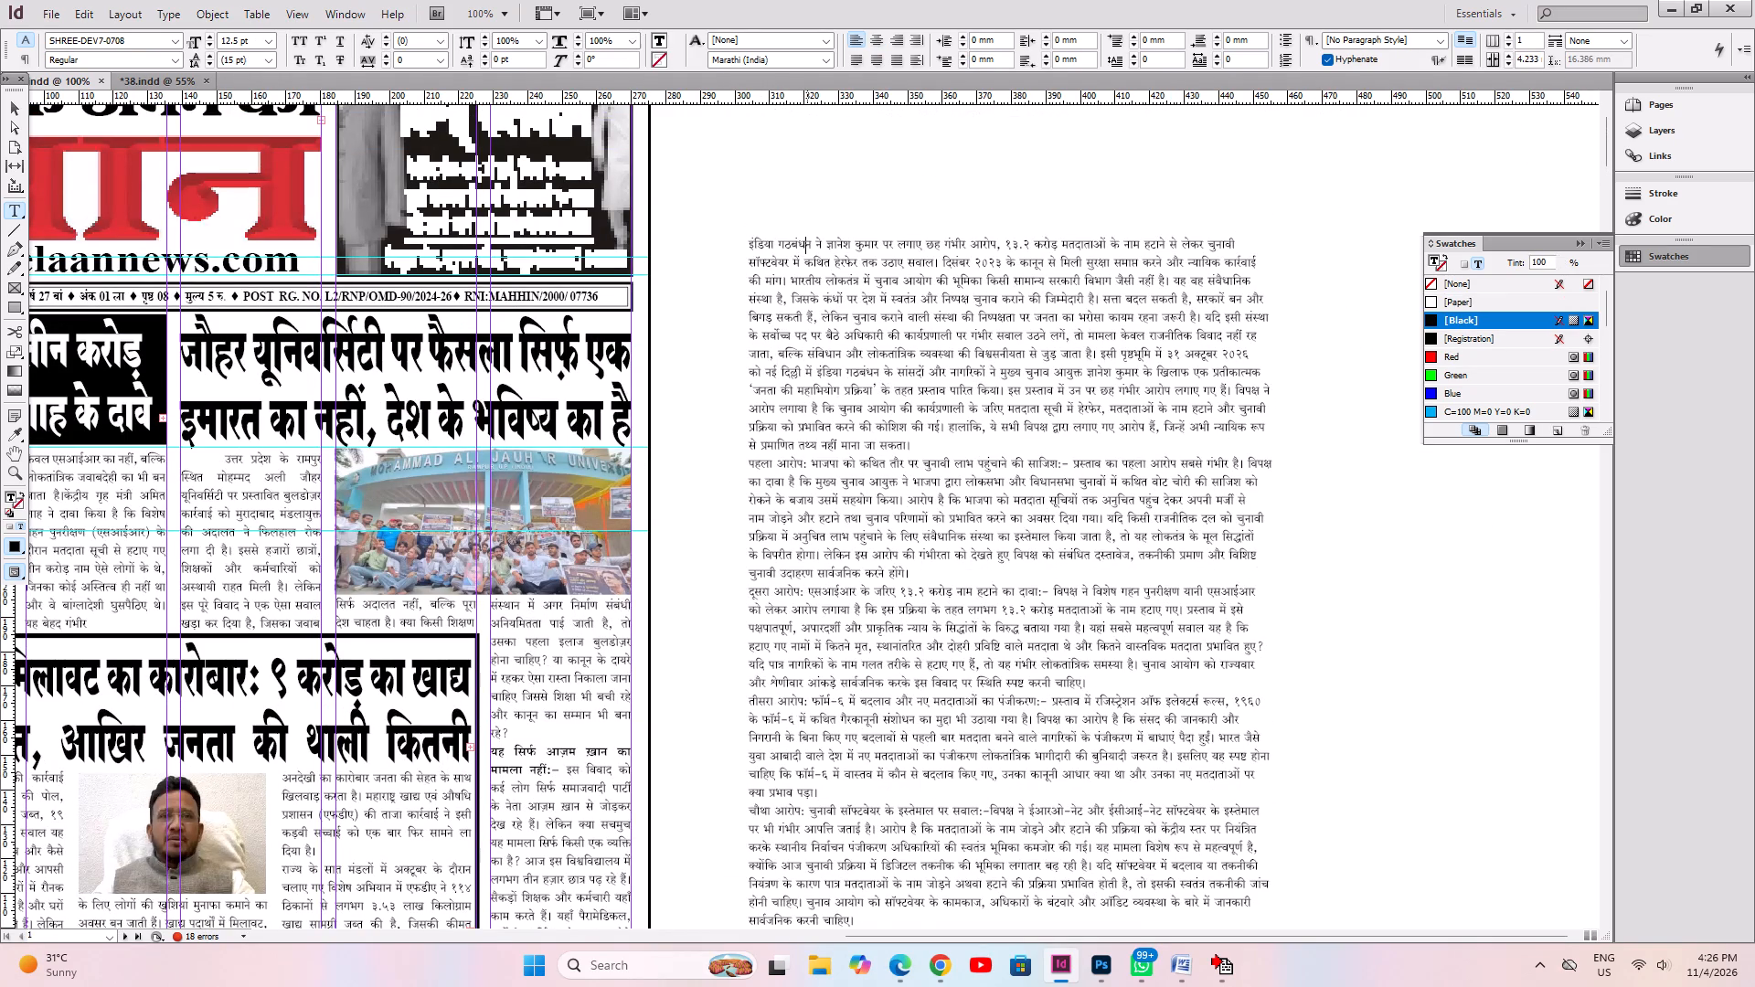
key("Home")
key("BackSpace")
key("BackSpace")
key("BackSpace")
key("Tab")
key("ctrl+a")
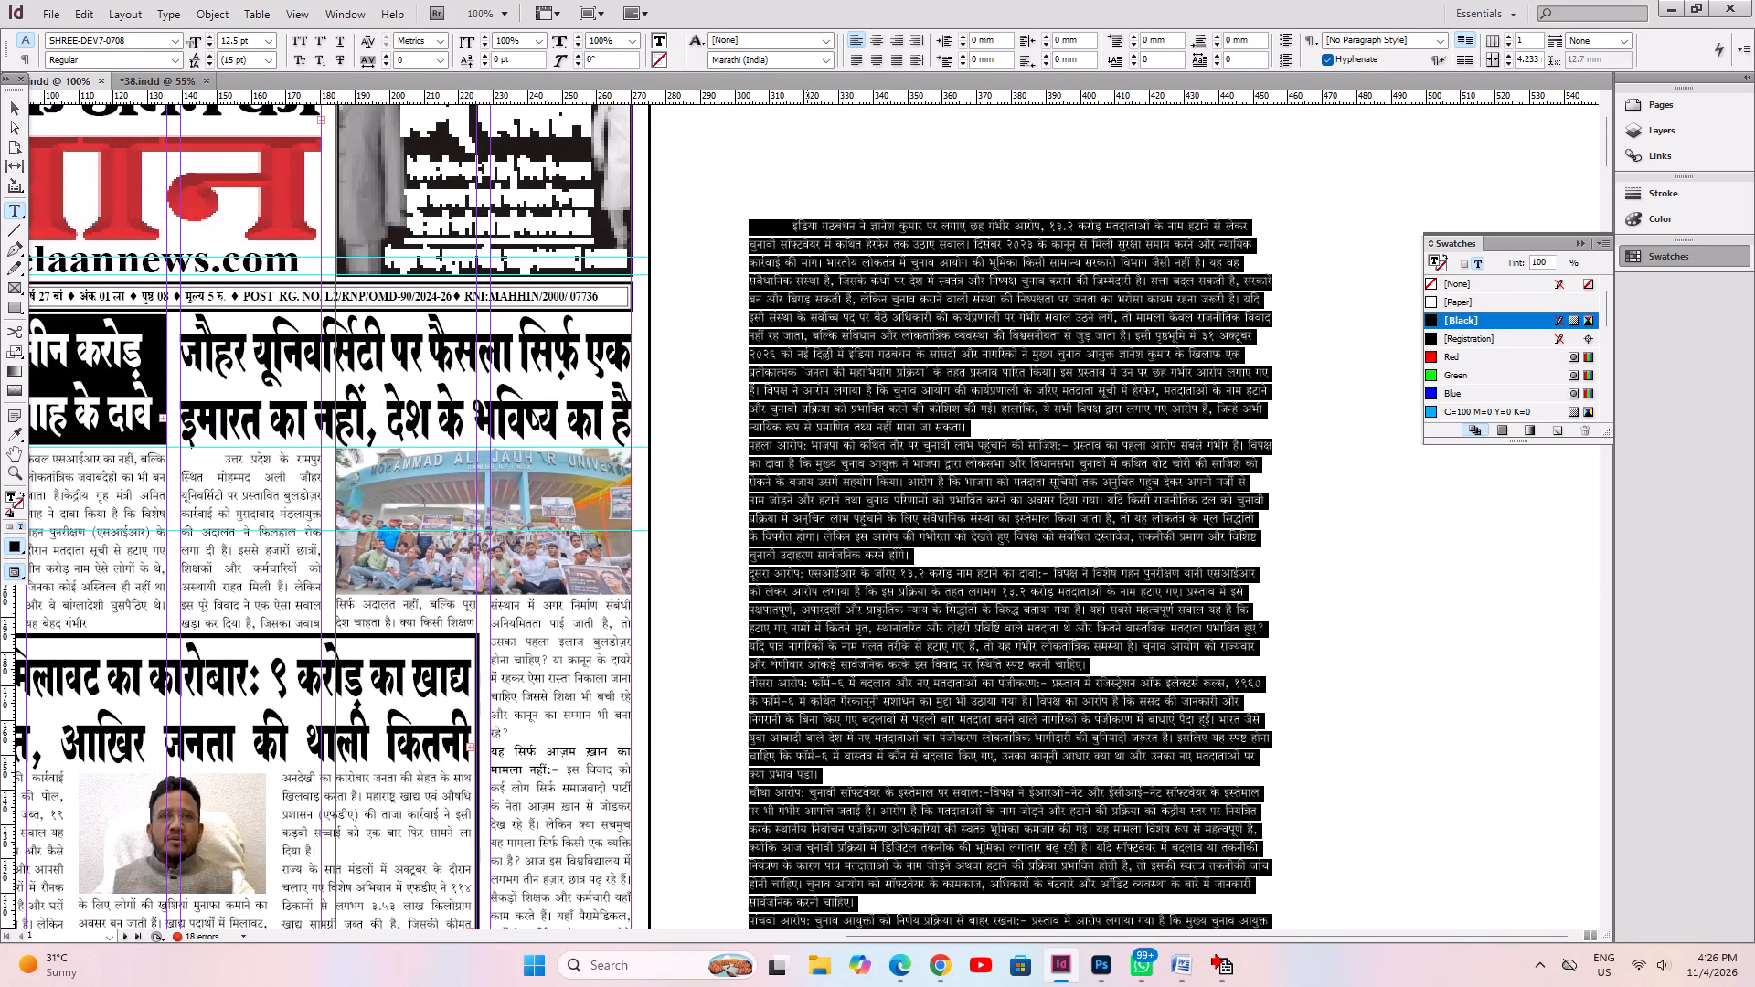
key("ctrl+shift+j")
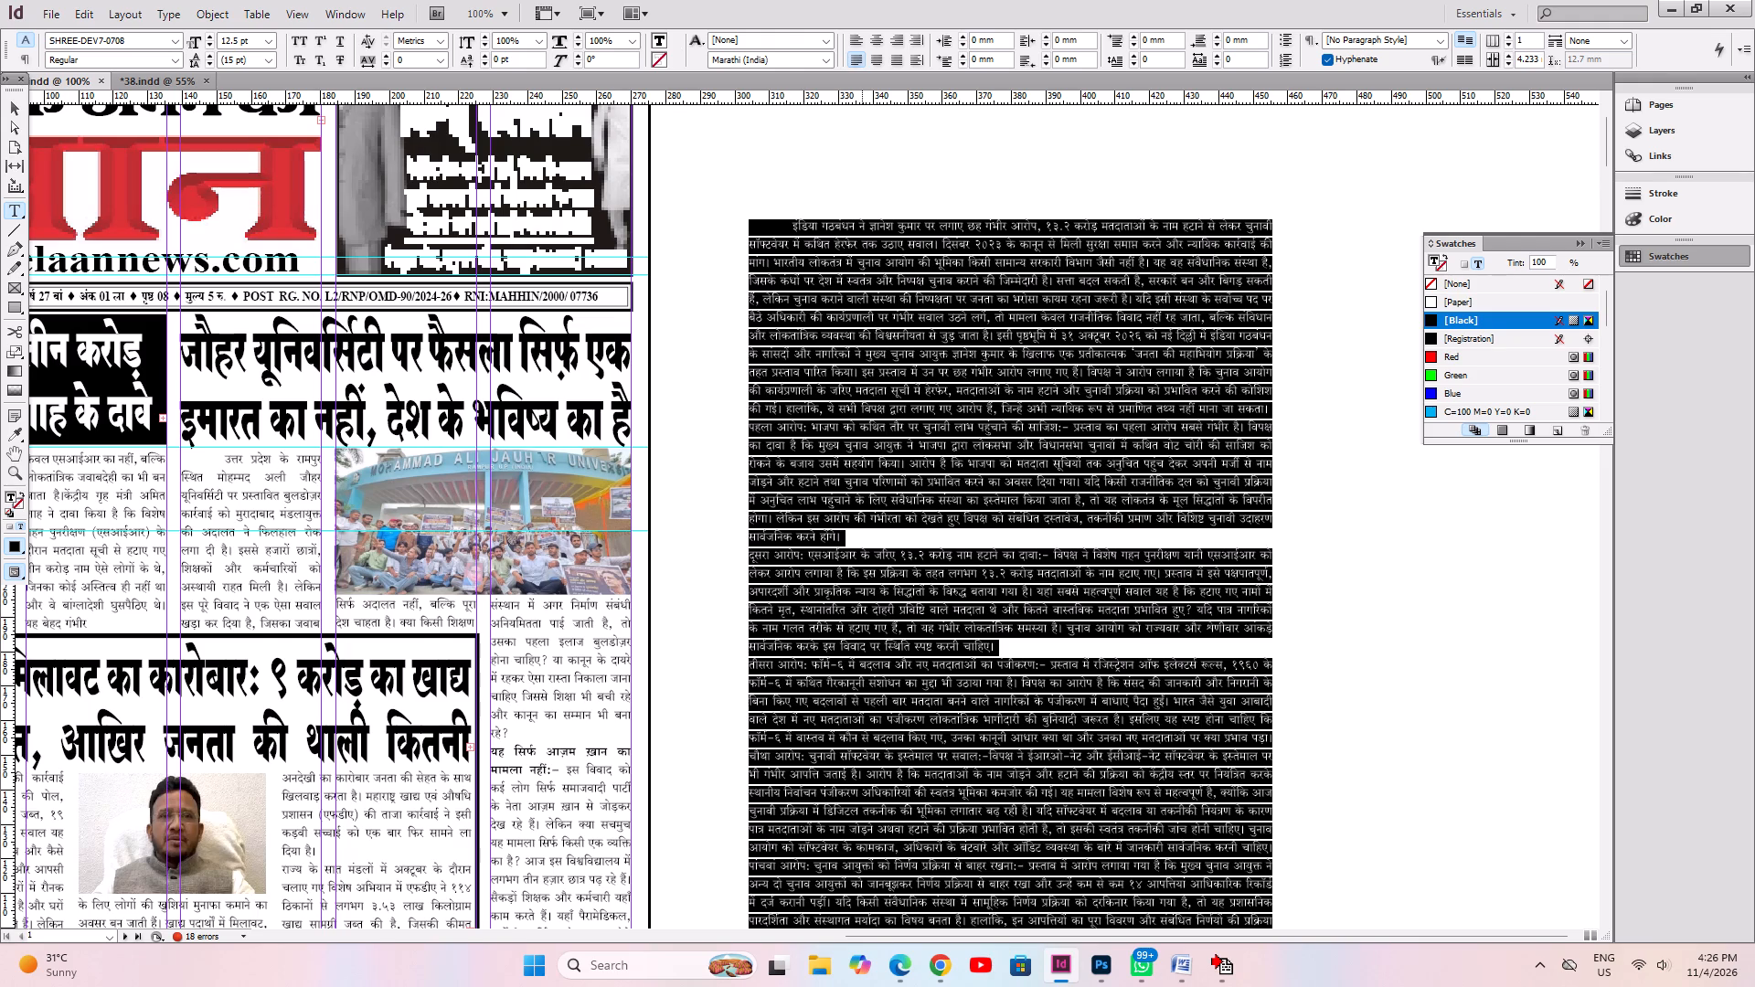
Move the justified article text into the airport story's two-column body, replacing the old text, and save the document.
key("ctrl+x")
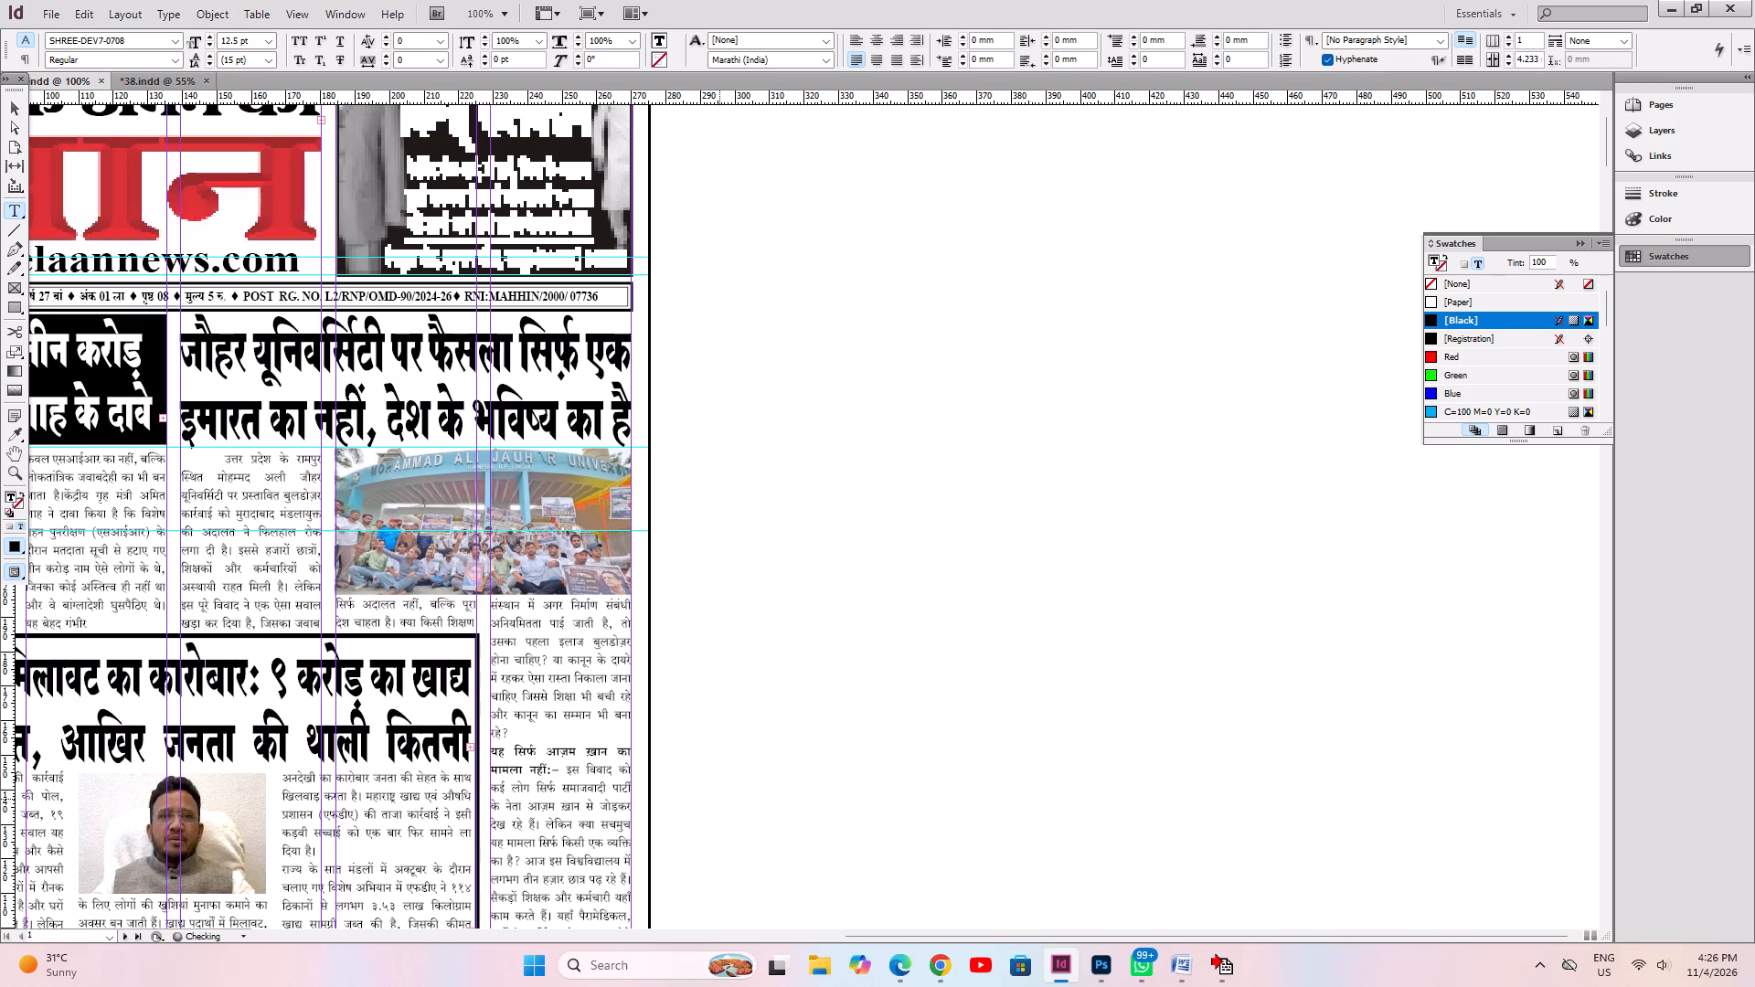
left_click_drag(681, 795, 938, 377, "alt")
left_click_drag(768, 739, 815, 459, "alt")
left_click(635, 496)
key("ctrl+a")
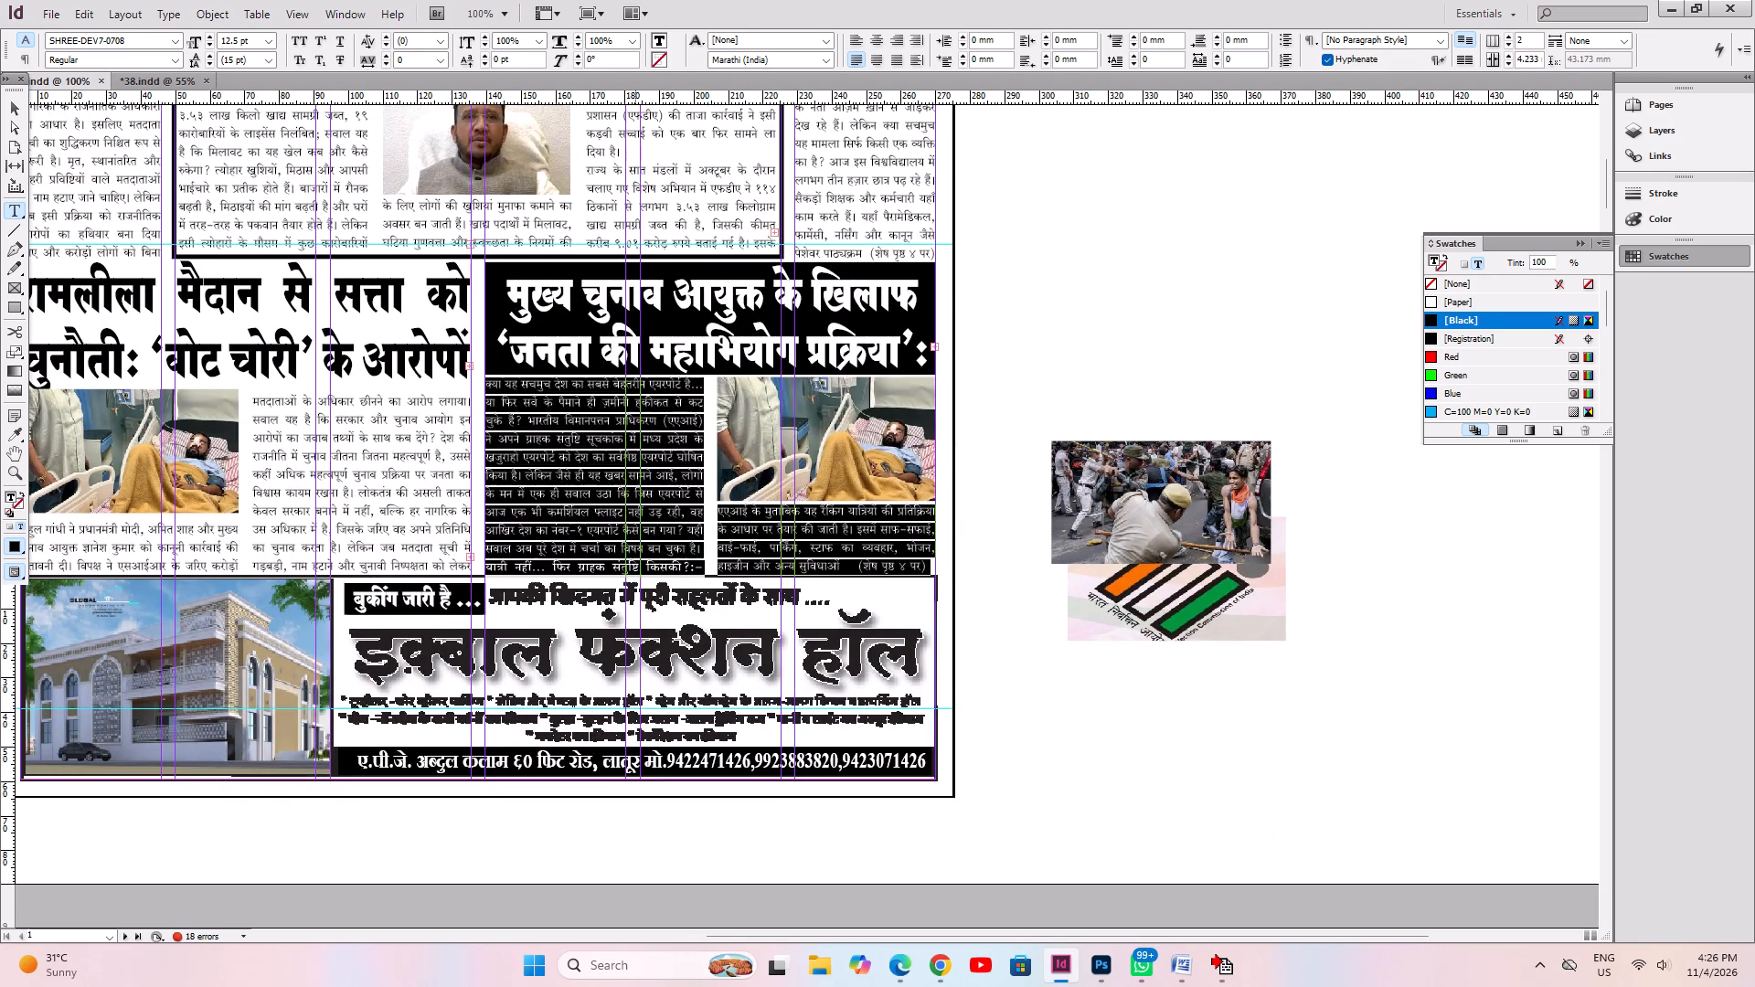
key("ctrl+v")
key("ctrl+s")
key("ctrl+s")
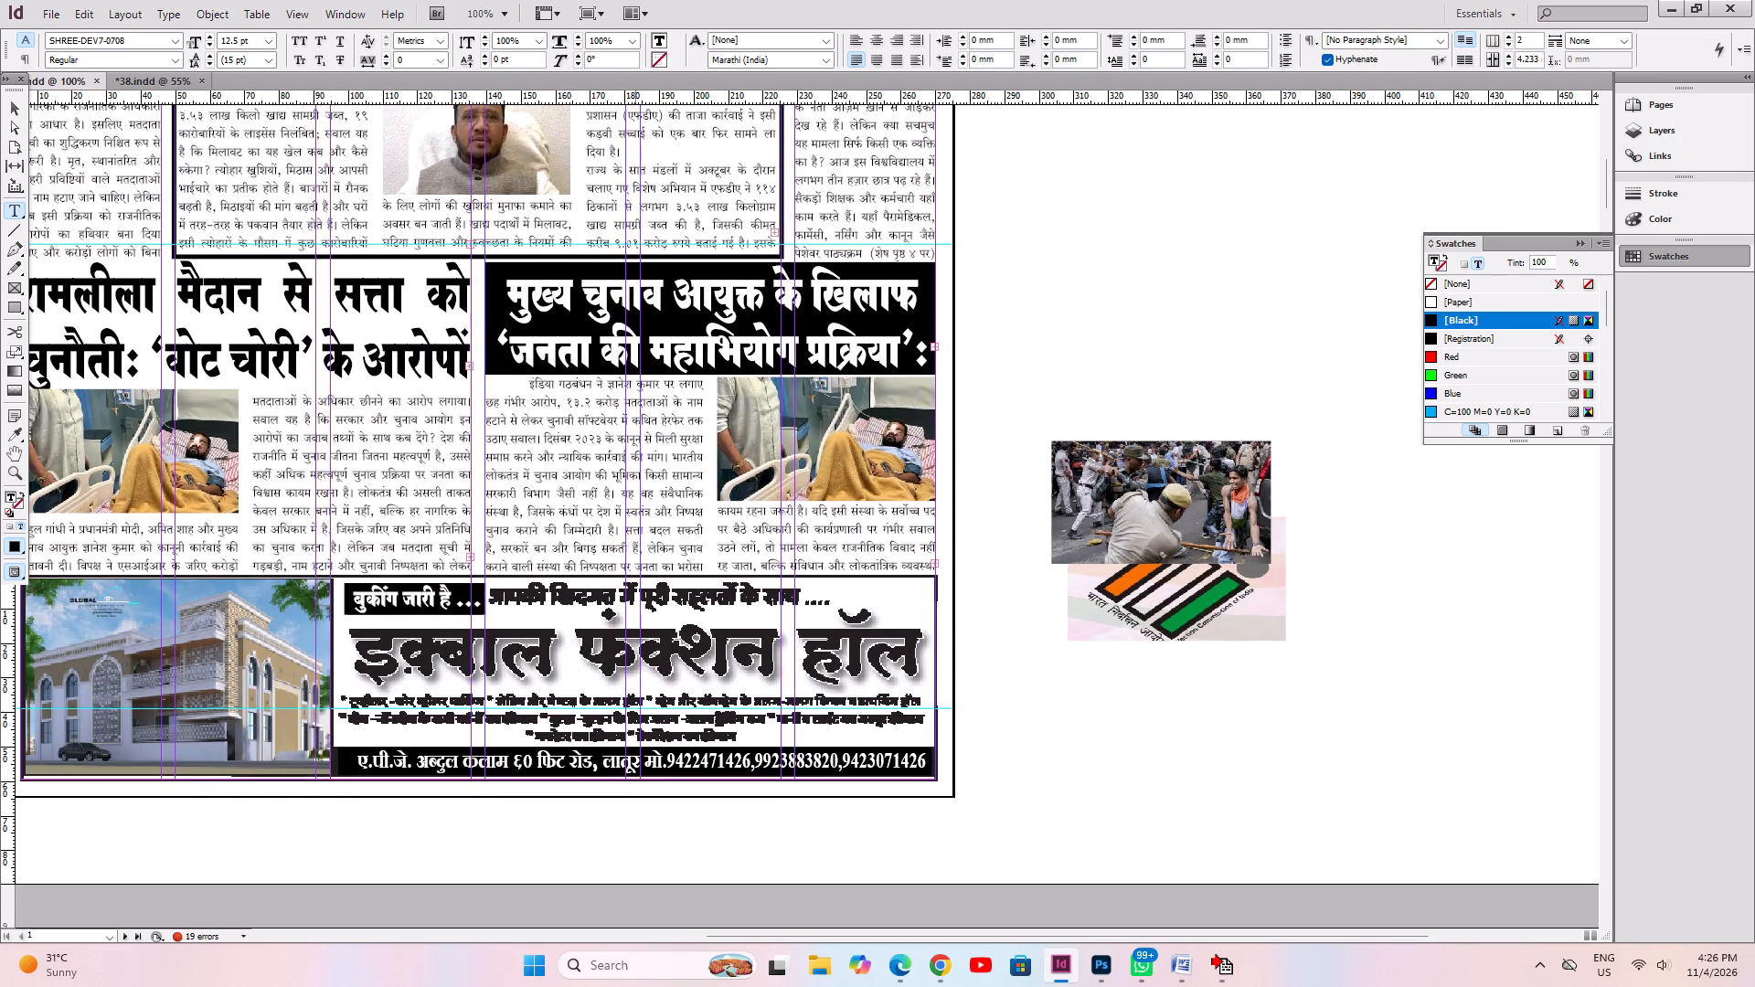
key("ctrl+0")
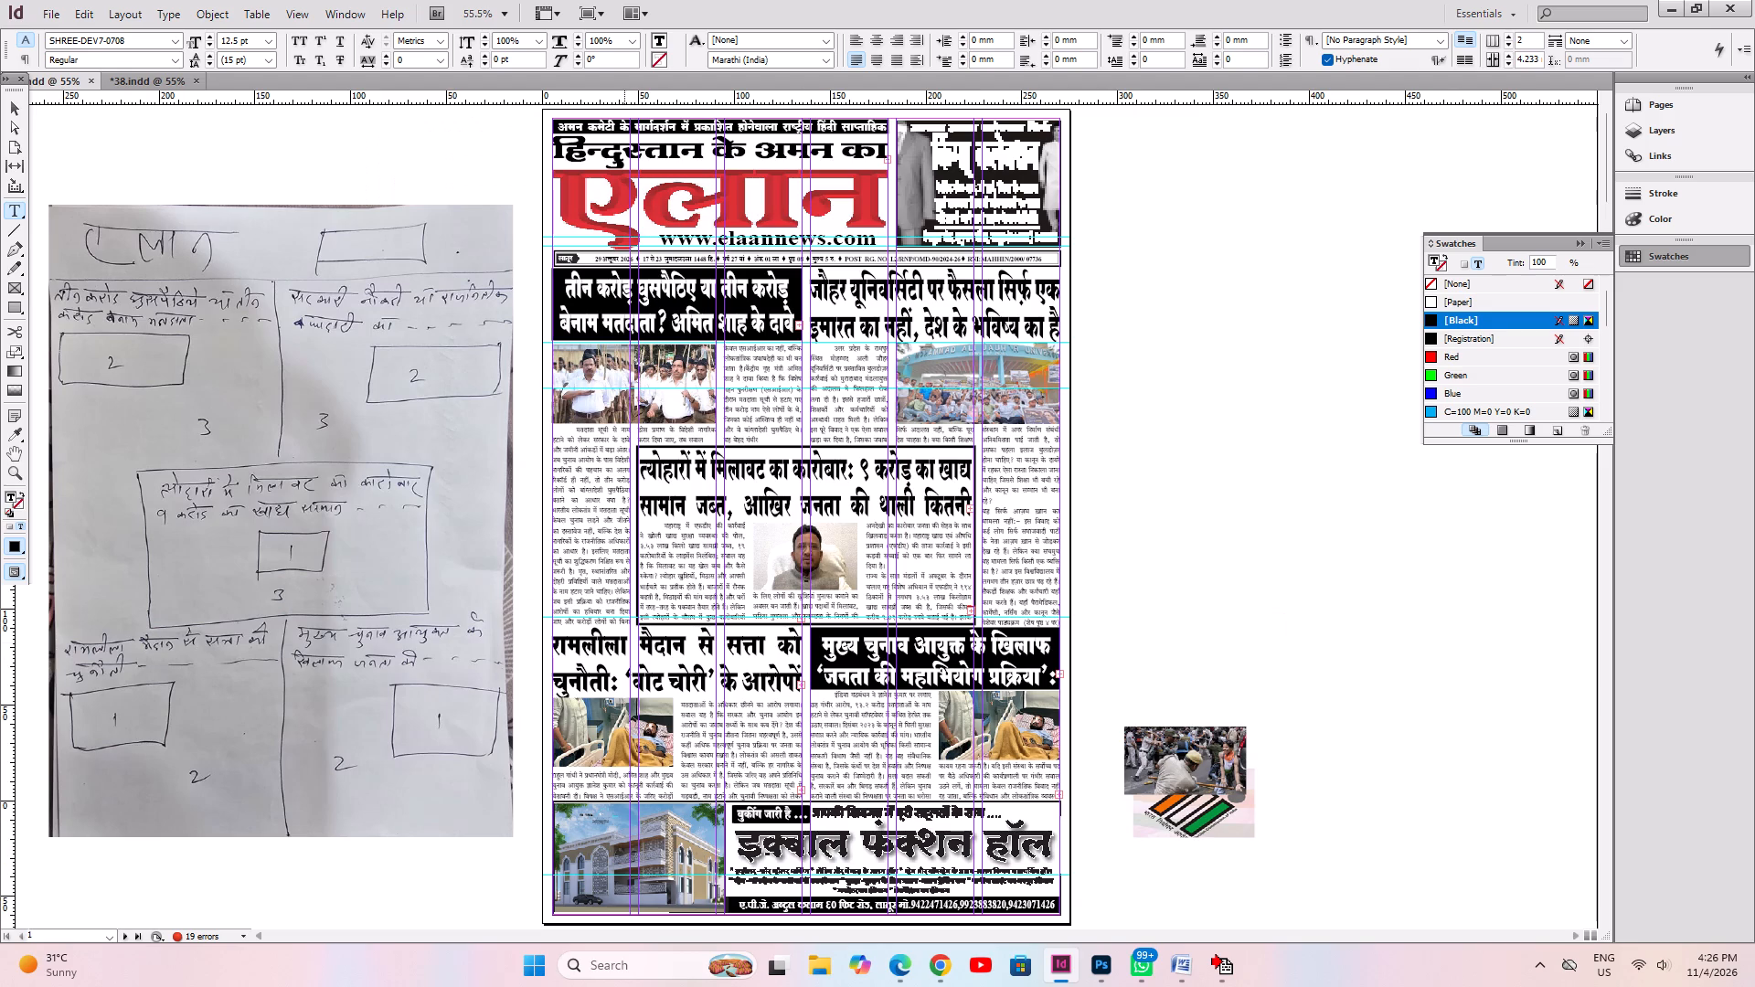
key("ctrl+s")
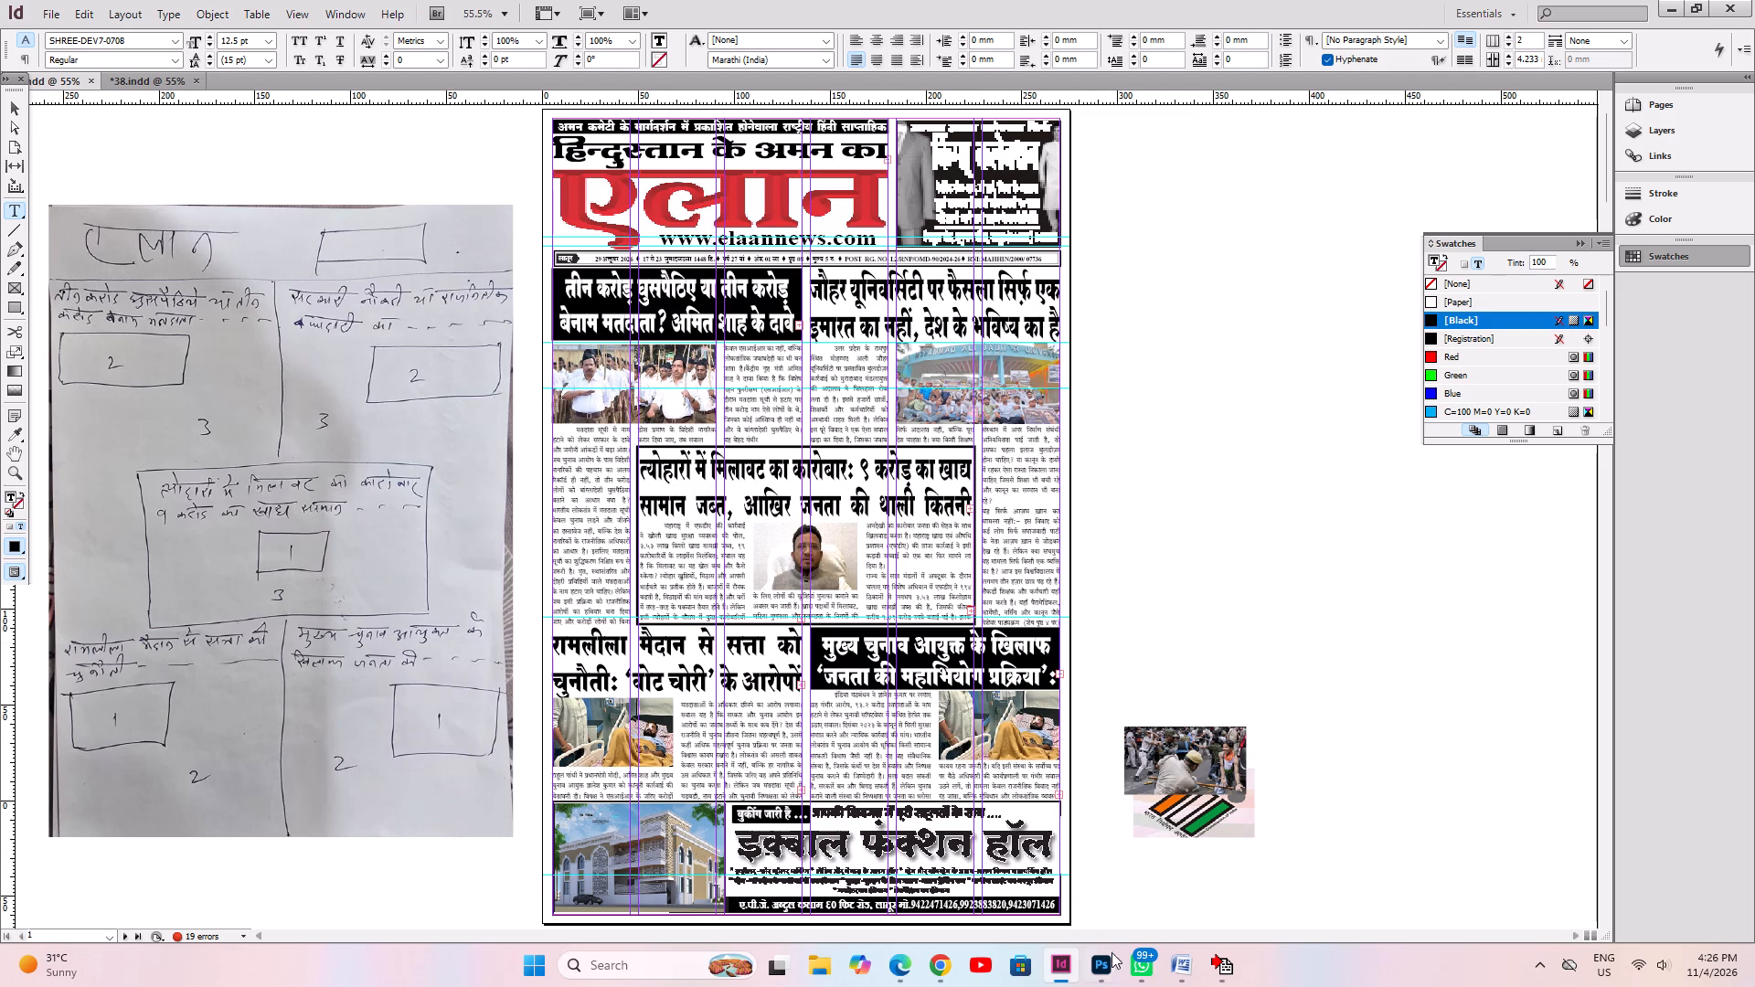
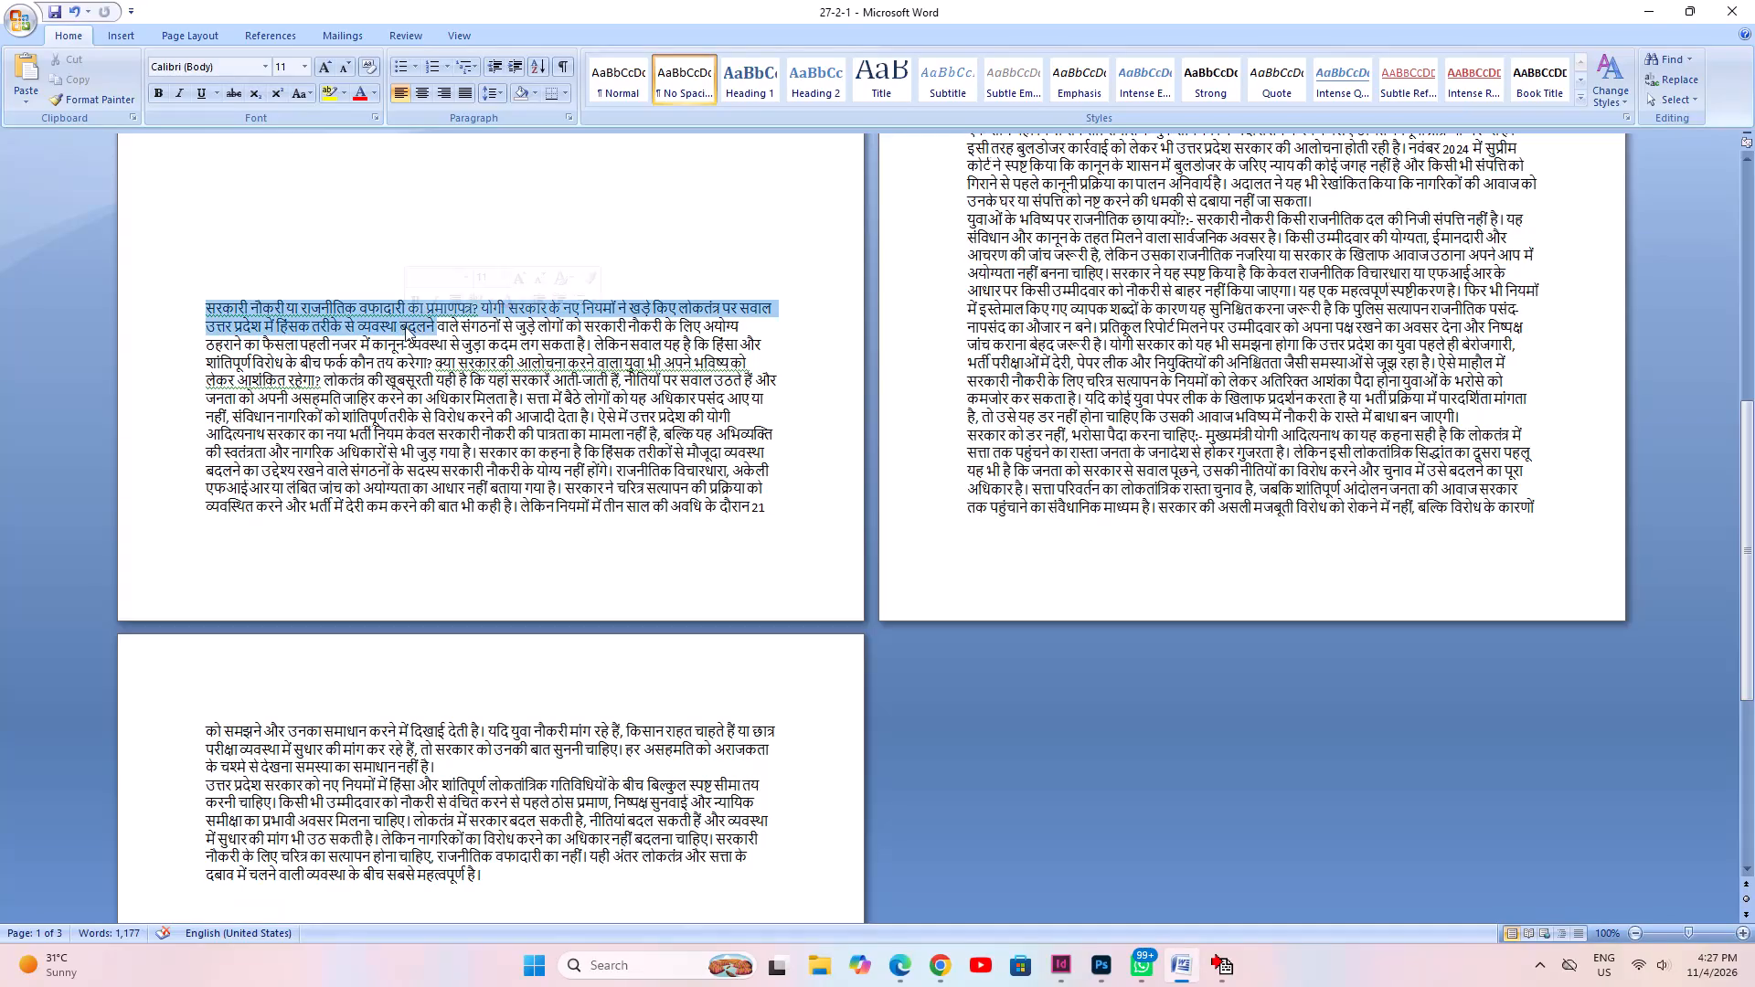
Select the entire government-job article in the Word document 27-2-1 and cut it.
scroll(853, 483, "up", 11)
scroll(859, 486, "down", 9)
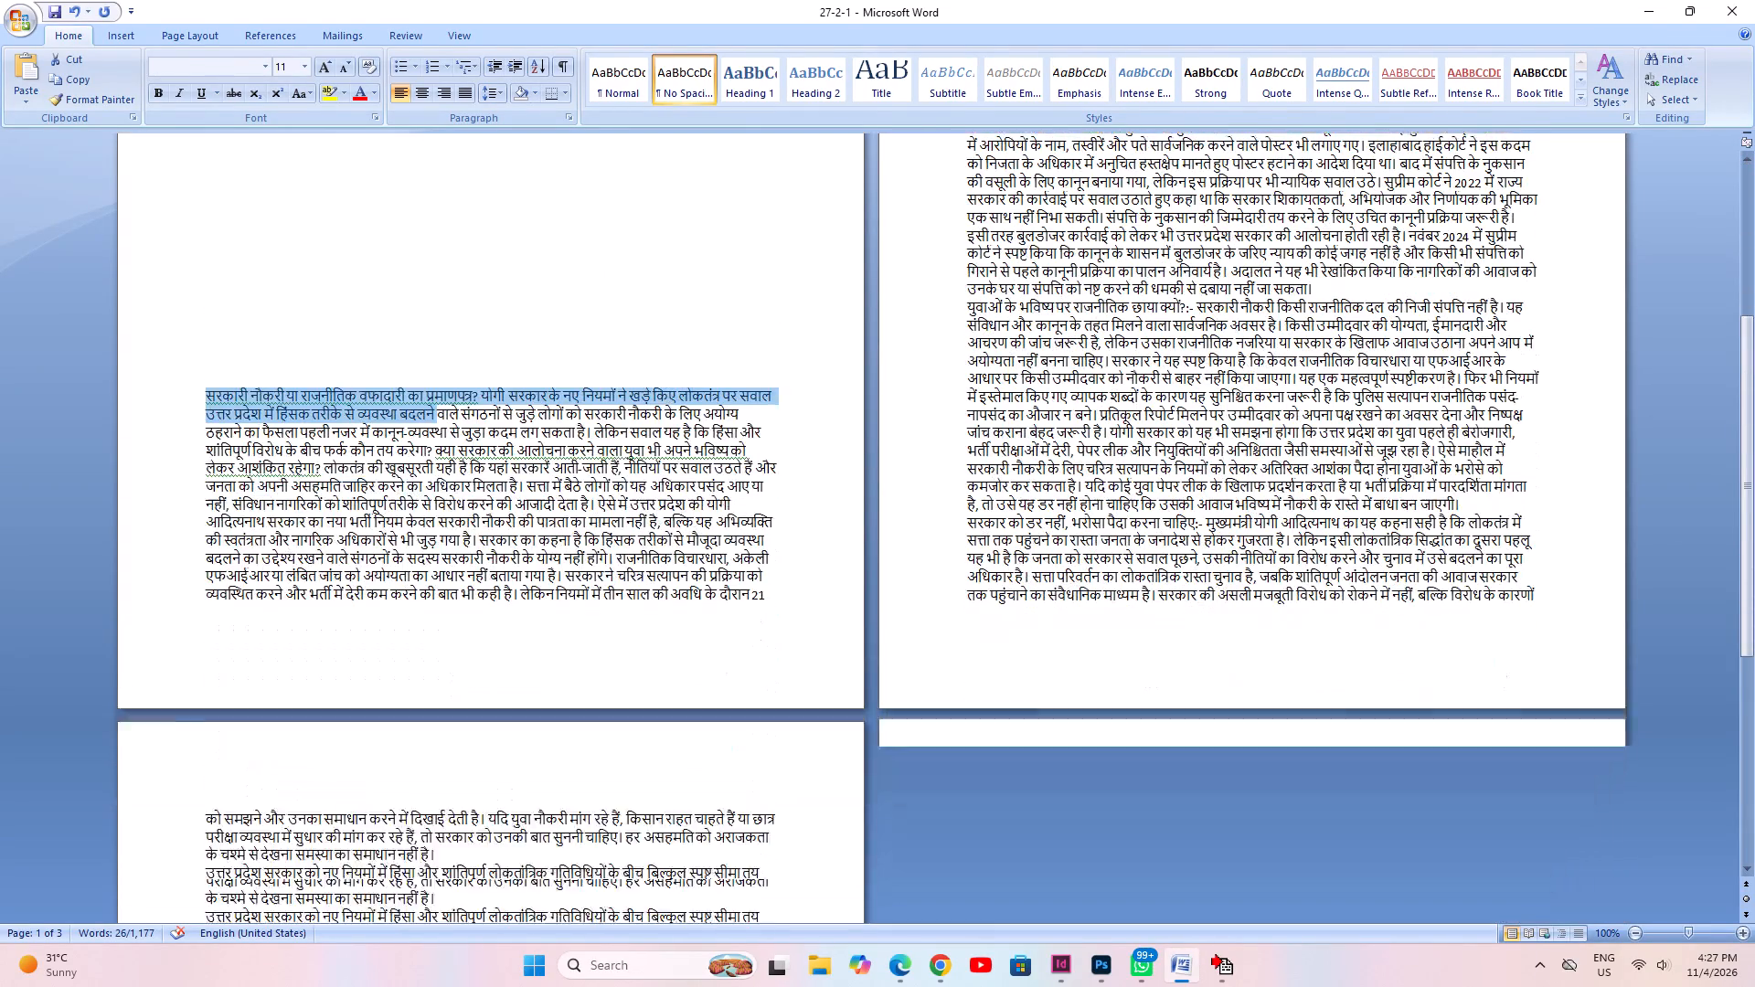
scroll(817, 557, "down", 8)
left_click(543, 623, "shift")
key("ctrl+x")
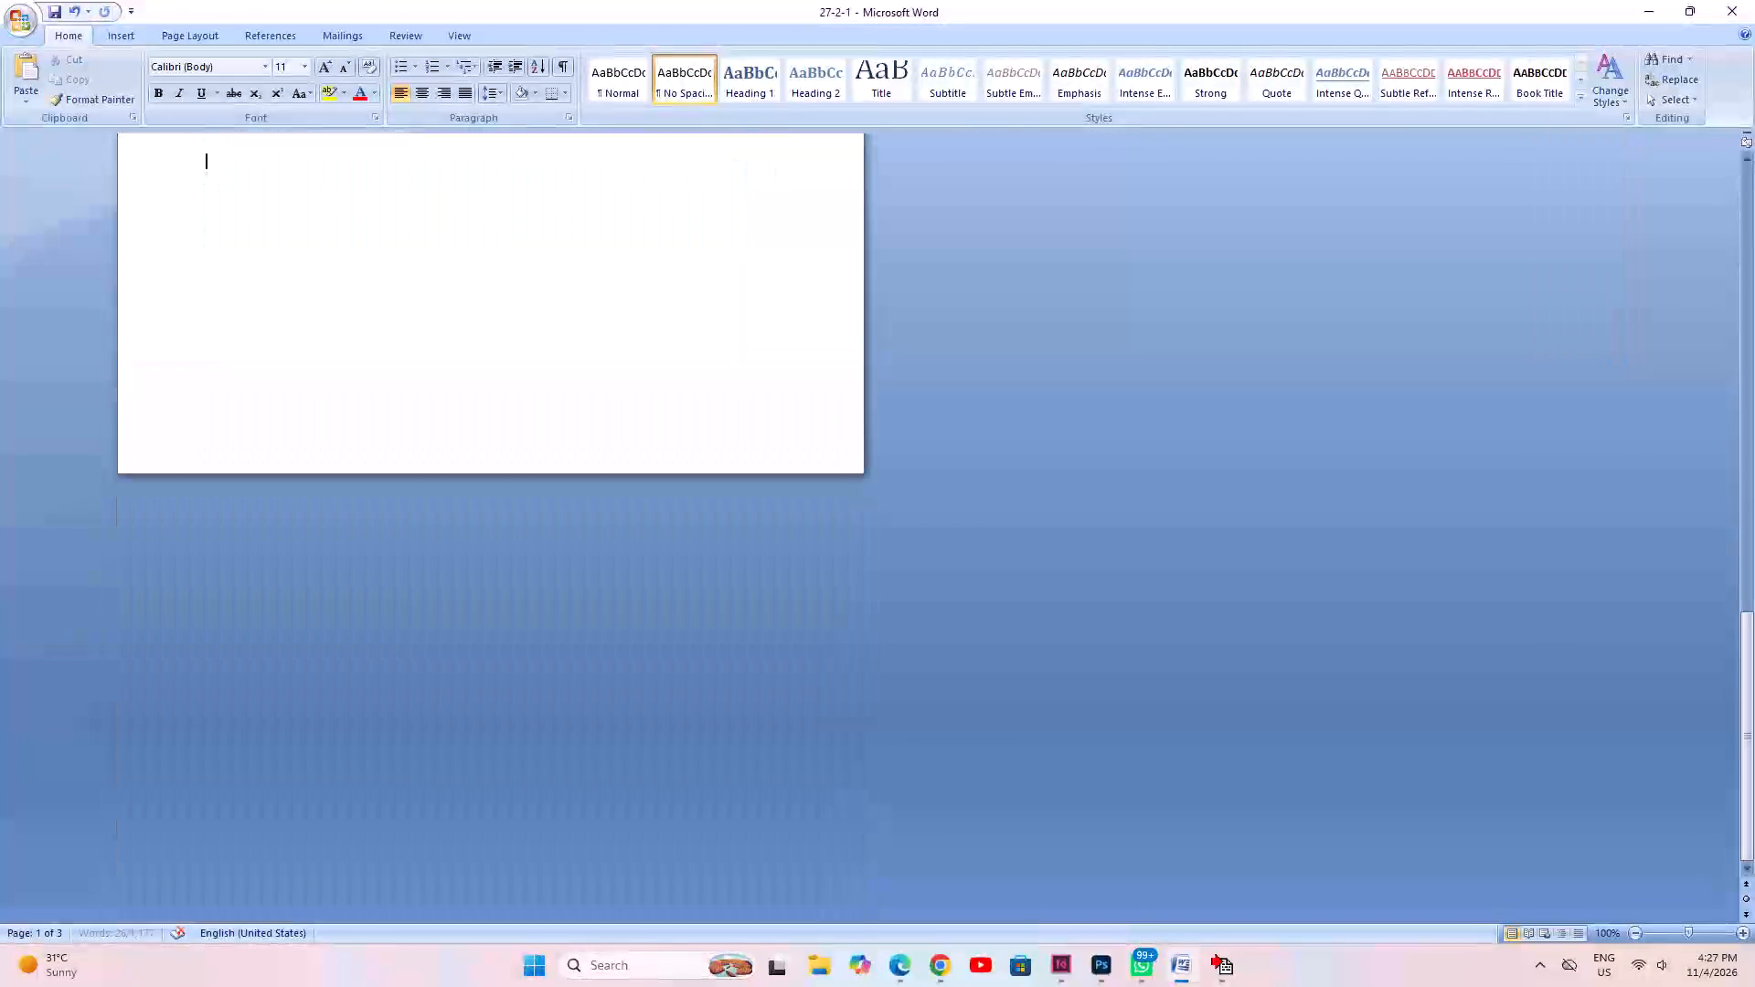
Paste the article into Exchange Utility and convert it from Unicode to Shree-Lipi 7.0.
left_click(1205, 985)
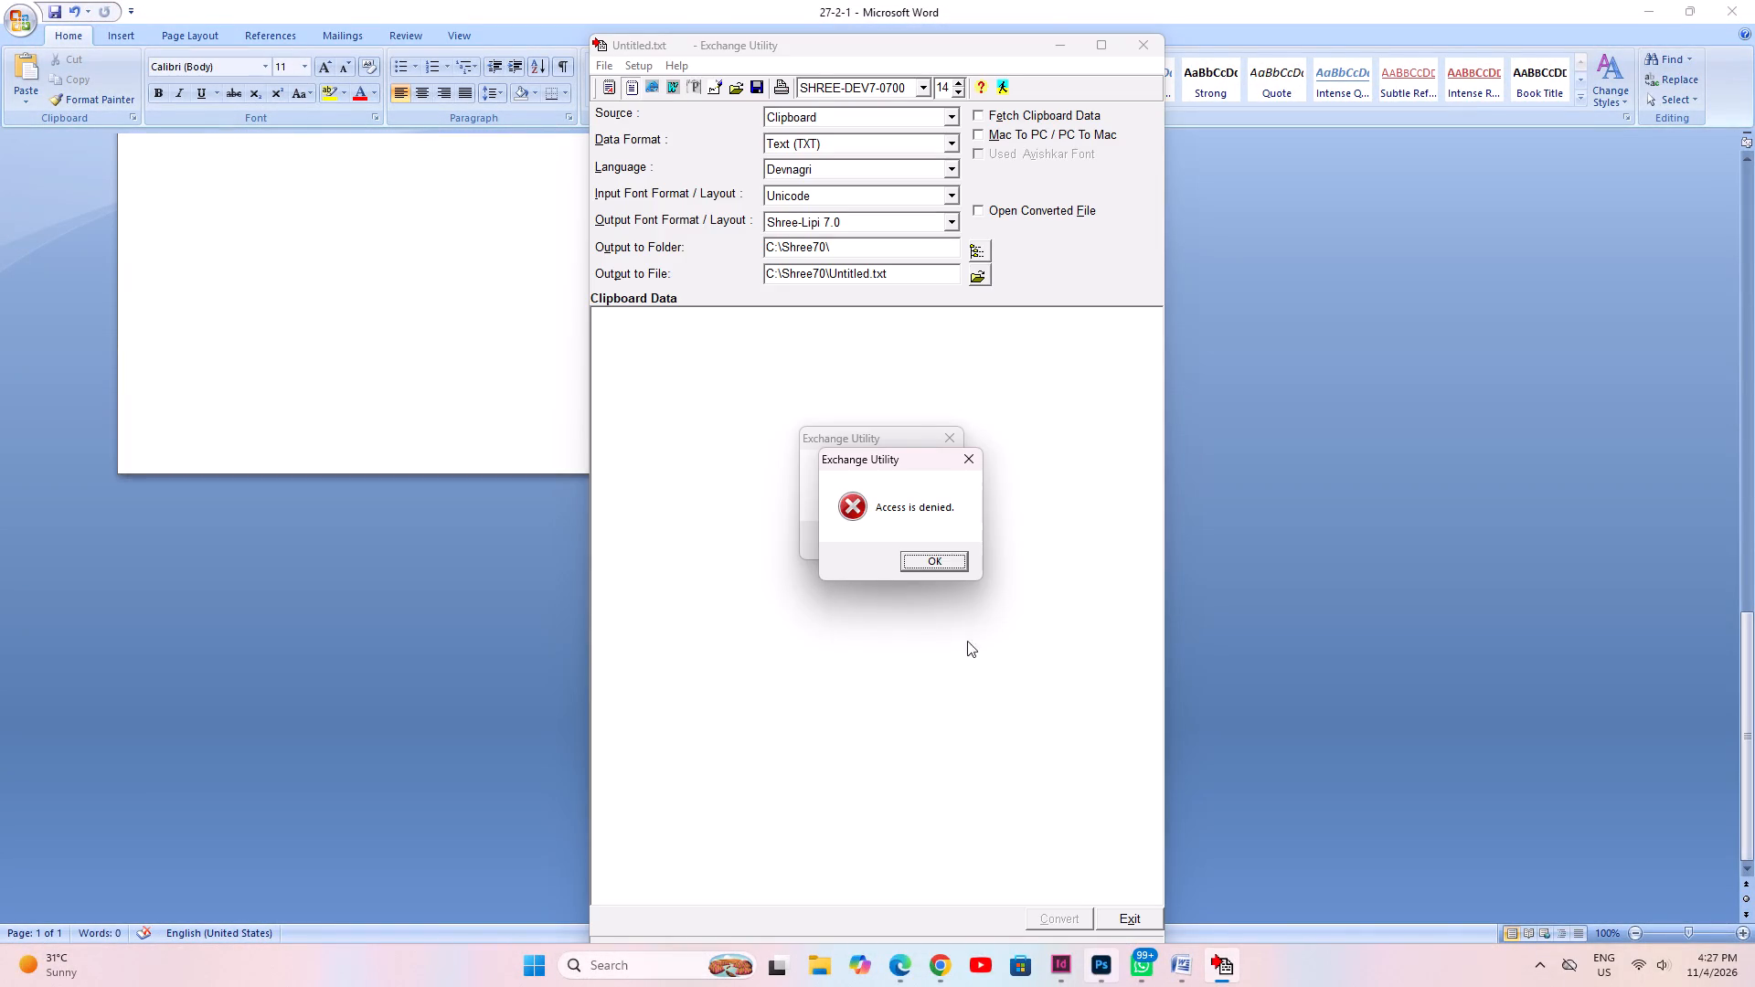
left_click(937, 559)
left_click(926, 540)
key("ctrl+v")
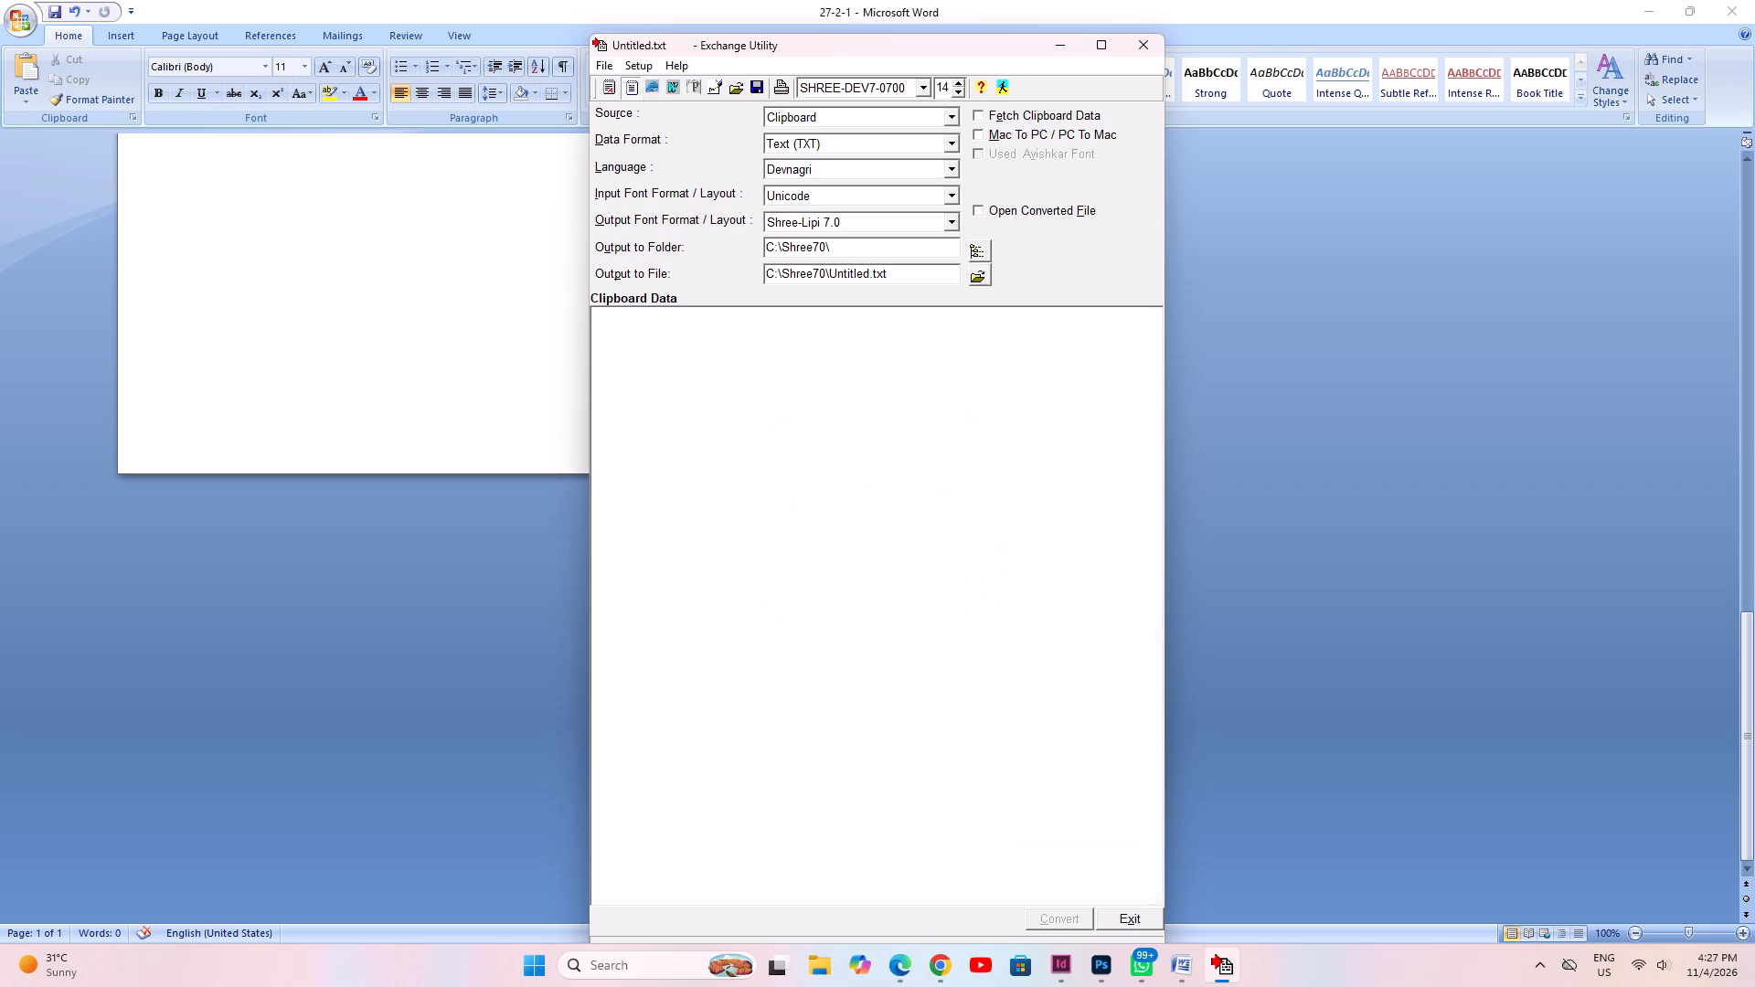
key("ctrl+a")
left_click(1068, 920)
left_click(920, 519)
left_click(918, 543)
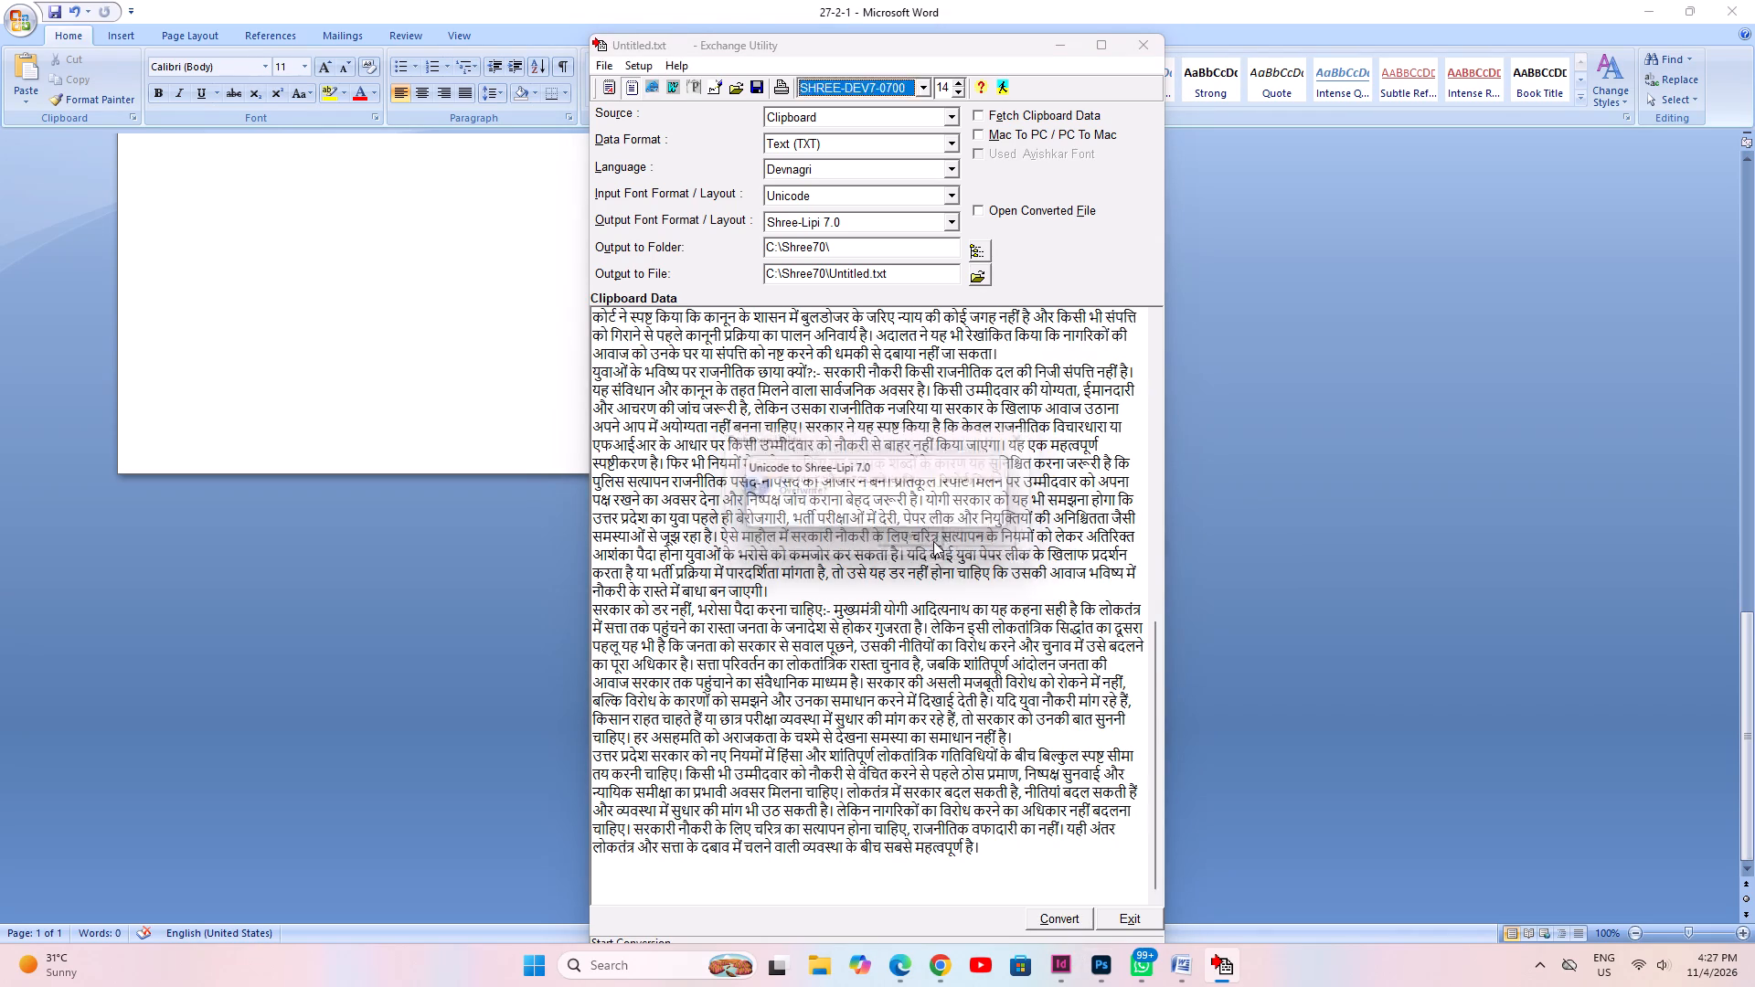
left_click(964, 539)
Switch to InDesign and delete the empty text frame on the pasteboard beside the front page.
left_click(1051, 958)
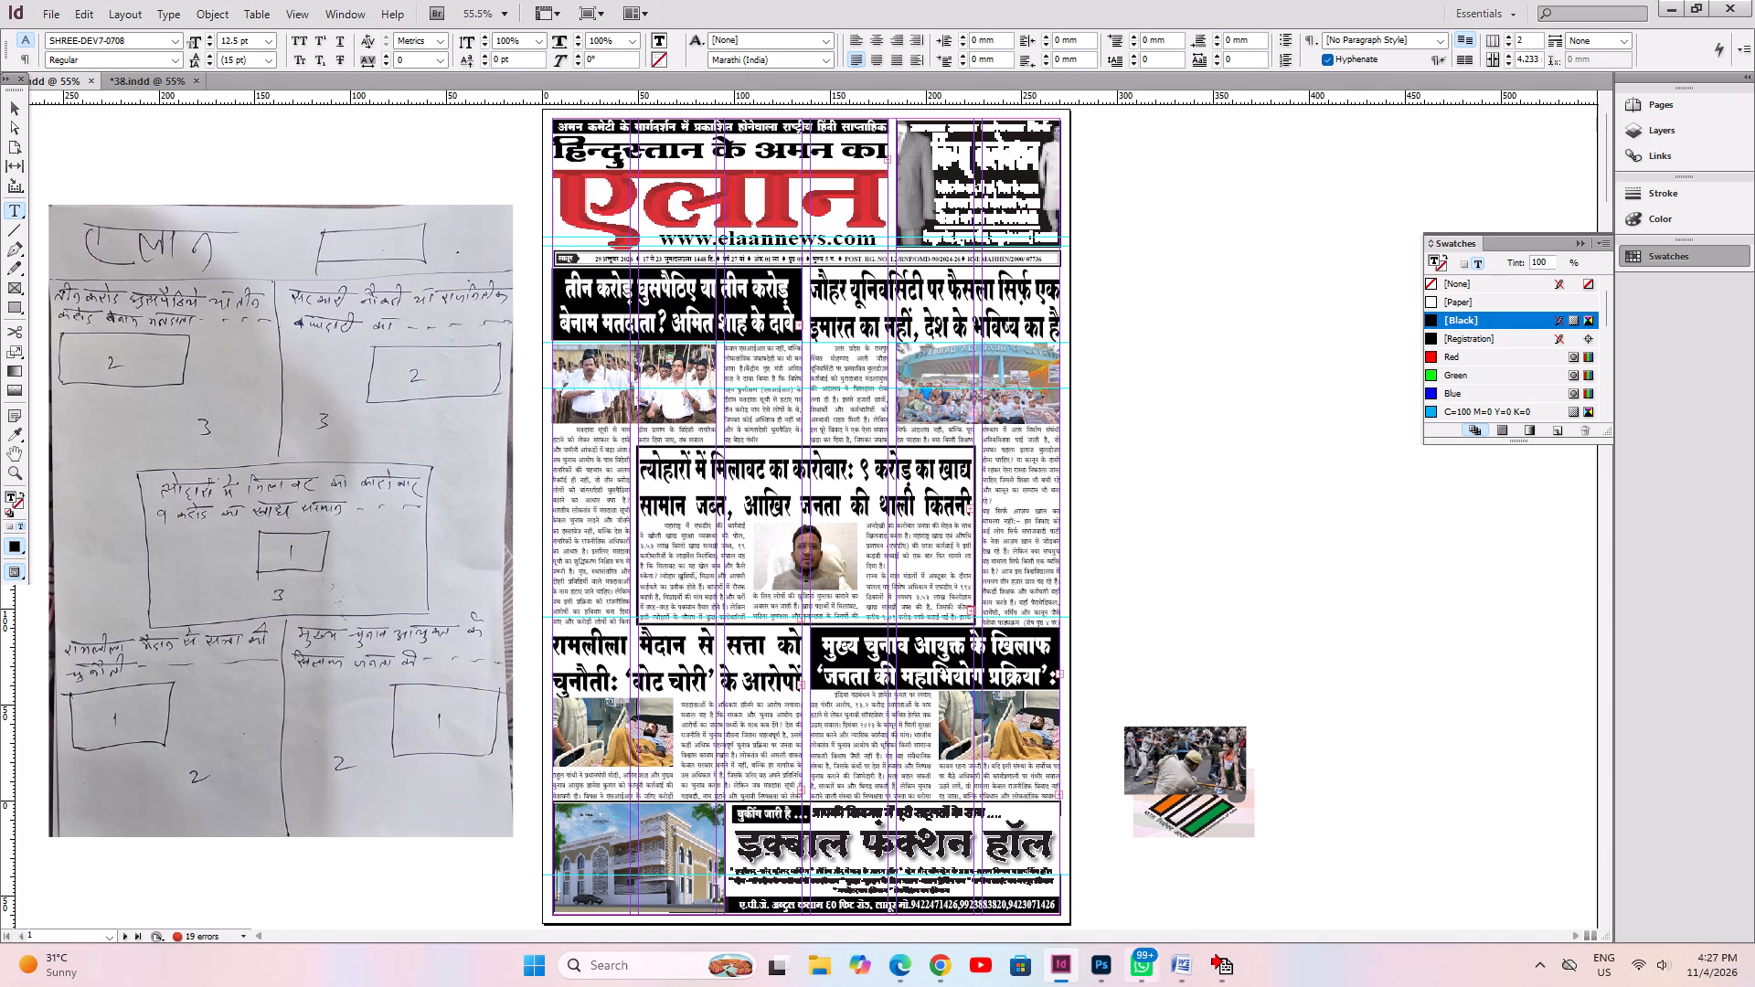
left_click(9, 207)
left_click_drag(1133, 239, 1375, 600)
left_click(13, 101)
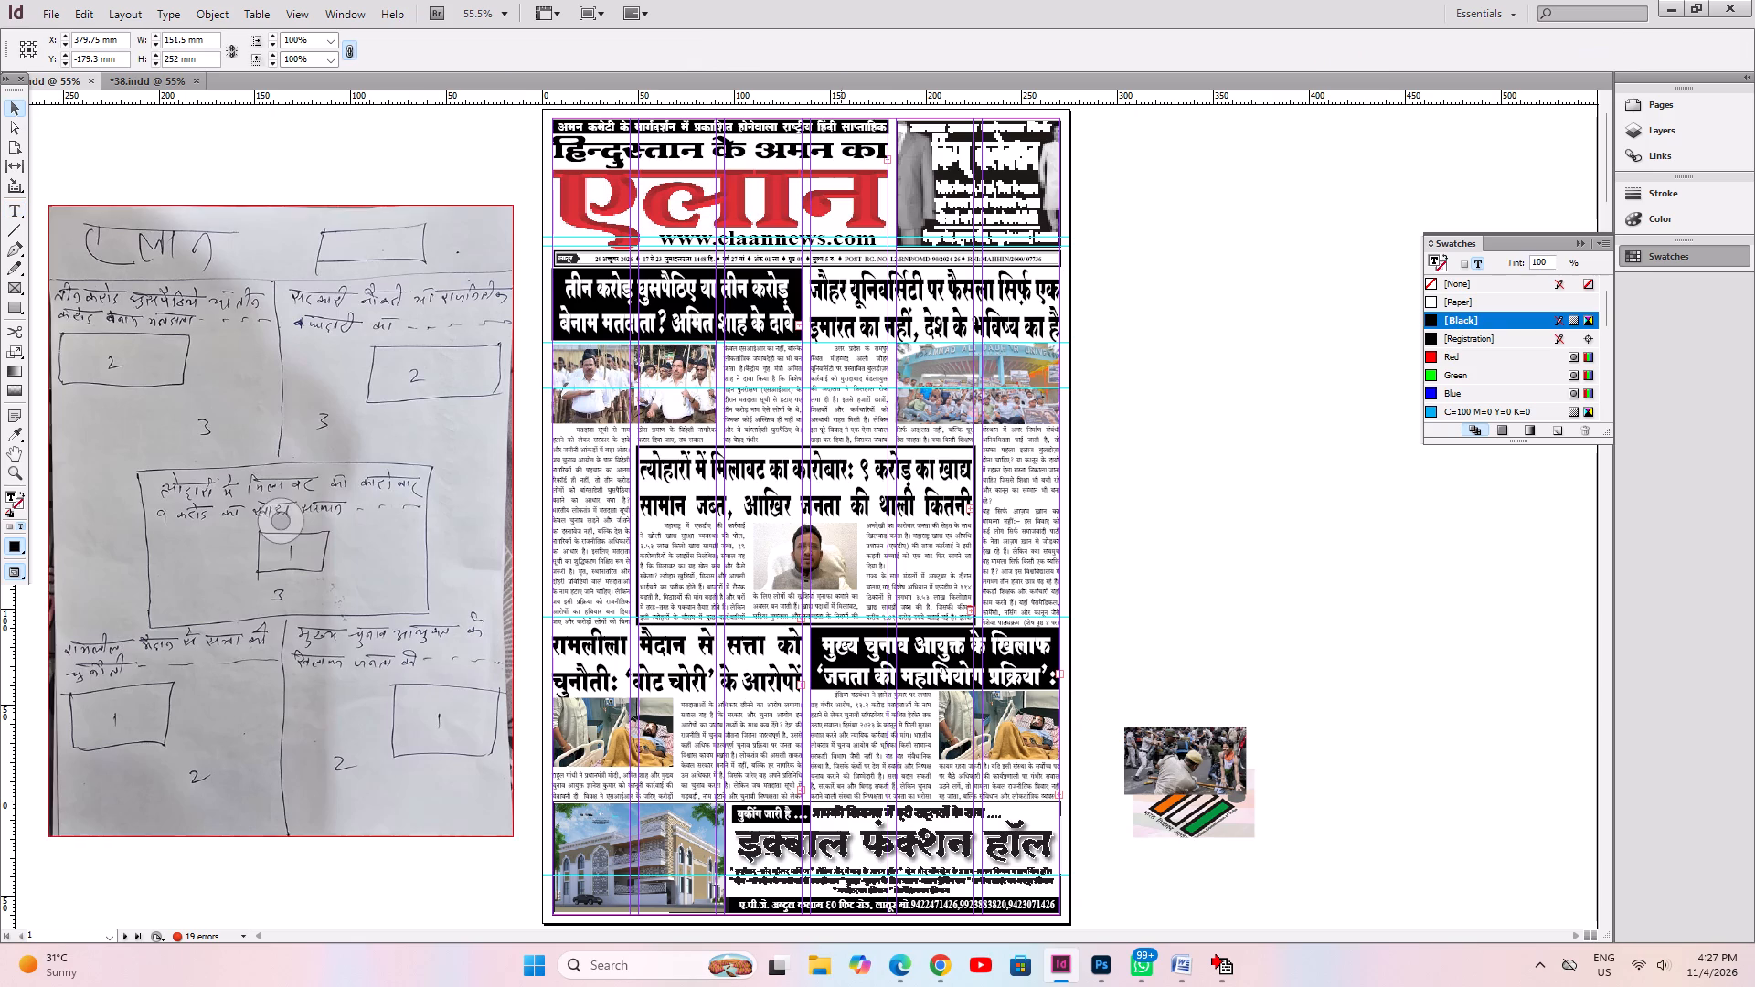
left_click(1324, 360)
key("Delete")
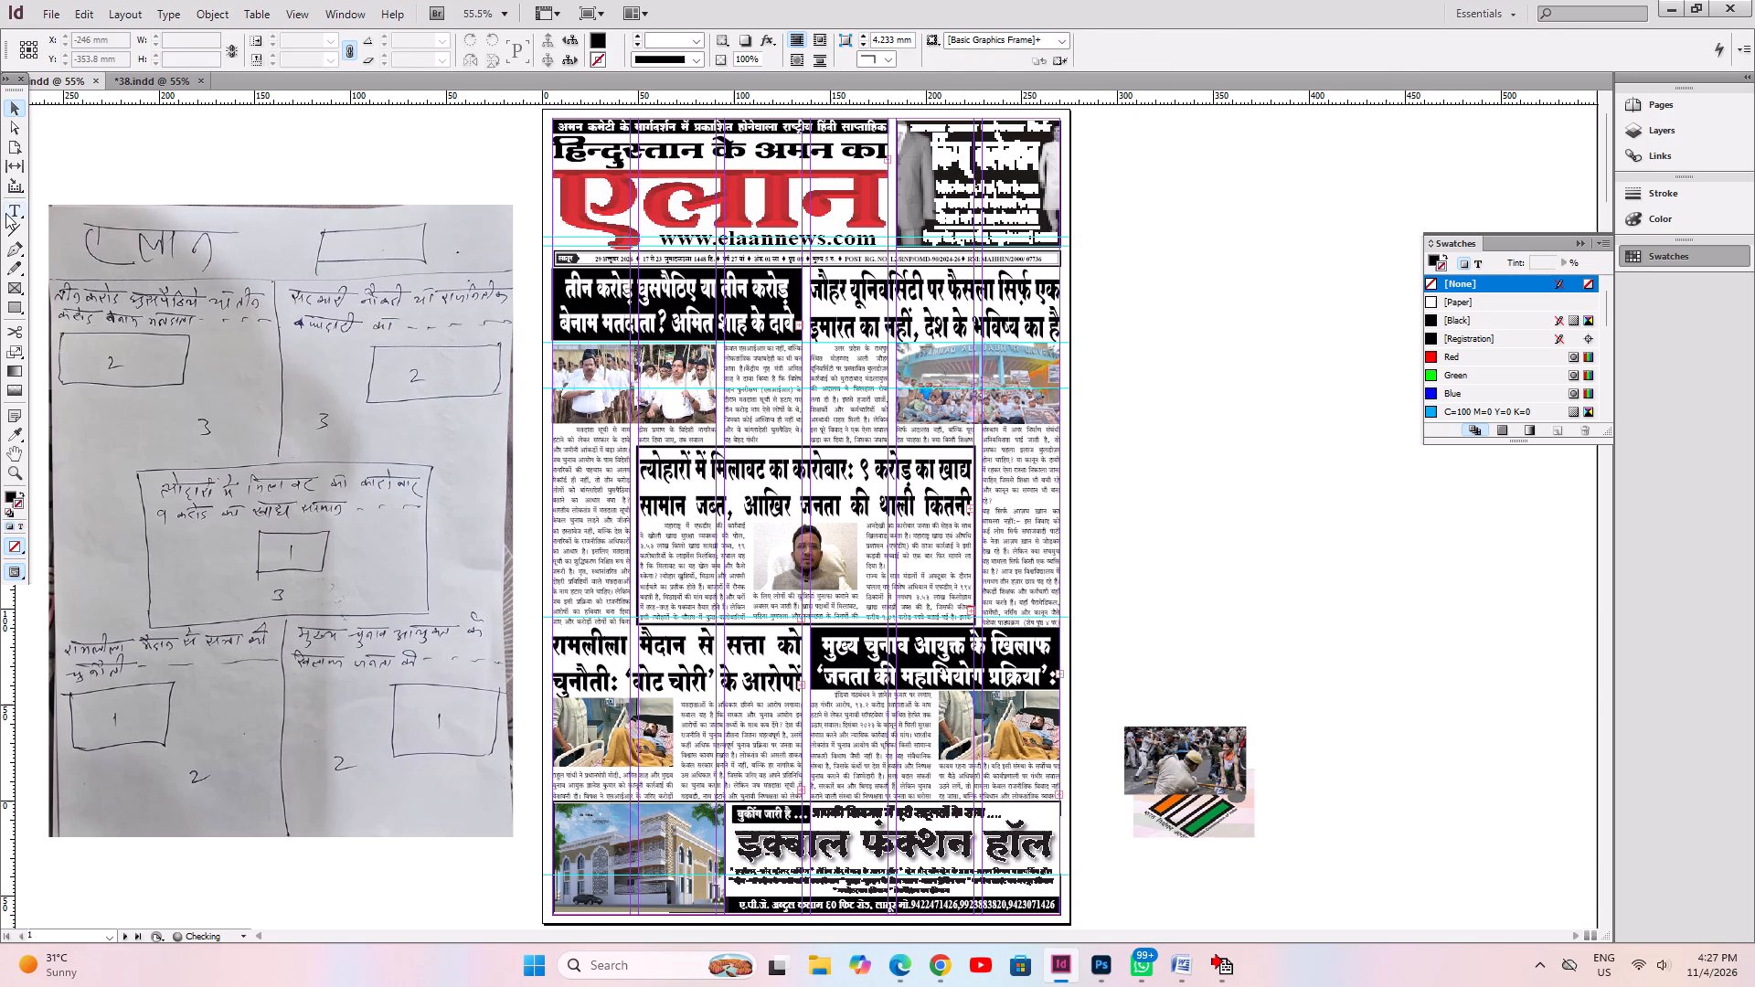
Draw a tall text frame on the pasteboard beside the masthead and upper stories, and paste the converted article into it.
left_click(5, 213)
left_click_drag(1162, 235, 1409, 589)
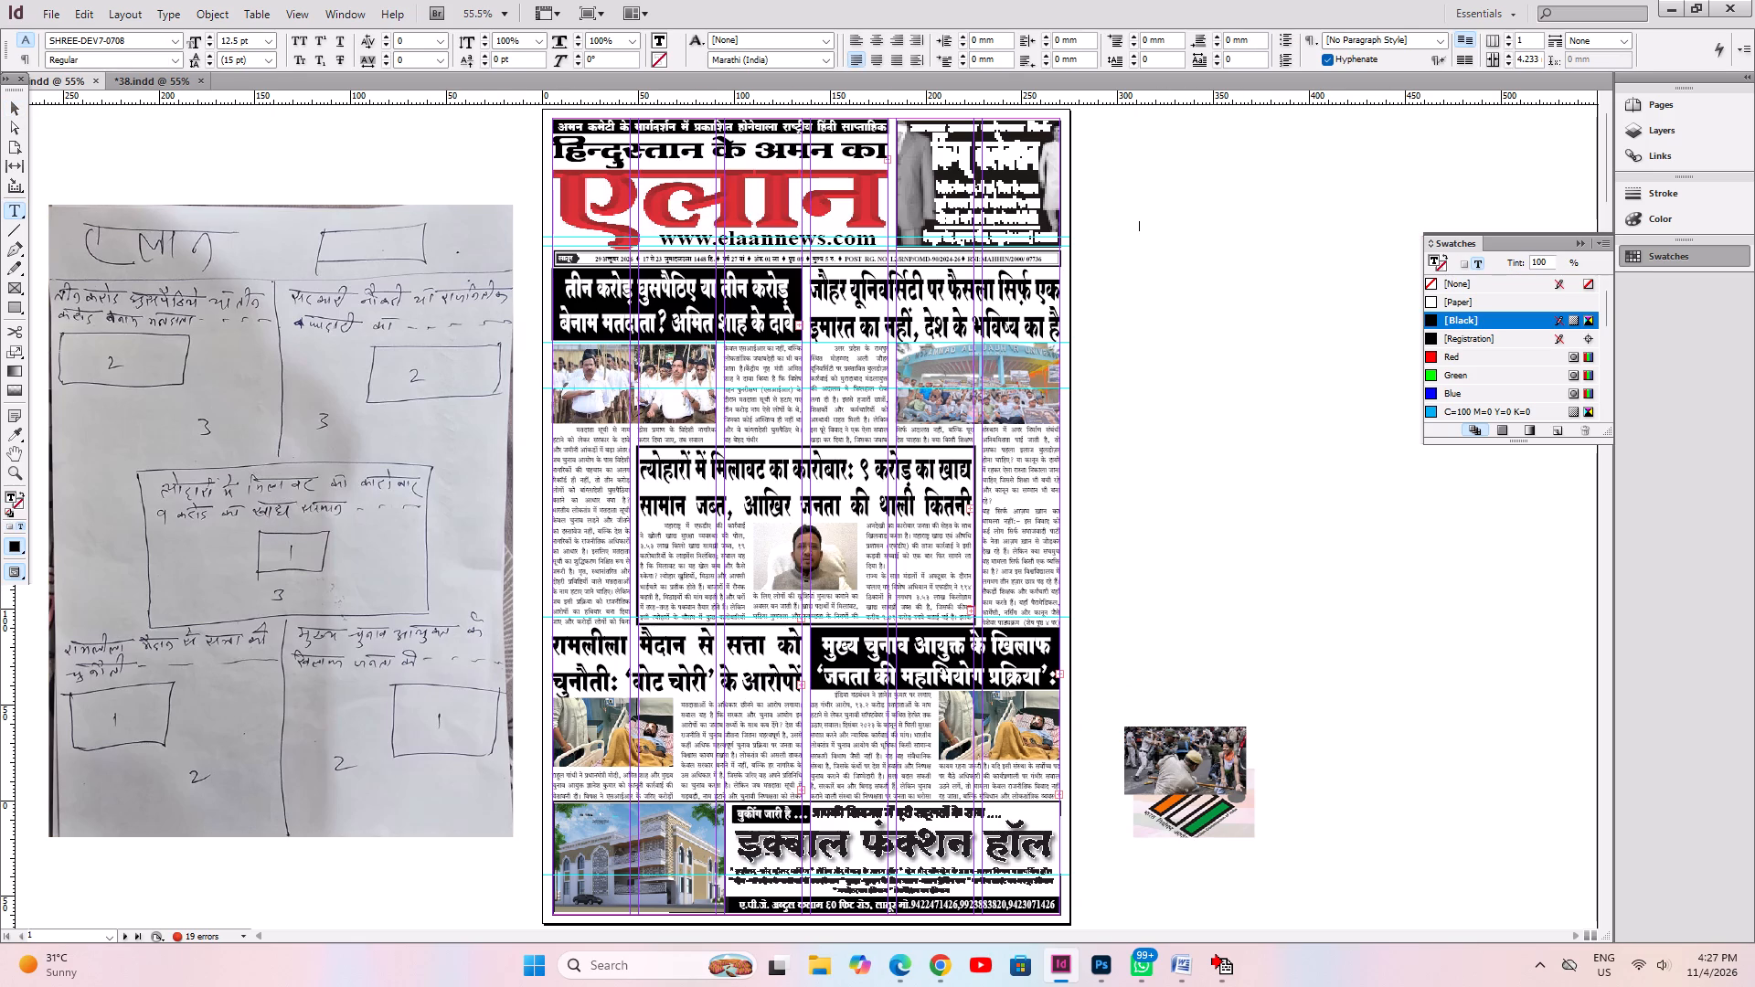
left_click_drag(1430, 674, 1153, 259)
key("ctrl+v")
Cut the headline from the pasteboard article and paste it without formatting over the Jauhar University story's headline.
left_click(1183, 247)
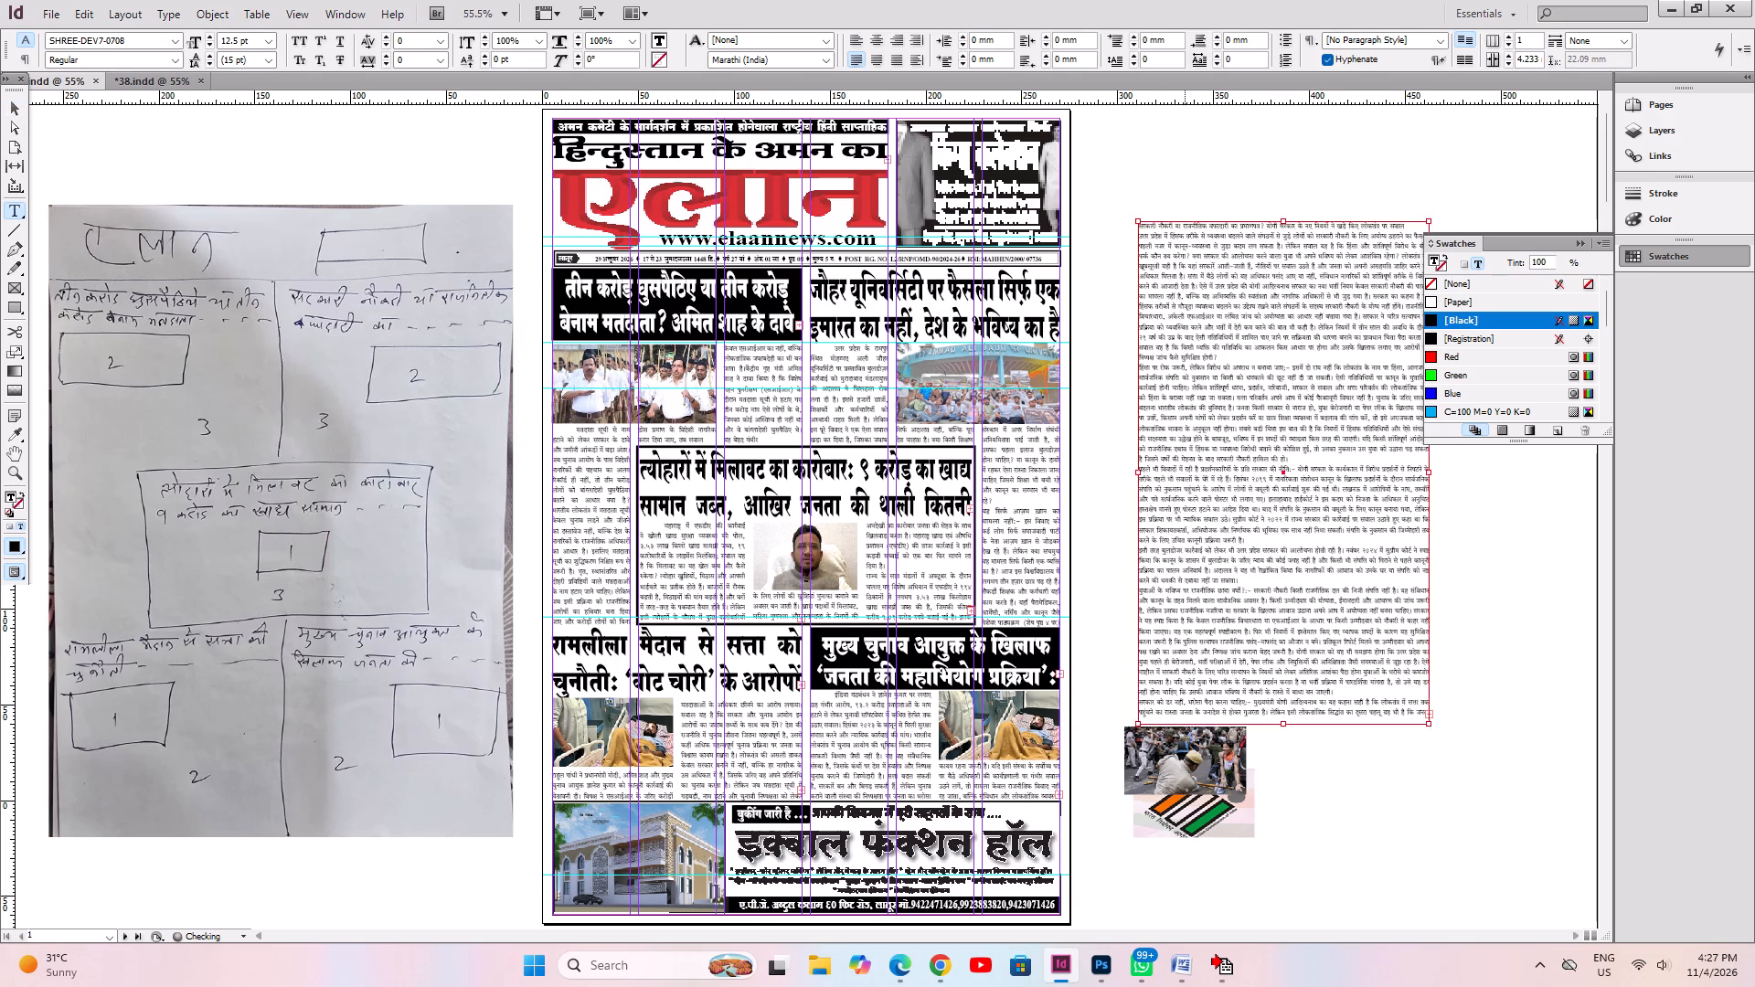
key("ctrl+1")
left_click_drag(1162, 571, 1175, 632, "alt")
left_click_drag(1282, 433, 1282, 431)
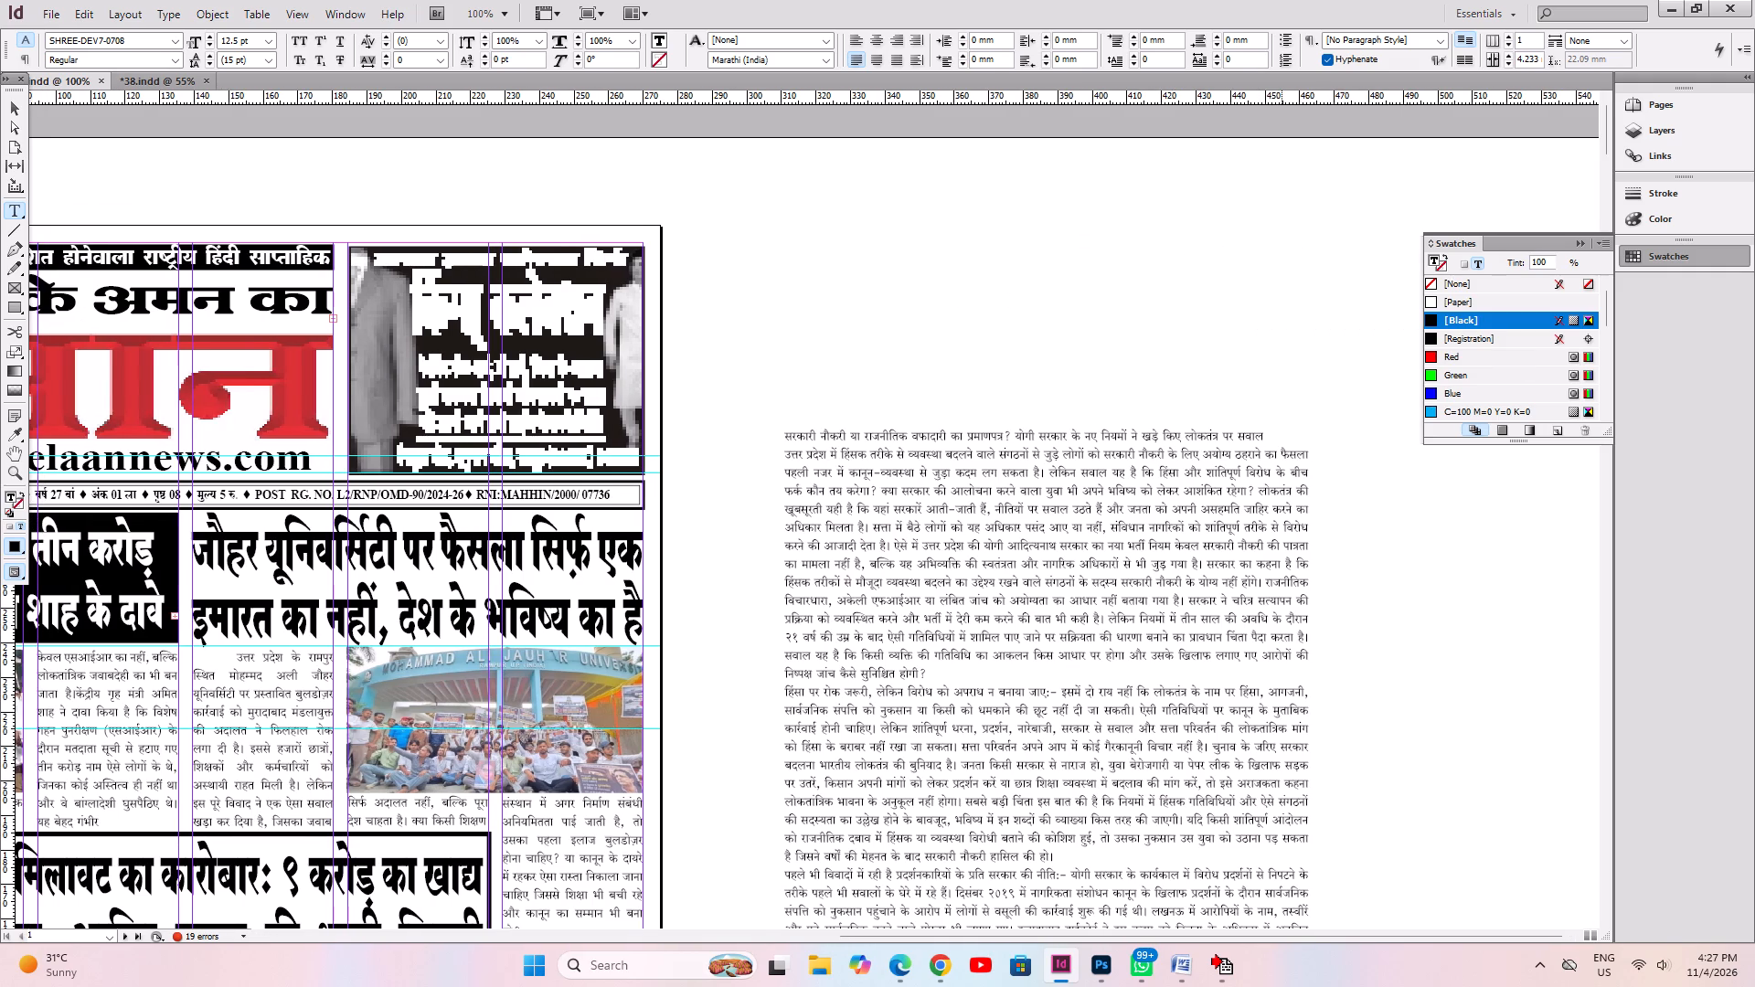
left_click_drag(1282, 431, 1107, 395)
key("ctrl+x")
left_click(431, 578)
key("ctrl+a")
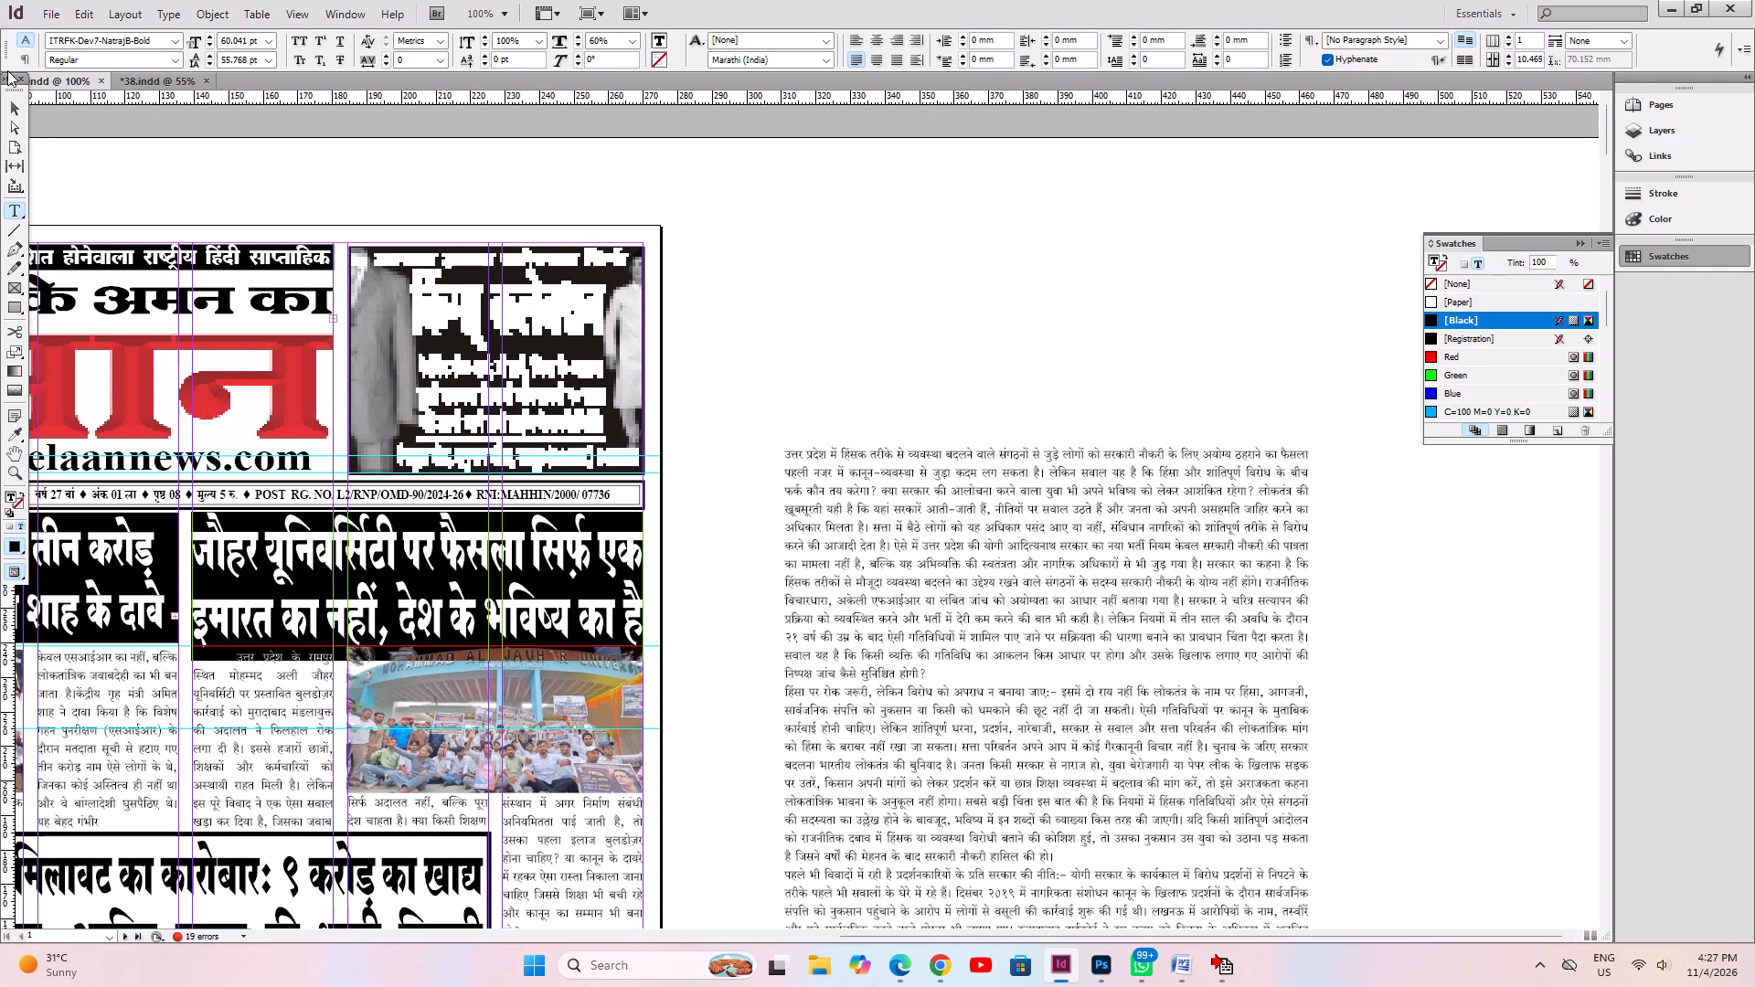
left_click(71, 13)
left_click(157, 143)
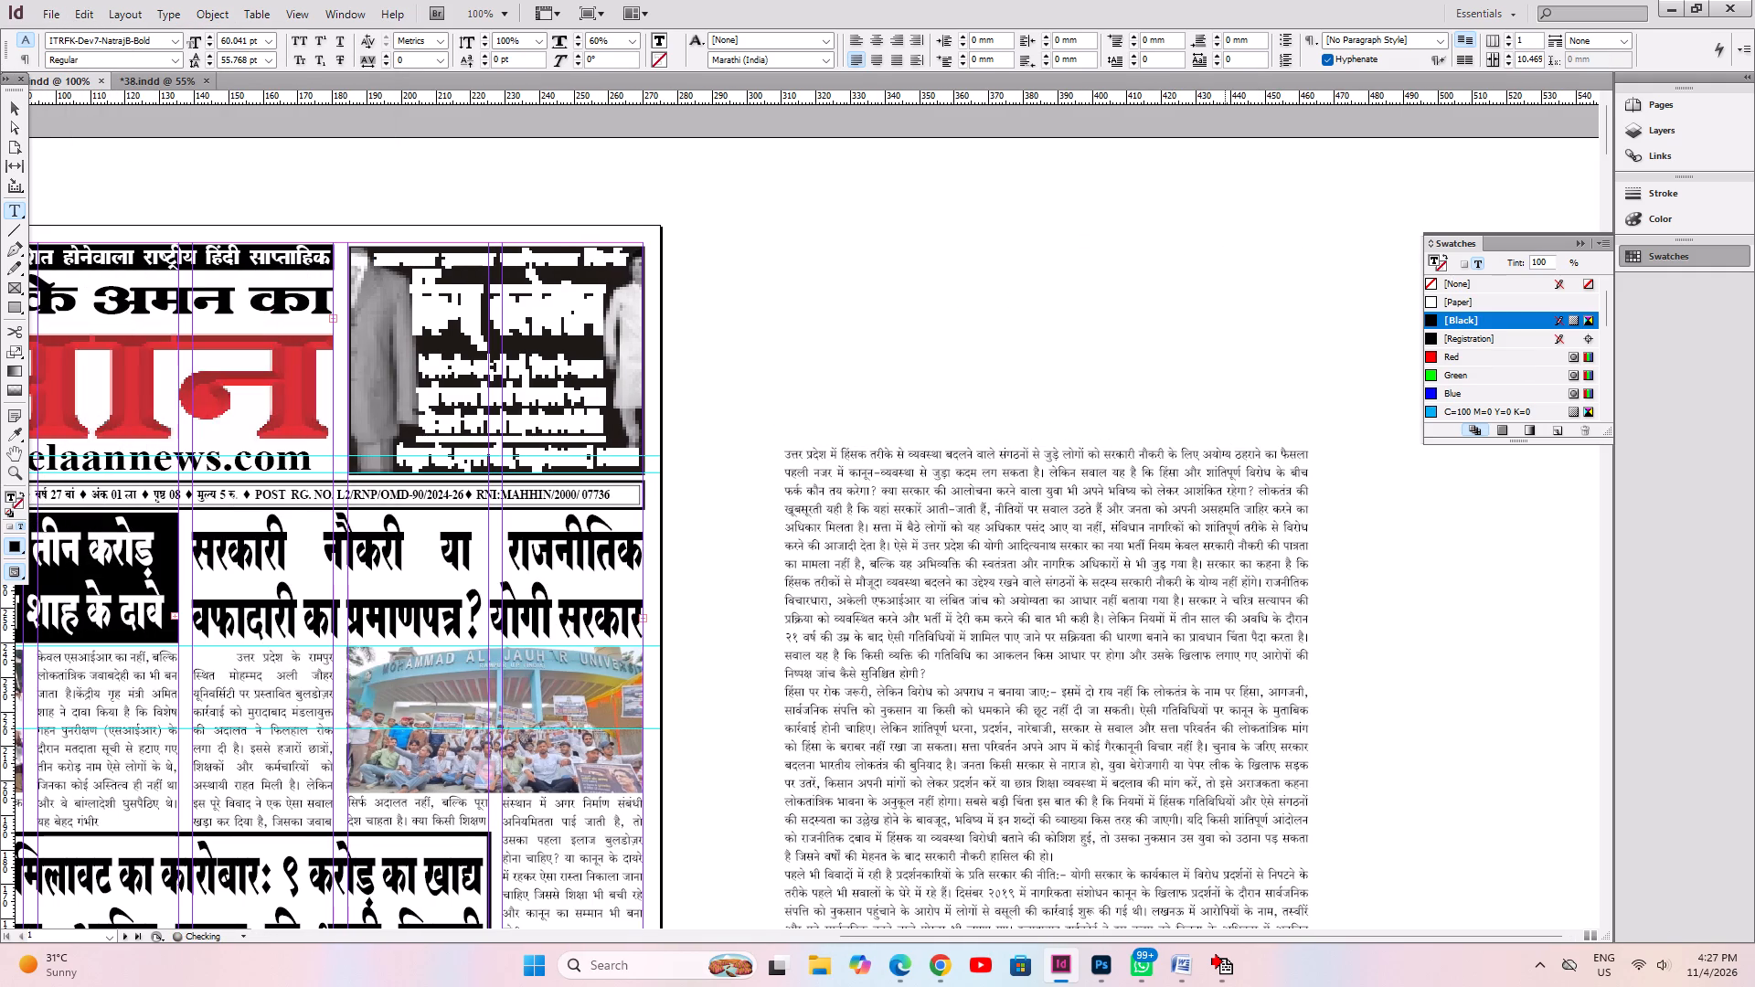
key("ctrl+a")
Remove the blank line at the start of the pasteboard article and indent its first paragraph with a tab.
left_click(1154, 566)
left_click(848, 446)
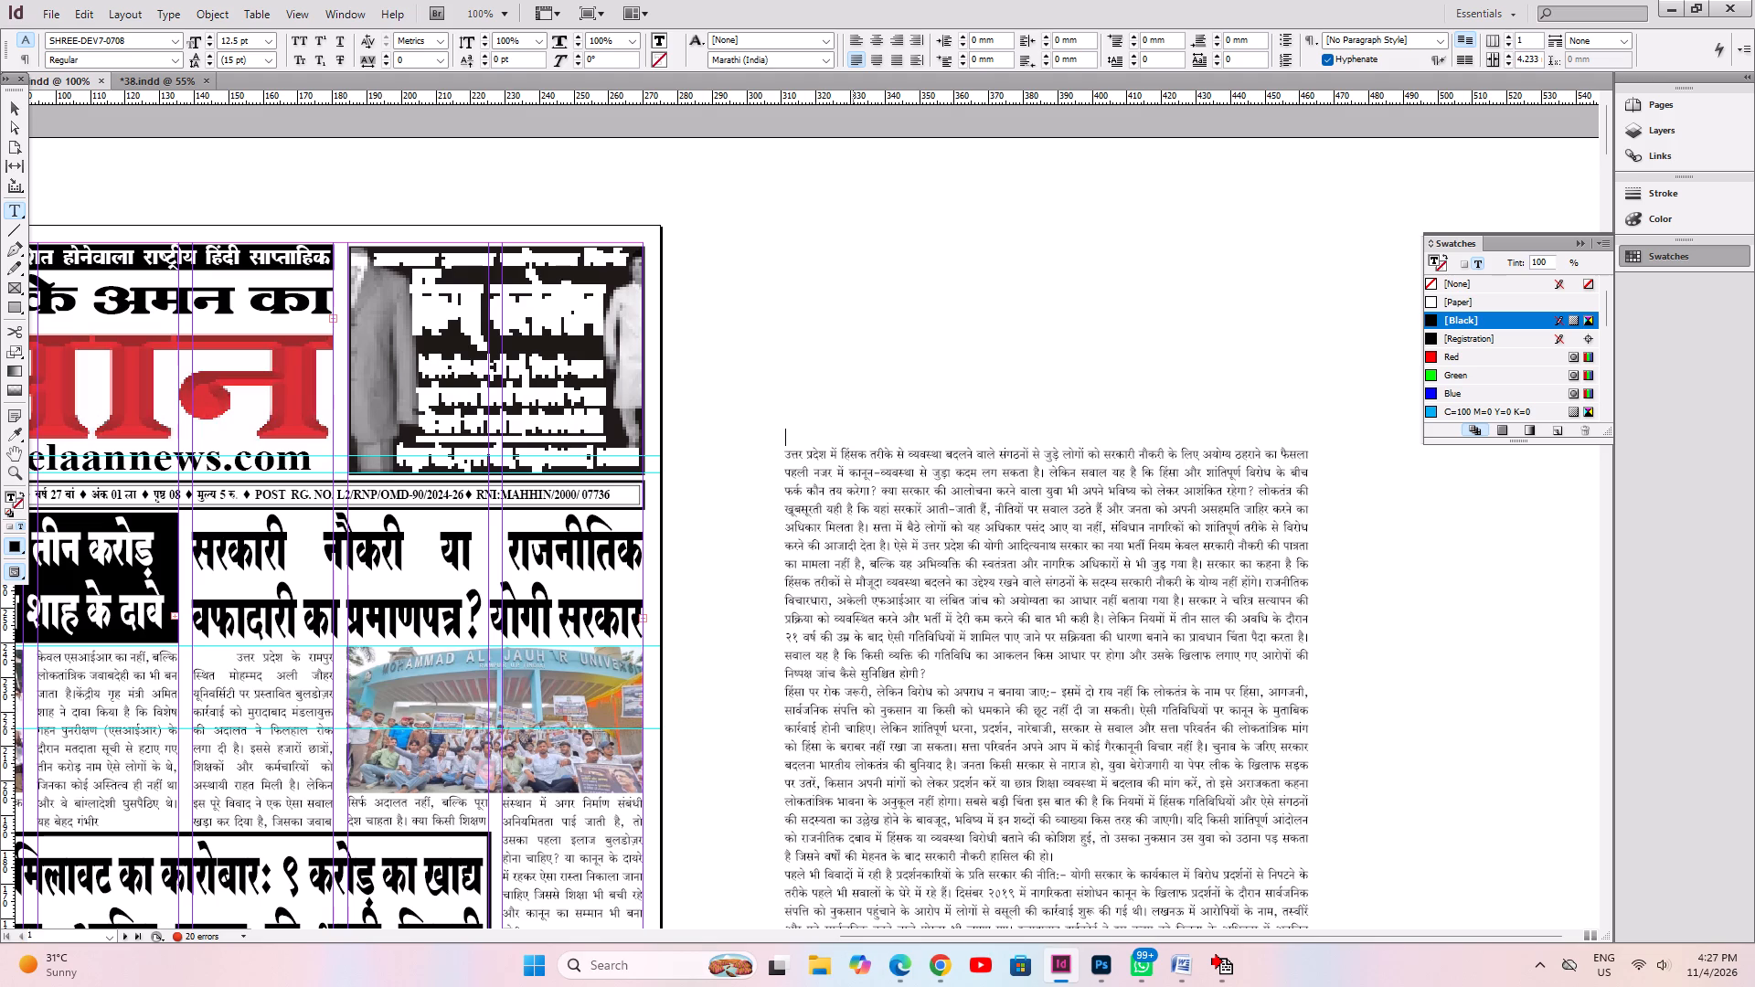
key("Down")
key("BackSpace")
key("BackSpace")
key("BackSpace")
key("BackSpace")
key("BackSpace")
key("BackSpace")
key("BackSpace")
key("BackSpace")
key("BackSpace")
key("BackSpace")
key("BackSpace")
key("BackSpace")
key("BackSpace")
key("BackSpace")
key("BackSpace")
key("BackSpace")
key("BackSpace")
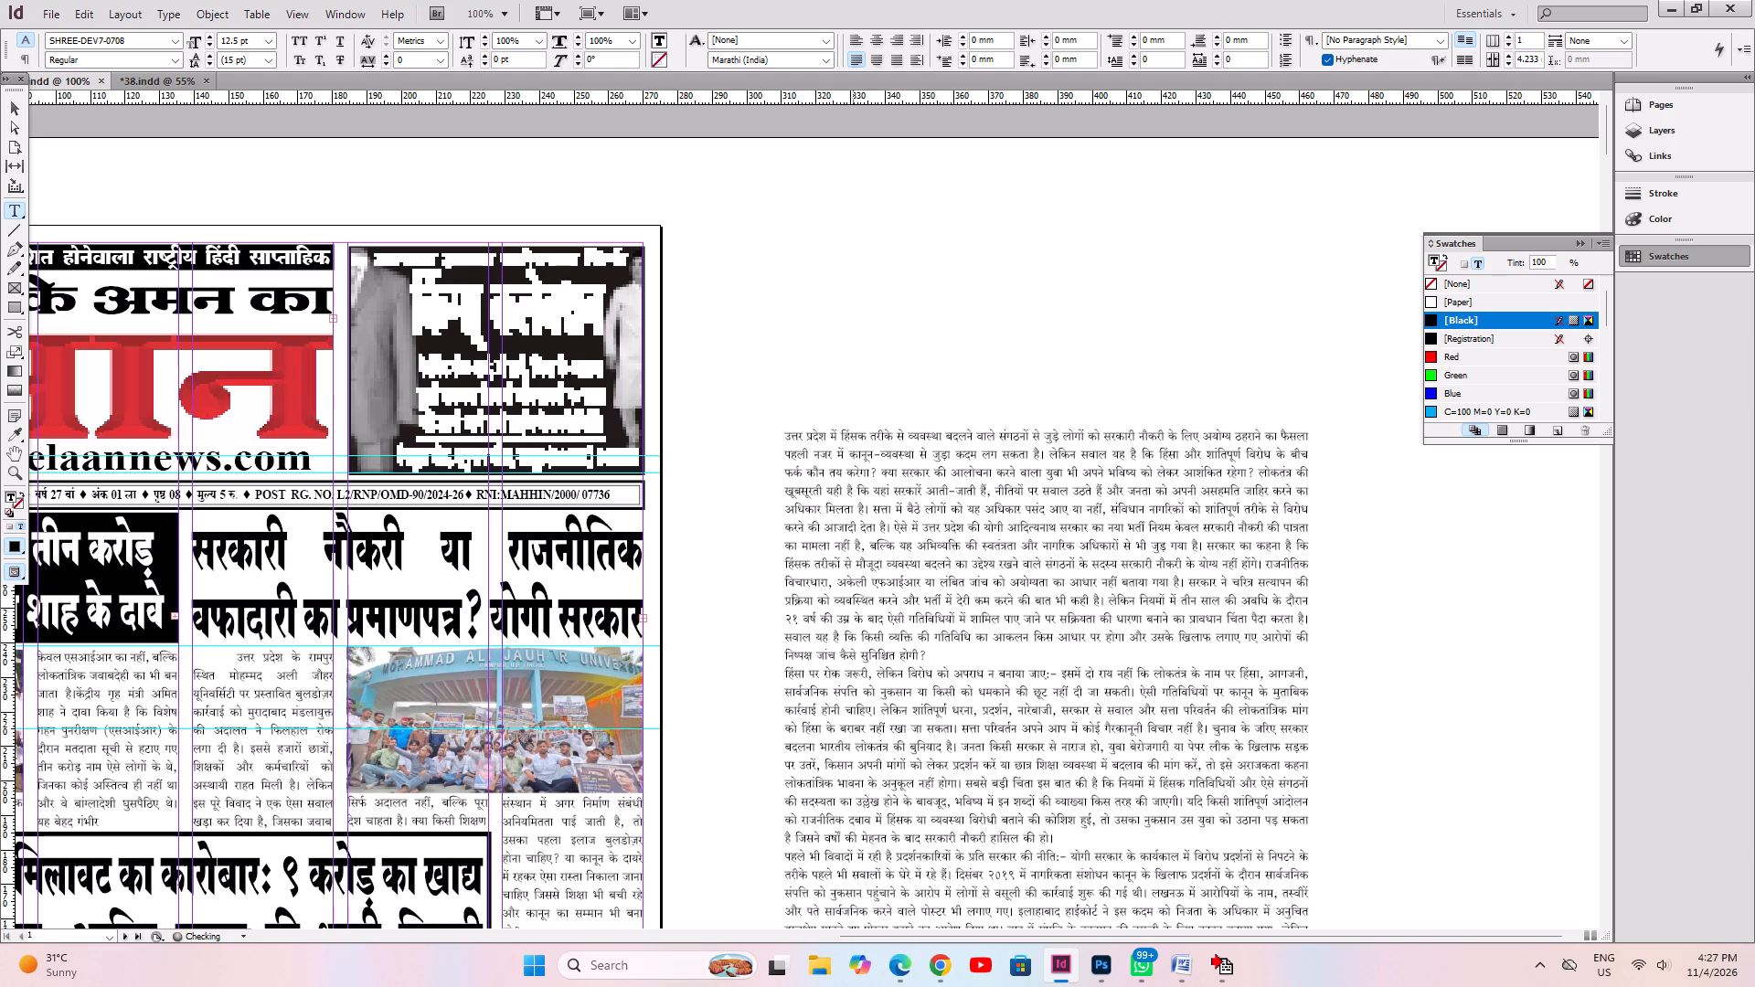
key("Tab")
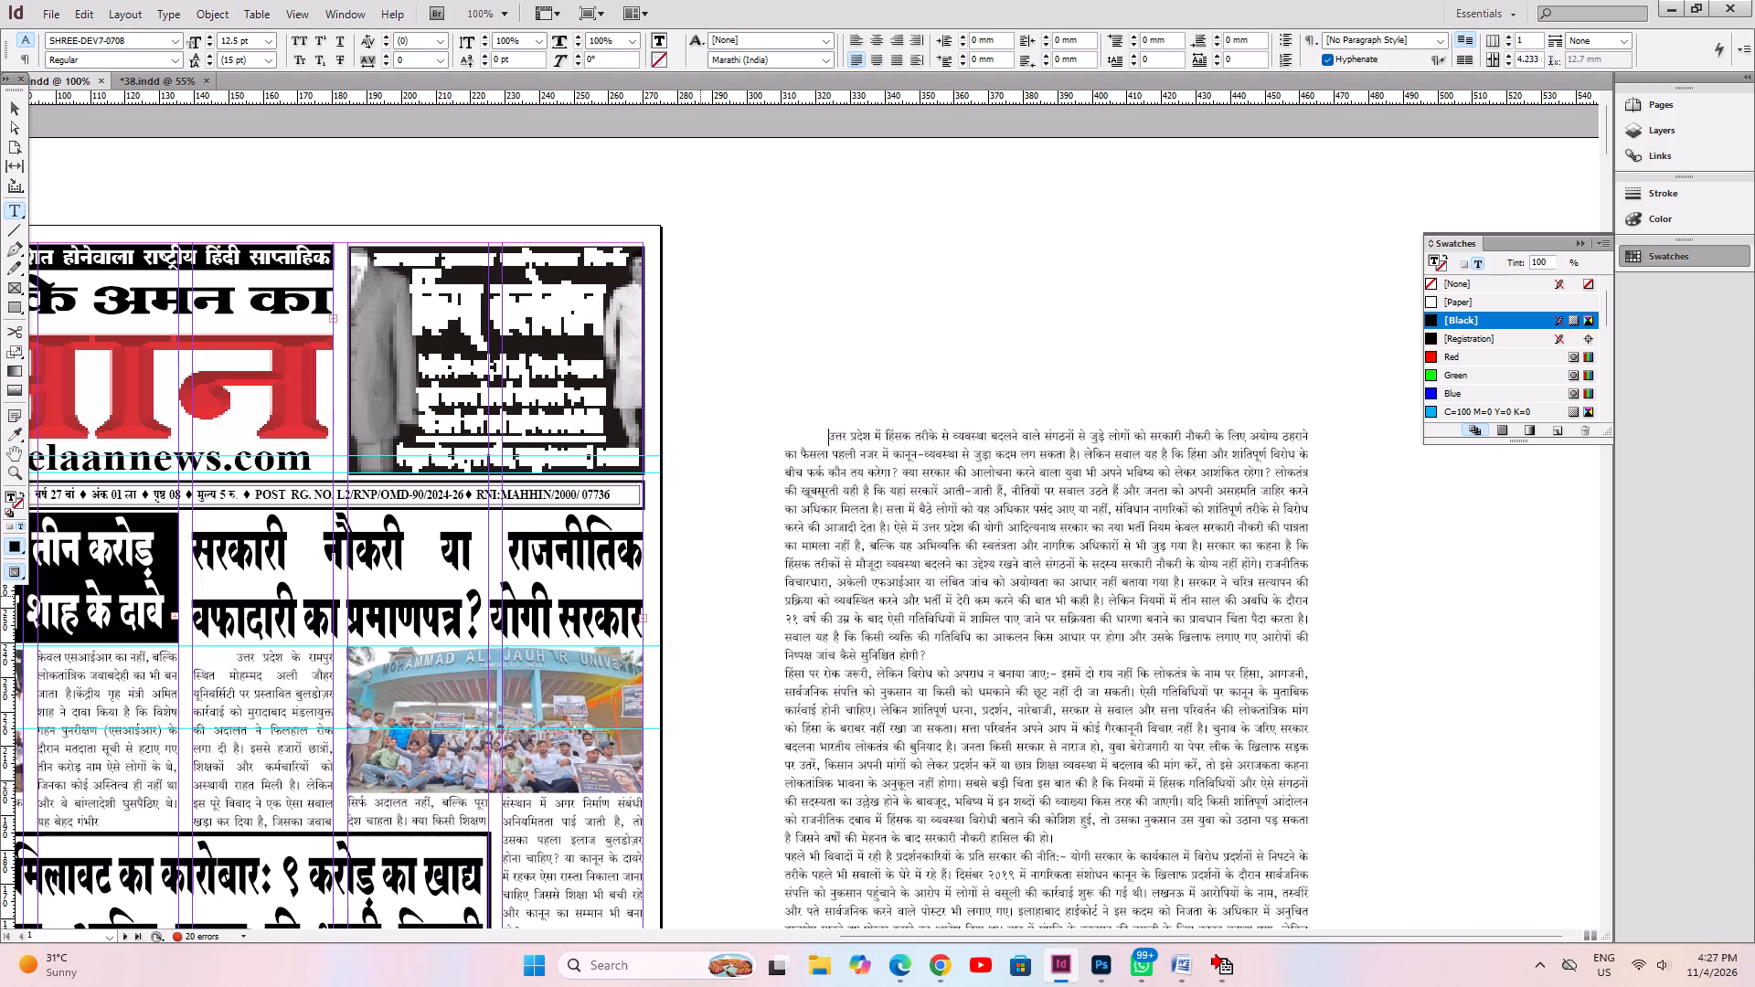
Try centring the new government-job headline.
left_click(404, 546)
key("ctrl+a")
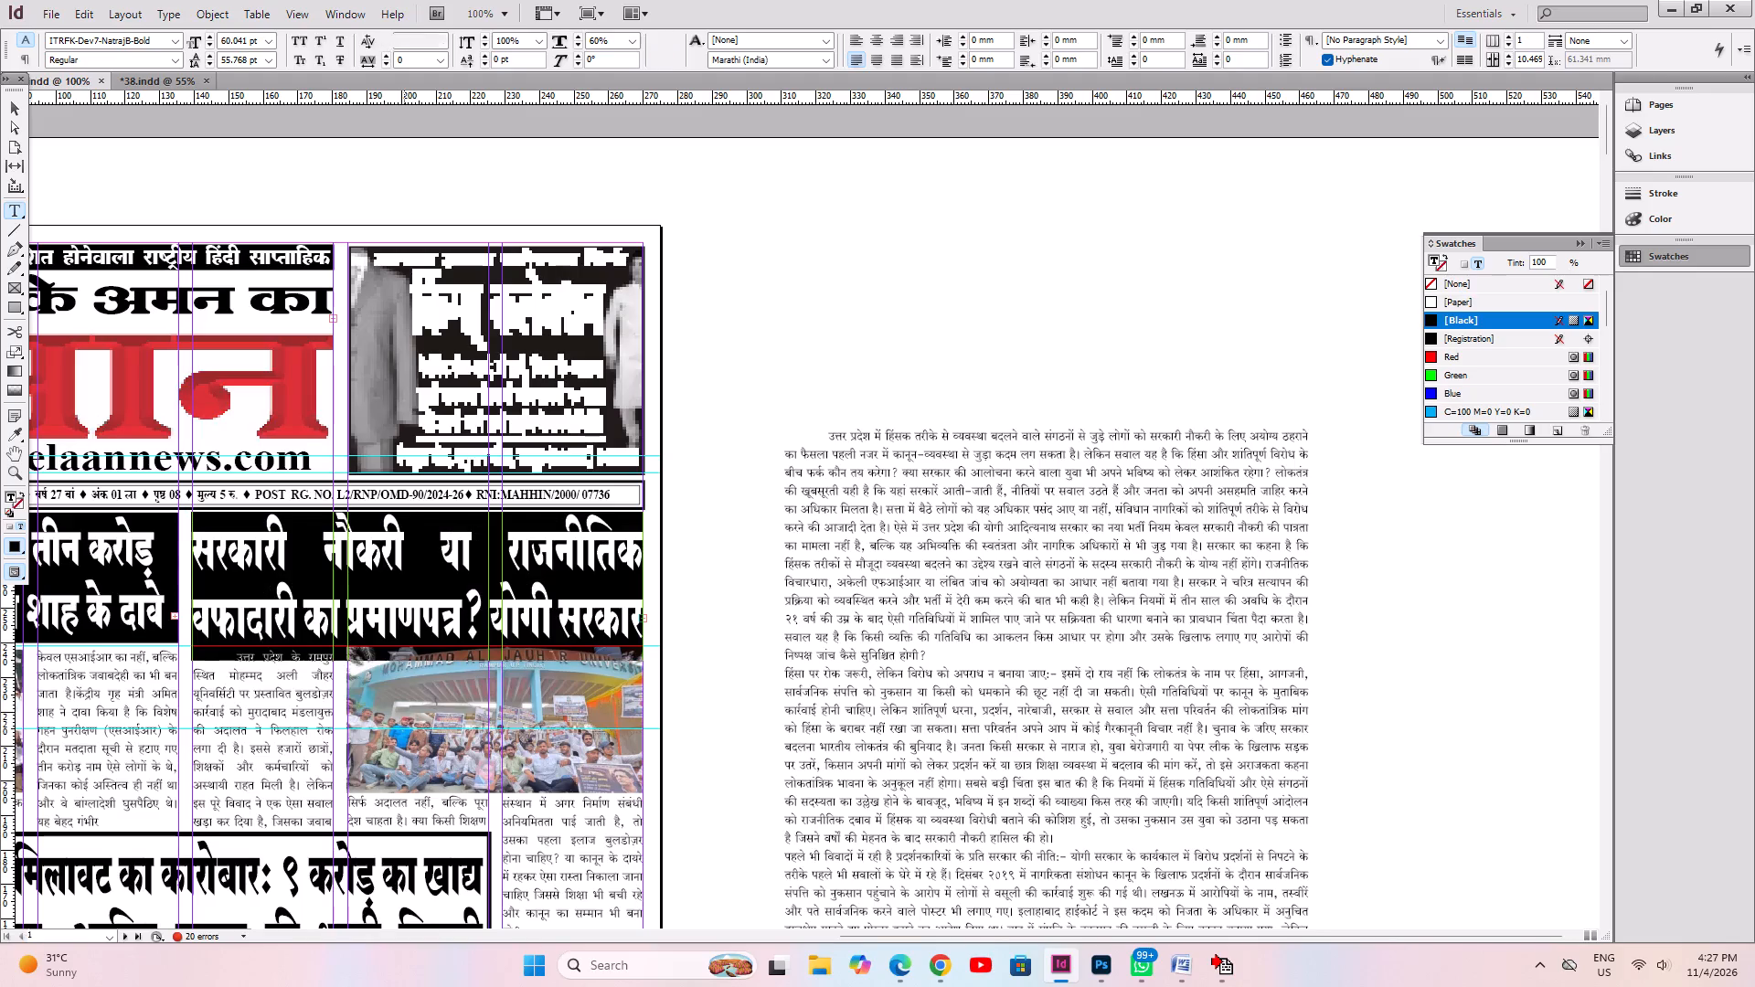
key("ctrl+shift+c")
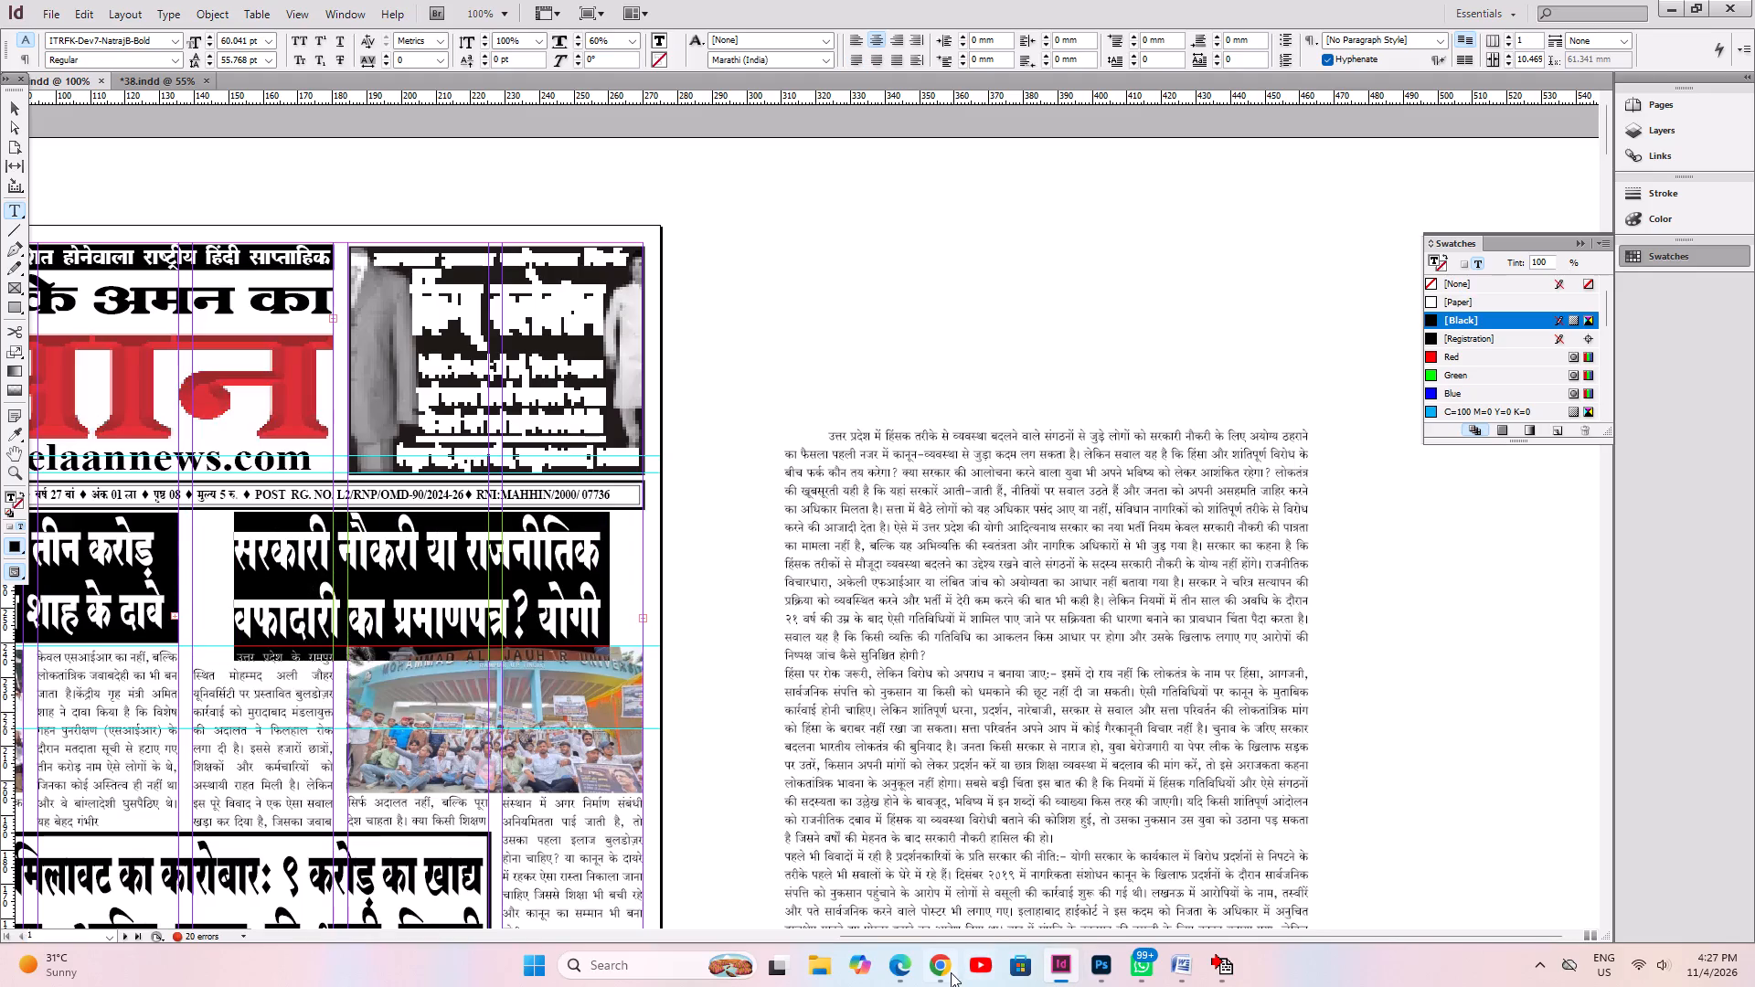
Fully justify the government-job headline, reduce its font size to about 48 pt and save the document.
left_click(340, 625)
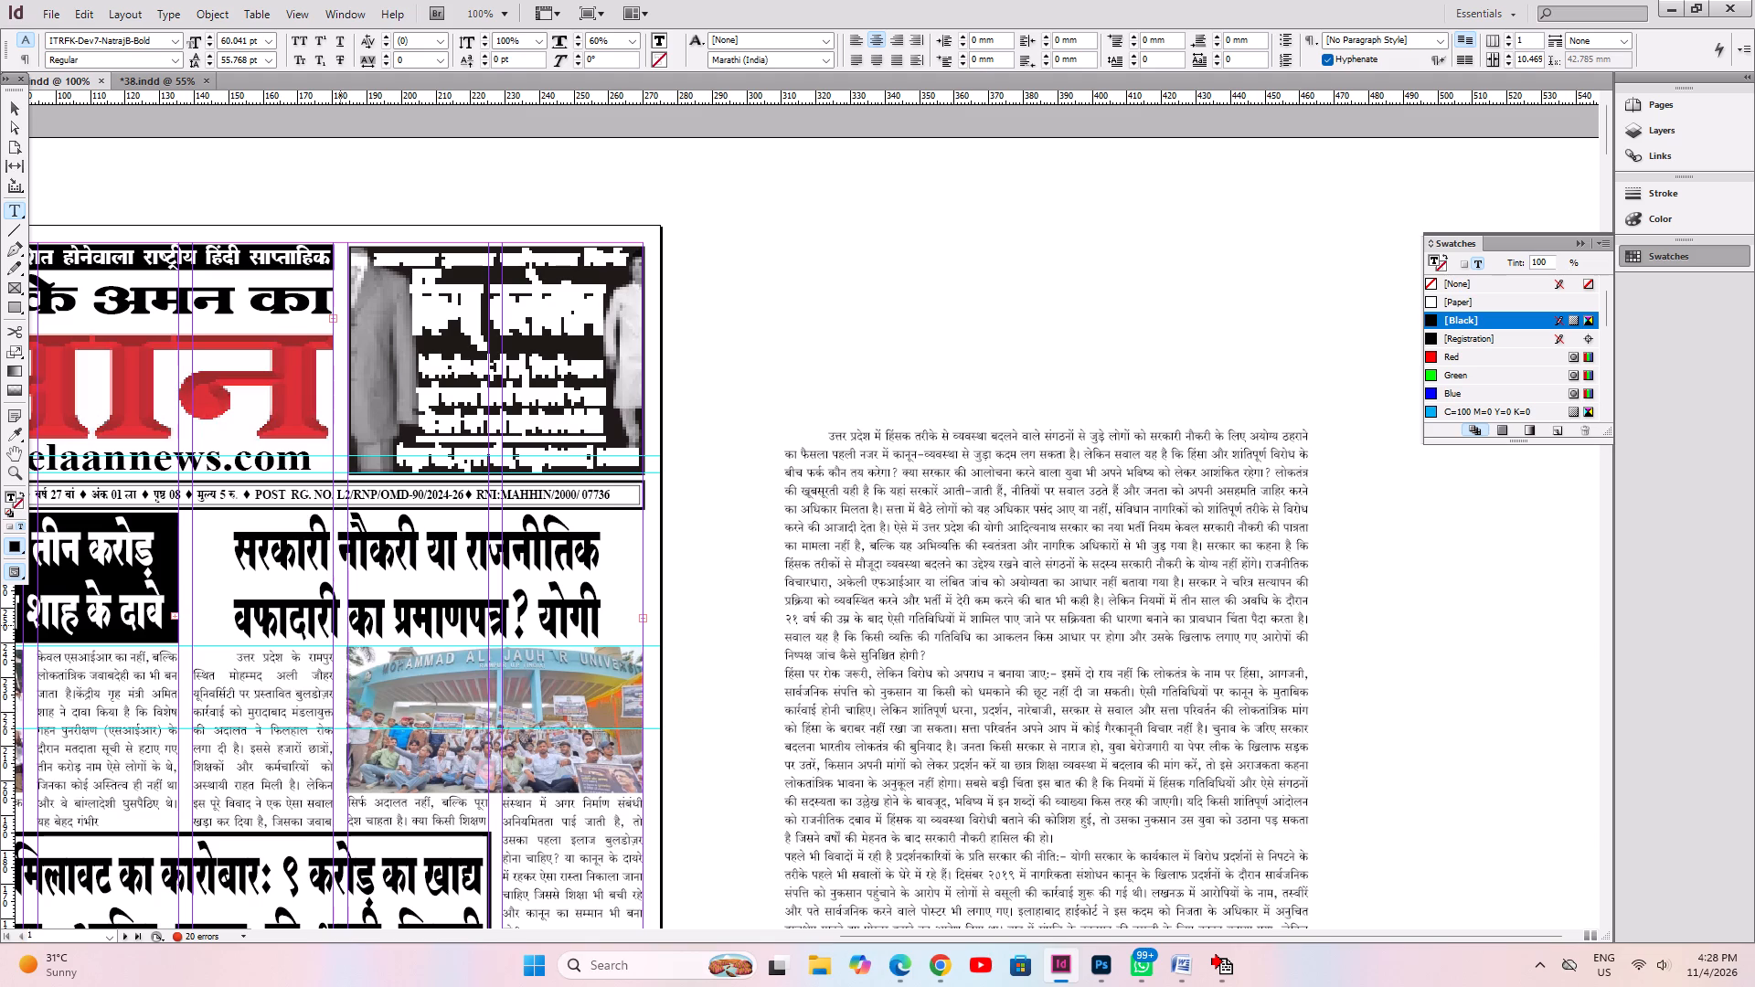
key("ctrl+a")
key("ctrl+shift+j")
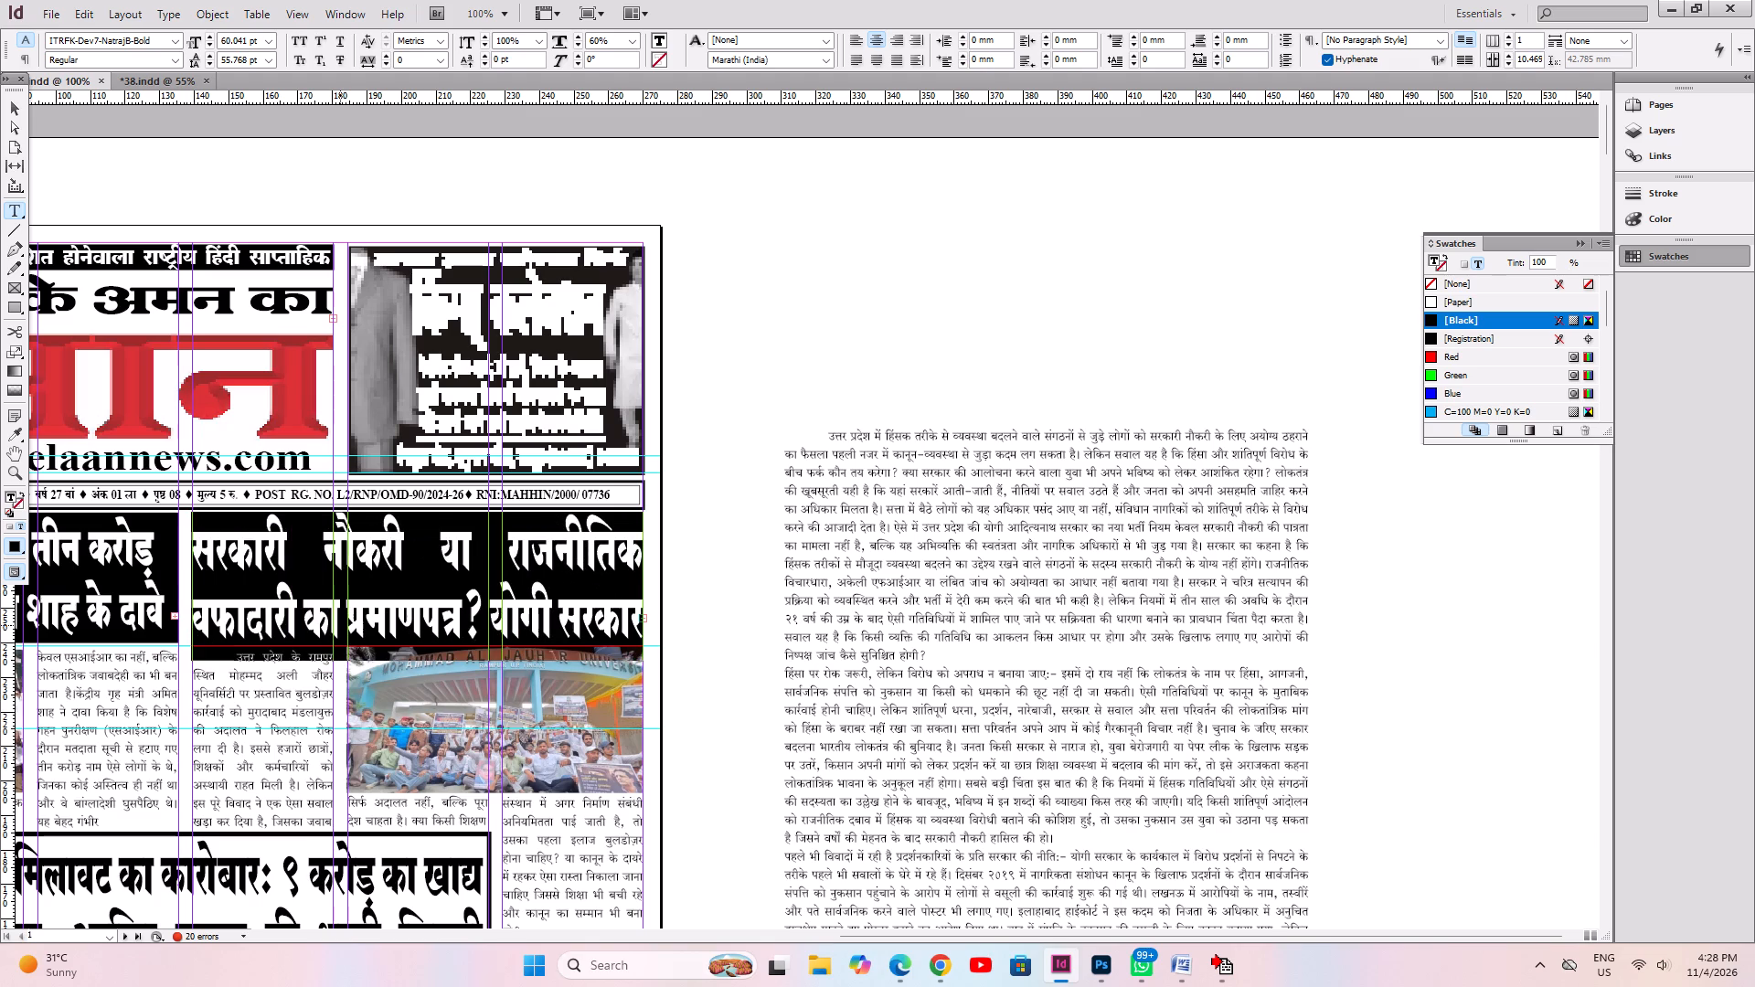
key("ctrl+shift+comma")
key("ctrl+shift+comma")
key("ctrl+shift+comma")
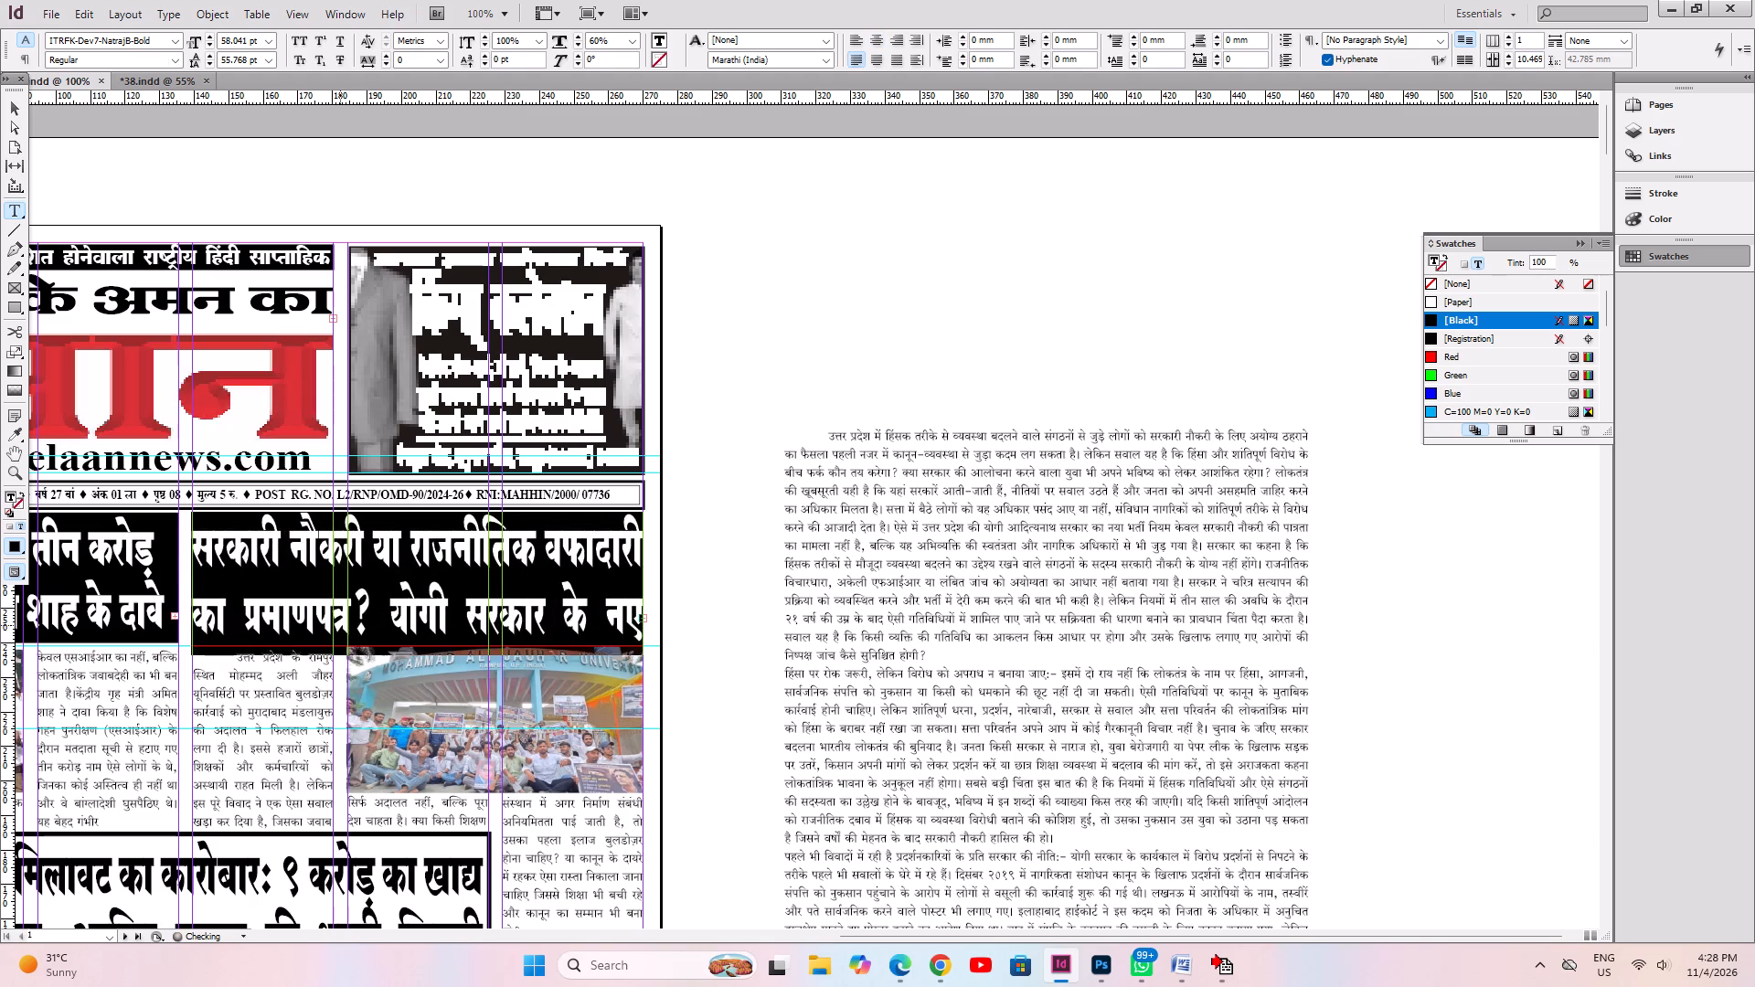
key("ctrl+shift+comma")
key("ctrl+shift+comma")
key("ctrl+shift+comma")
key("ctrl+shift+comma")
key("ctrl+shift+comma")
key("ctrl+shift+comma")
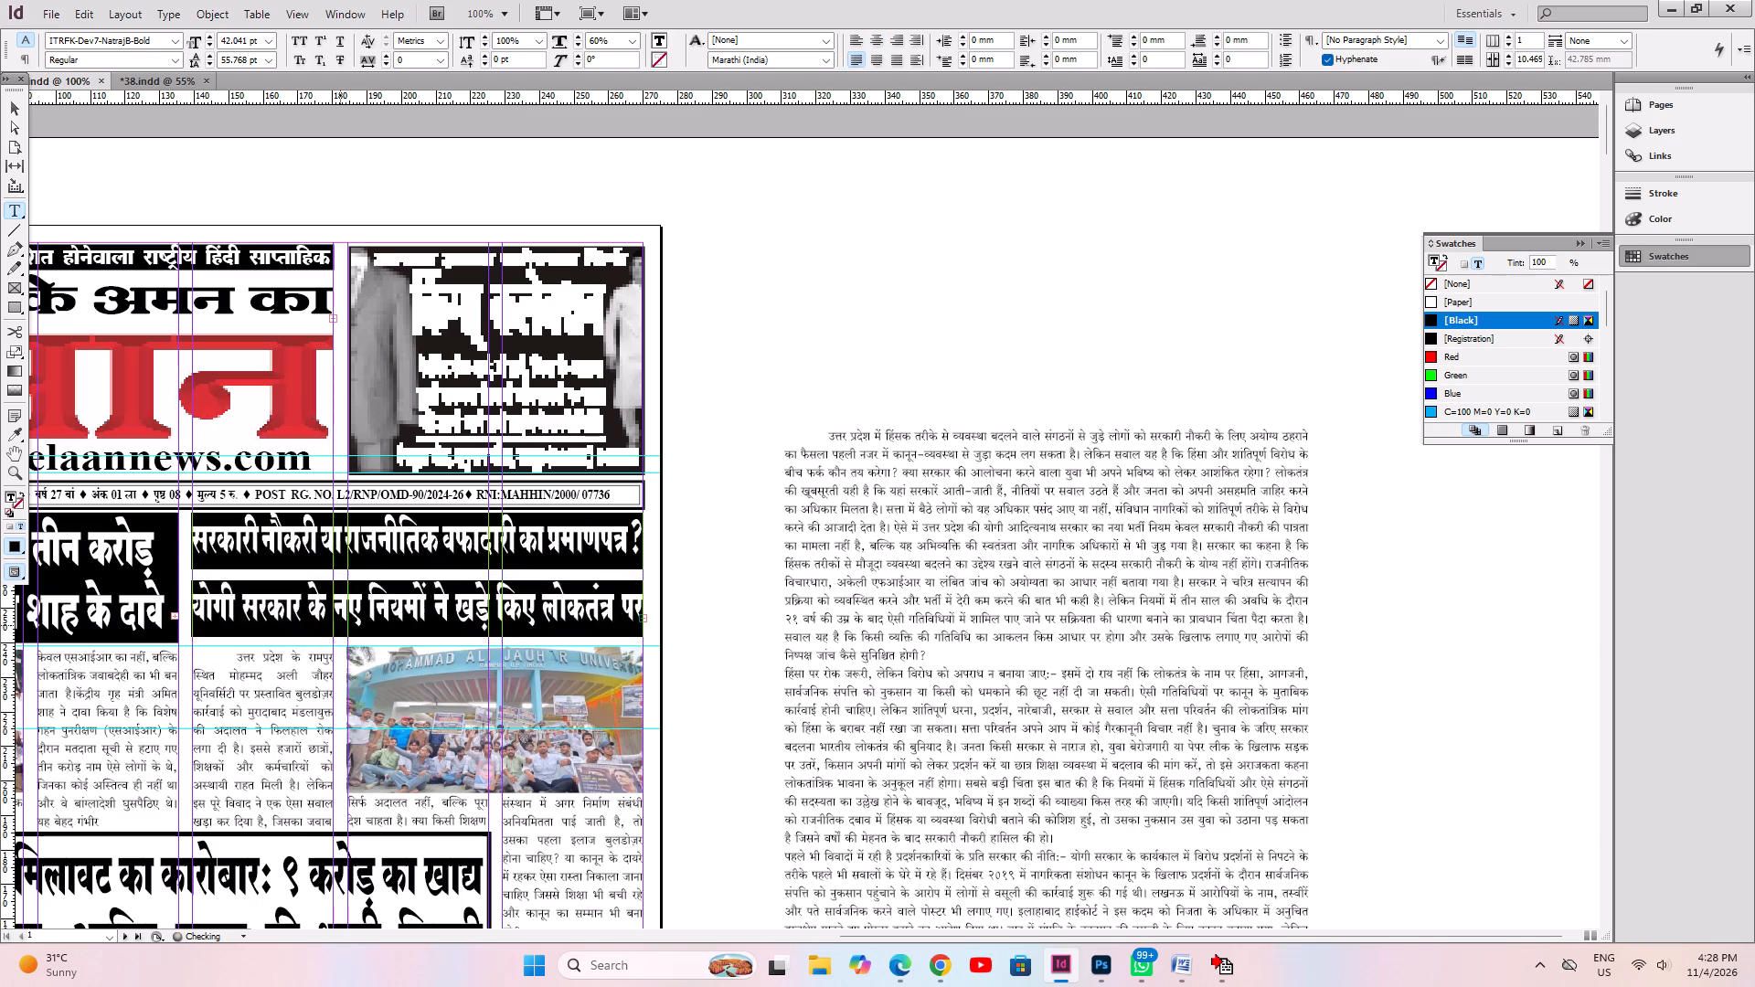
key("ctrl+shift+period")
key("ctrl+shift+period")
key("ctrl+shift+period")
key("ctrl+shift+period")
key("ctrl+shift+comma")
key("ctrl+s")
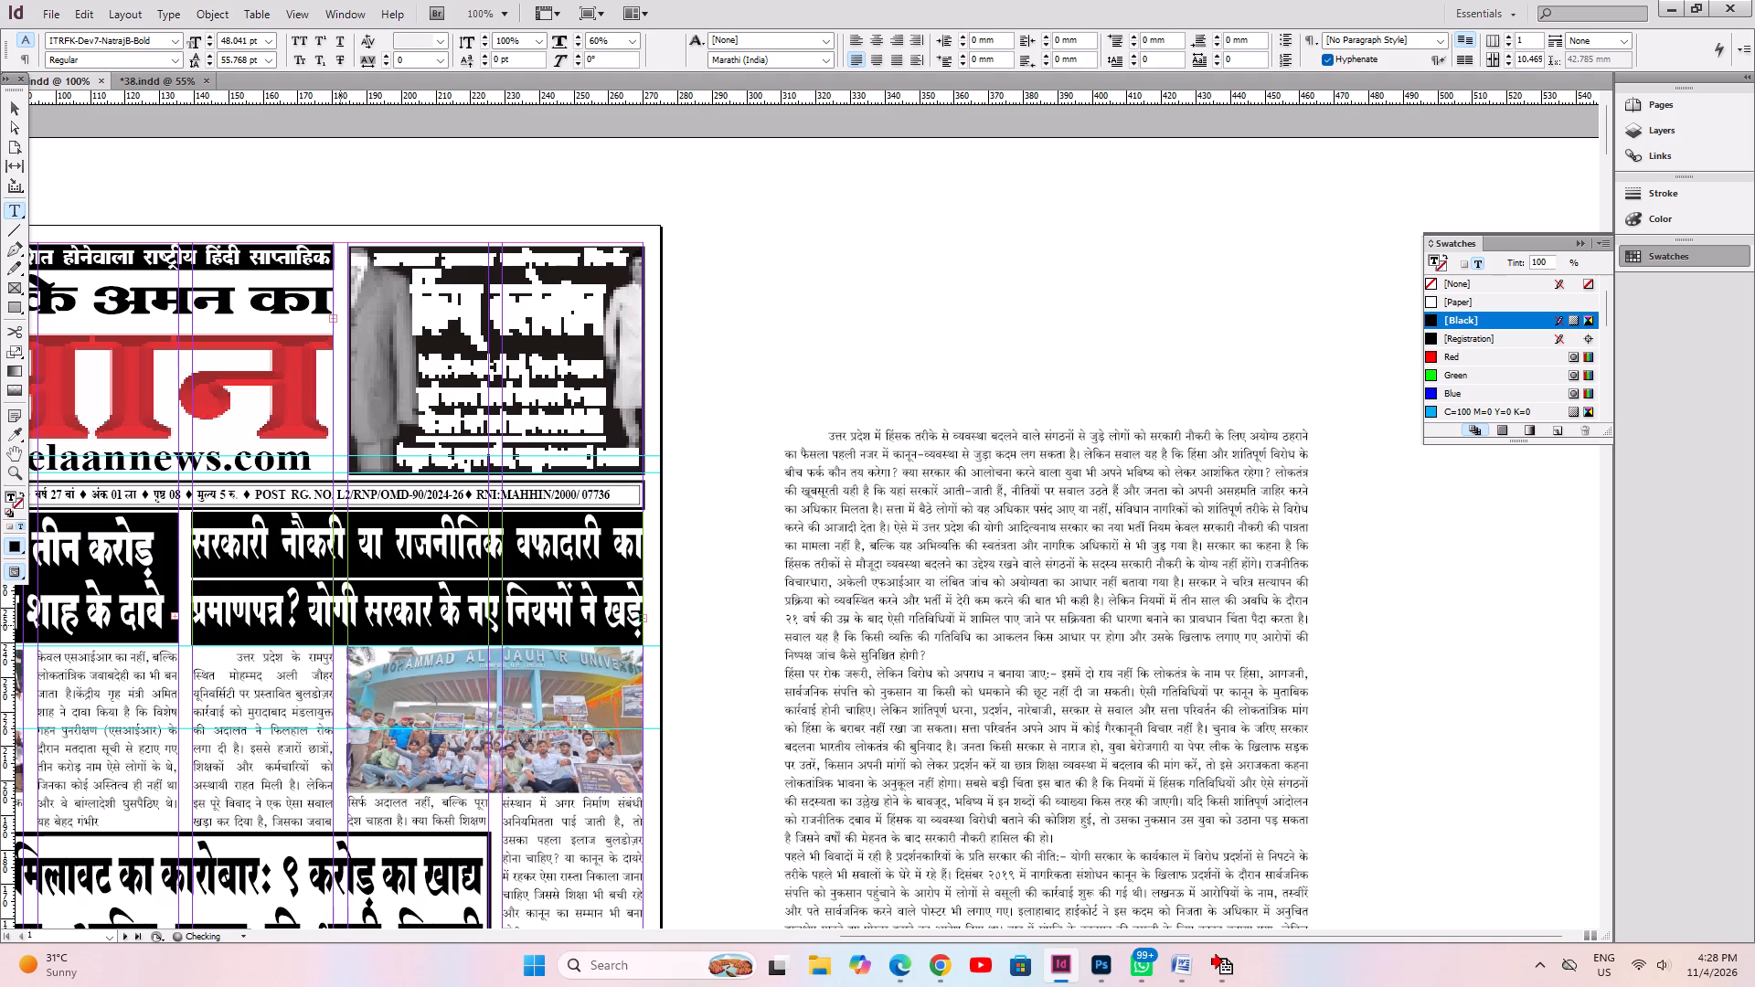
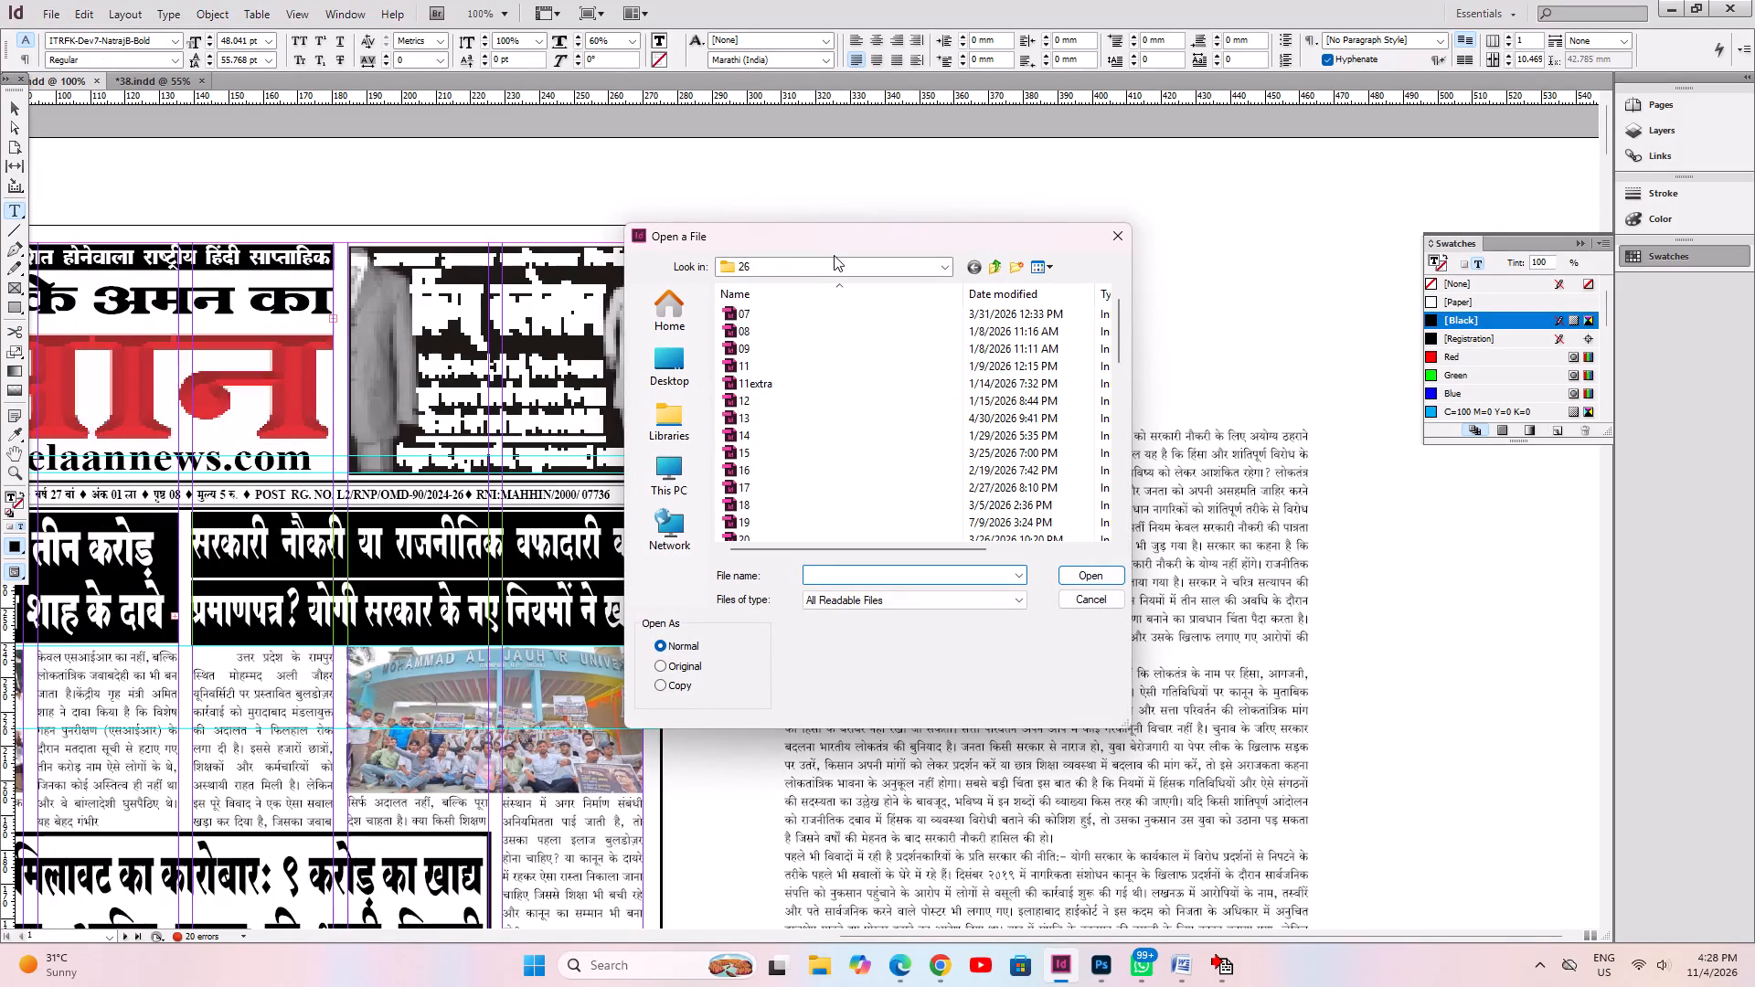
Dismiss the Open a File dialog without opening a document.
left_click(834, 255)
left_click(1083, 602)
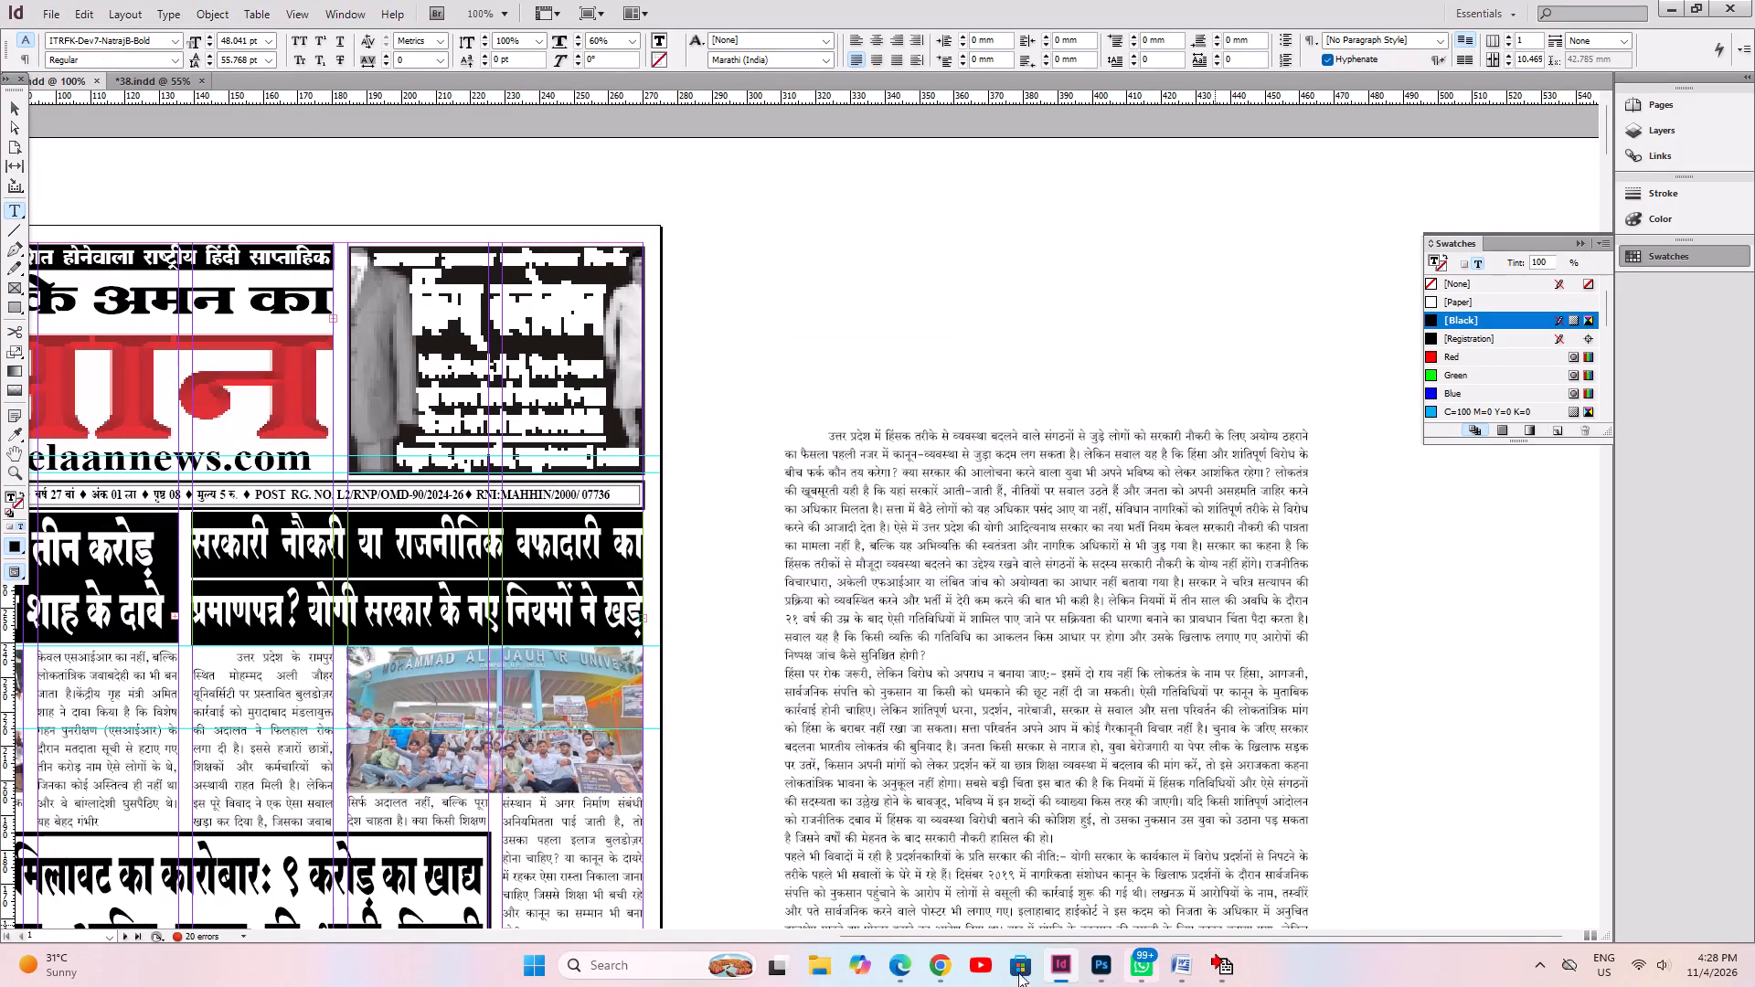
Mute the computer's sound.
left_click(1640, 972)
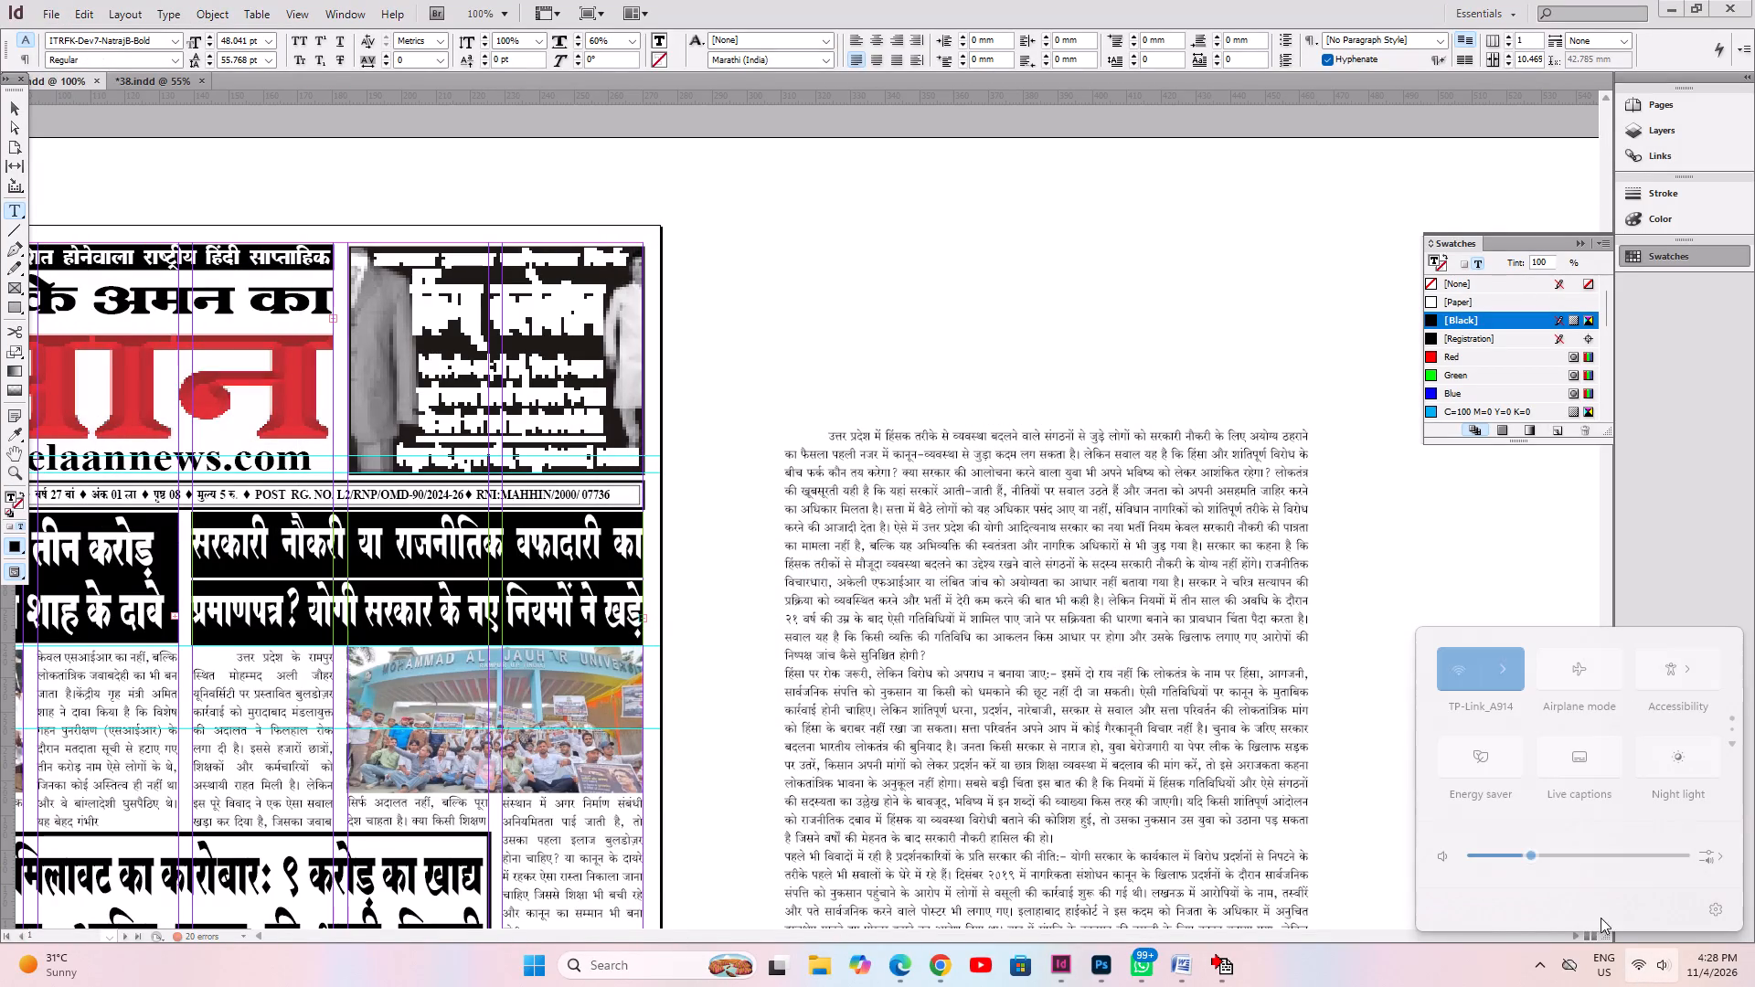
left_click(1441, 858)
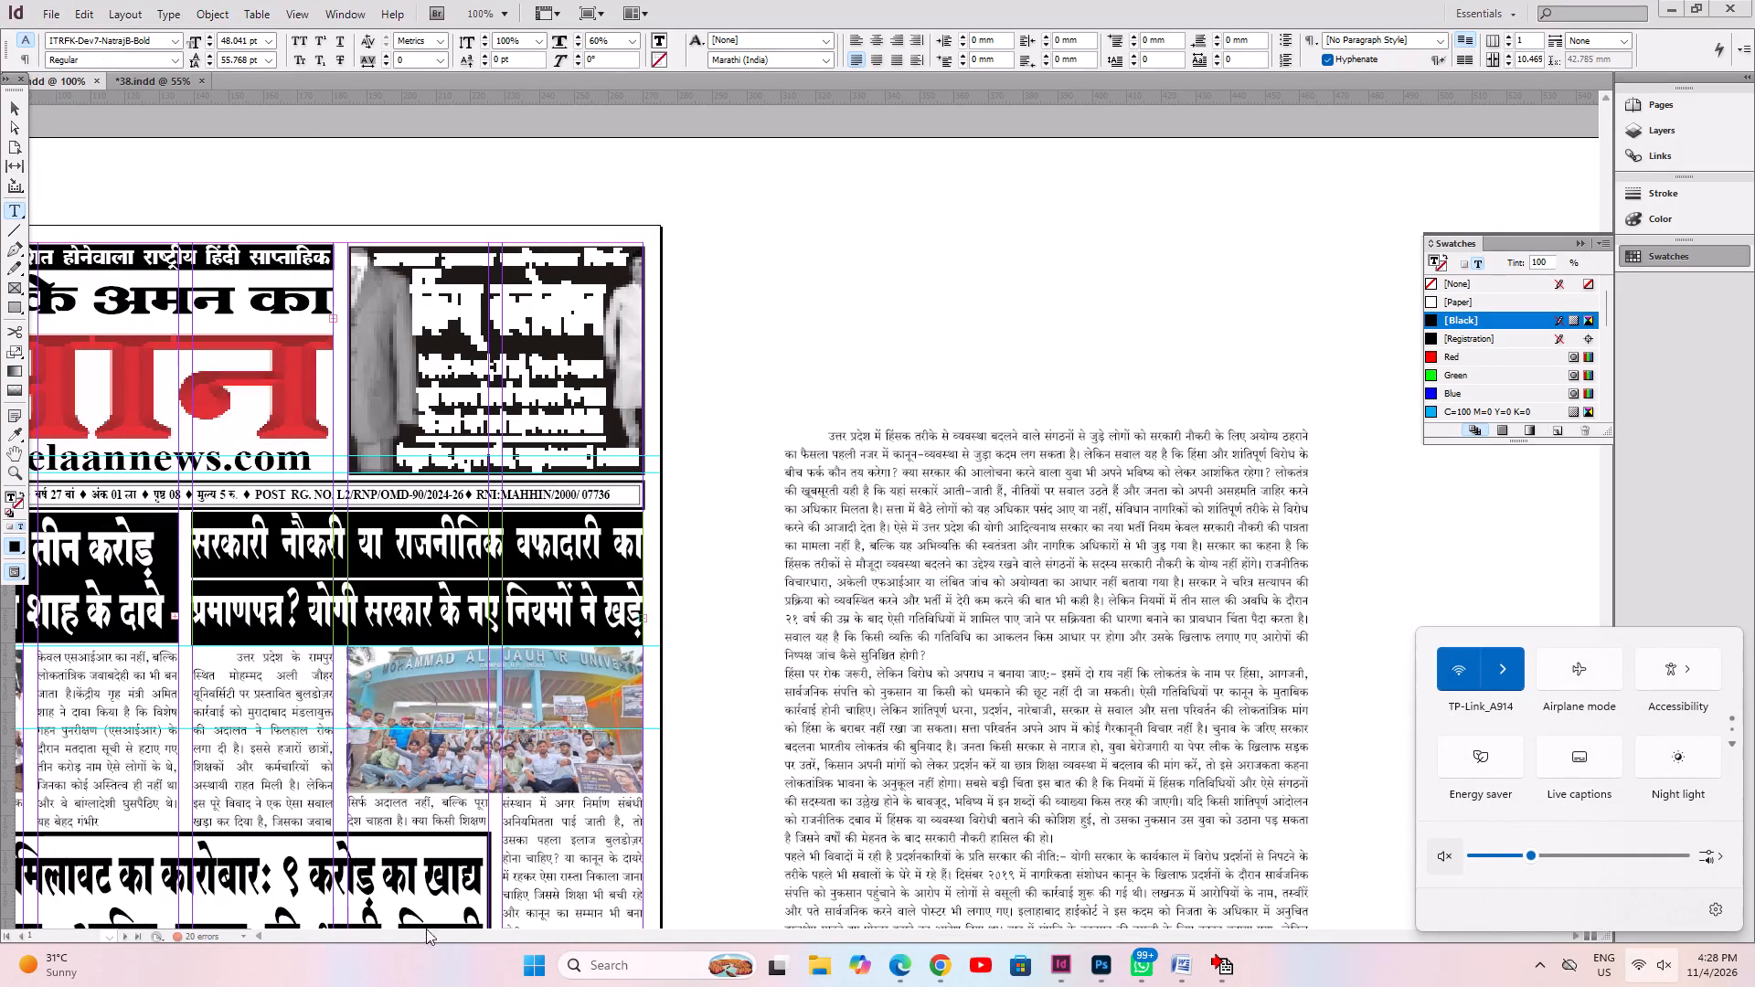
Turn off the computer's Wi-Fi connection.
left_click(523, 970)
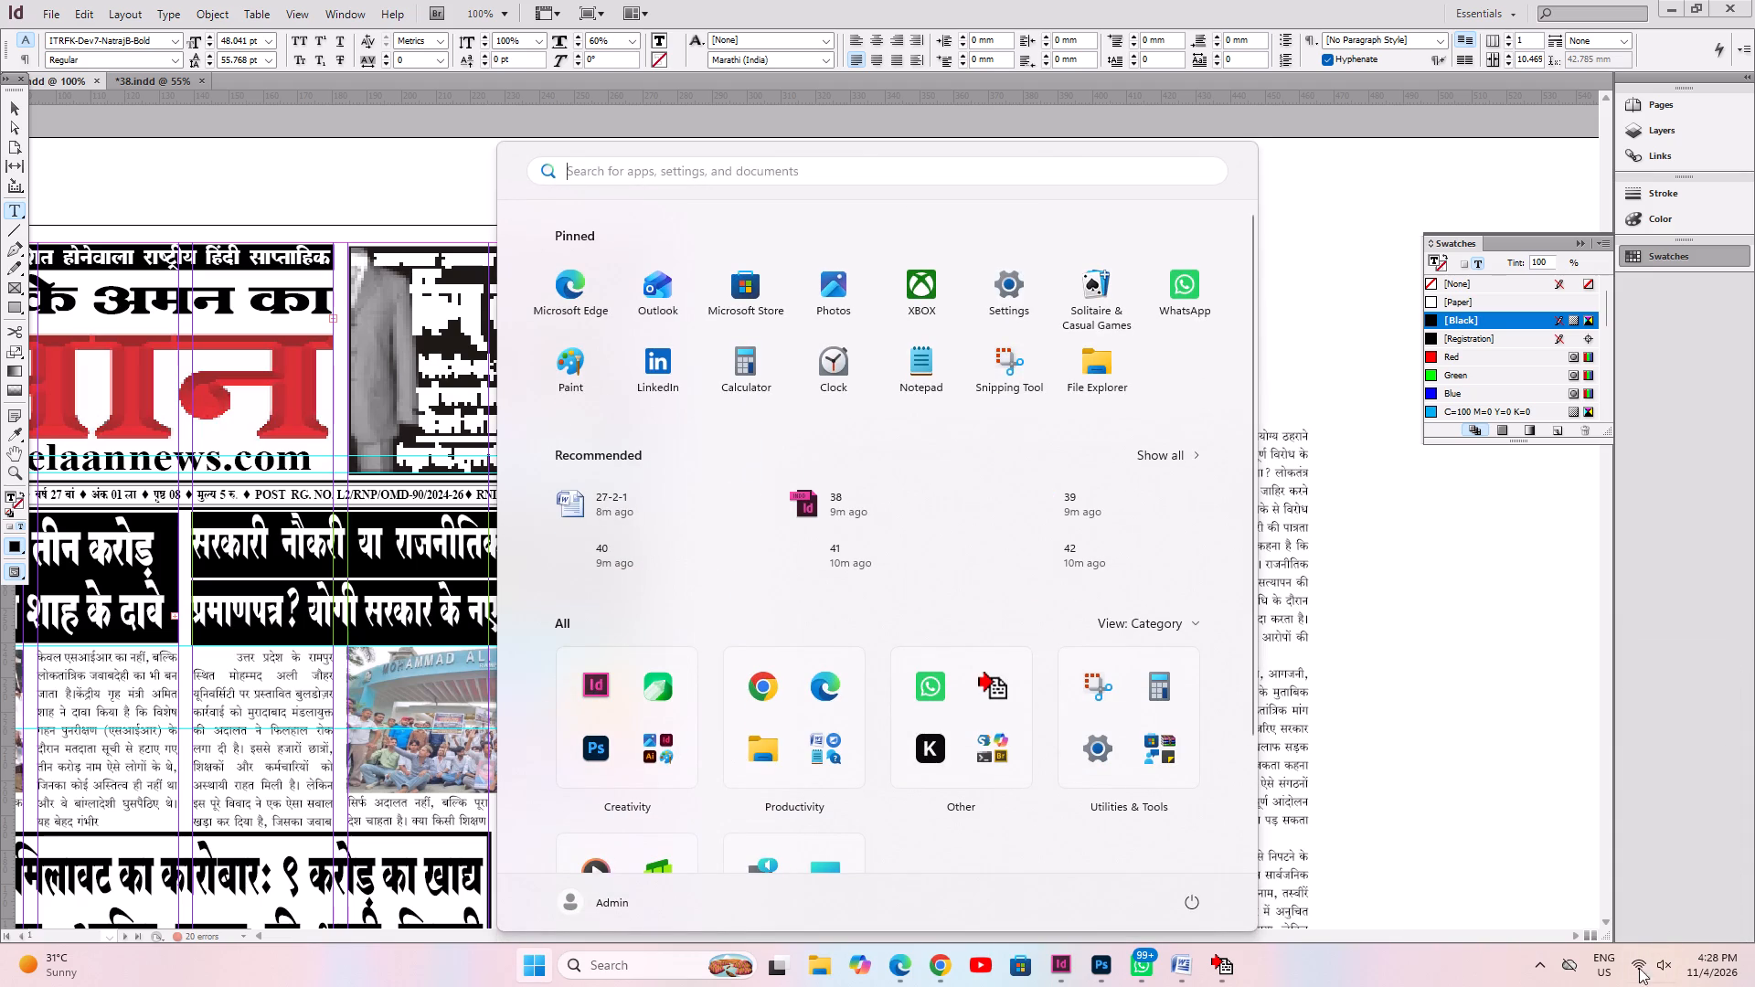
left_click(1643, 970)
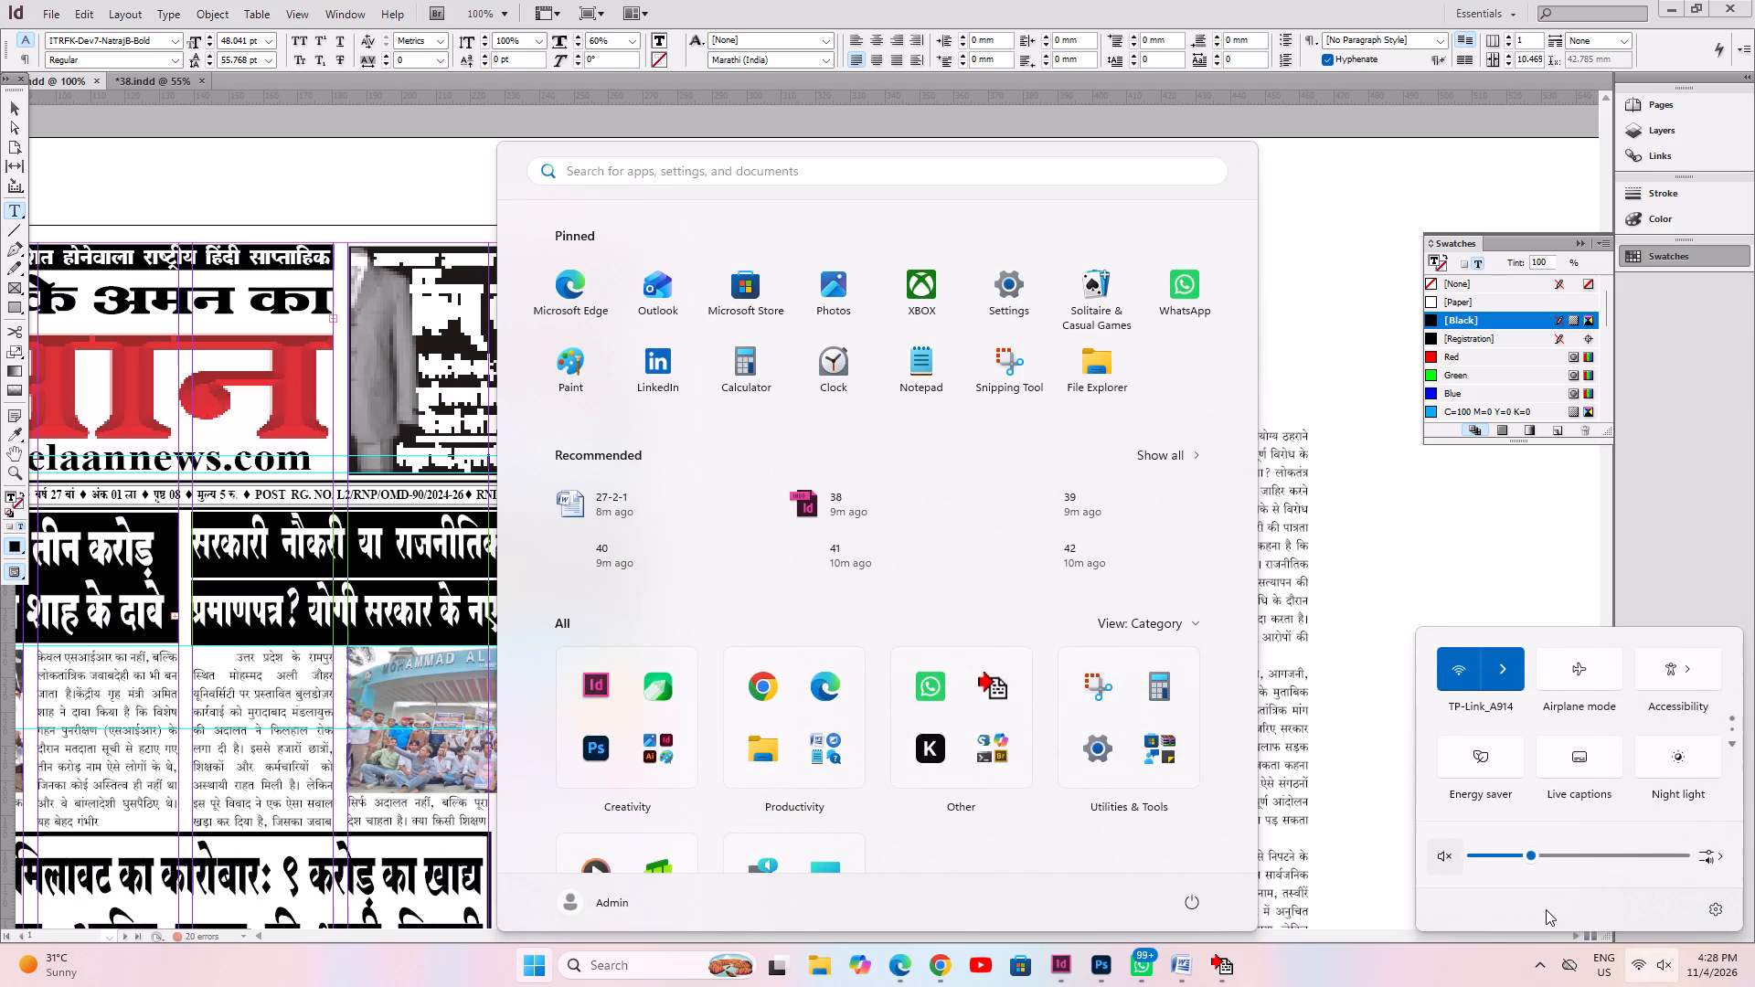
left_click(1455, 668)
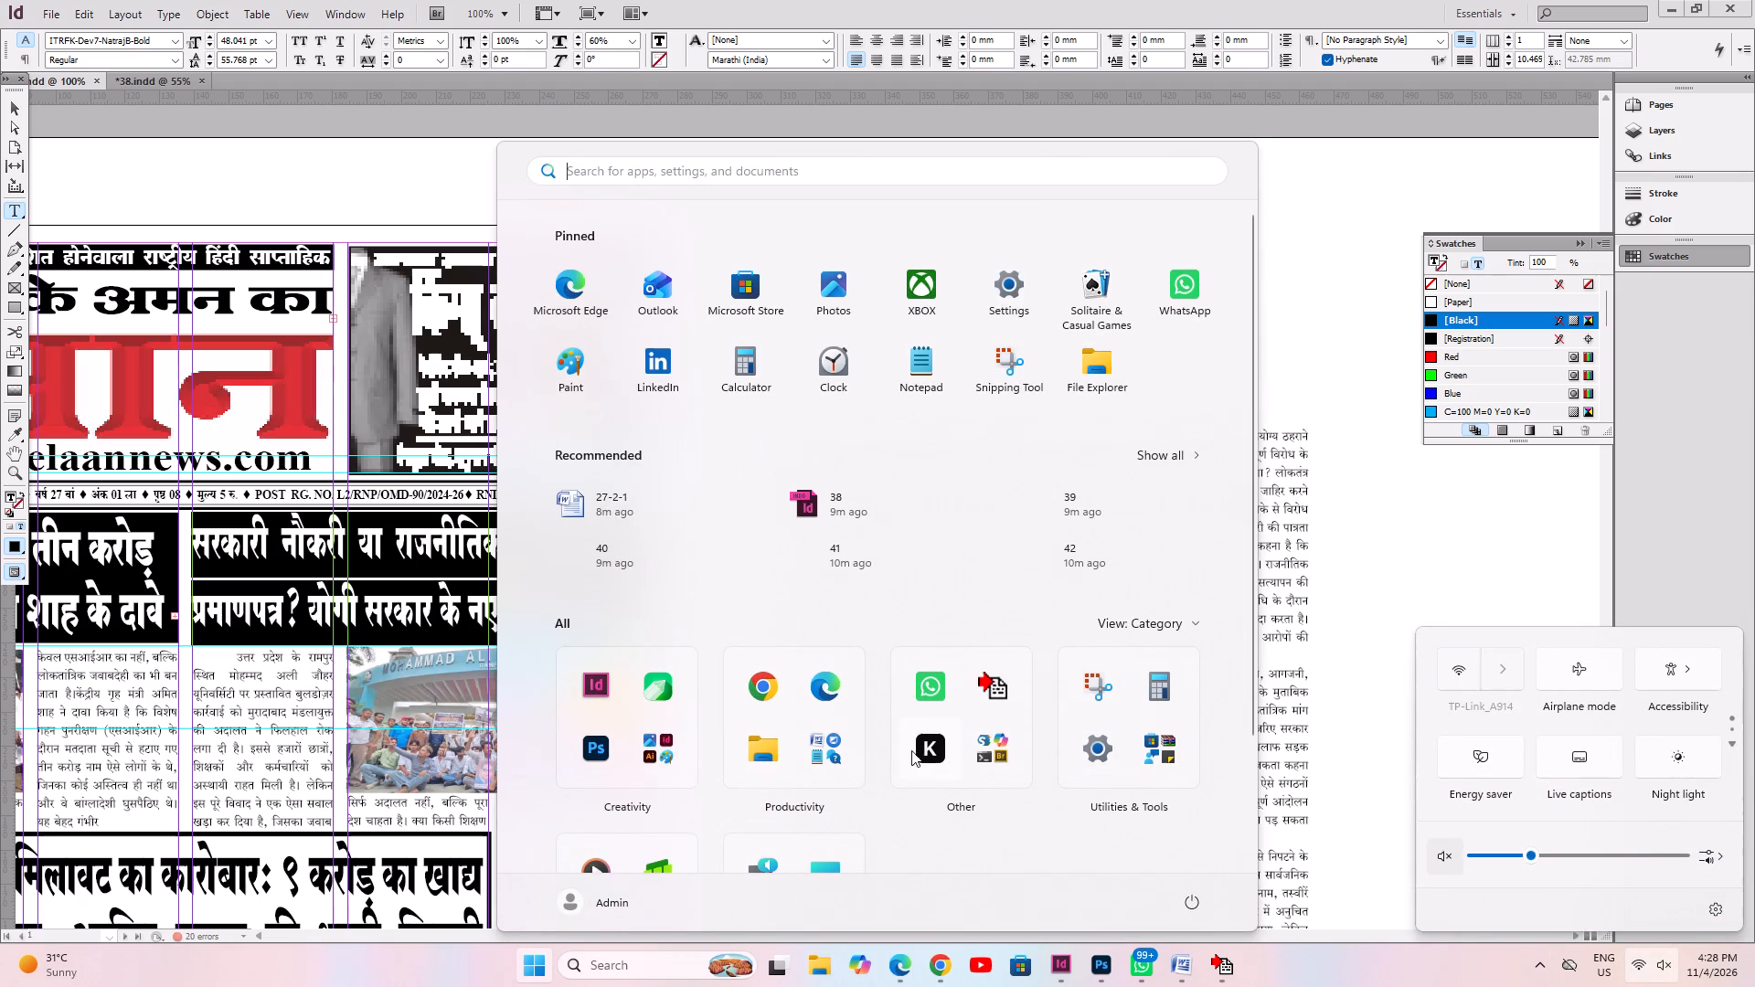
Launch CorelDRAW 2026 and browse for a drawing to open in the whogholi express folder within paper job on drive D.
left_click(671, 687)
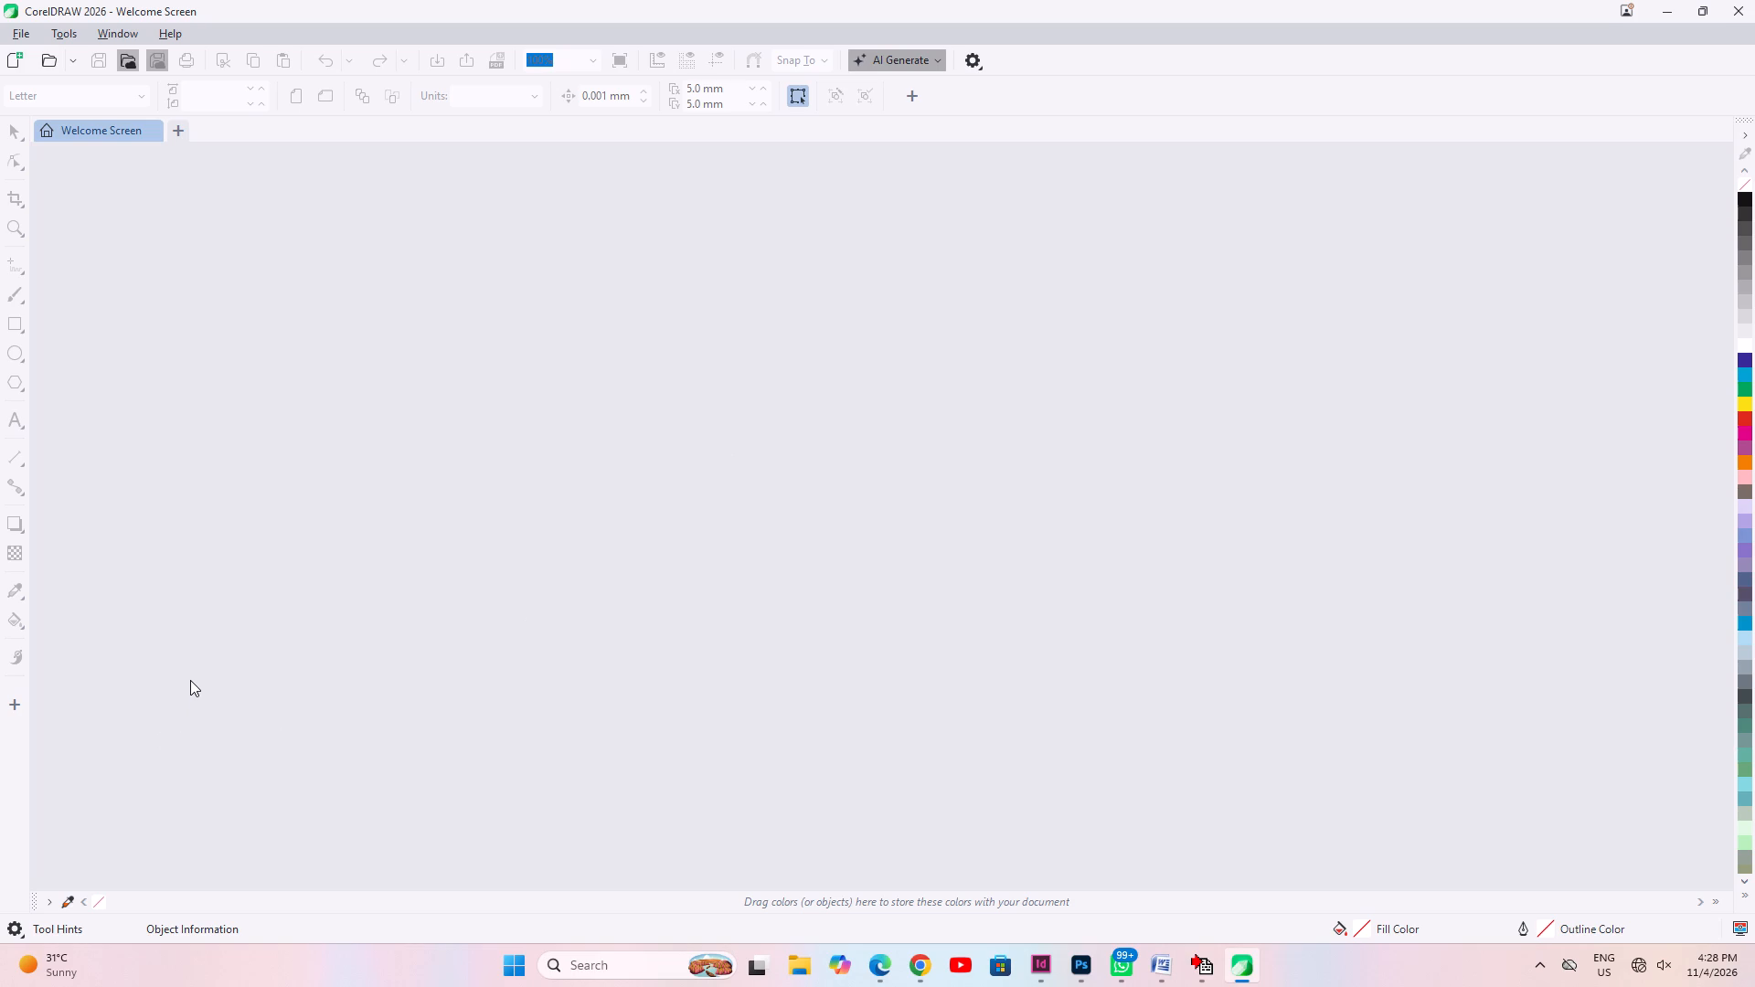
left_click(43, 59)
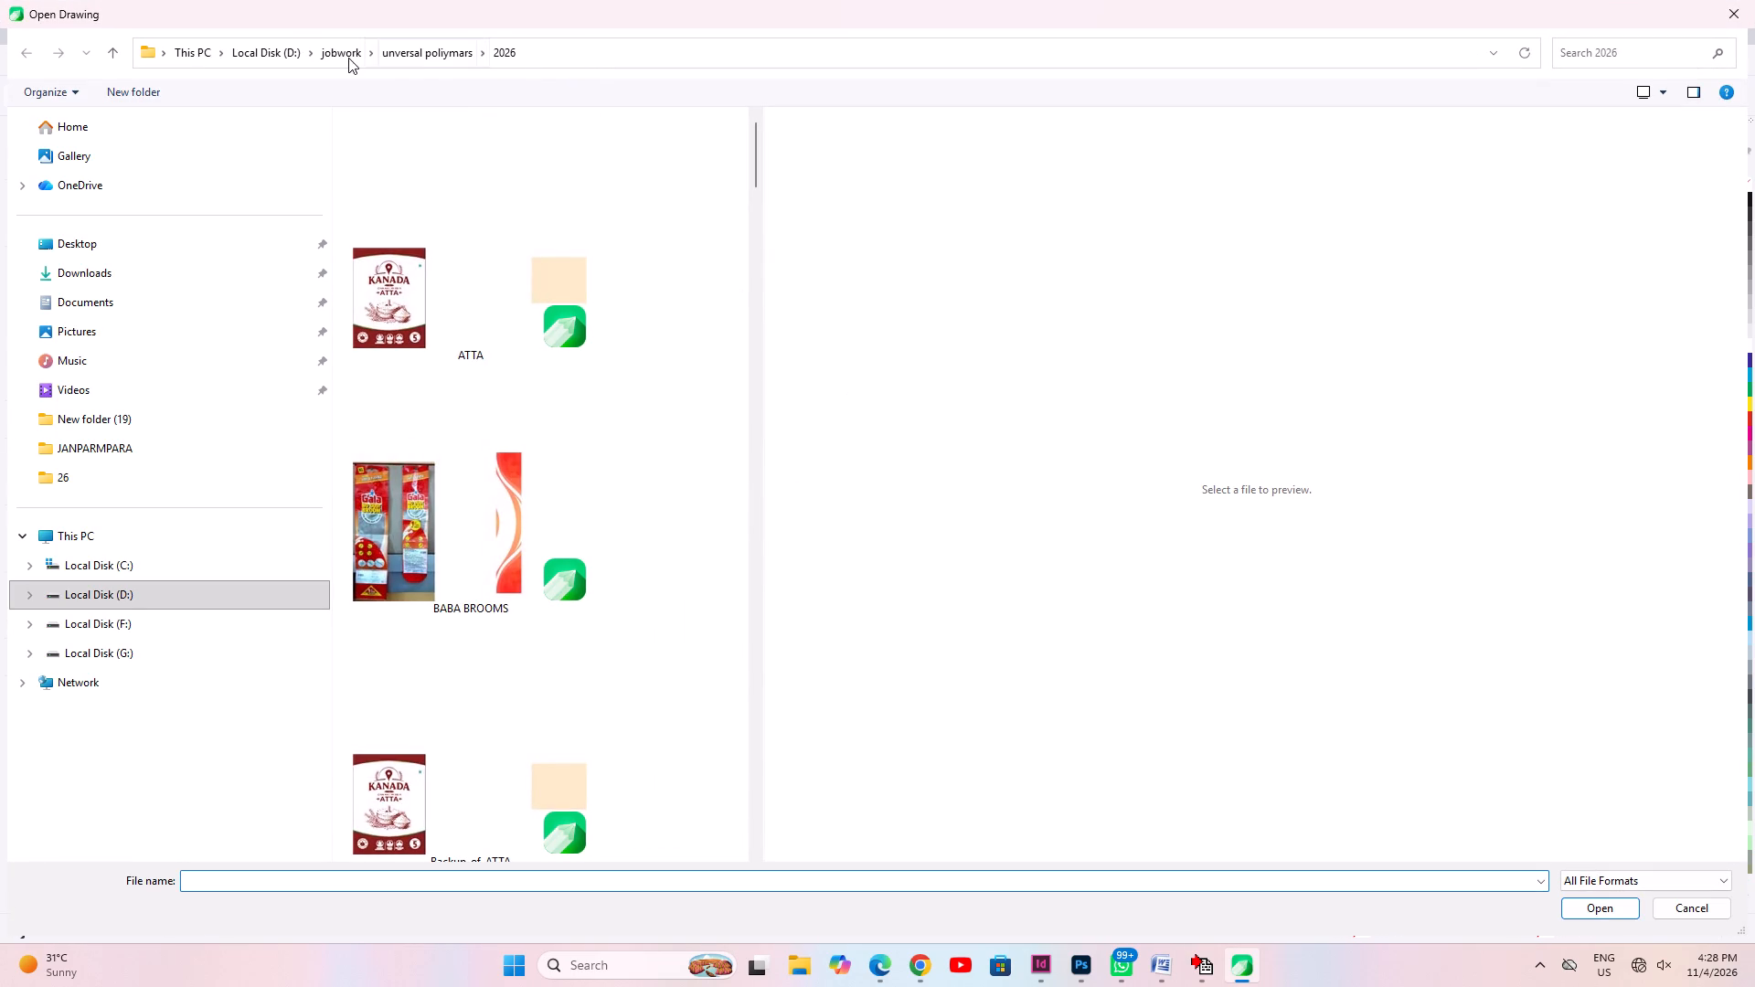
left_click(348, 58)
left_click(368, 685)
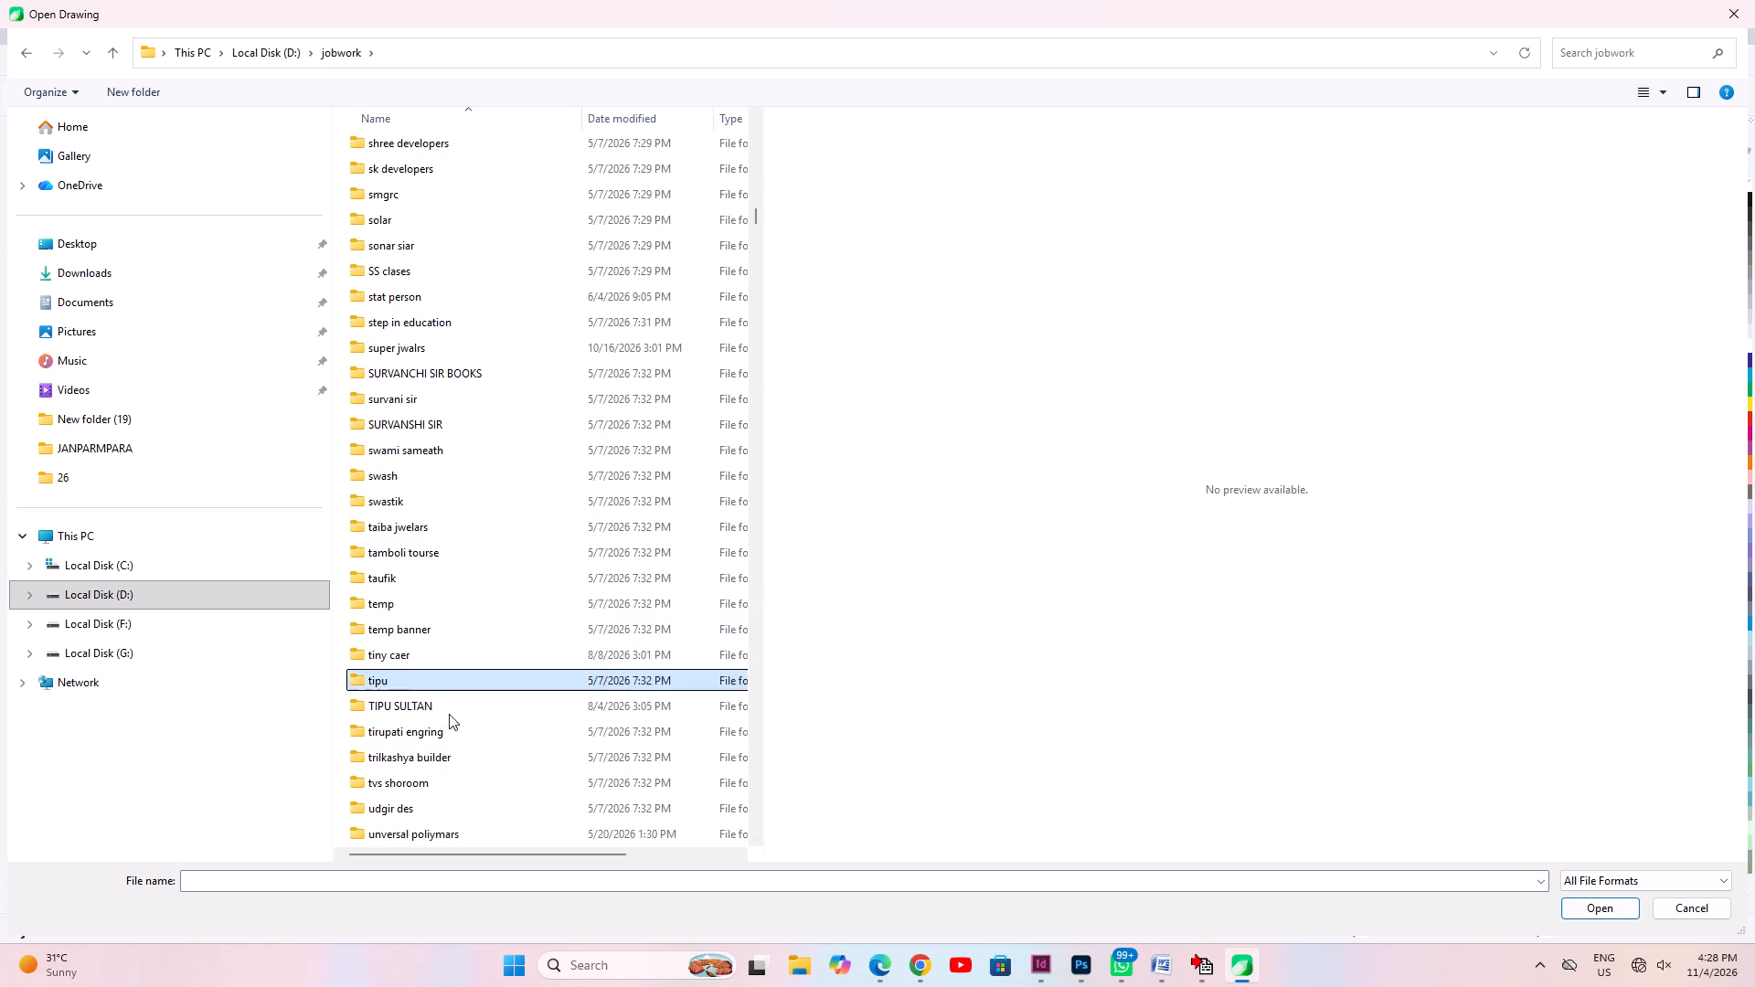
key("w")
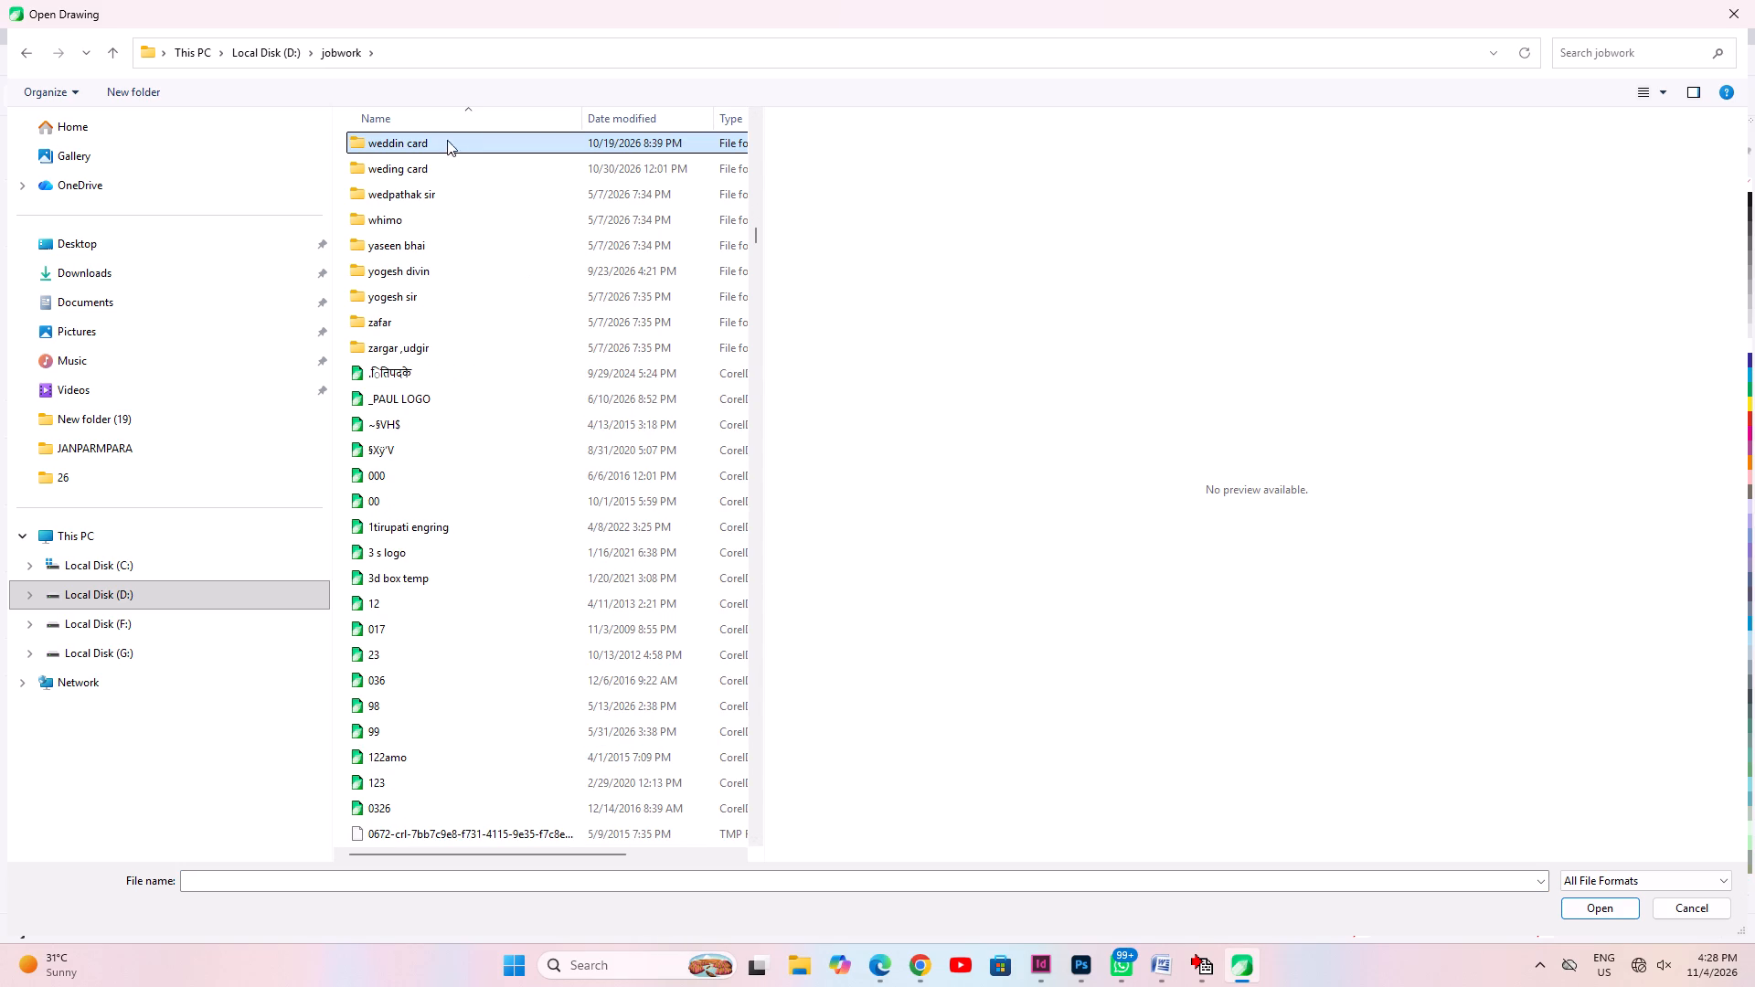
left_click(258, 52)
double_click(381, 682)
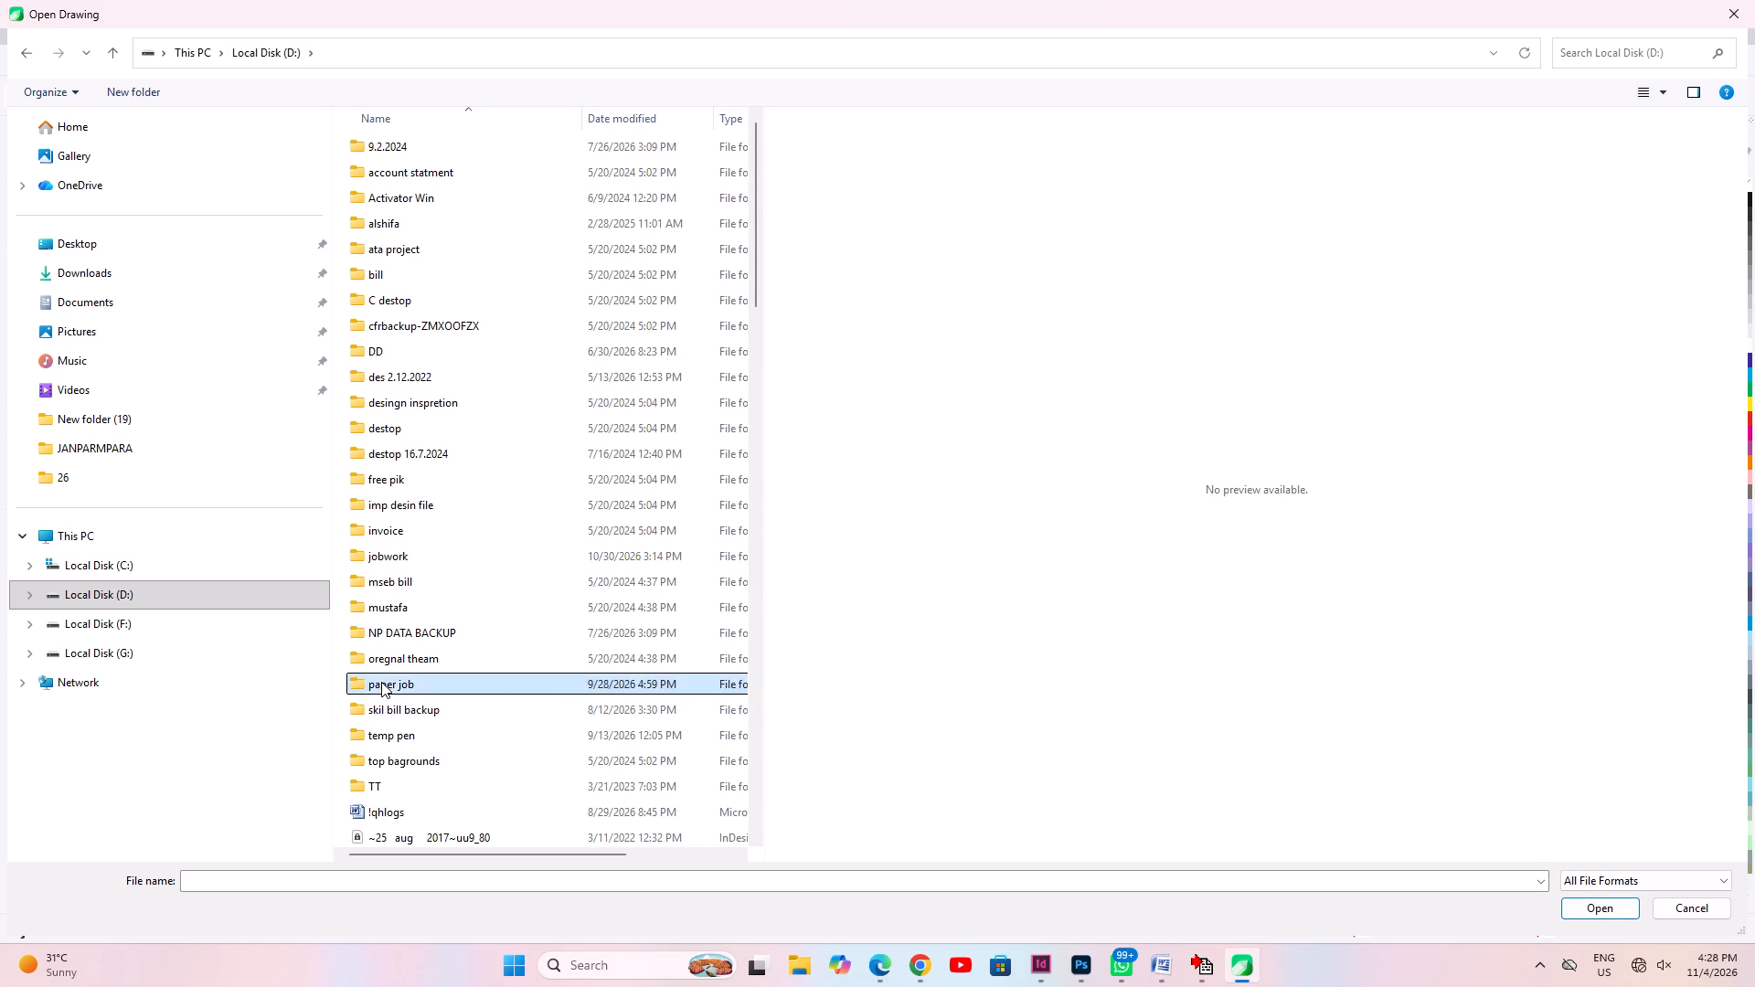
key("w")
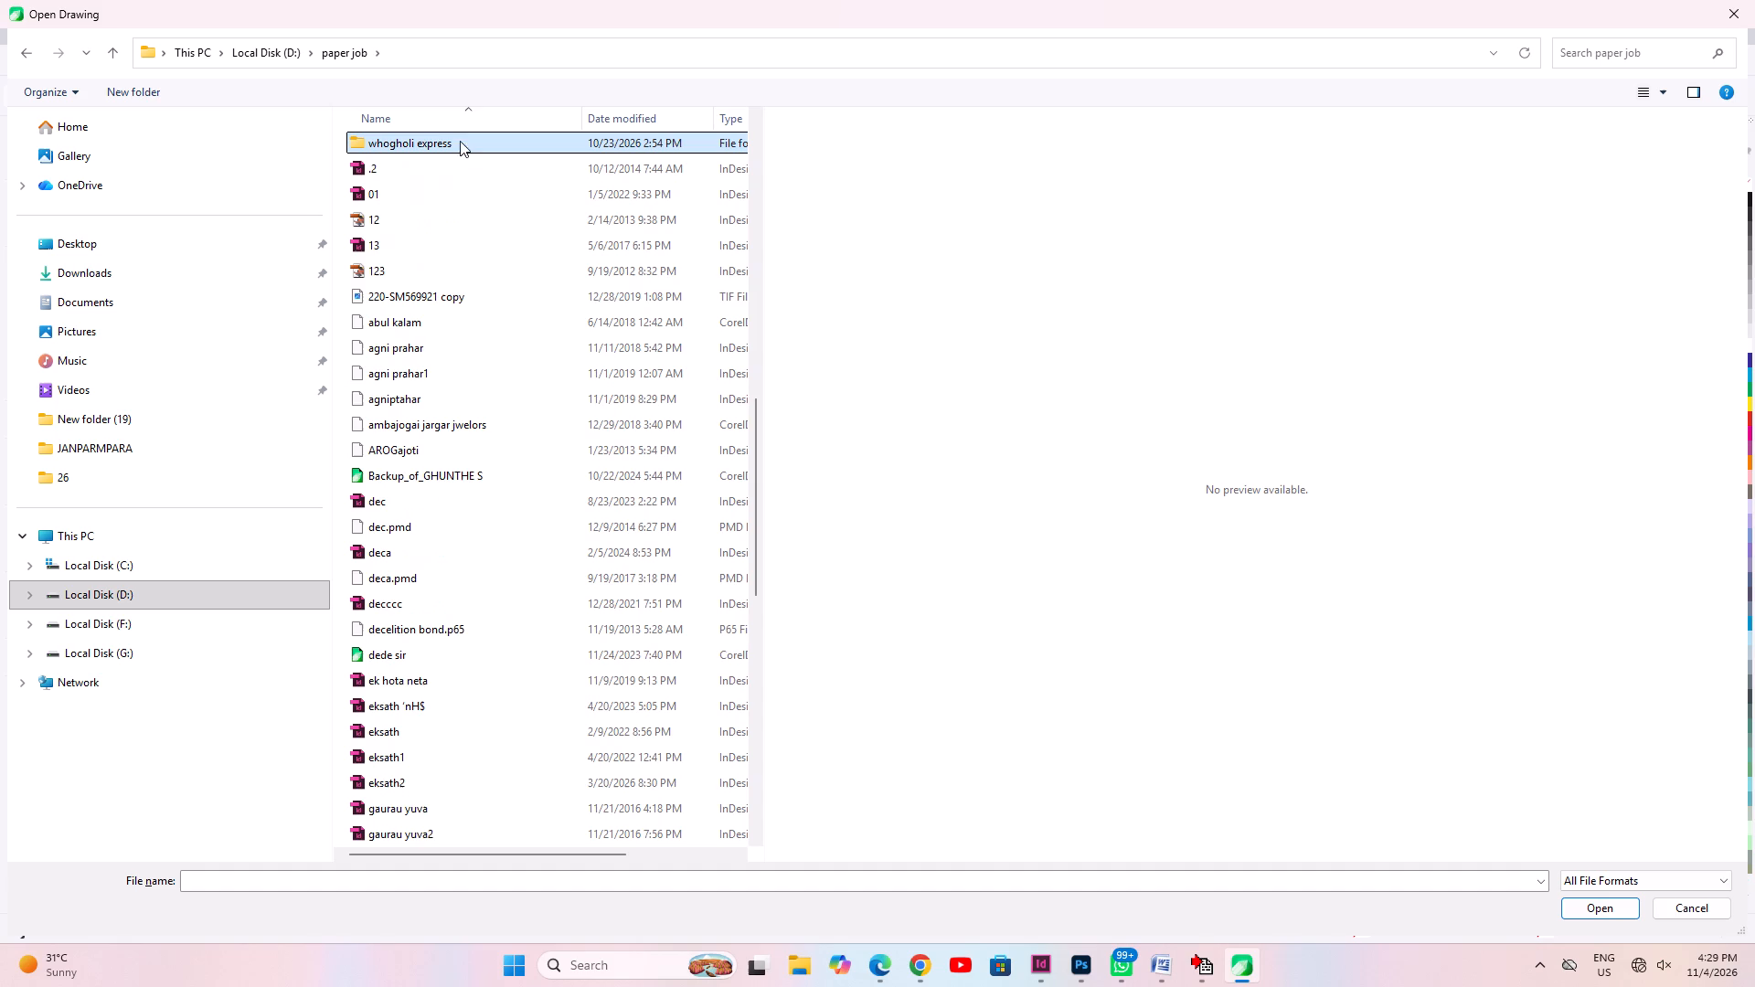
double_click(452, 139)
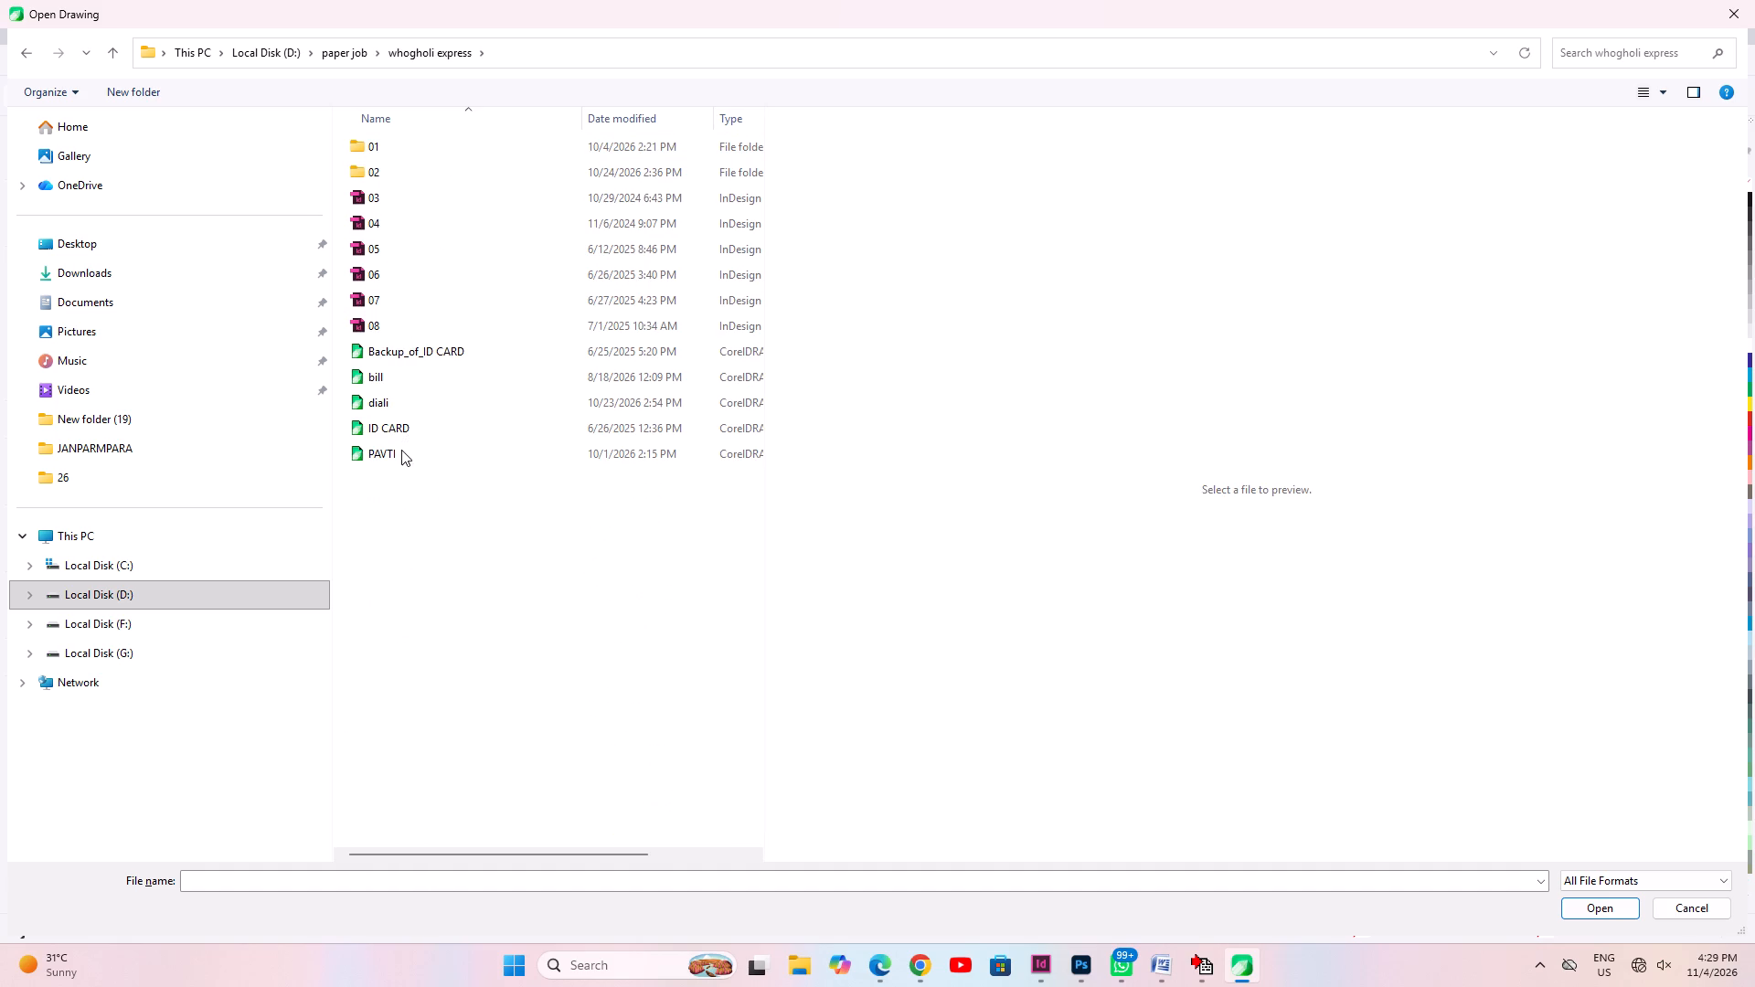
Preview the CorelDRAW files in the whogholi express folder and open the diali drawing.
left_click(401, 450)
key("Up")
key("Up")
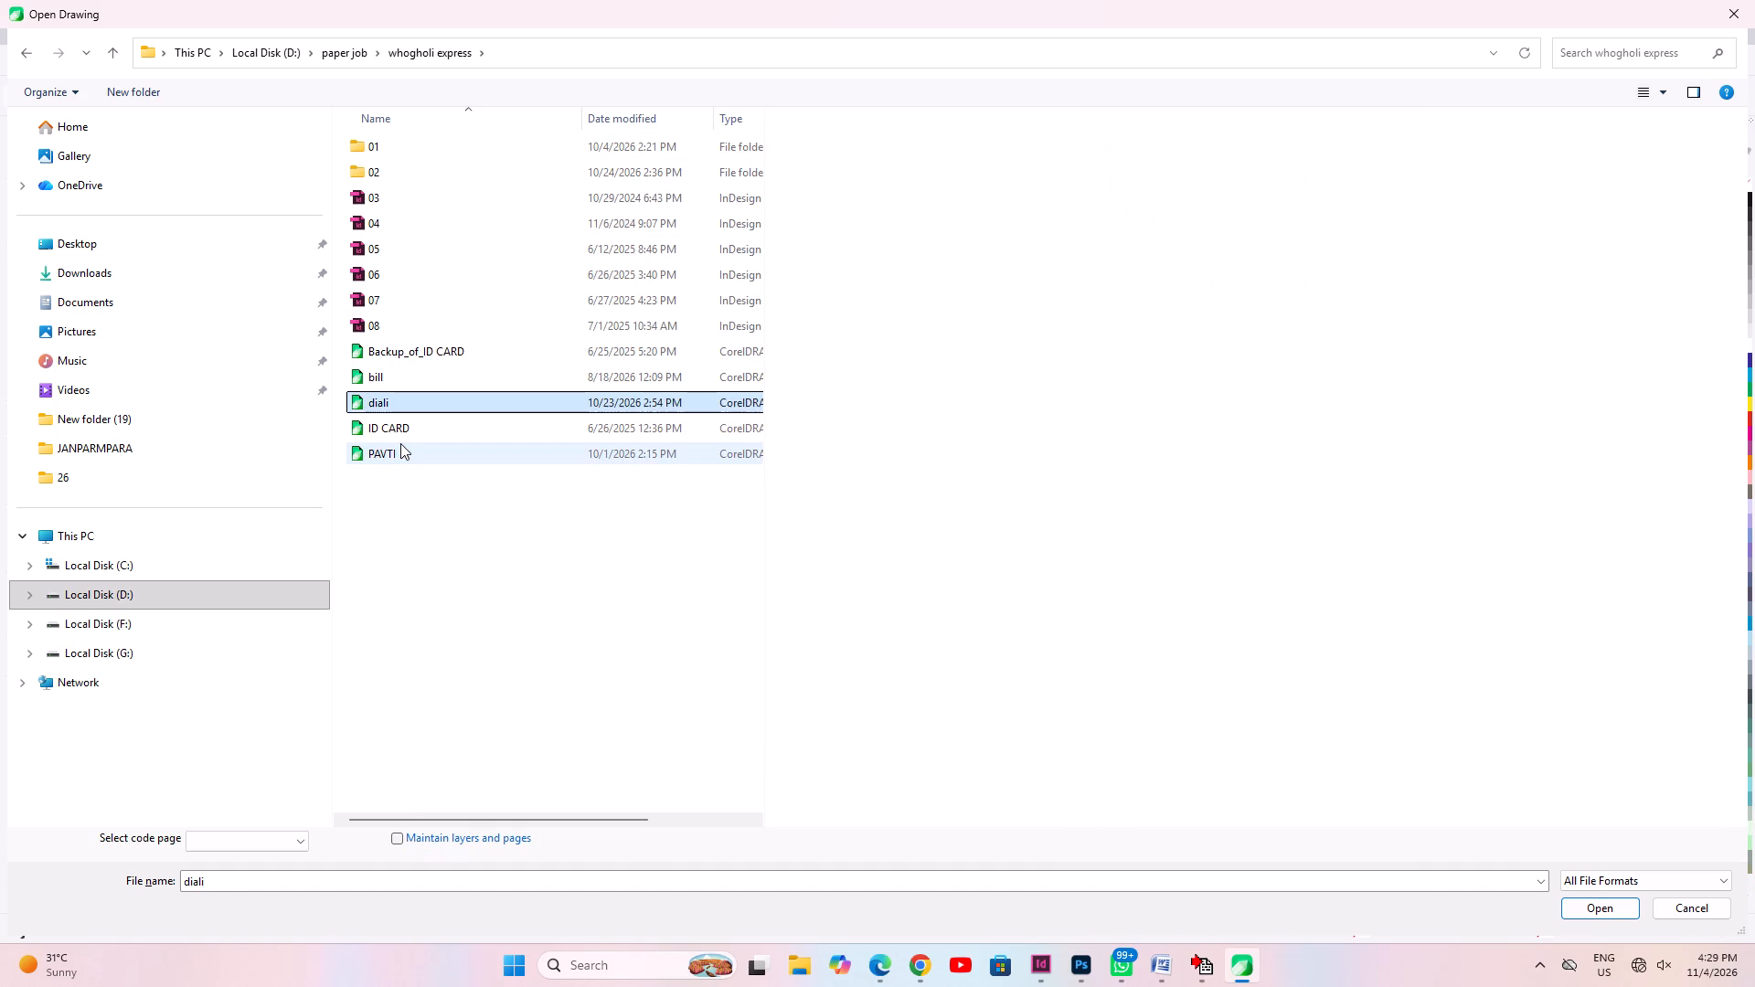
key("Up")
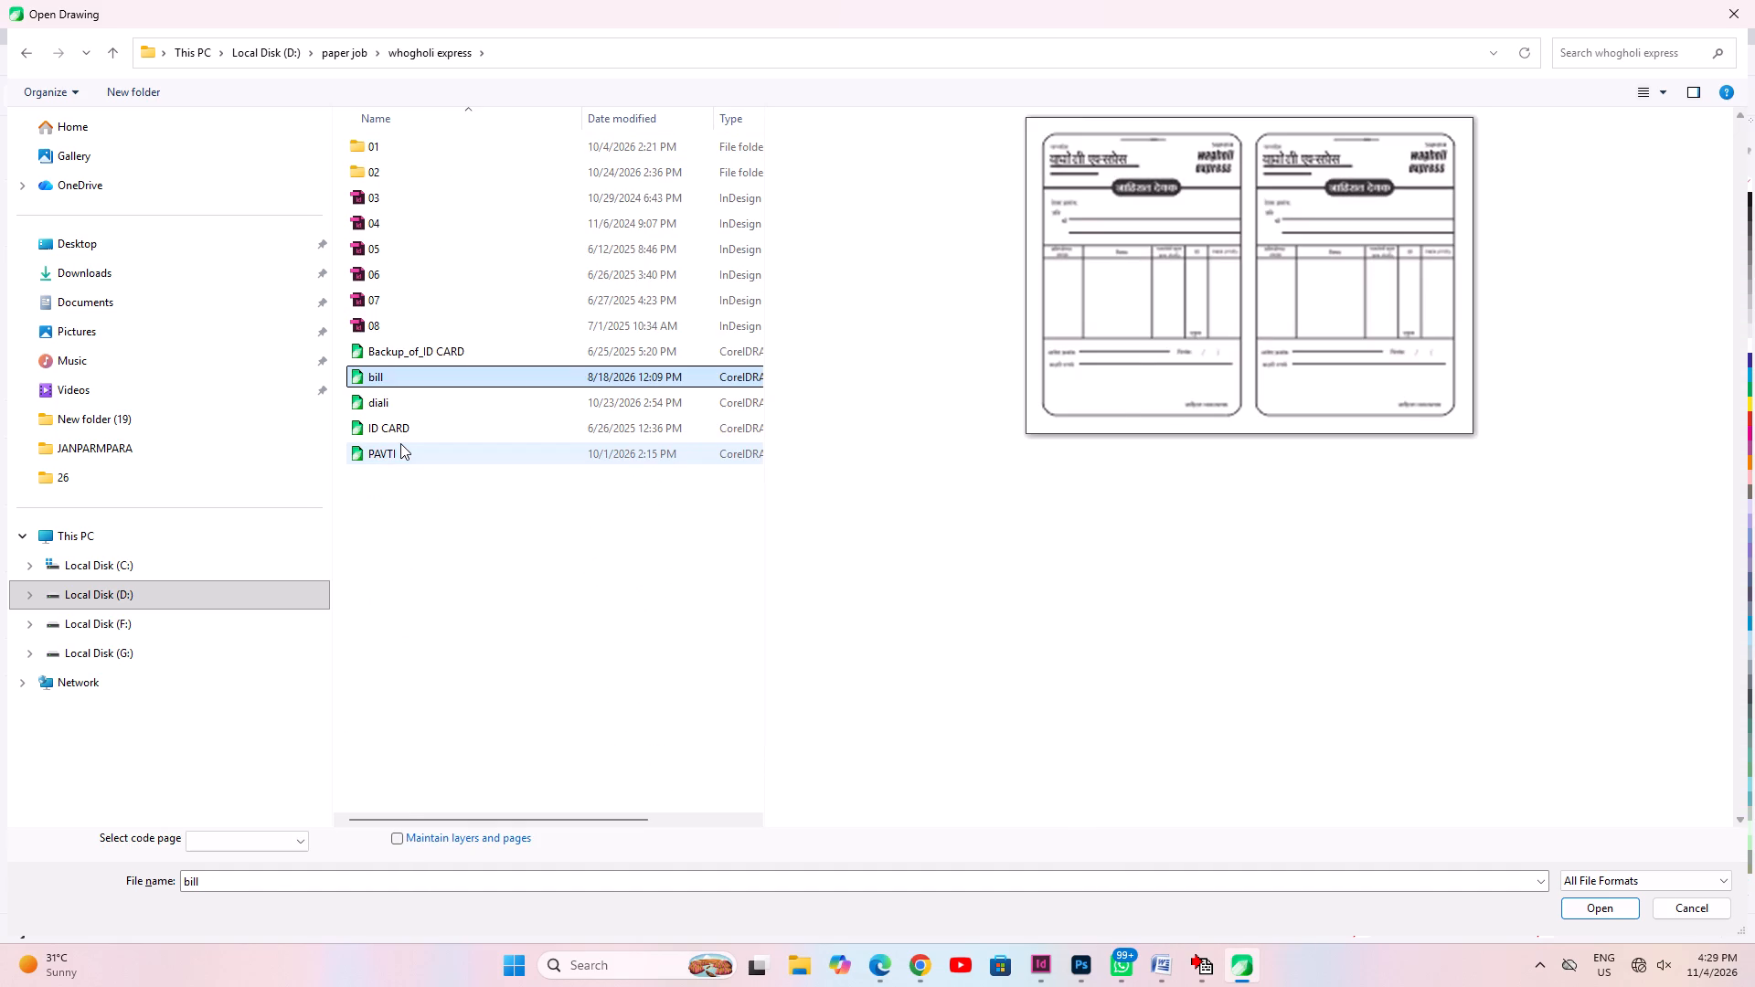
key("Up")
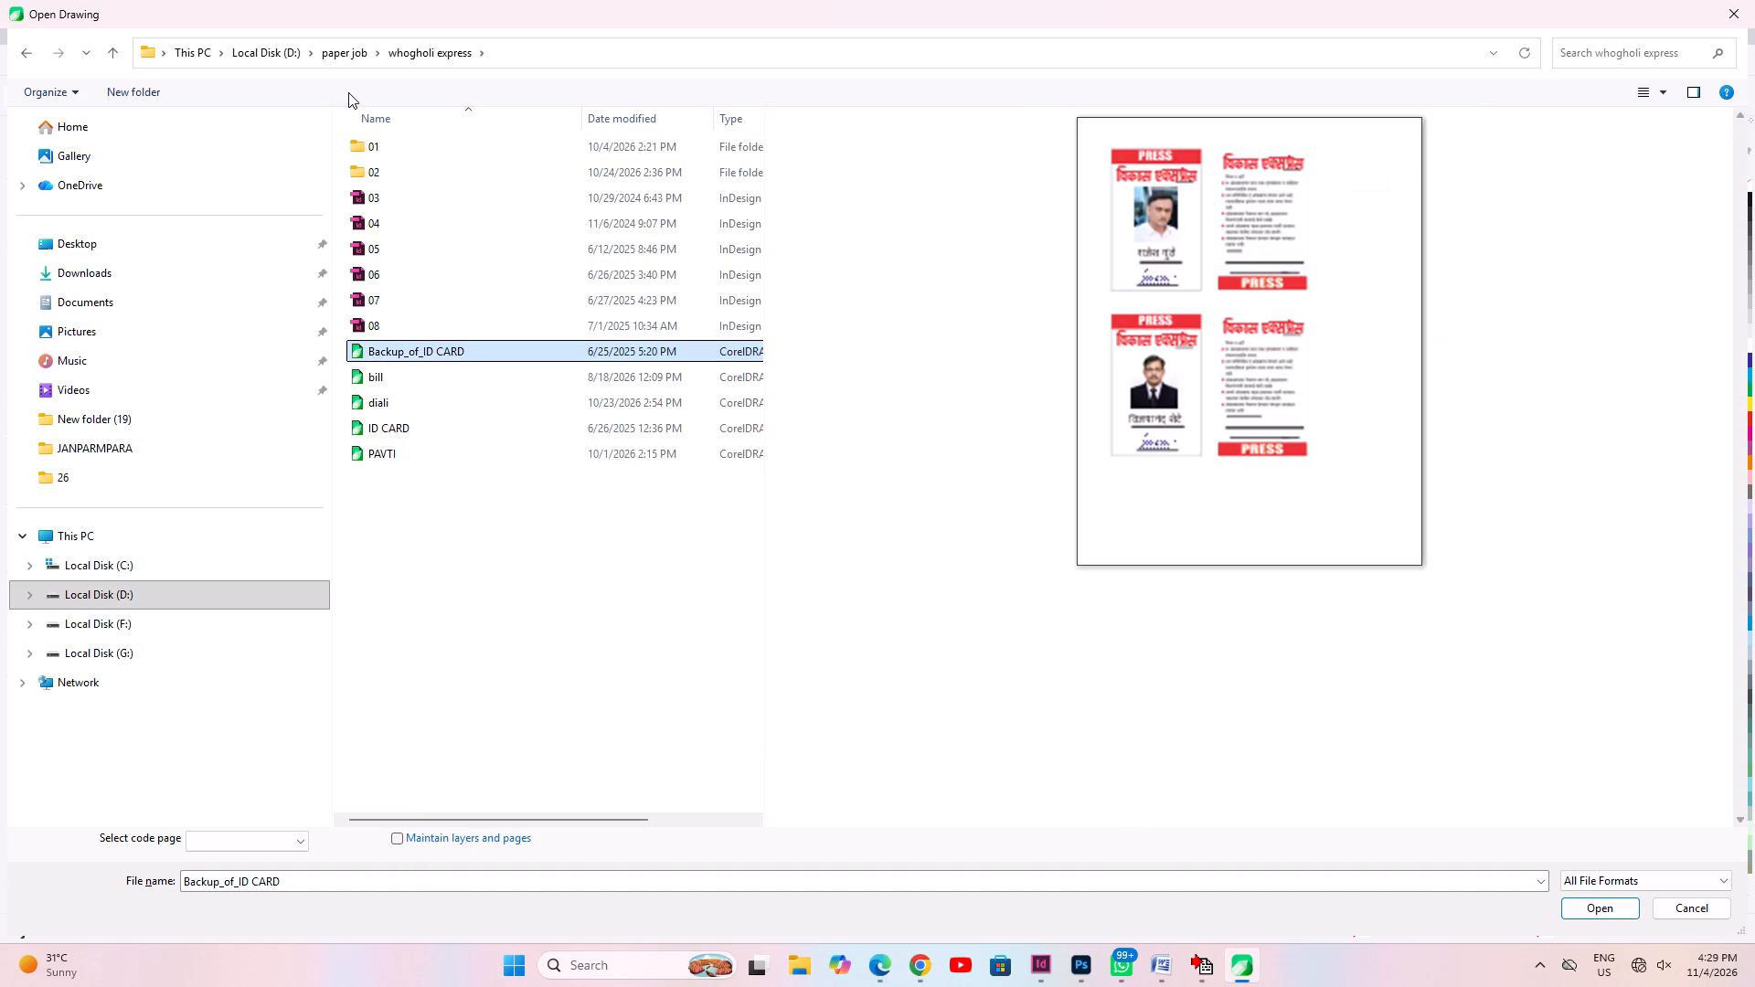
key("Down")
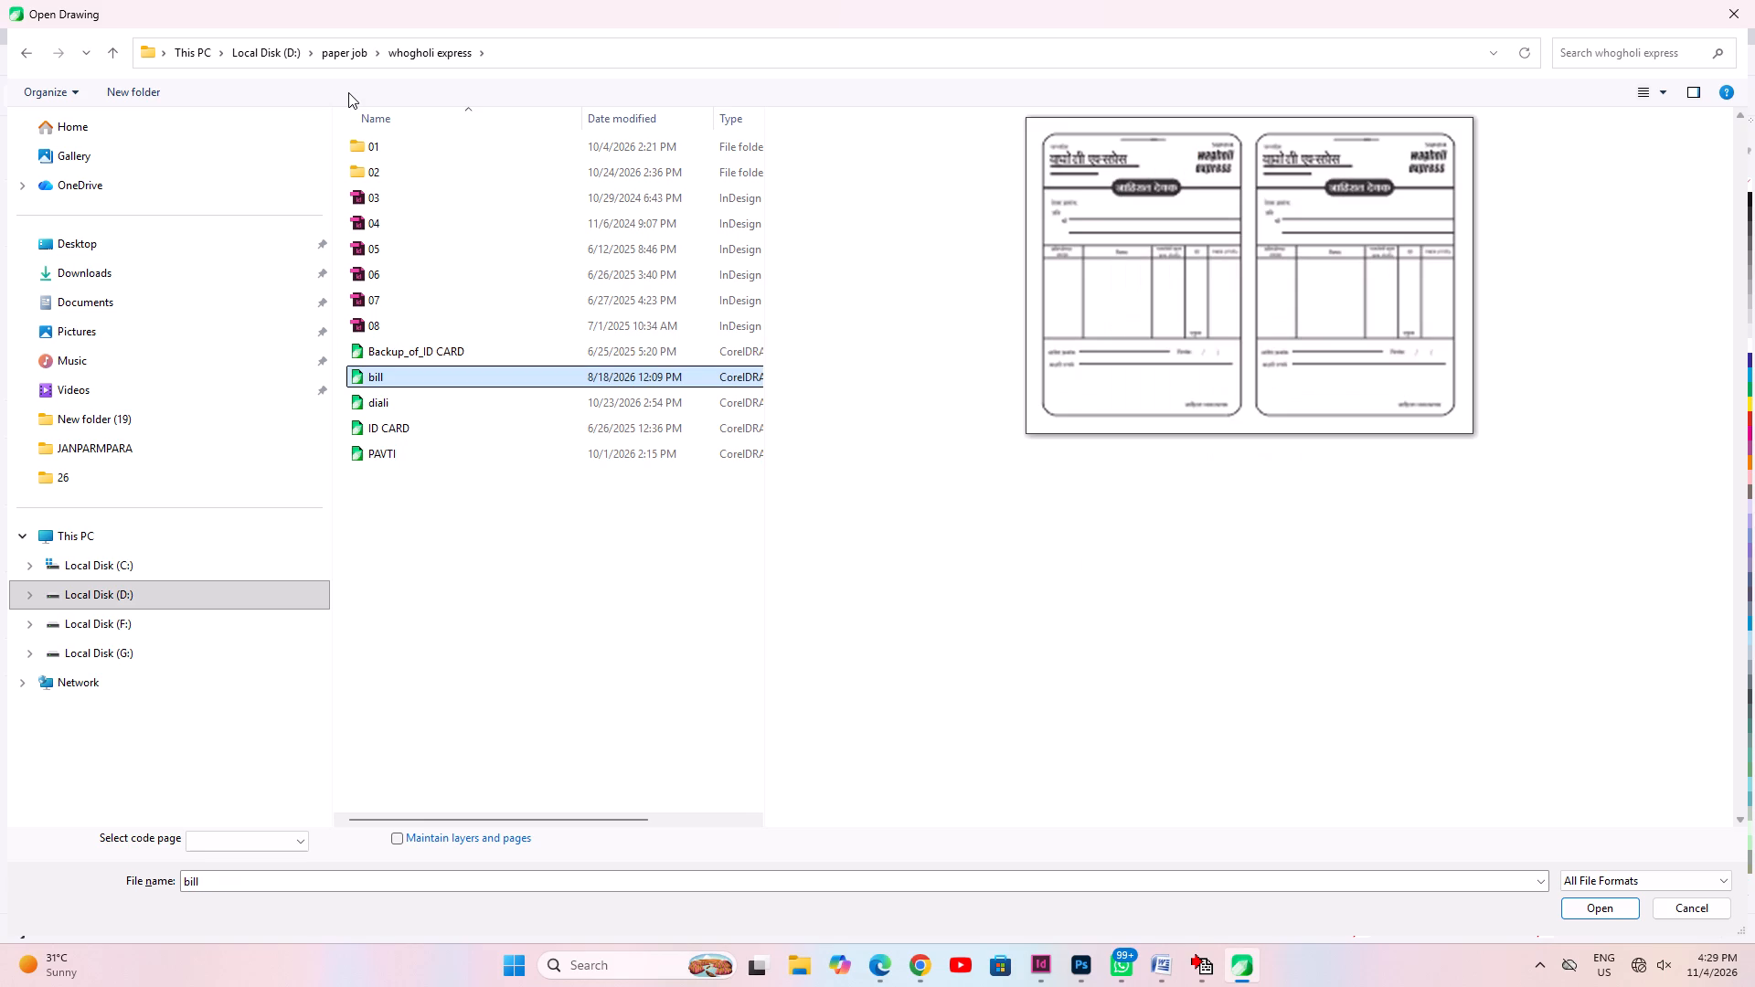
key("Down")
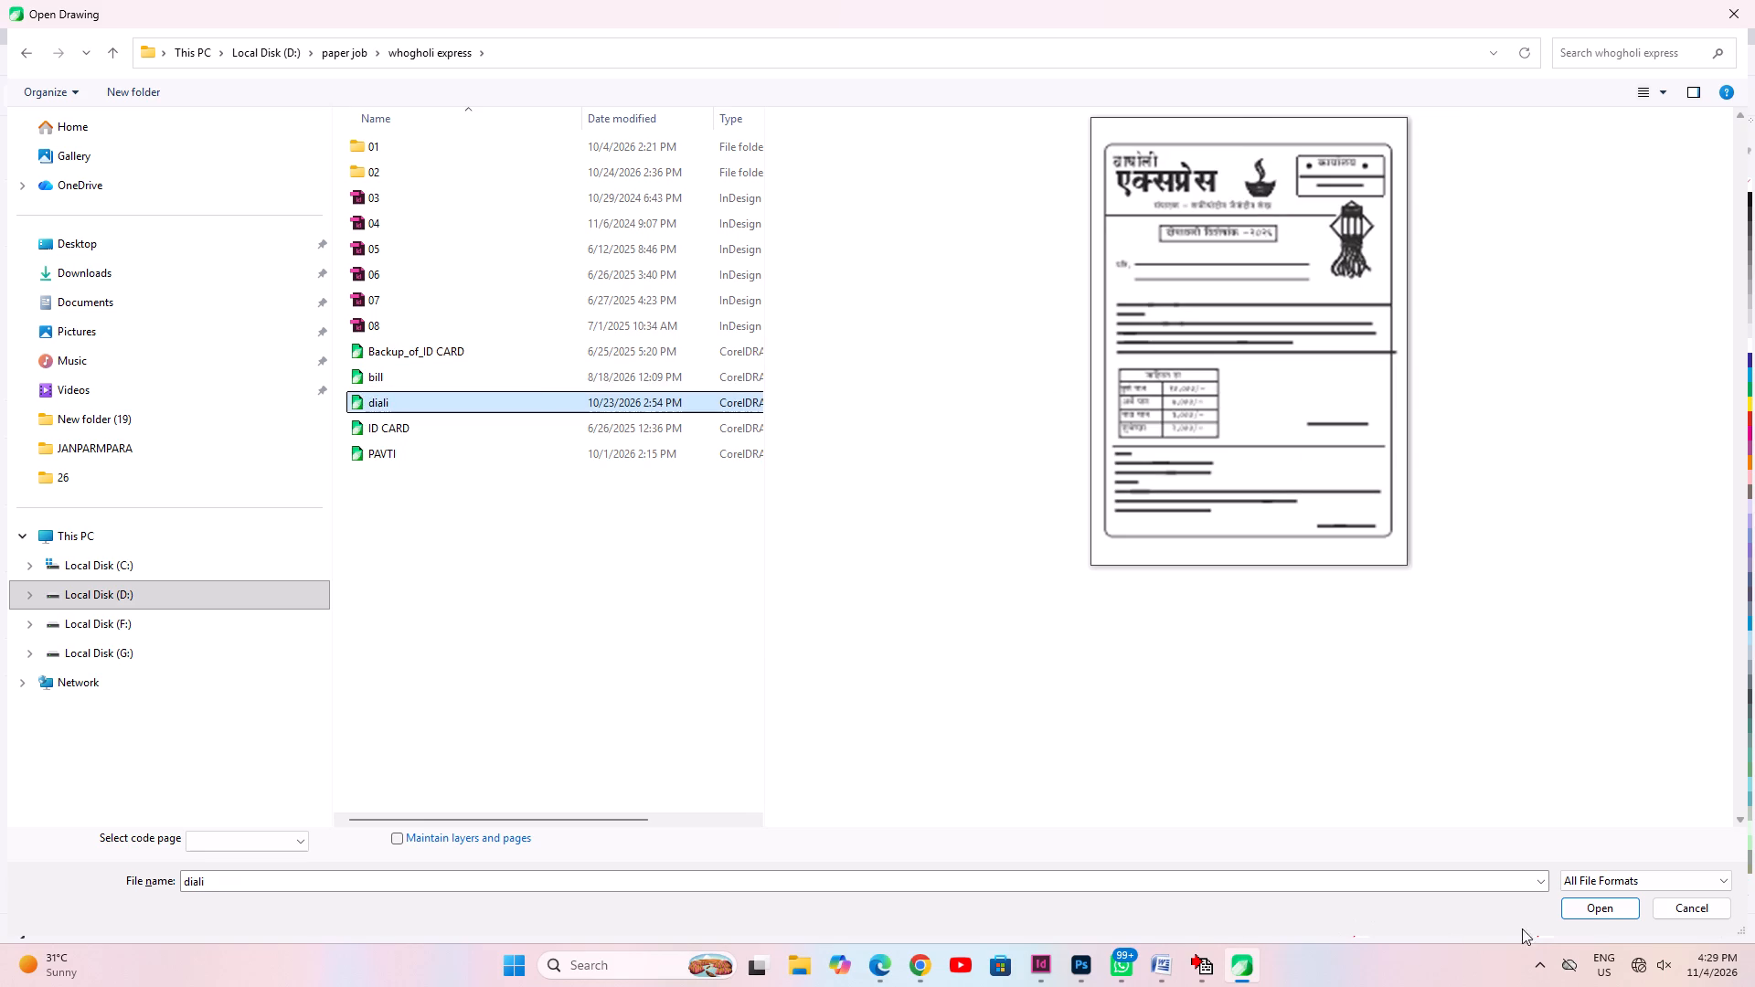
left_click(1576, 910)
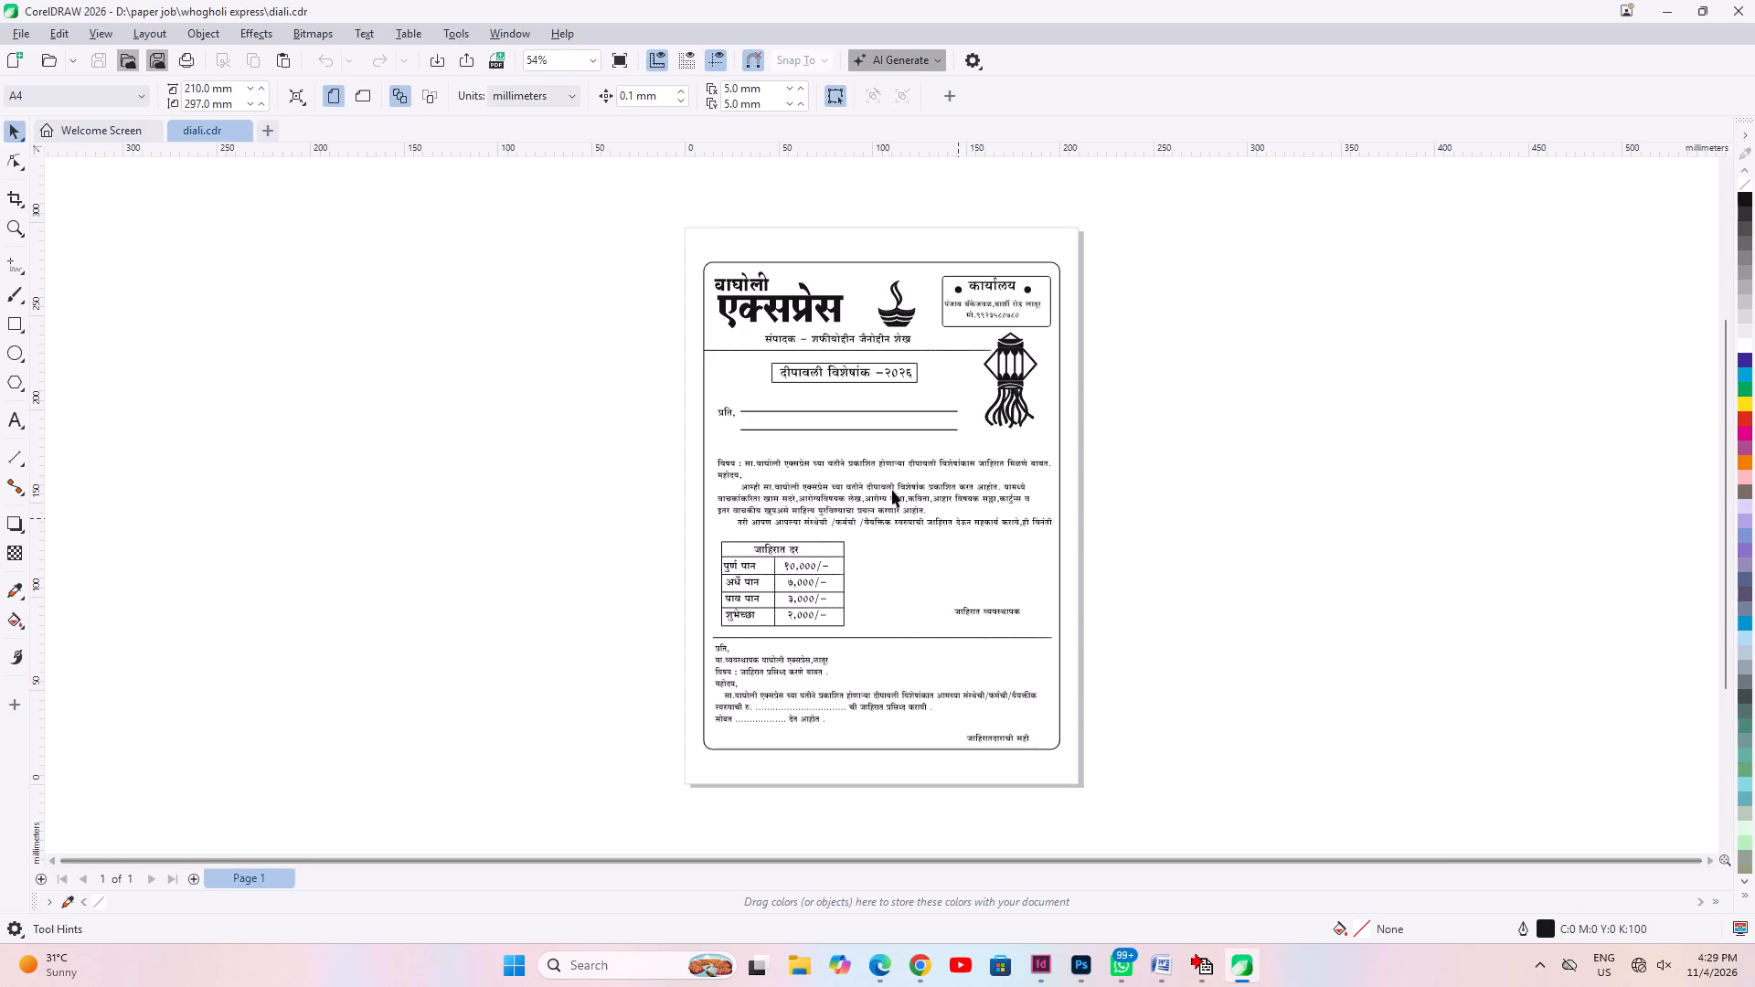
Add a page-sized 210 × 297 mm rectangle around the Diwali letter artwork and remove its outline.
left_click_drag(551, 177, 1250, 831)
left_click(1250, 828)
double_click(23, 333)
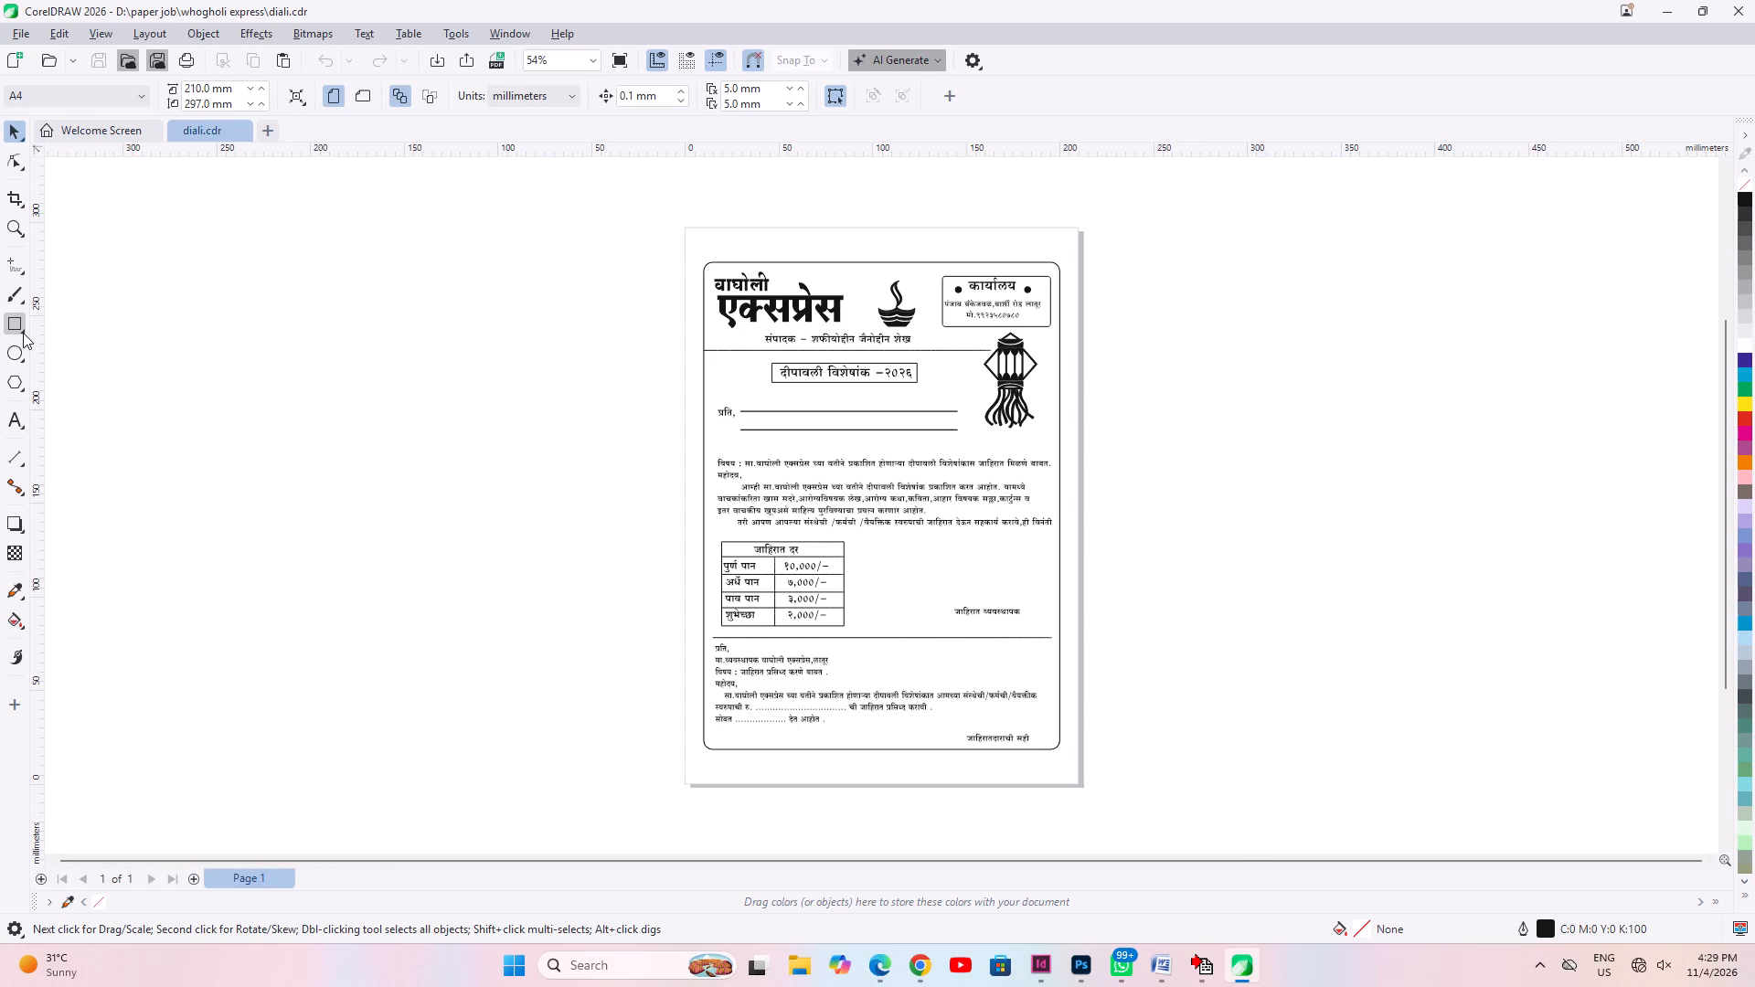
double_click(22, 331)
left_click(16, 129)
left_click(656, 241)
left_click_drag(612, 197, 1297, 866)
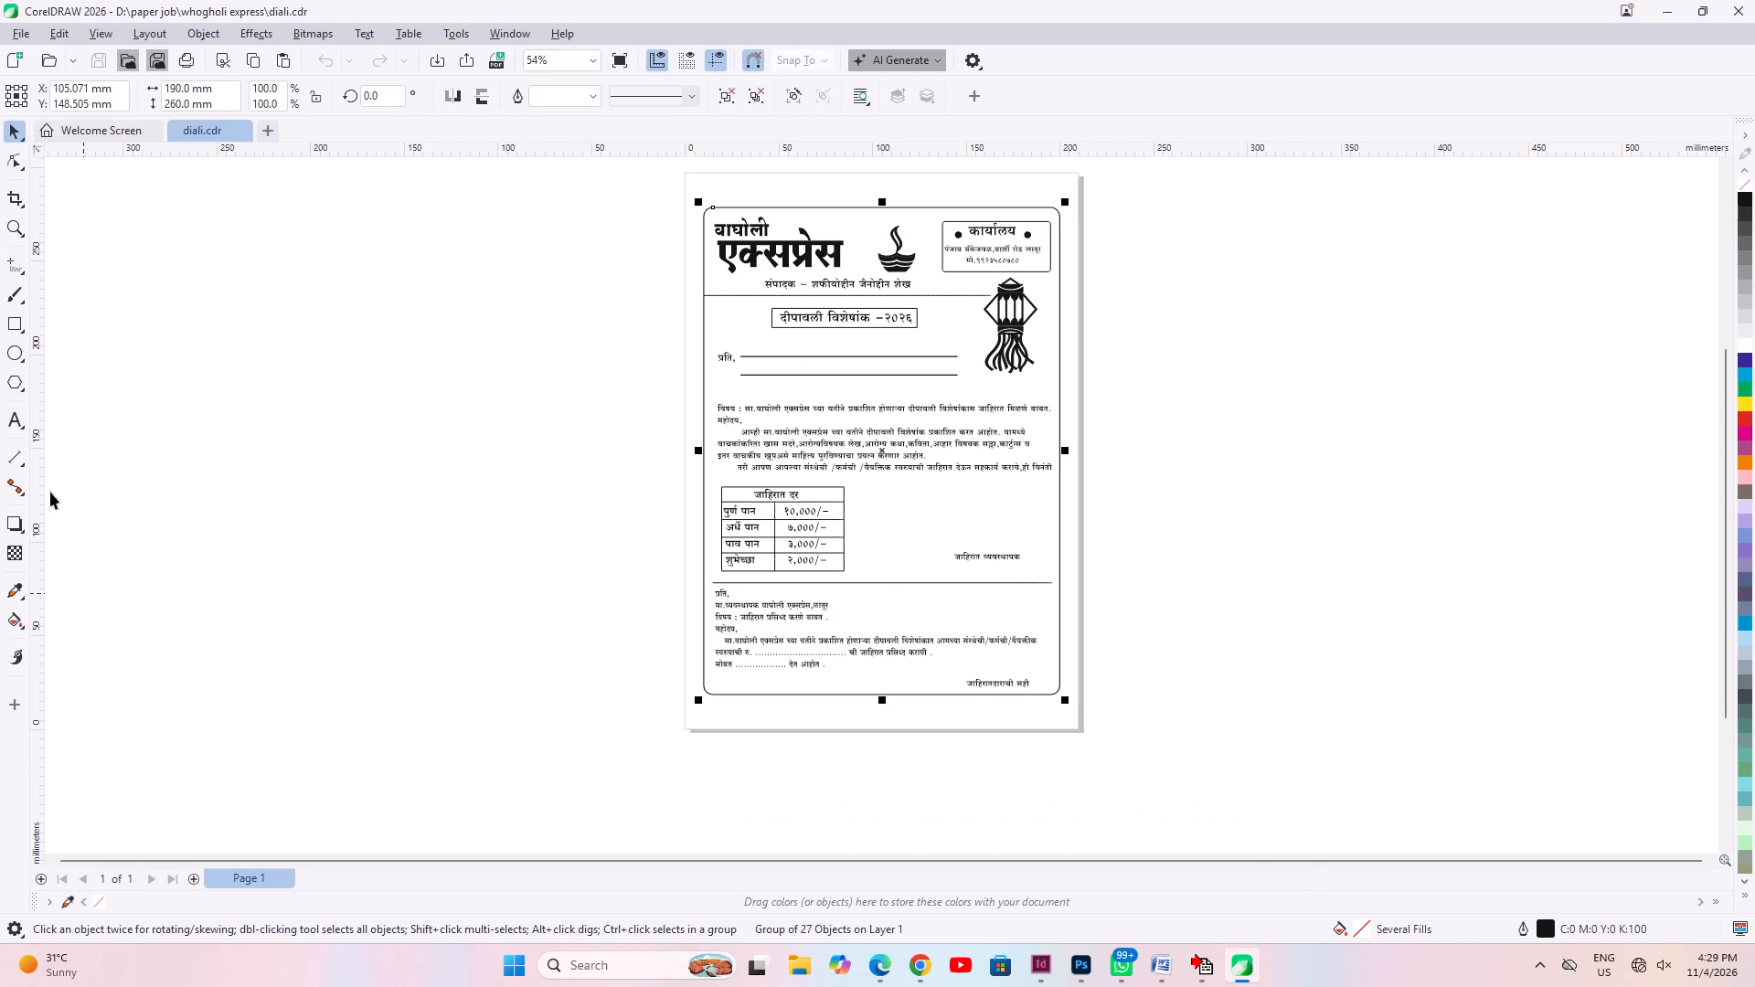
double_click(16, 321)
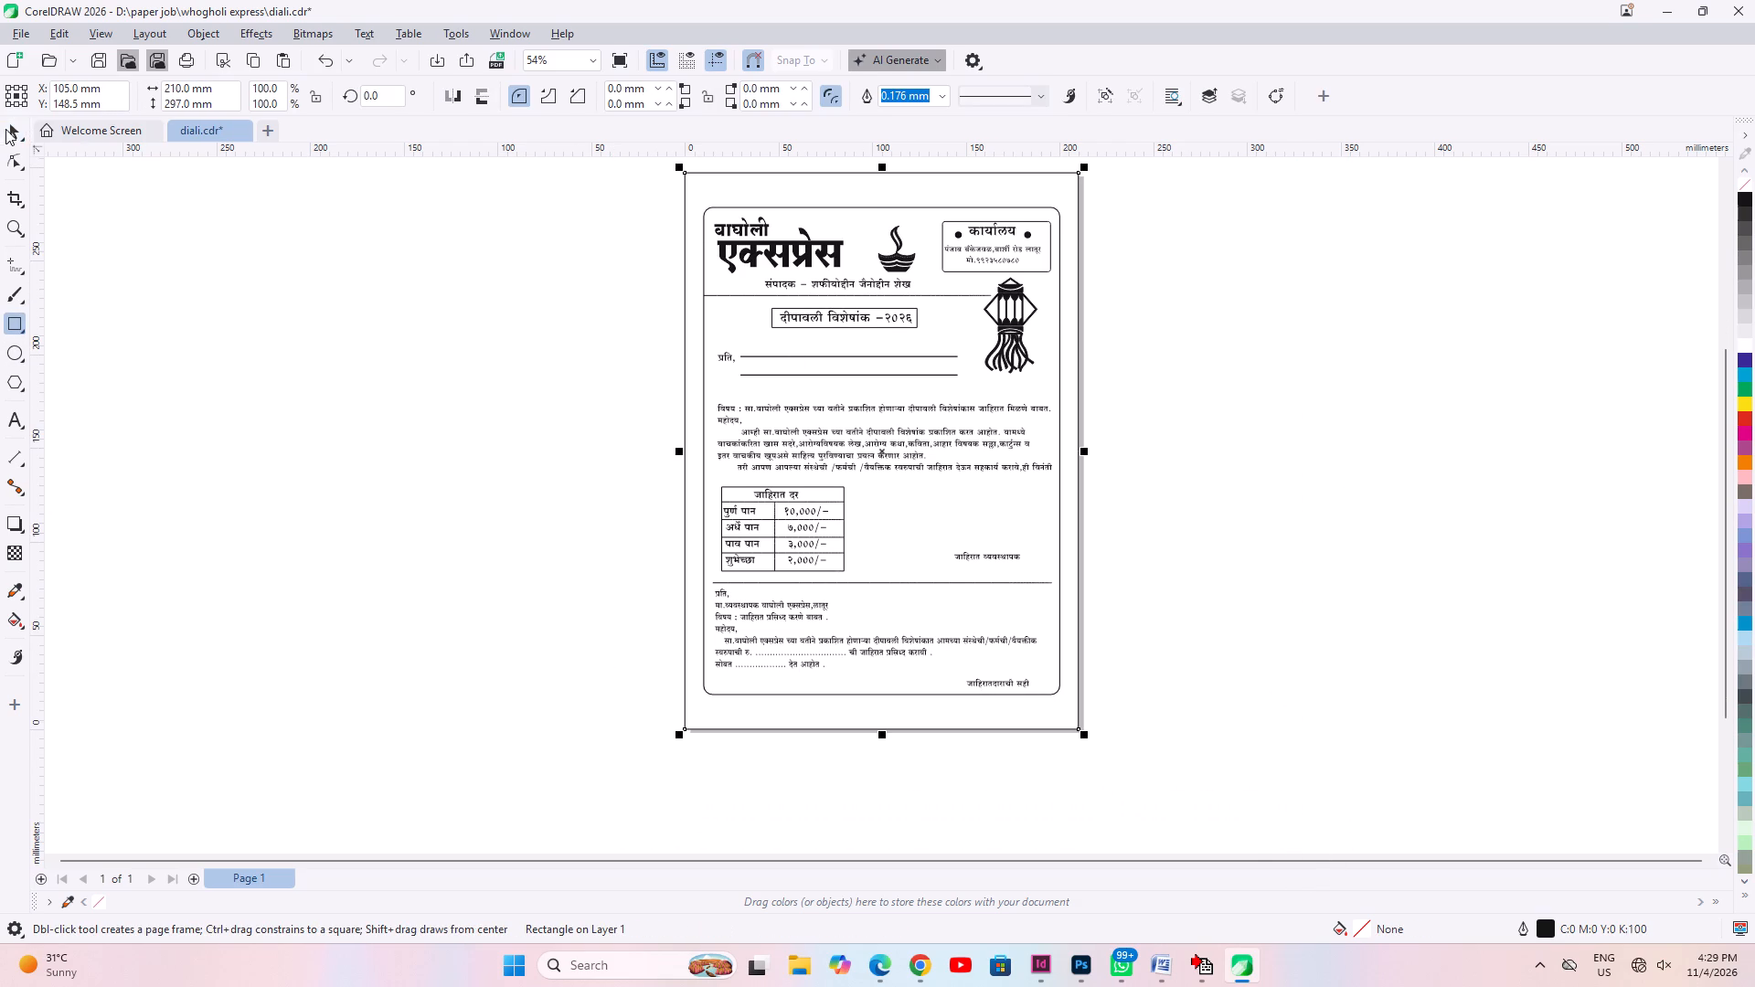
left_click(22, 130)
right_click(1748, 181)
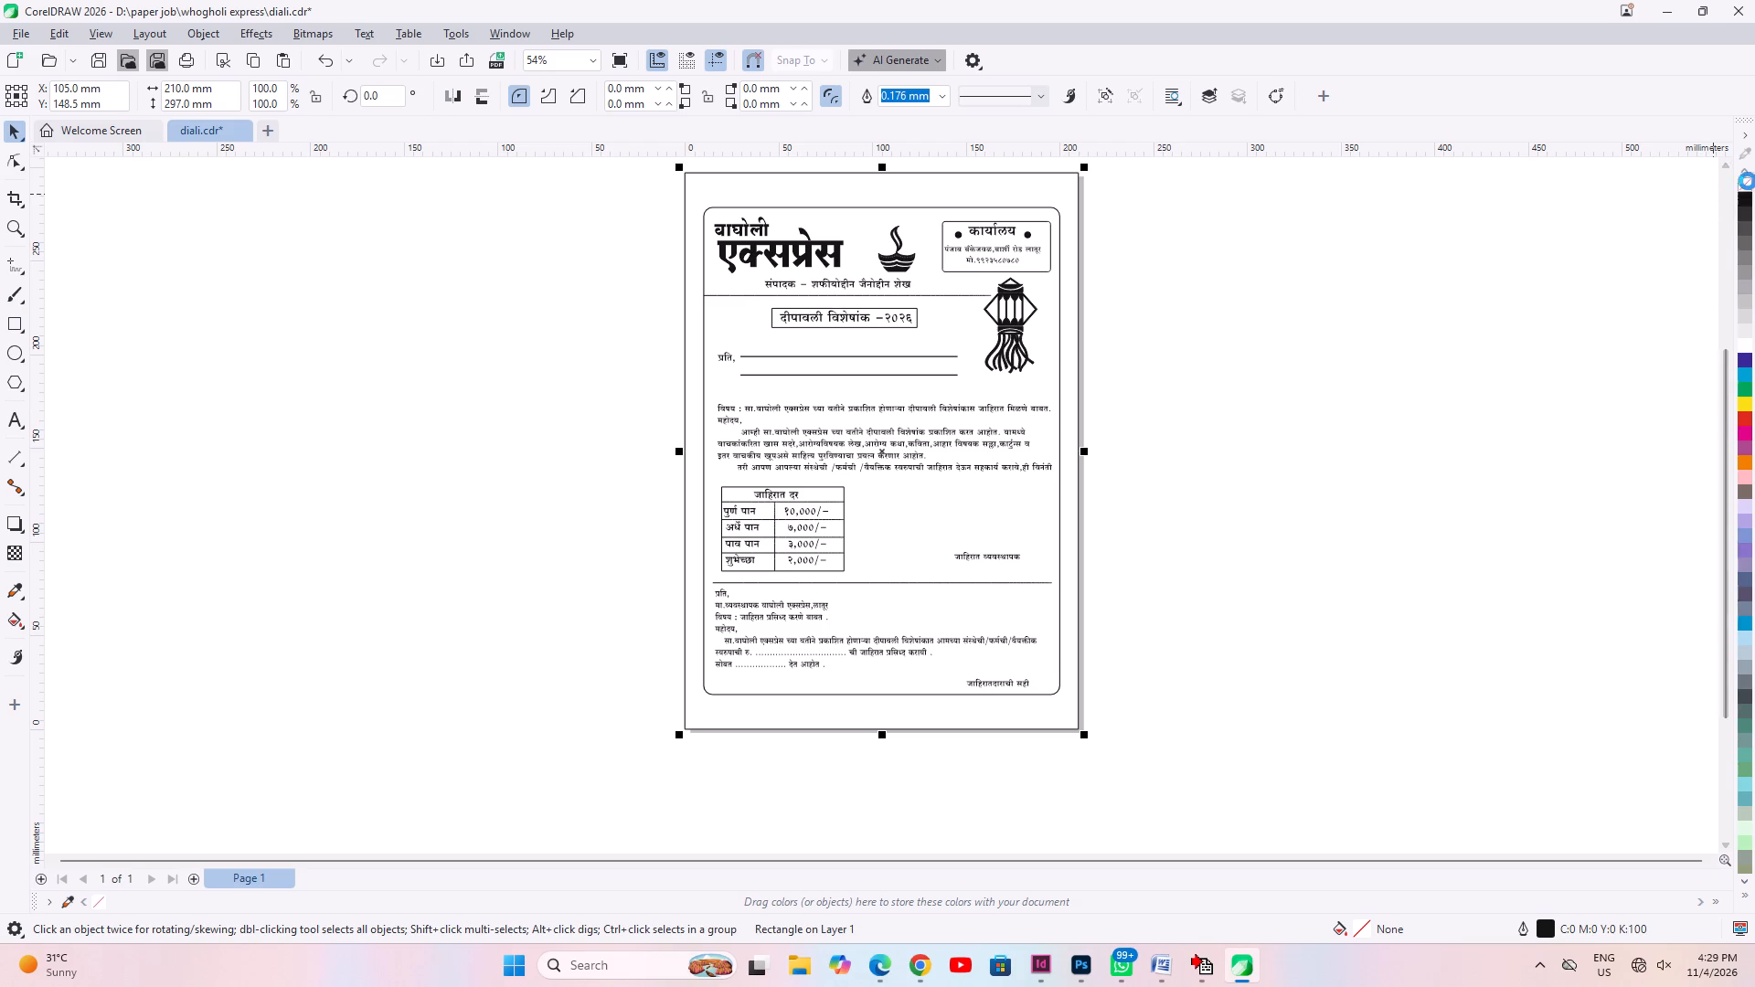
Group the letter artwork with the page-sized rectangle.
left_click(1174, 526)
scroll(986, 630, "down", 2)
left_click_drag(1231, 813, 529, 171)
key("ctrl+g")
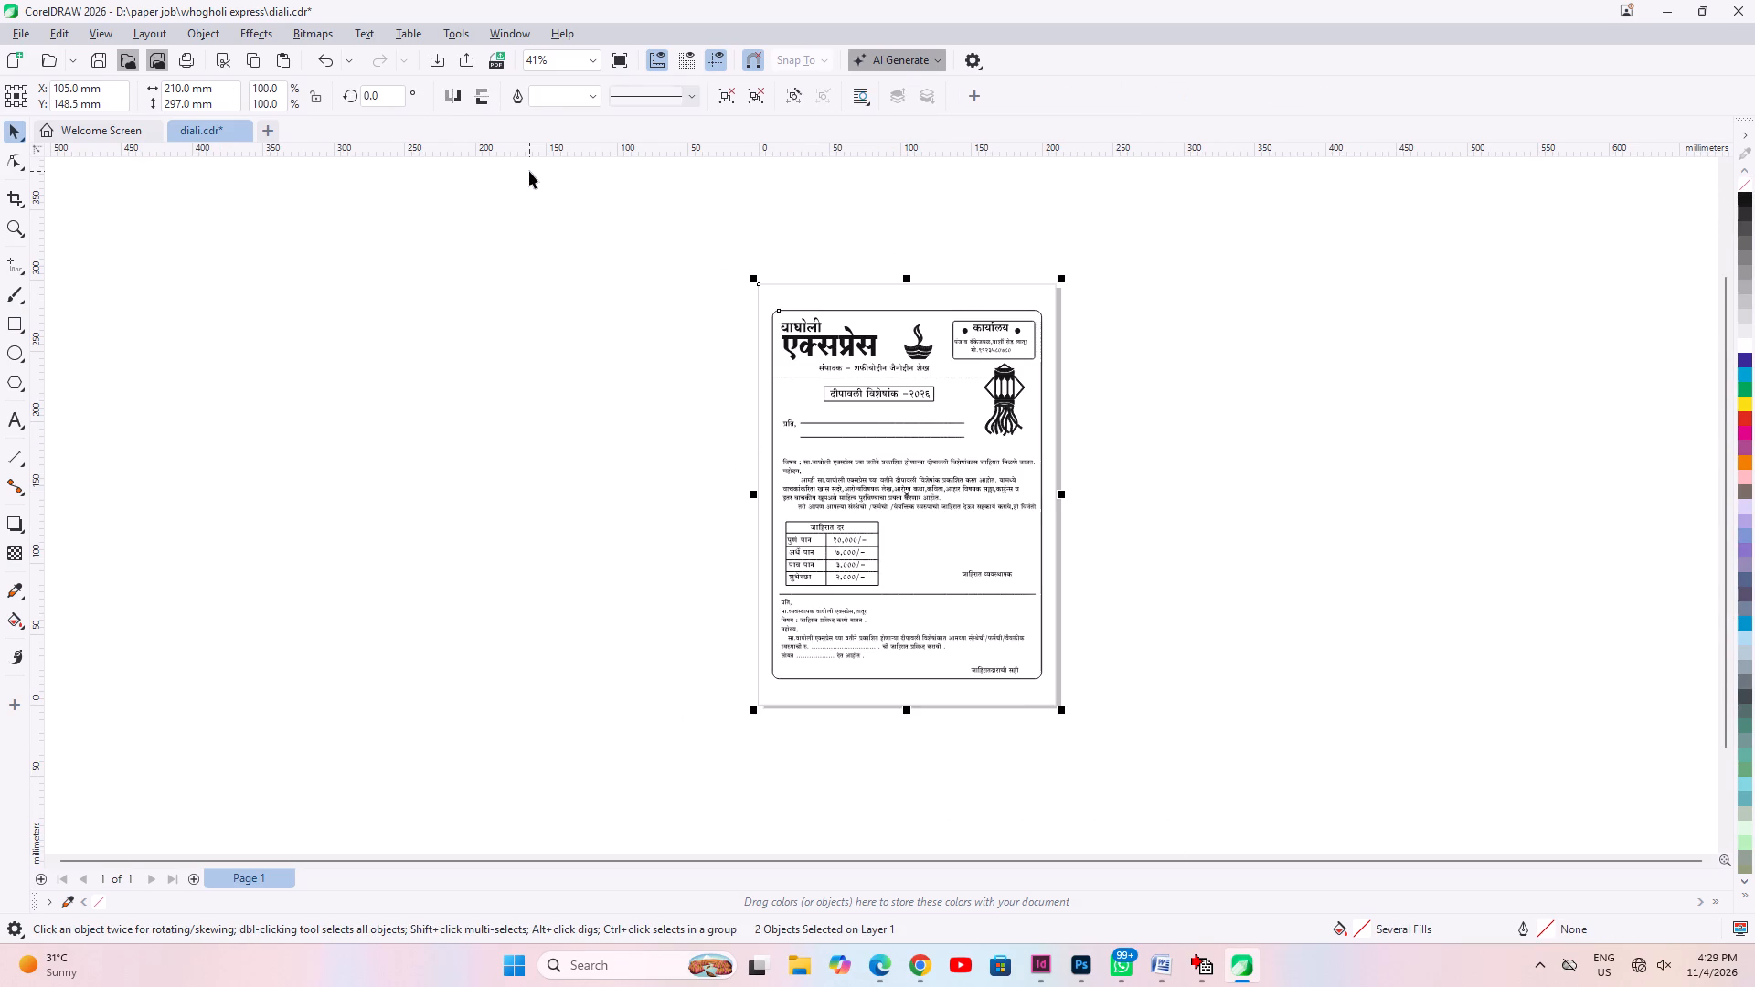
Export the selected group to the Desktop as a JPEG named diali1 in 8-bit grayscale.
key("ctrl+e")
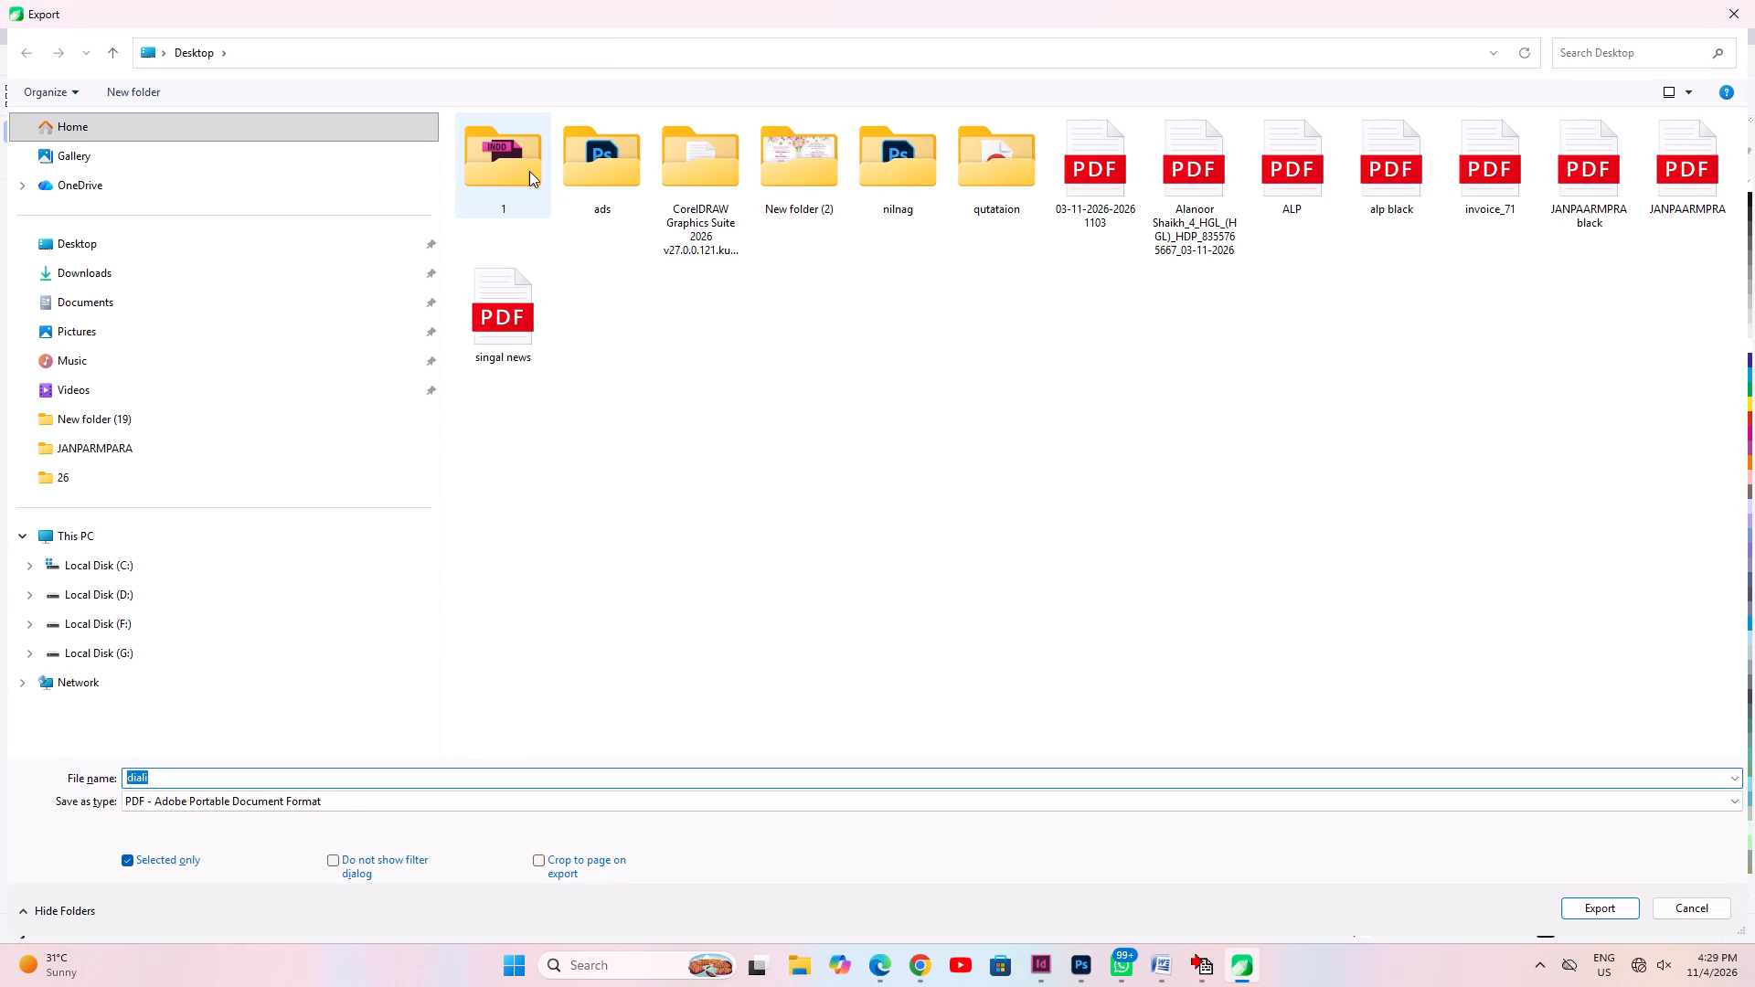
left_click(340, 800)
key("j")
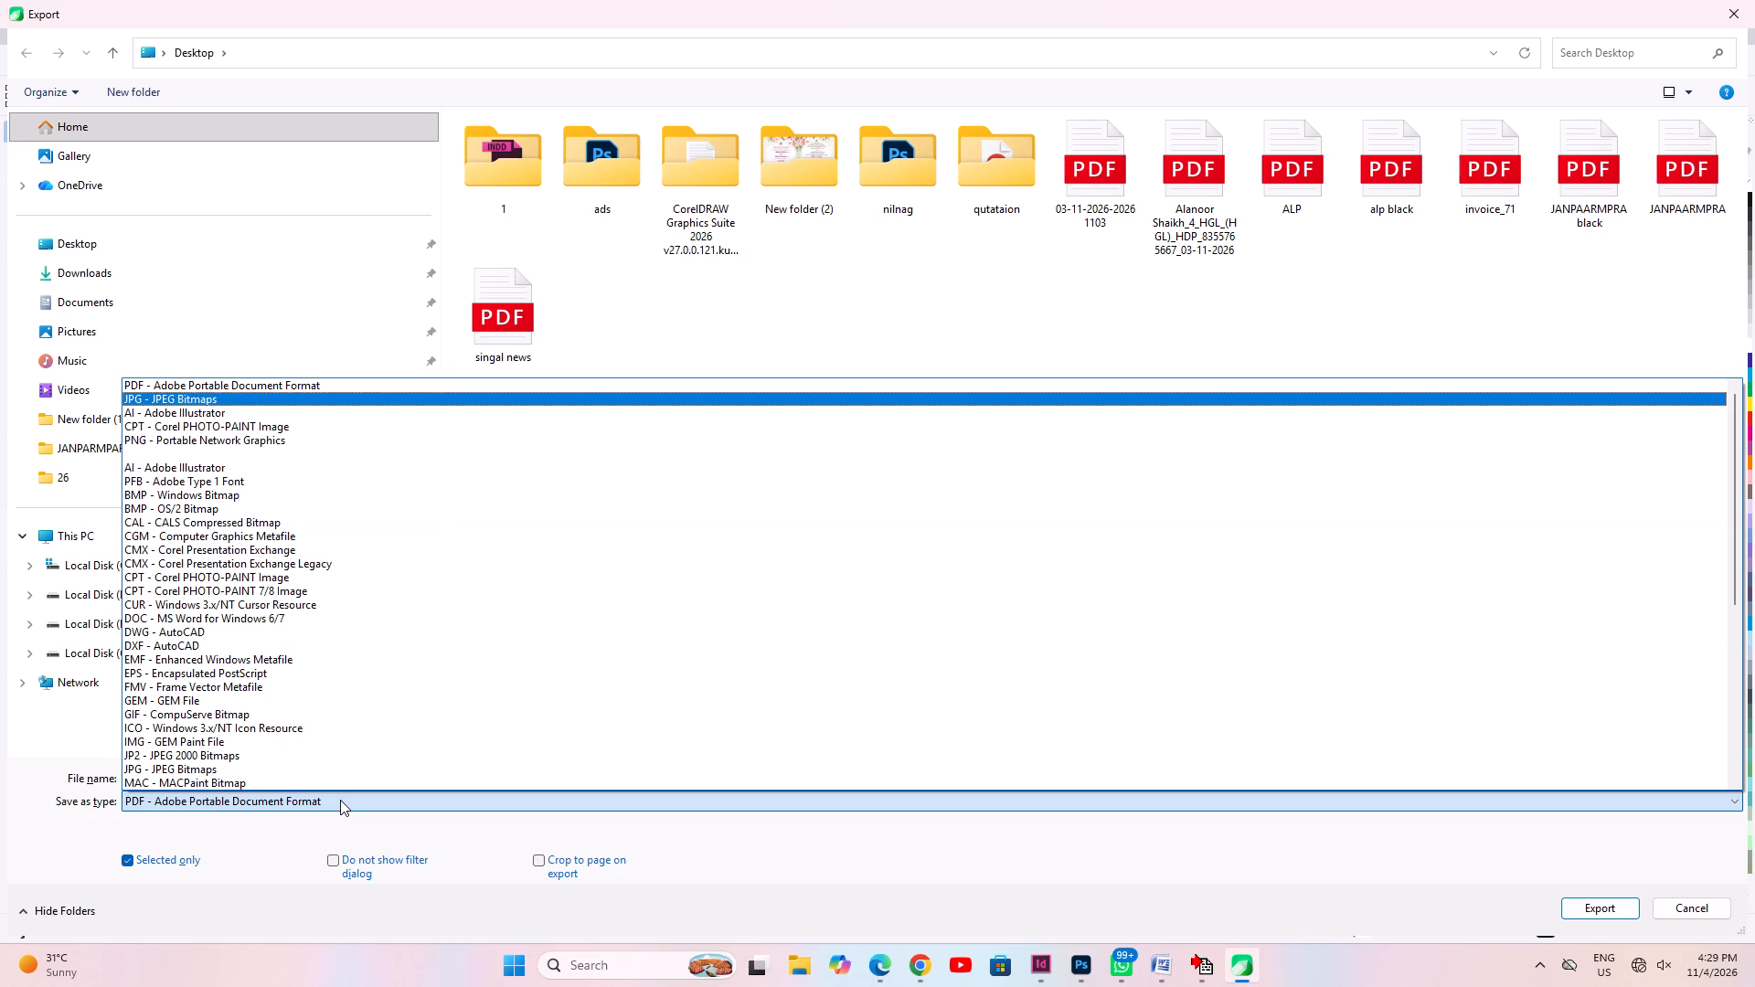
key("Return")
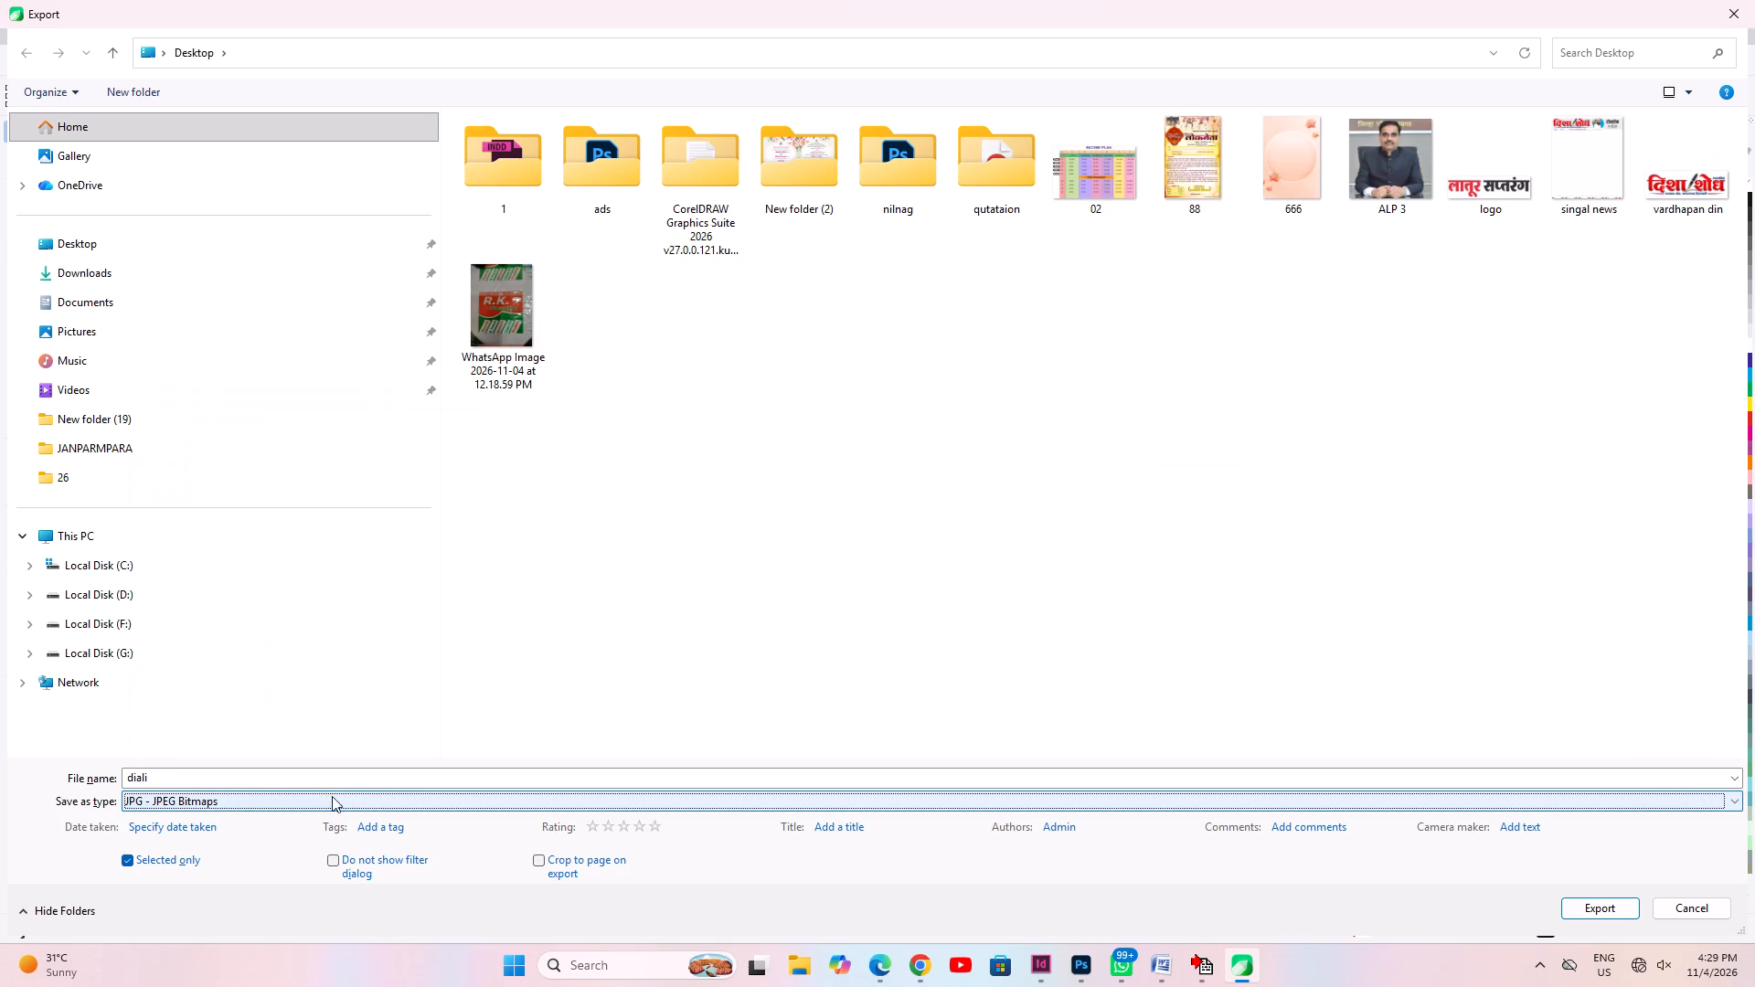
left_click(237, 778)
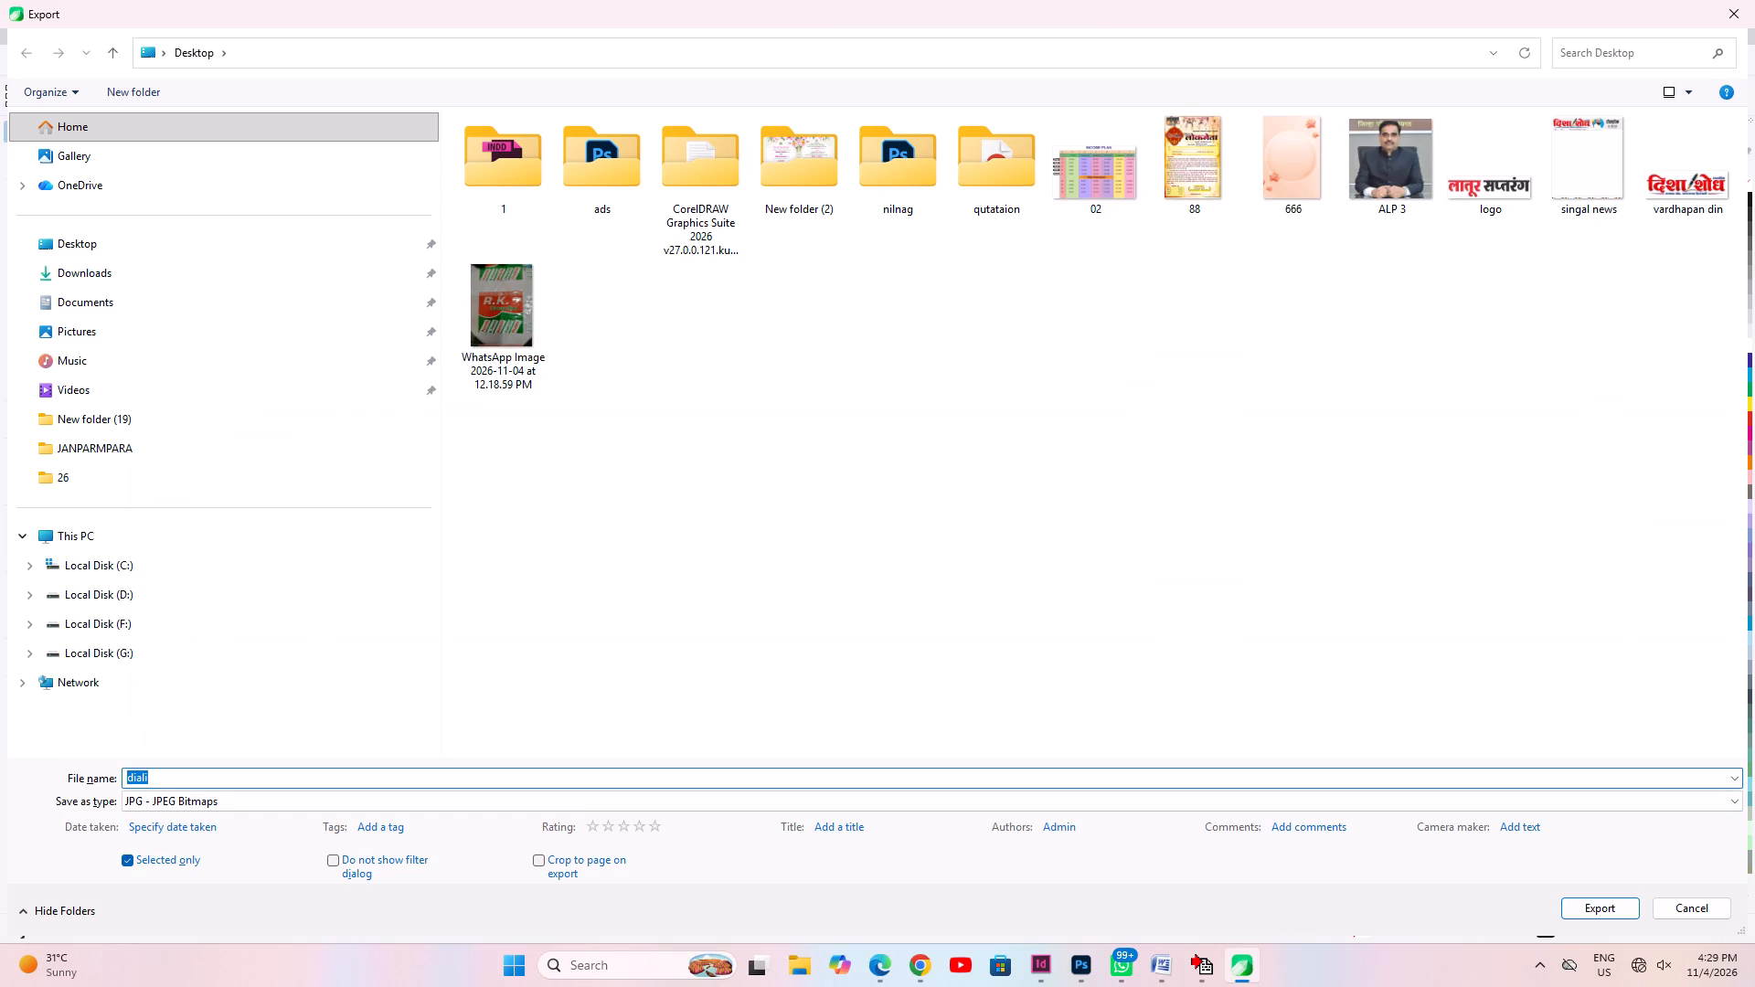
key("Right")
key("1")
key("Return")
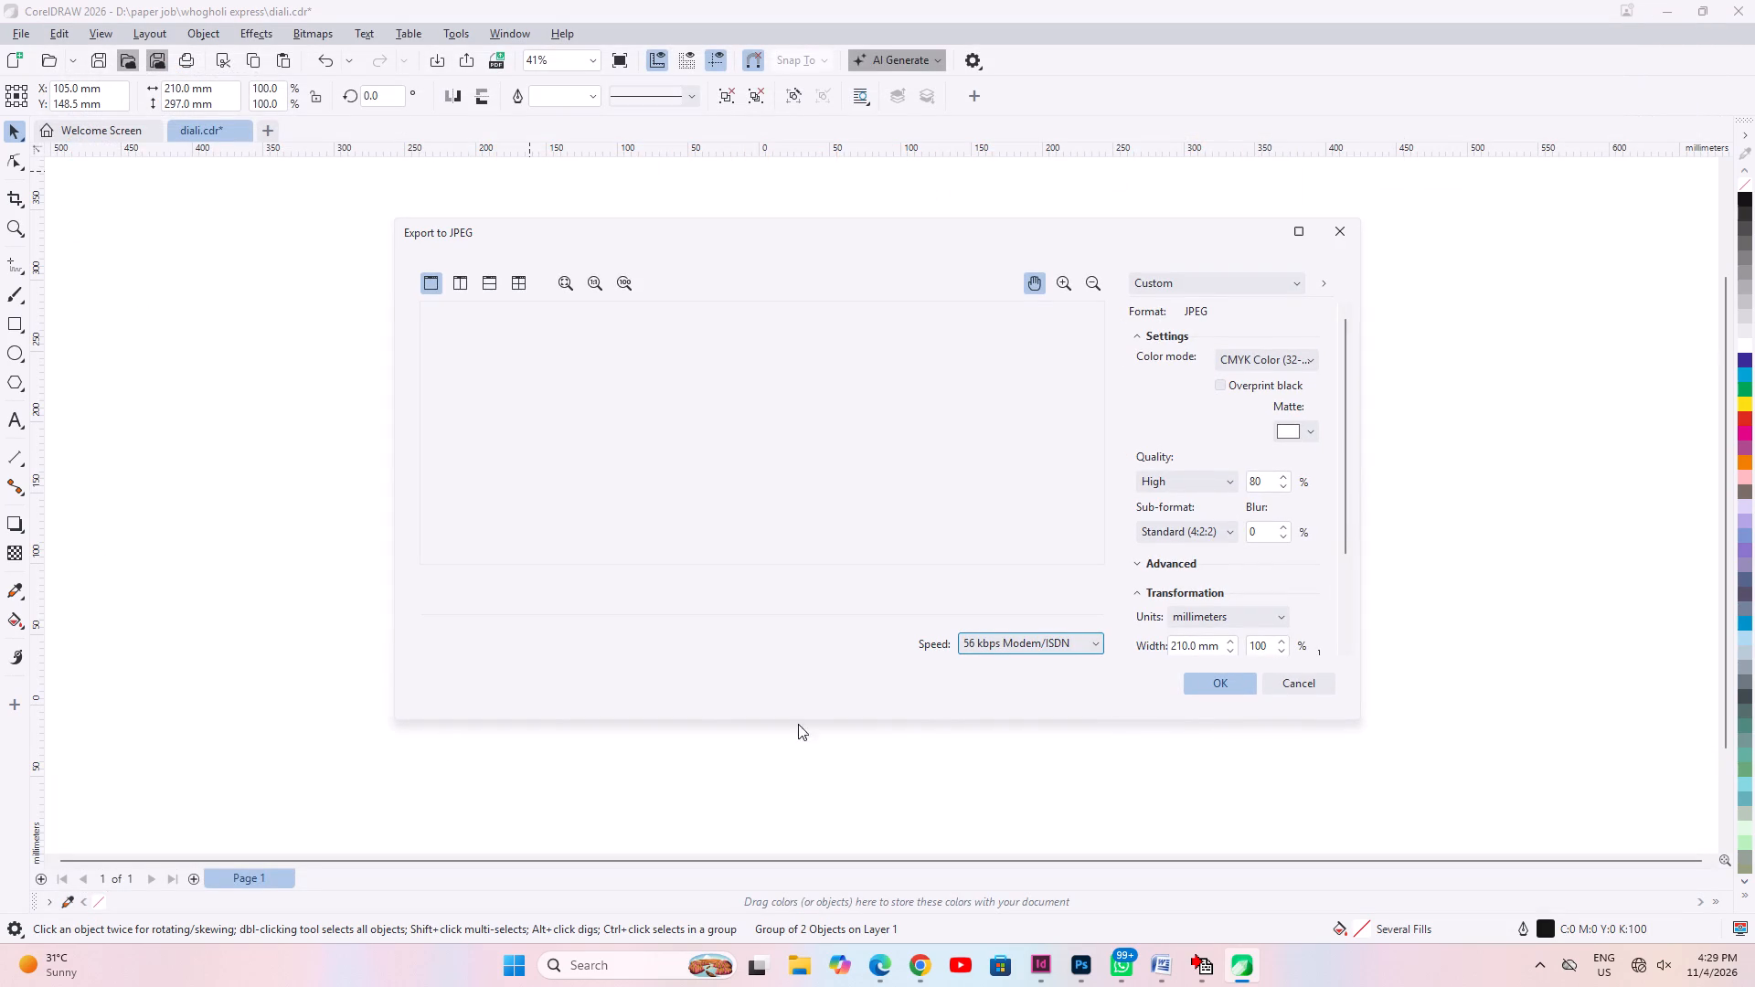
left_click(1275, 356)
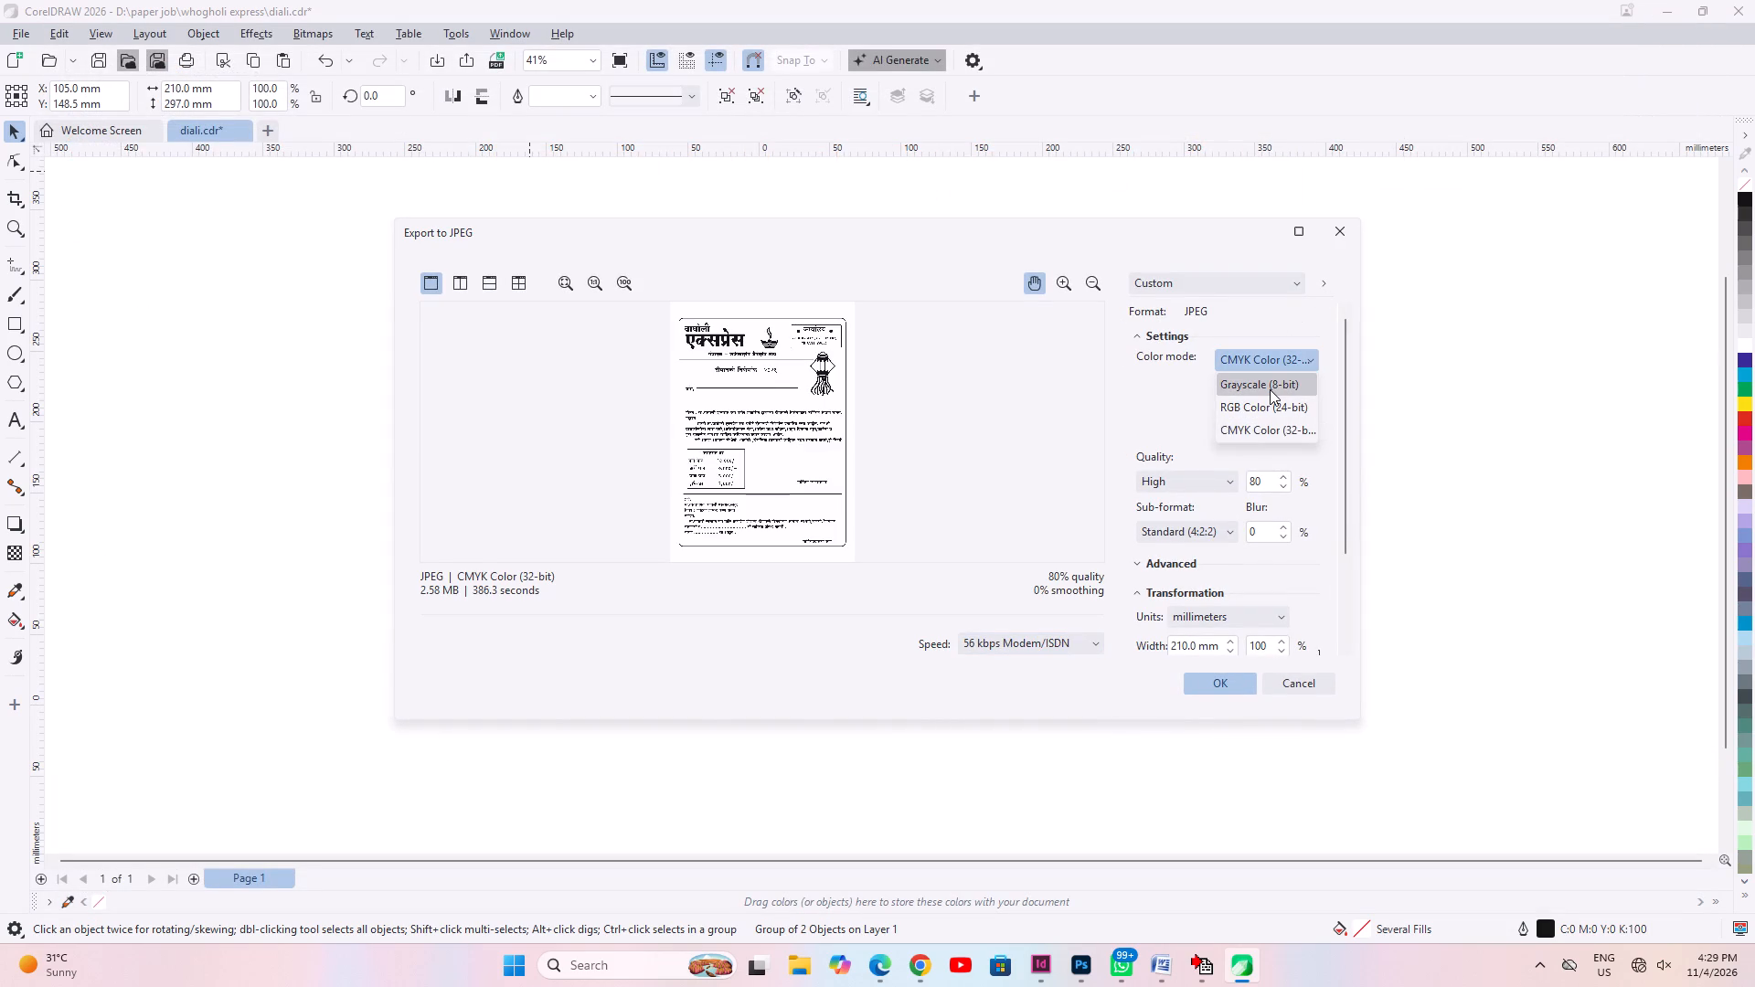
left_click(1270, 389)
left_click(1225, 674)
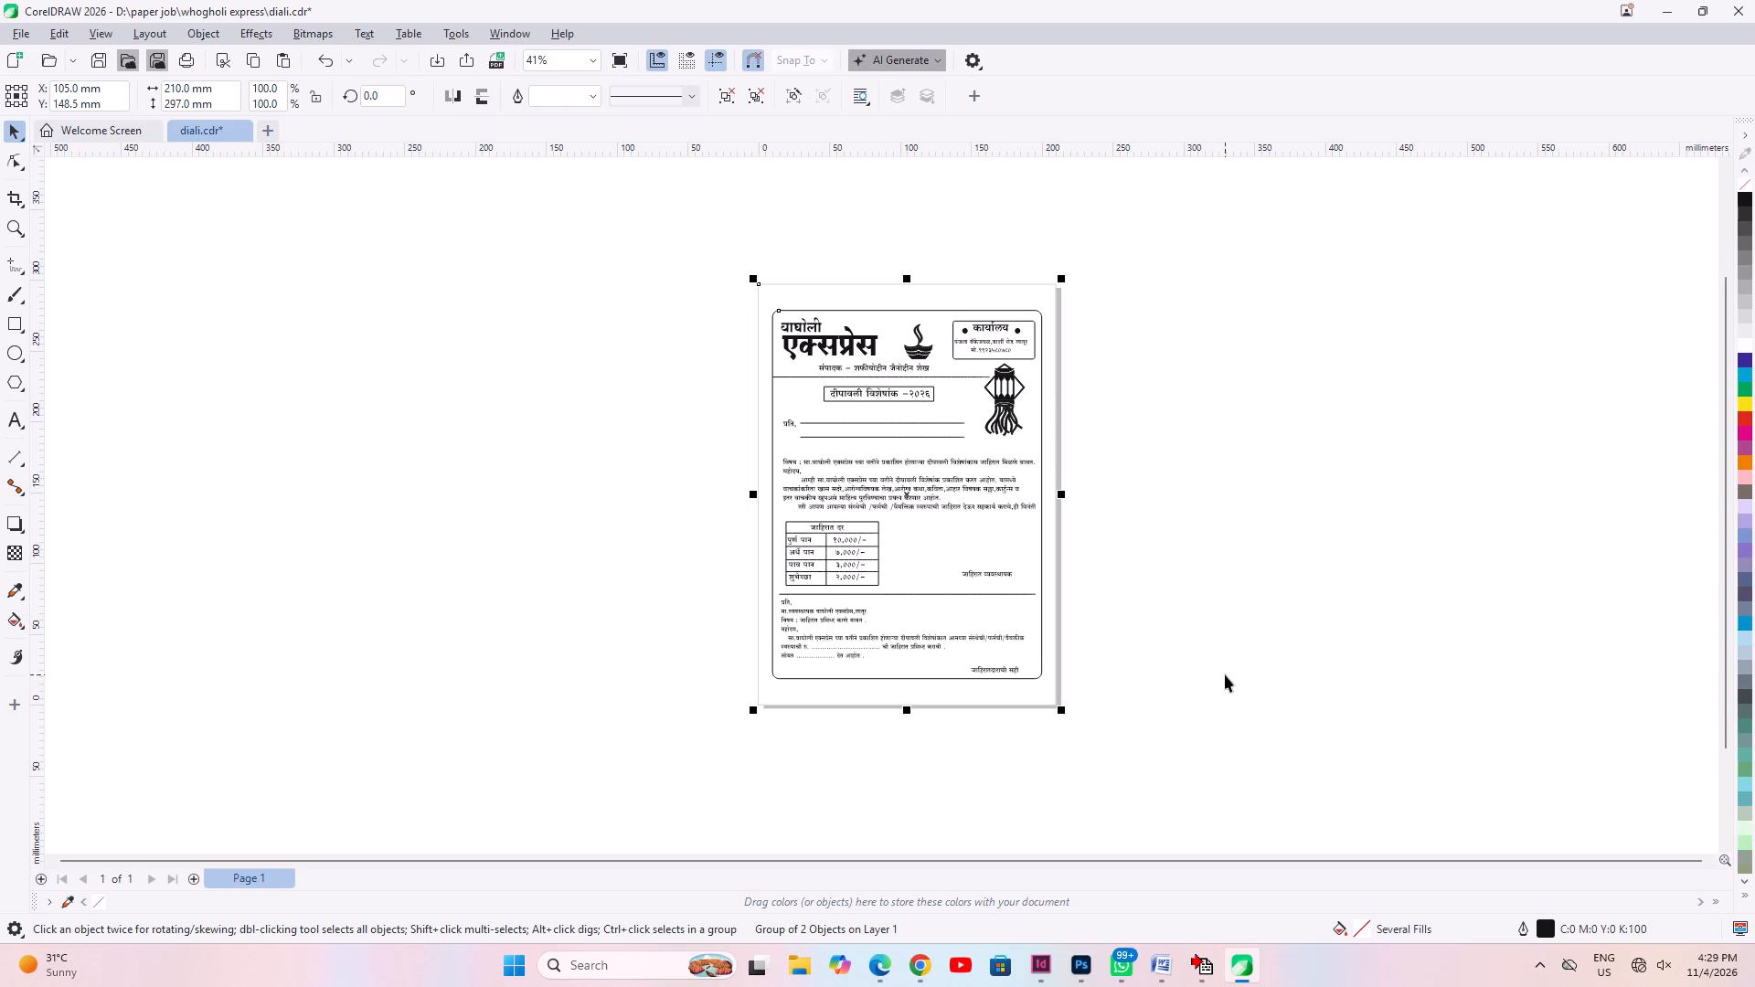
Show the desktop and open the file properties of the exported diali1 JPEG to check its size.
key("super+d")
right_click(699, 454)
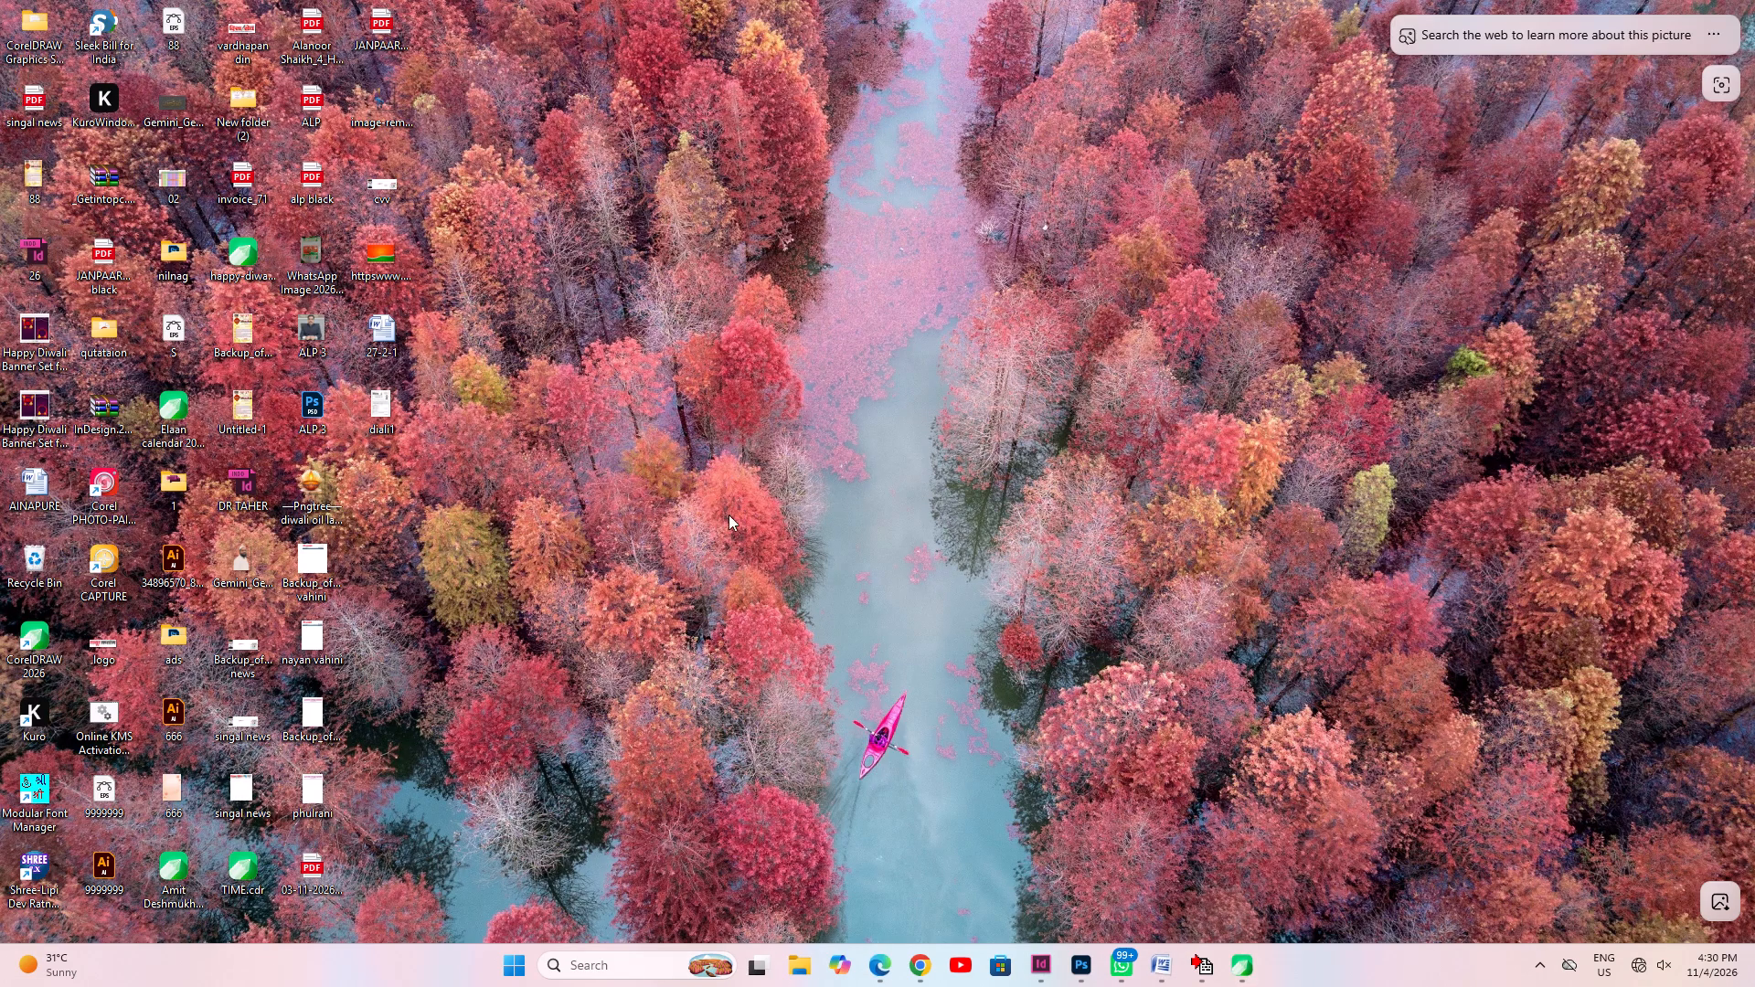
left_click(731, 526)
left_click(385, 416)
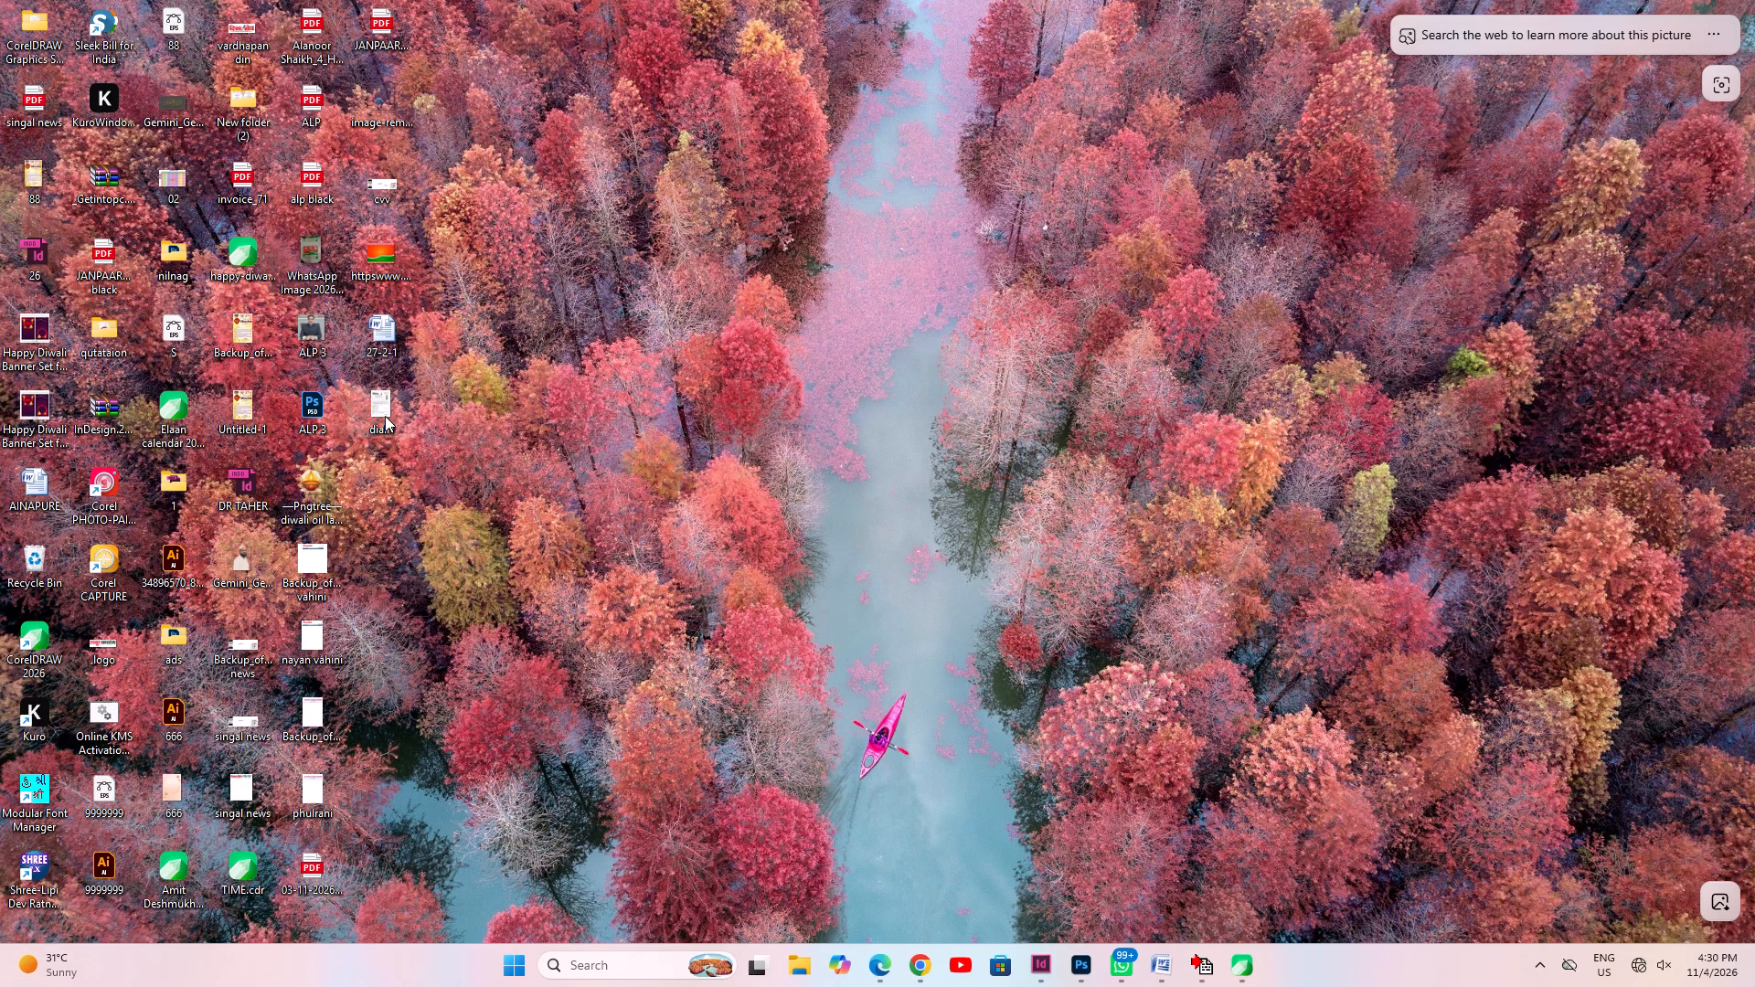
right_click(385, 416)
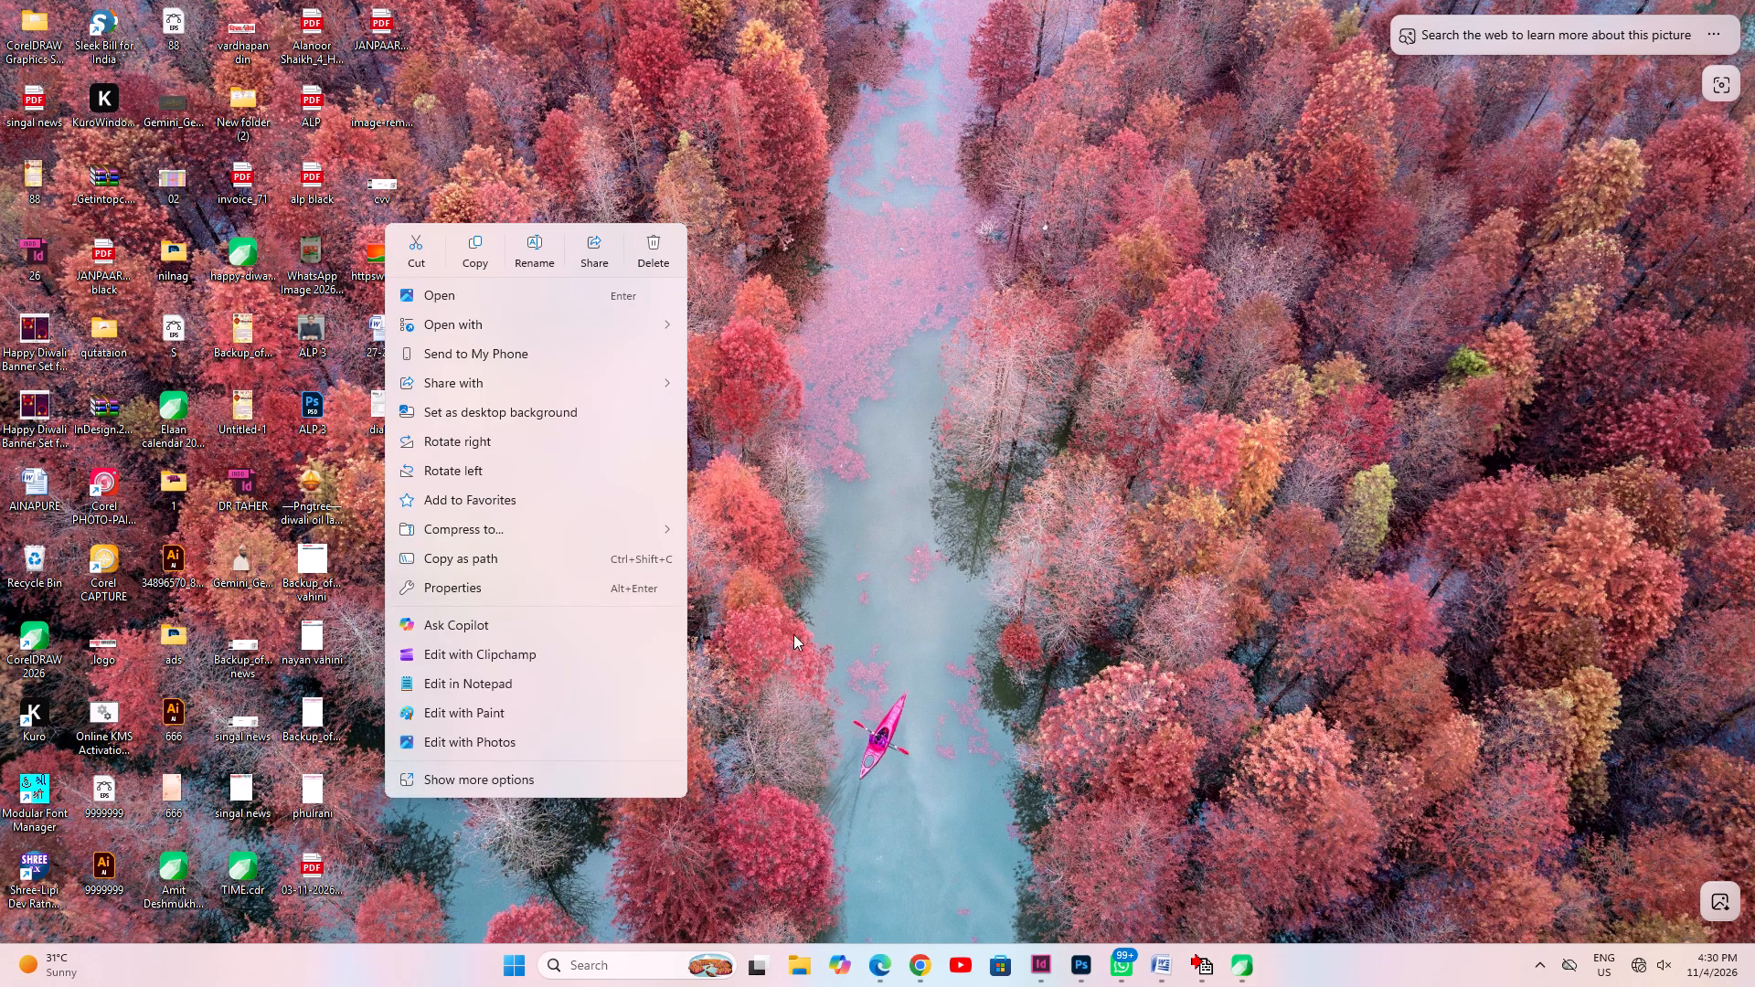
left_click(510, 775)
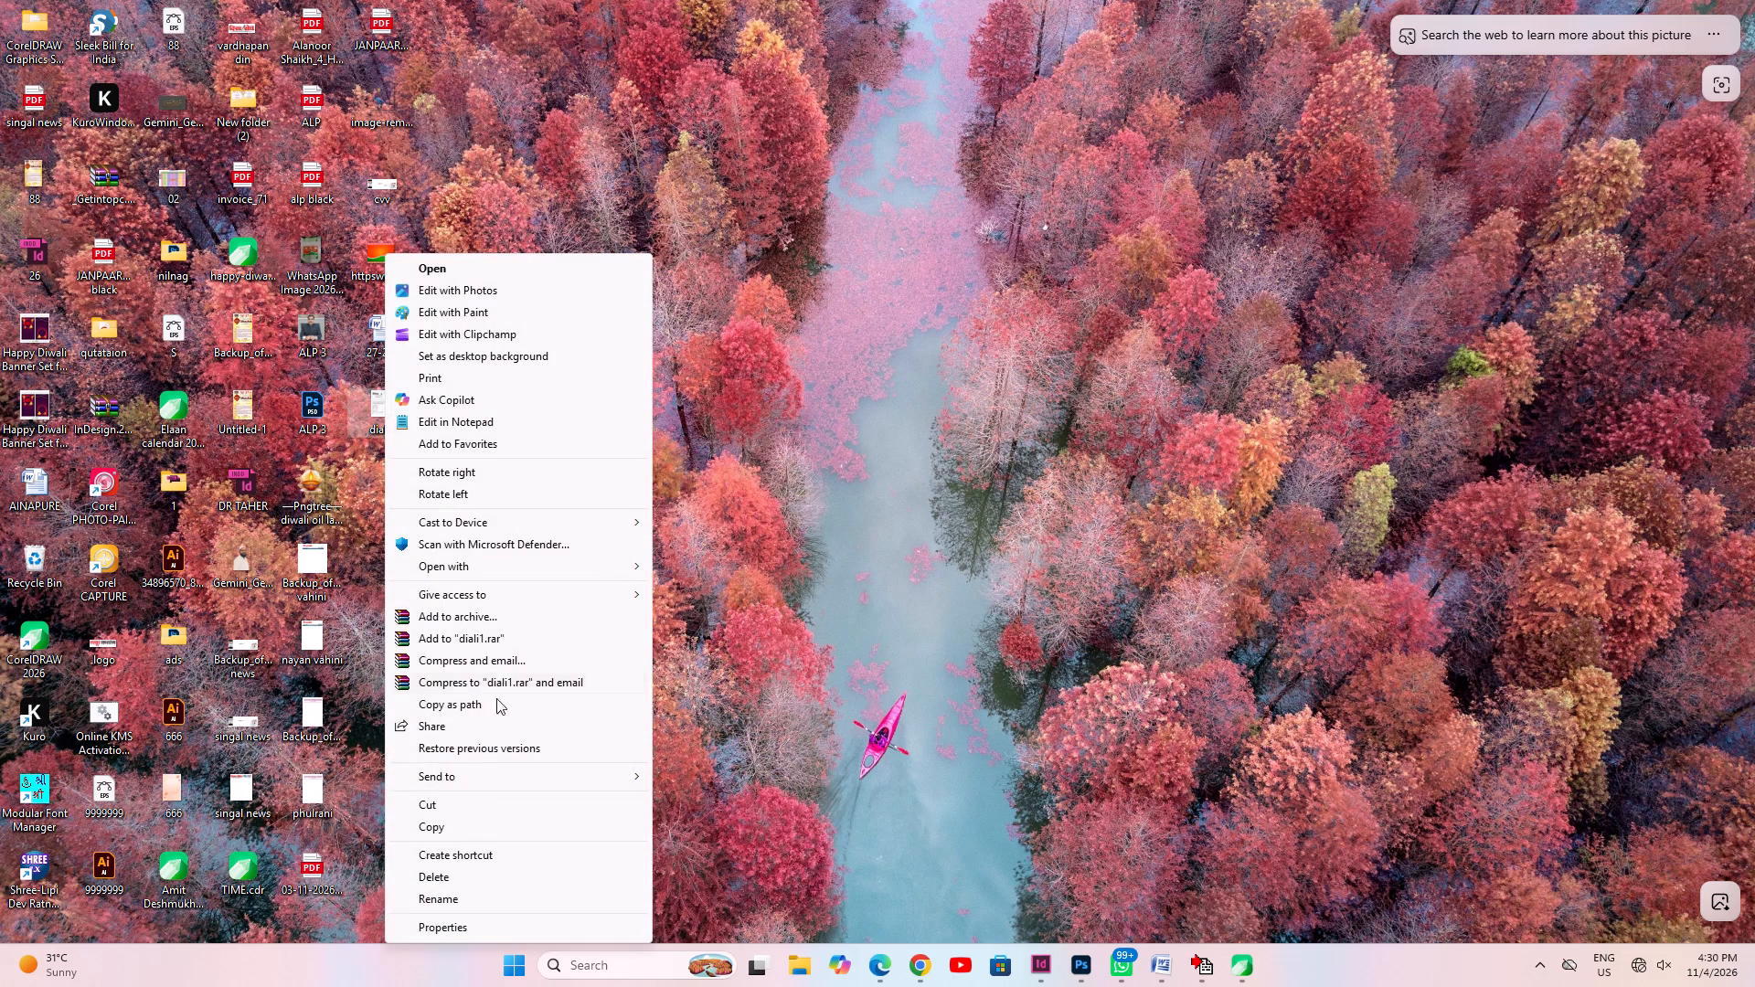
left_click(469, 931)
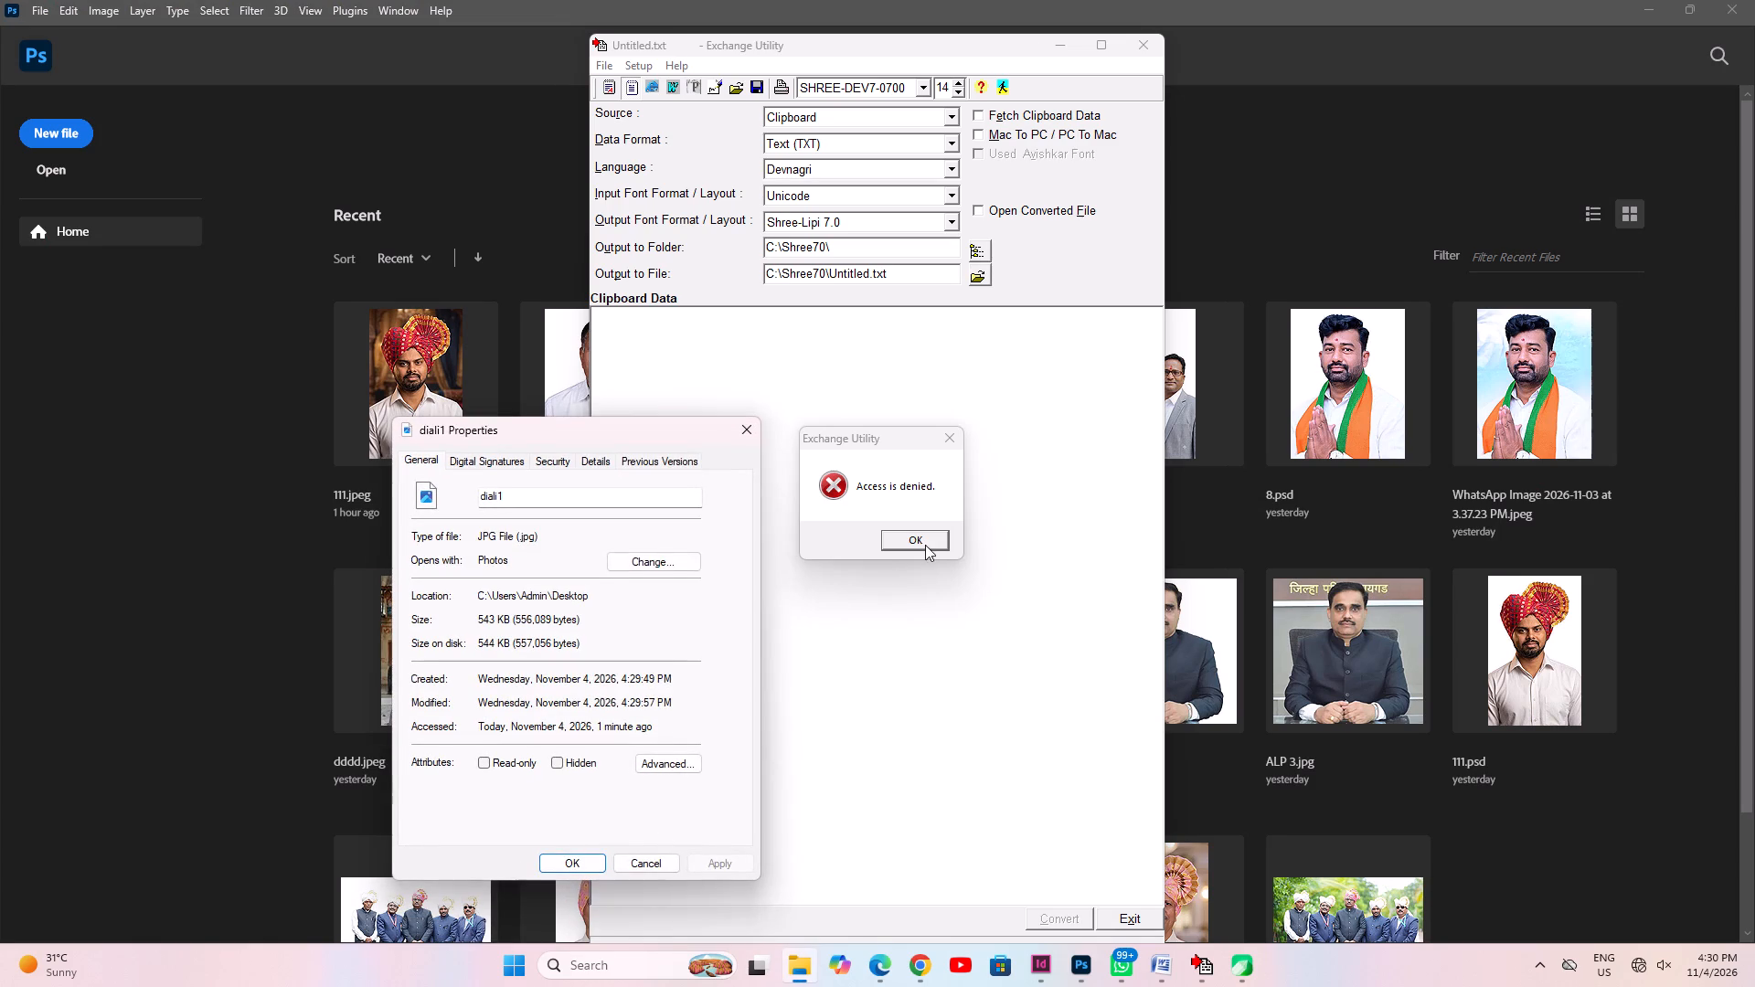
Exit the Exchange Utility and close the diali1 file properties.
left_click(925, 545)
left_click(1138, 925)
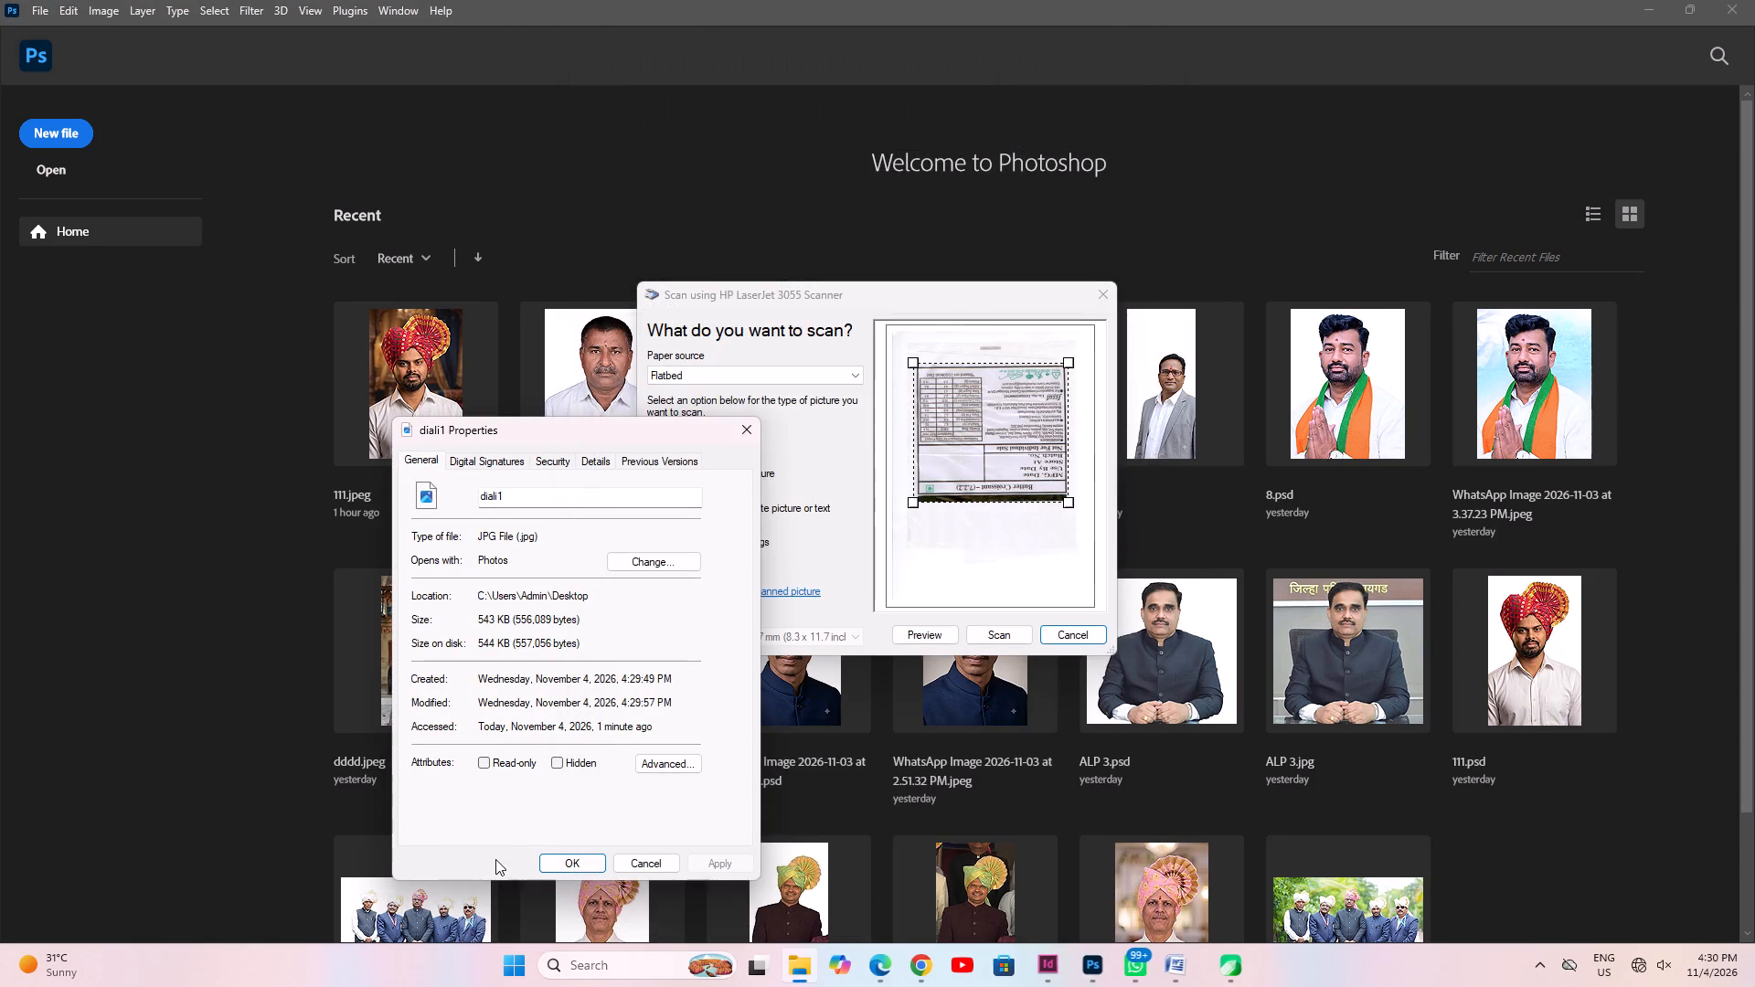
left_click(556, 853)
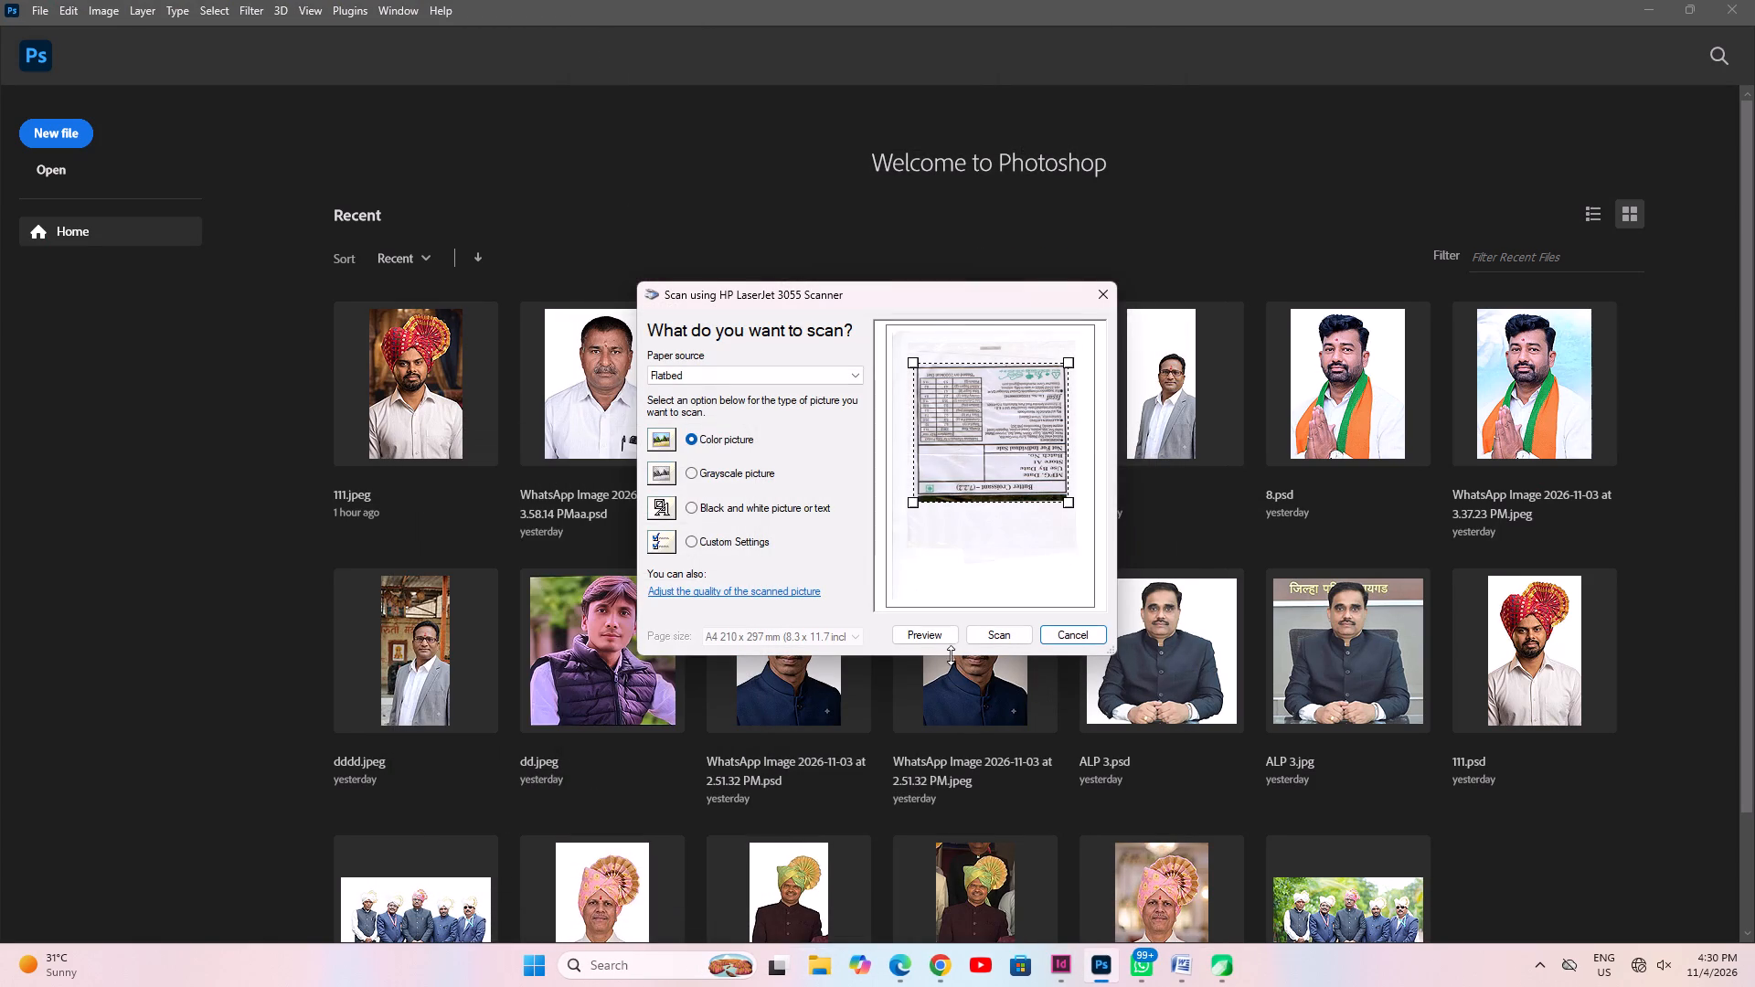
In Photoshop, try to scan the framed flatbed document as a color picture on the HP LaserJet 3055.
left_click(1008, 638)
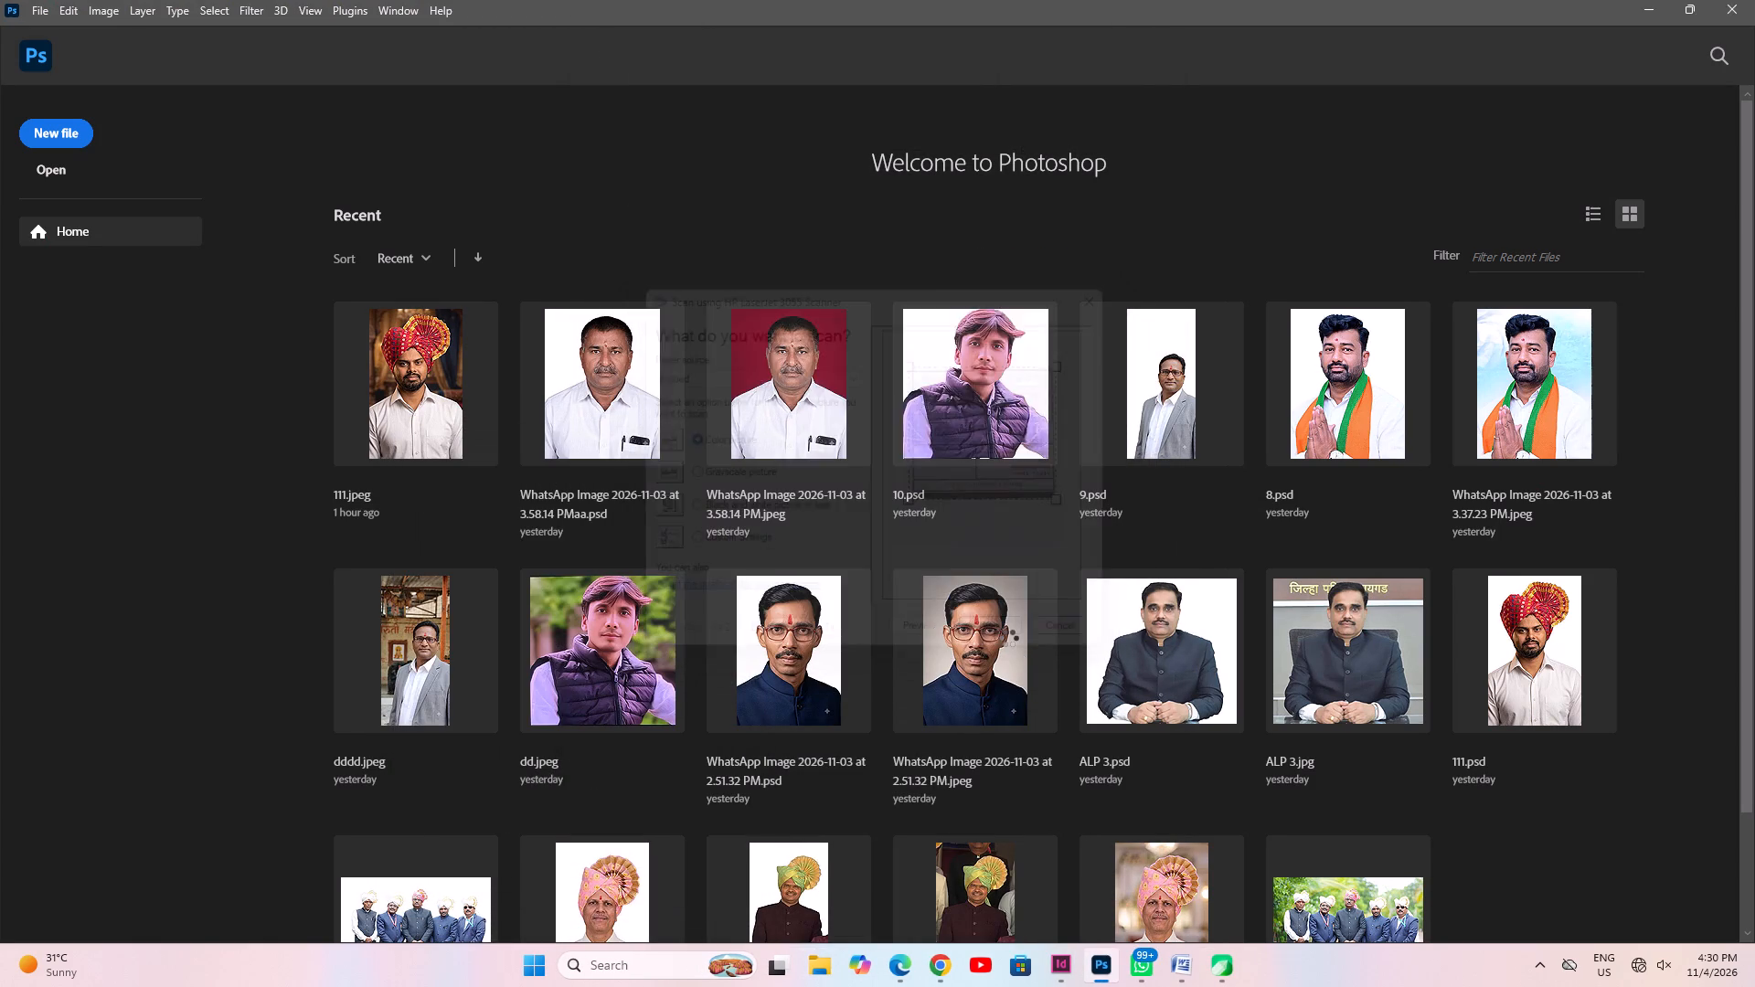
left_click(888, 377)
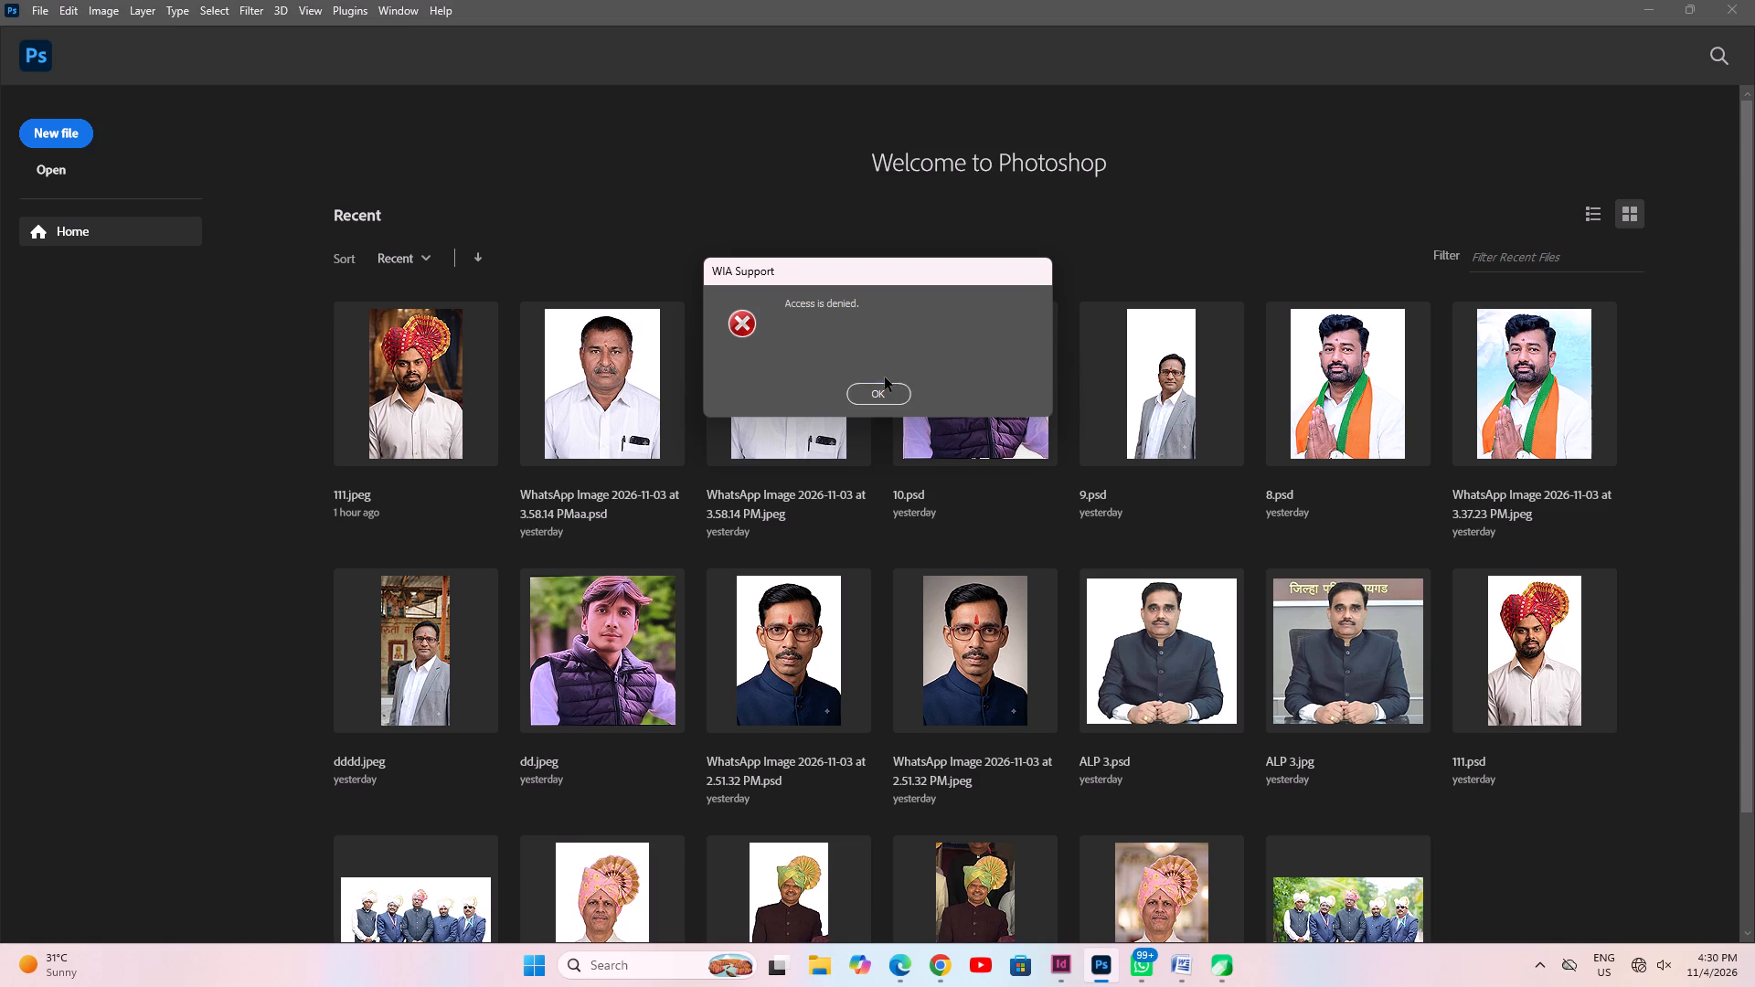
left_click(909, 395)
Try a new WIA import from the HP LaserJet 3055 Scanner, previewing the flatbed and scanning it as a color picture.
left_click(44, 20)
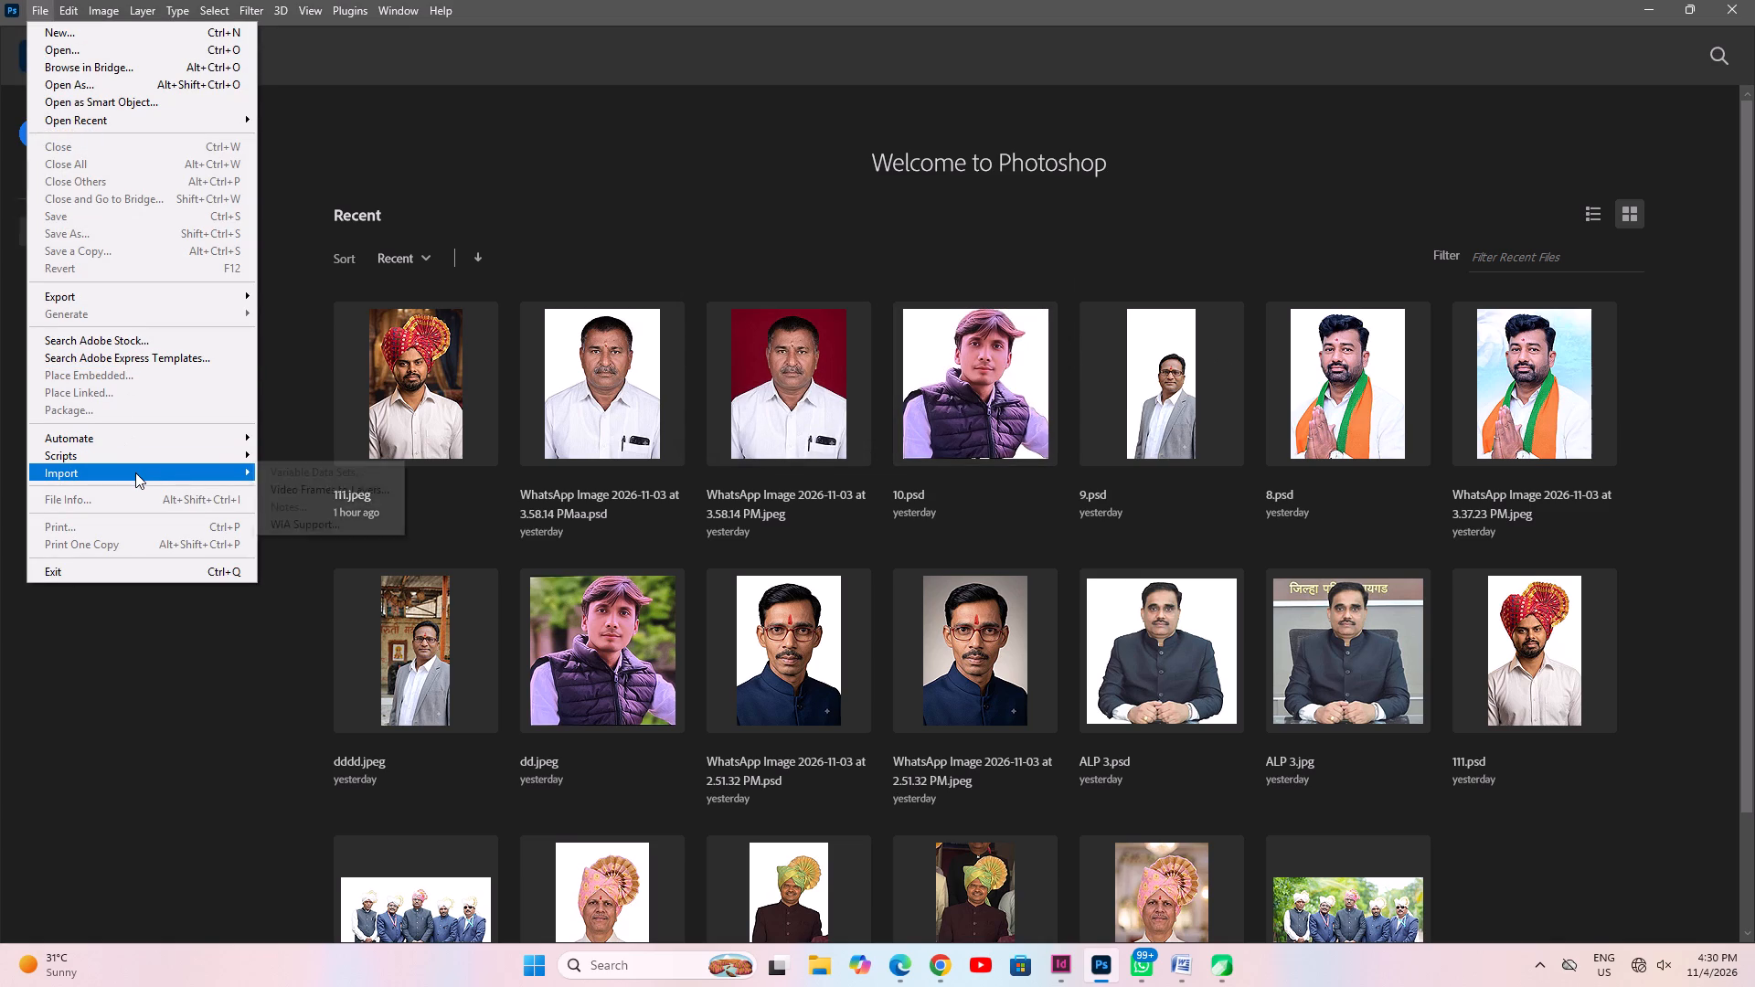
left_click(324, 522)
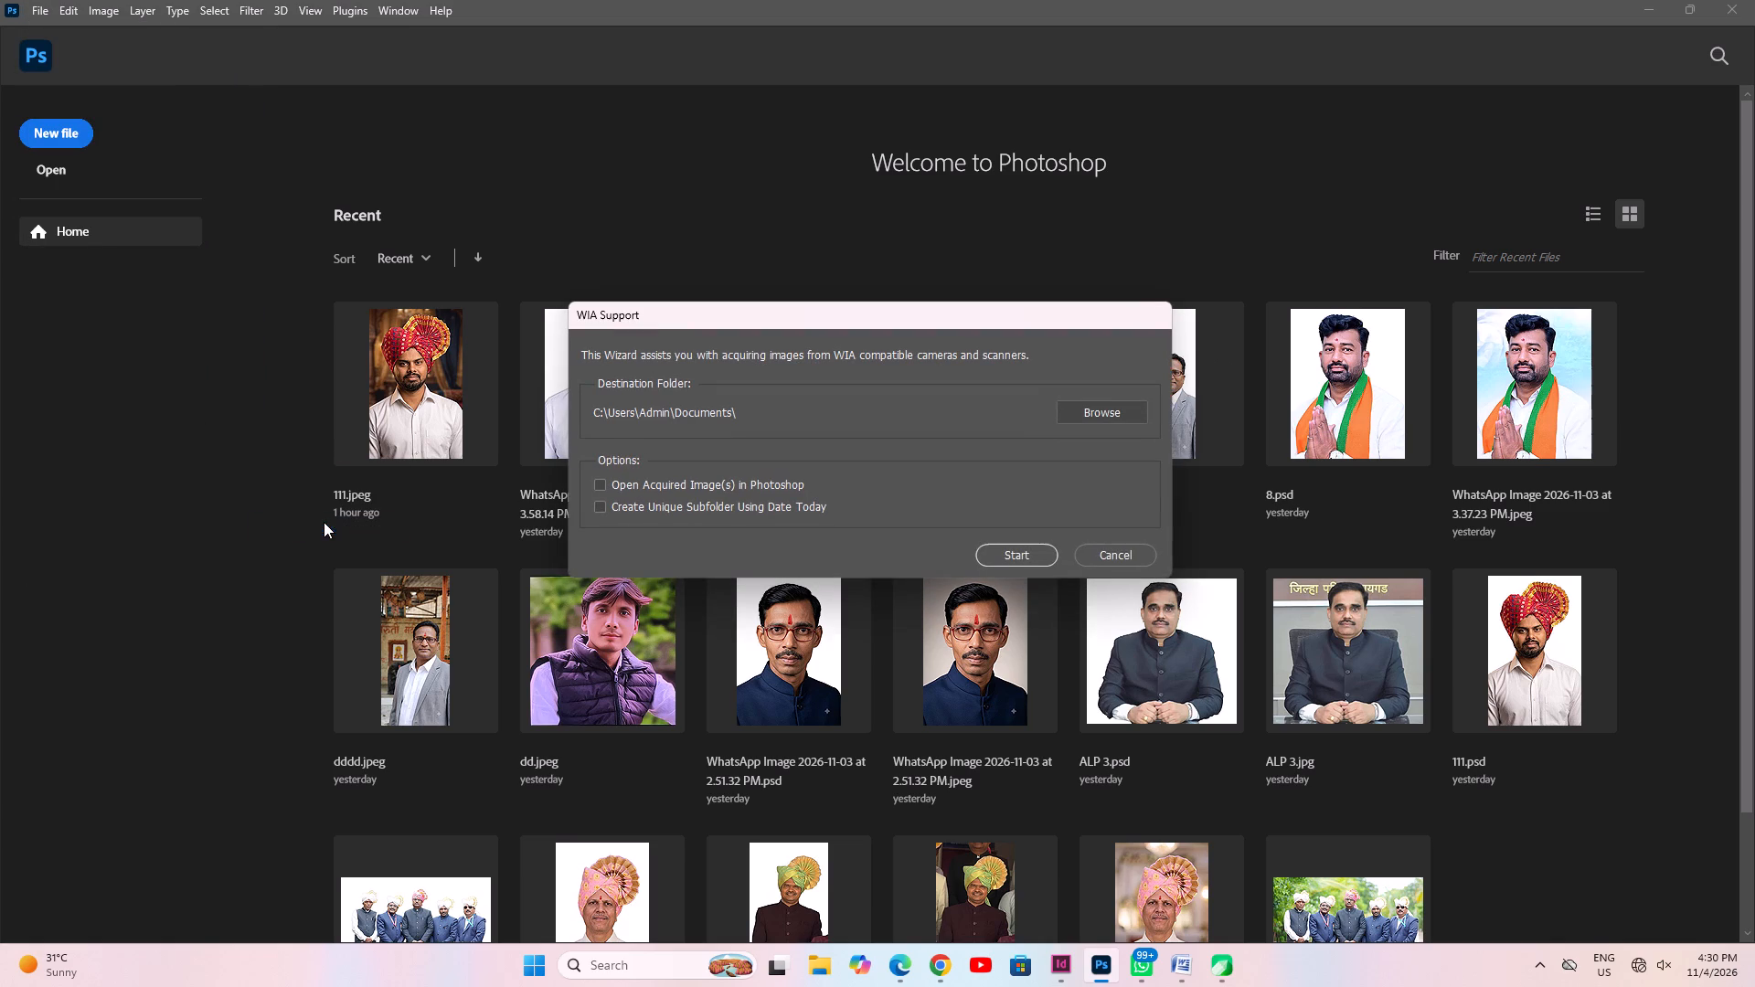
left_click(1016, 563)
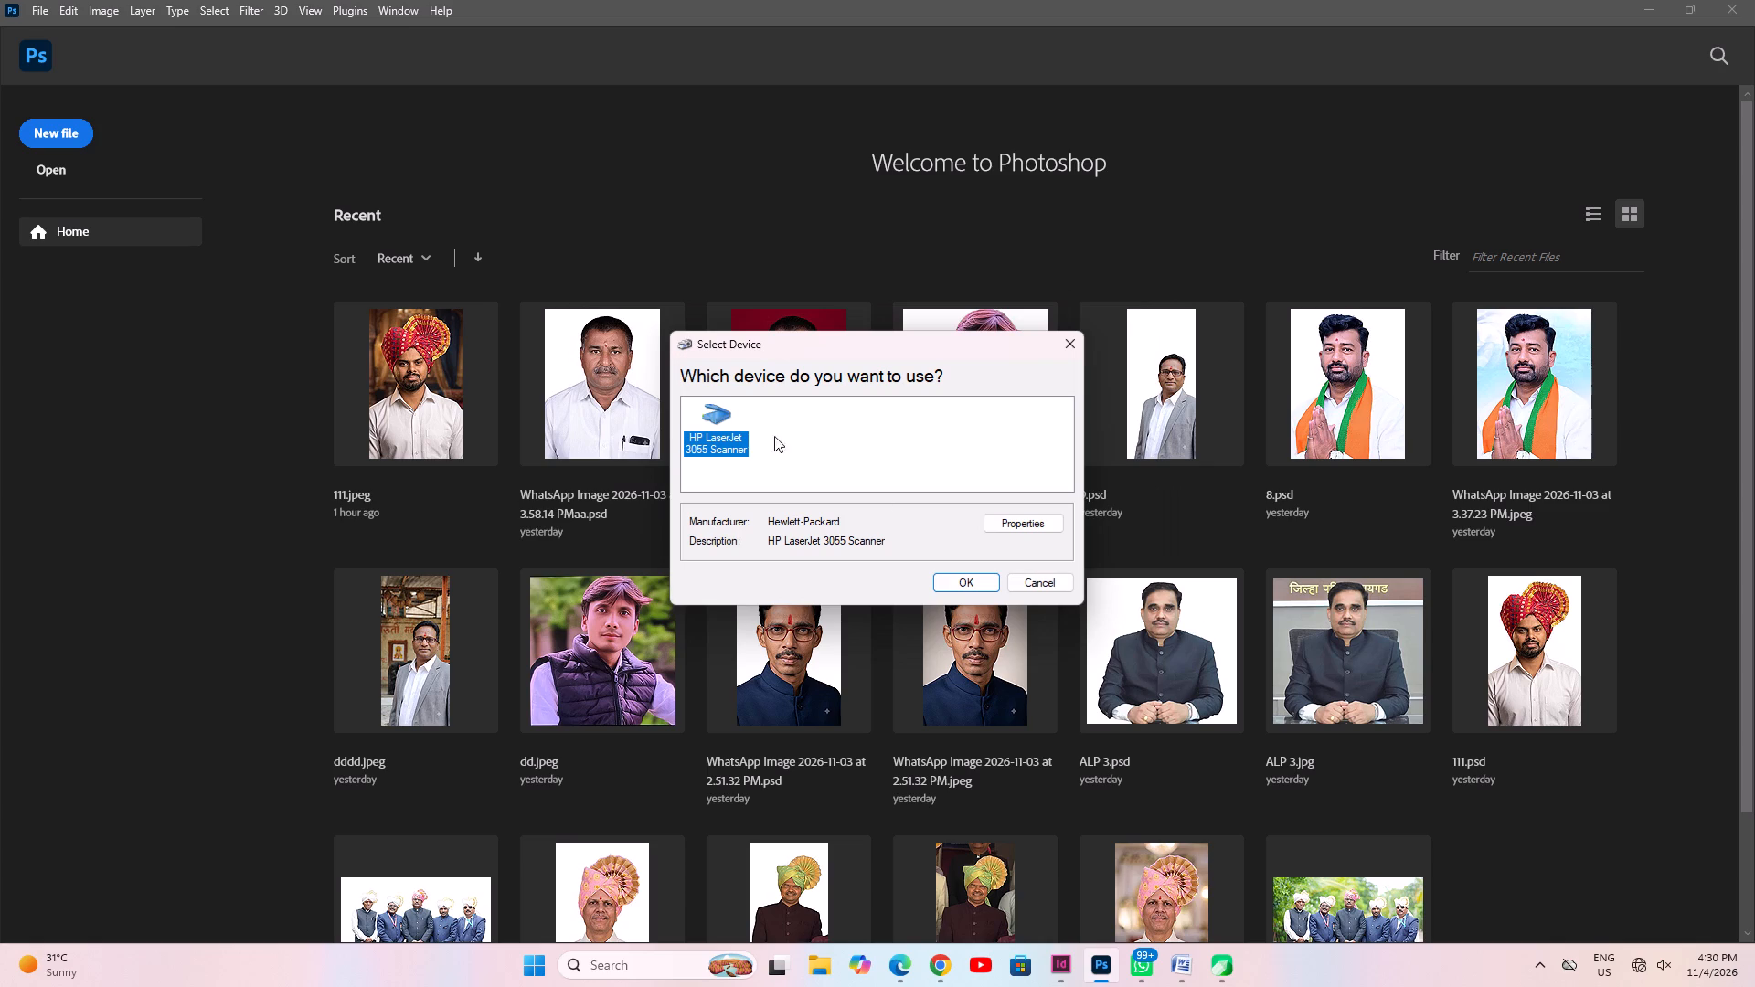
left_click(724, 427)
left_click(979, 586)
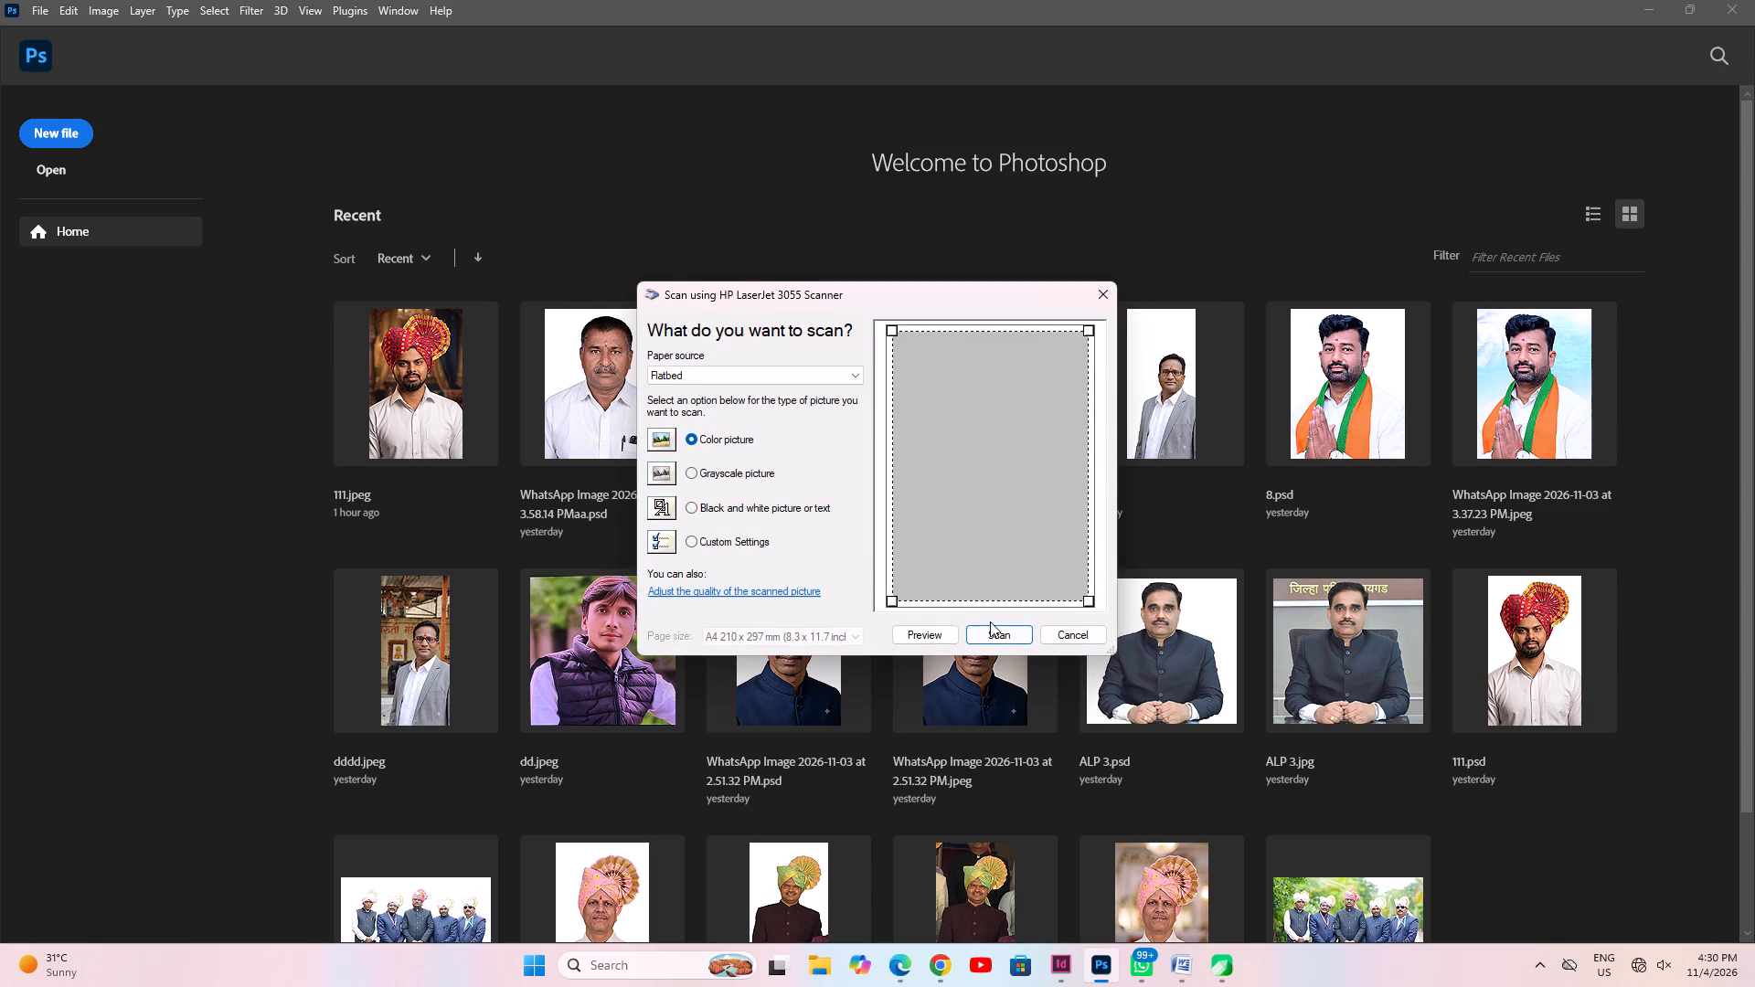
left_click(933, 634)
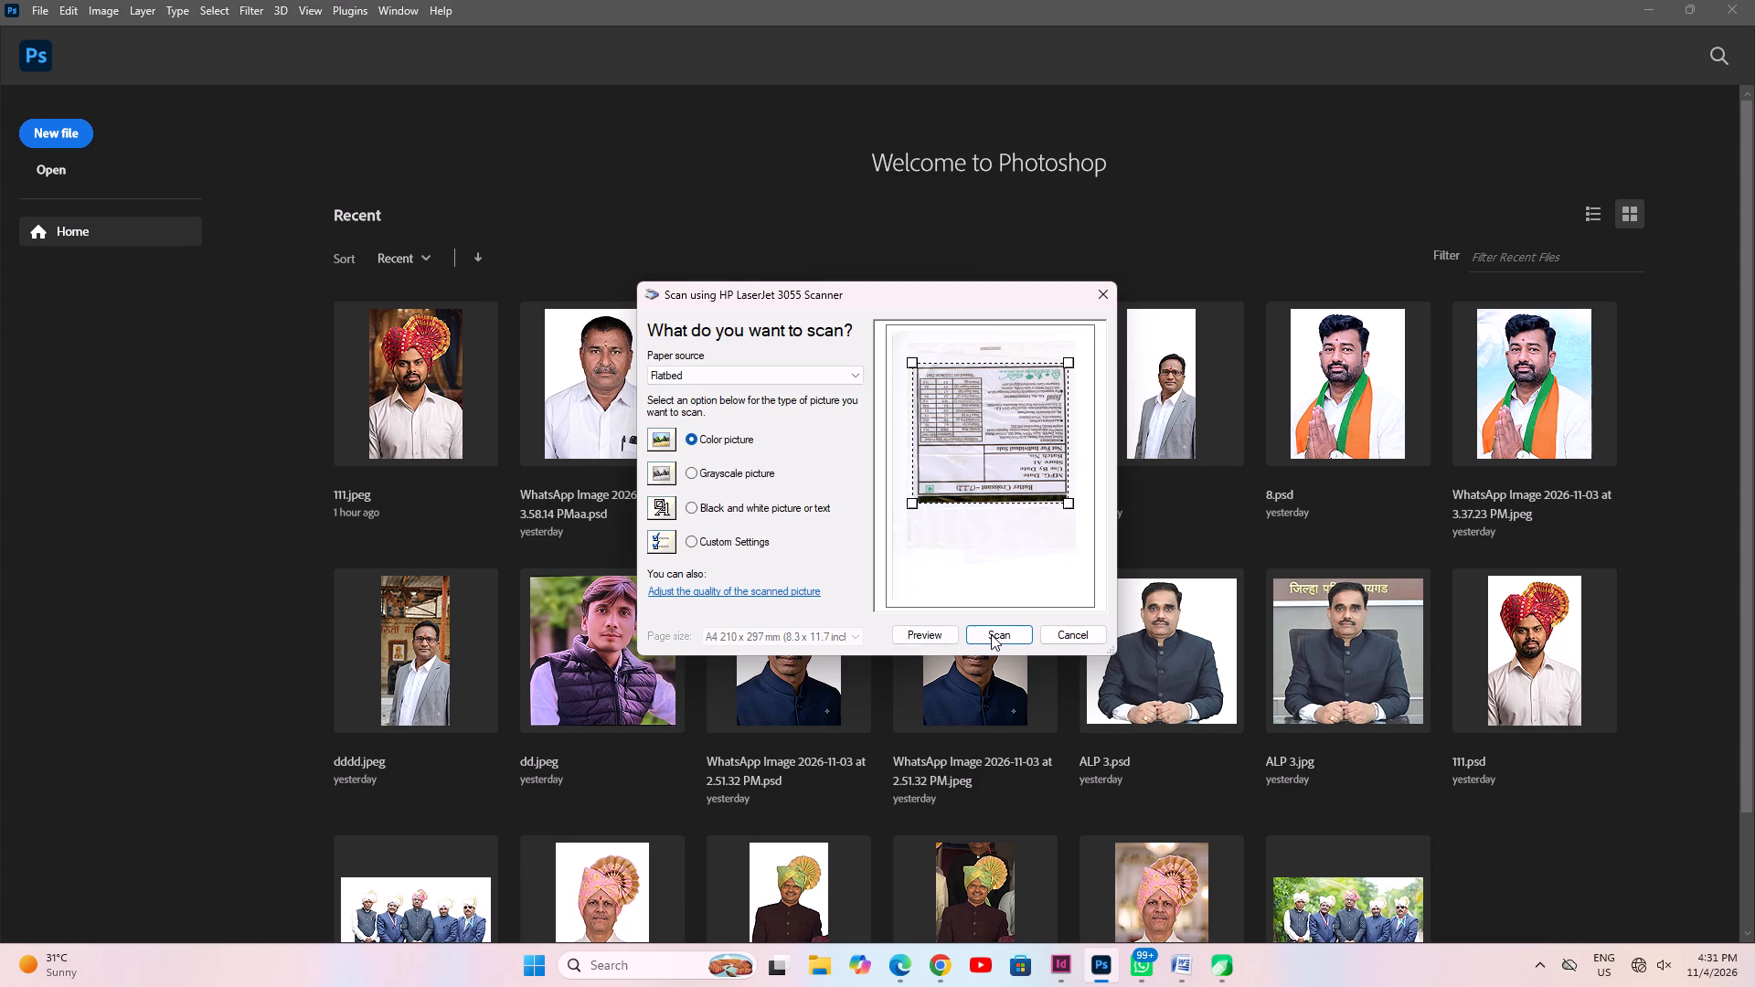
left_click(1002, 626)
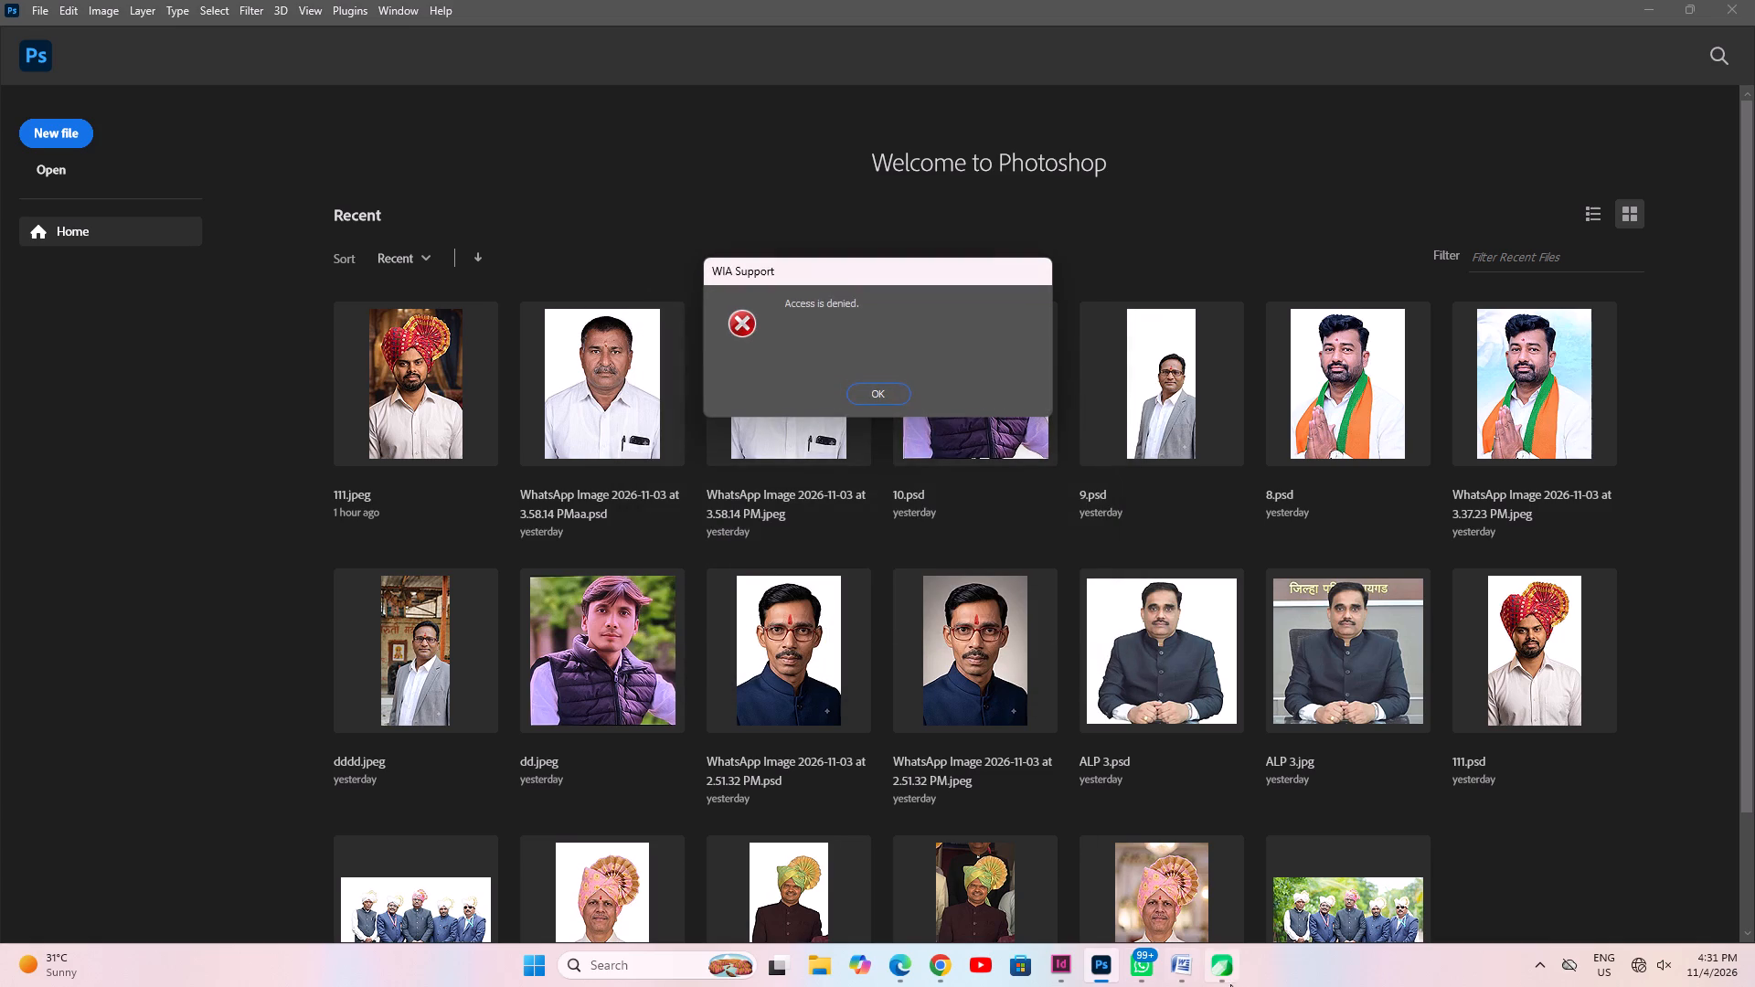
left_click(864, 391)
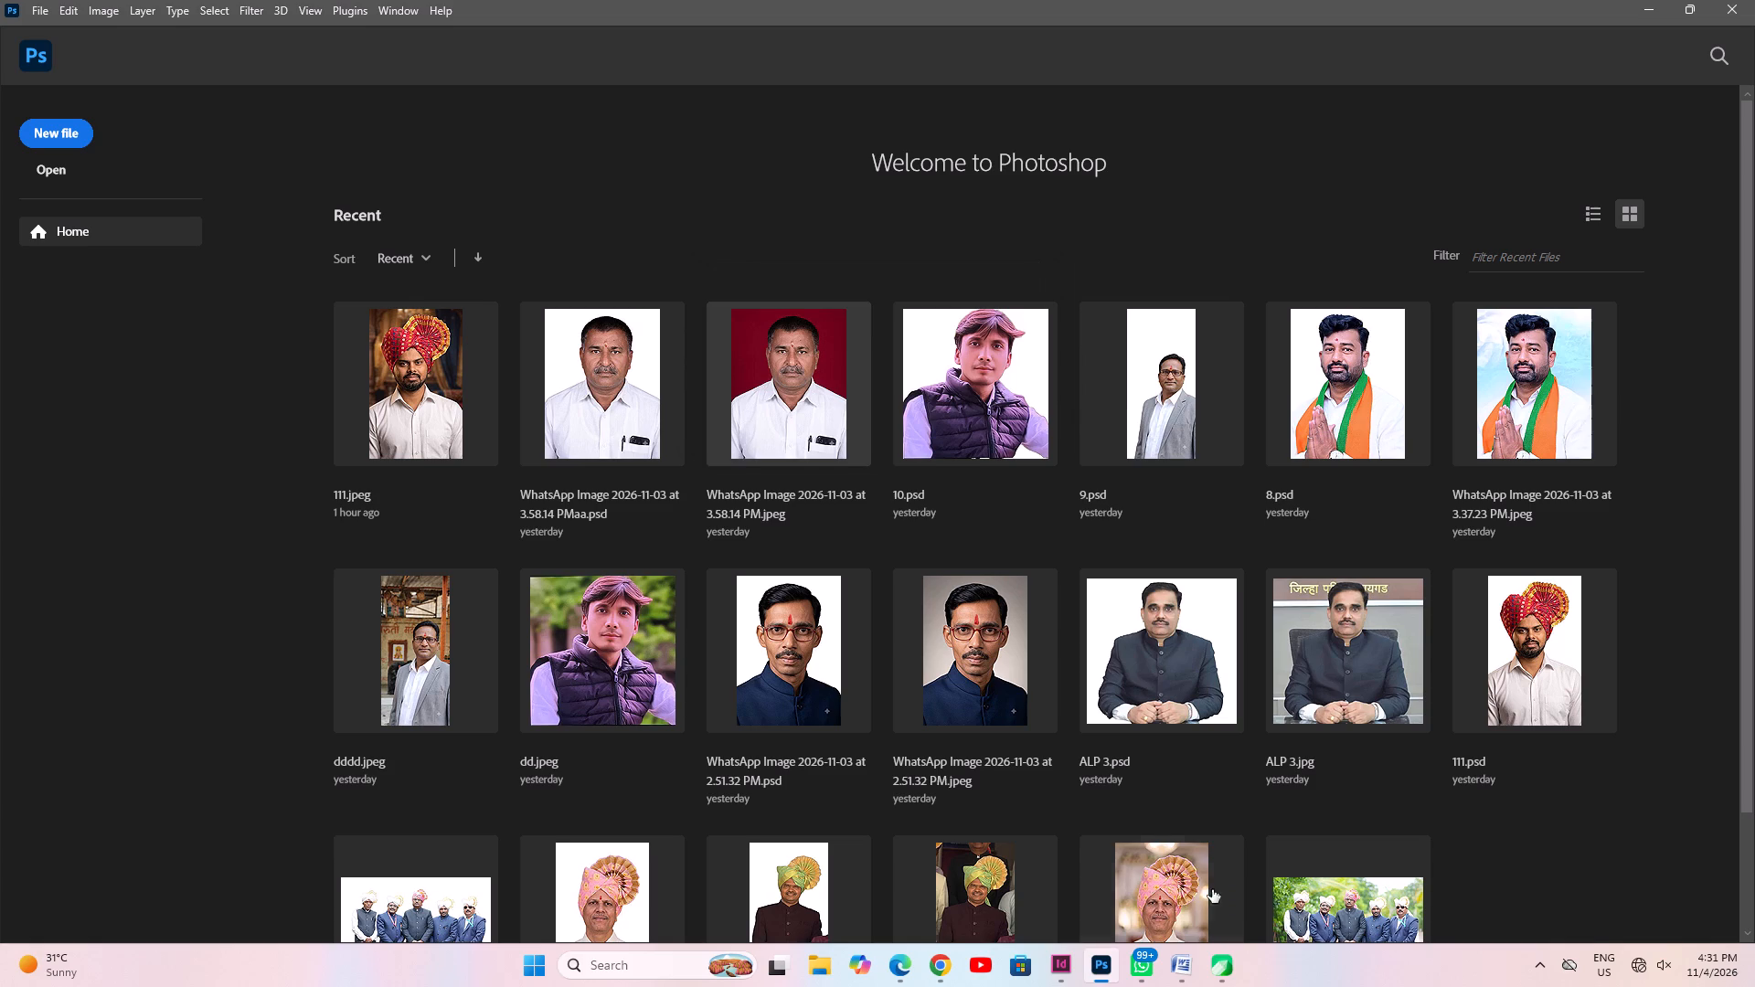
Switch to CorelDRAW and toggle the computer's Wi-Fi.
left_click(1223, 981)
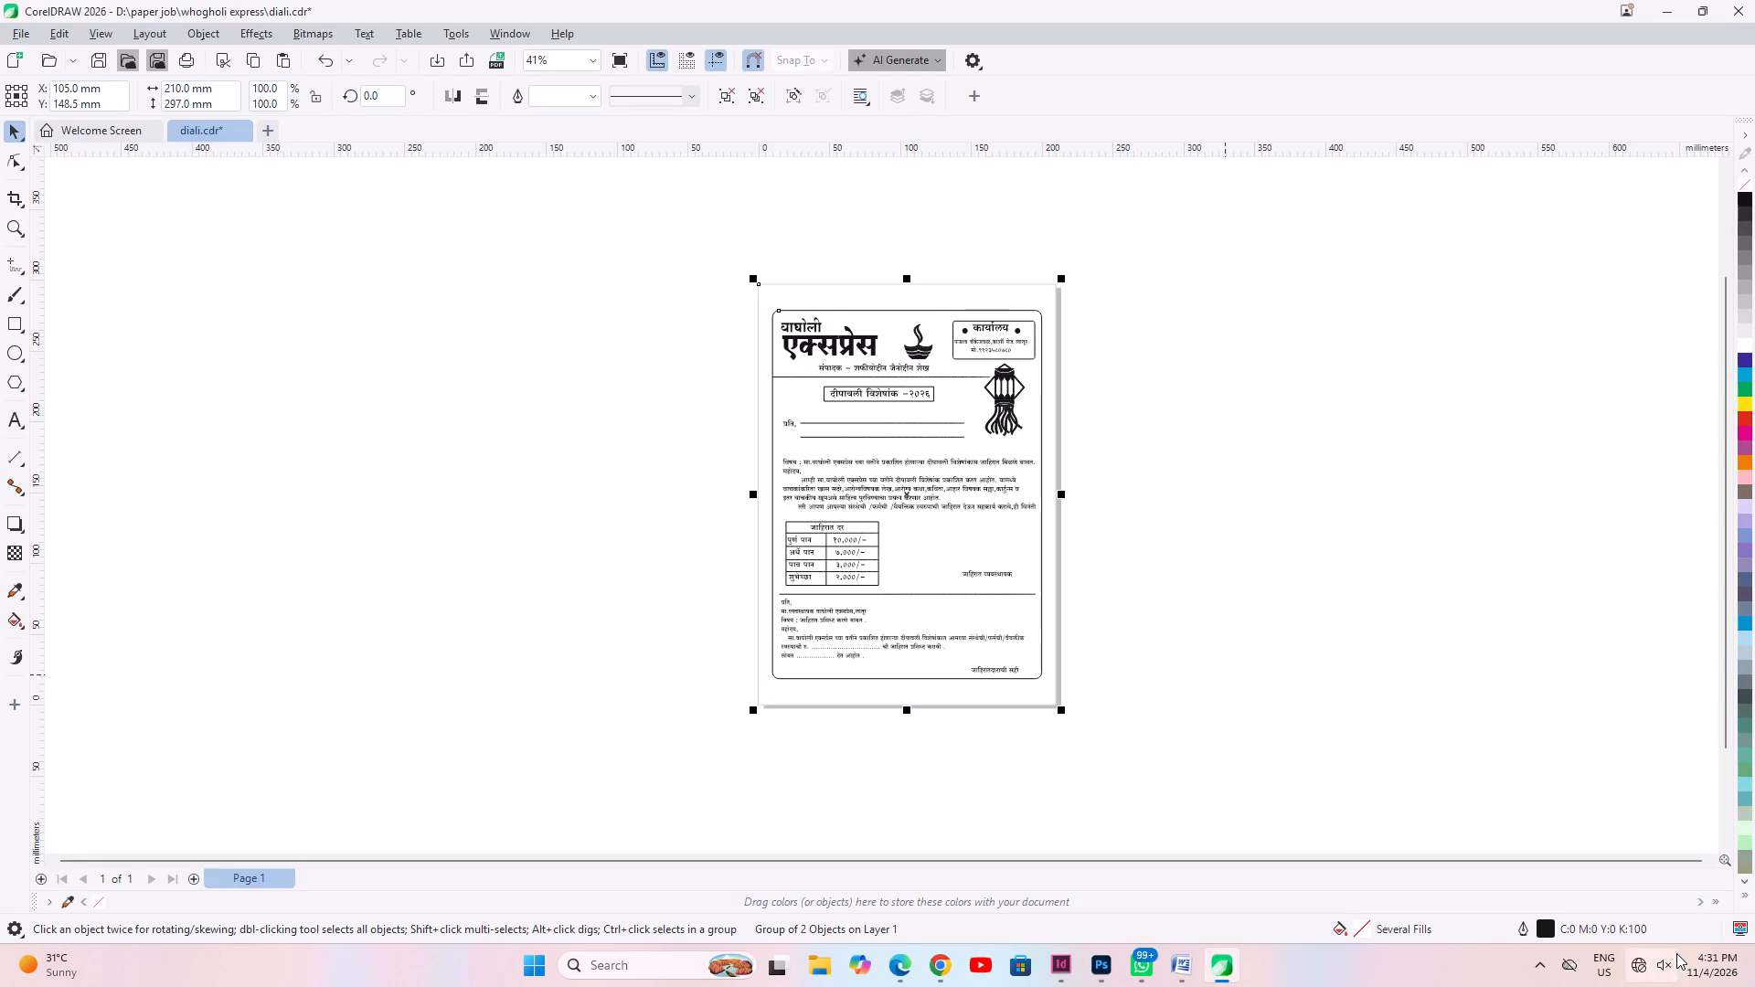
left_click(1639, 969)
left_click(1456, 673)
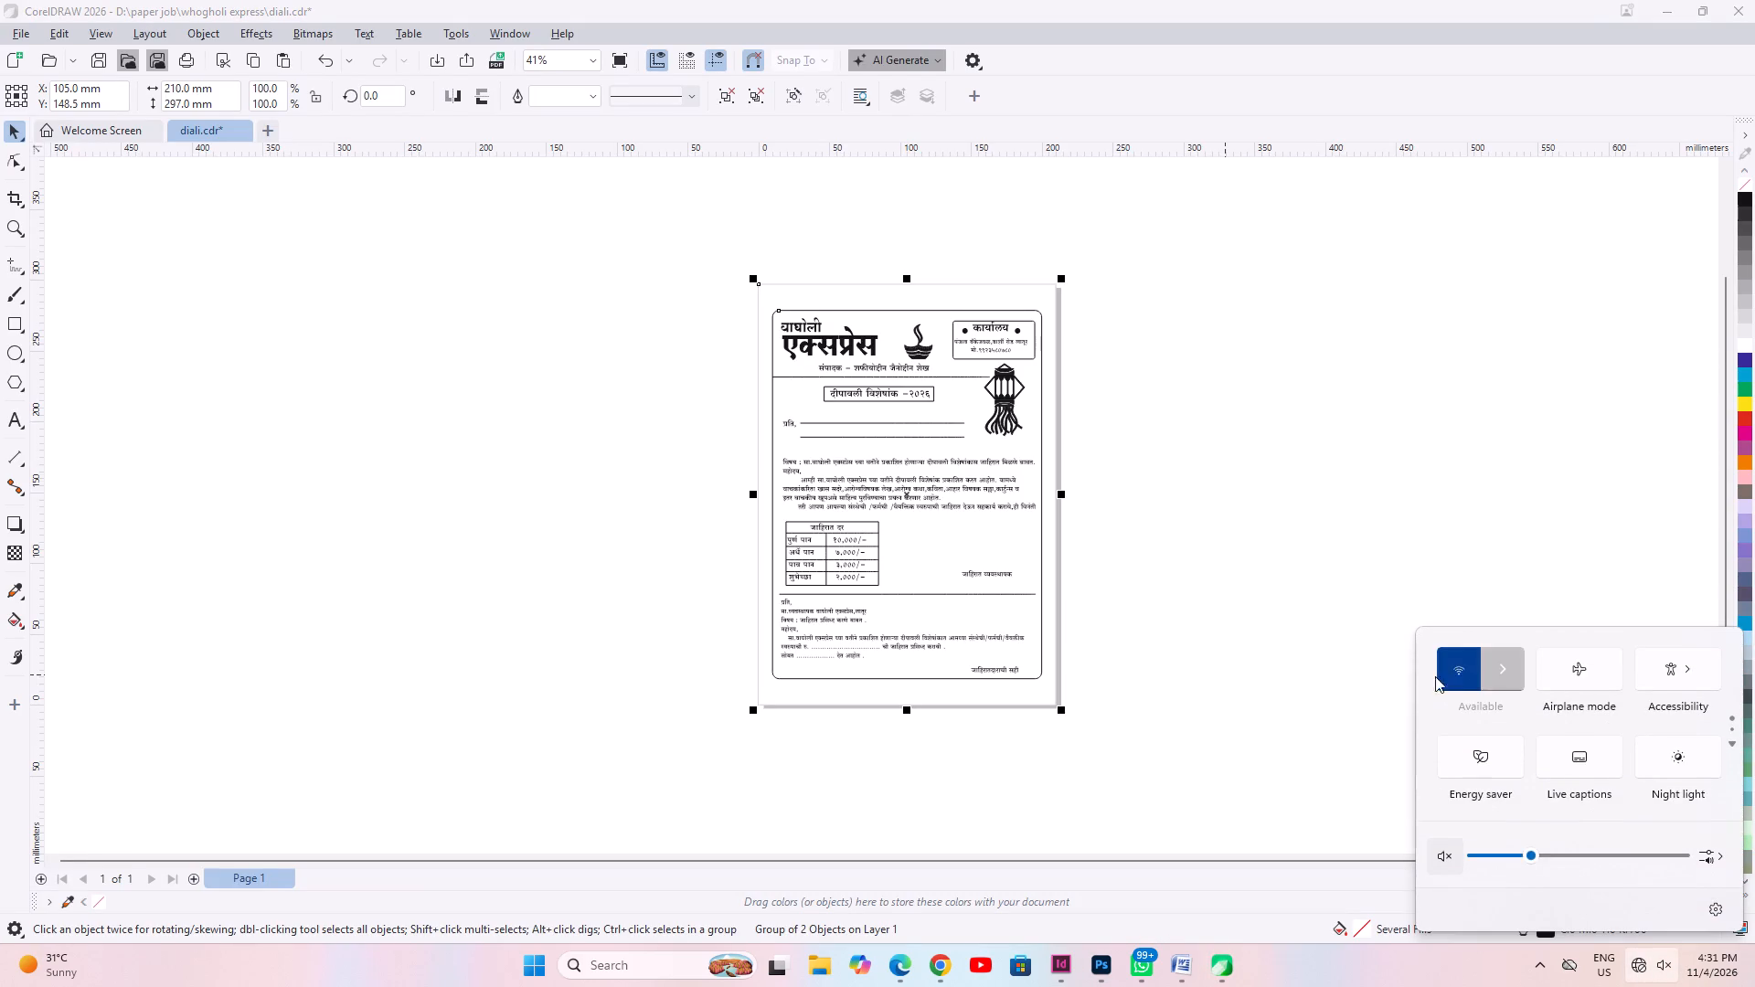
left_click(1270, 764)
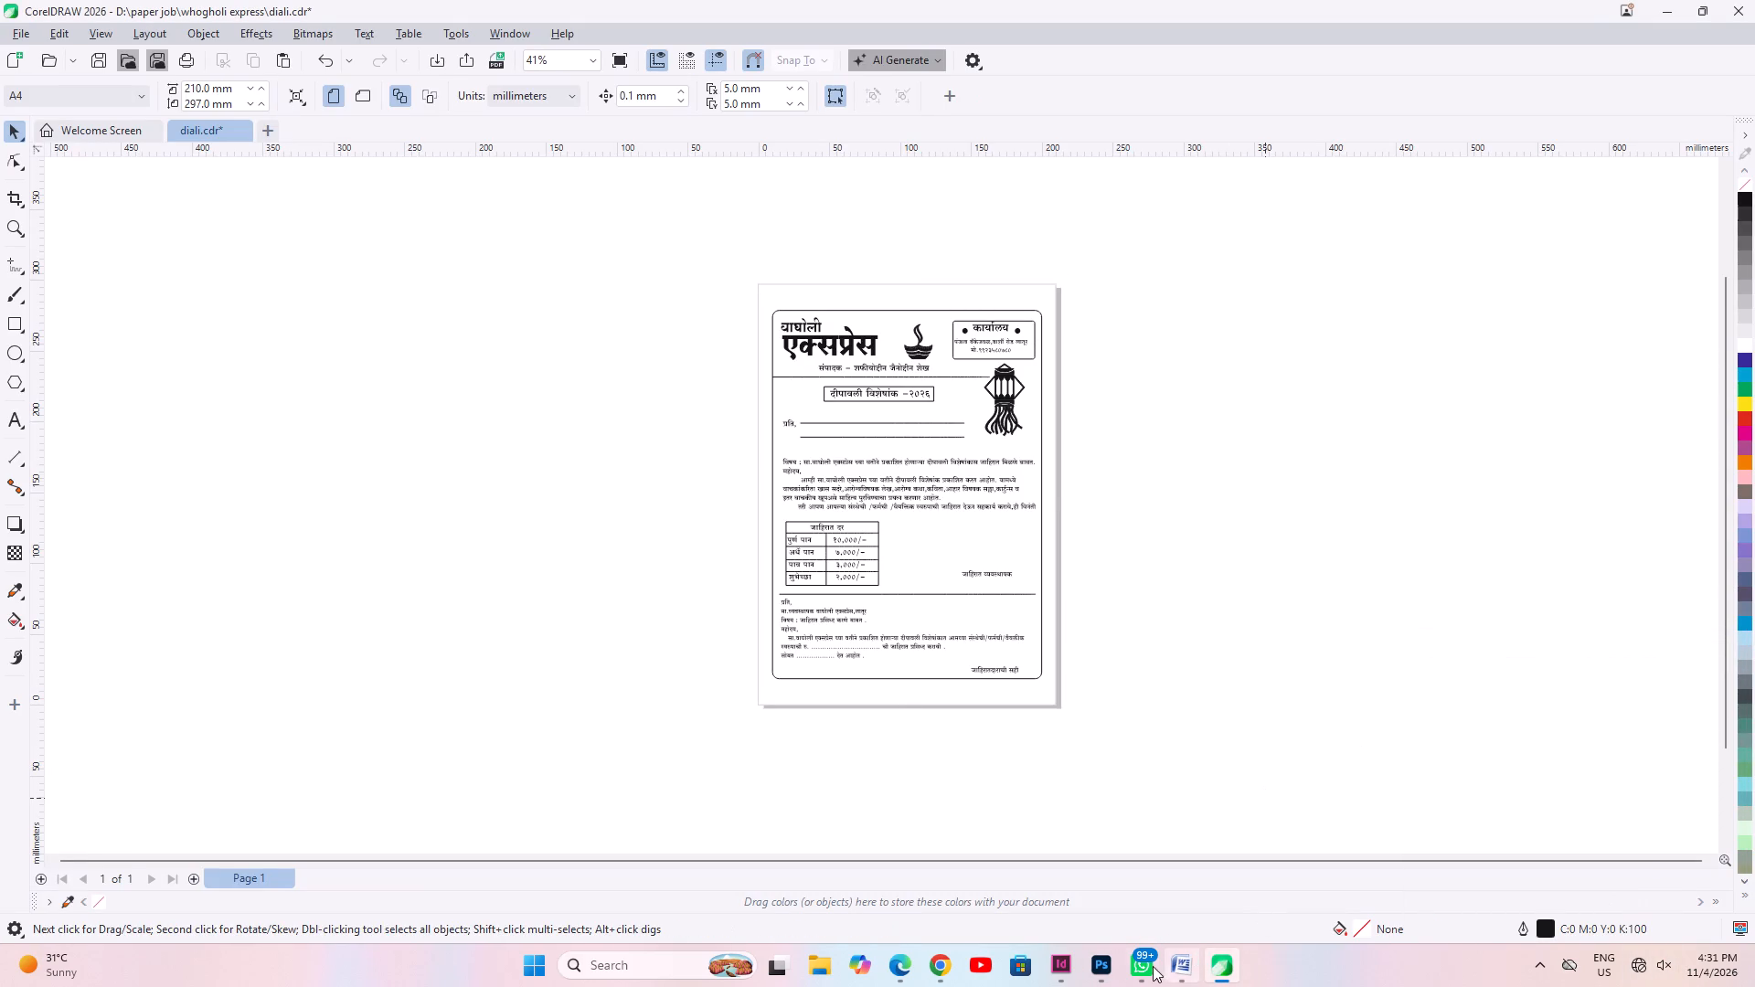
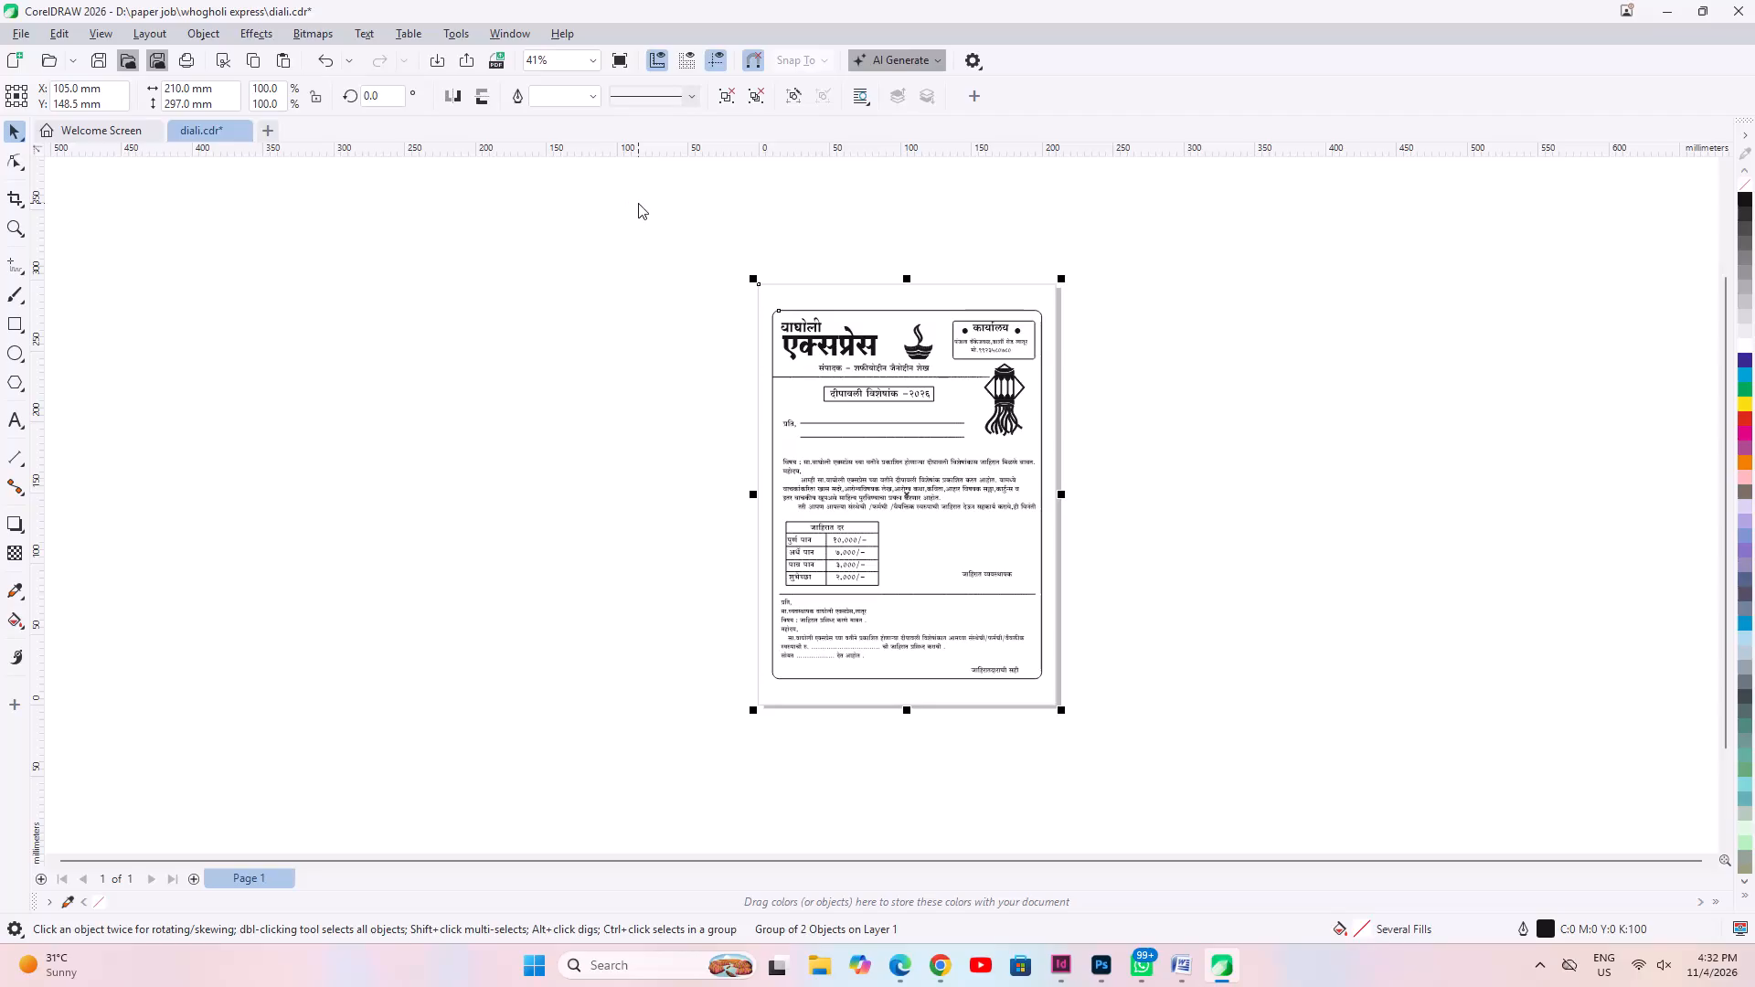
Export the selected Diwali letter to the Desktop as a PDF named diwali, using the current PDF settings.
left_click(293, 806)
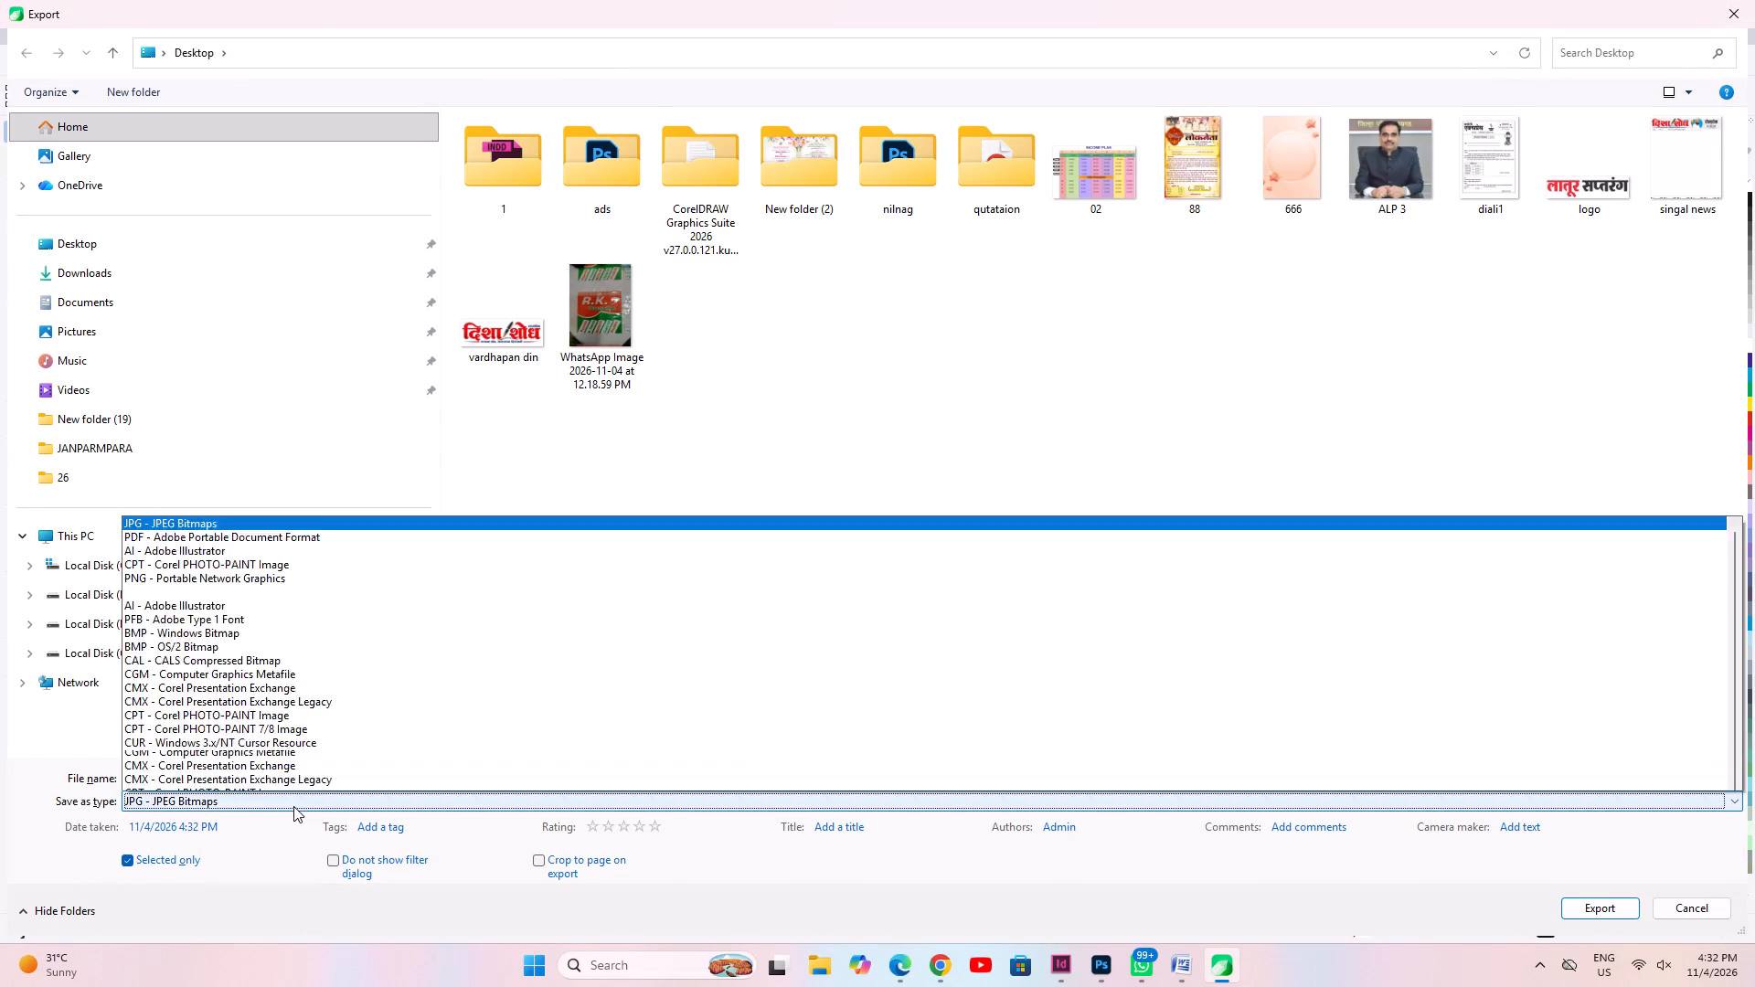
left_click(230, 401)
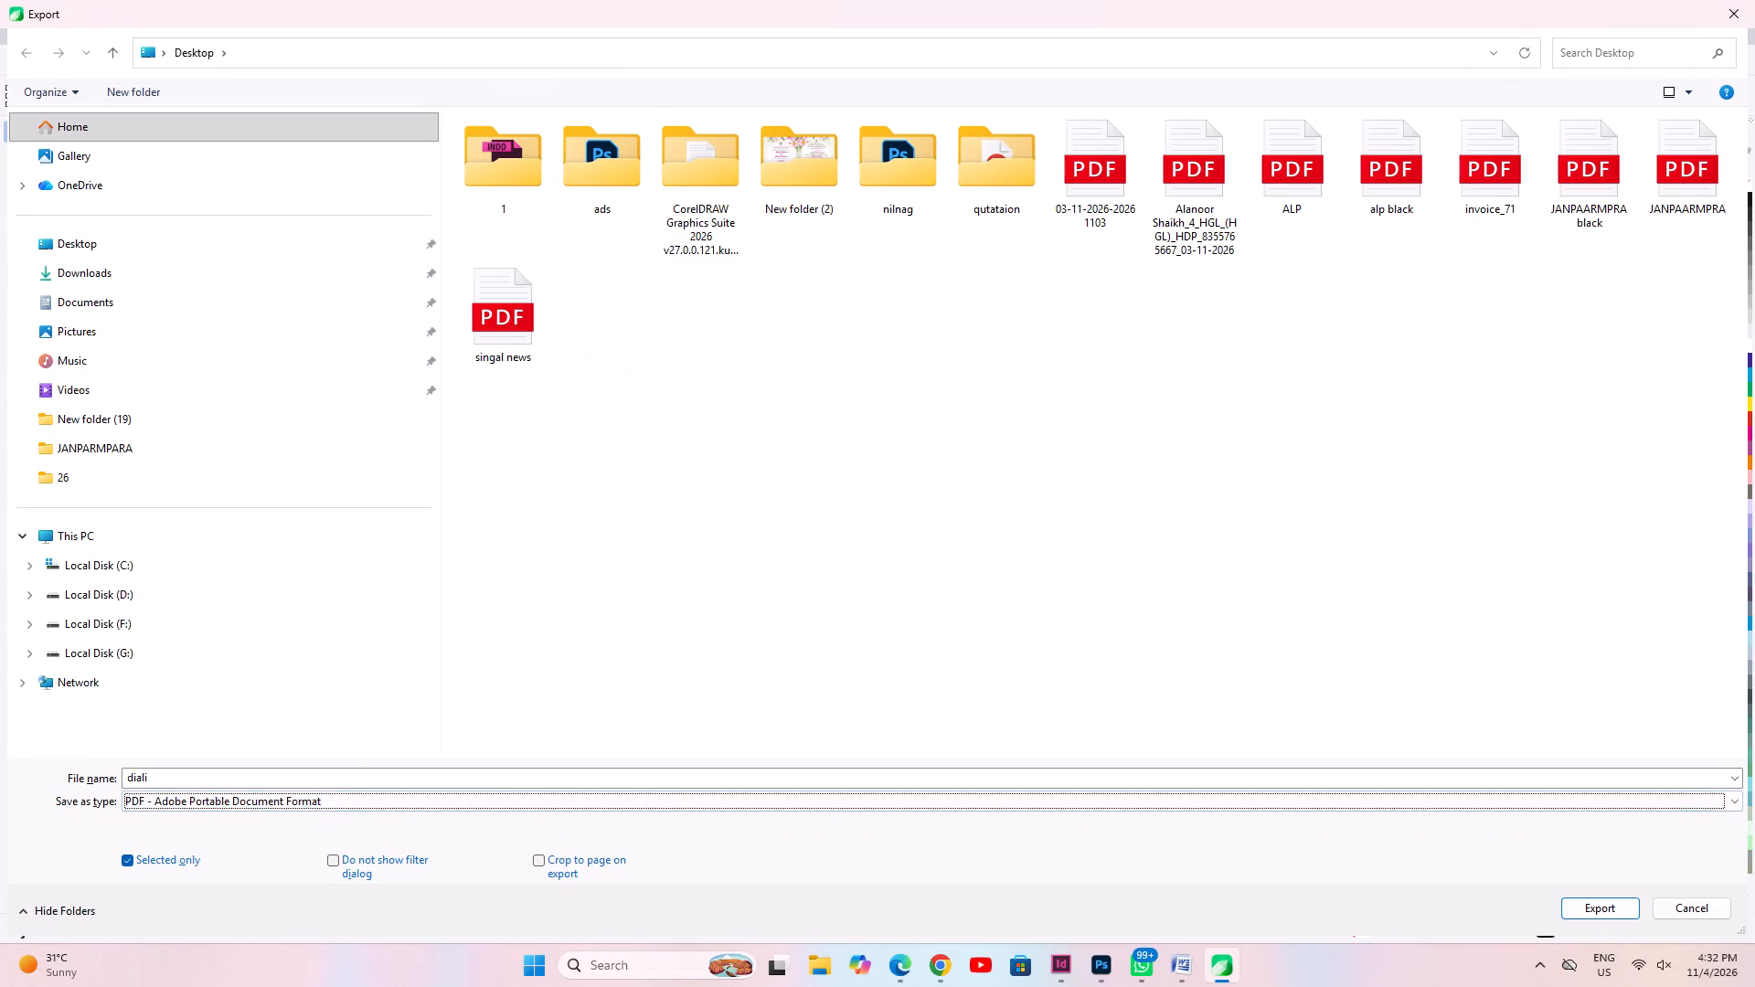
left_click(199, 780)
key("BackSpace")
key("BackSpace")
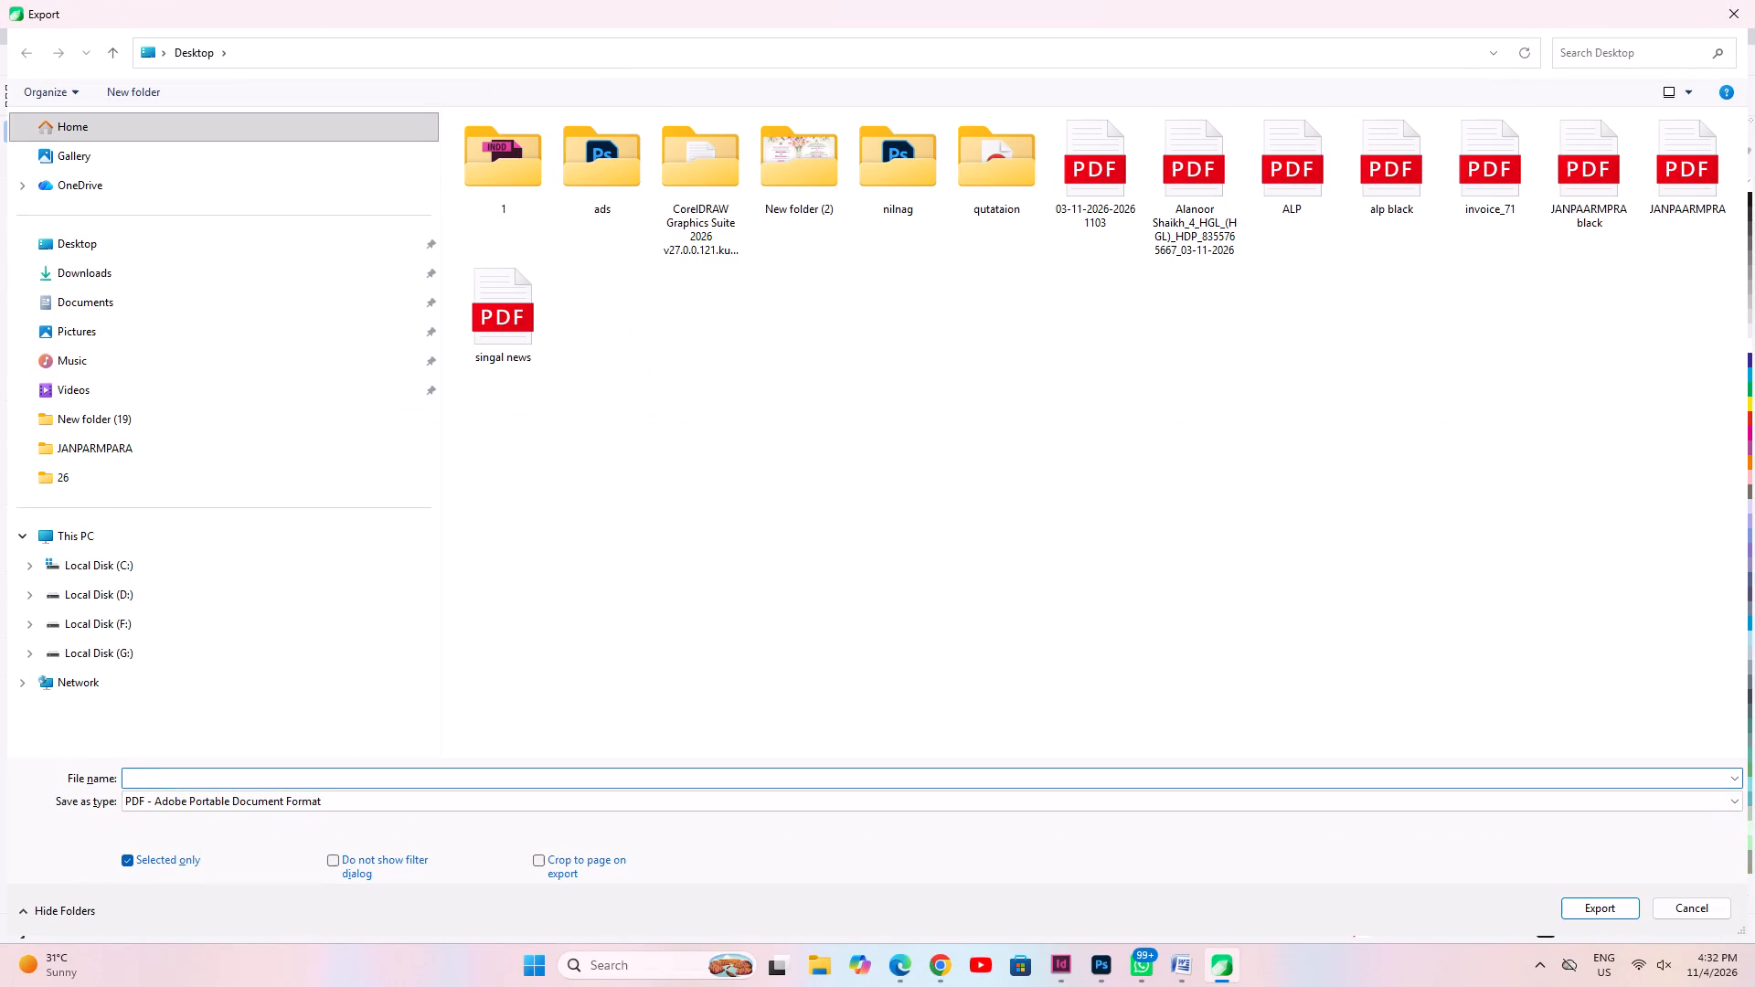
key("BackSpace")
key("d")
type("iwali")
key("Return")
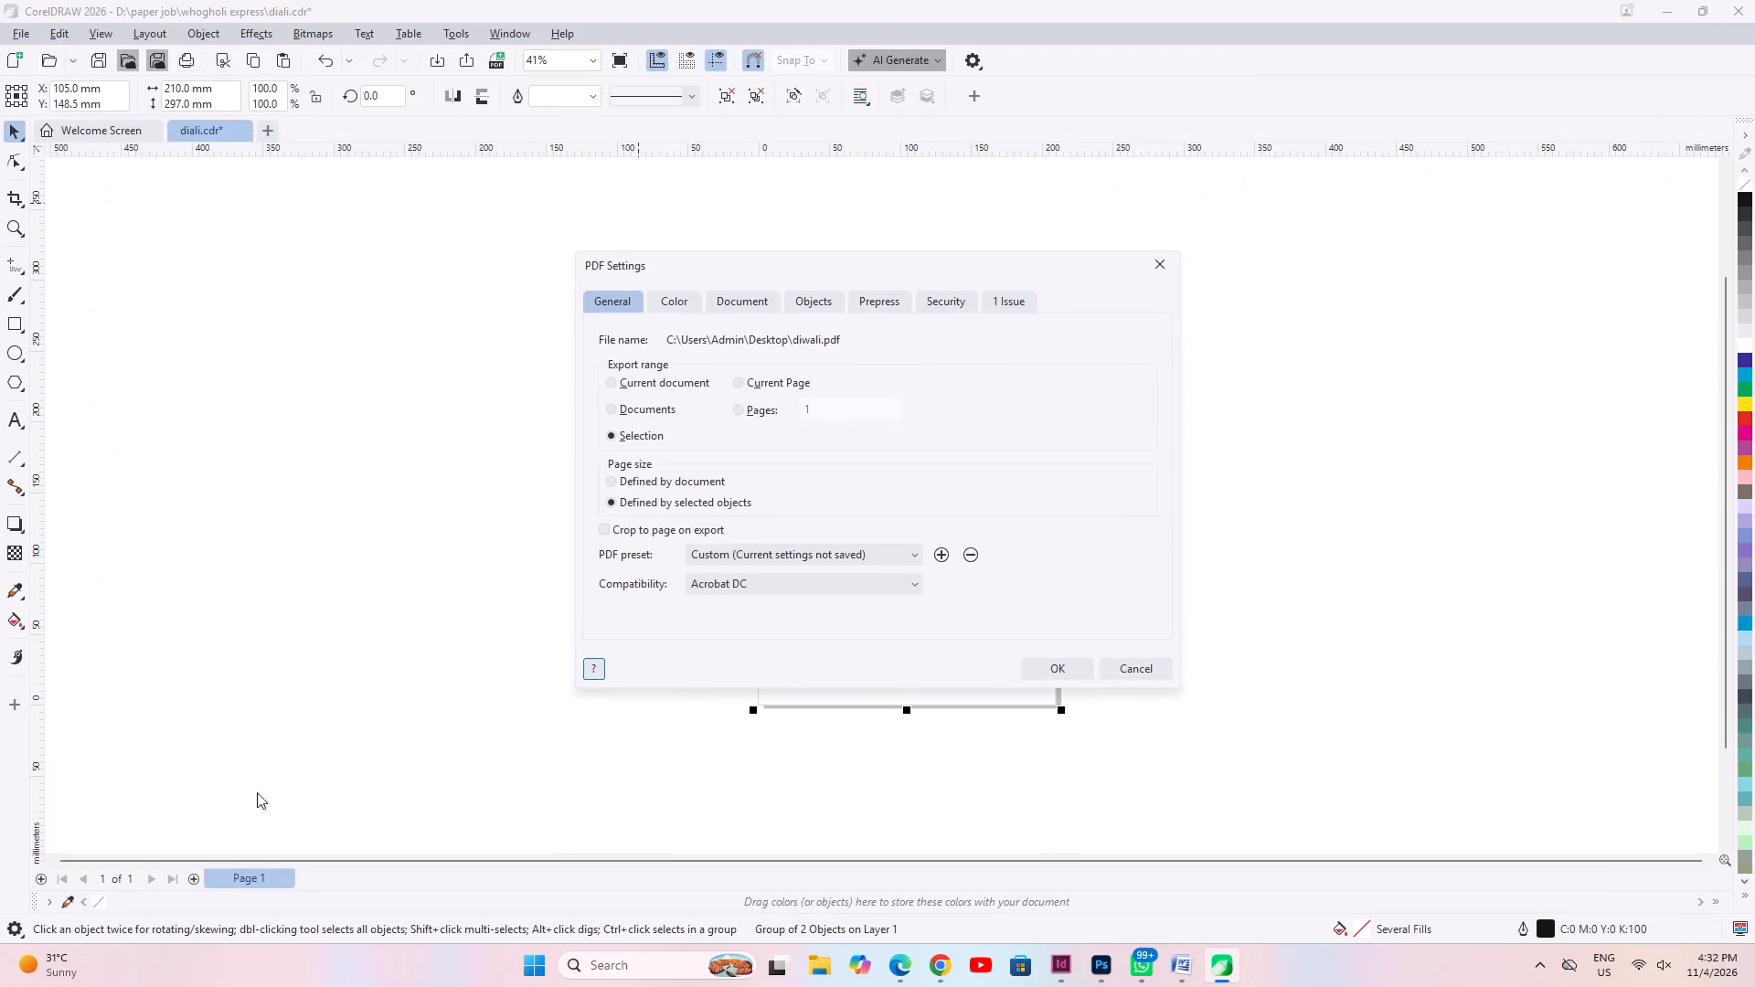
left_click(1025, 659)
left_click(1131, 709)
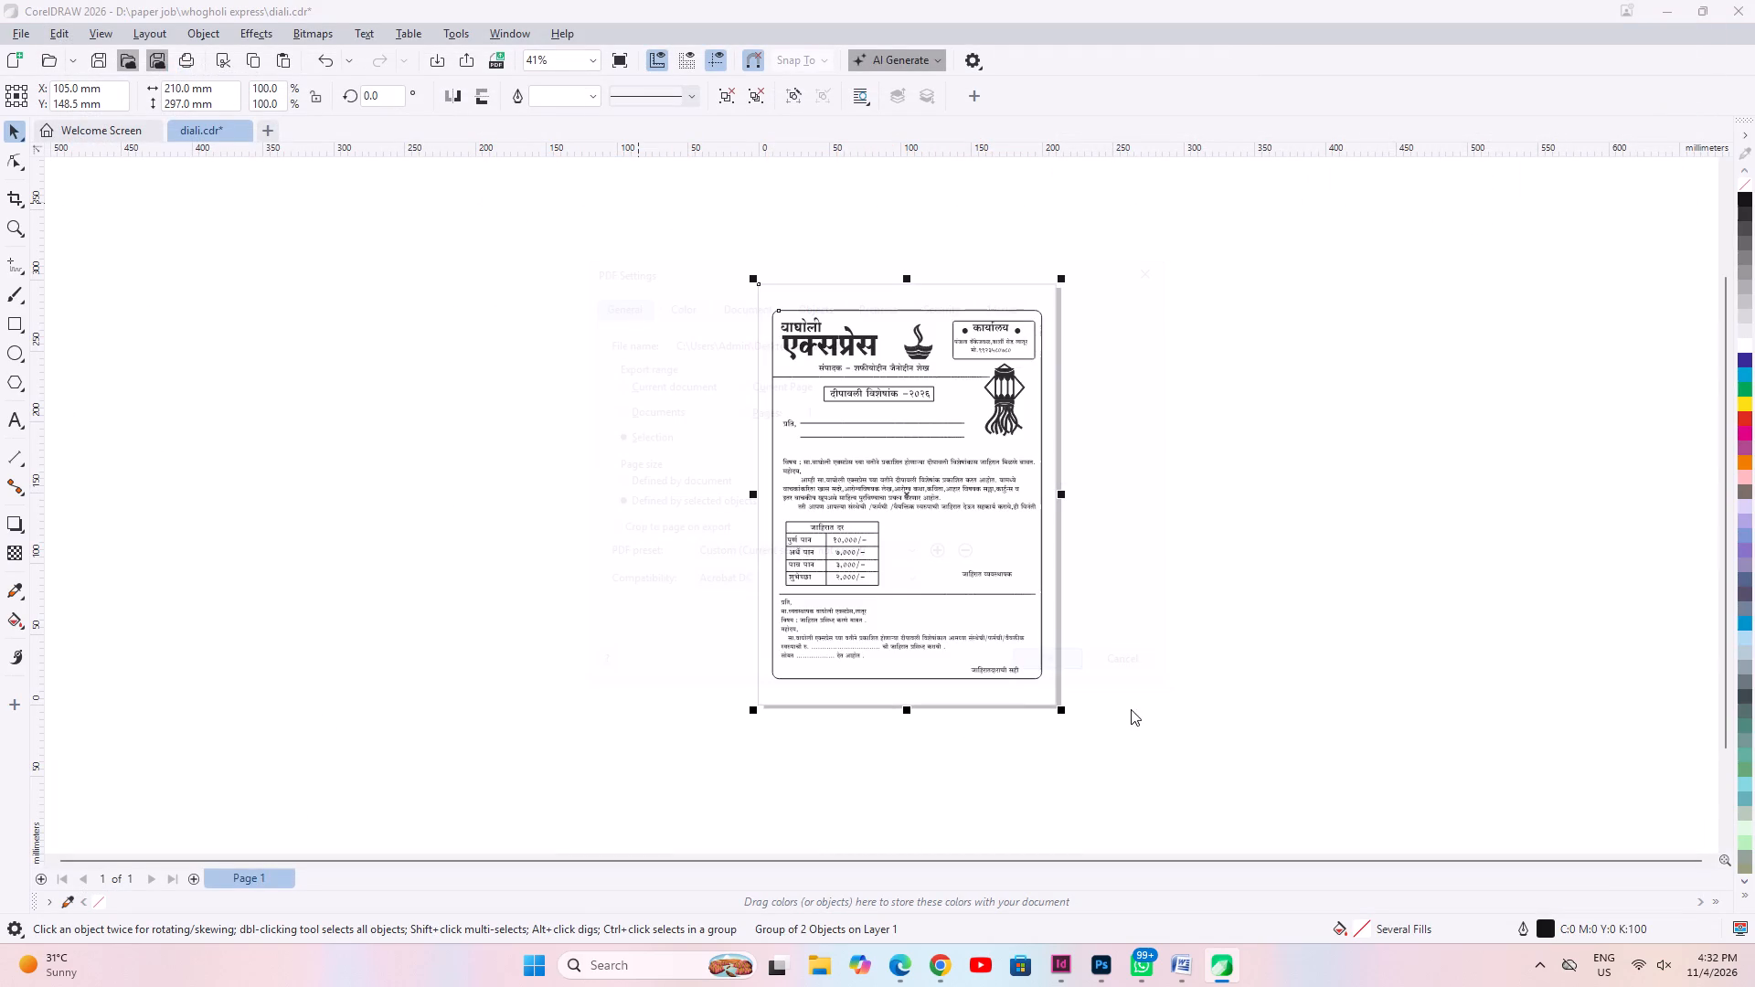
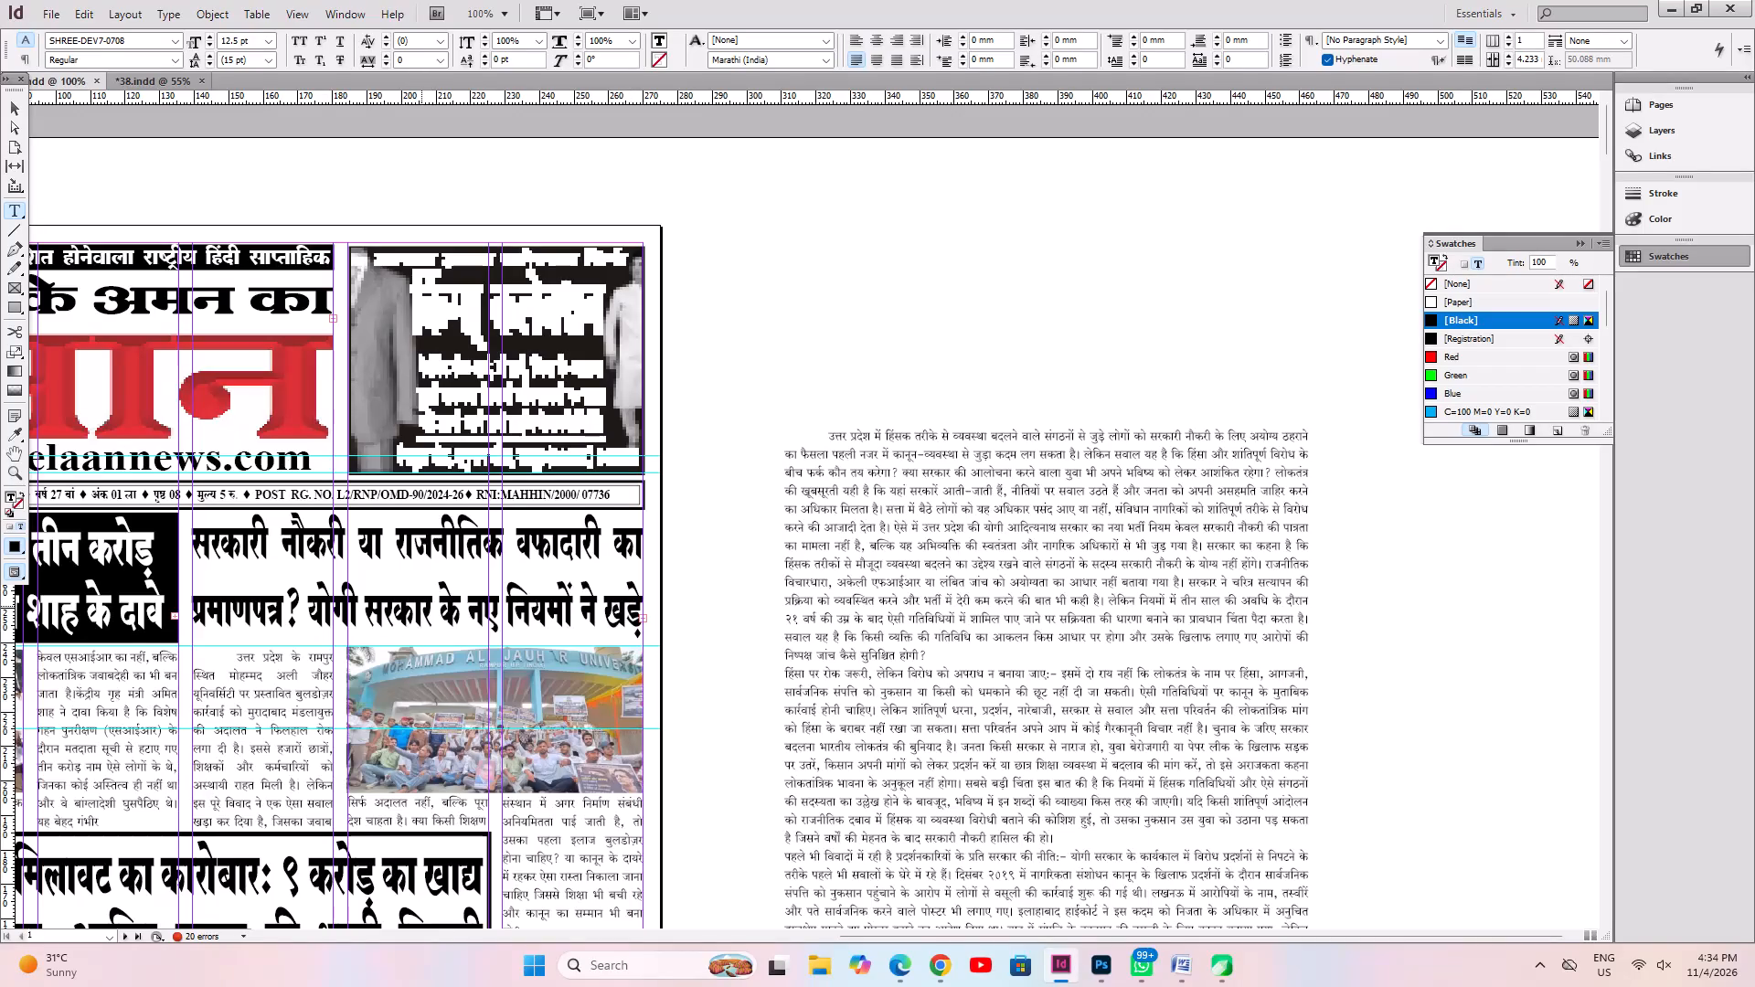
Tighten the leading of the entire two-line headline above the university photo to 47.768 pt.
left_click(421, 595)
key("ctrl+a")
key("alt+Up")
key("alt+Up")
key("alt+Up")
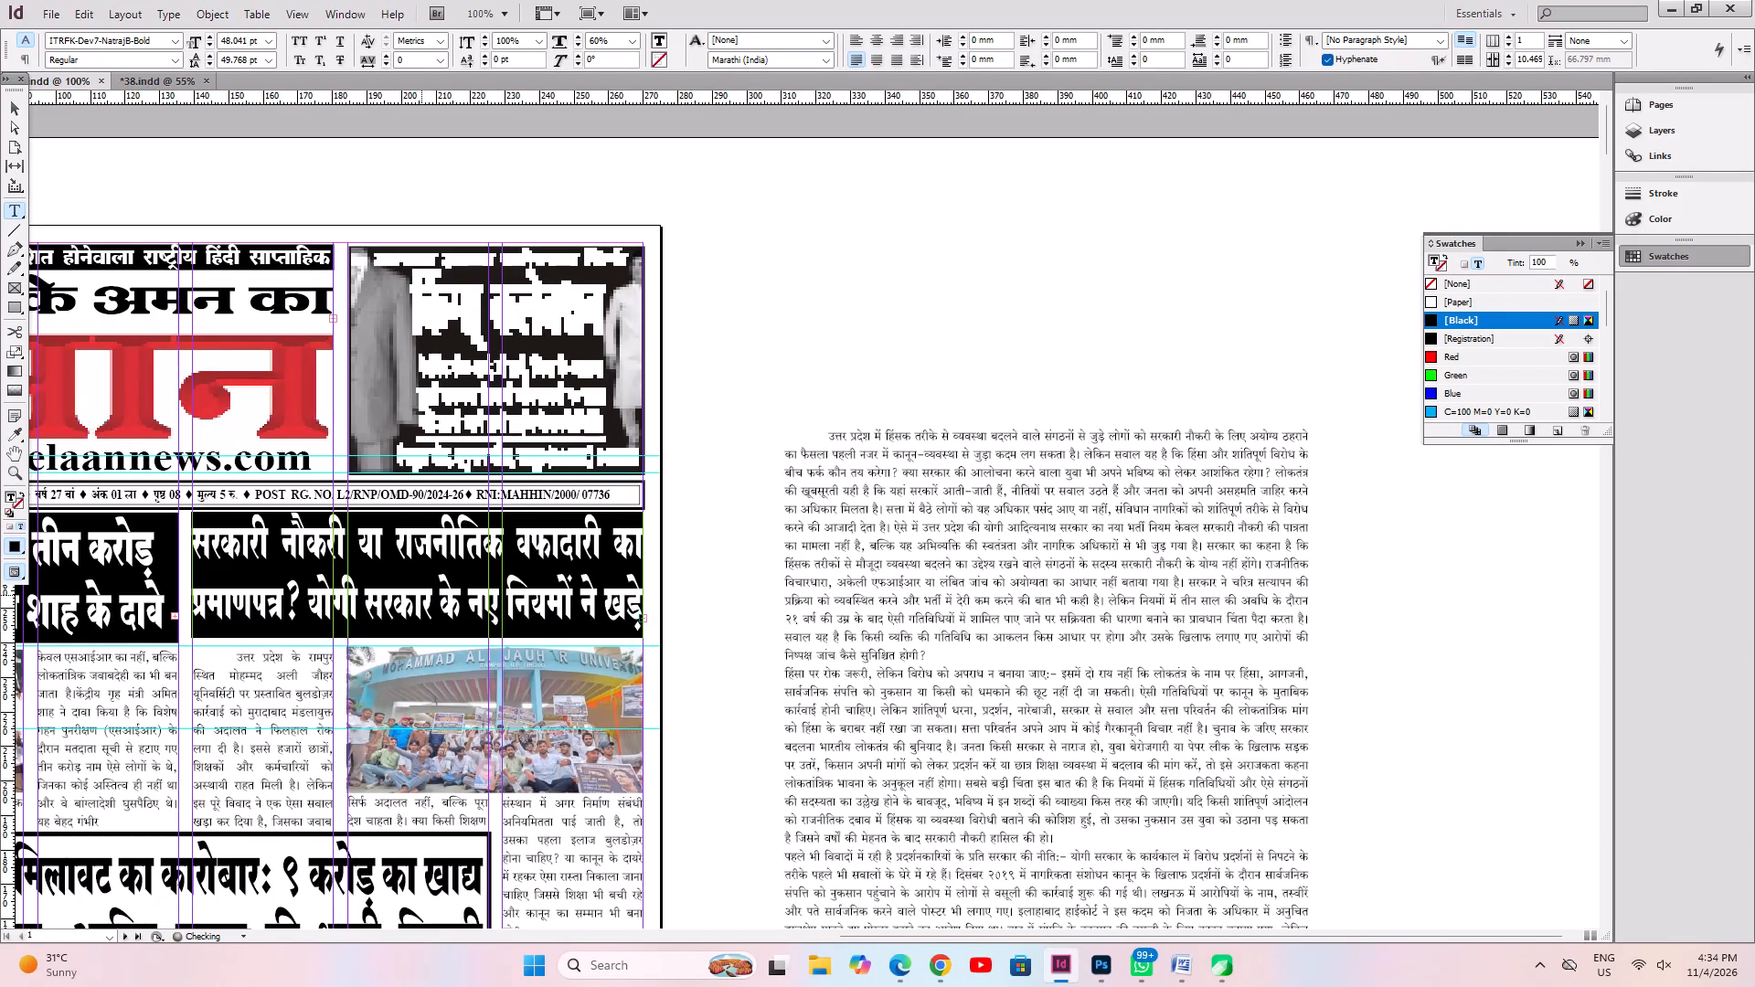
key("alt+Up")
key("ctrl+z")
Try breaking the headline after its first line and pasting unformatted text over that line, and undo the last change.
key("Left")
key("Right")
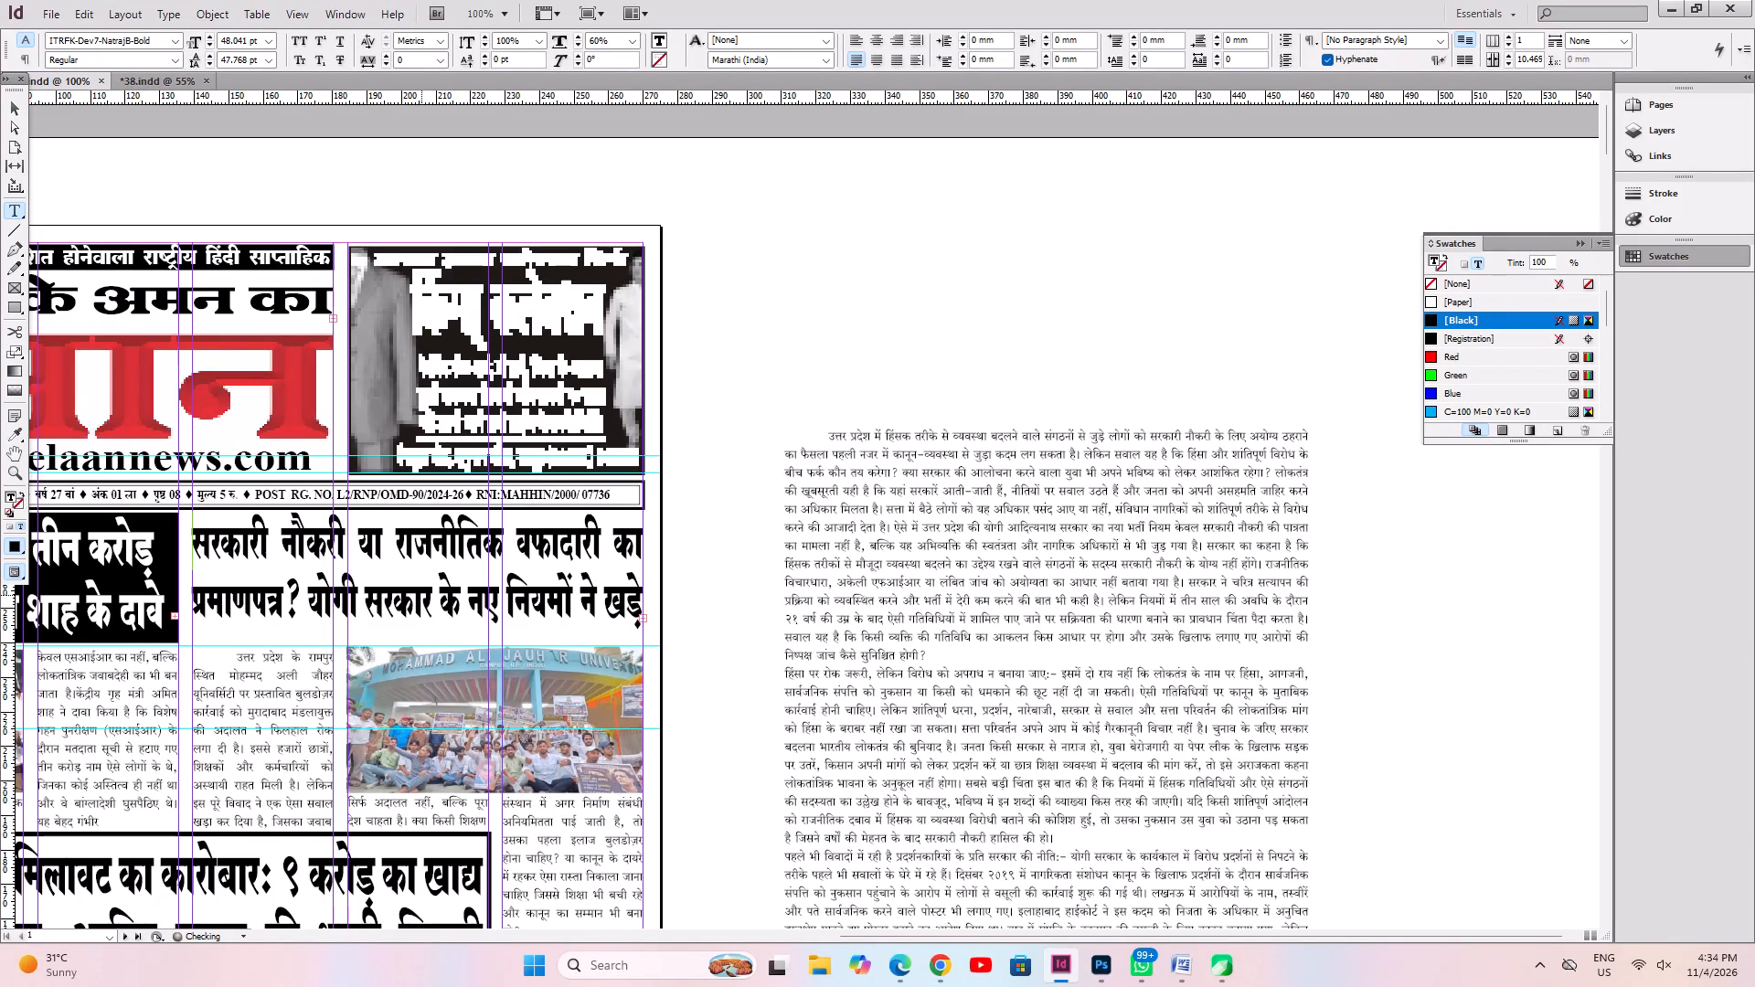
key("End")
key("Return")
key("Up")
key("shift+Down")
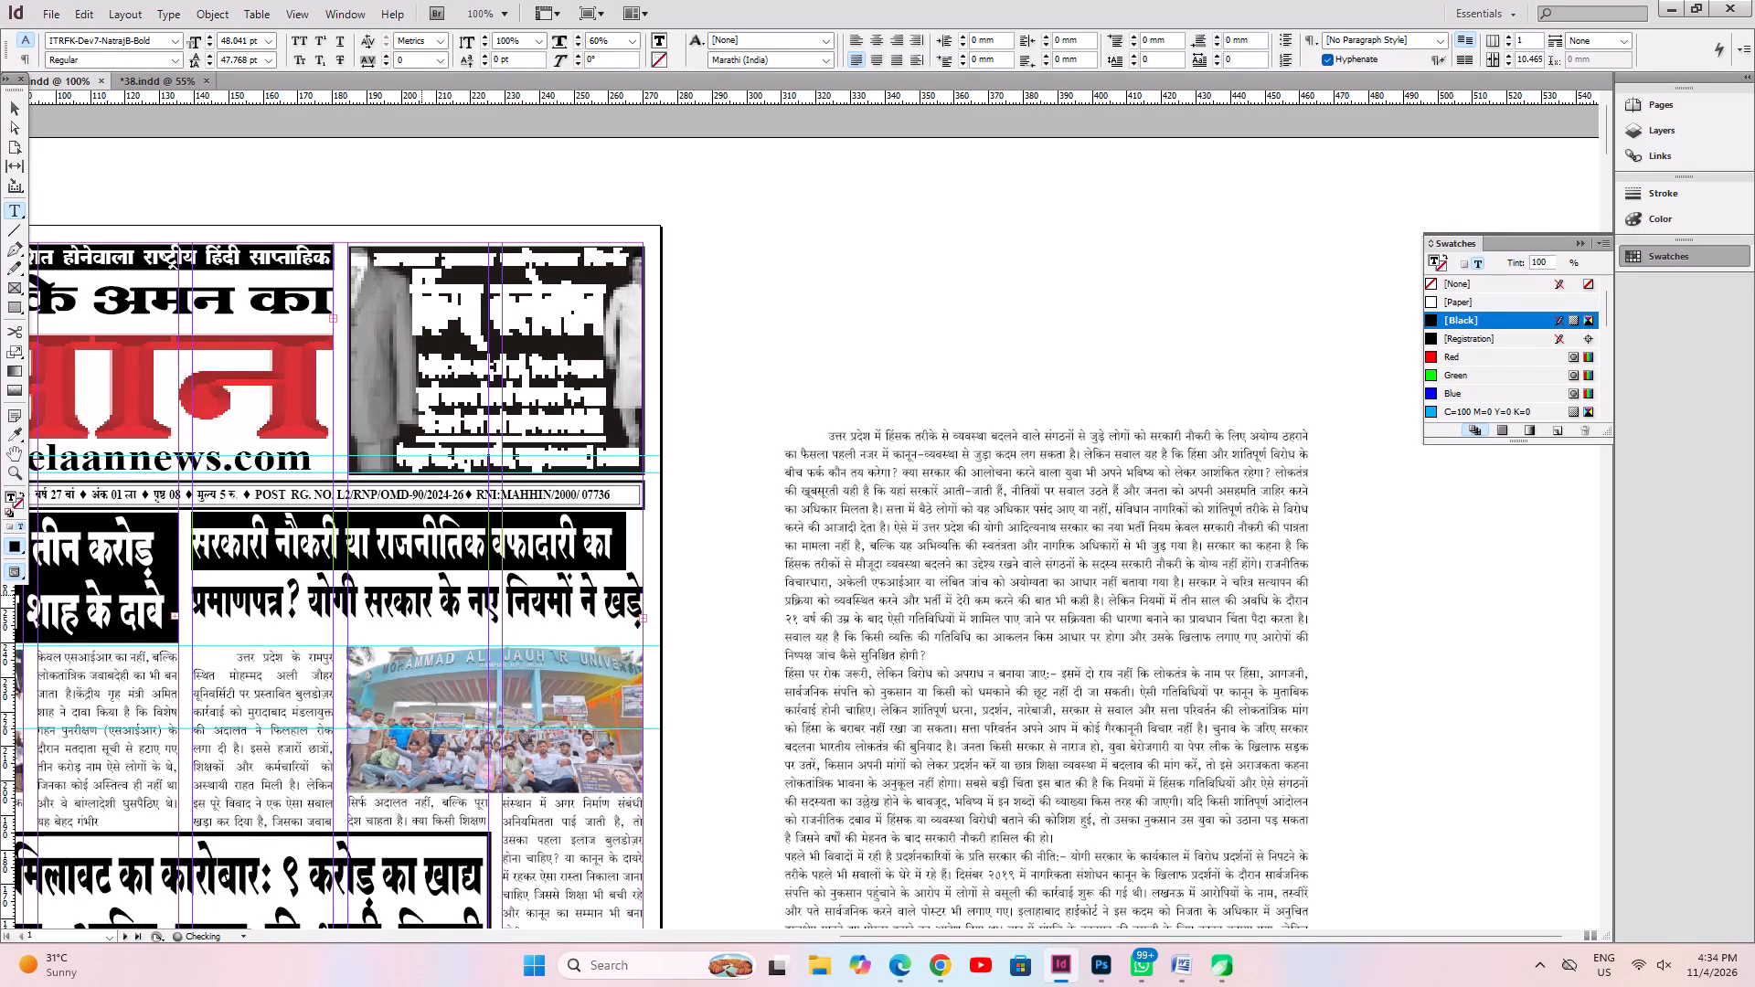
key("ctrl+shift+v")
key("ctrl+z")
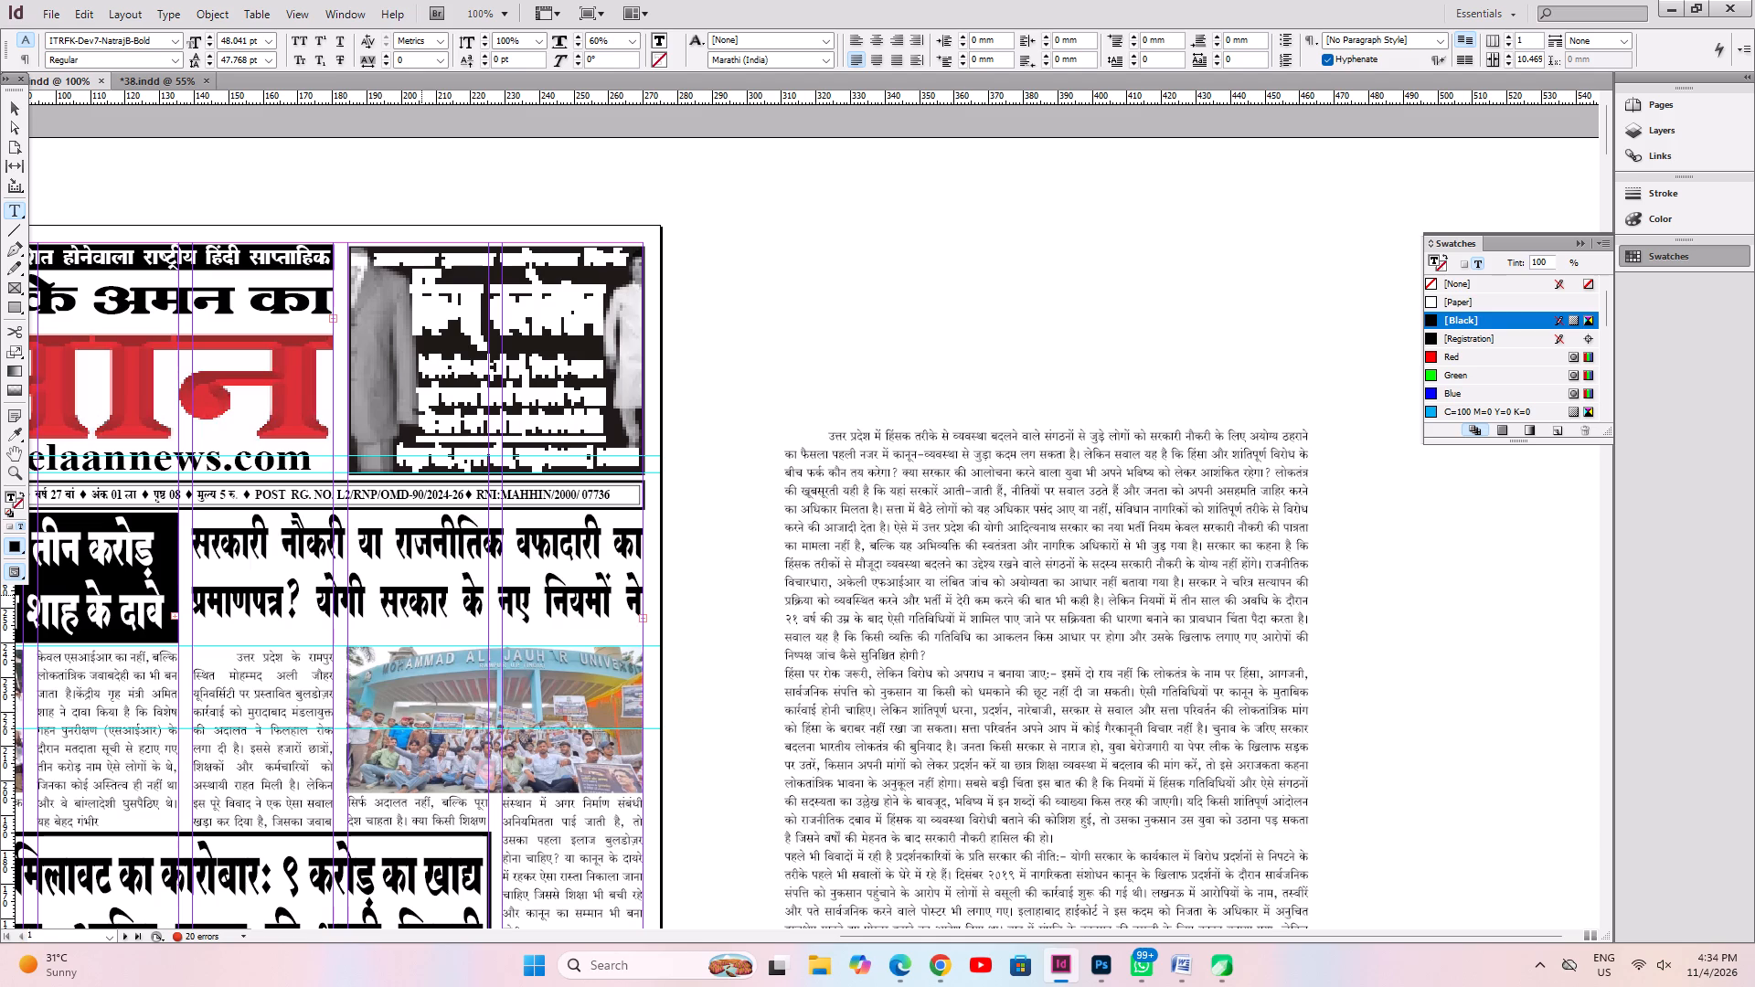
Centre-align the two-line headline above the university photo and save the document.
key("ctrl+shift+c")
key("ctrl+s")
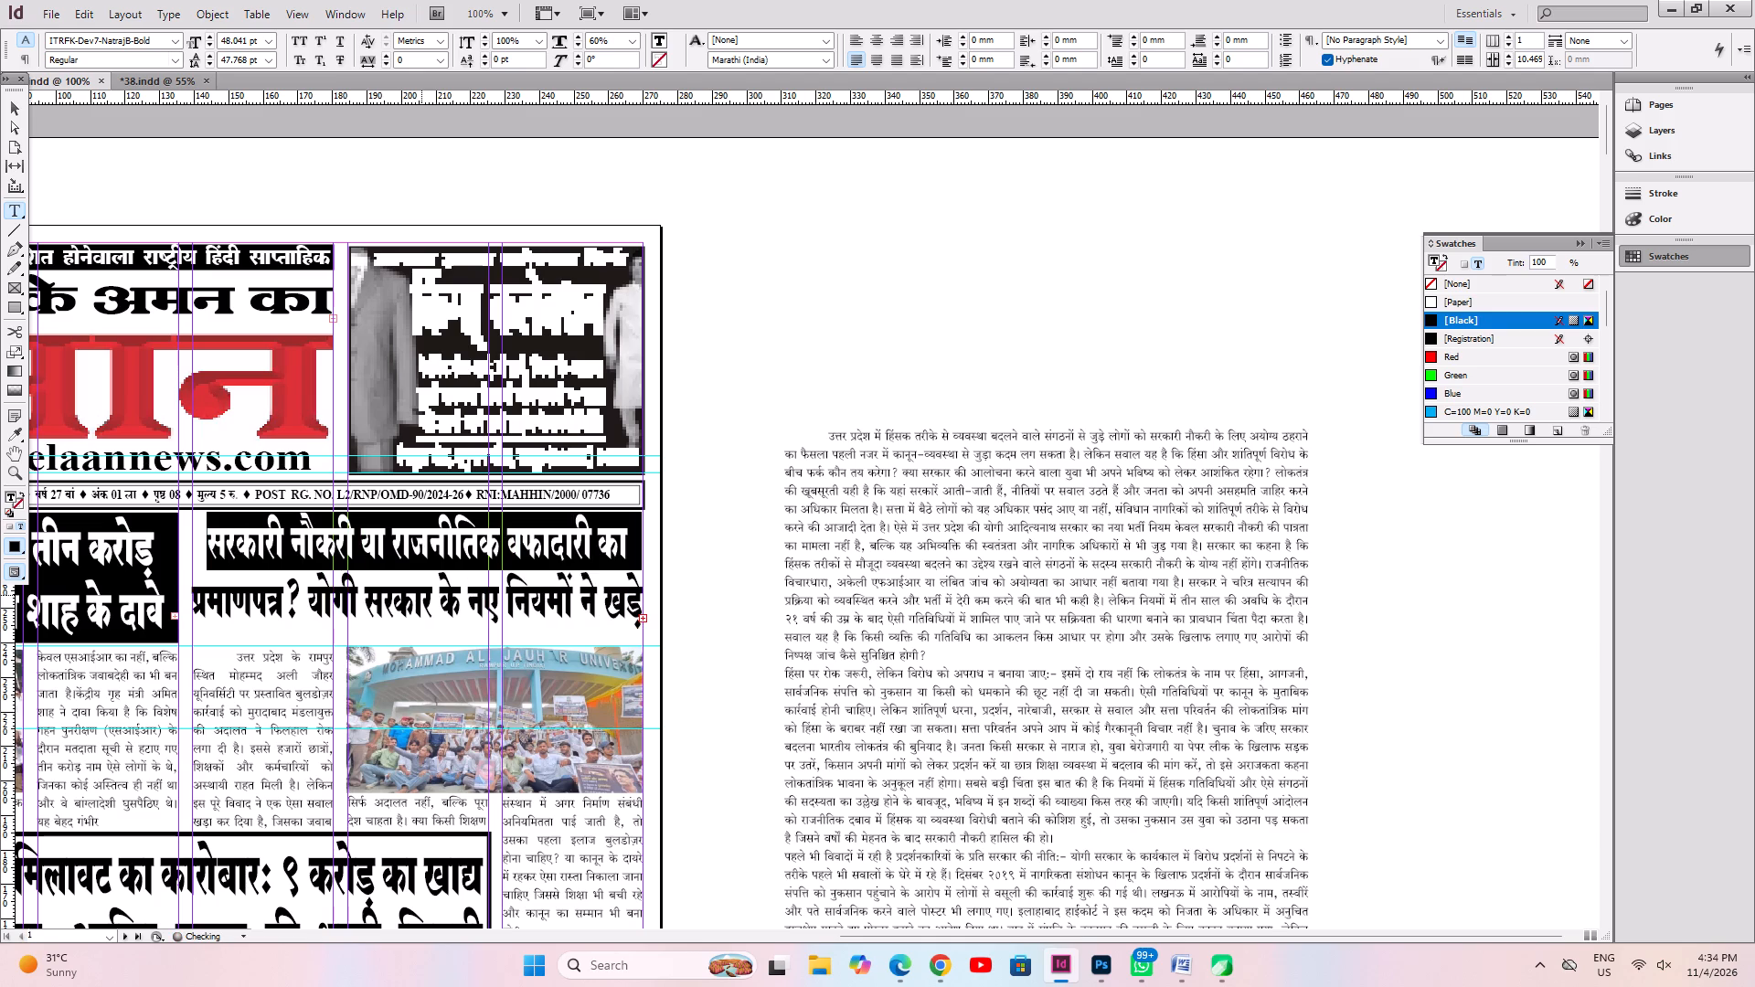
Cut the entire Uttar Pradesh story from the pasteboard frame and paste it over the old three-column body text around the university photo.
left_click(863, 436)
key("Home")
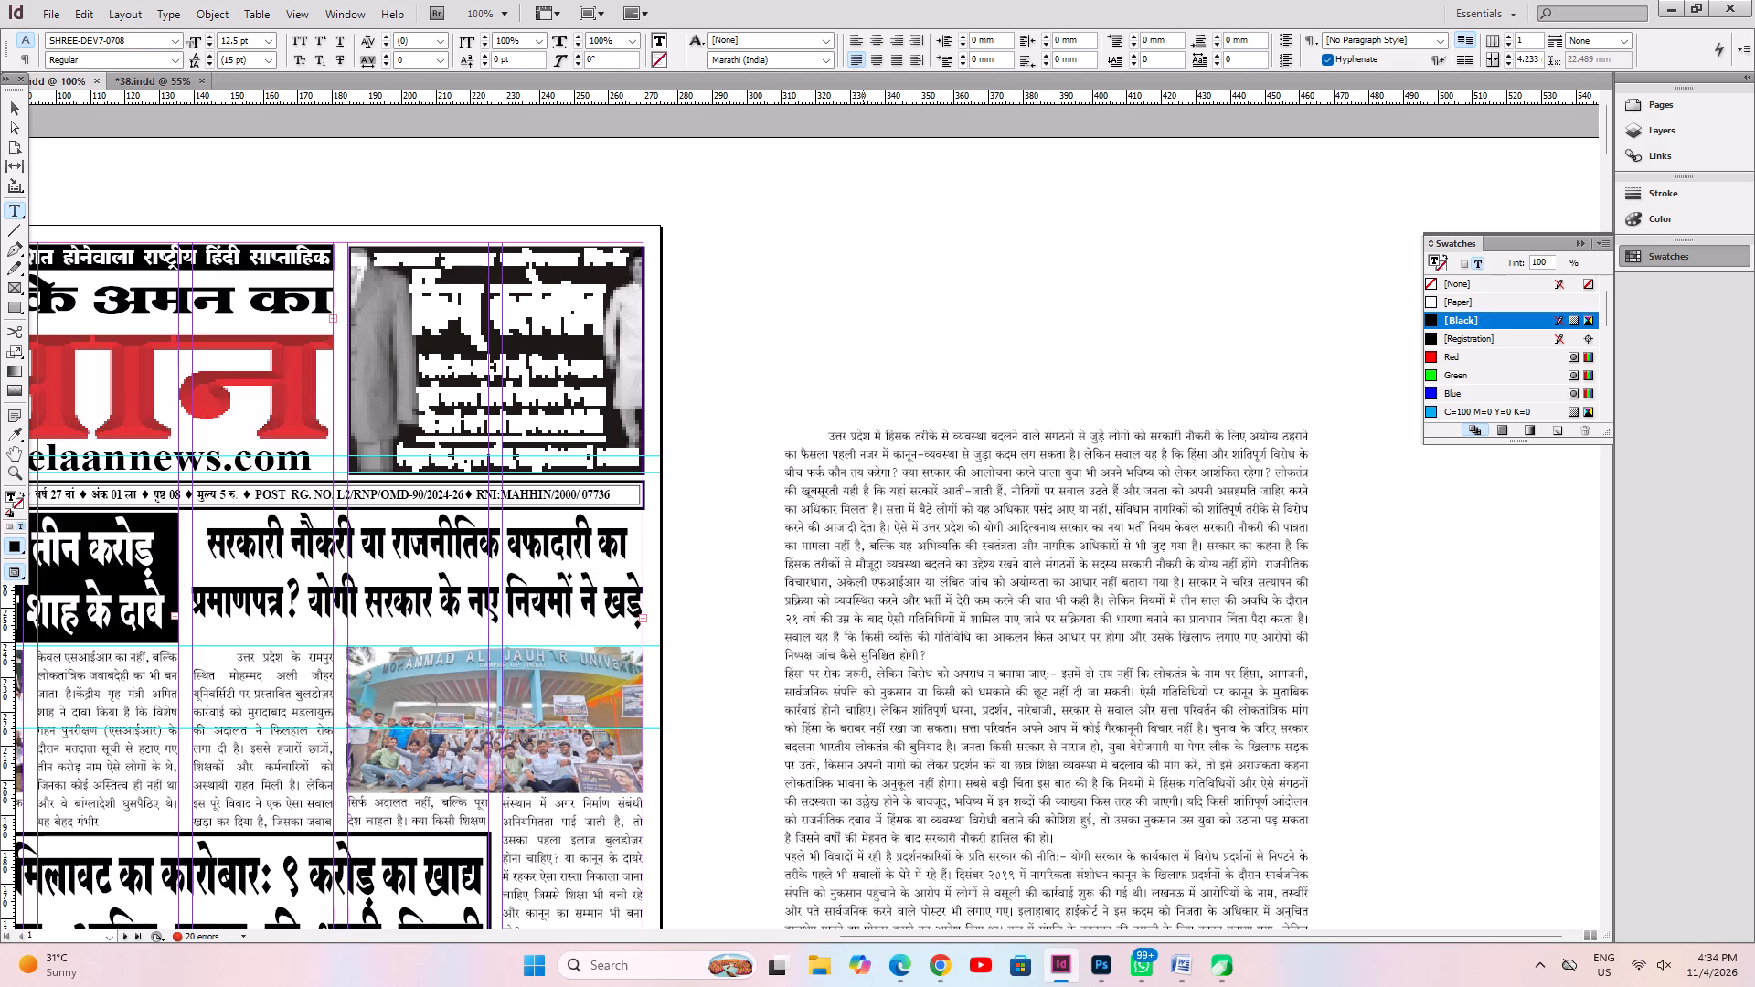
key("BackSpace")
key("BackSpace")
key("ctrl+a")
key("ctrl+x")
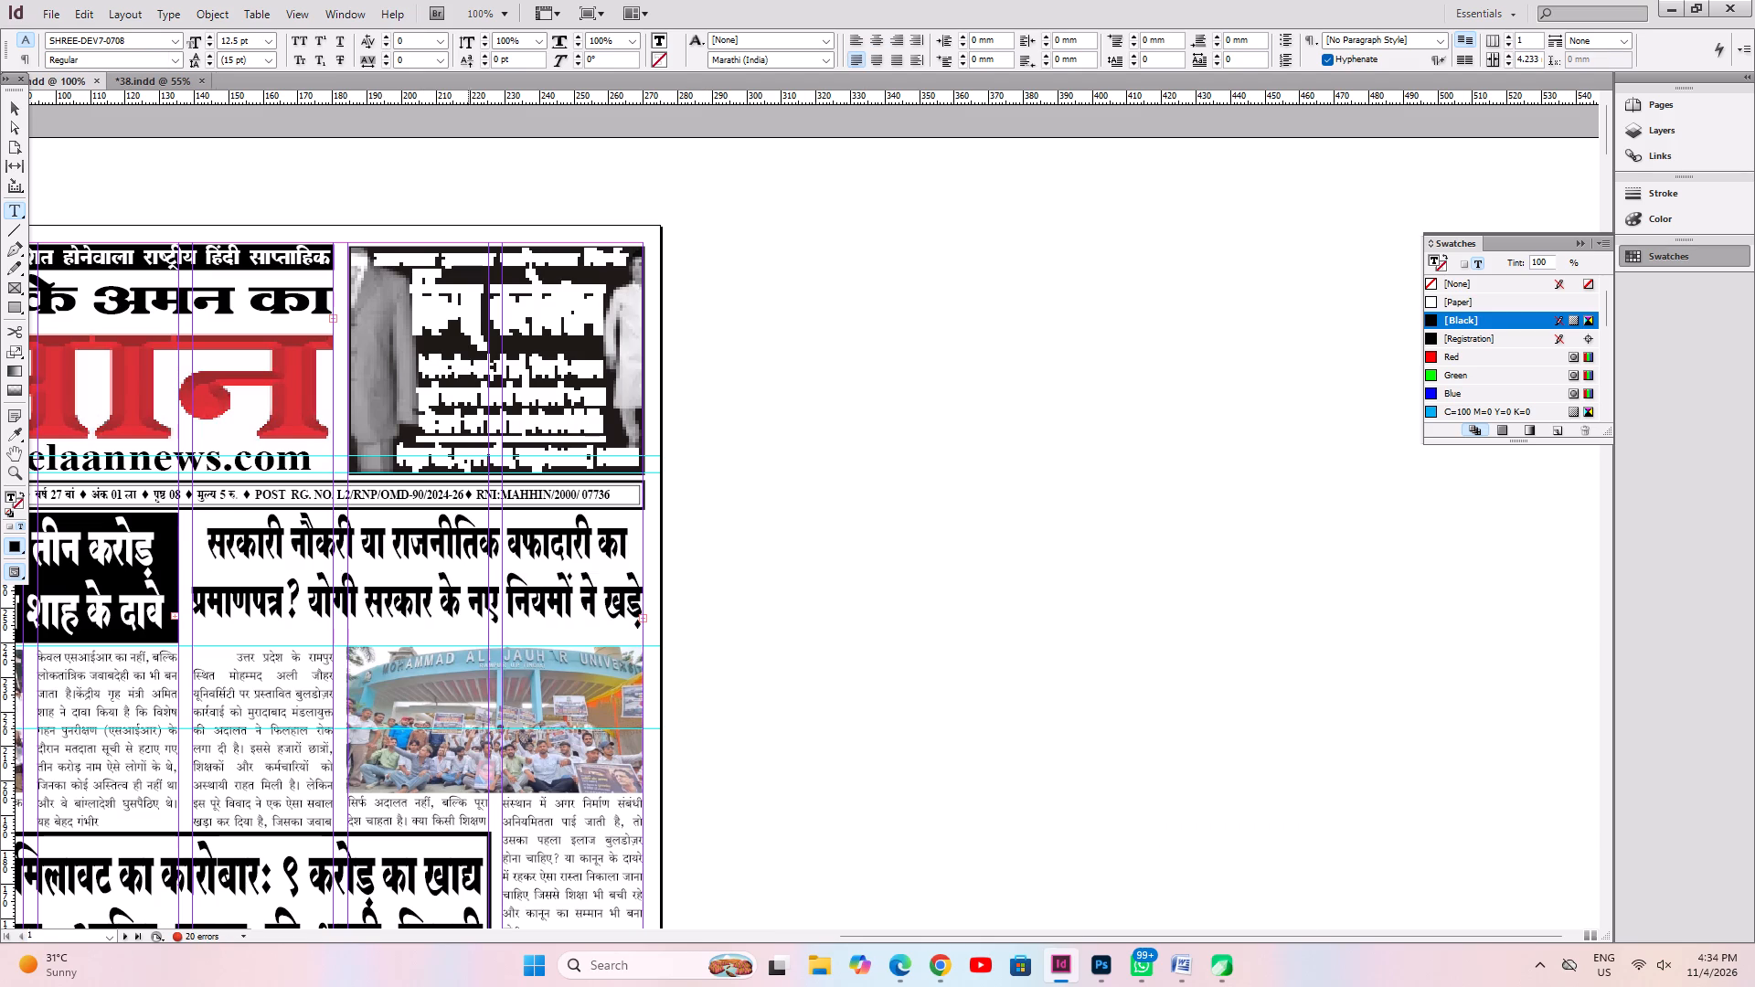
left_click(237, 759)
key("ctrl+a")
key("ctrl+v")
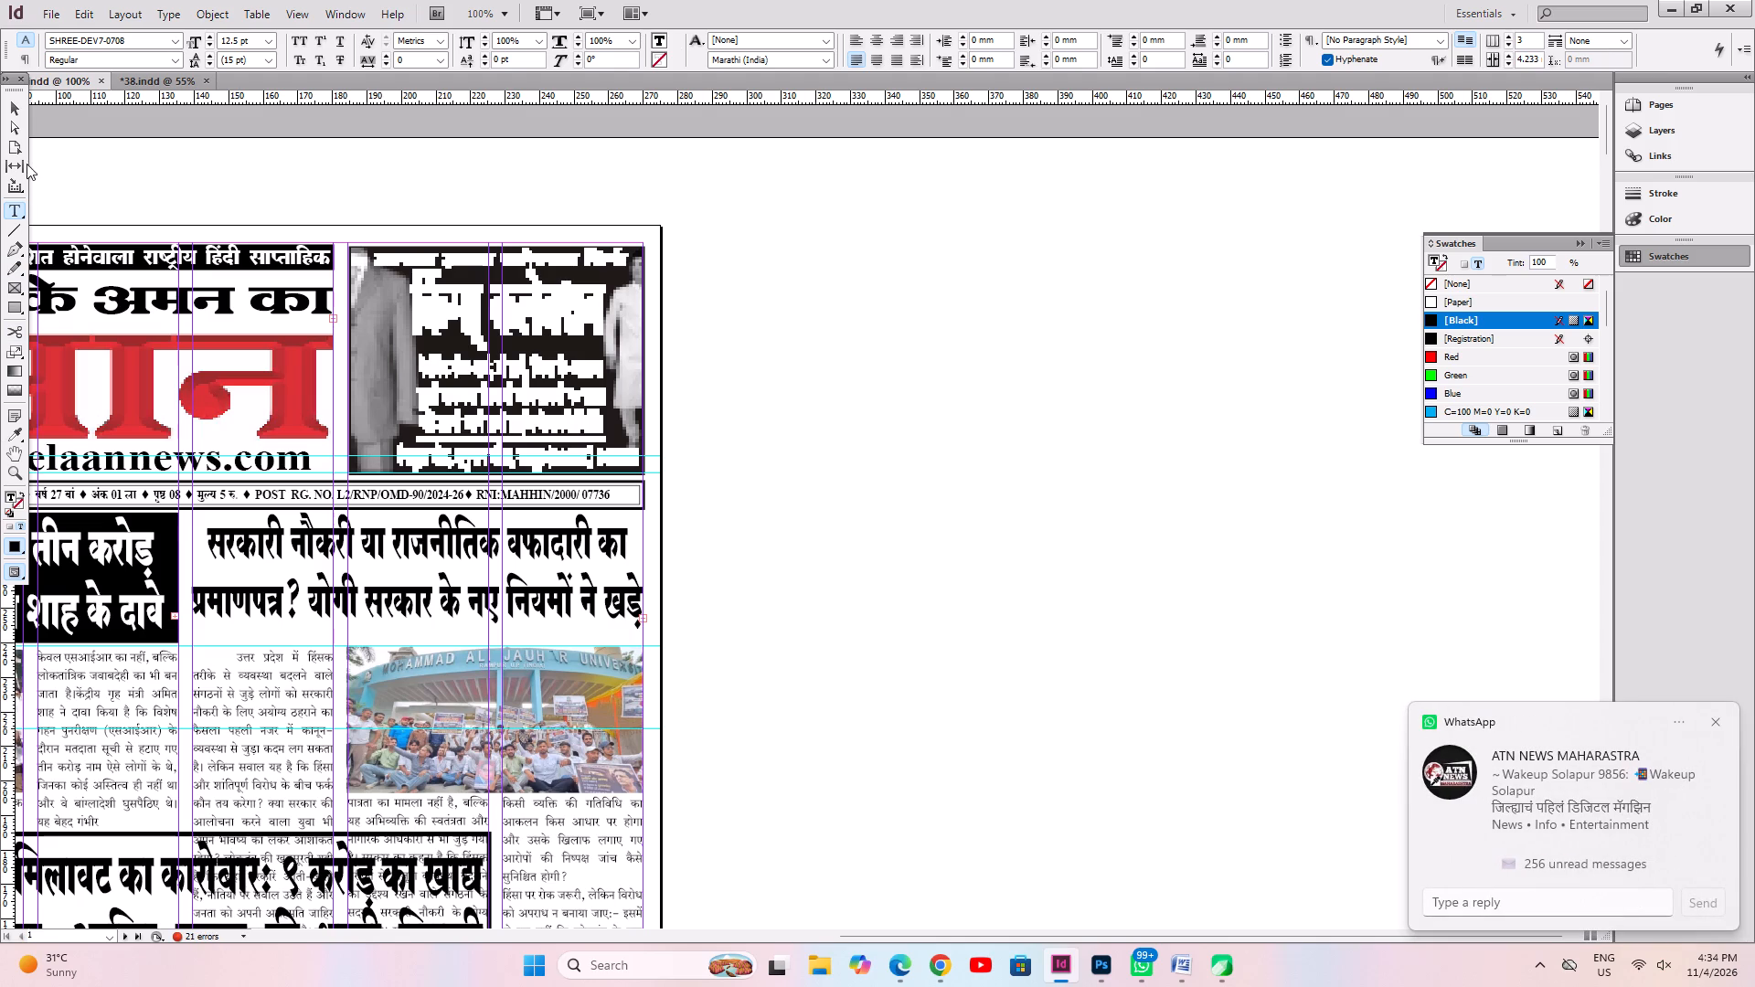
Delete the emptied story text frame on the pasteboard beside the front page.
left_click(10, 111)
left_click(826, 749)
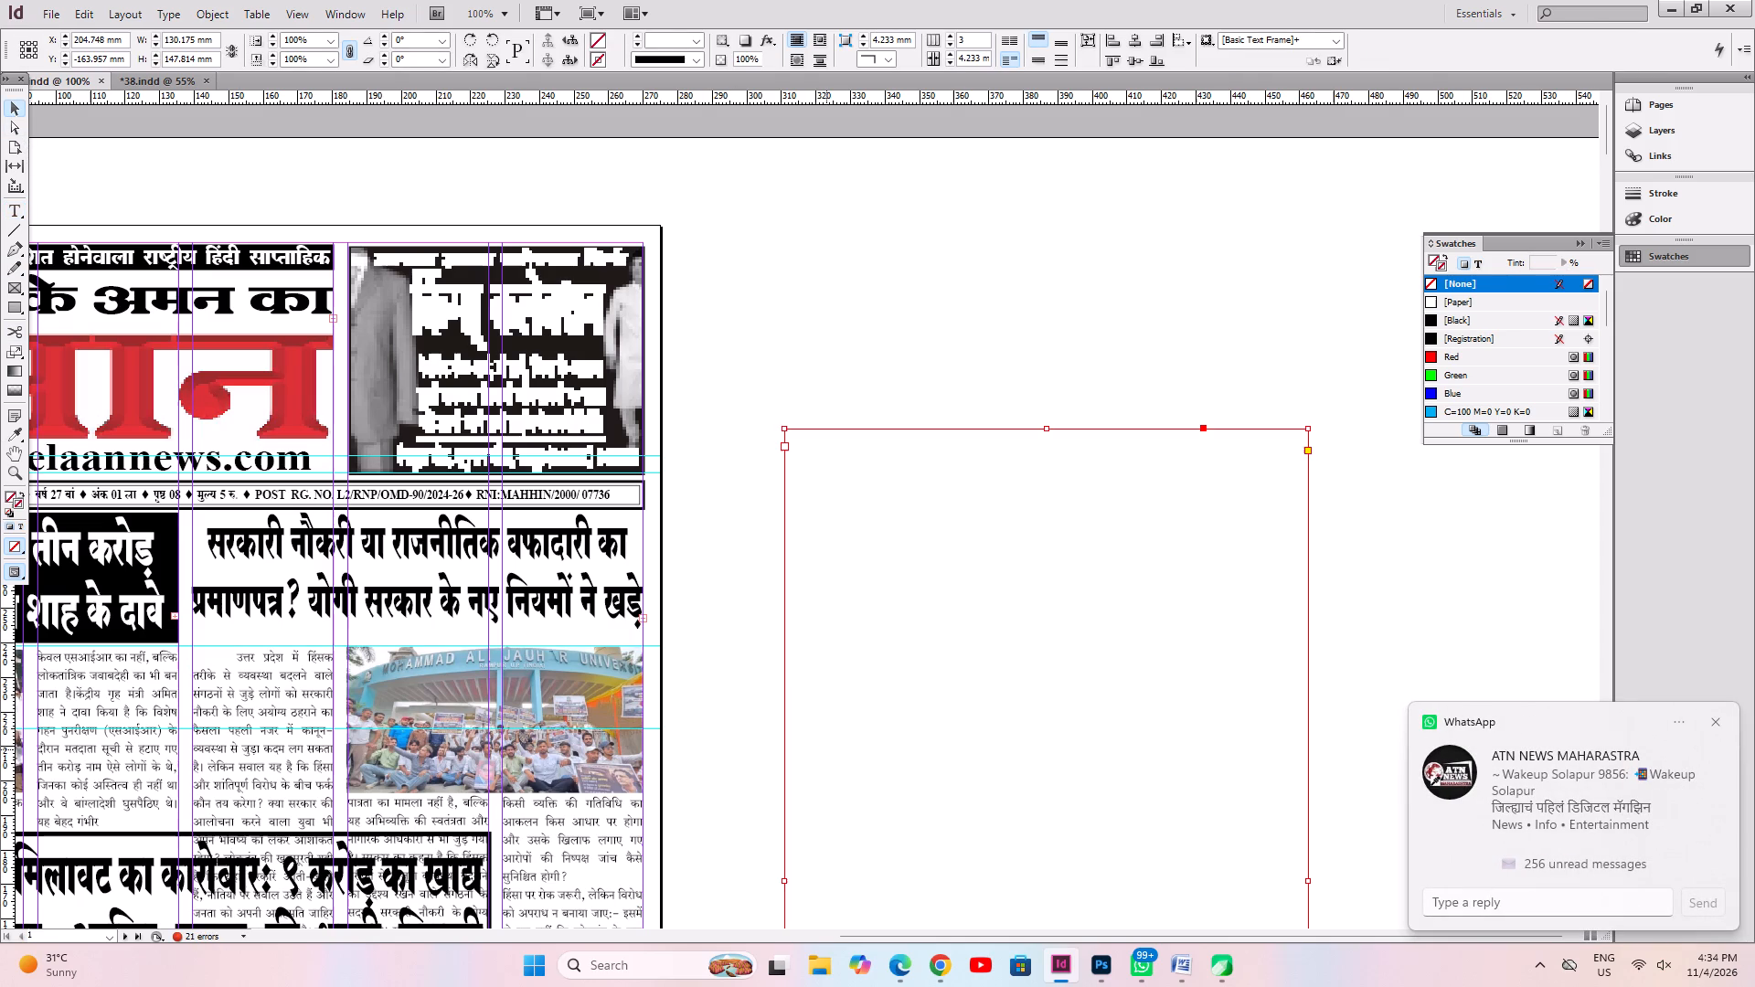
key("Delete")
Break the university story's first and second columns after their last lines above the boxed adulteration story, and save the document.
left_click(894, 504)
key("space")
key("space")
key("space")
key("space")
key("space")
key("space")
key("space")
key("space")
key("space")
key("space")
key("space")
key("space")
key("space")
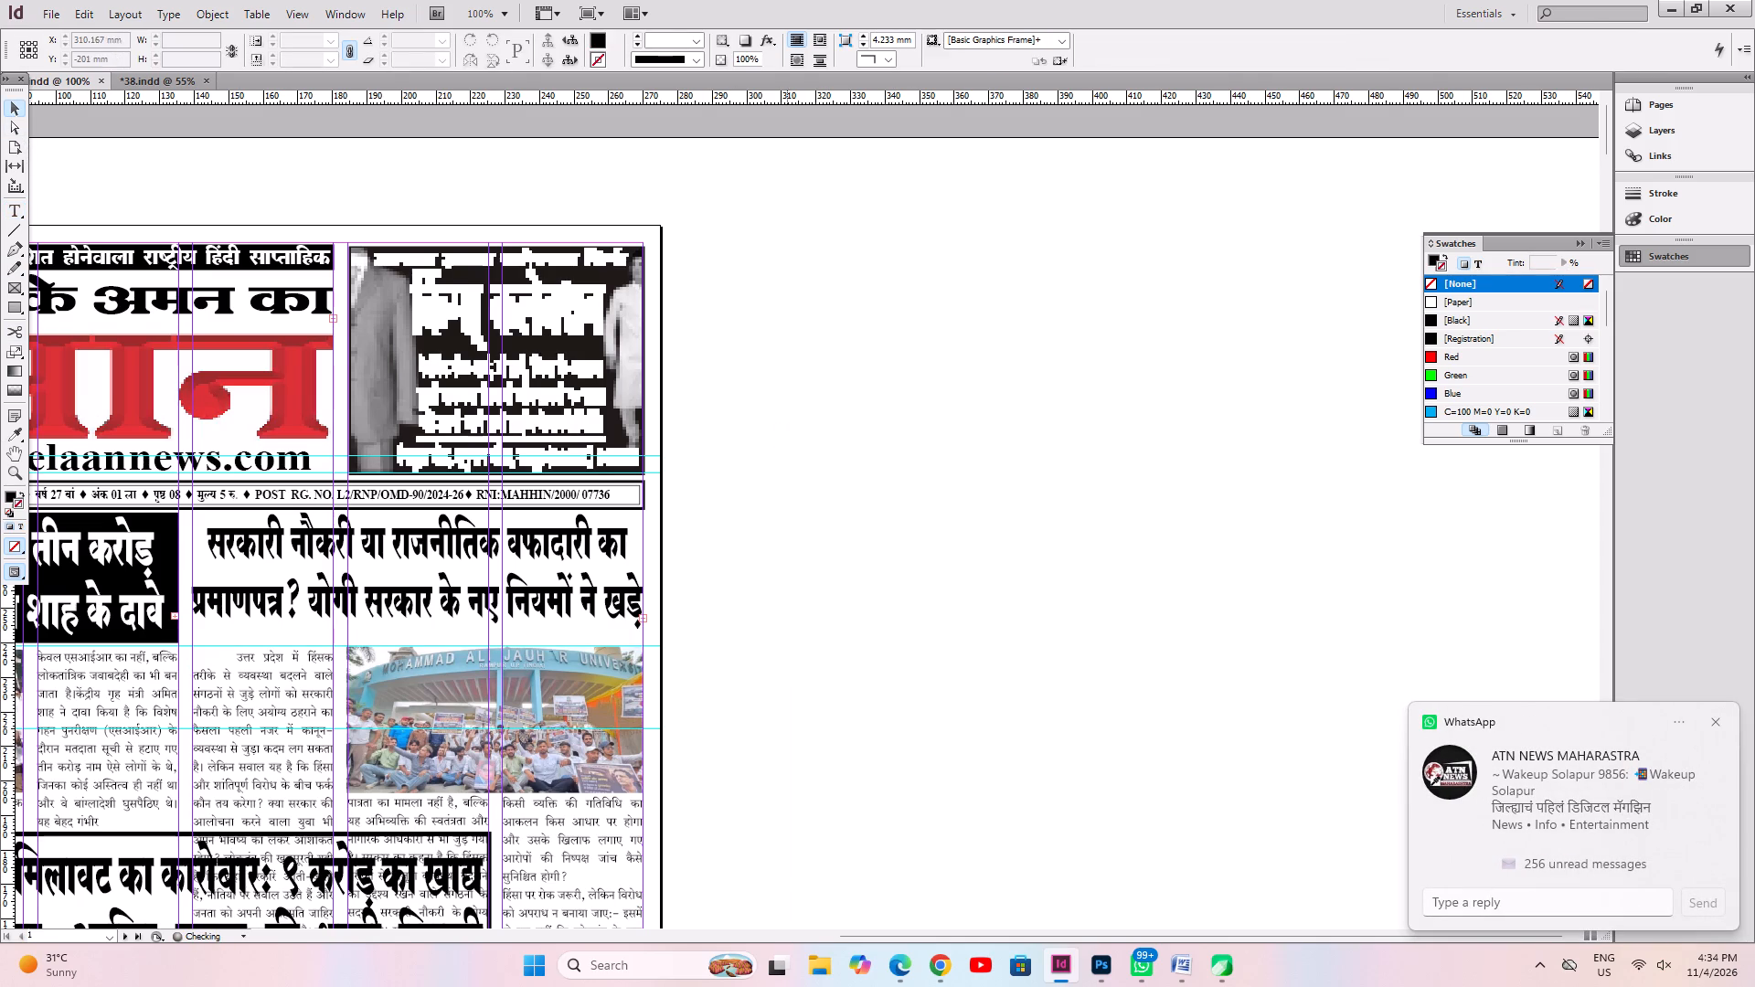
left_click_drag(799, 806, 824, 487)
left_click(297, 493)
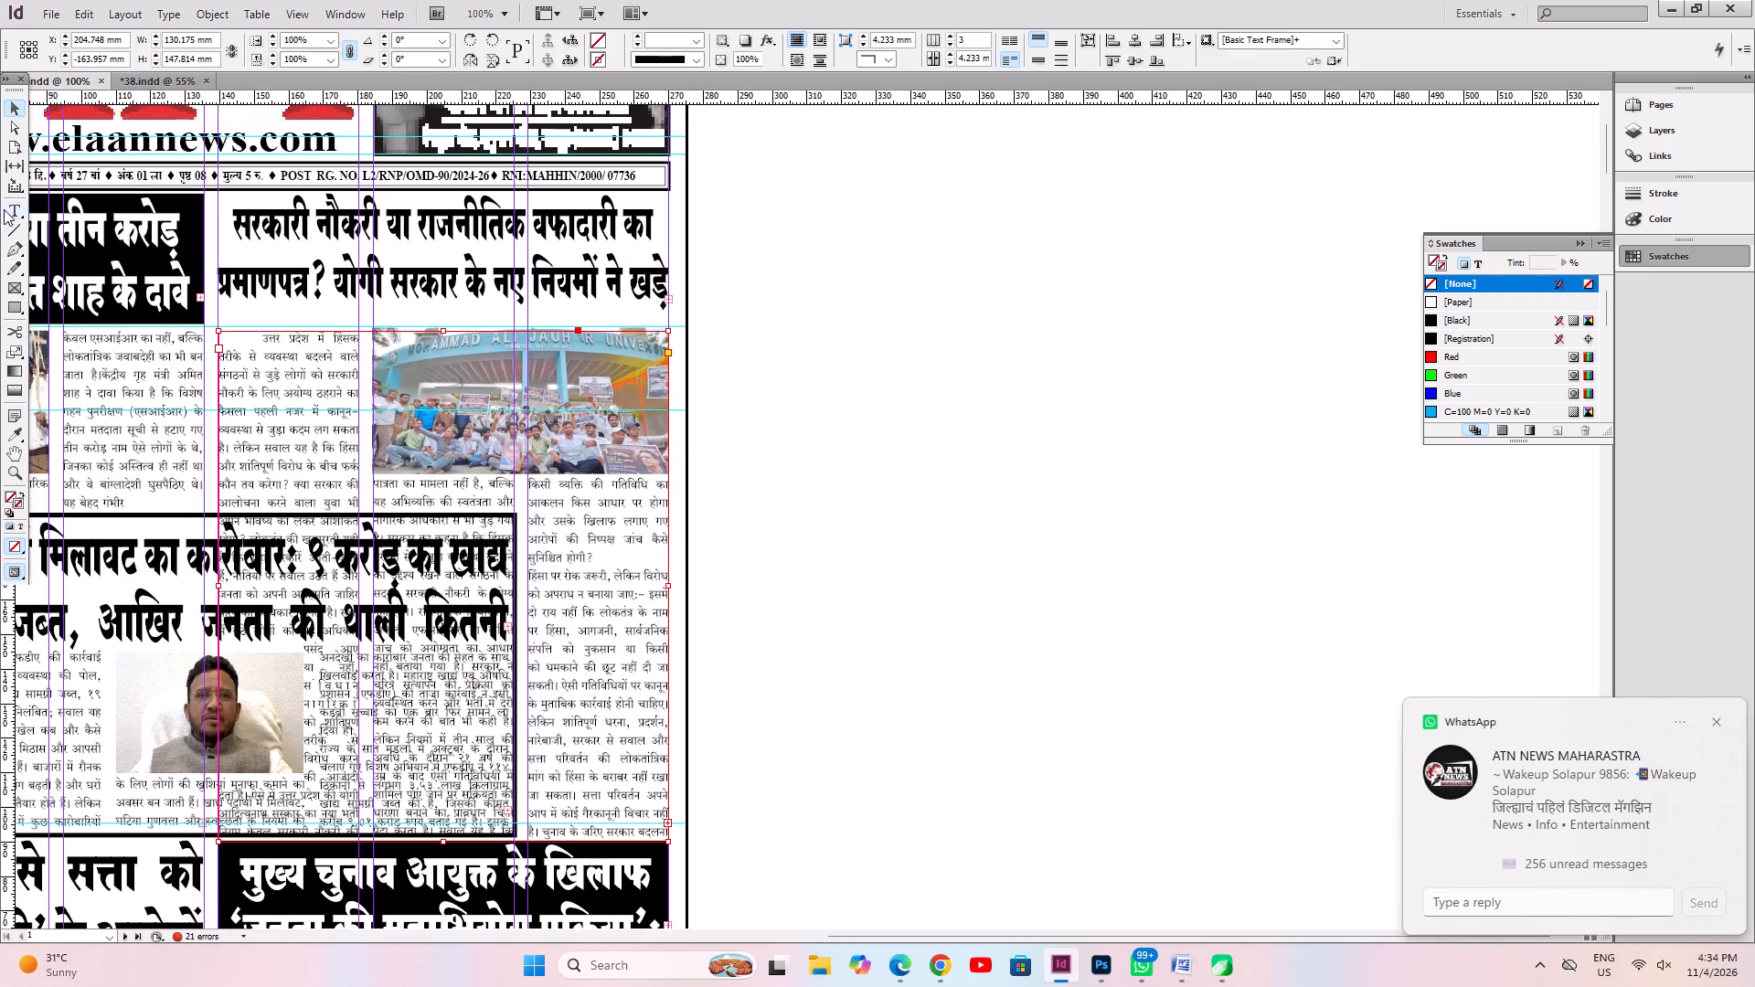
left_click(11, 209)
left_click(230, 504)
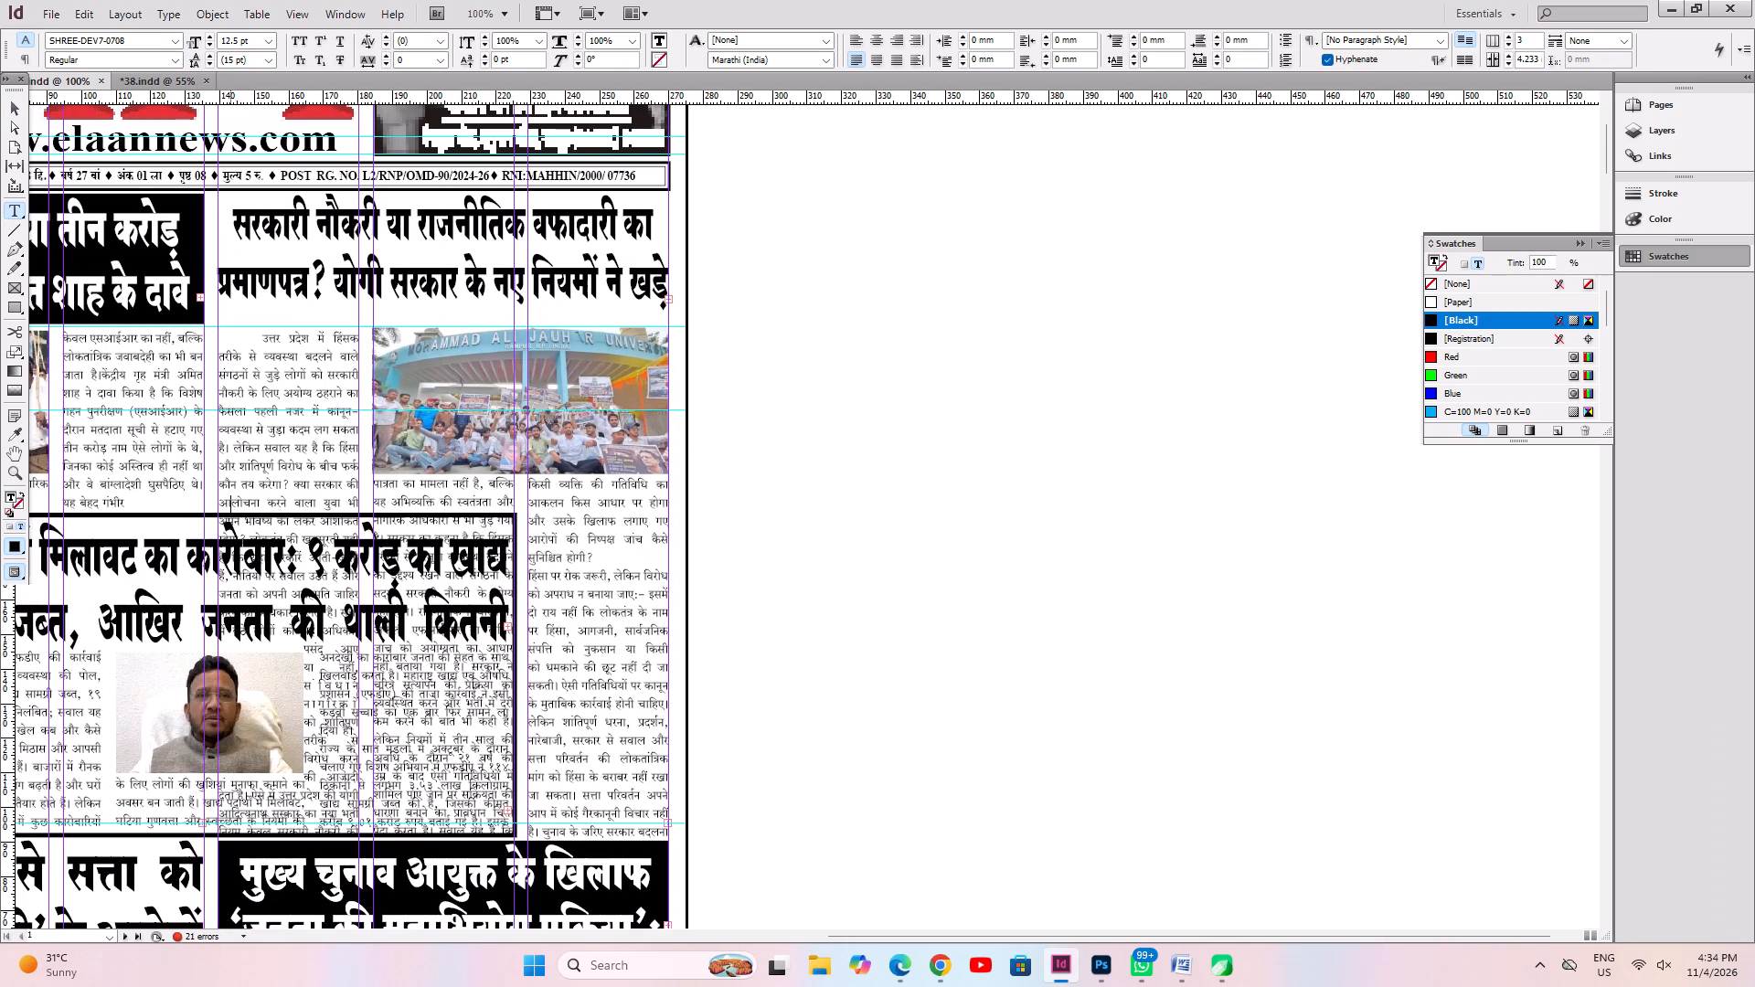
key("End")
key("Return")
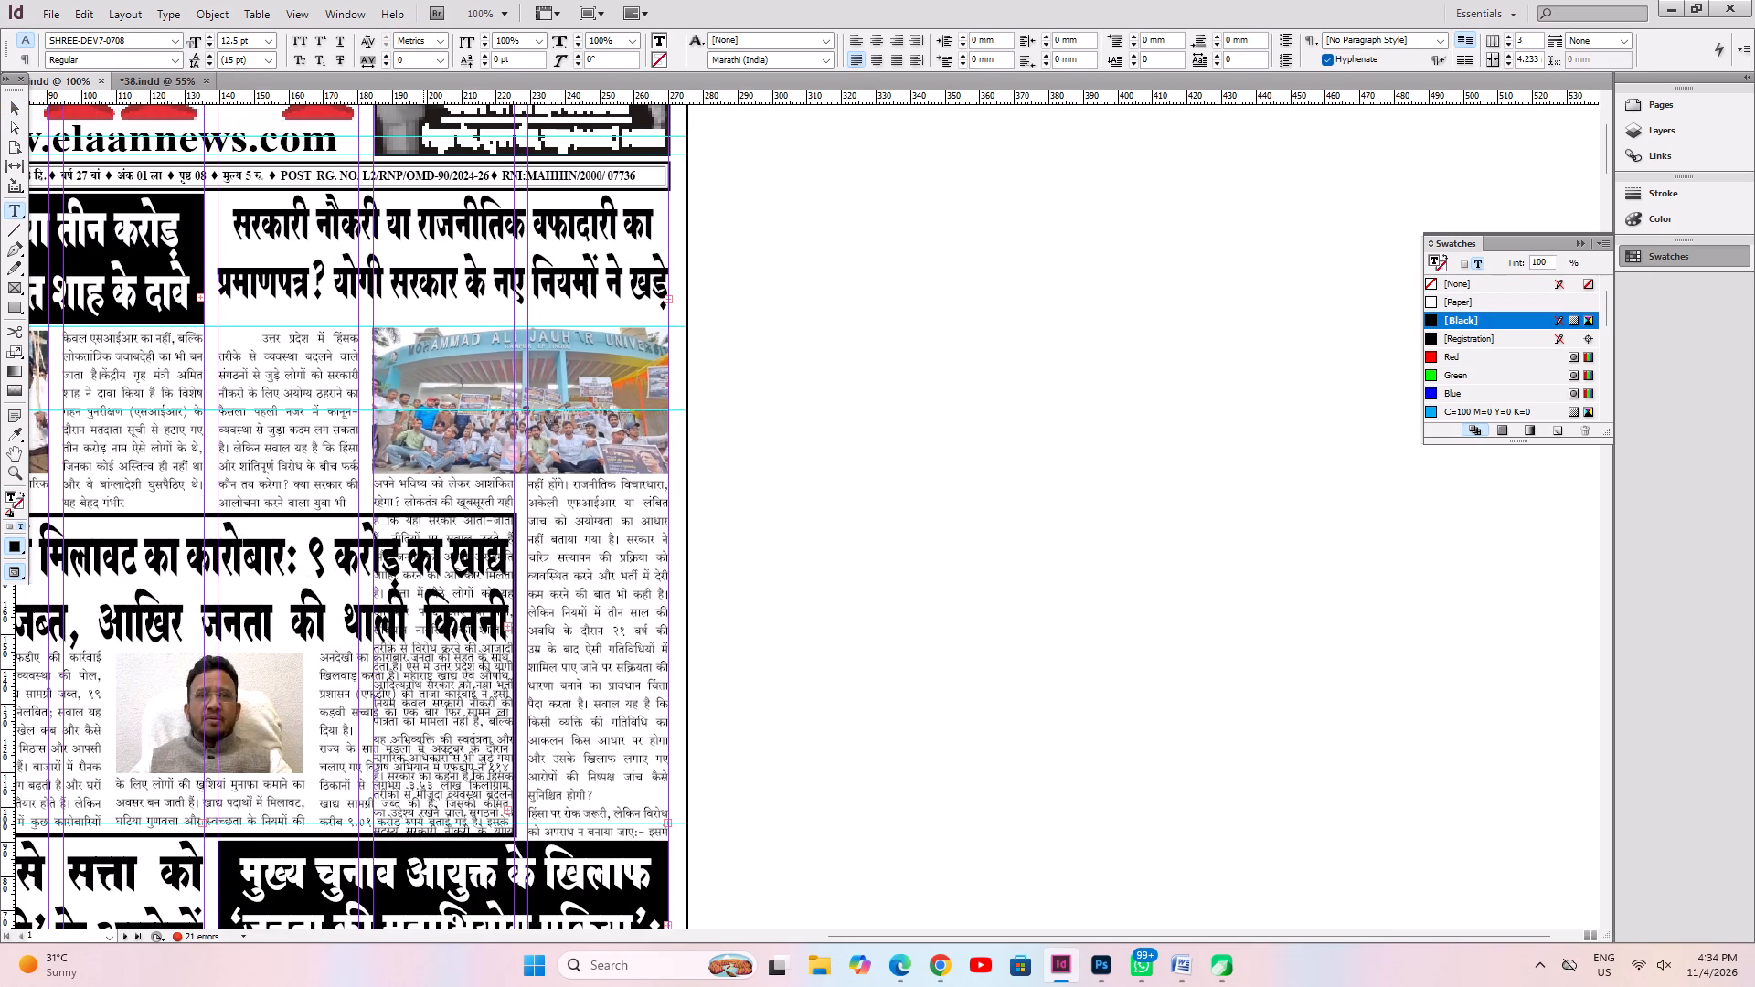
left_click(423, 499)
key("End")
key("Return")
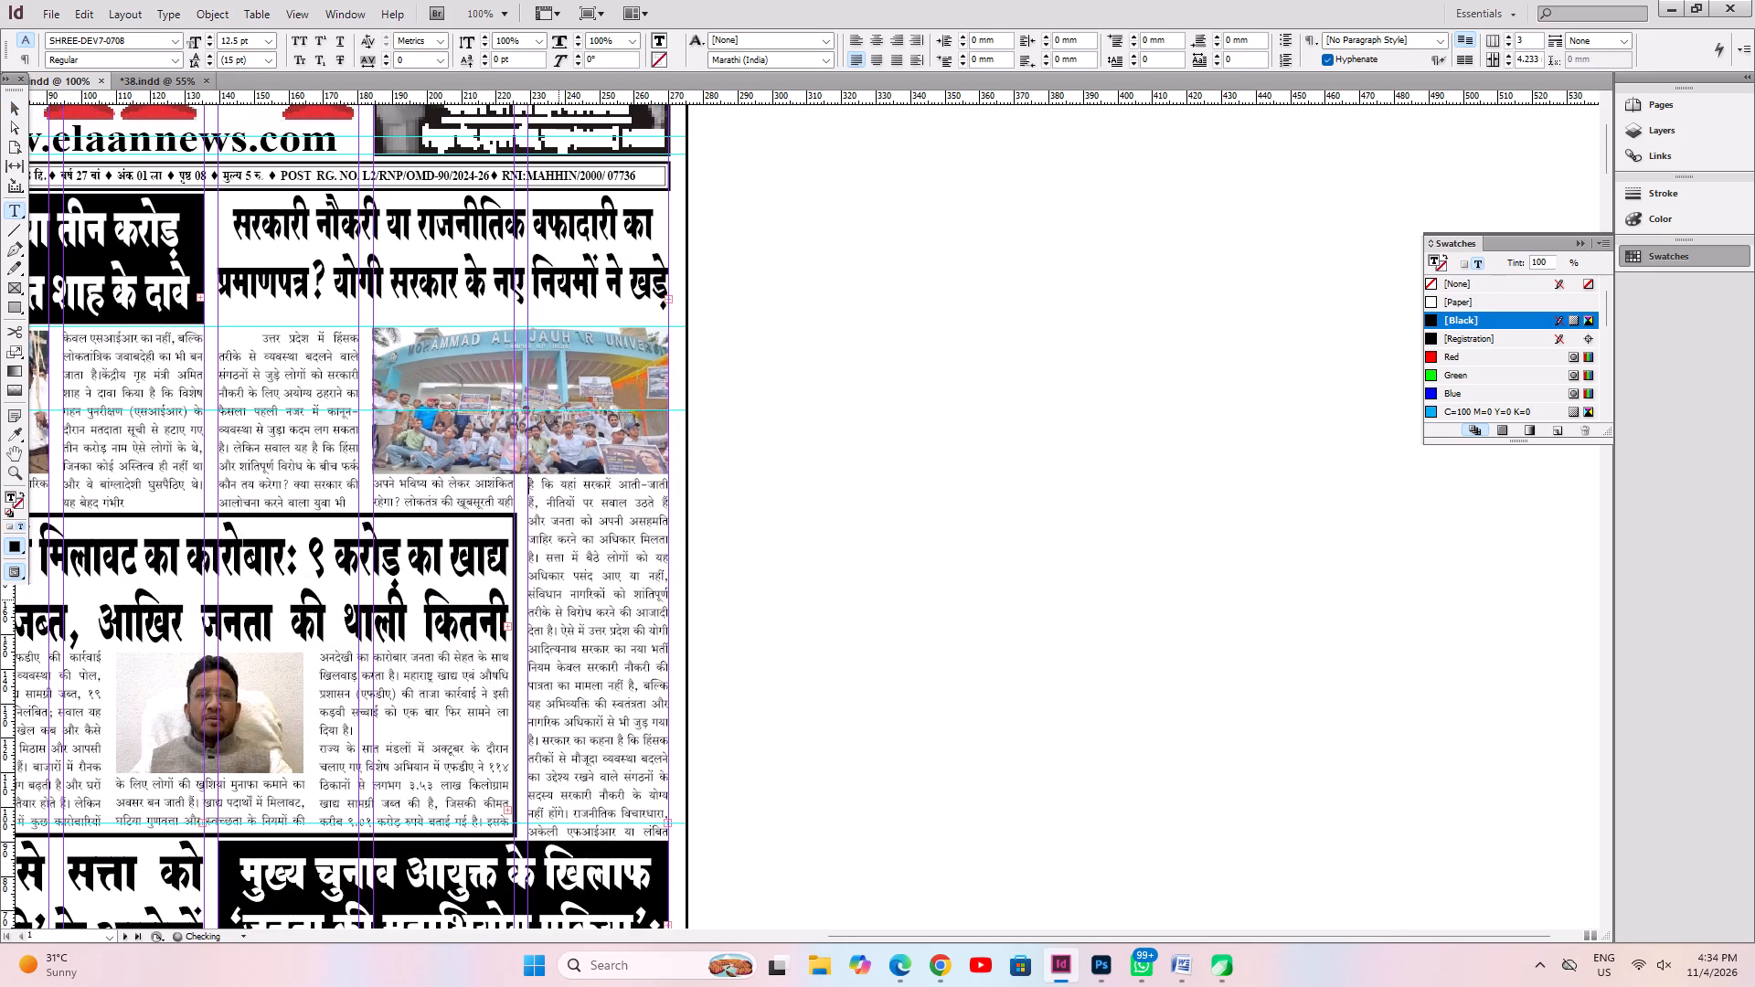
key("ctrl+0")
key("ctrl+s")
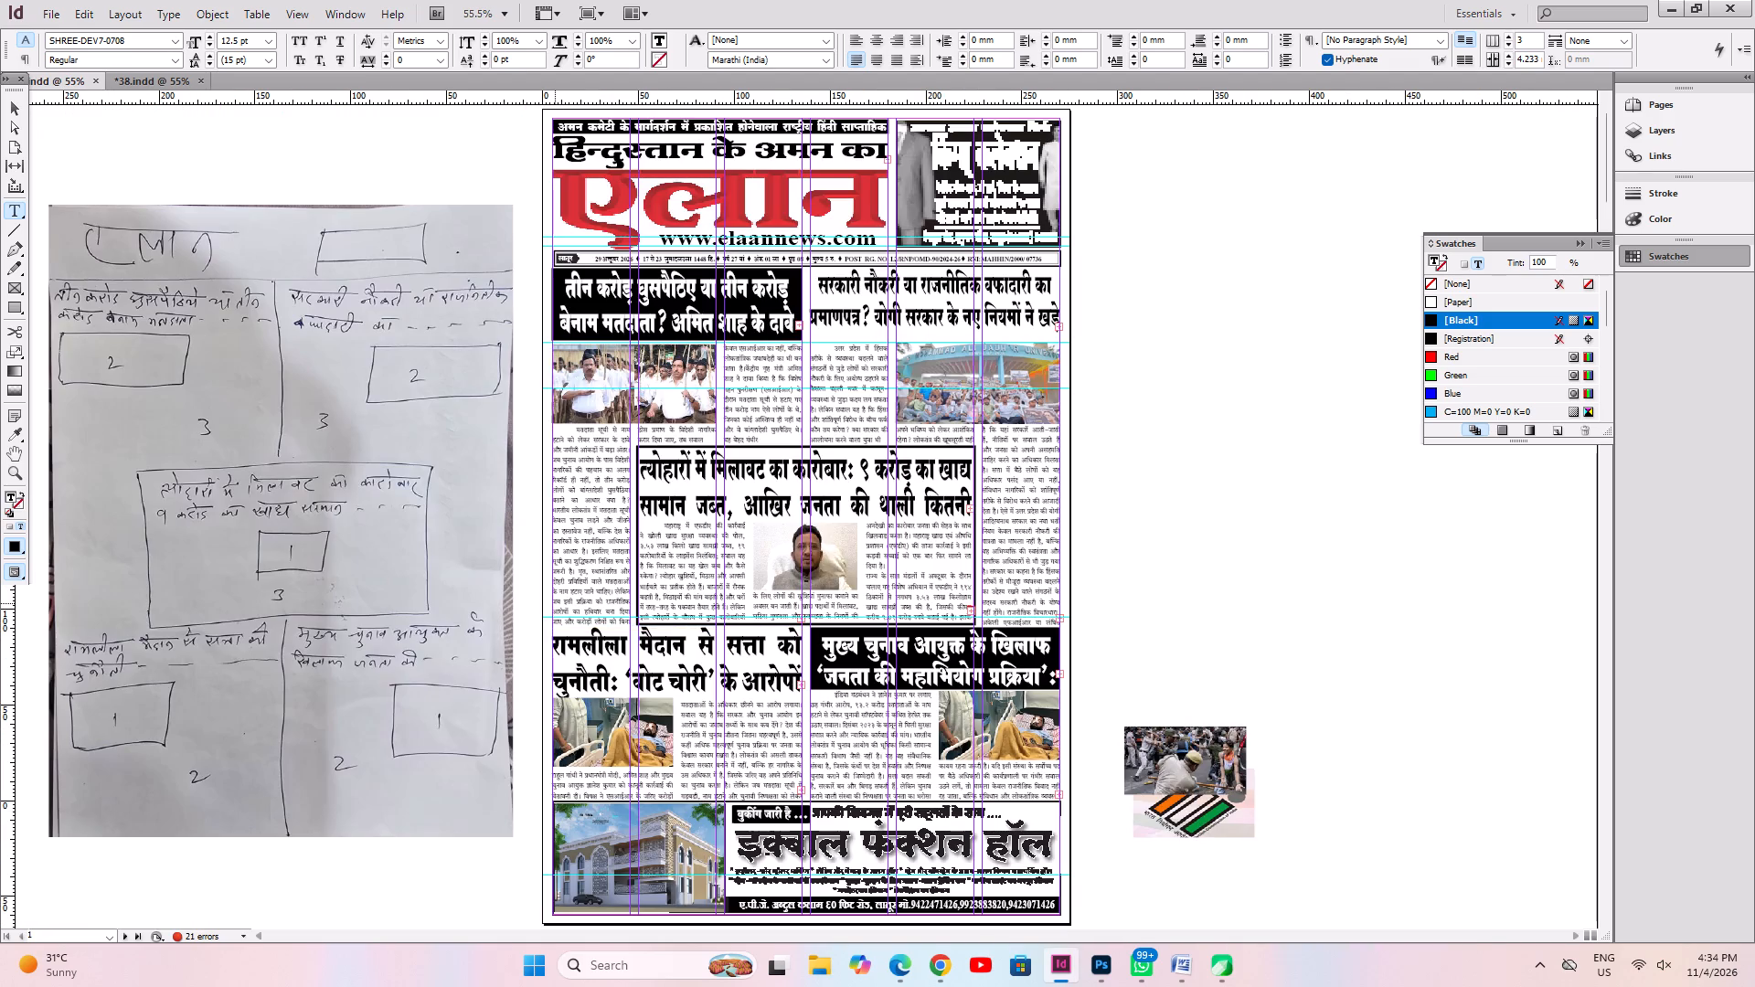
Clear the front page's pasteboard by deleting the leftover empty frame, the two spare pictures and the hand-sketch image.
left_click(17, 116)
left_click(1194, 389)
left_click_drag(1195, 339, 1317, 810)
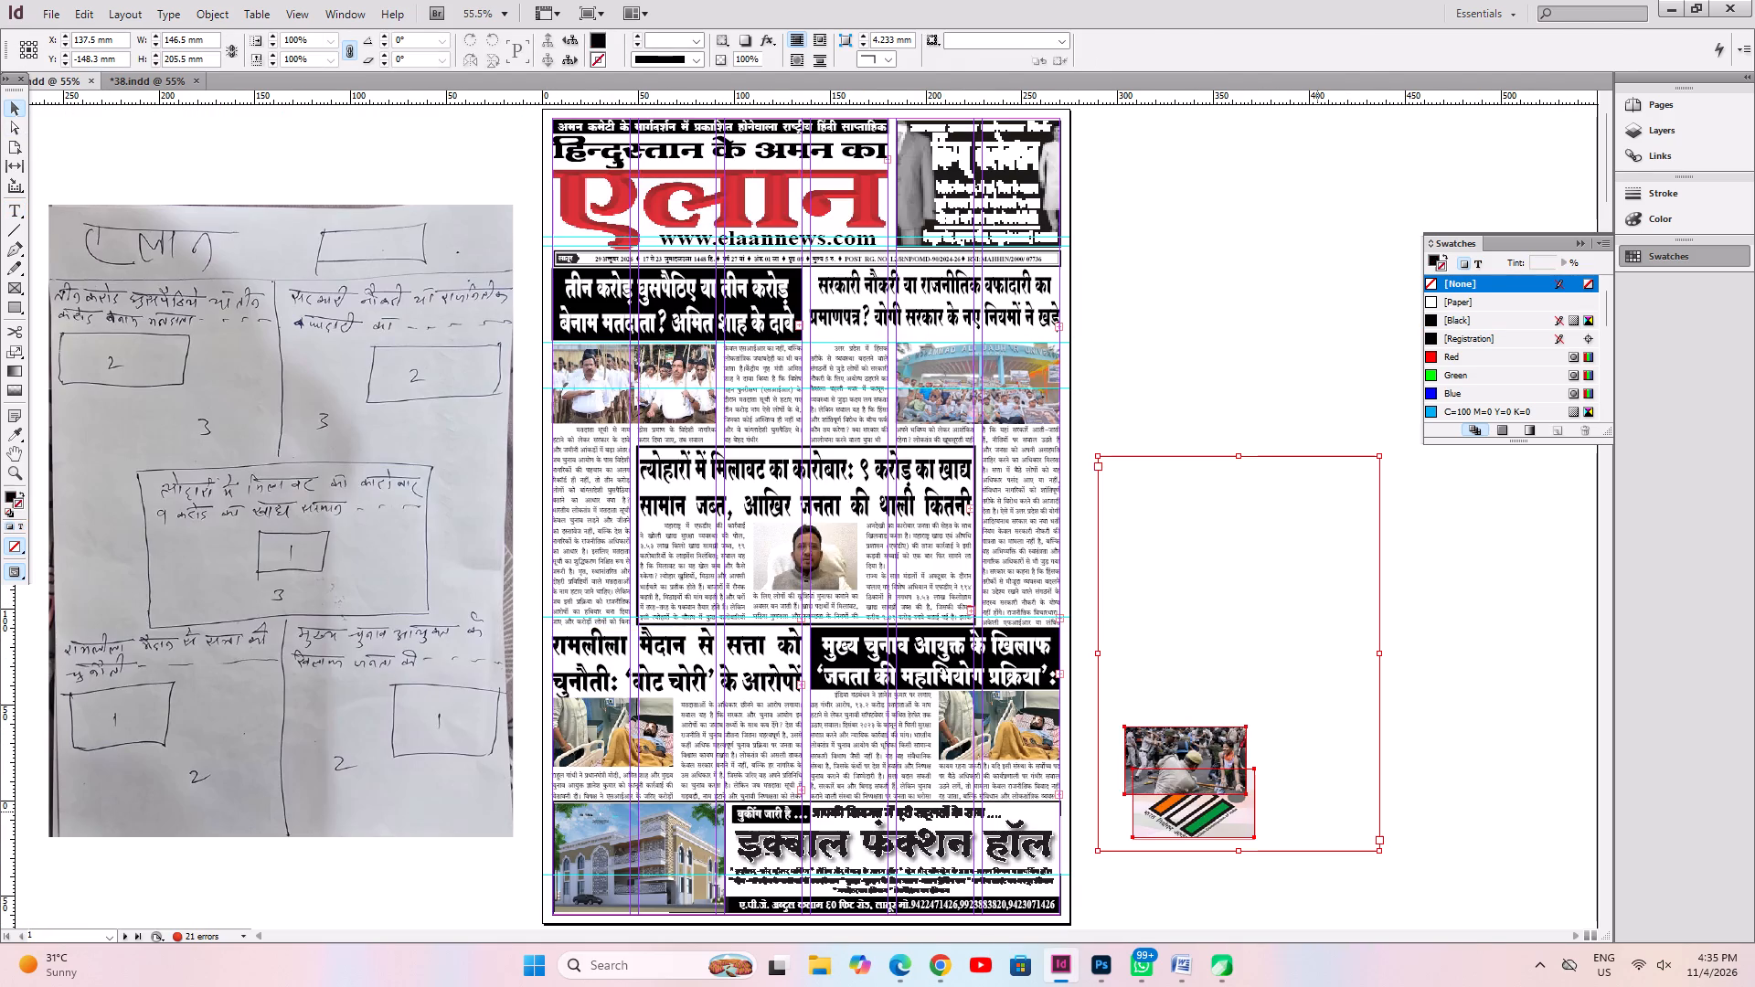
key("Delete")
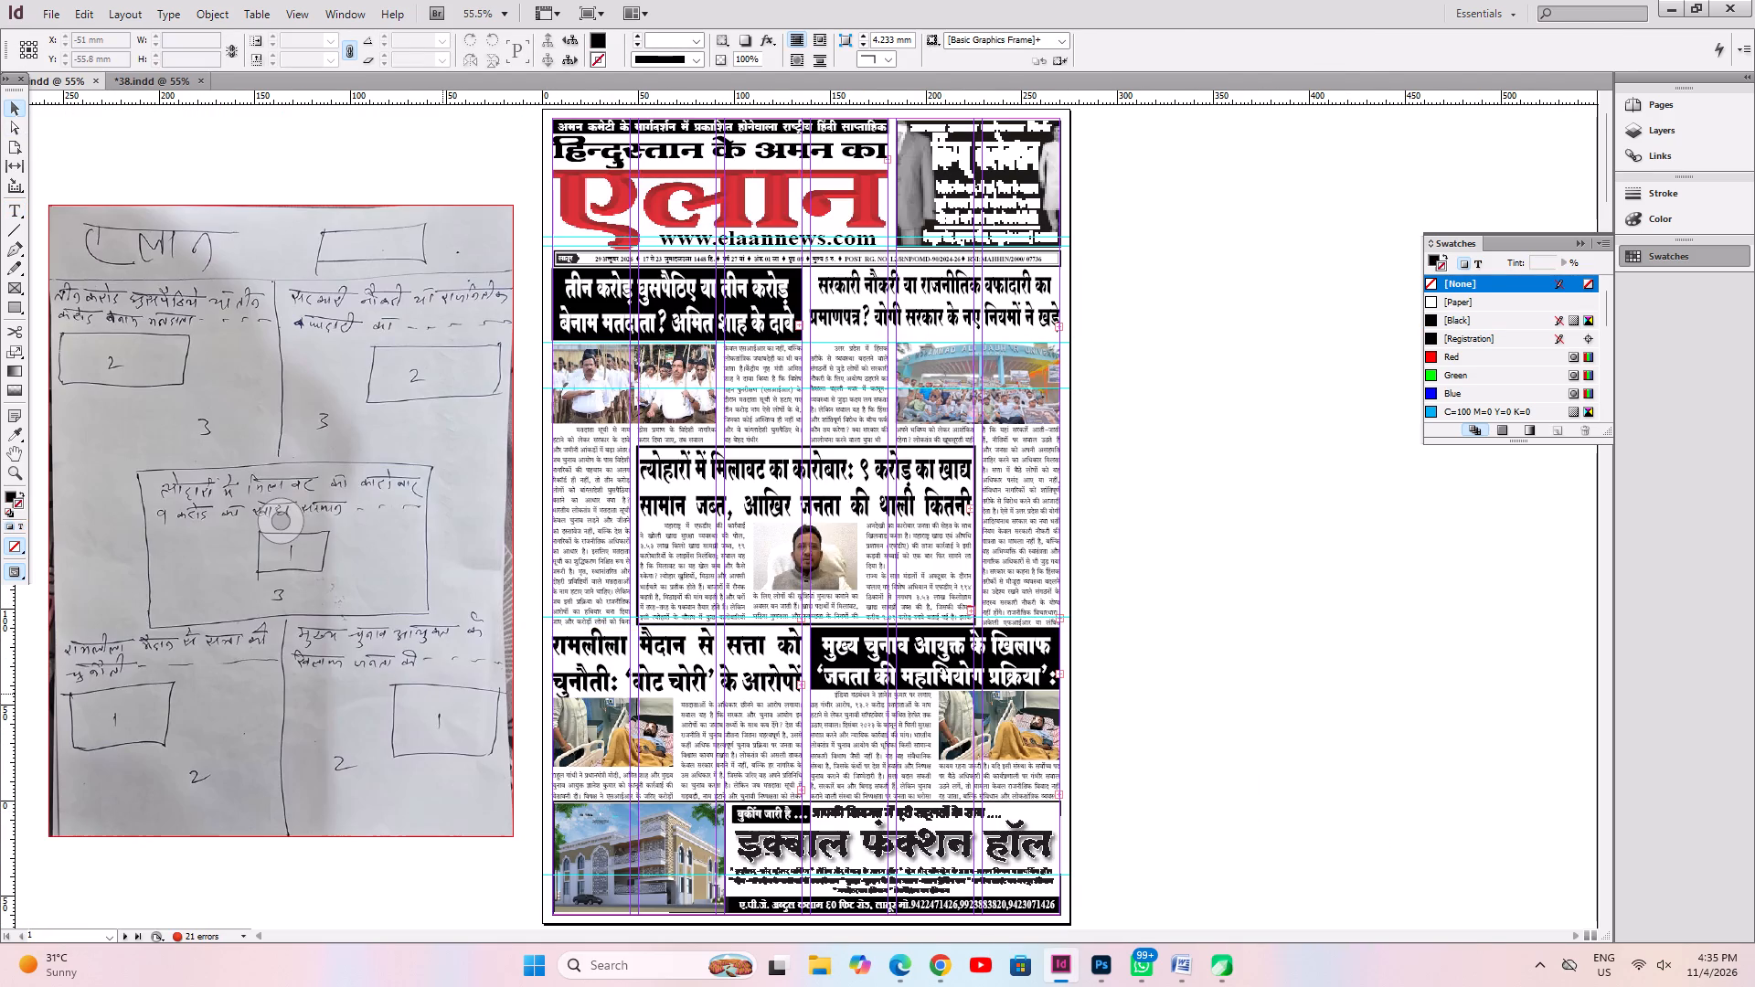
left_click(442, 694)
key("Delete")
scroll(569, 667, "down", 10)
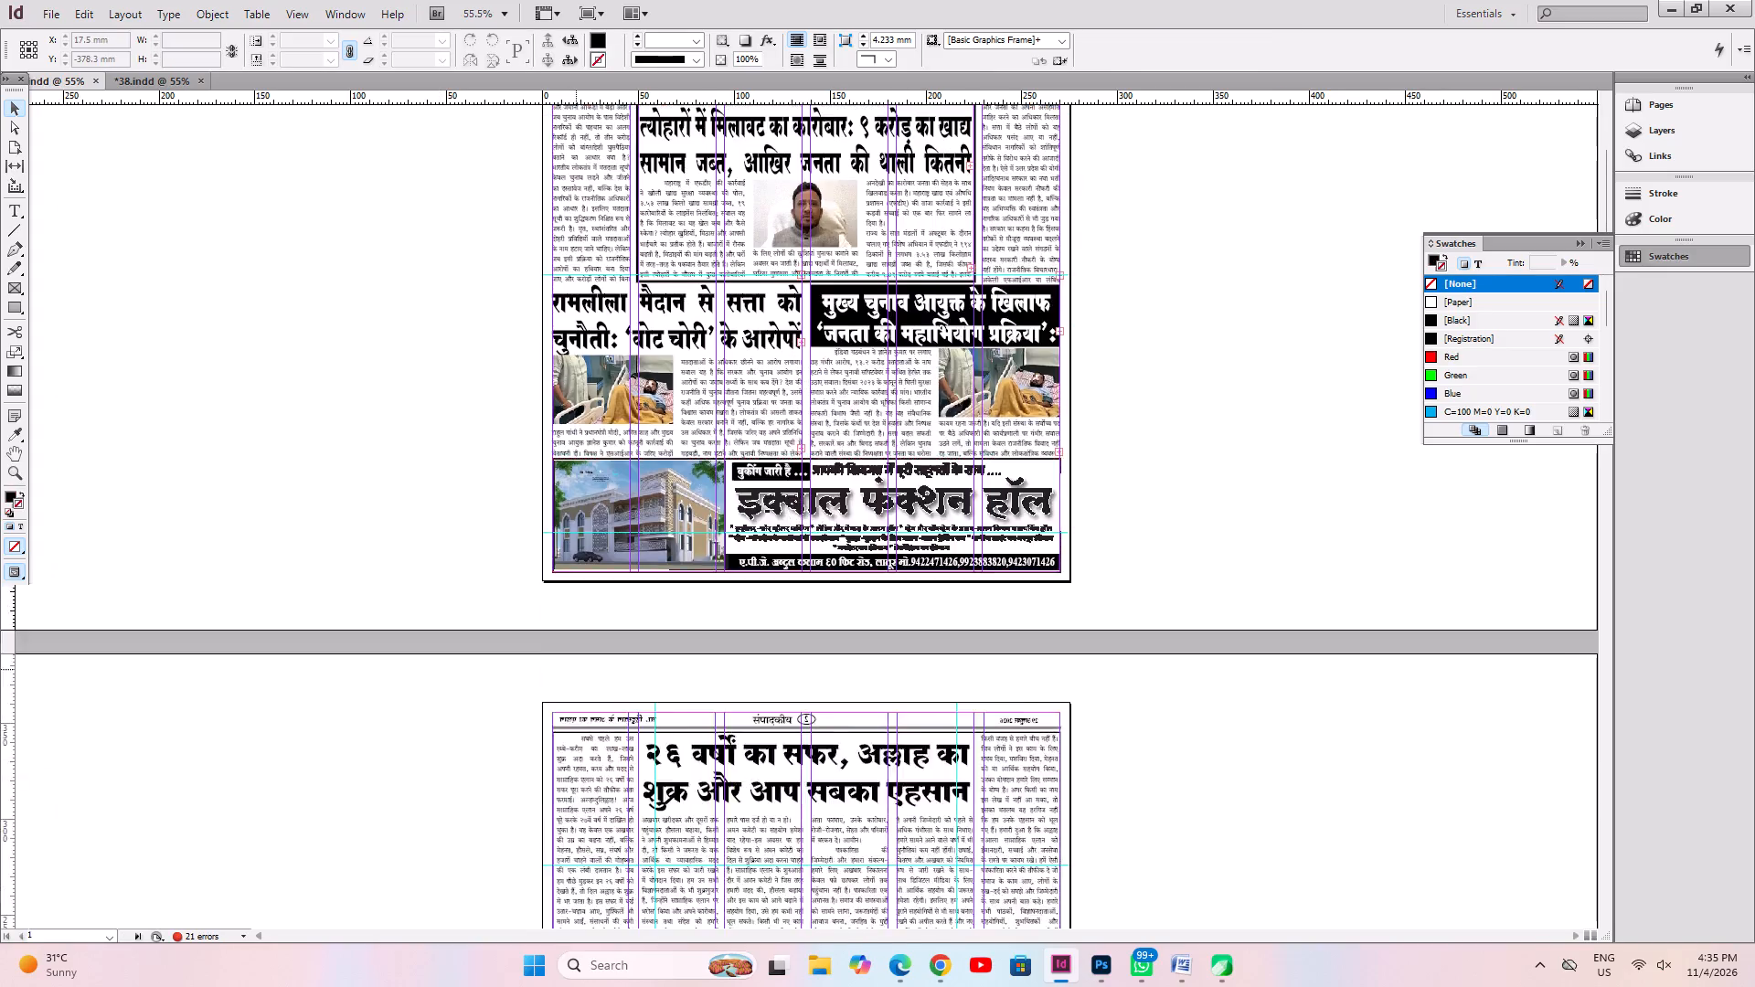
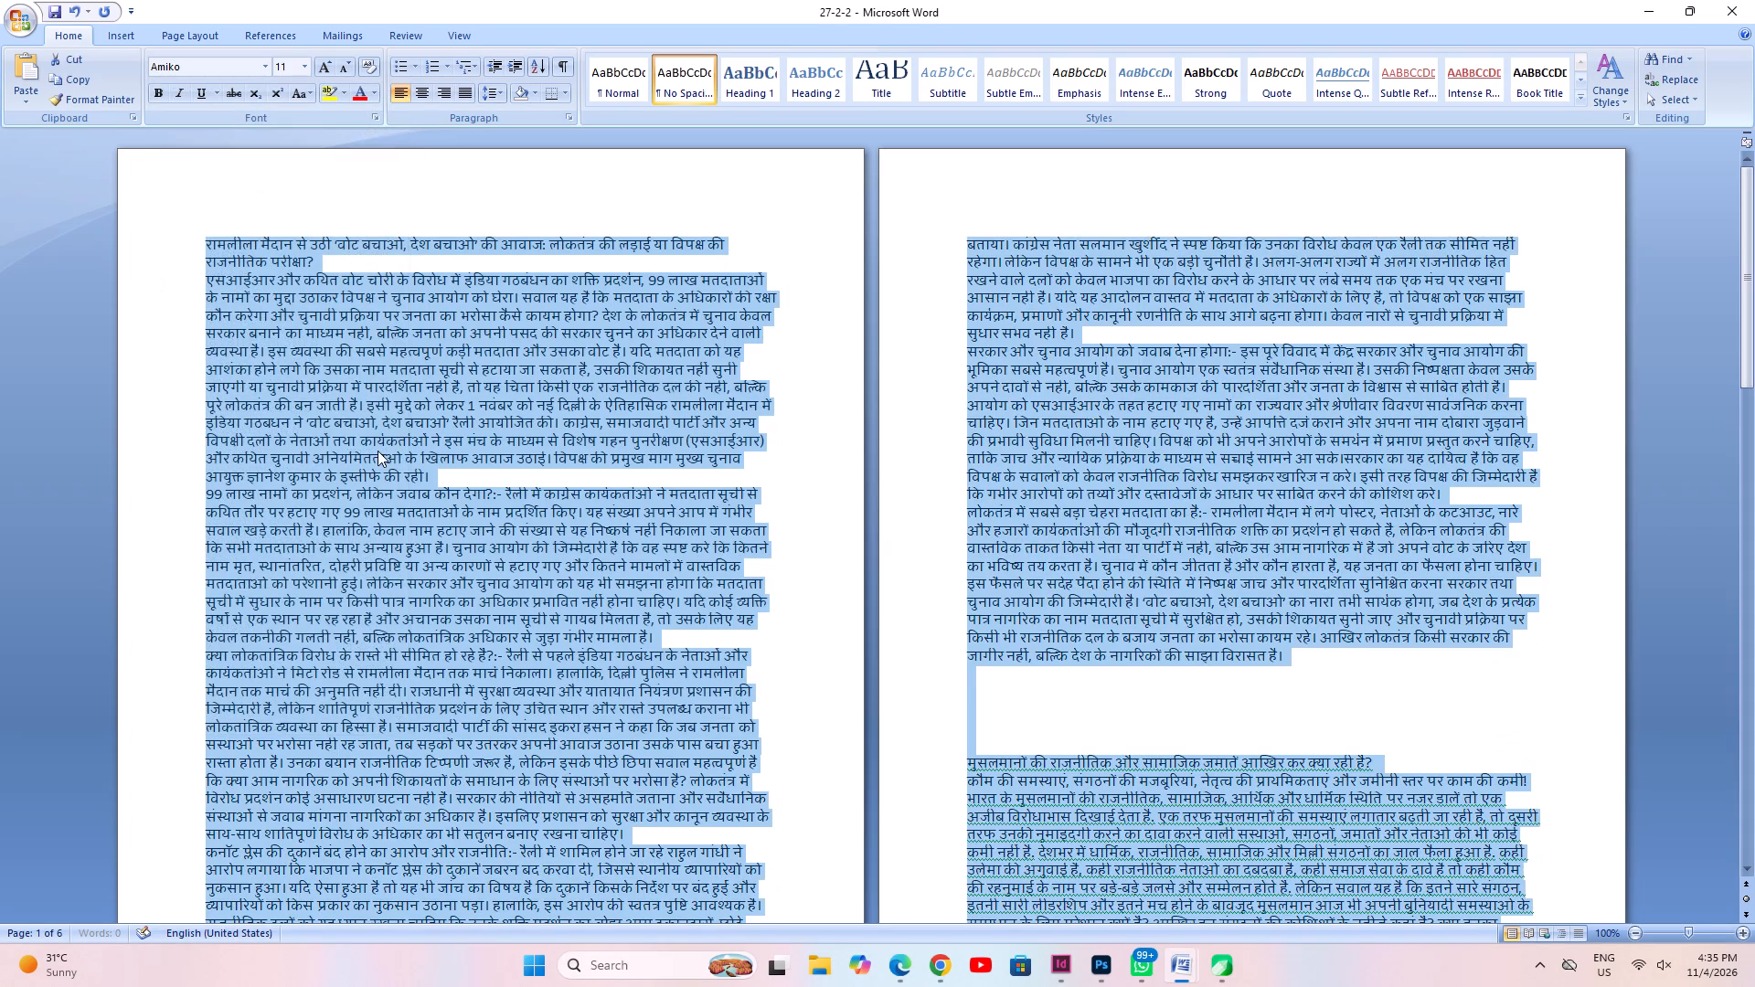
Copy the entire text of the 27-2-2 Word document.
key("ctrl+a")
key("ctrl+c")
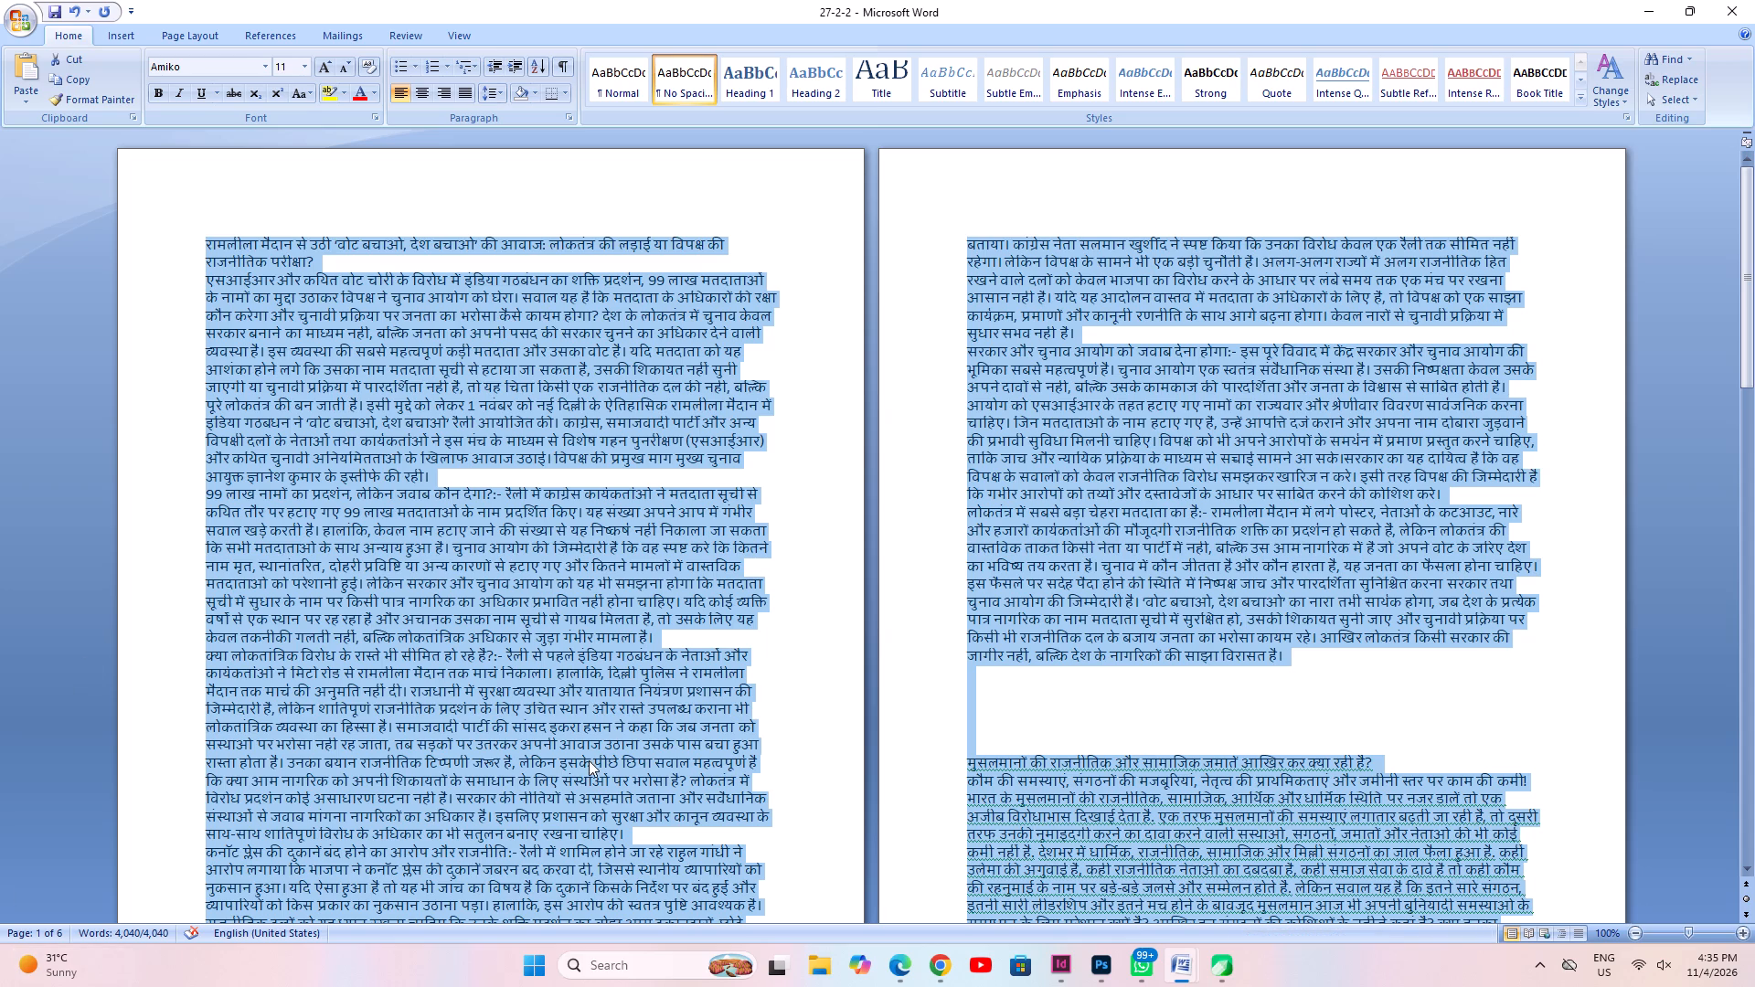
Cut the first article, on the Ramlila Maidan rally, with its headline from the Word document.
left_click(1313, 672, "shift")
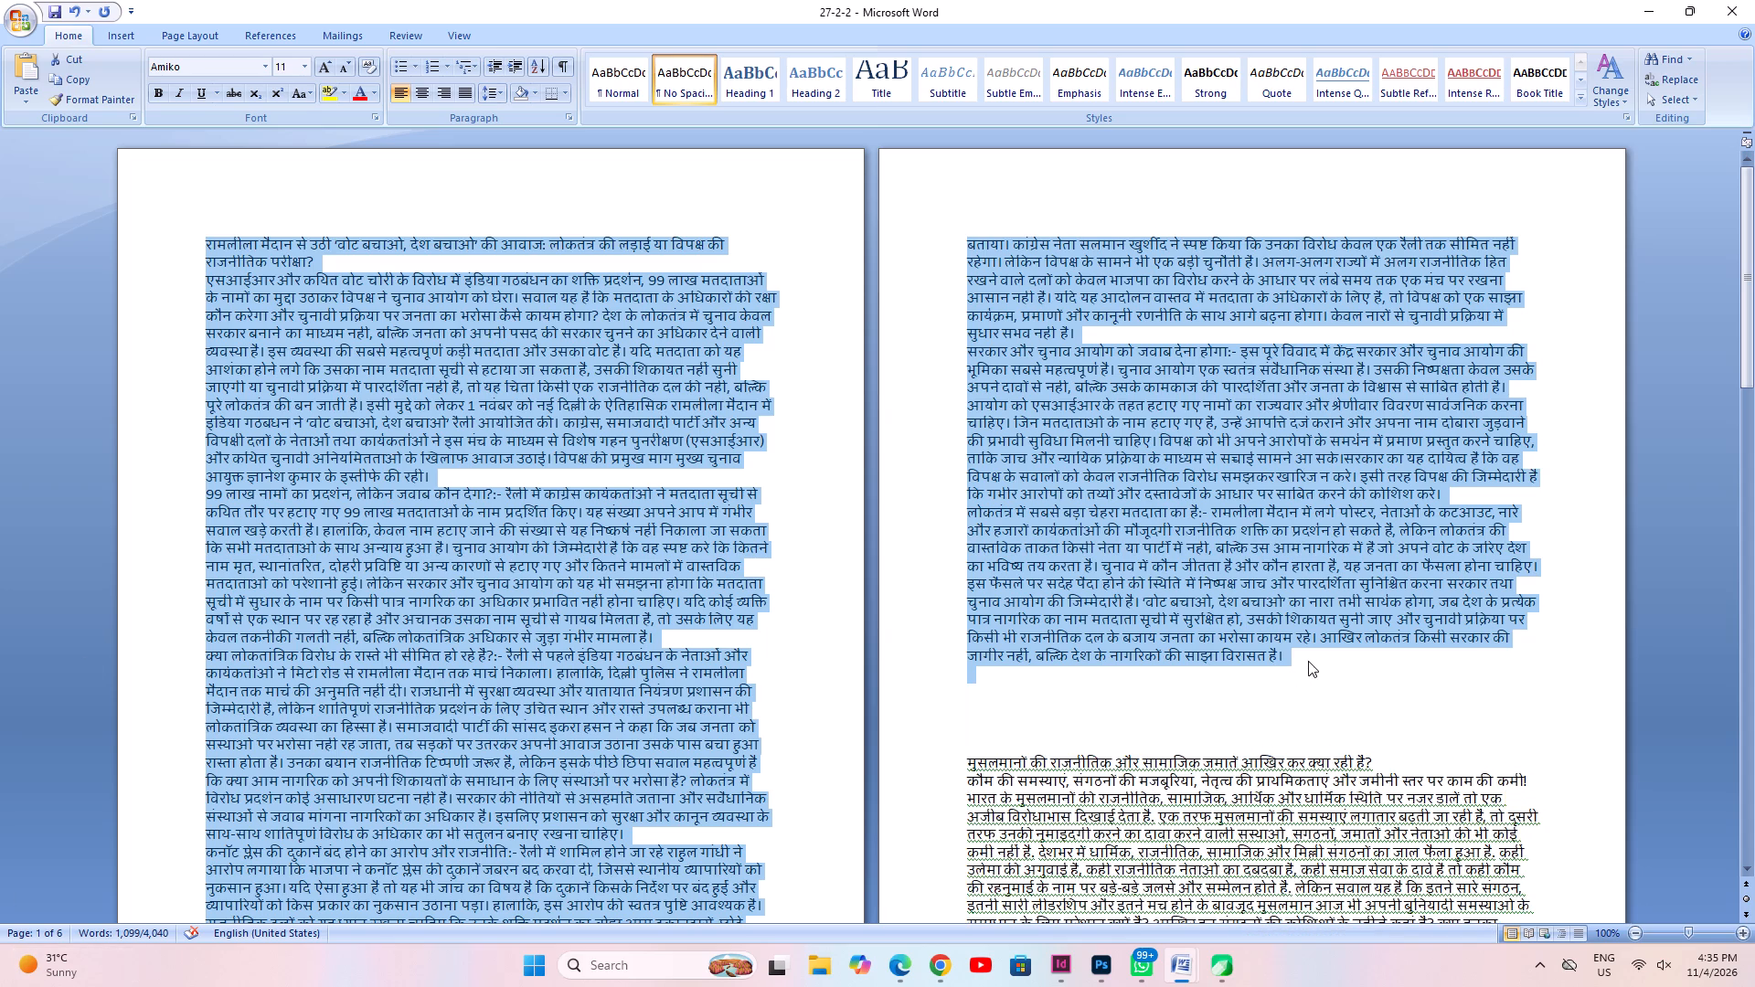
scroll(624, 795, "down", 3)
key("ctrl+x")
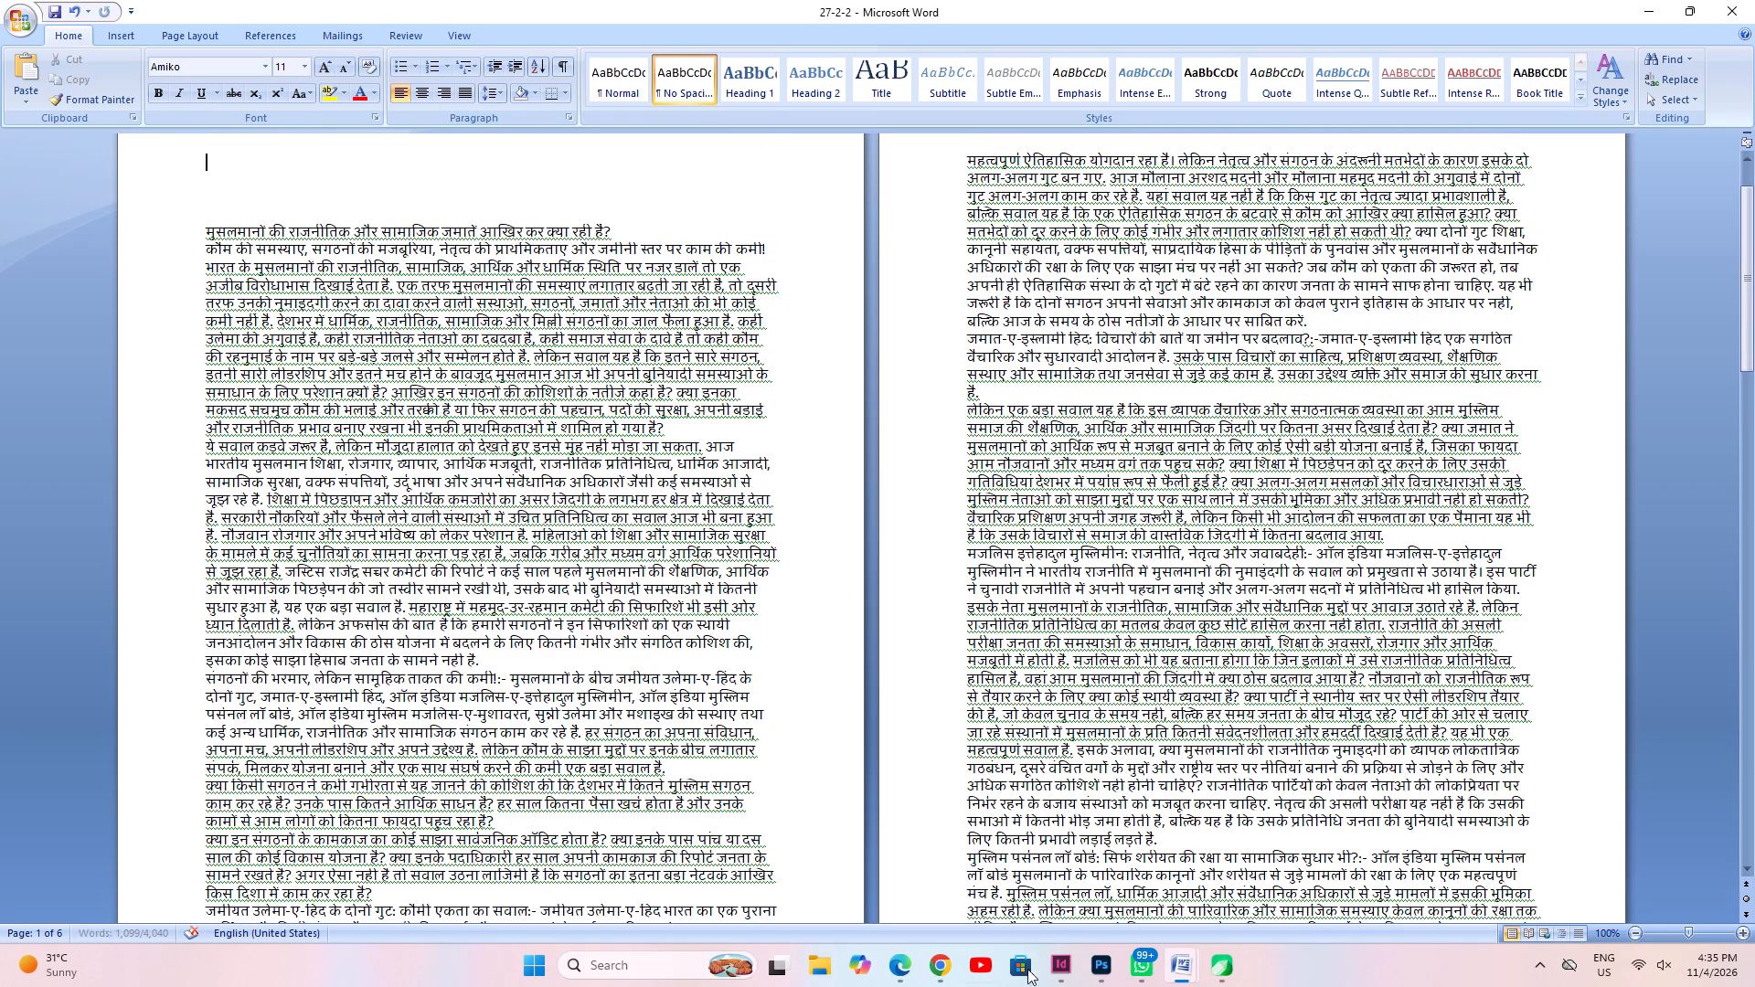
Open Exchange Utility and convert the clipboard text from Unicode to Shree-Lipi 7.0.
type("ut")
key("Return")
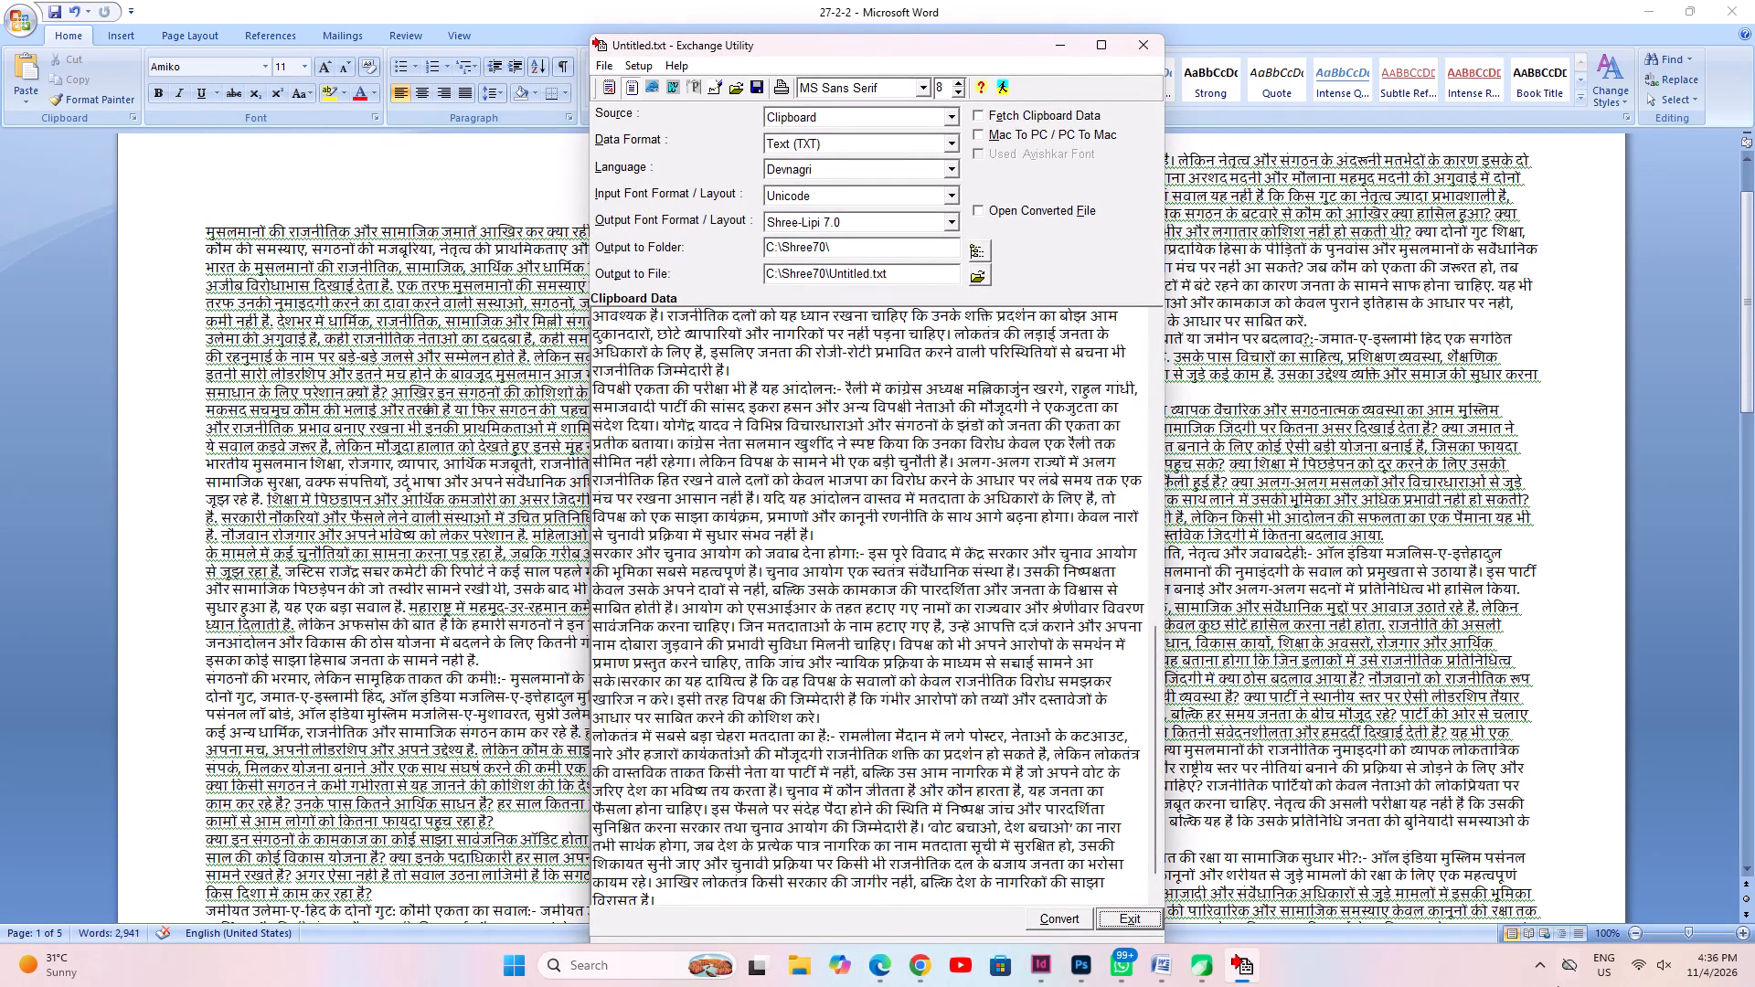
left_click(1069, 921)
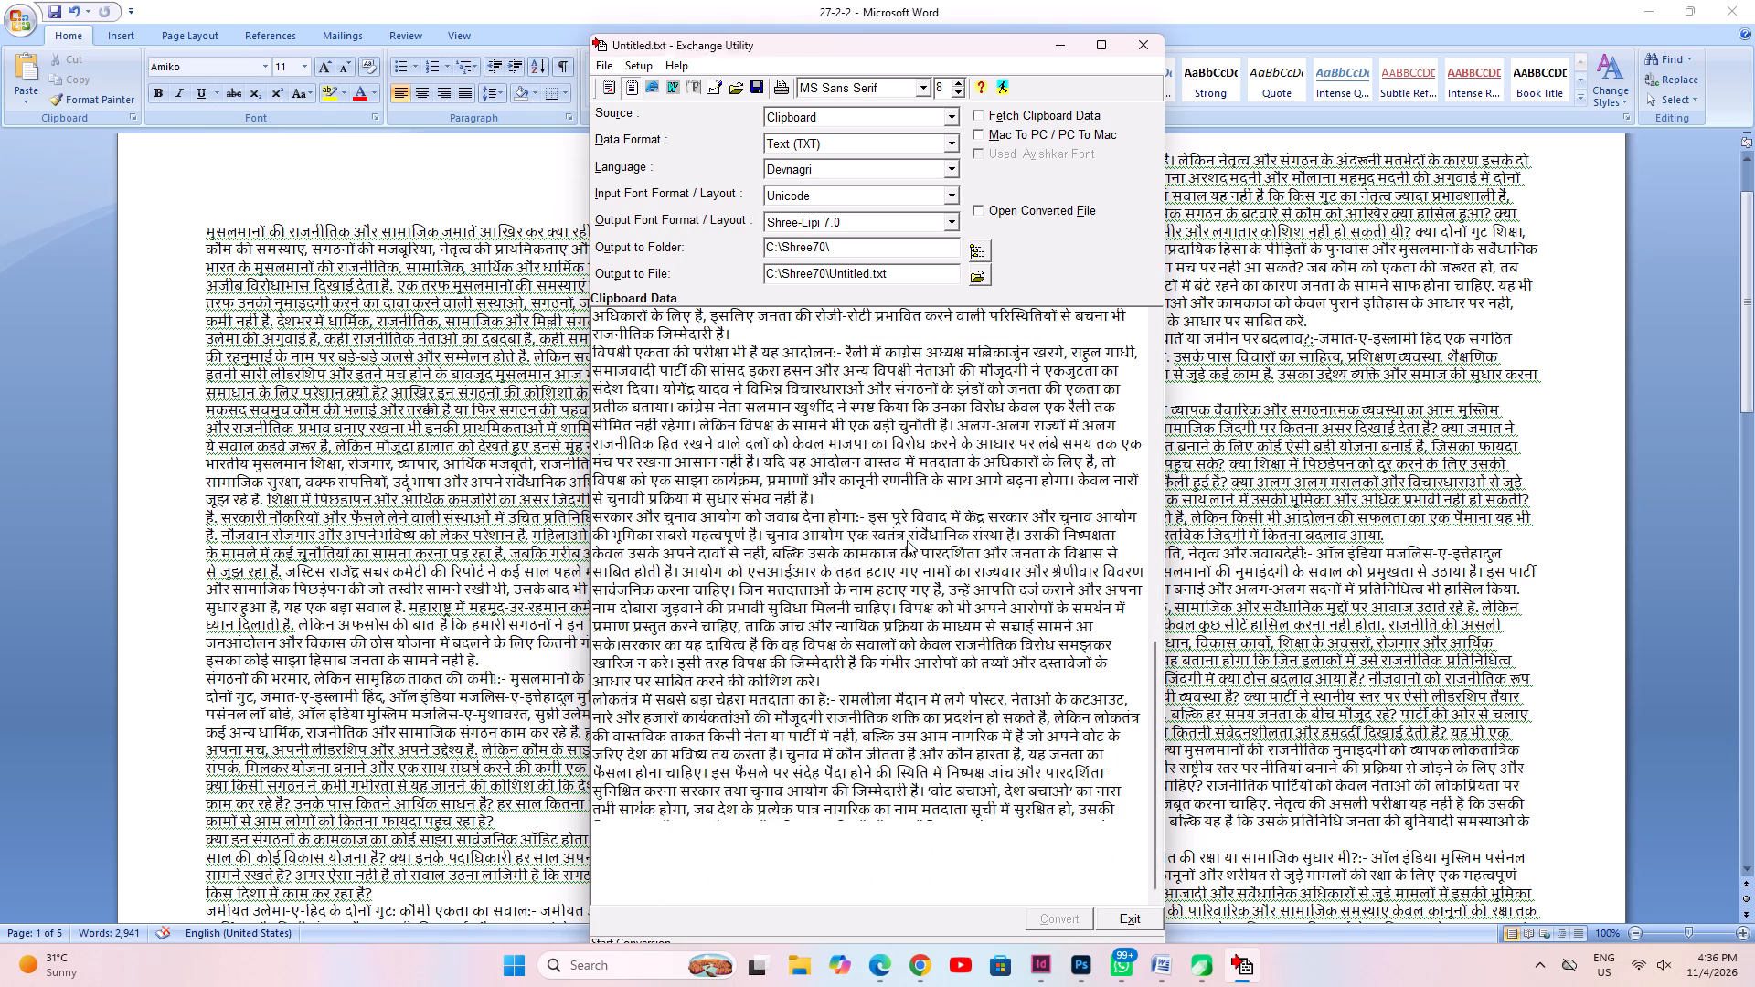
left_click(907, 538)
left_click(995, 535)
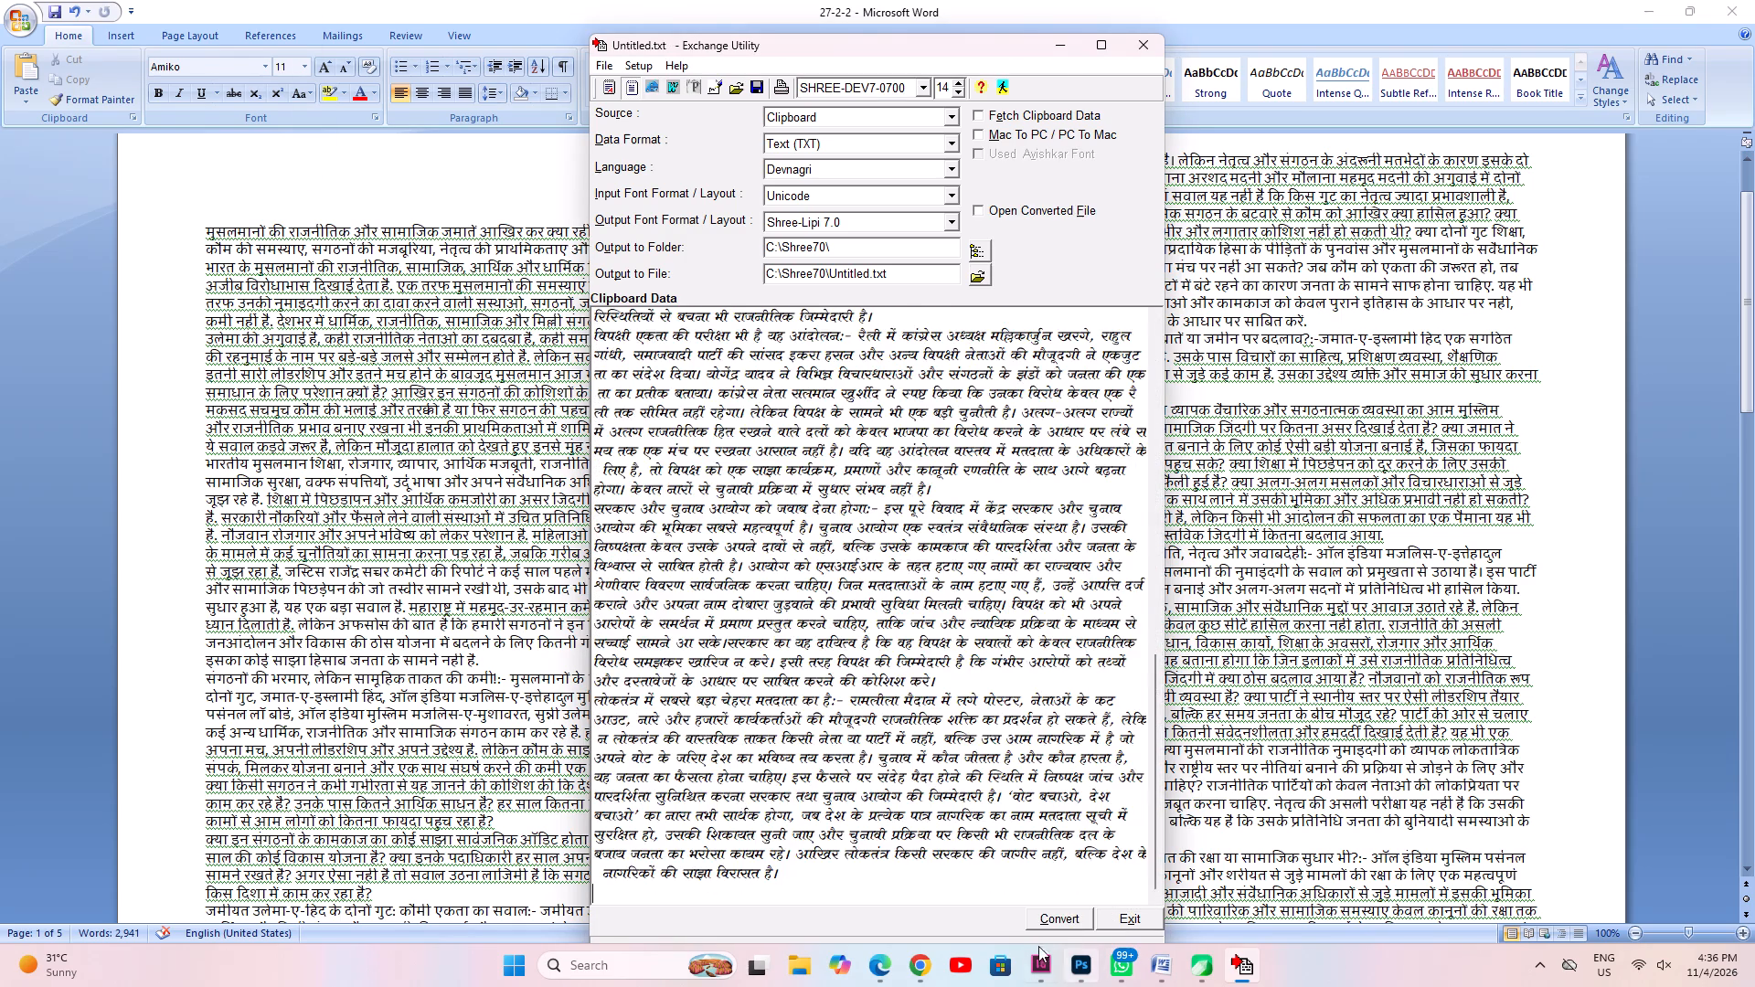
In InDesign, draw a large text frame on the pasteboard beside page 2 and paste the converted article into it.
left_click(1041, 971)
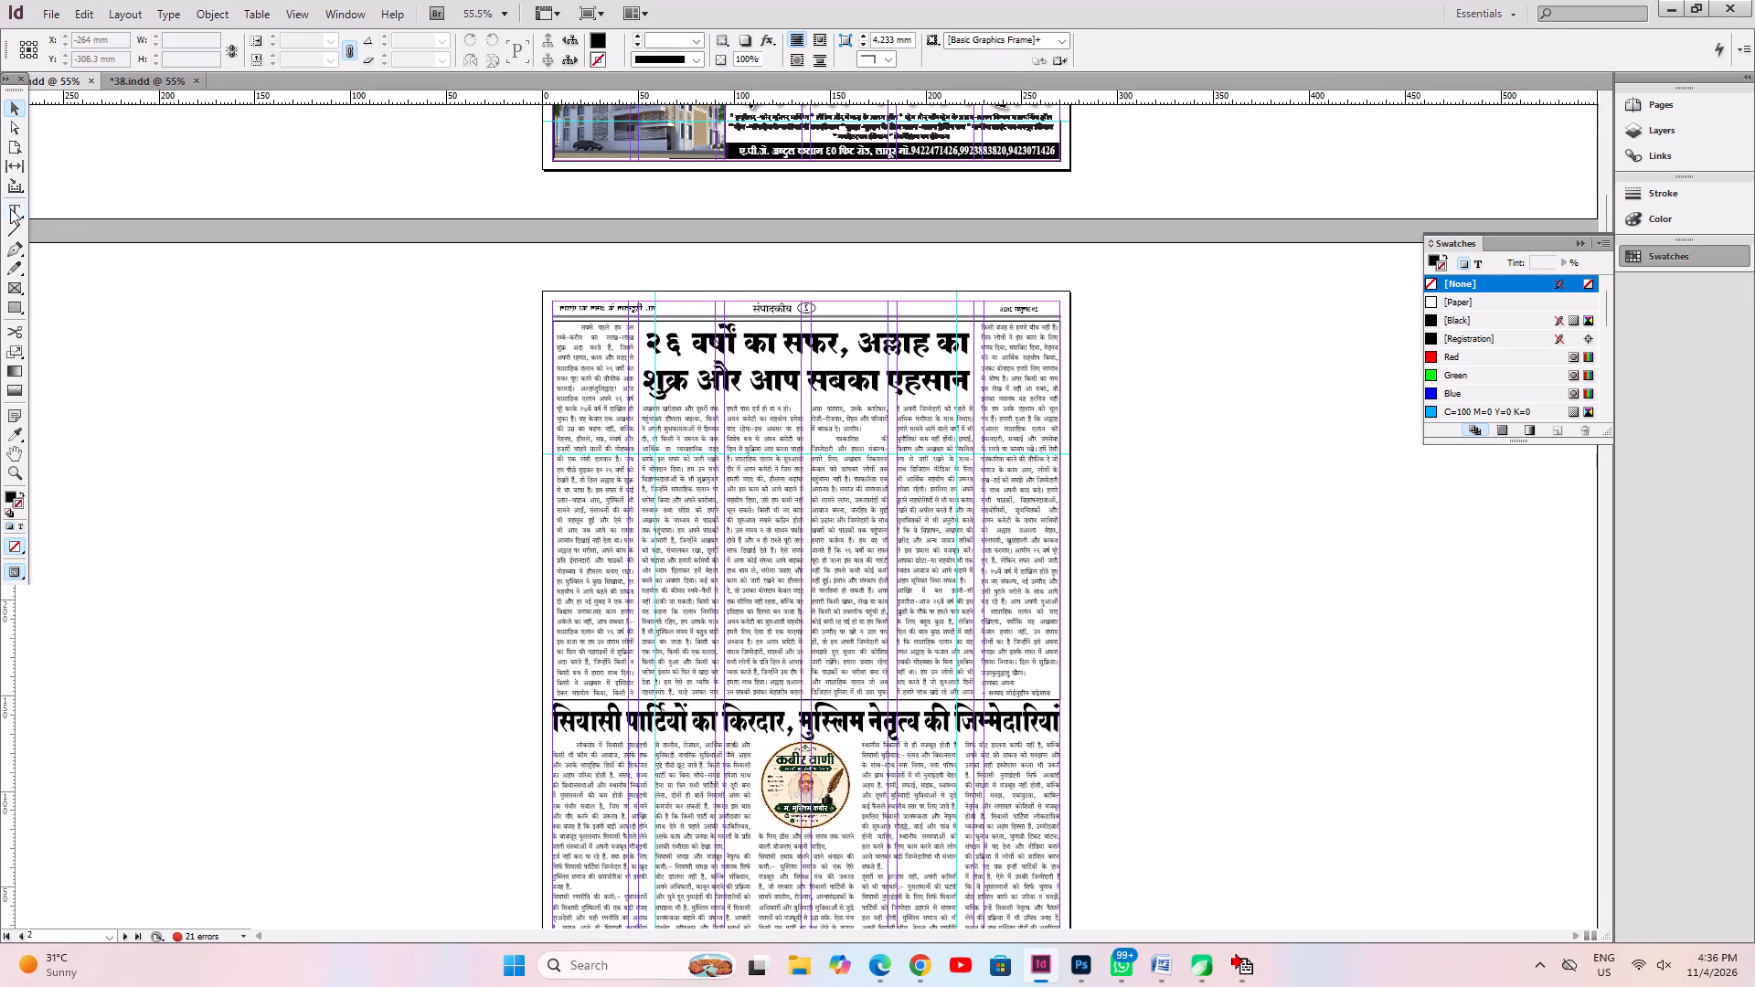
left_click(10, 208)
left_click_drag(138, 315, 486, 850)
key("ctrl+v")
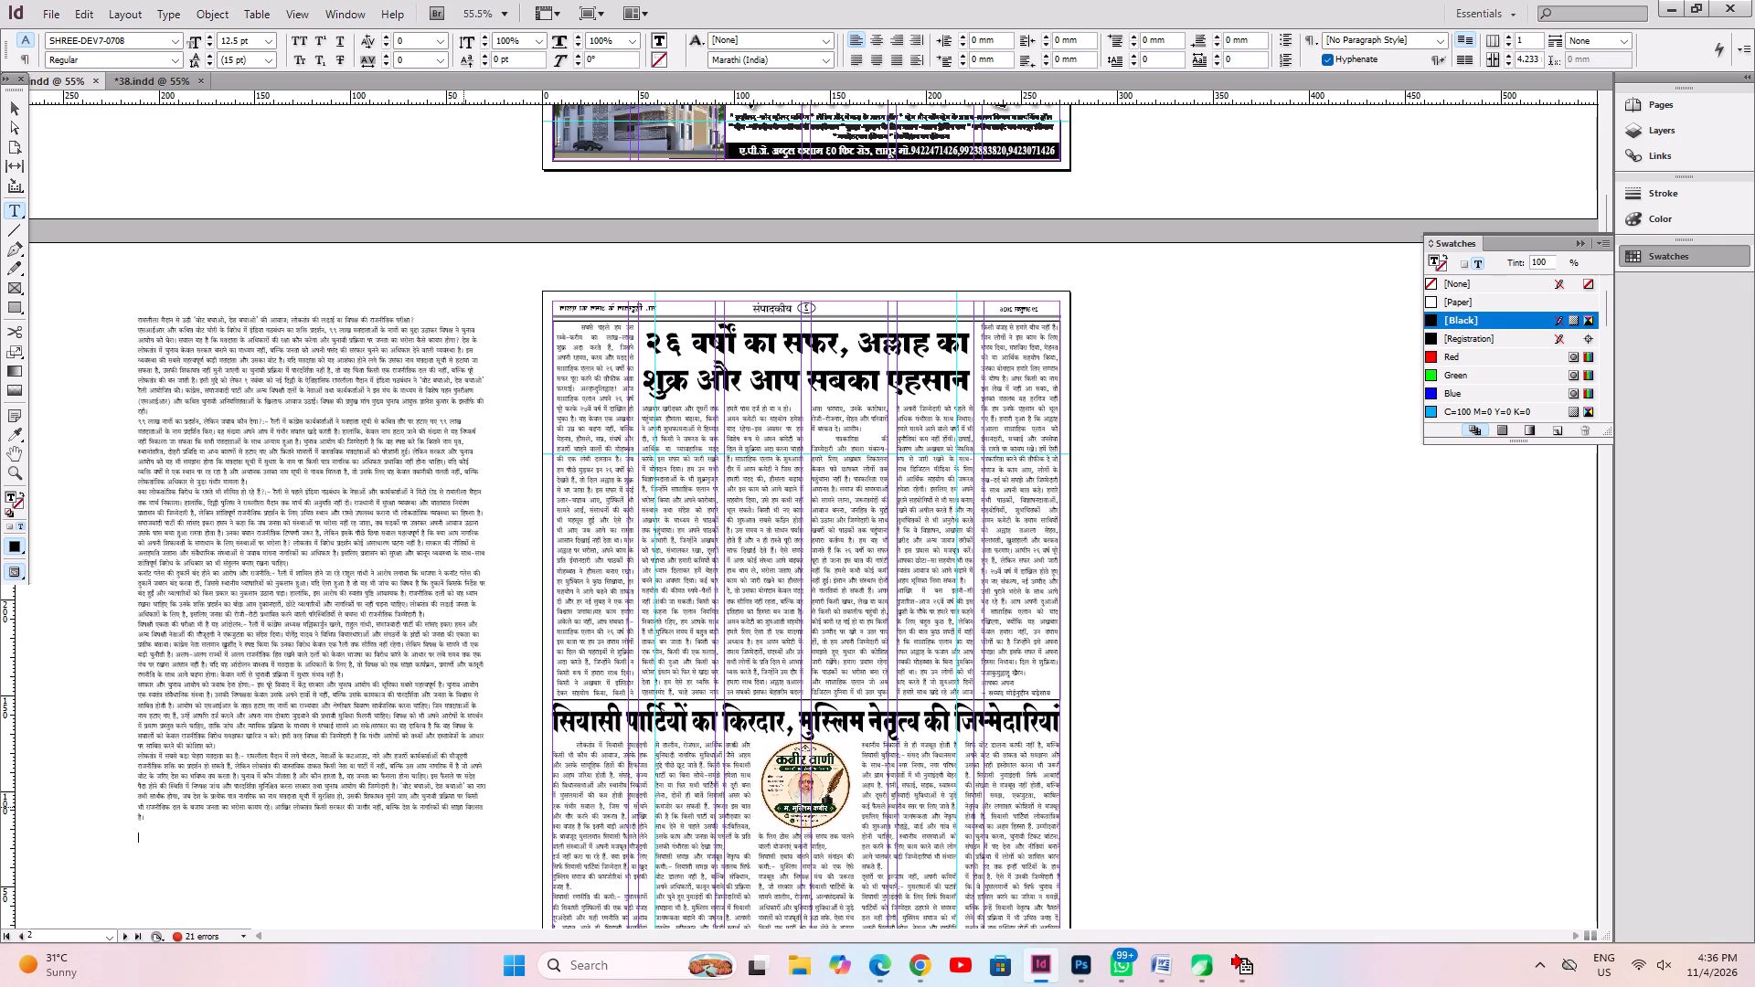
Cut the headline paragraph from the start of the pasted article.
left_click(259, 429)
left_click(275, 333)
triple_click(284, 317)
left_click(284, 317)
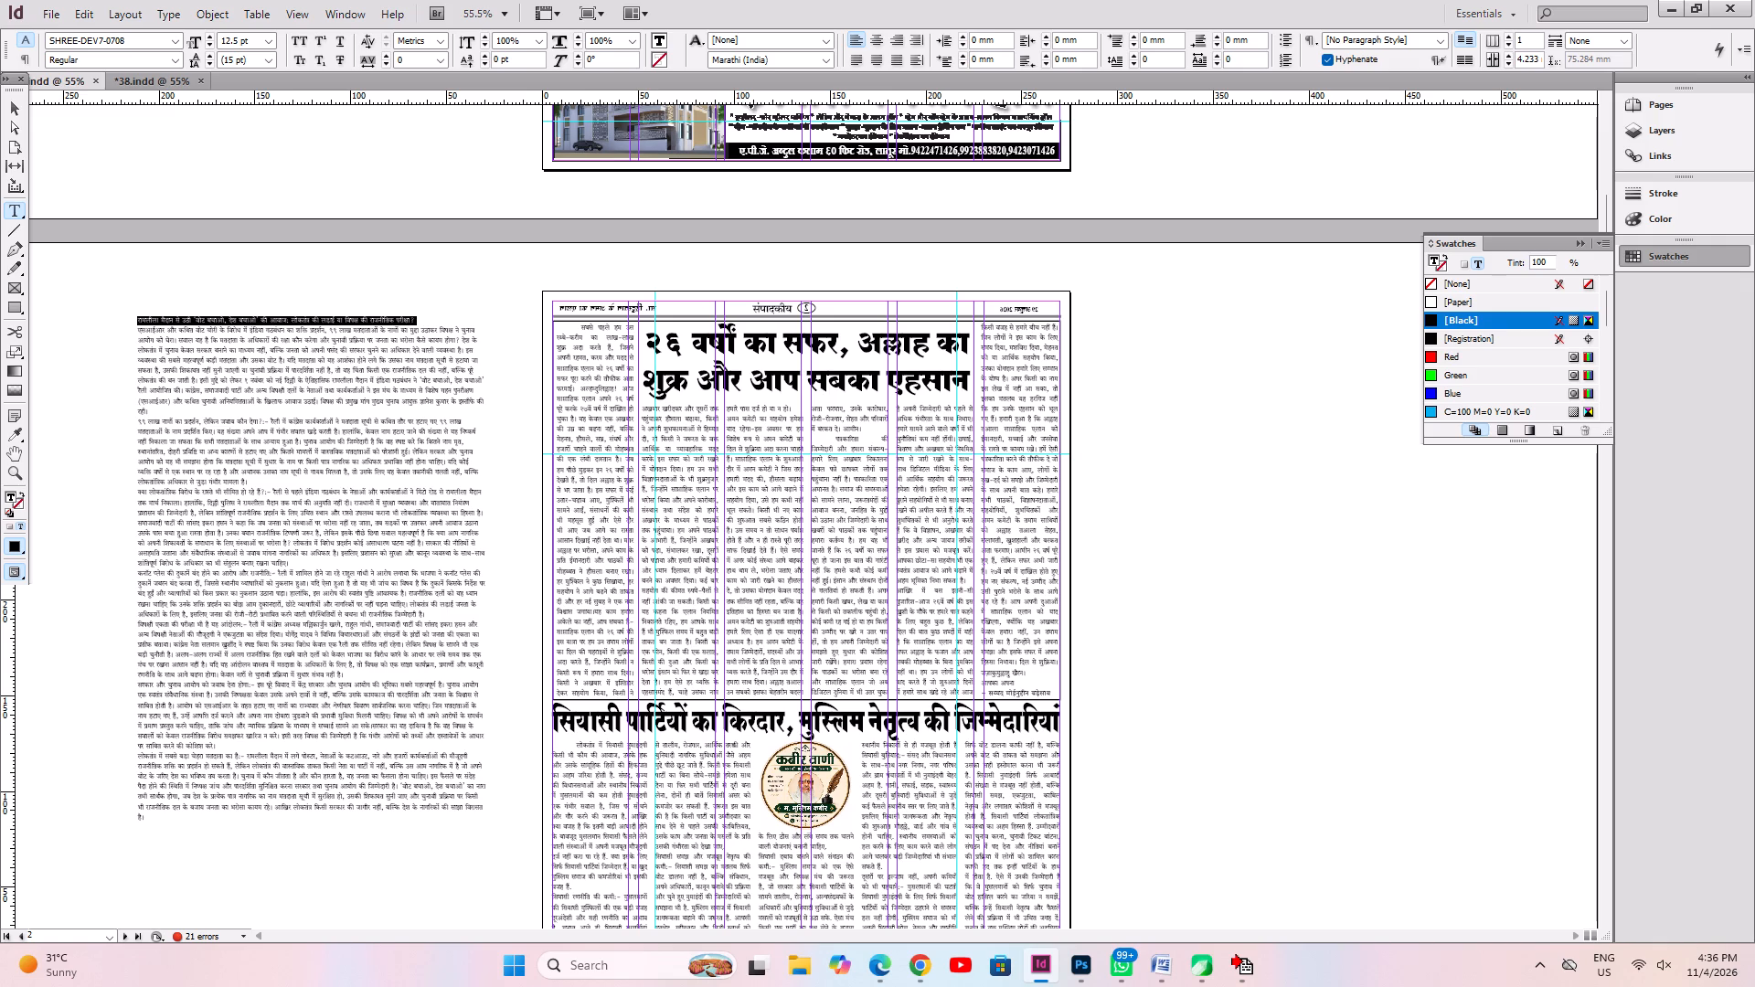
key("ctrl+2")
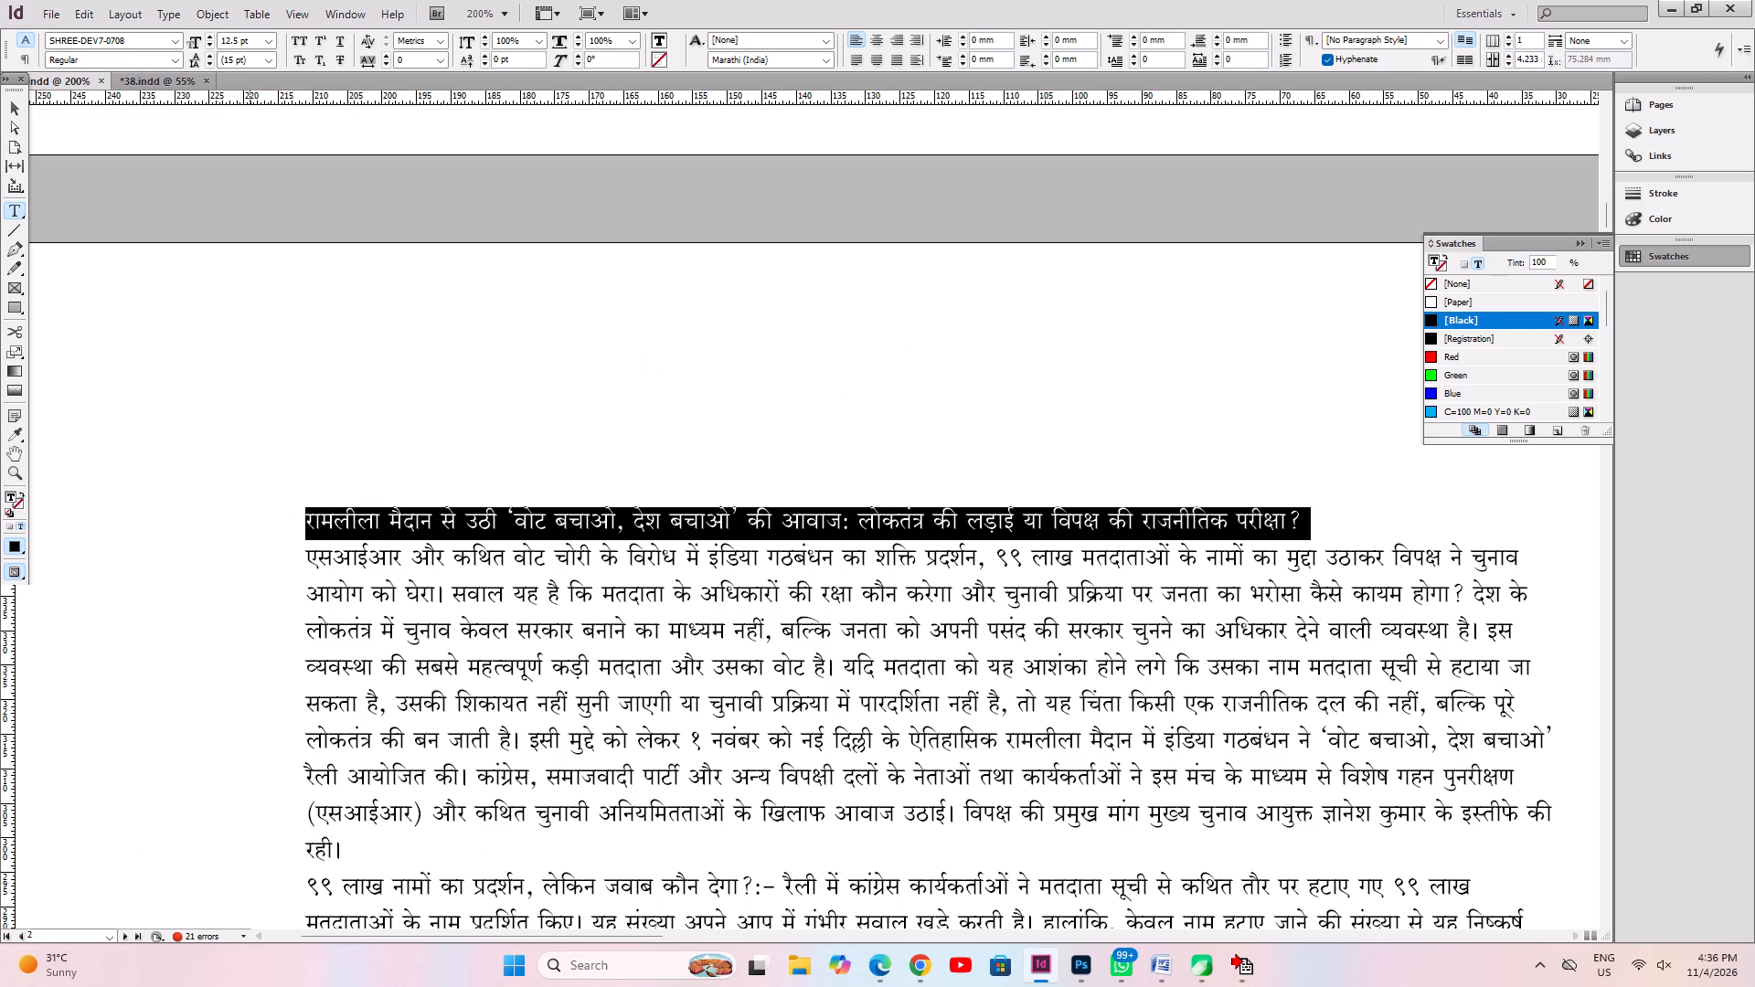
key("ctrl+x")
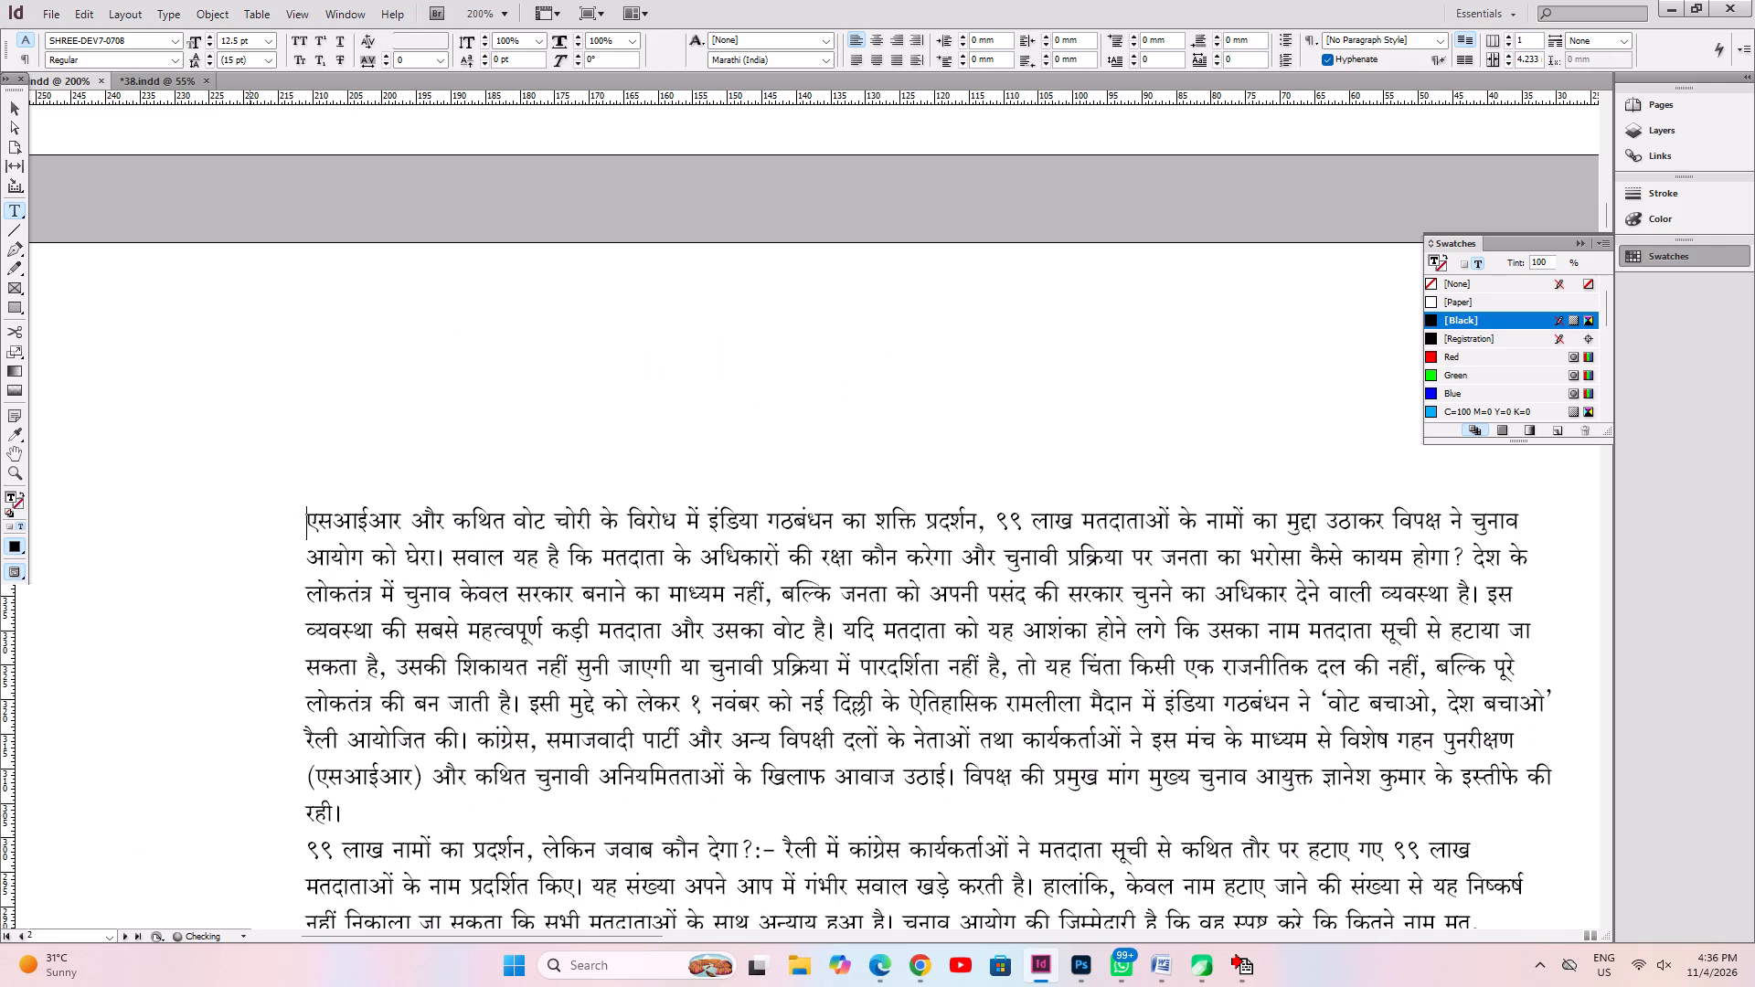
Lower the top edge of the six-column body frame to just below page 2's two-line main headline.
key("ctrl+0")
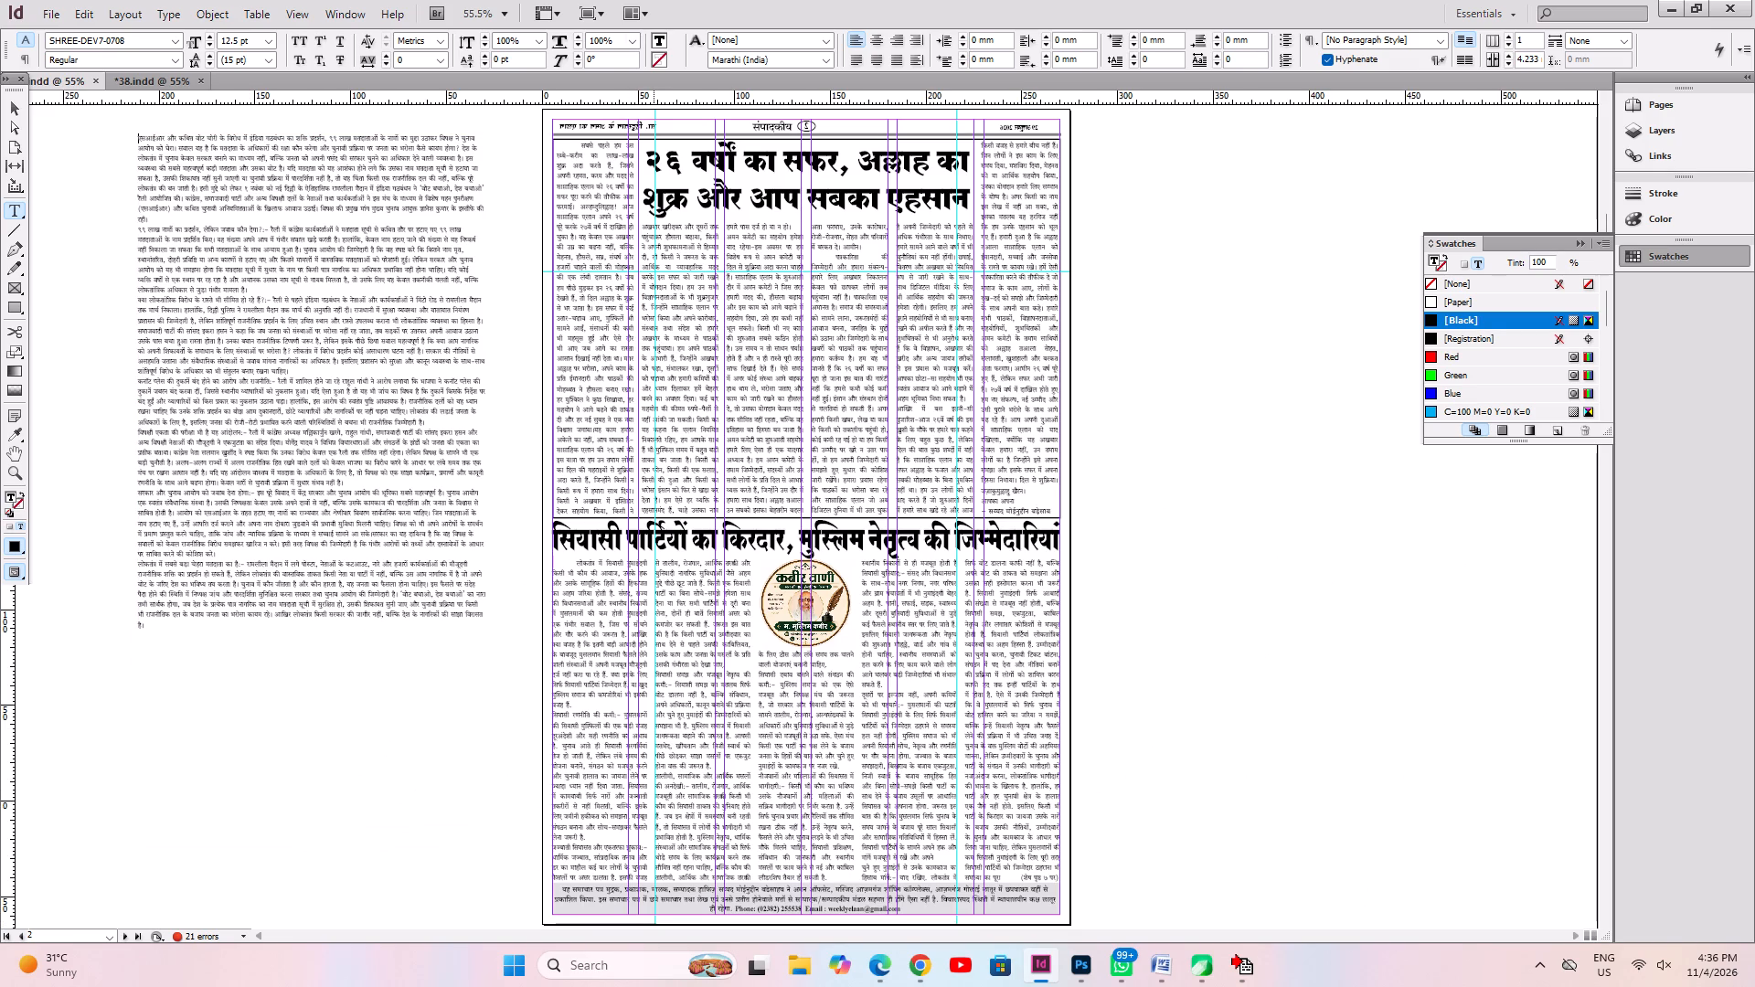
left_click(17, 111)
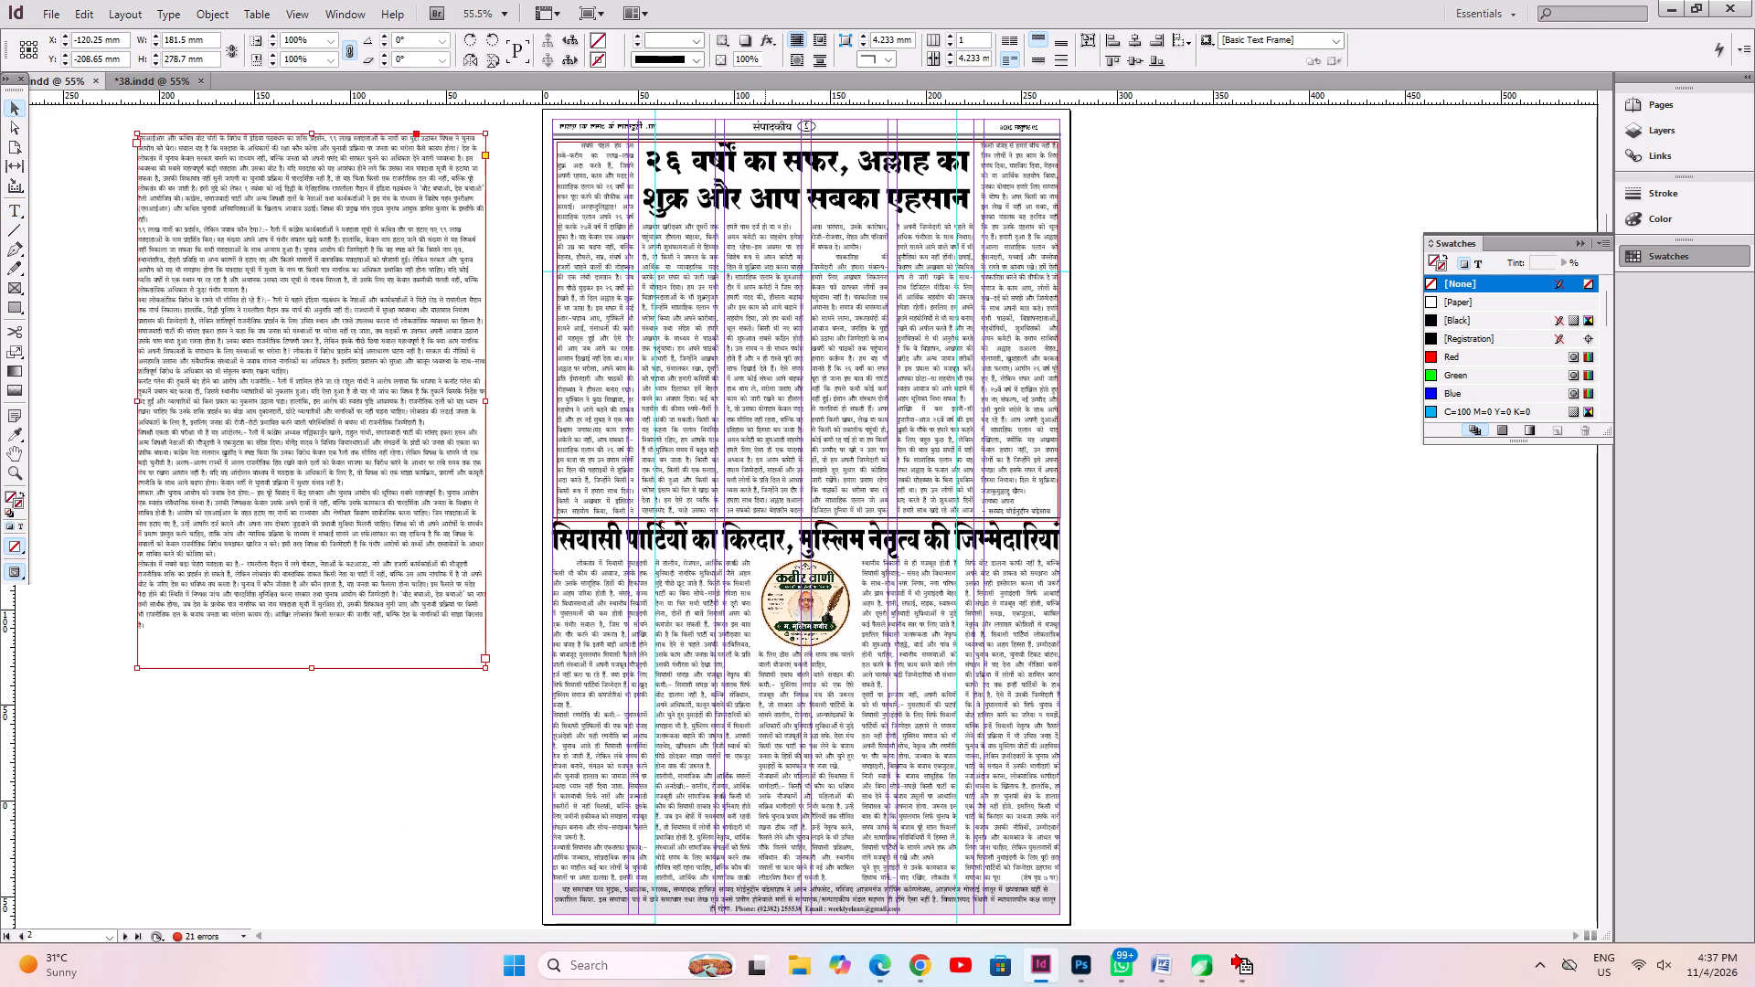
left_click(763, 369, "ctrl")
left_click_drag(809, 145, 803, 206)
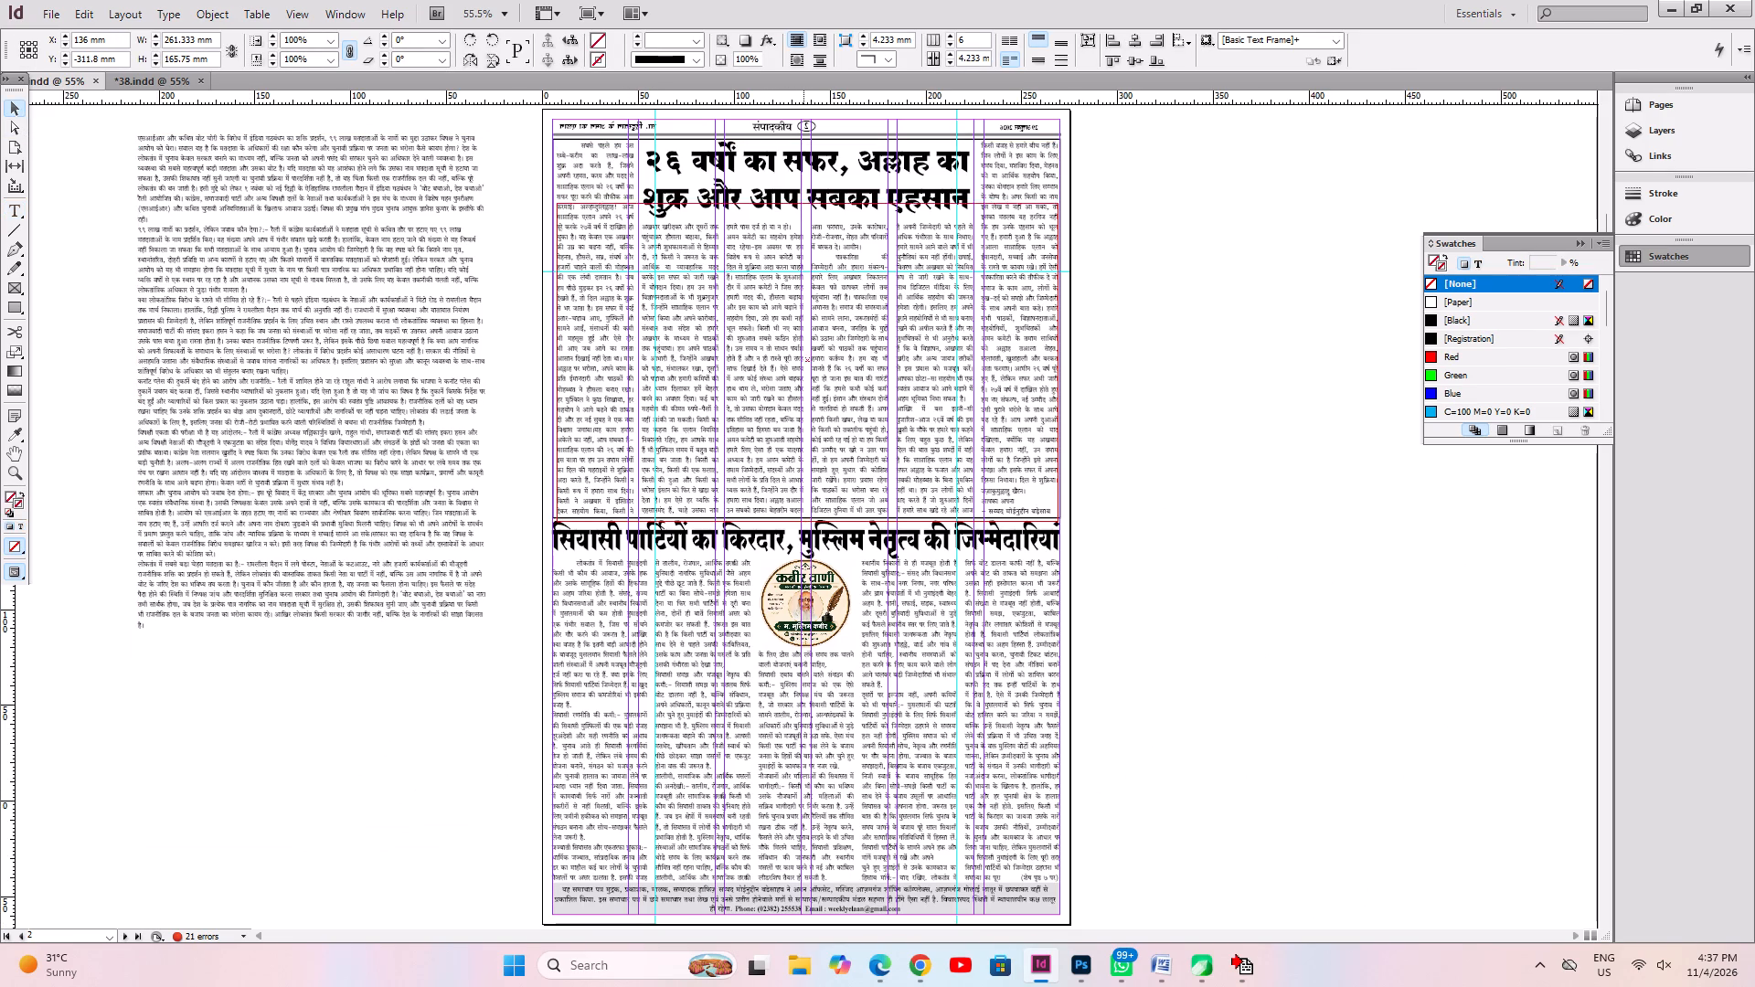
left_click_drag(803, 206, 803, 214)
Widen page 2's main headline frame on both sides to span all six columns, about 261 mm wide.
left_click(776, 188)
key("ctrl+1")
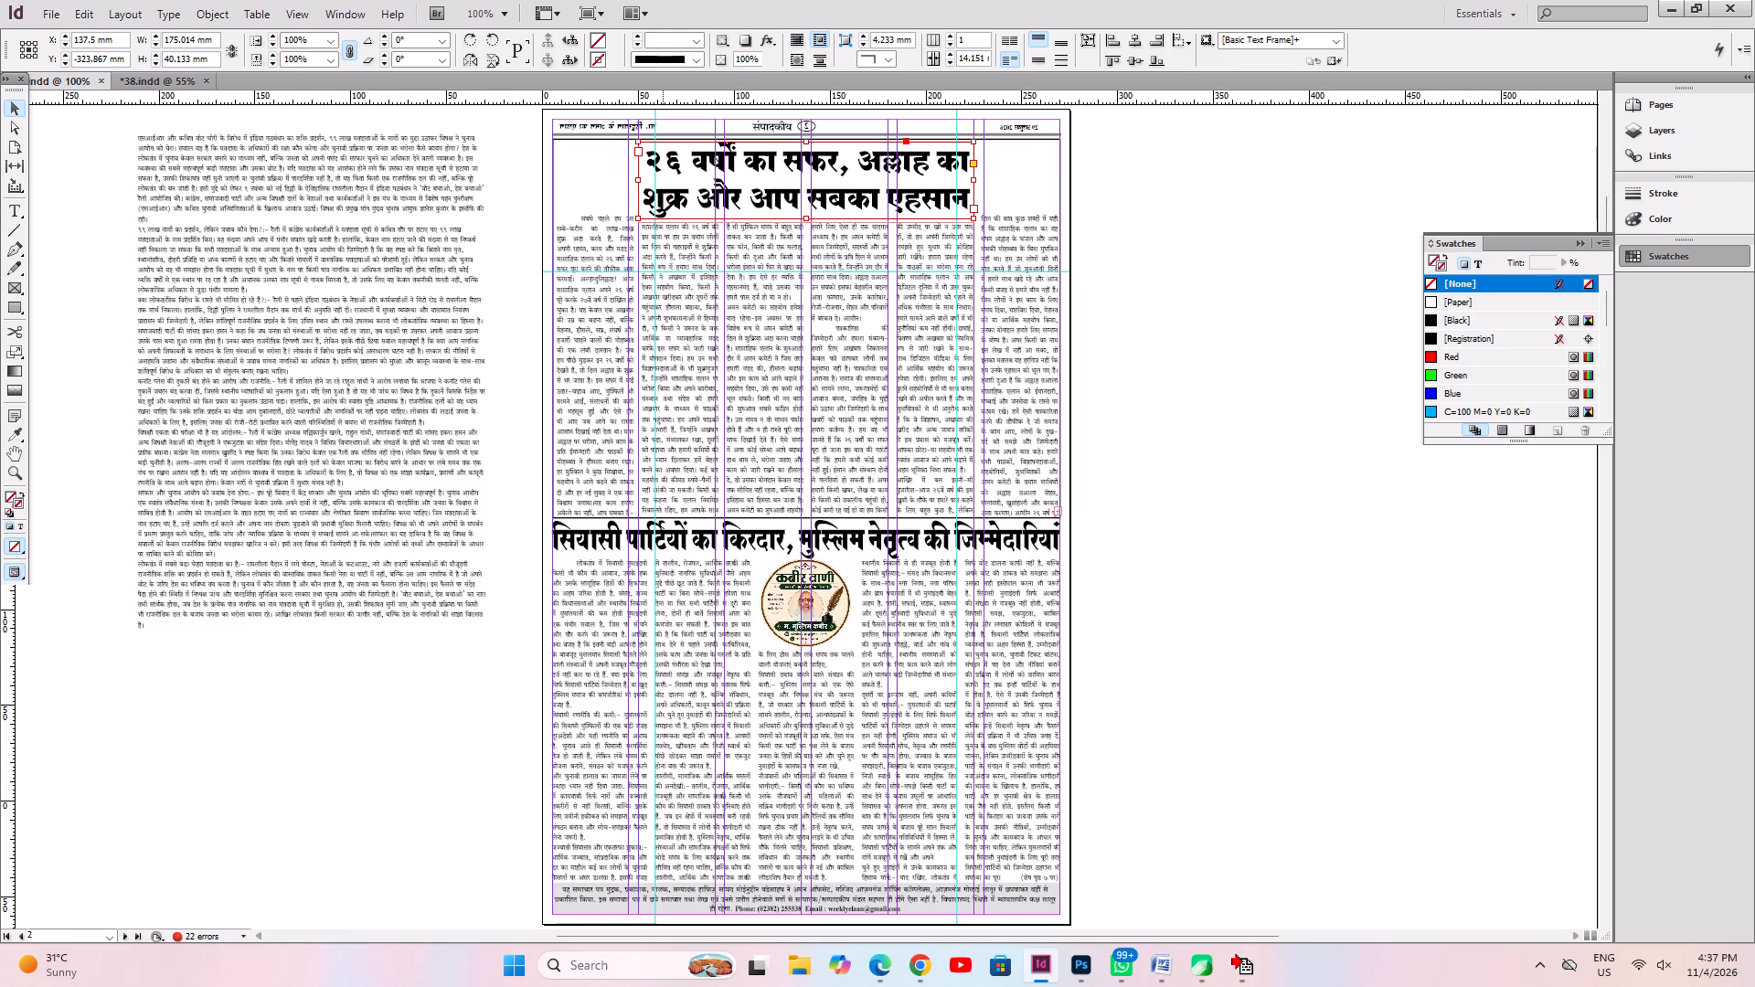
left_click_drag(503, 516, 410, 534)
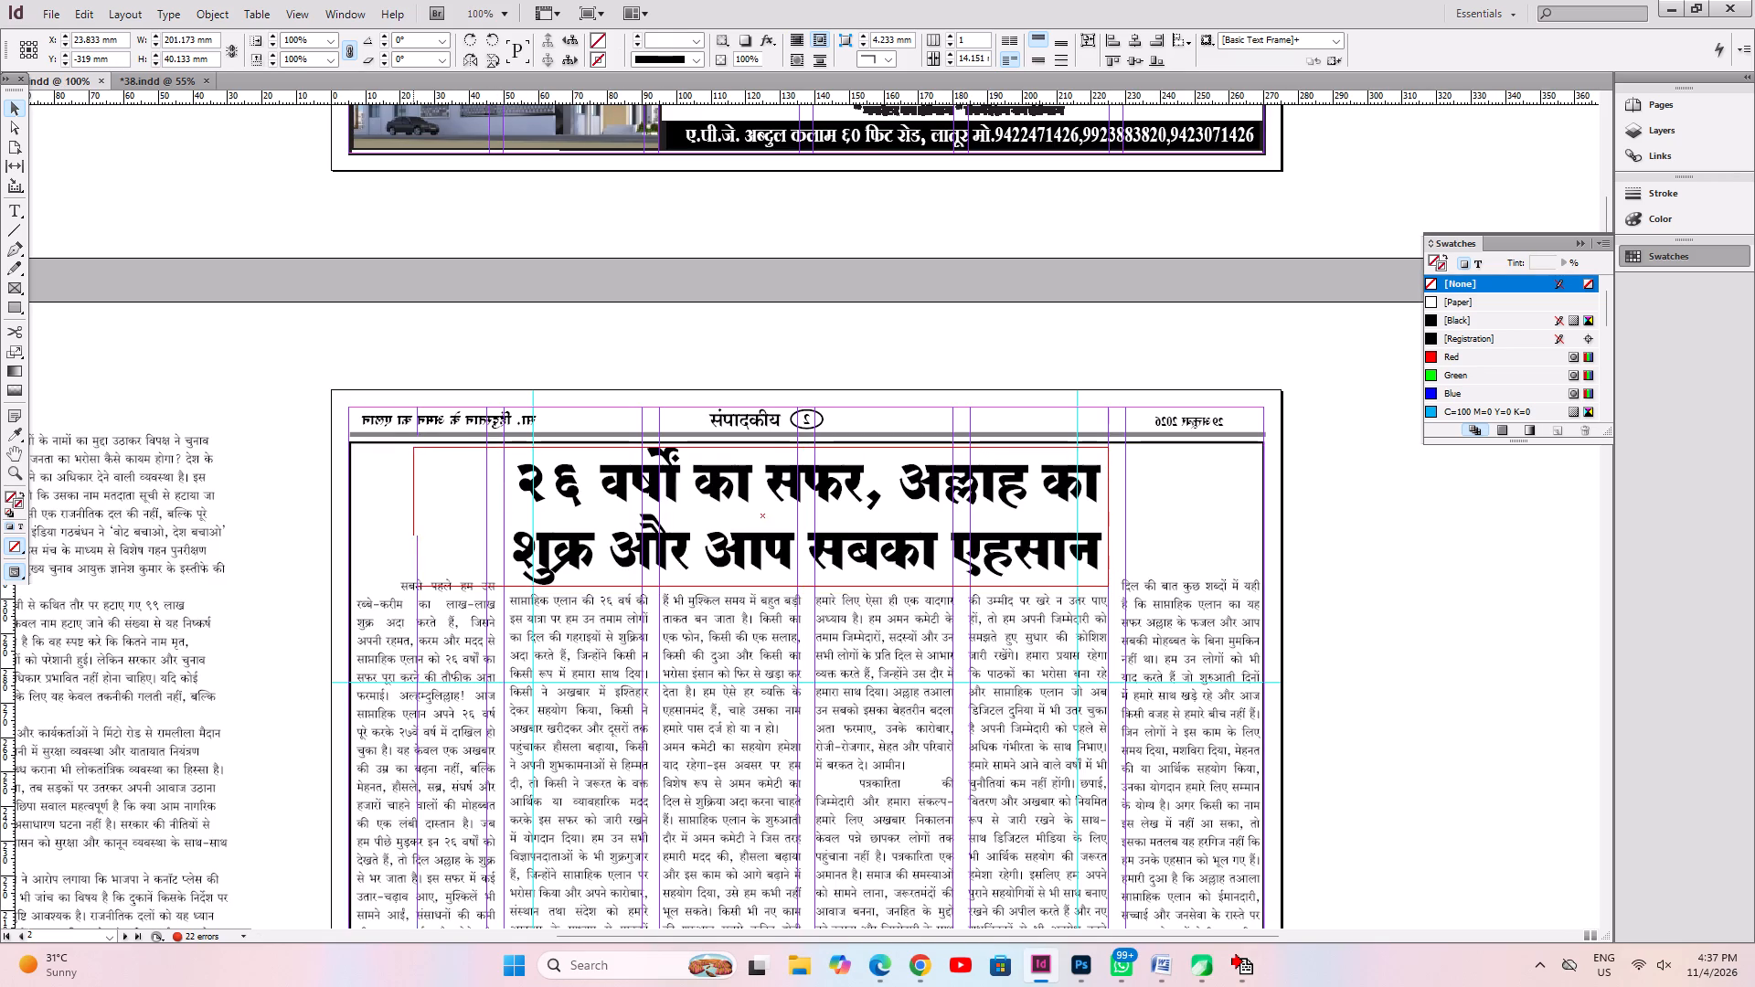
left_click_drag(410, 534, 360, 545)
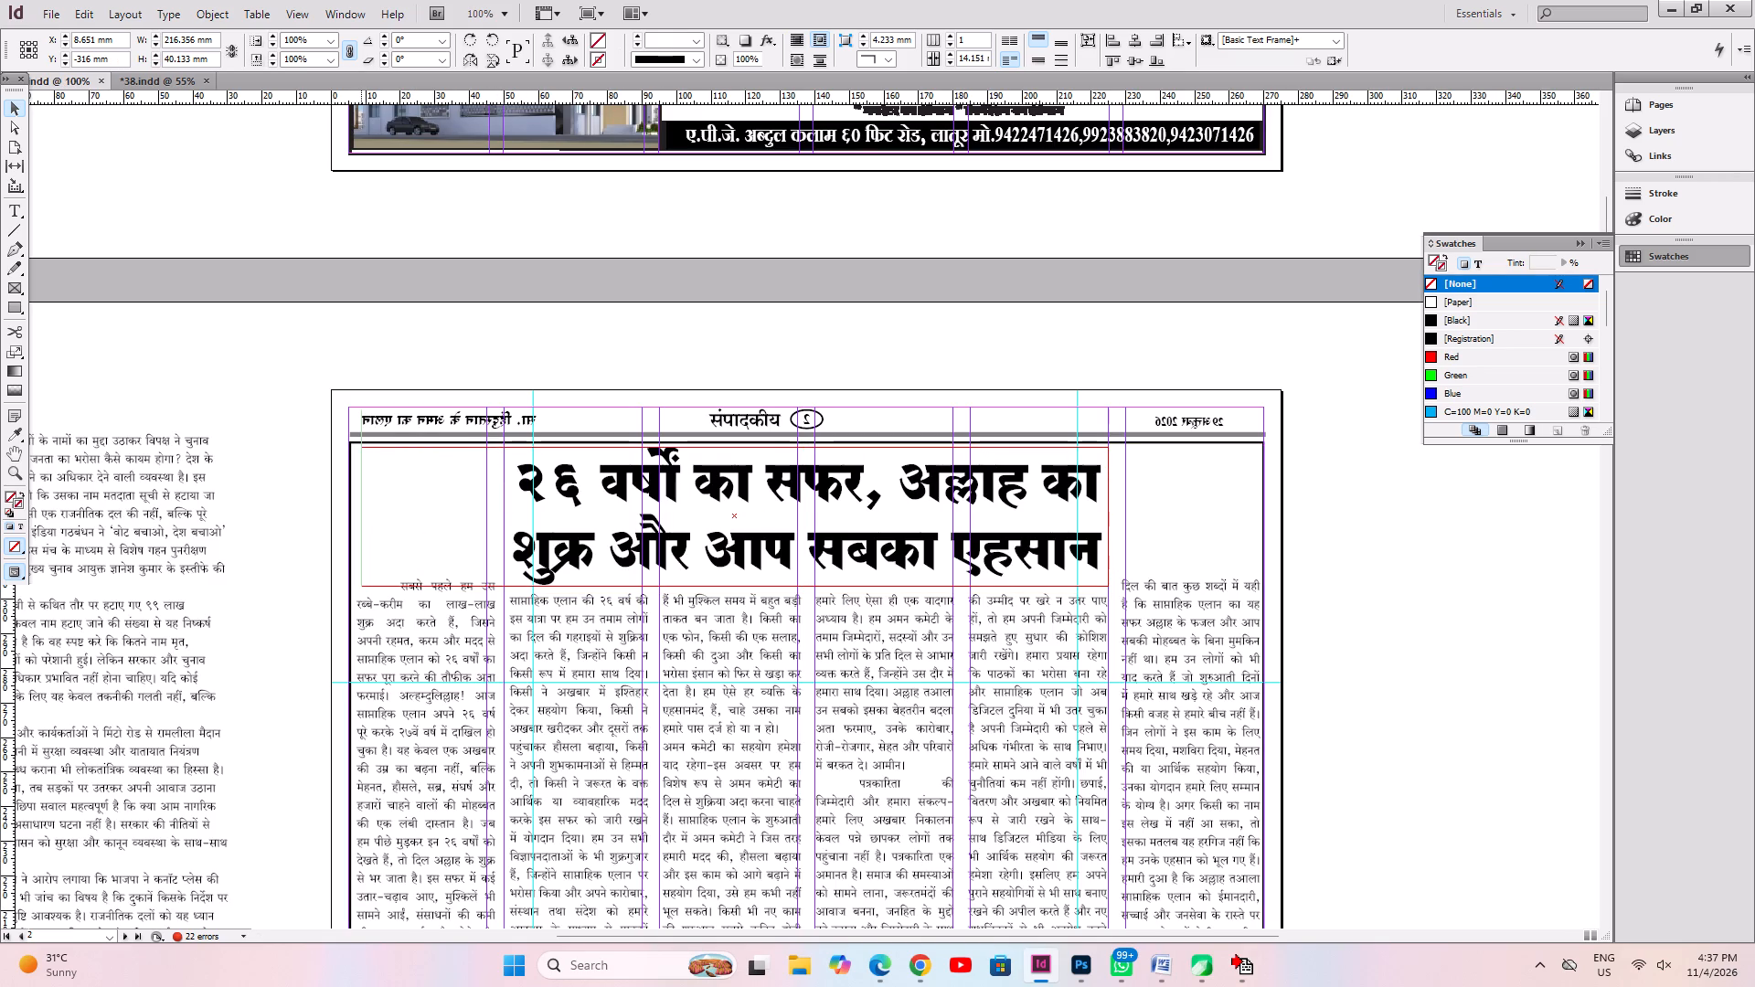
left_click_drag(360, 545, 357, 545)
key("space")
left_click_drag(965, 580, 820, 583)
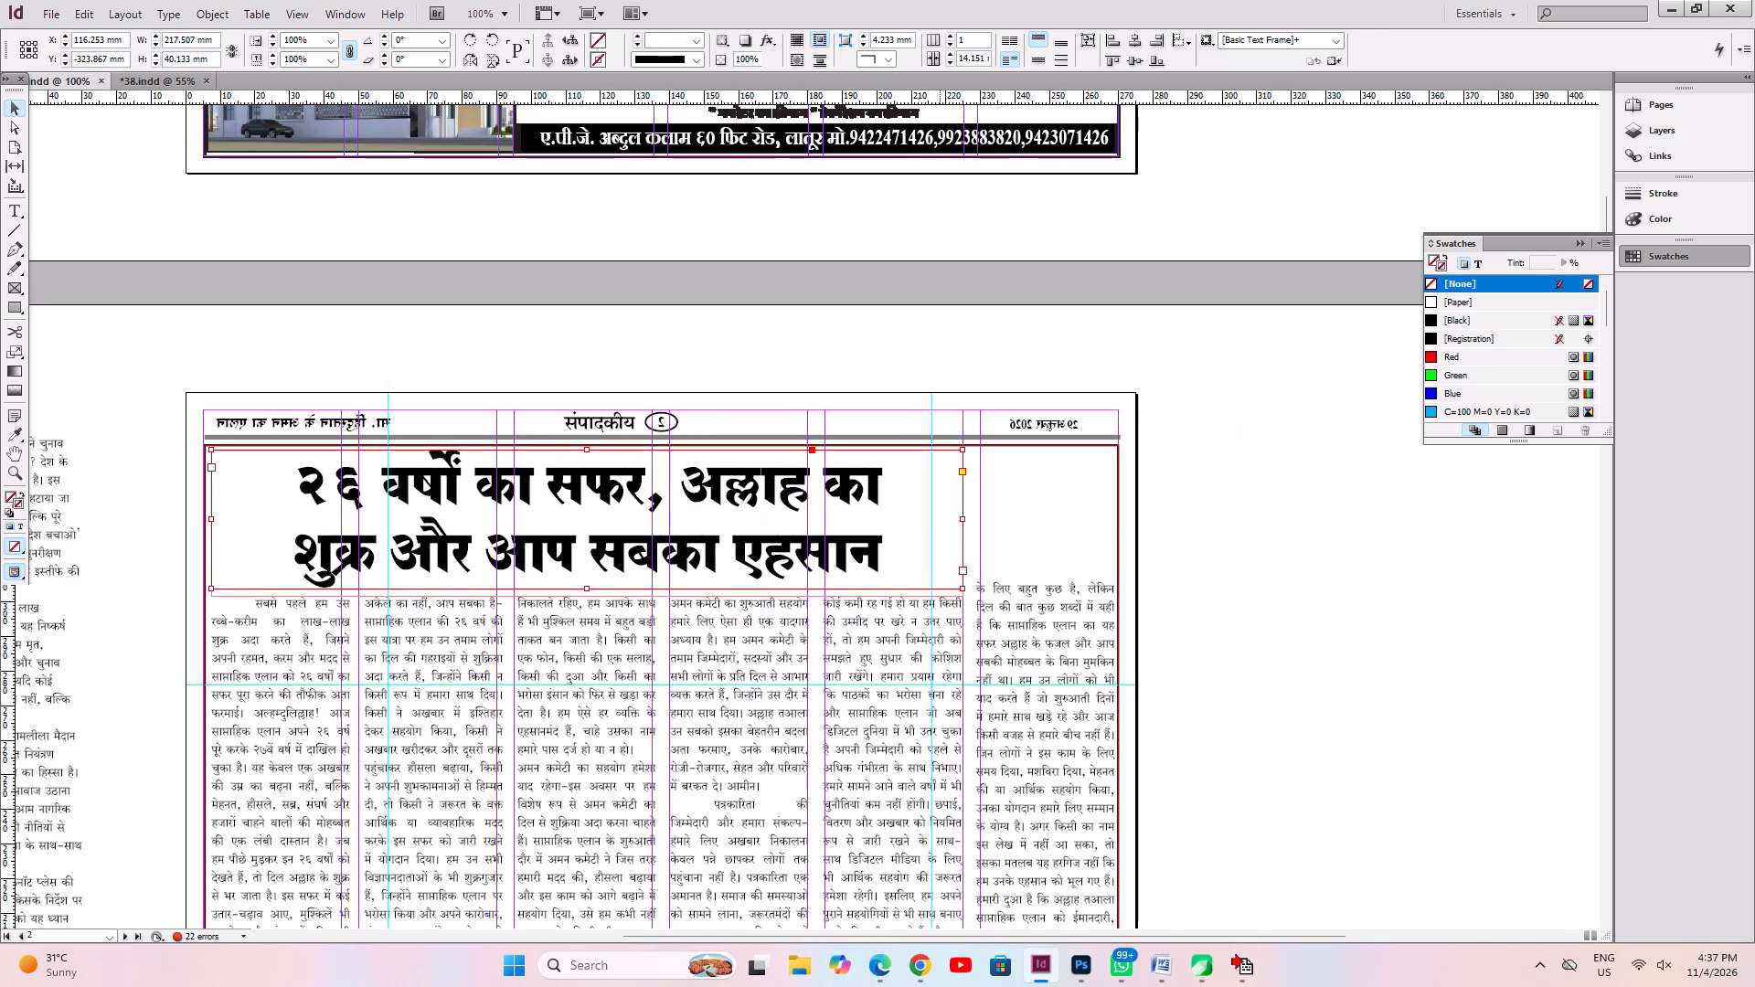
left_click_drag(964, 520, 1110, 546)
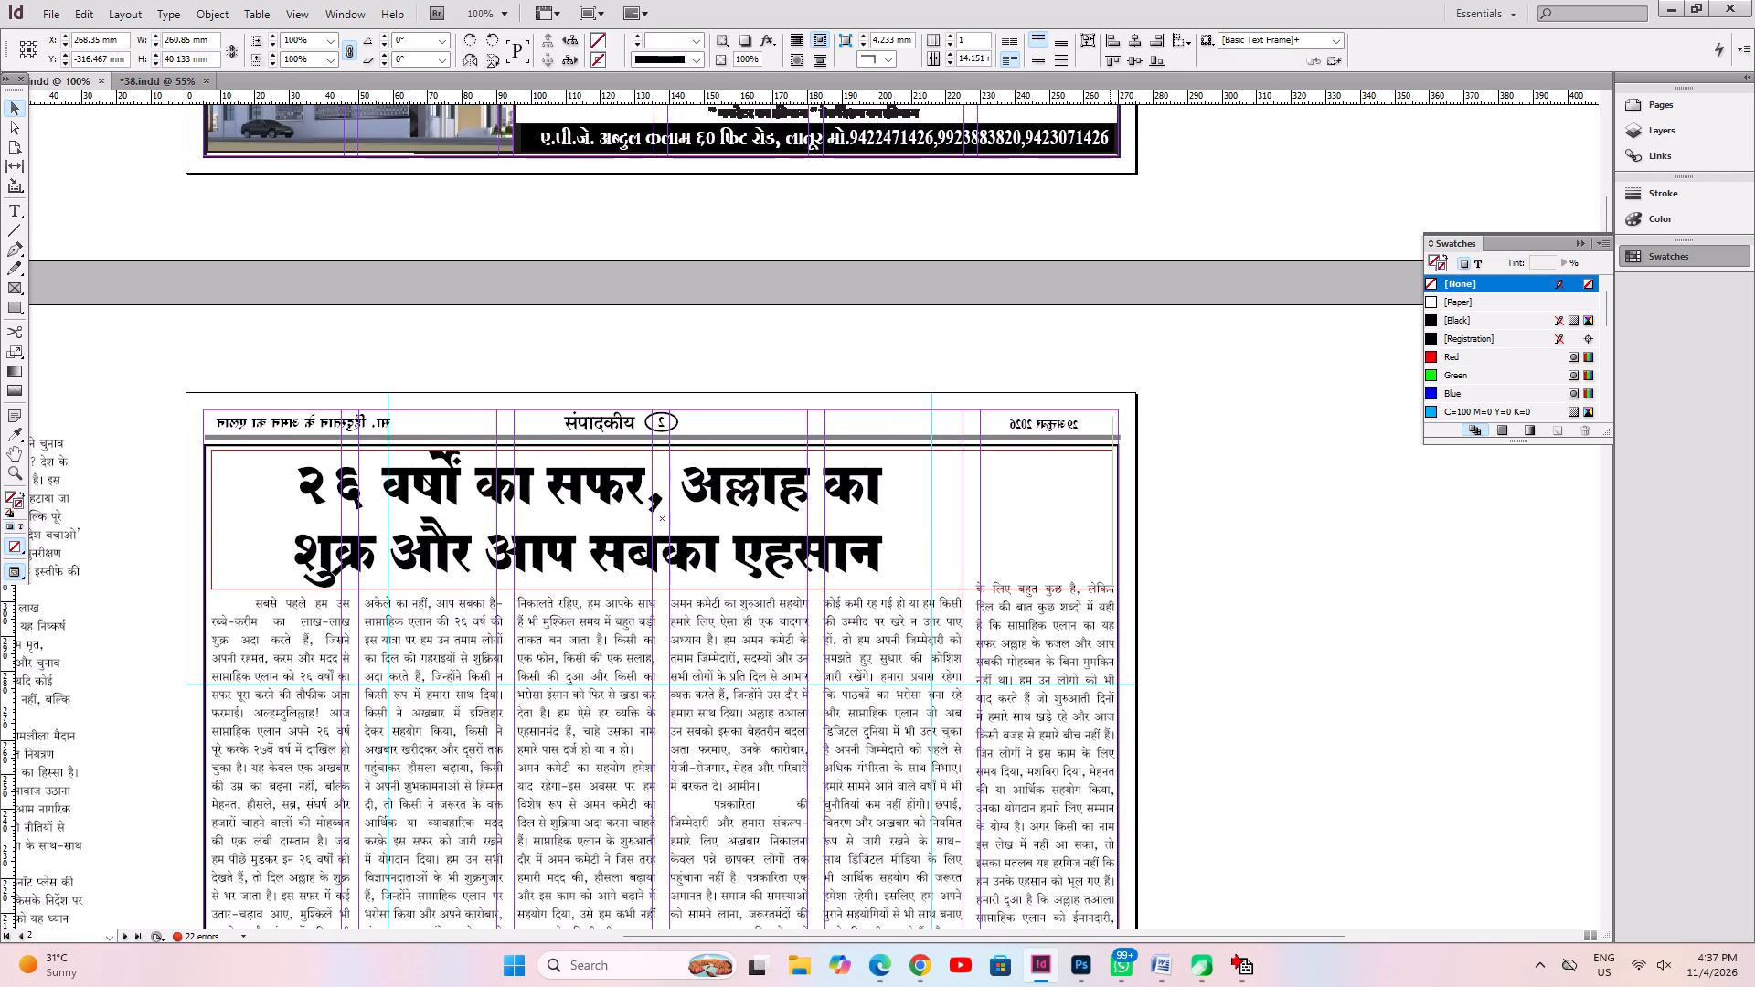
left_click_drag(1110, 546, 1110, 548)
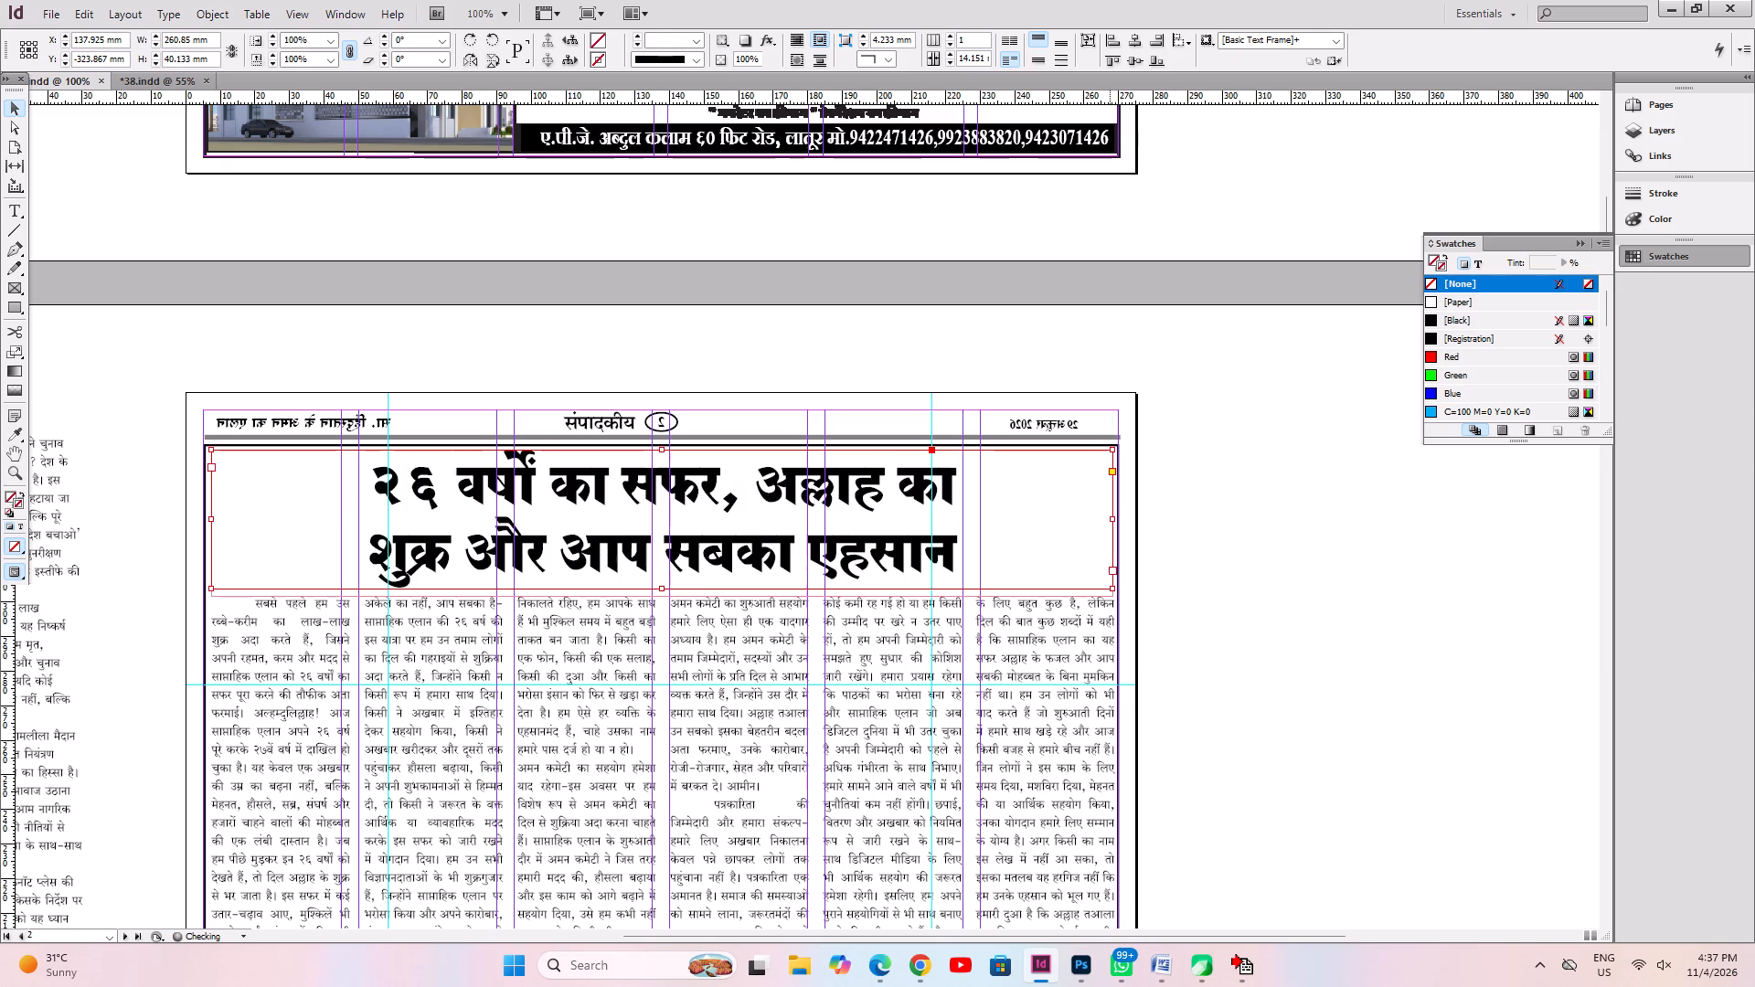
left_click(1241, 609)
Replace page 2's entire main headline with the cut Ramlila Maidan headline, pasted without formatting.
left_click_drag(22, 209, 29, 218)
left_click(506, 504)
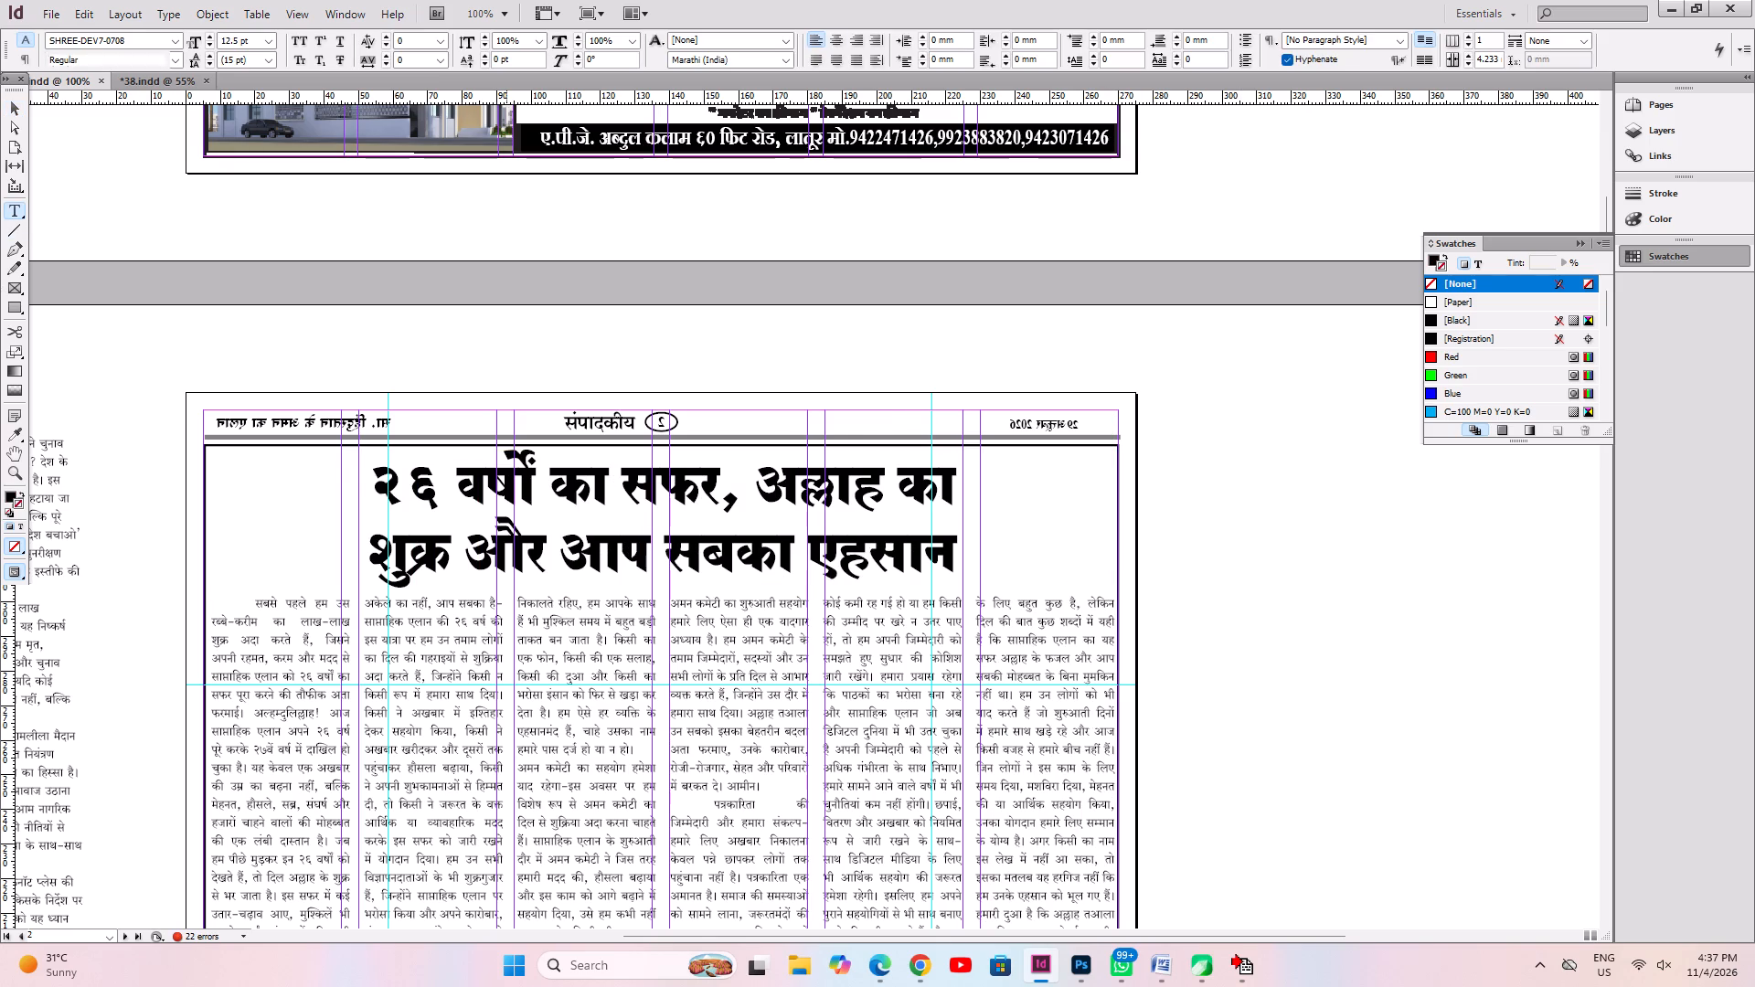
key("ctrl+a")
key("ctrl+v")
key("ctrl+z")
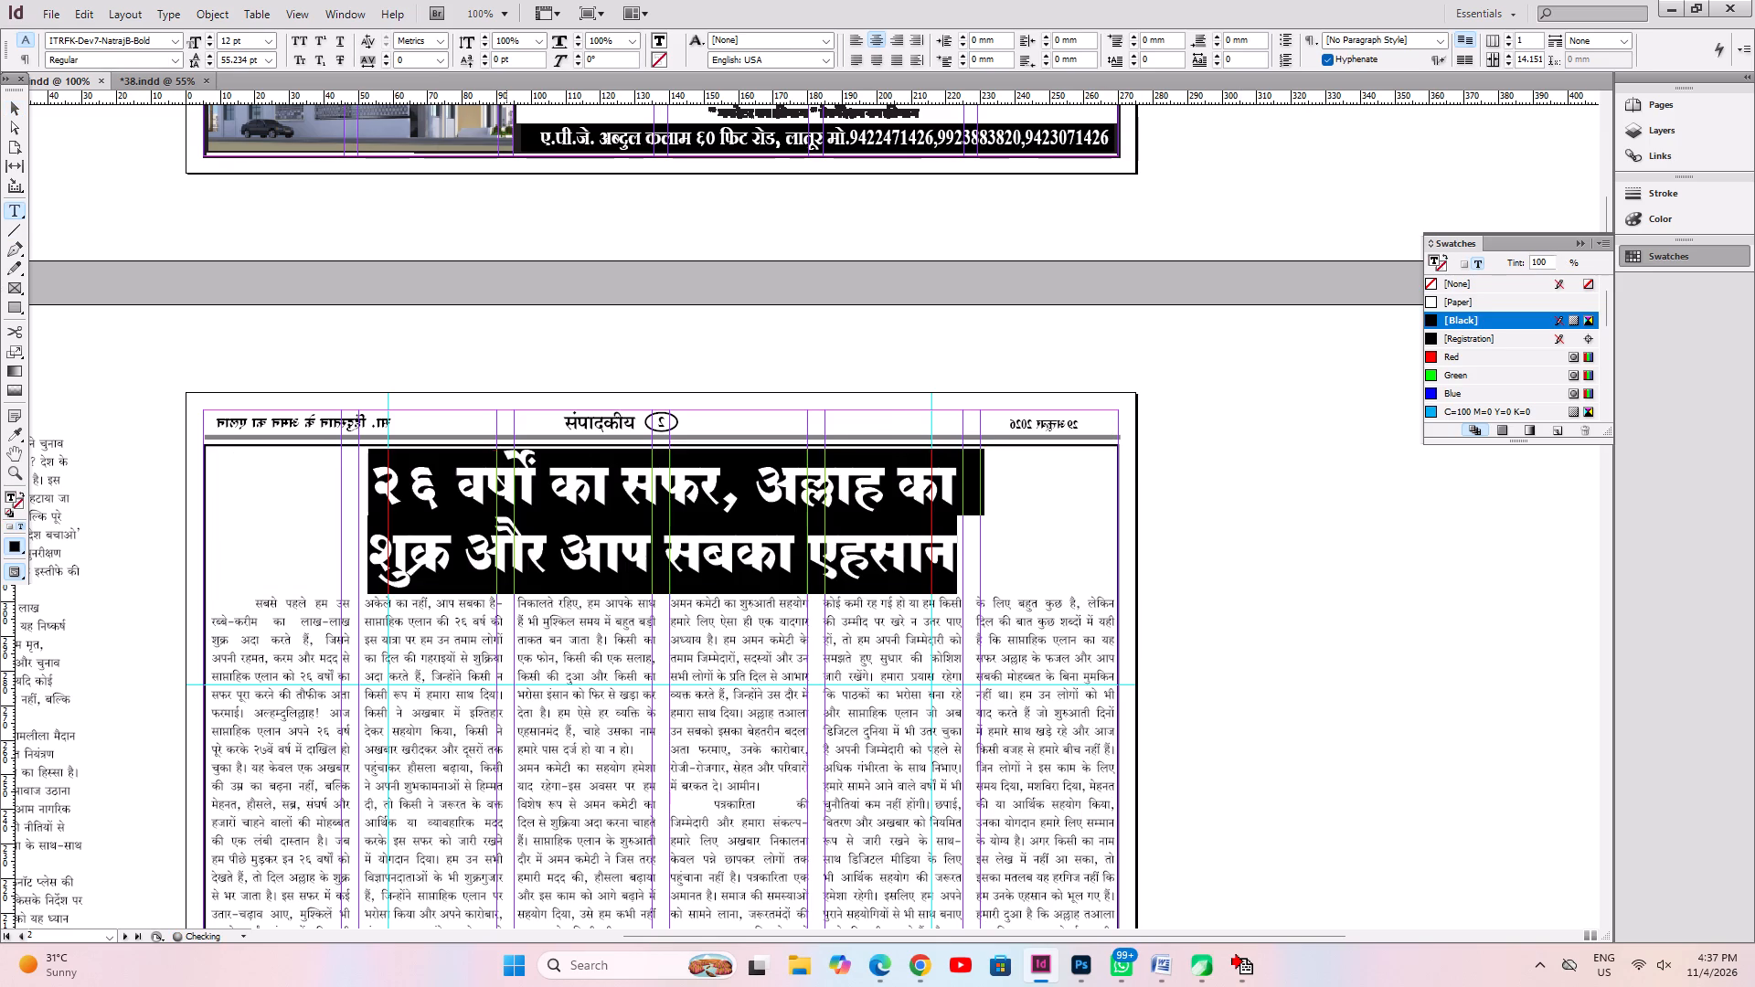
left_click(81, 8)
left_click(182, 152)
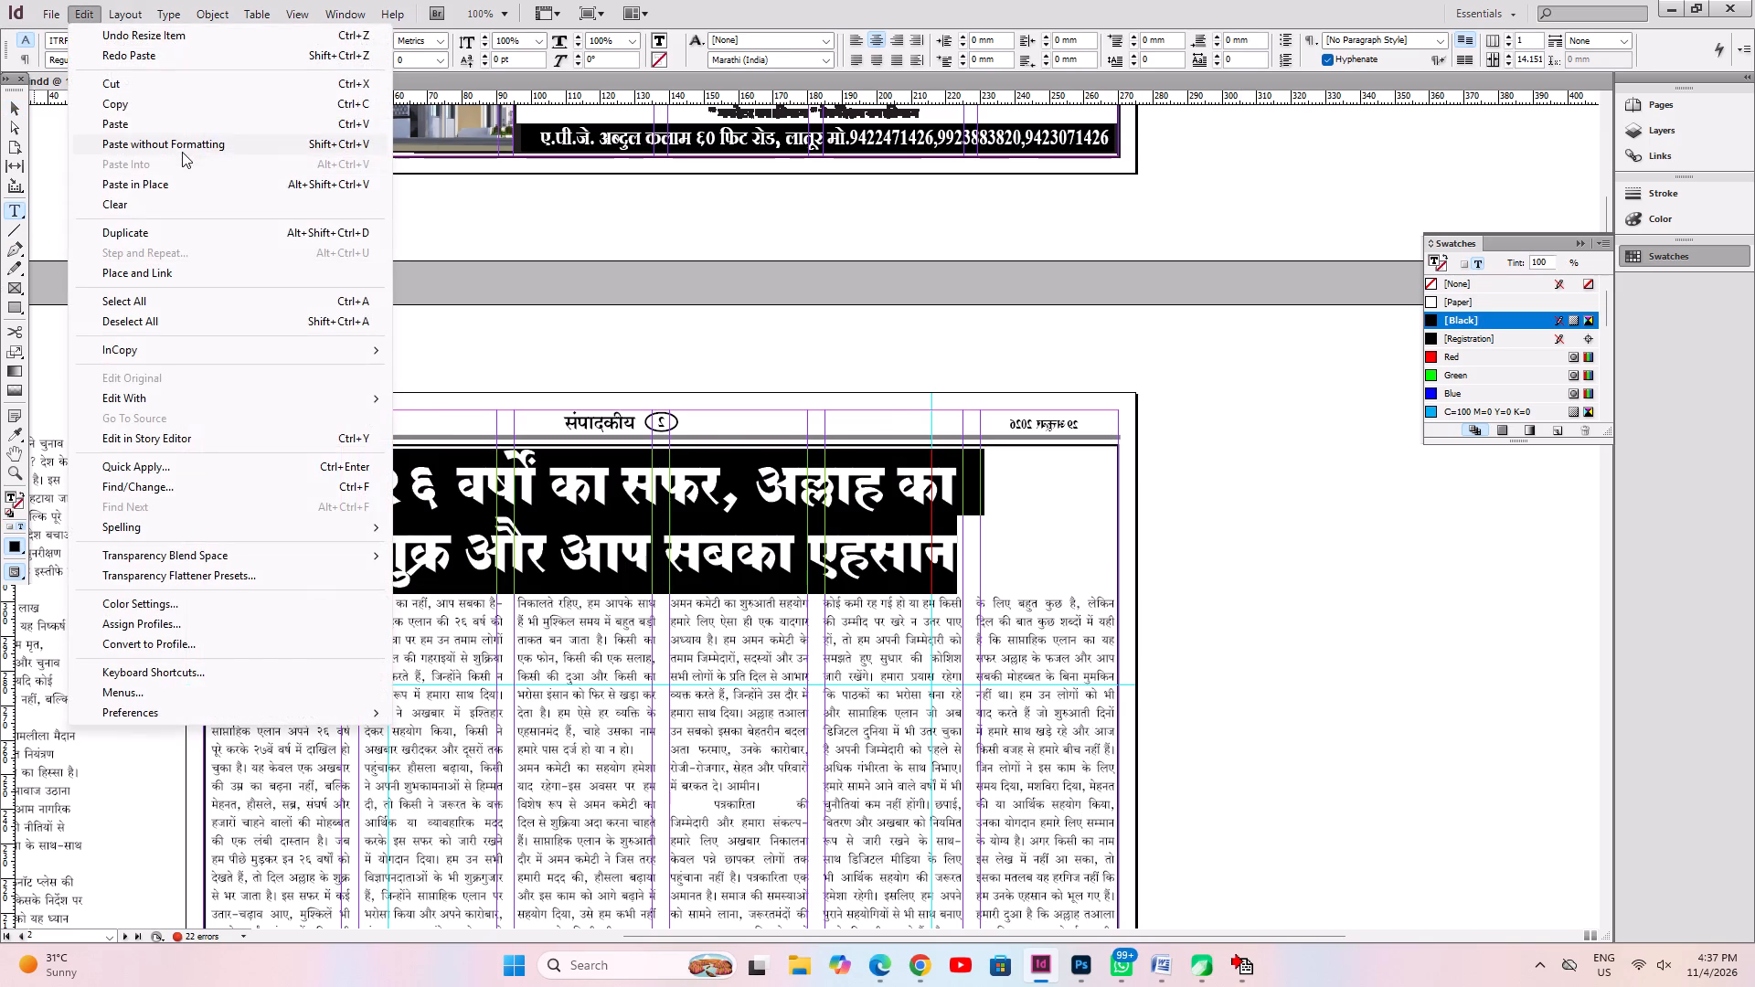
Fit the main headline frame to its content.
key("ctrl+a")
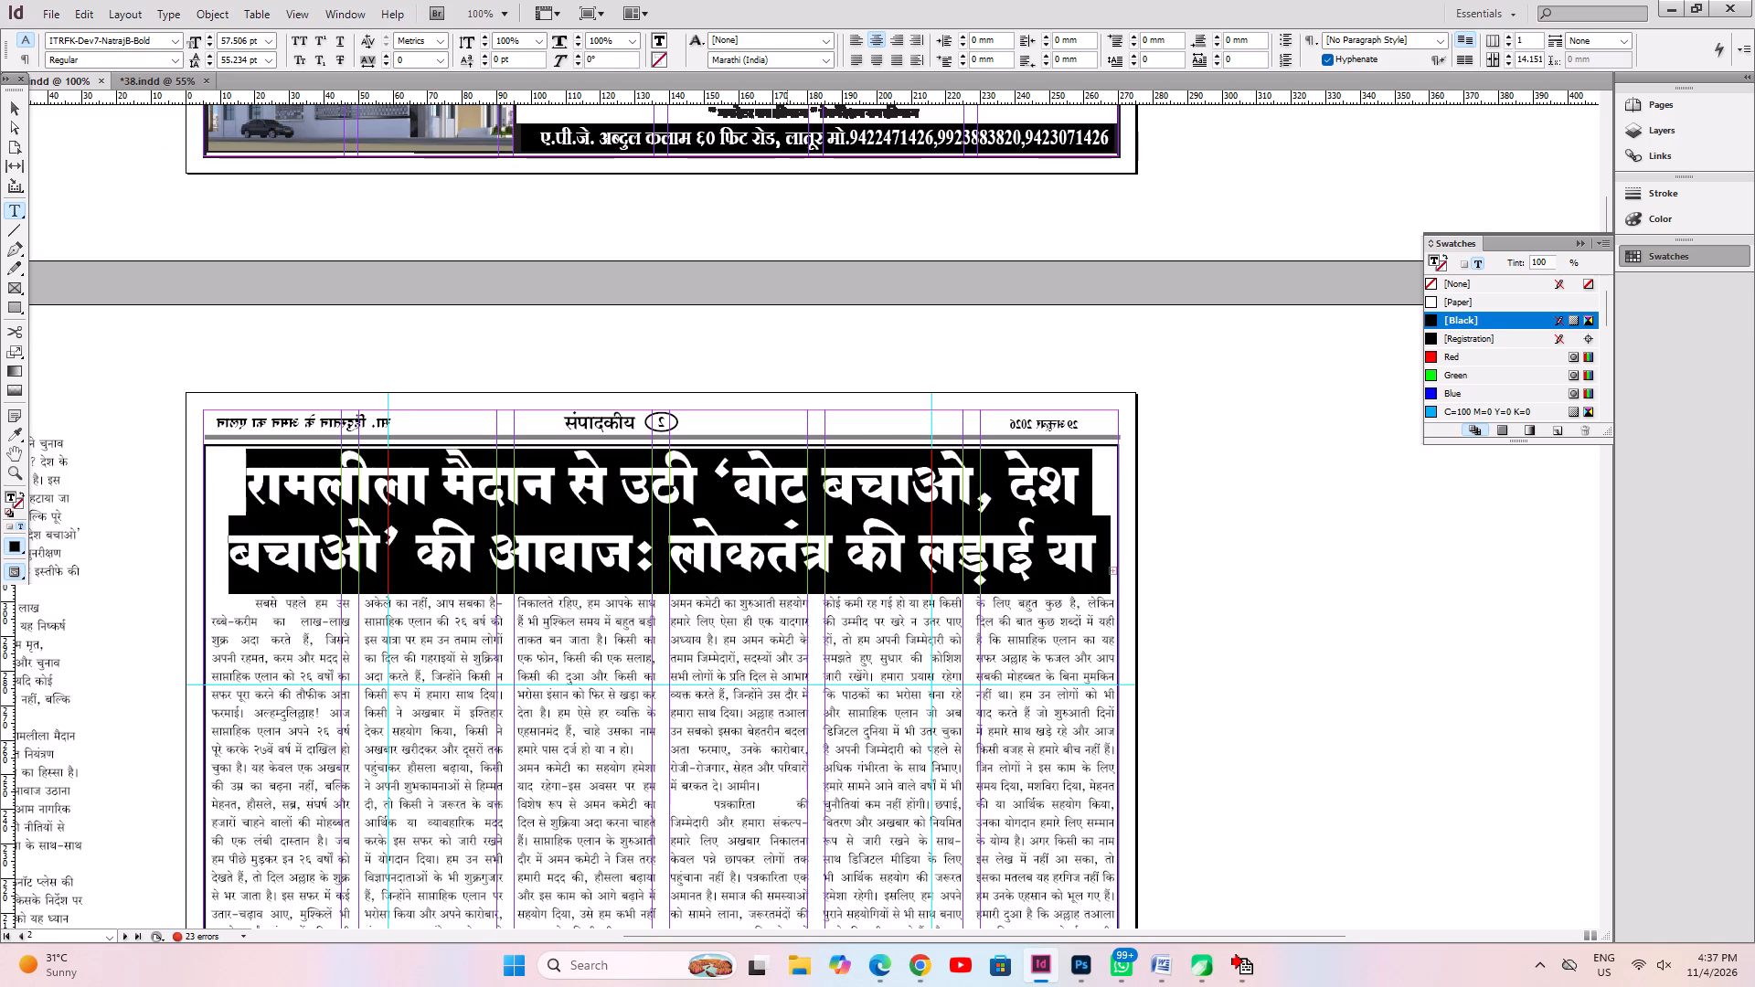
key("ctrl+alt+c")
Set the horizontal scale of the entire main headline to 80%.
left_click(767, 524)
key("ctrl+a")
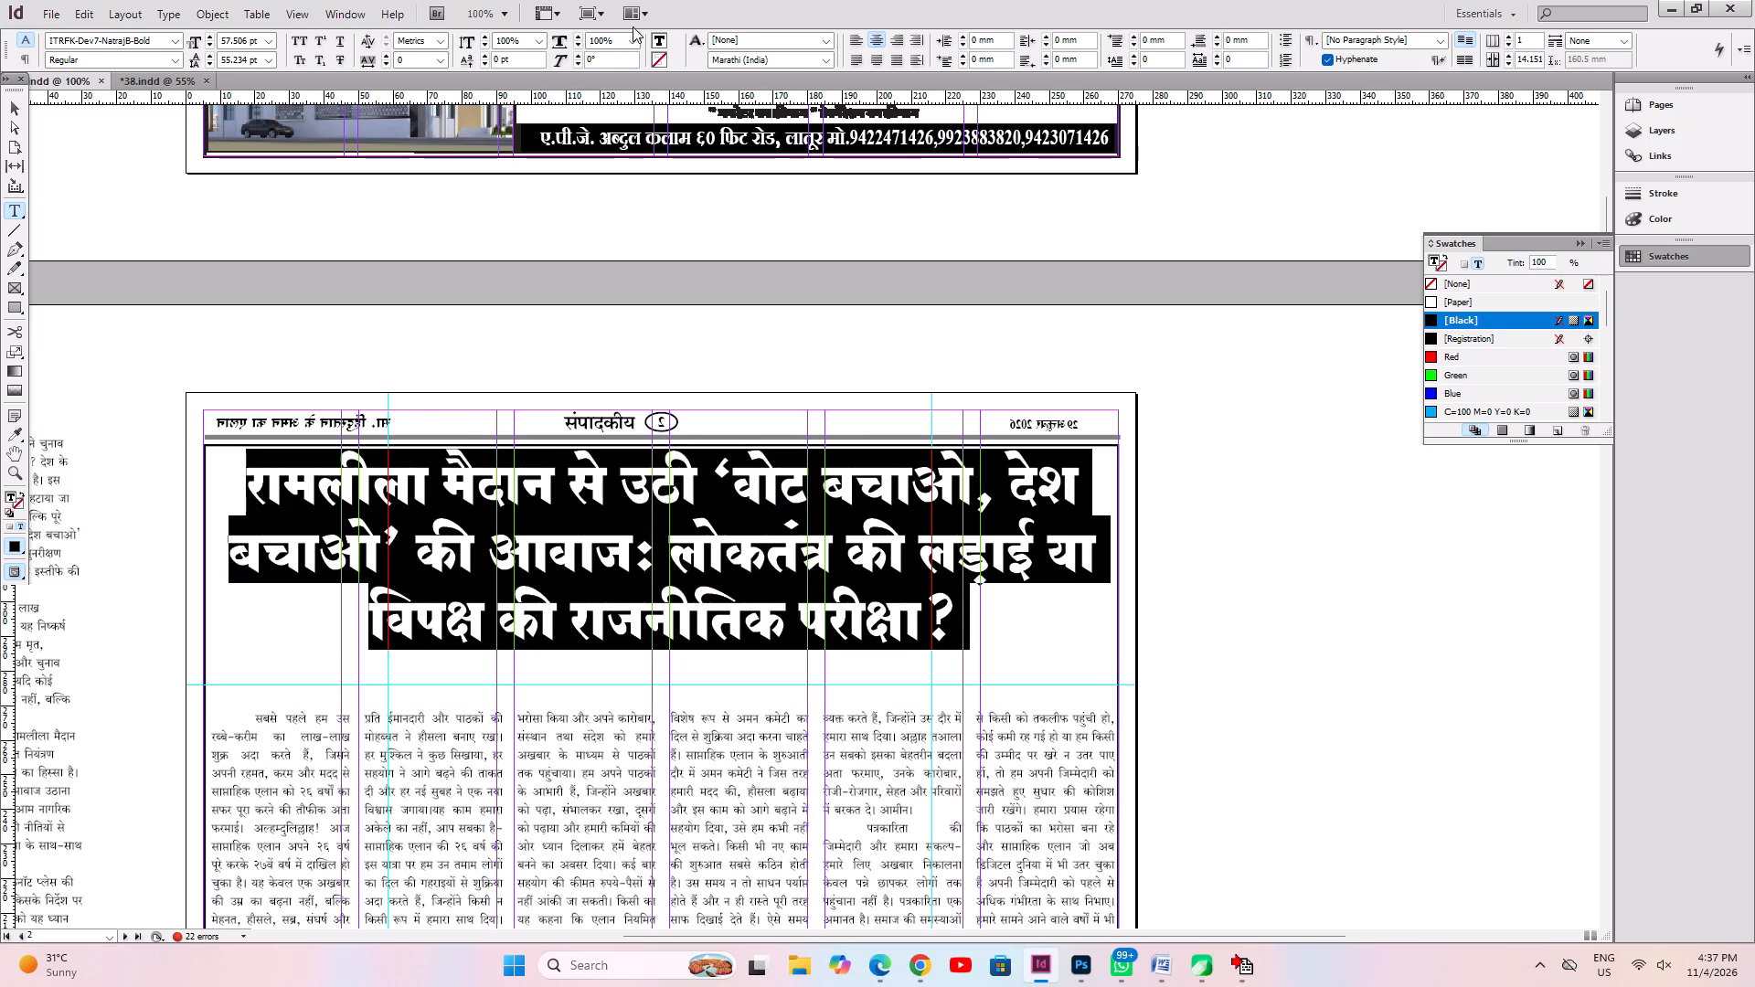
double_click(598, 39)
type("80")
key("Return")
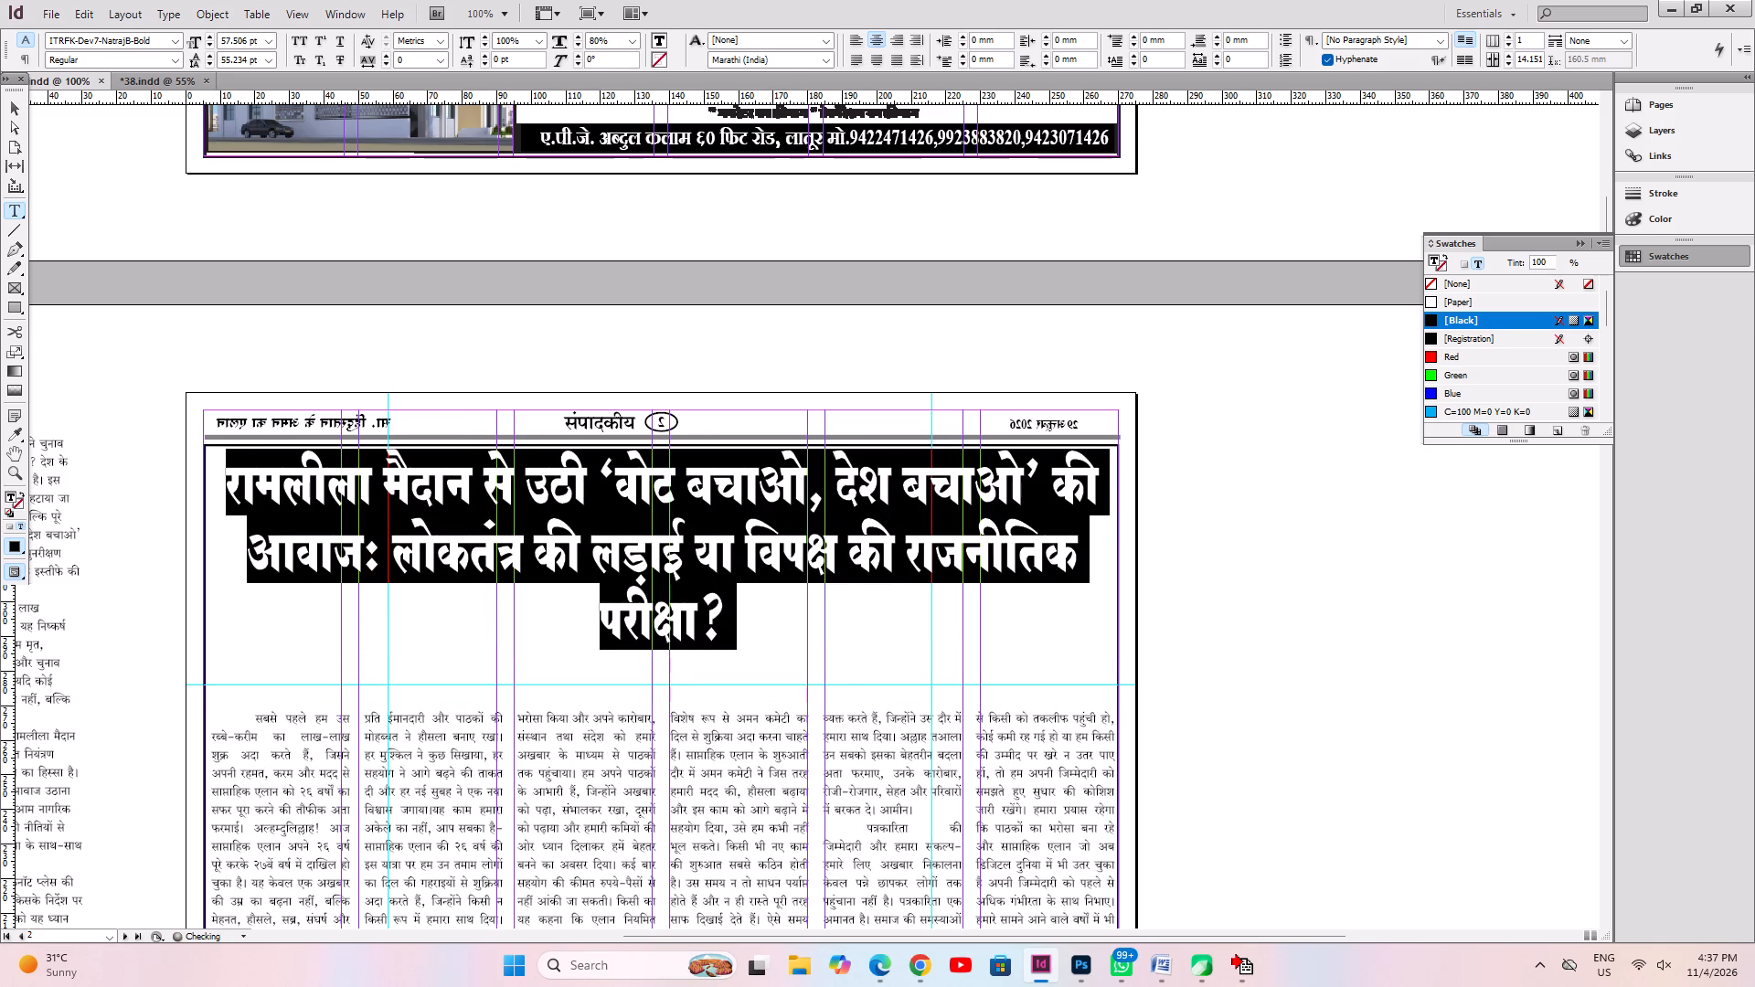
Justify the main headline with its last line aligned left and reduce its font size to 55.506 pt.
key("ctrl+shift+j")
key("ctrl+shift+comma")
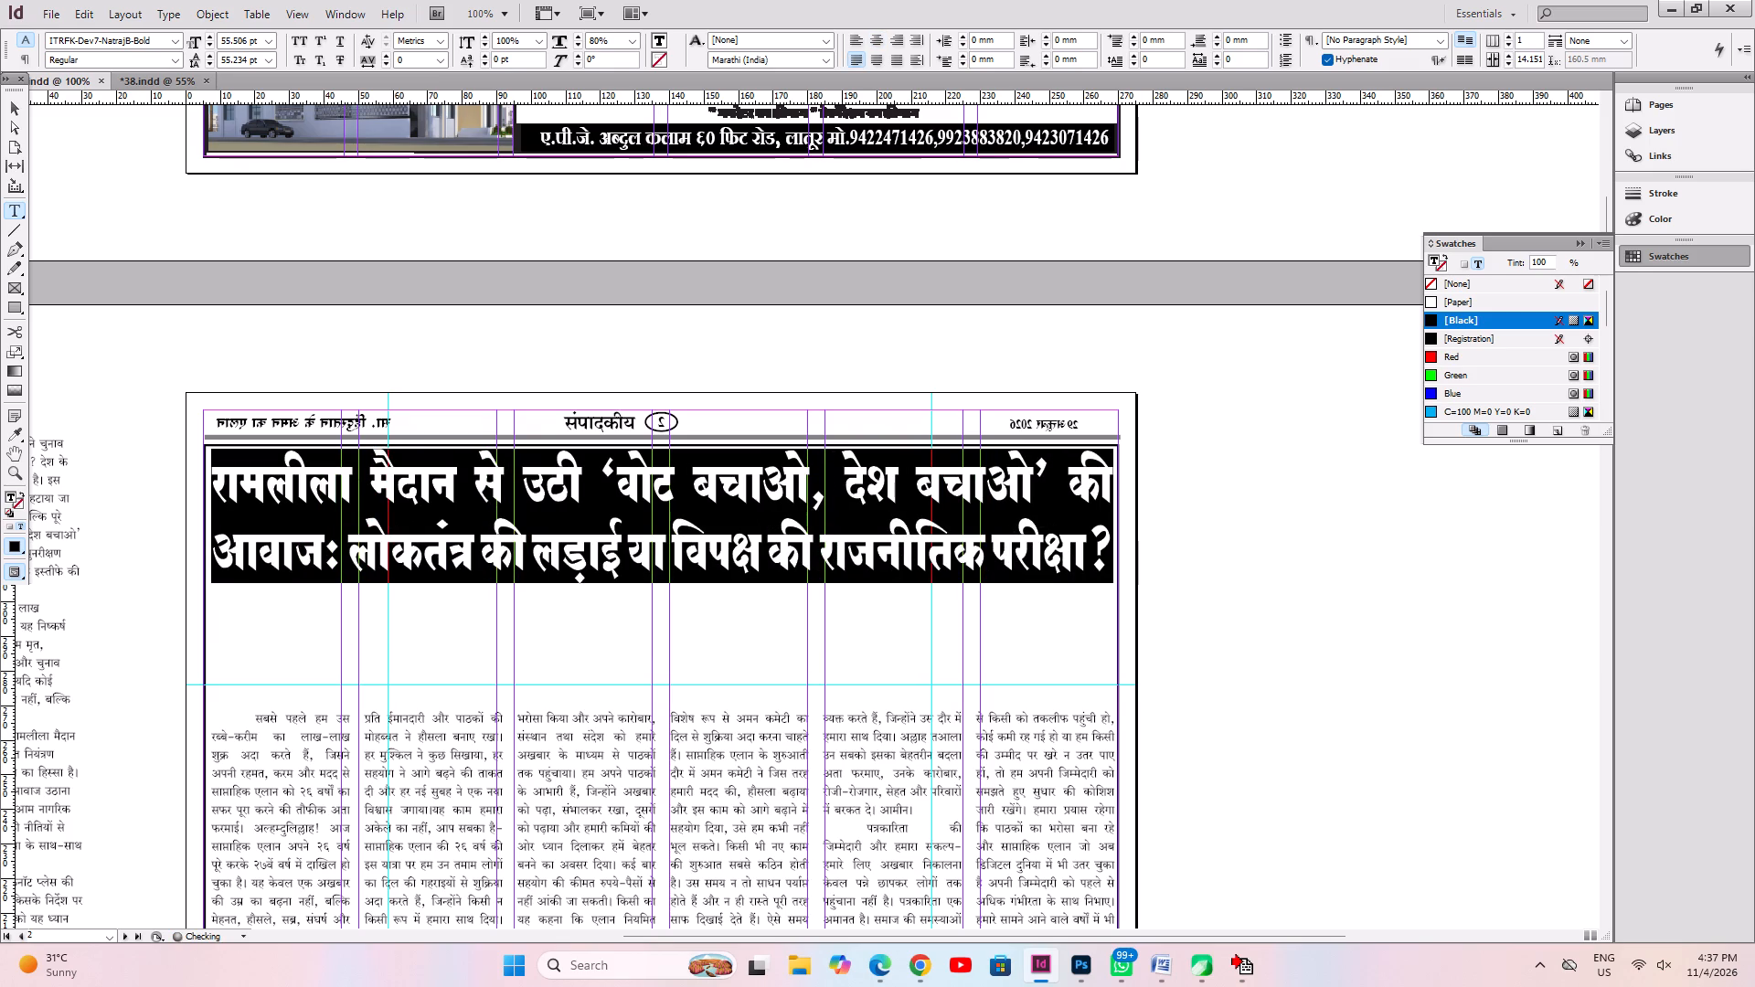
Break the main headline into a new paragraph after its first line and centre that first line.
key("Left")
key("Right")
key("End")
key("End")
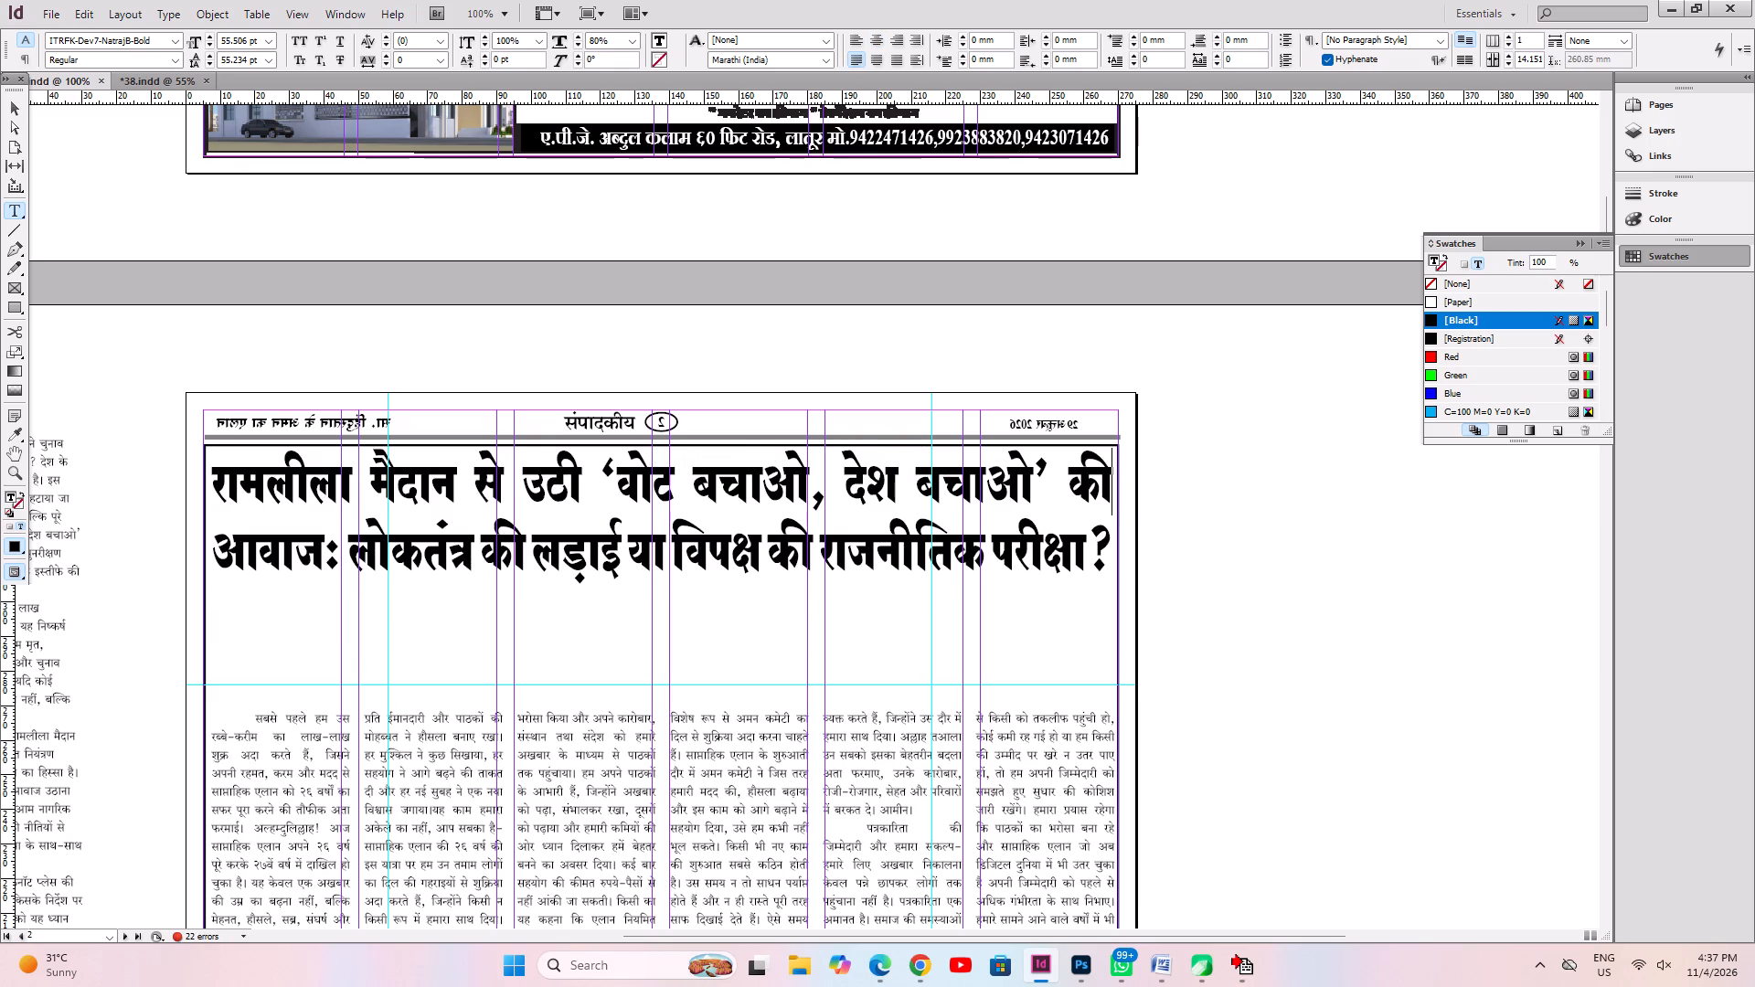
key("Return")
key("Up")
key("shift+Down")
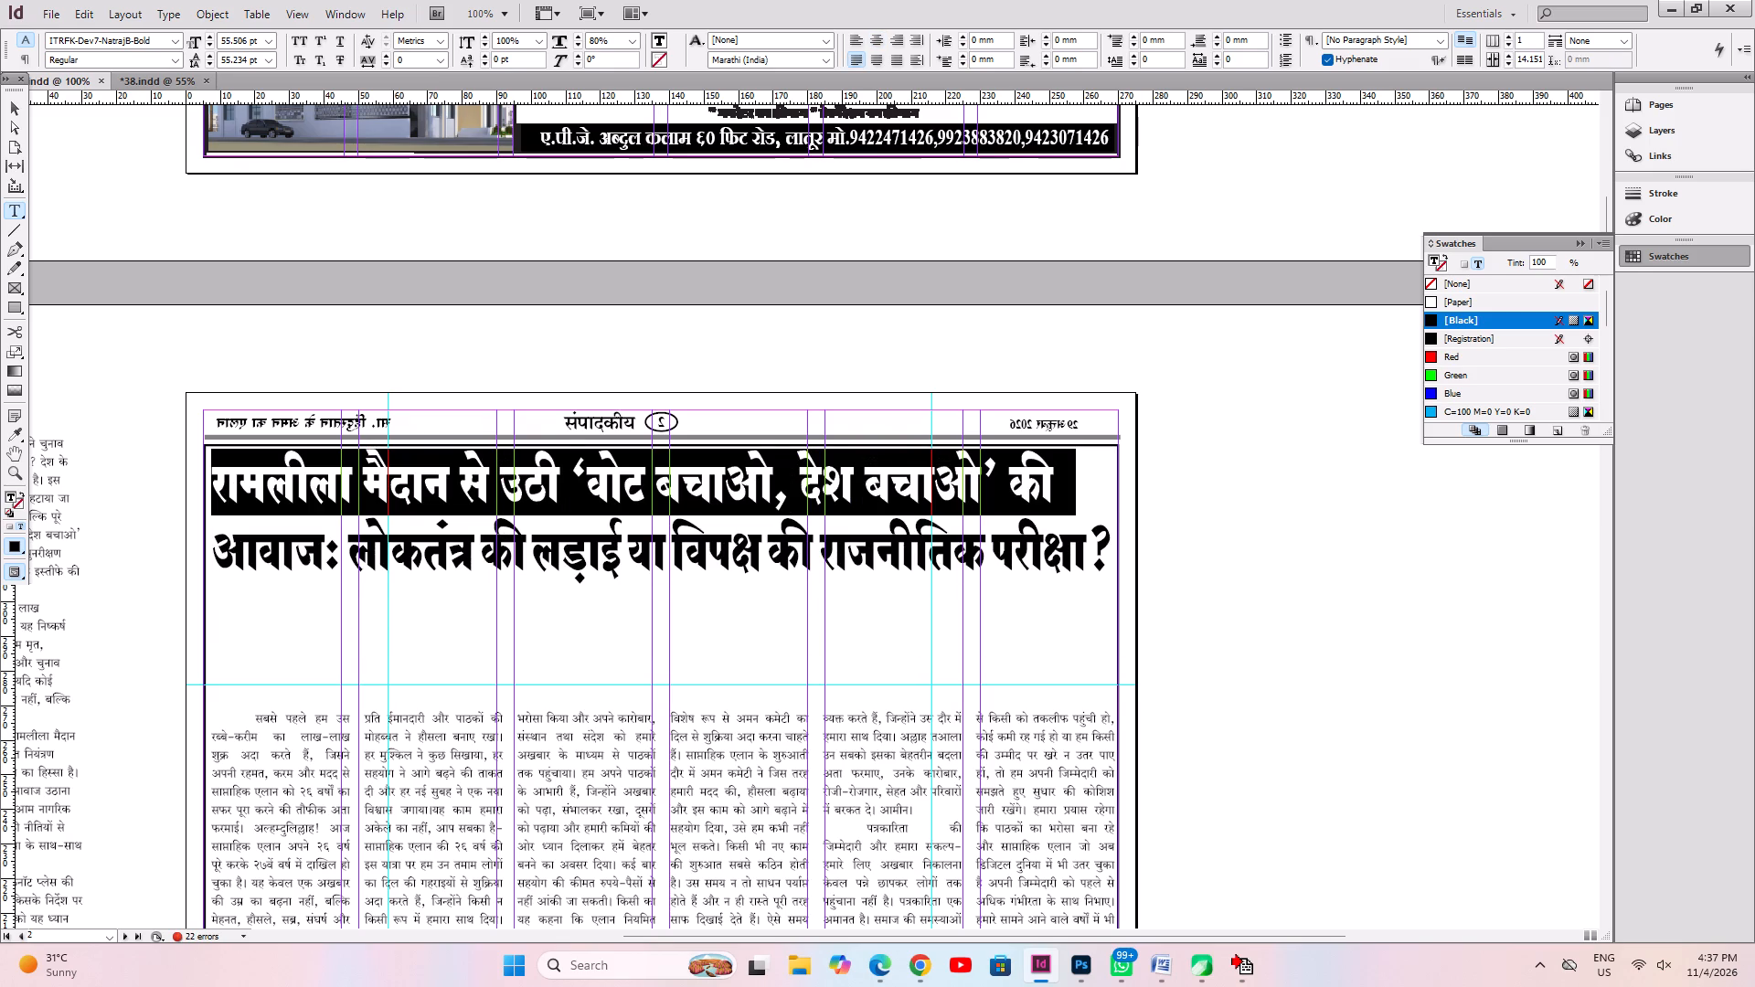
key("ctrl+shift+c")
Save the document.
key("ctrl+s")
key("ctrl+a")
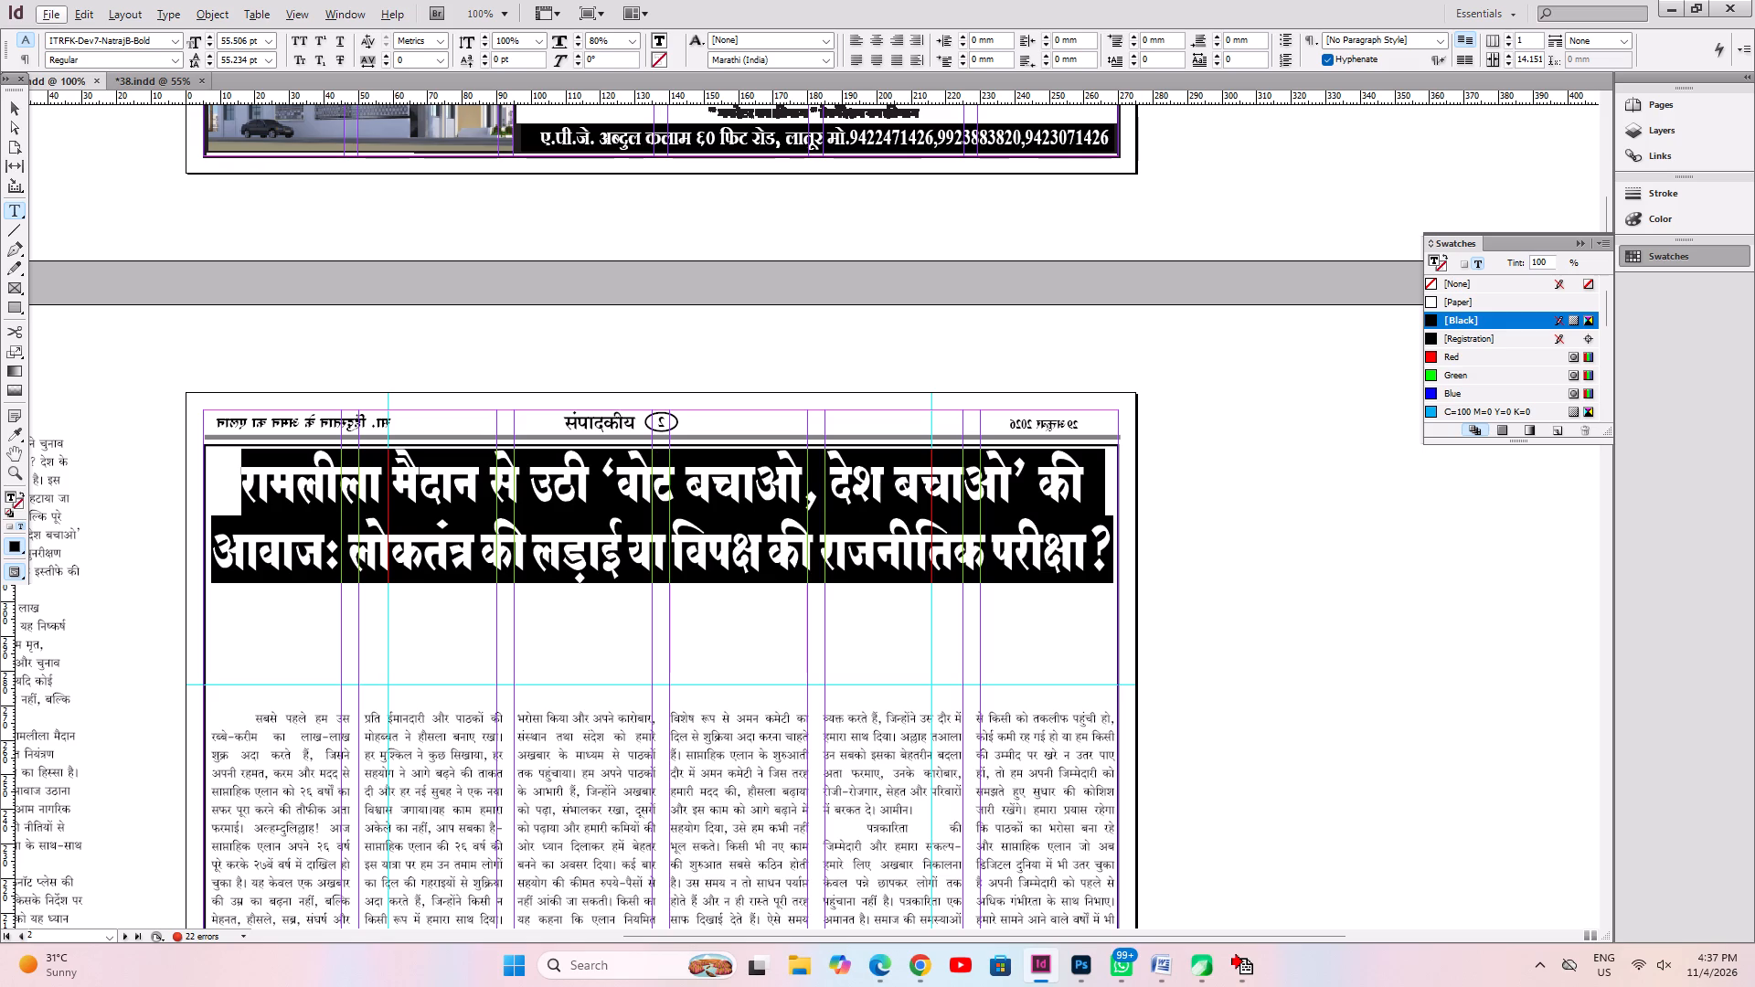
key("ctrl+s")
Add a tab indent to the opening paragraph of the pasteboard article and justify all its text with last lines aligned left.
key("ctrl+0")
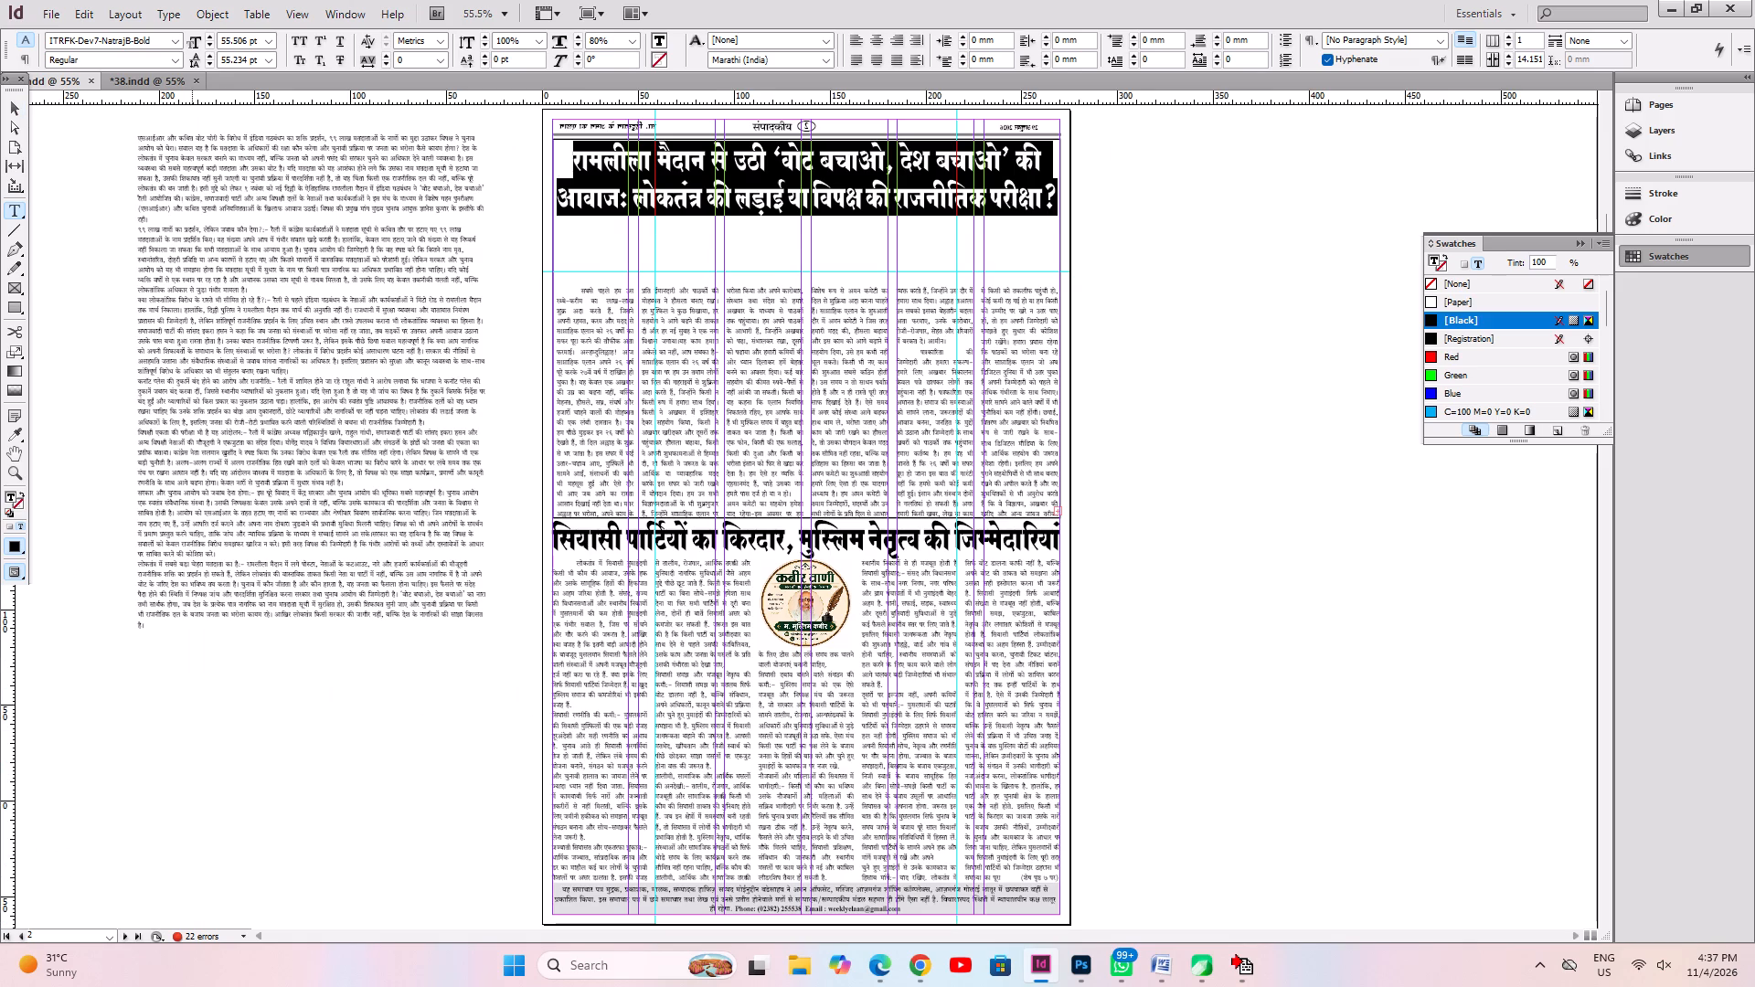
left_click(192, 133)
key("ctrl+2")
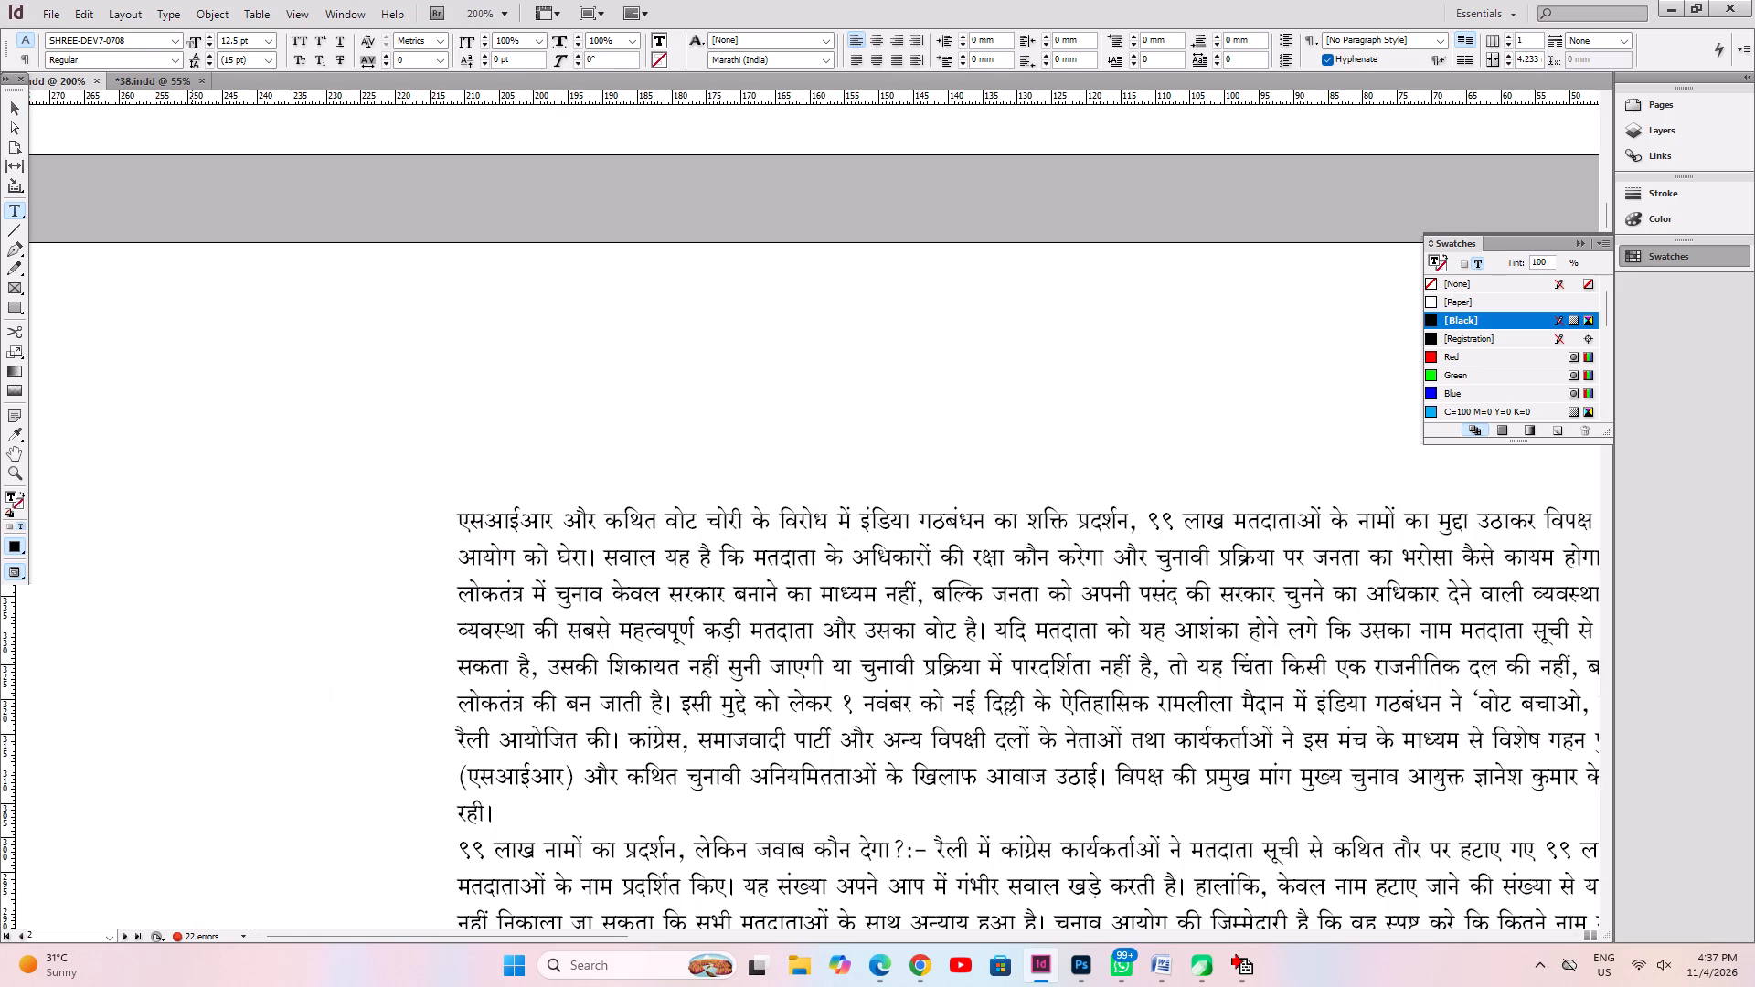
key("BackSpace")
key("BackSpace")
key("BackSpace")
key("Tab")
key("ctrl+a")
key("ctrl+1")
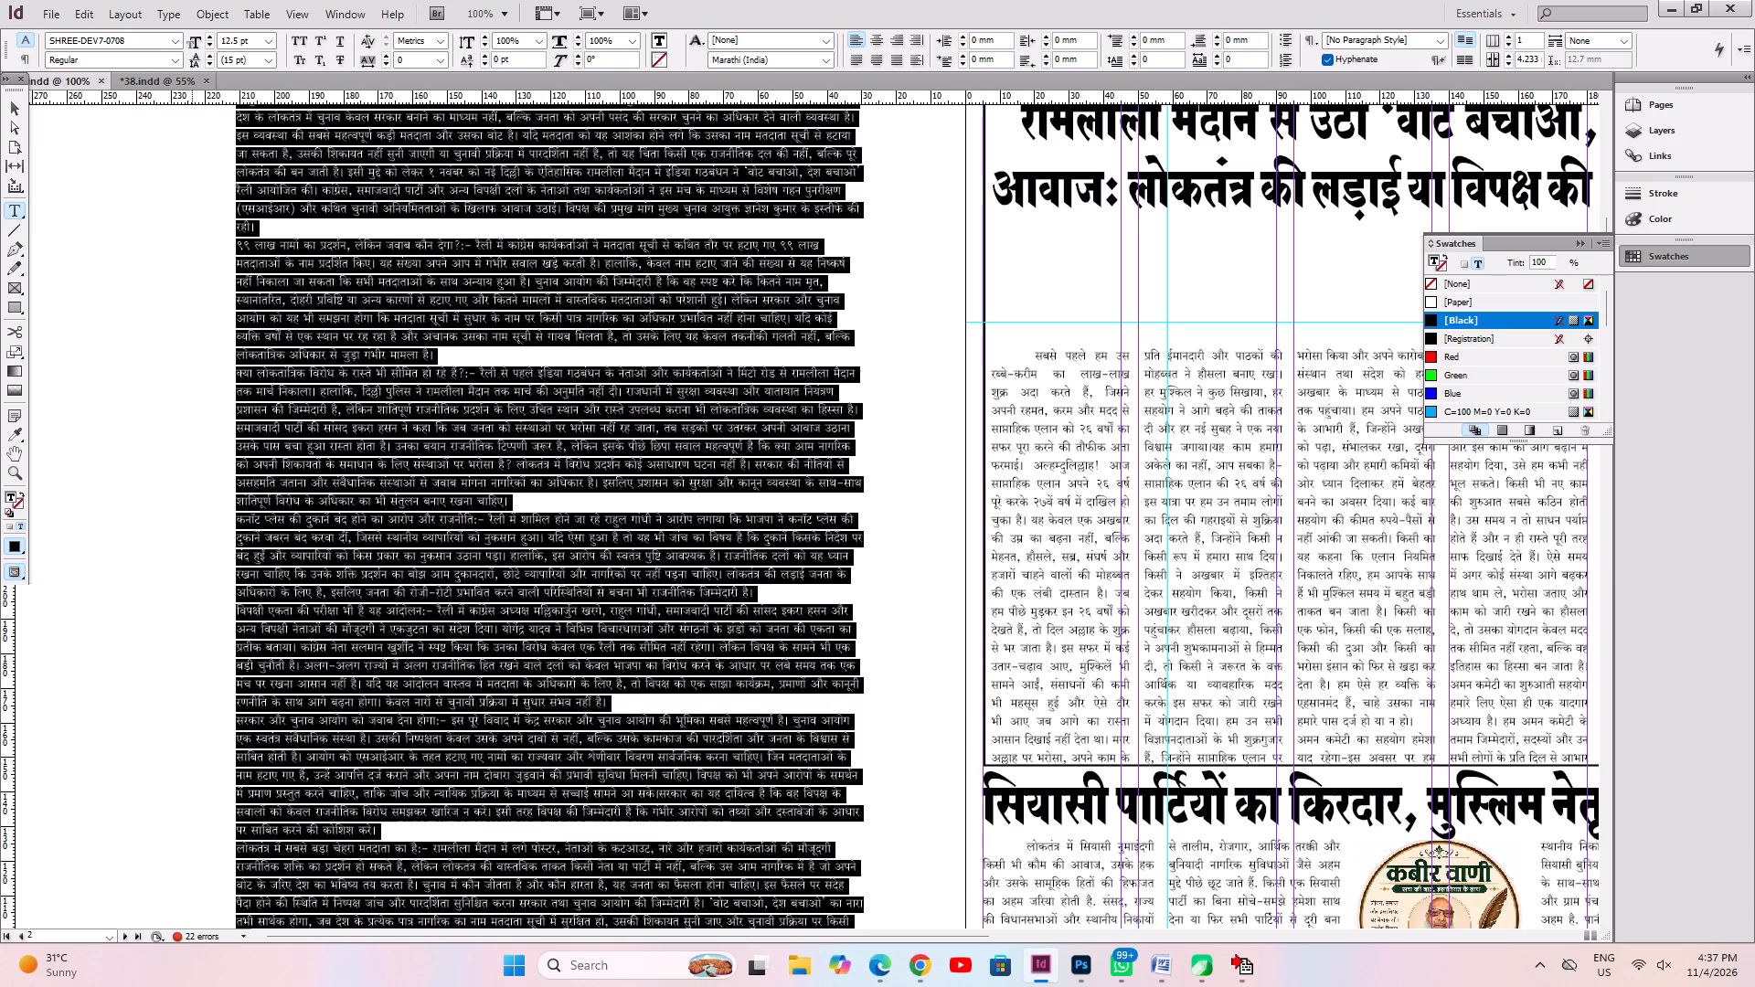
key("ctrl+shift+j")
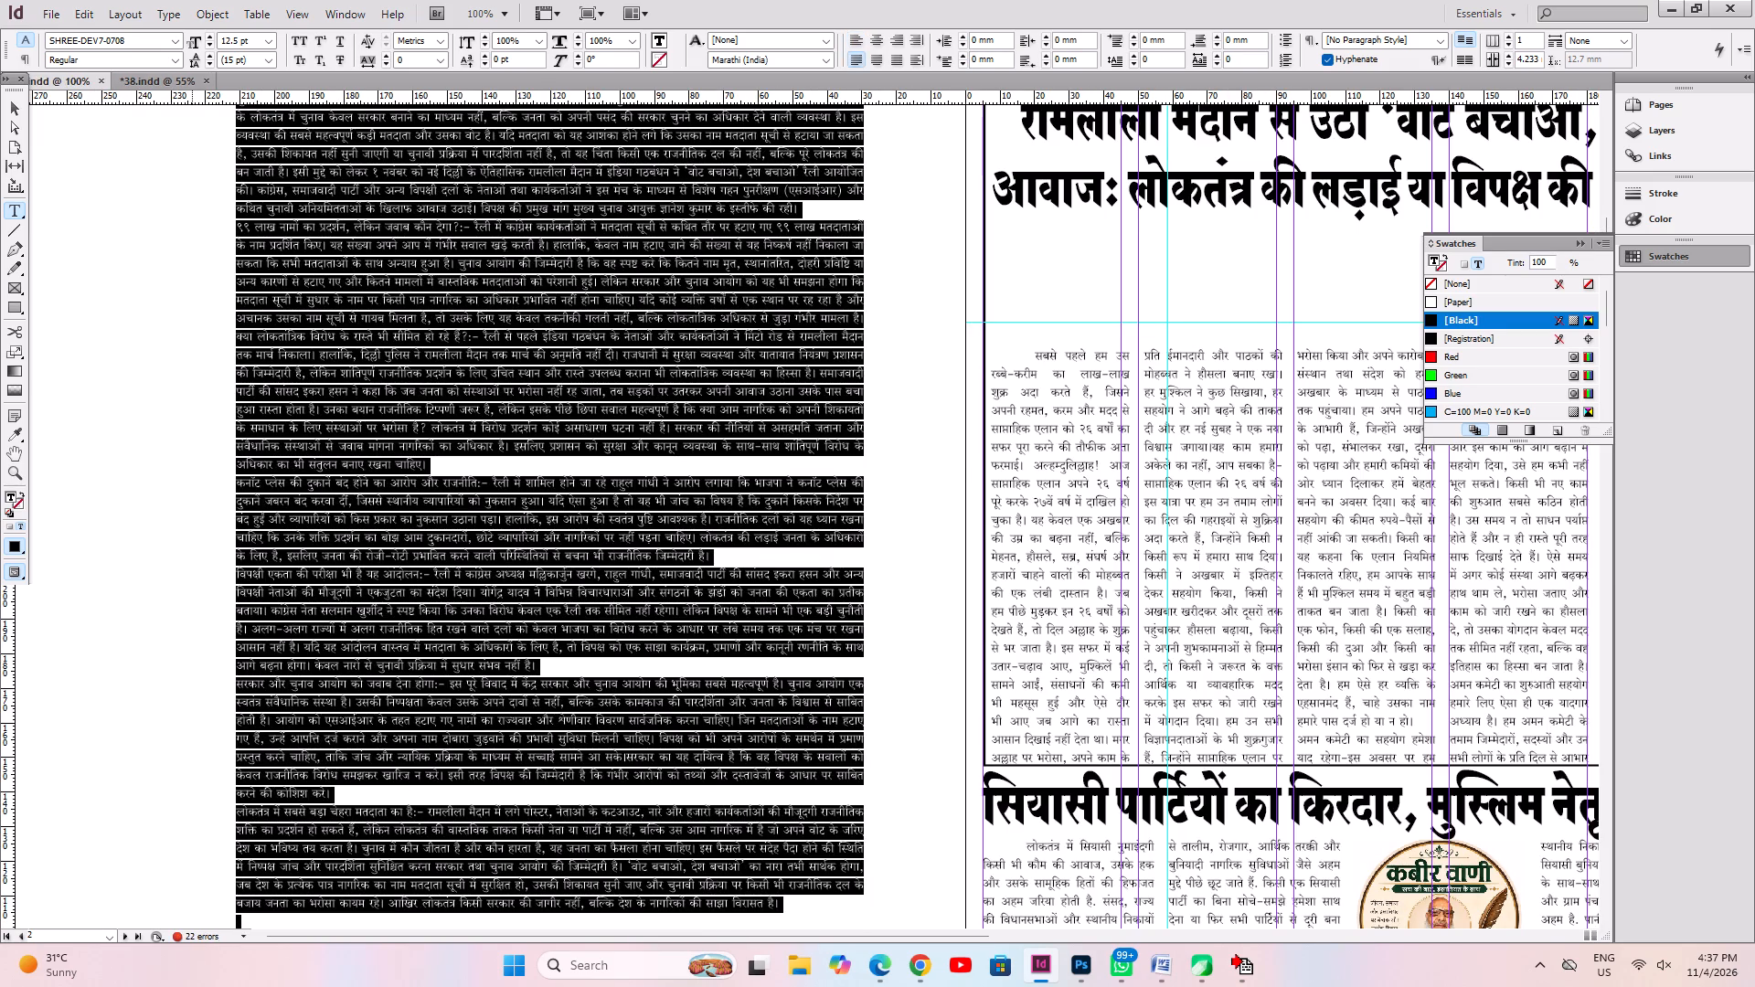
Cut the formatted article text from the pasteboard and paste it over all the old text in page 2's six-column editorial frame.
key("ctrl+x")
key("ctrl+1")
left_click_drag(790, 389, 436, 104, "alt")
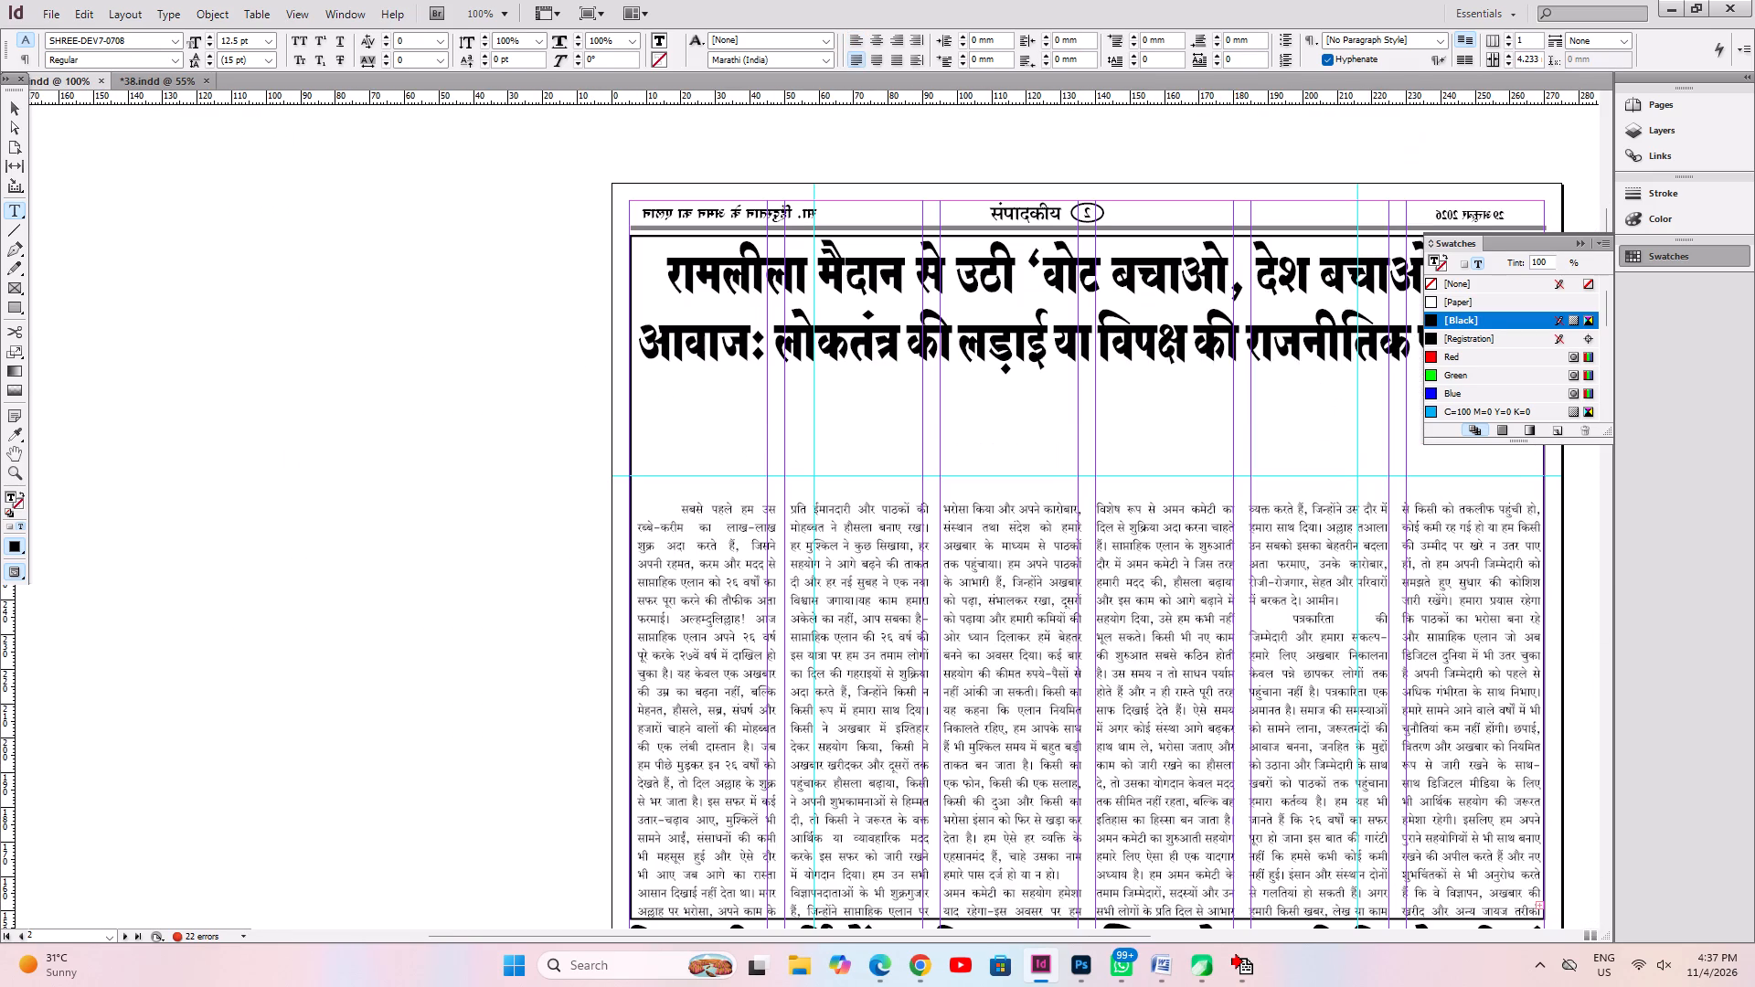
left_click(806, 525)
key("ctrl+a")
key("ctrl+v")
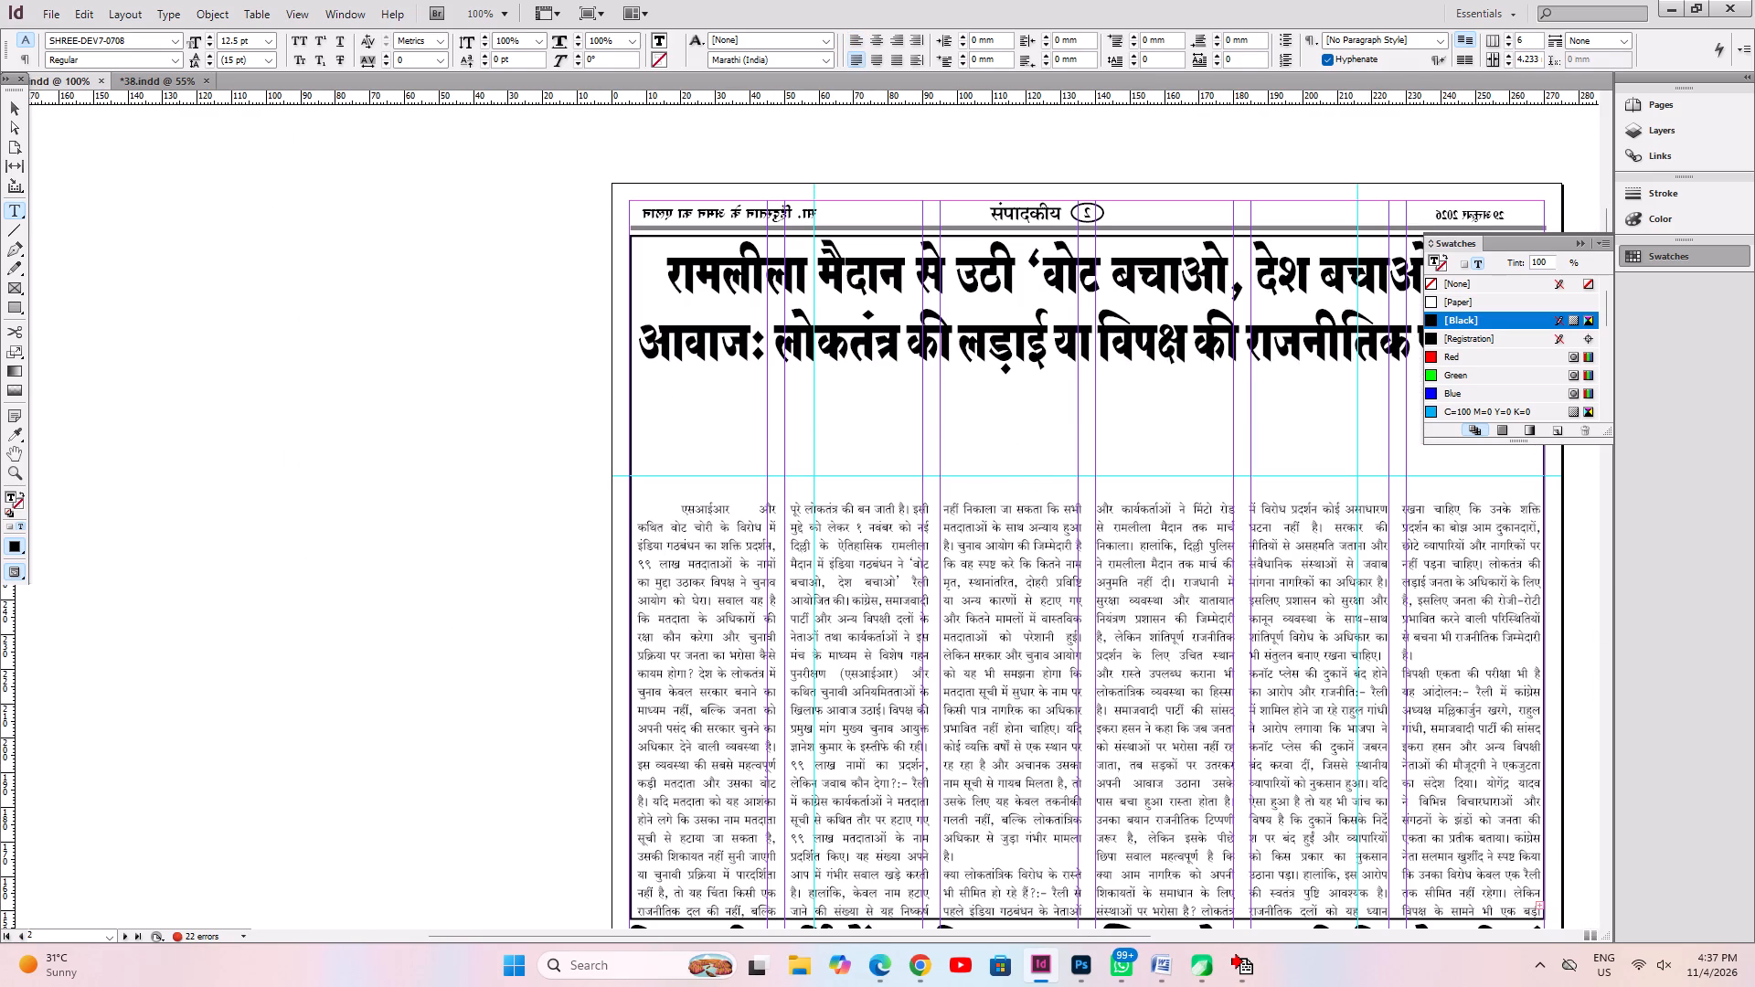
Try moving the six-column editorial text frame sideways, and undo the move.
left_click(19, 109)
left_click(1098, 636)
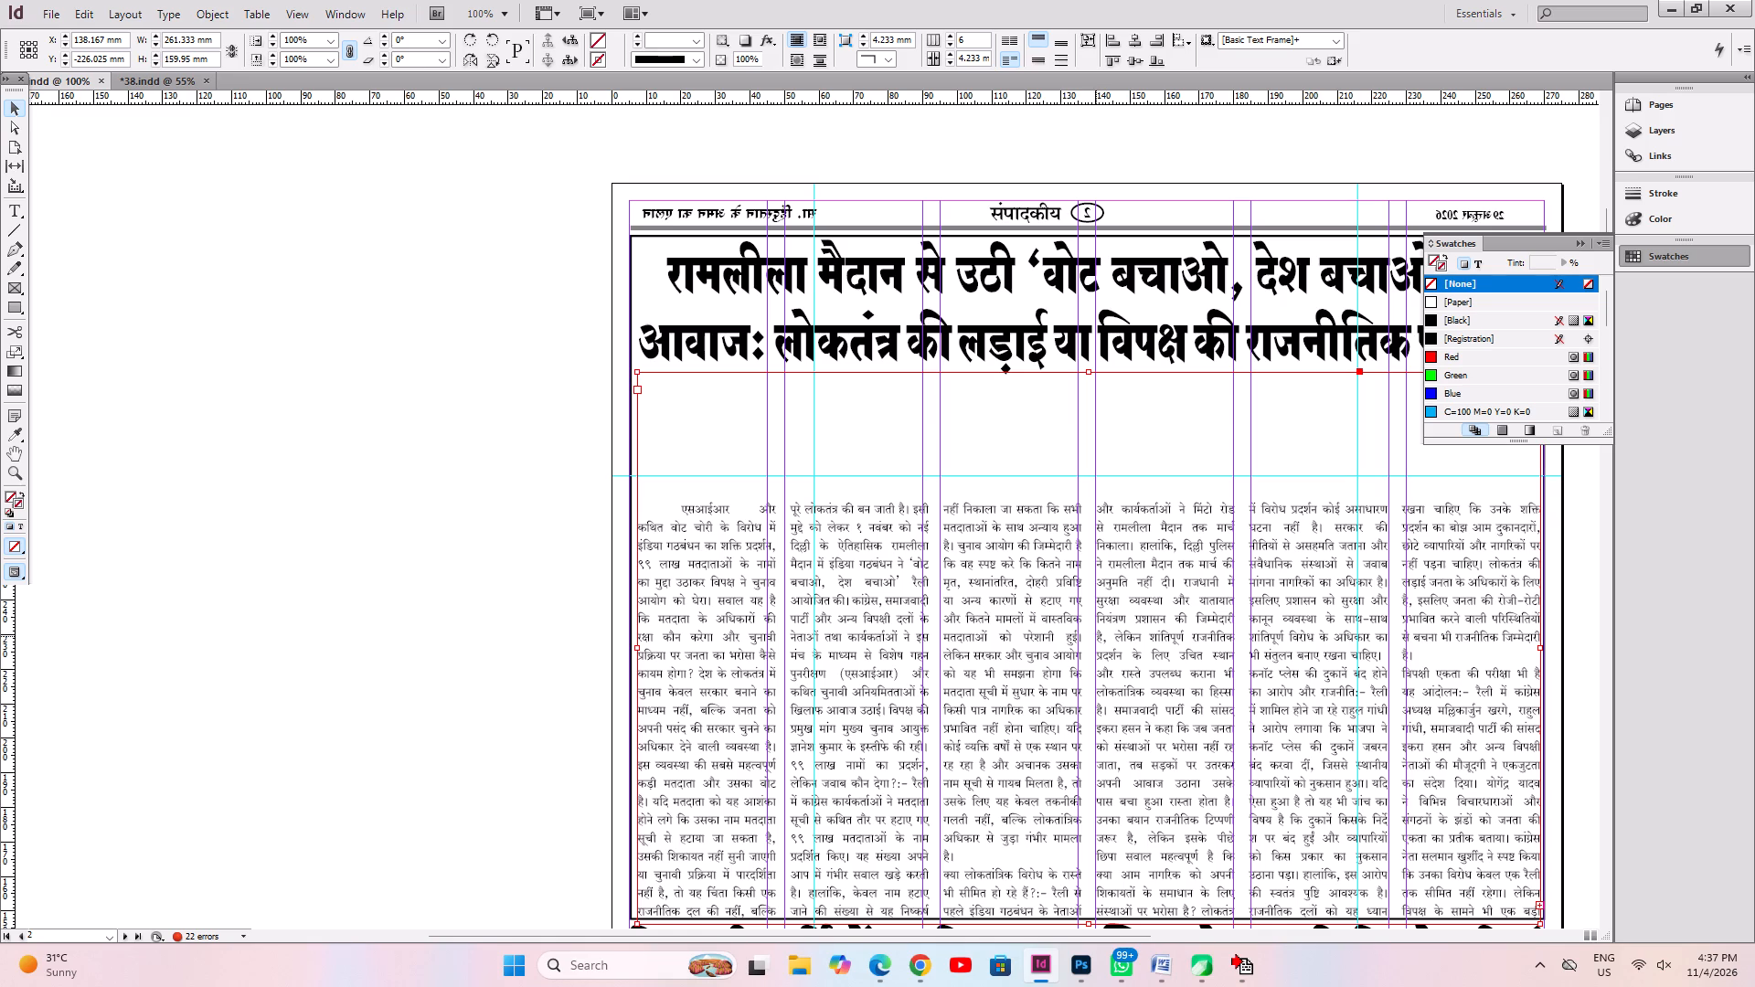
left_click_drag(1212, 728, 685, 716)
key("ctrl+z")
Shorten the main headline's frame to about 39.5 mm high so its lower edge sits just beneath the second headline line.
left_click(857, 466, "ctrl")
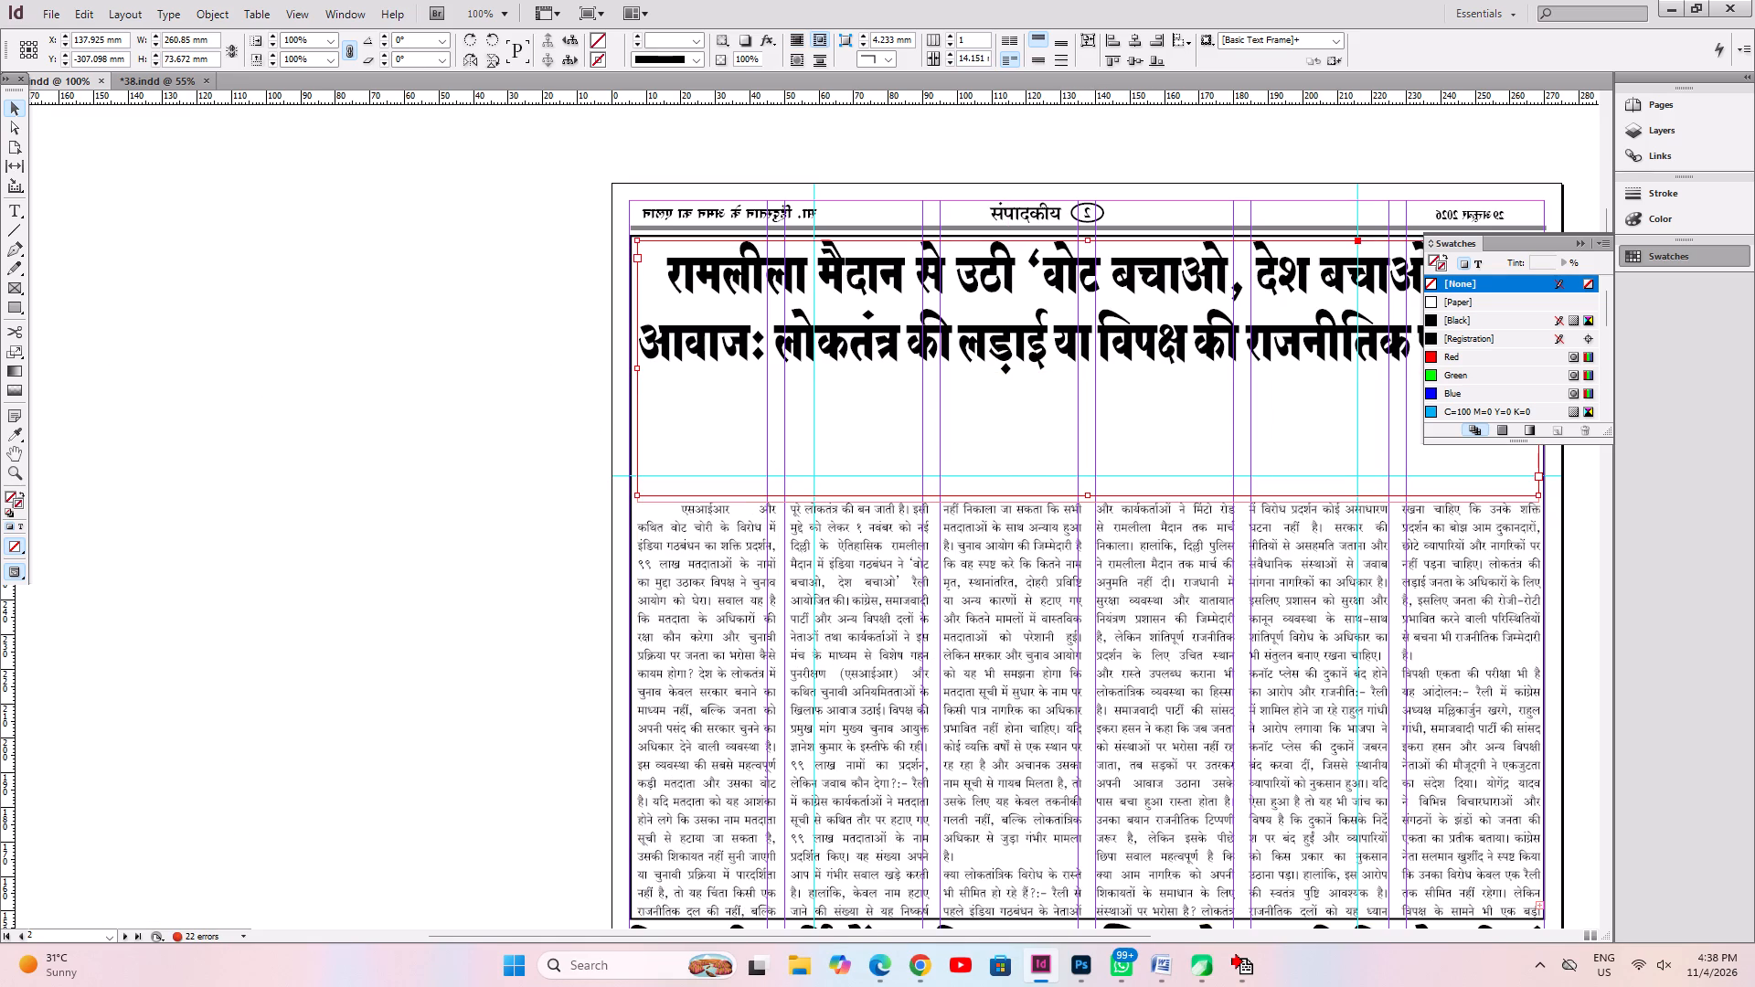
left_click_drag(1089, 496, 1071, 377)
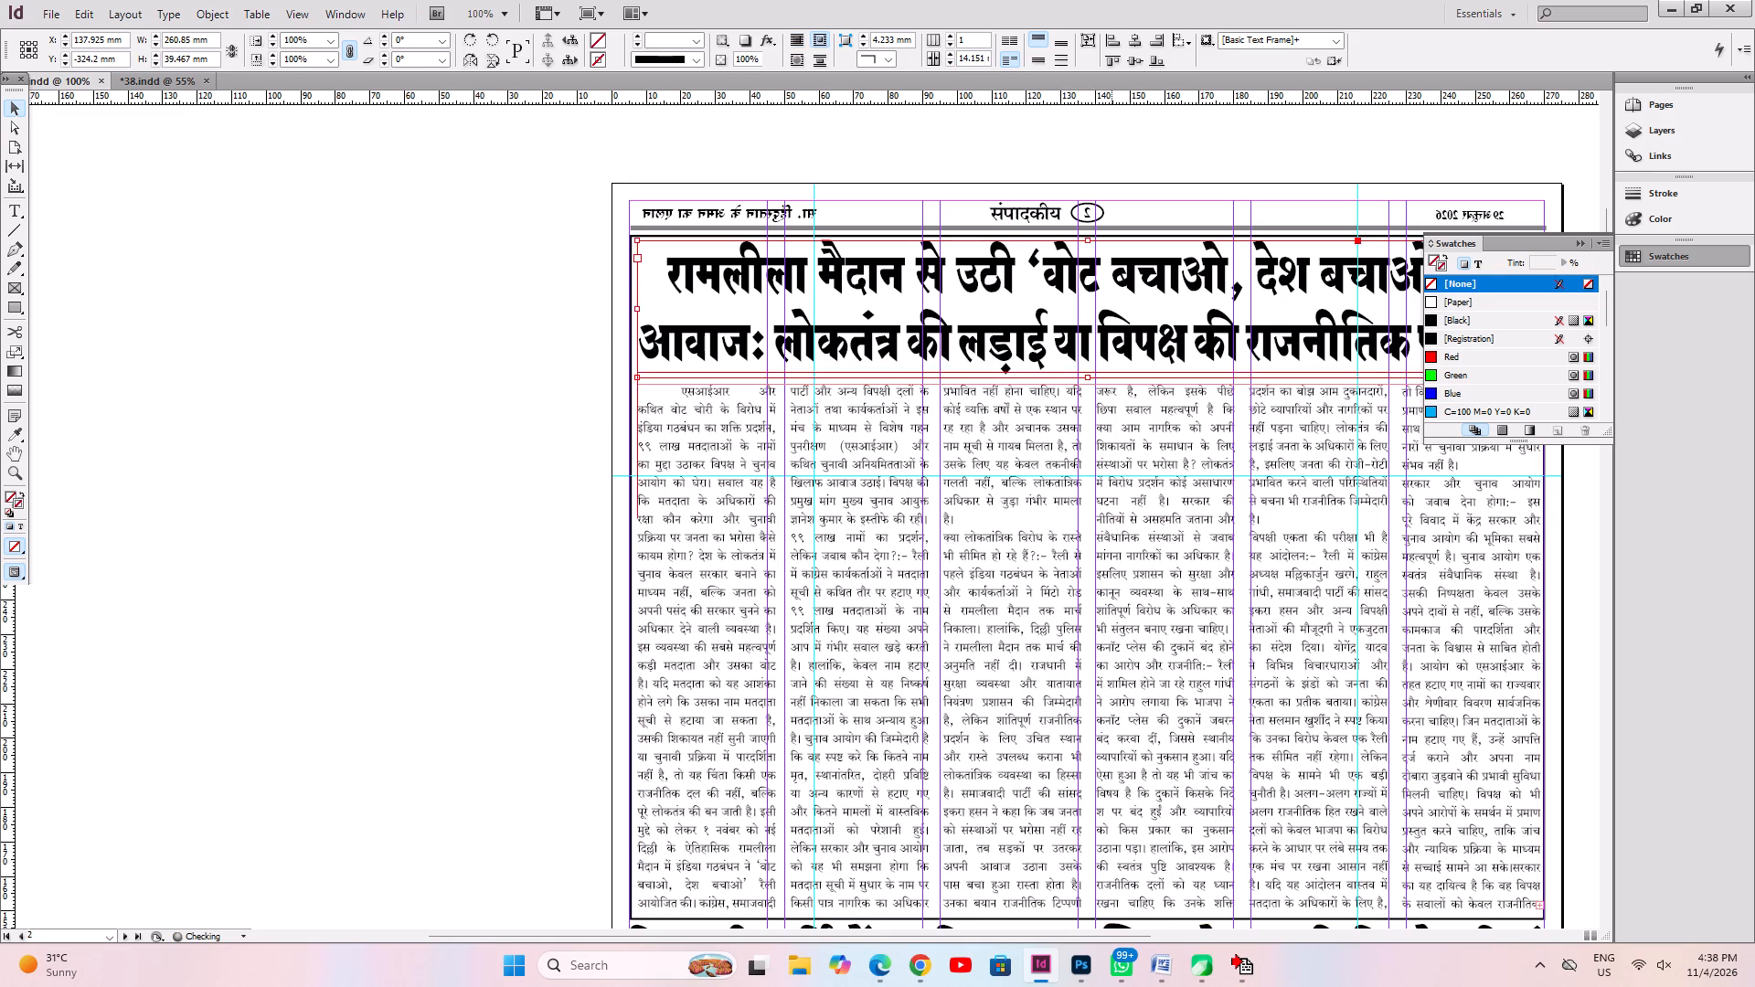
Nudge the six-column editorial text frame up by about 1.4 mm, towards the headline.
left_click(1135, 646)
left_click(1142, 670)
left_click(1242, 716, "ctrl")
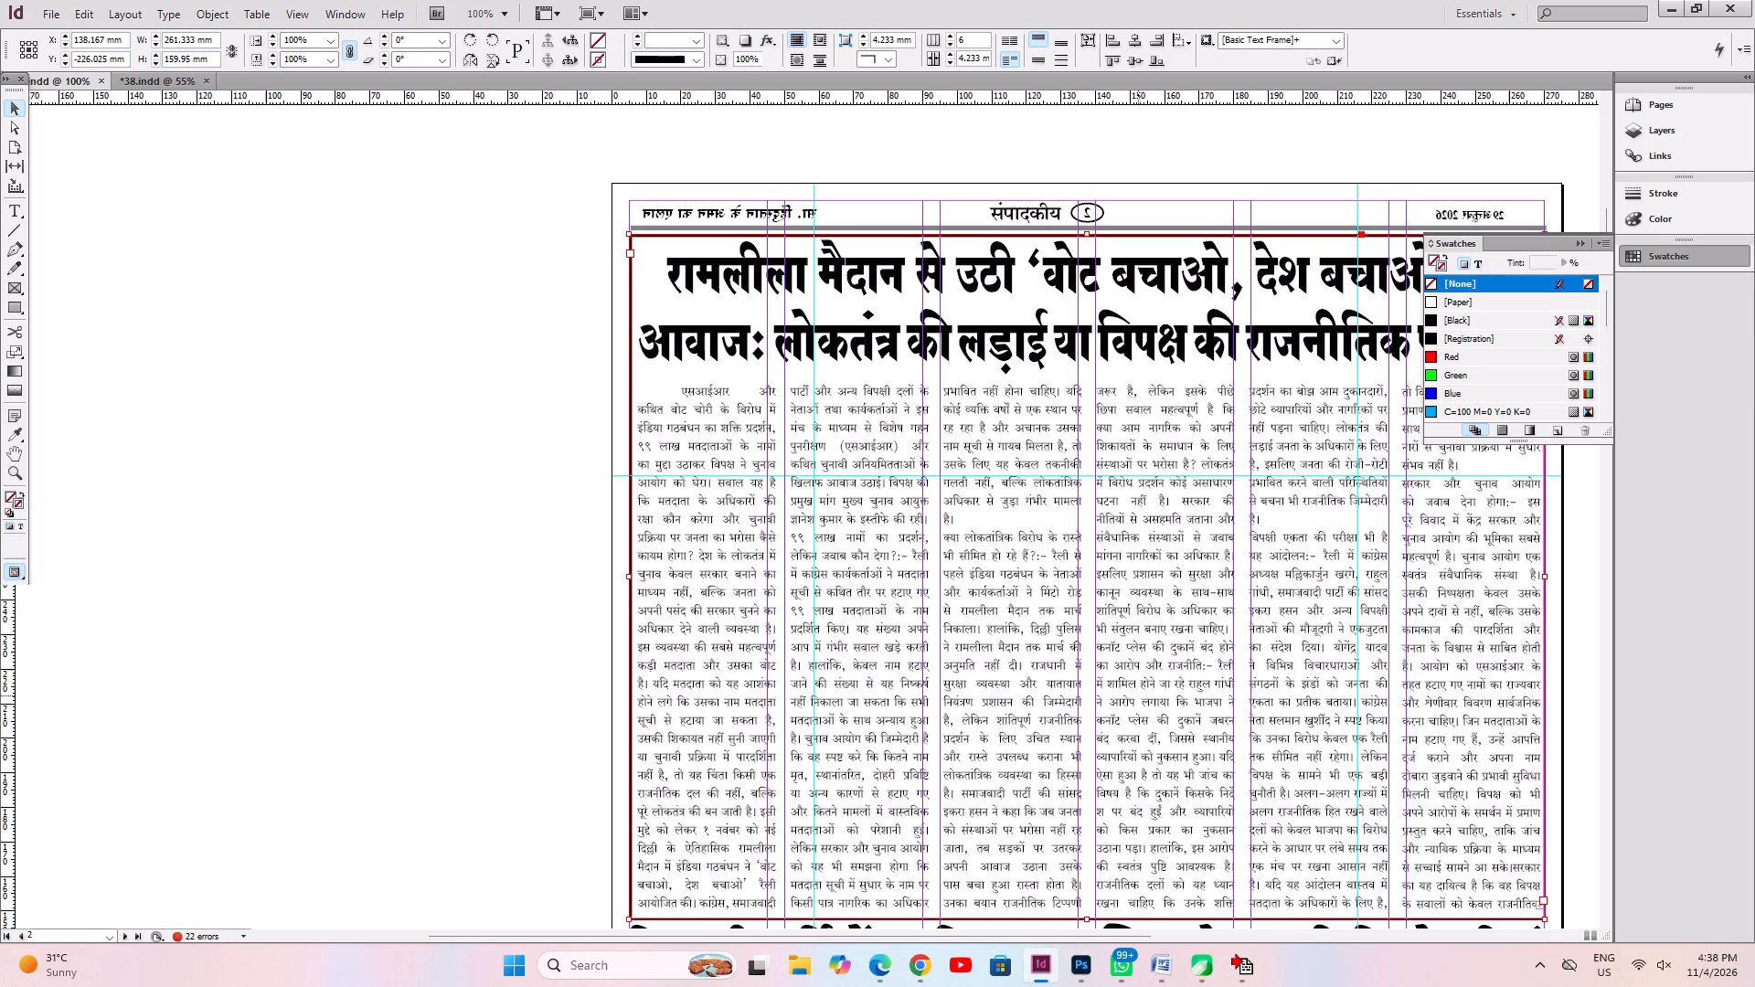
left_click(1098, 695, "ctrl")
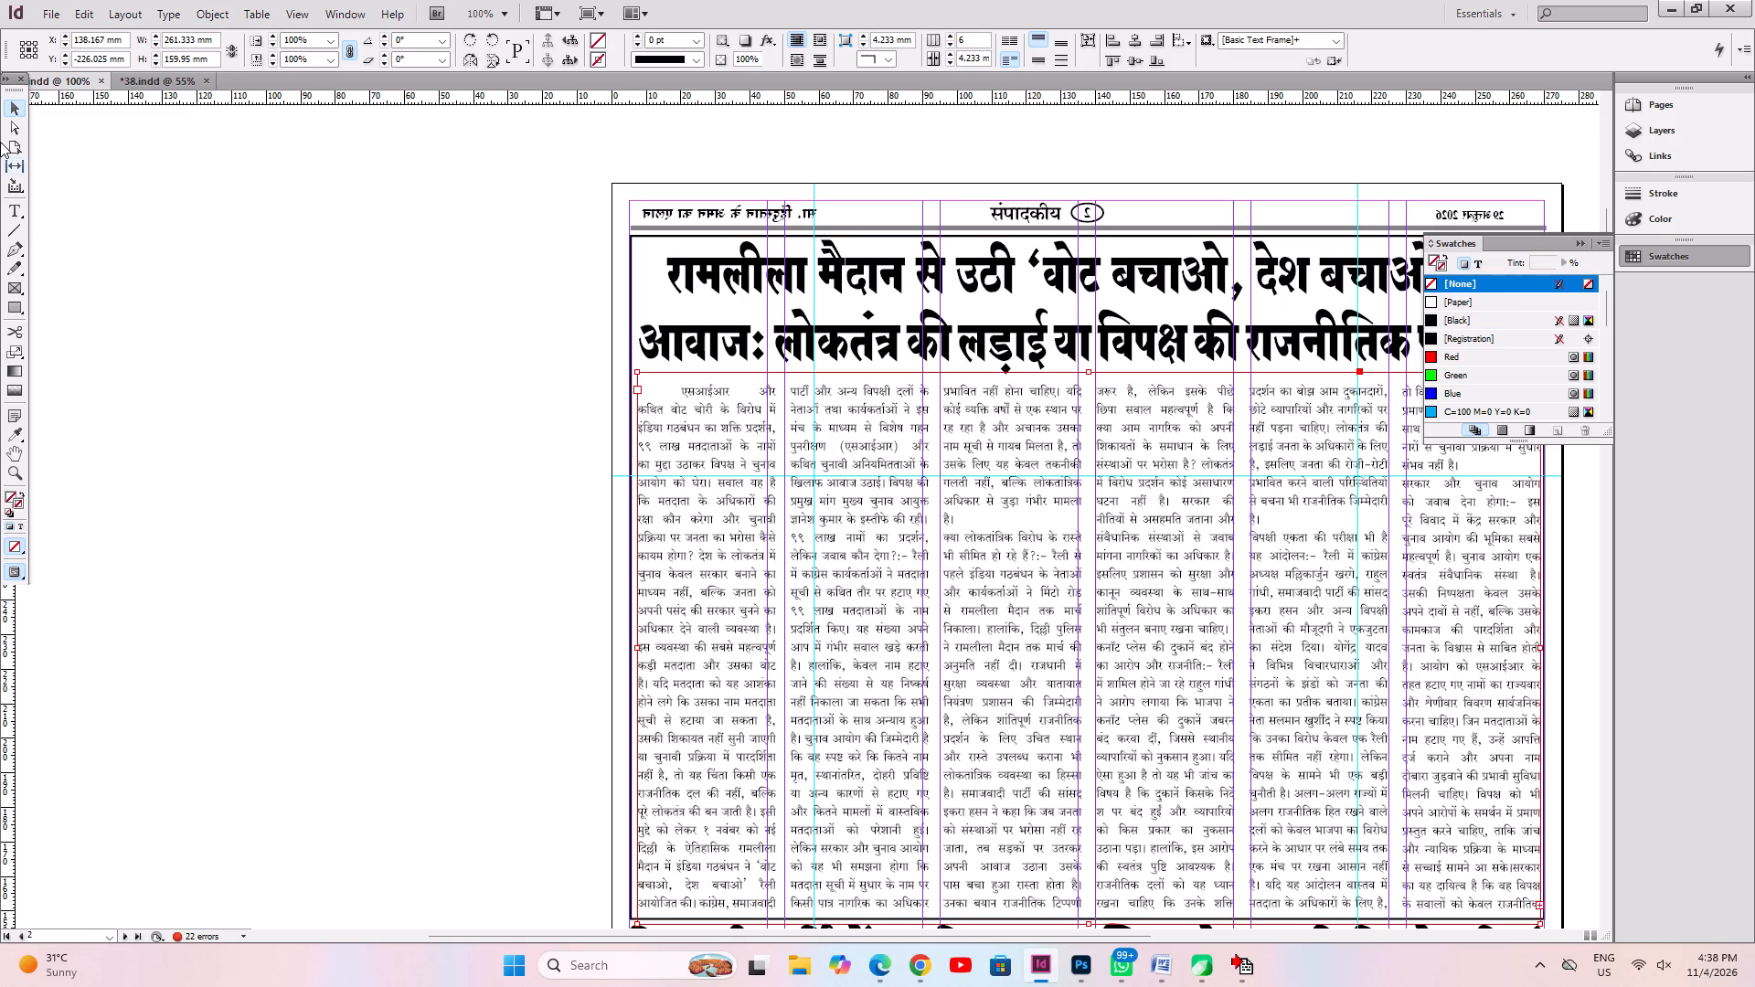
left_click(5, 110)
key("Up")
key("Up")
key("Up")
key("Up")
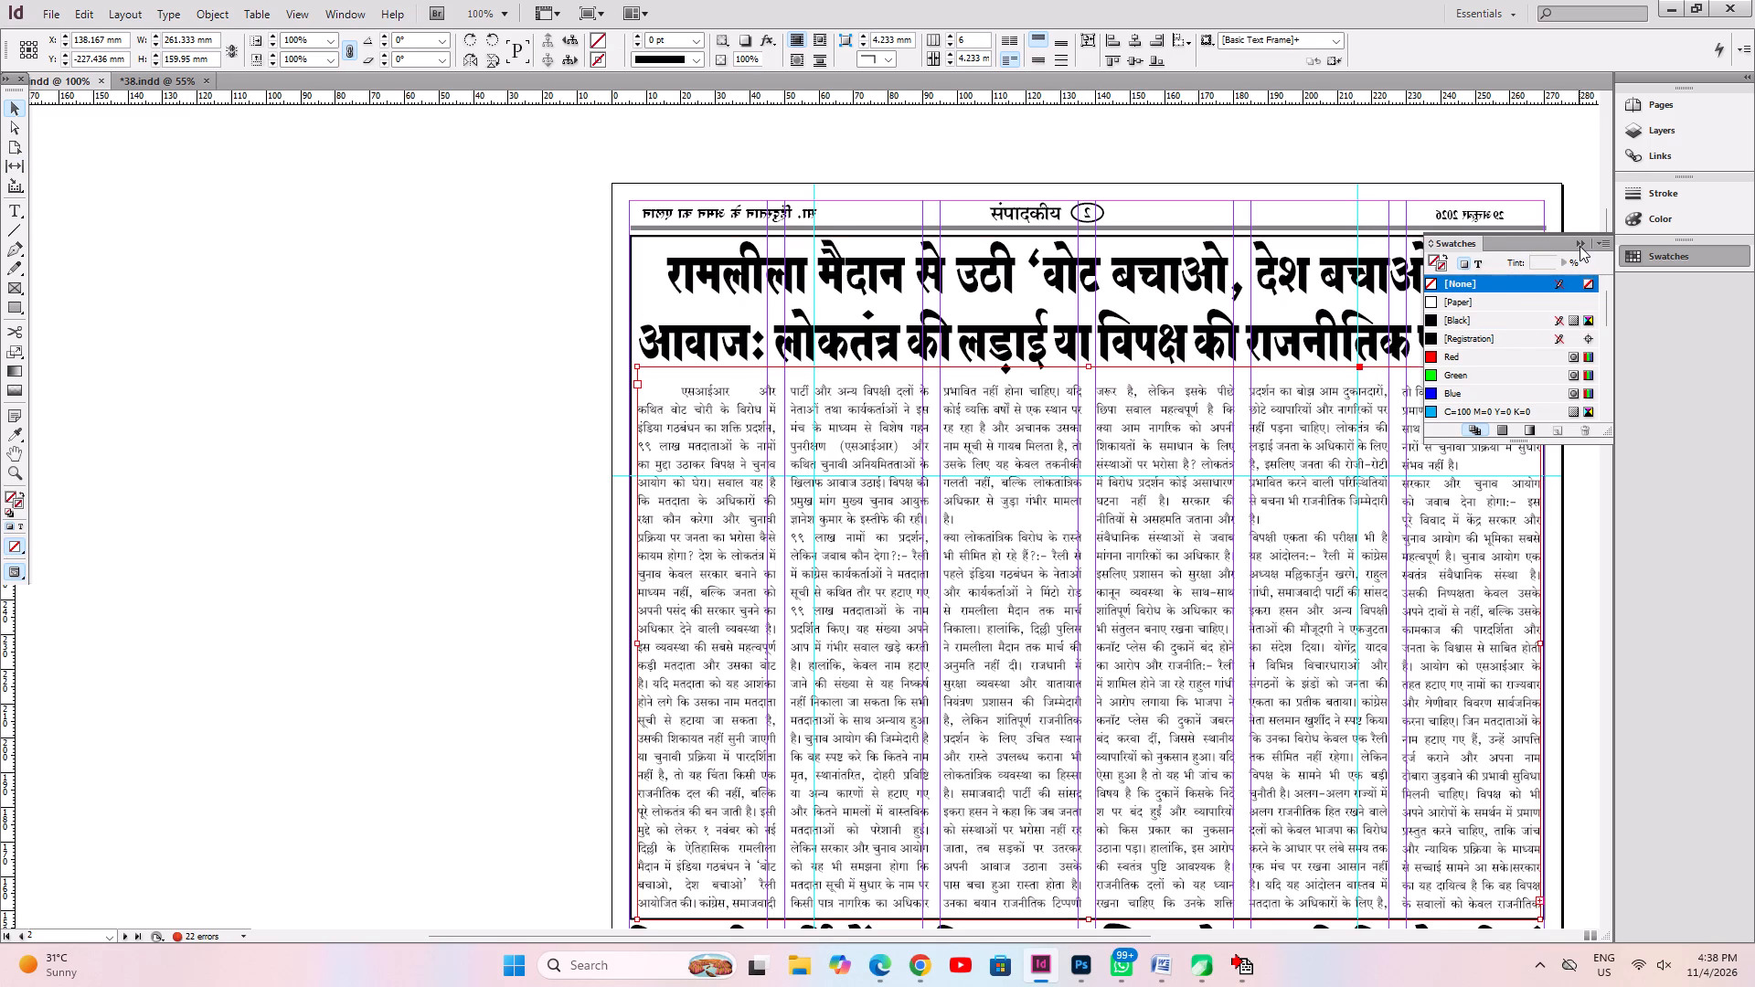
Collapse the floating swatches and delete the leftover text frame on the pasteboard beside page 2.
left_click(1579, 246)
left_click(449, 512)
left_click(841, 582)
left_click(384, 487)
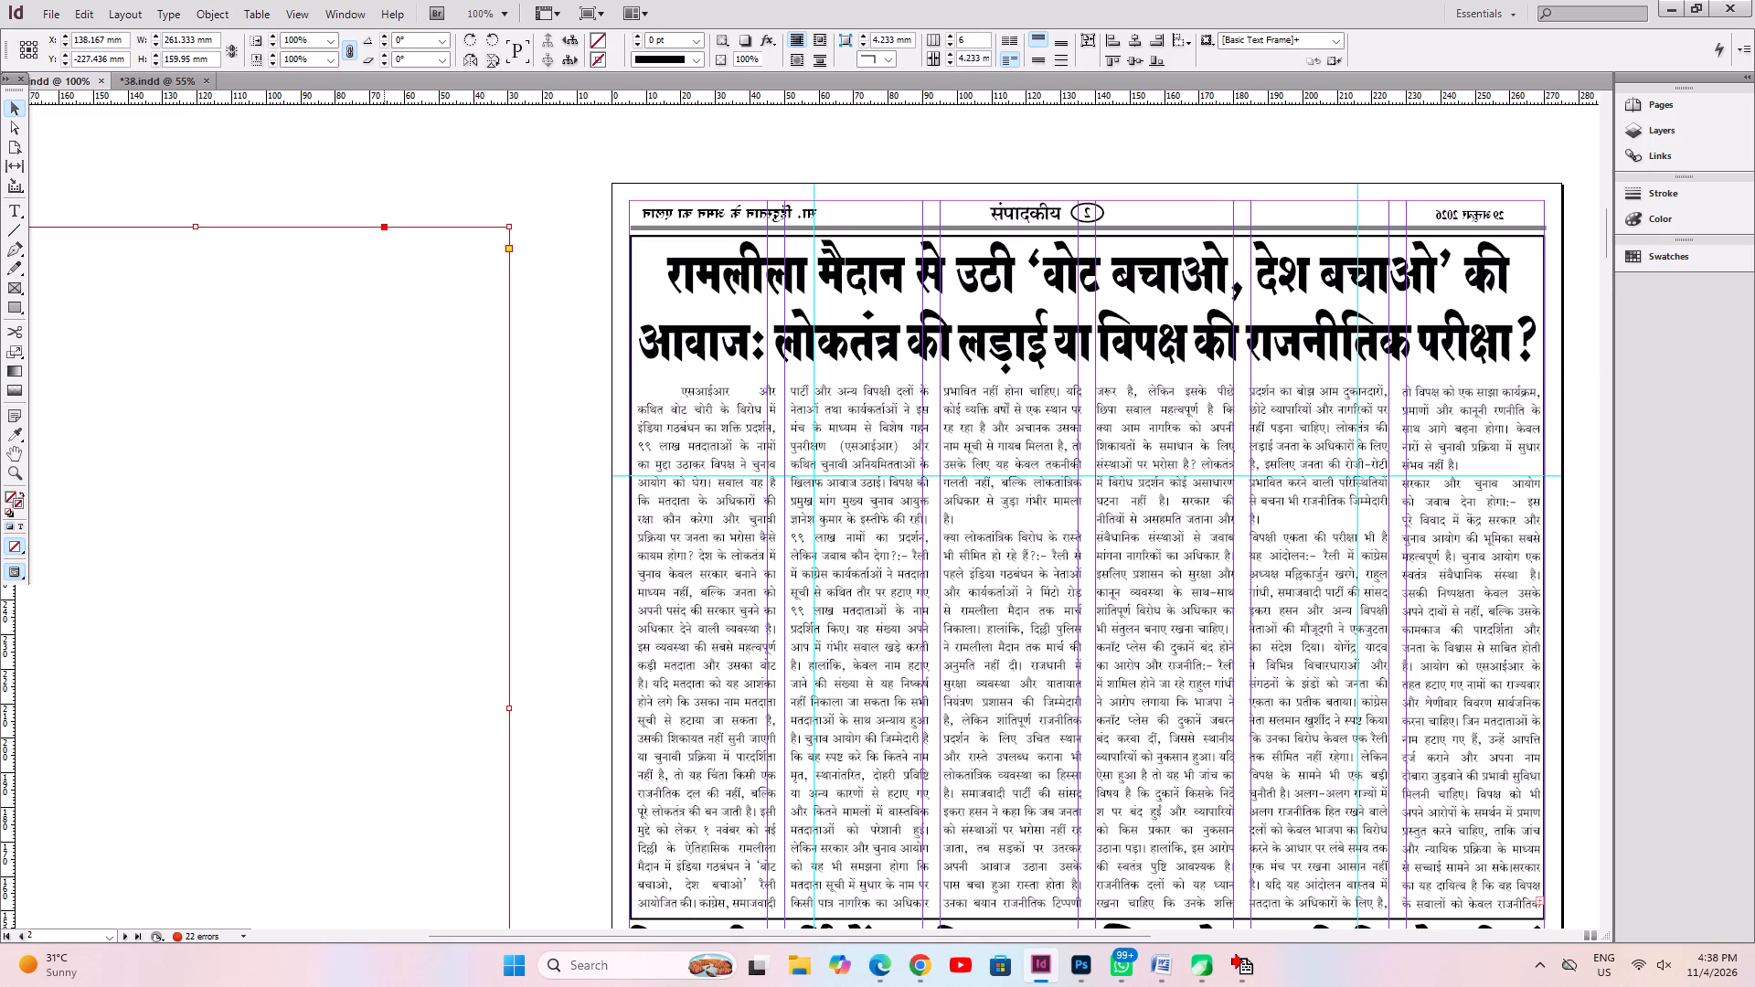
key("Delete")
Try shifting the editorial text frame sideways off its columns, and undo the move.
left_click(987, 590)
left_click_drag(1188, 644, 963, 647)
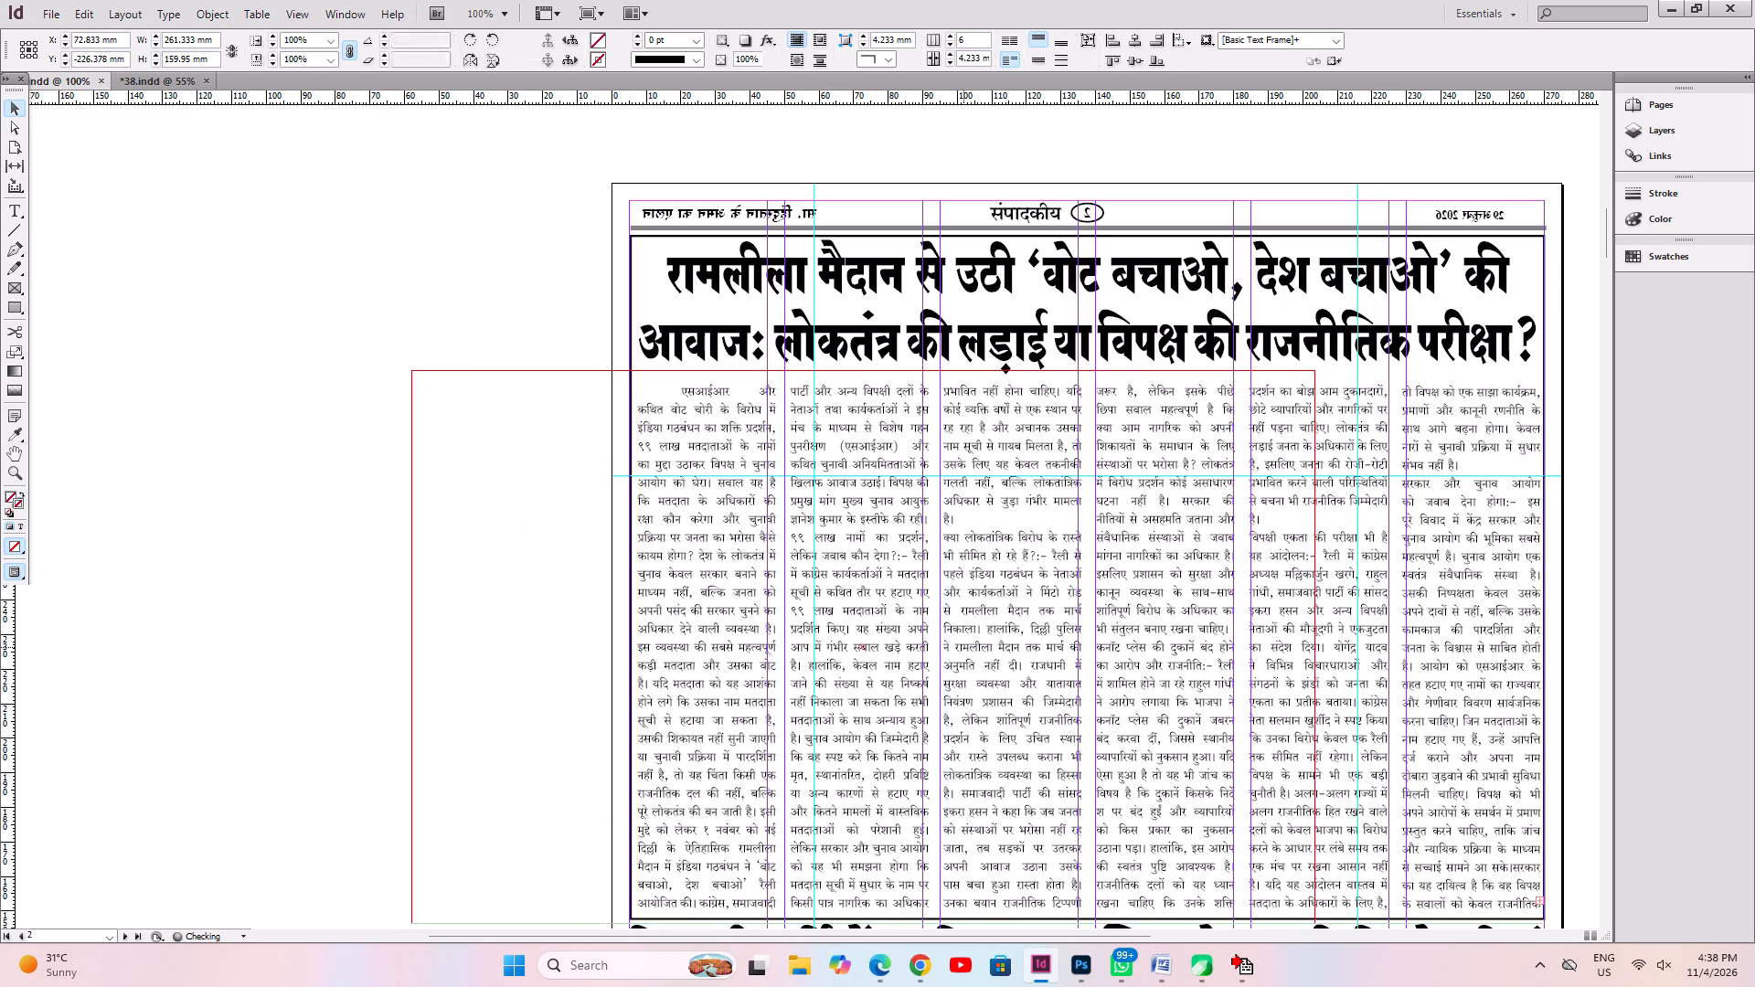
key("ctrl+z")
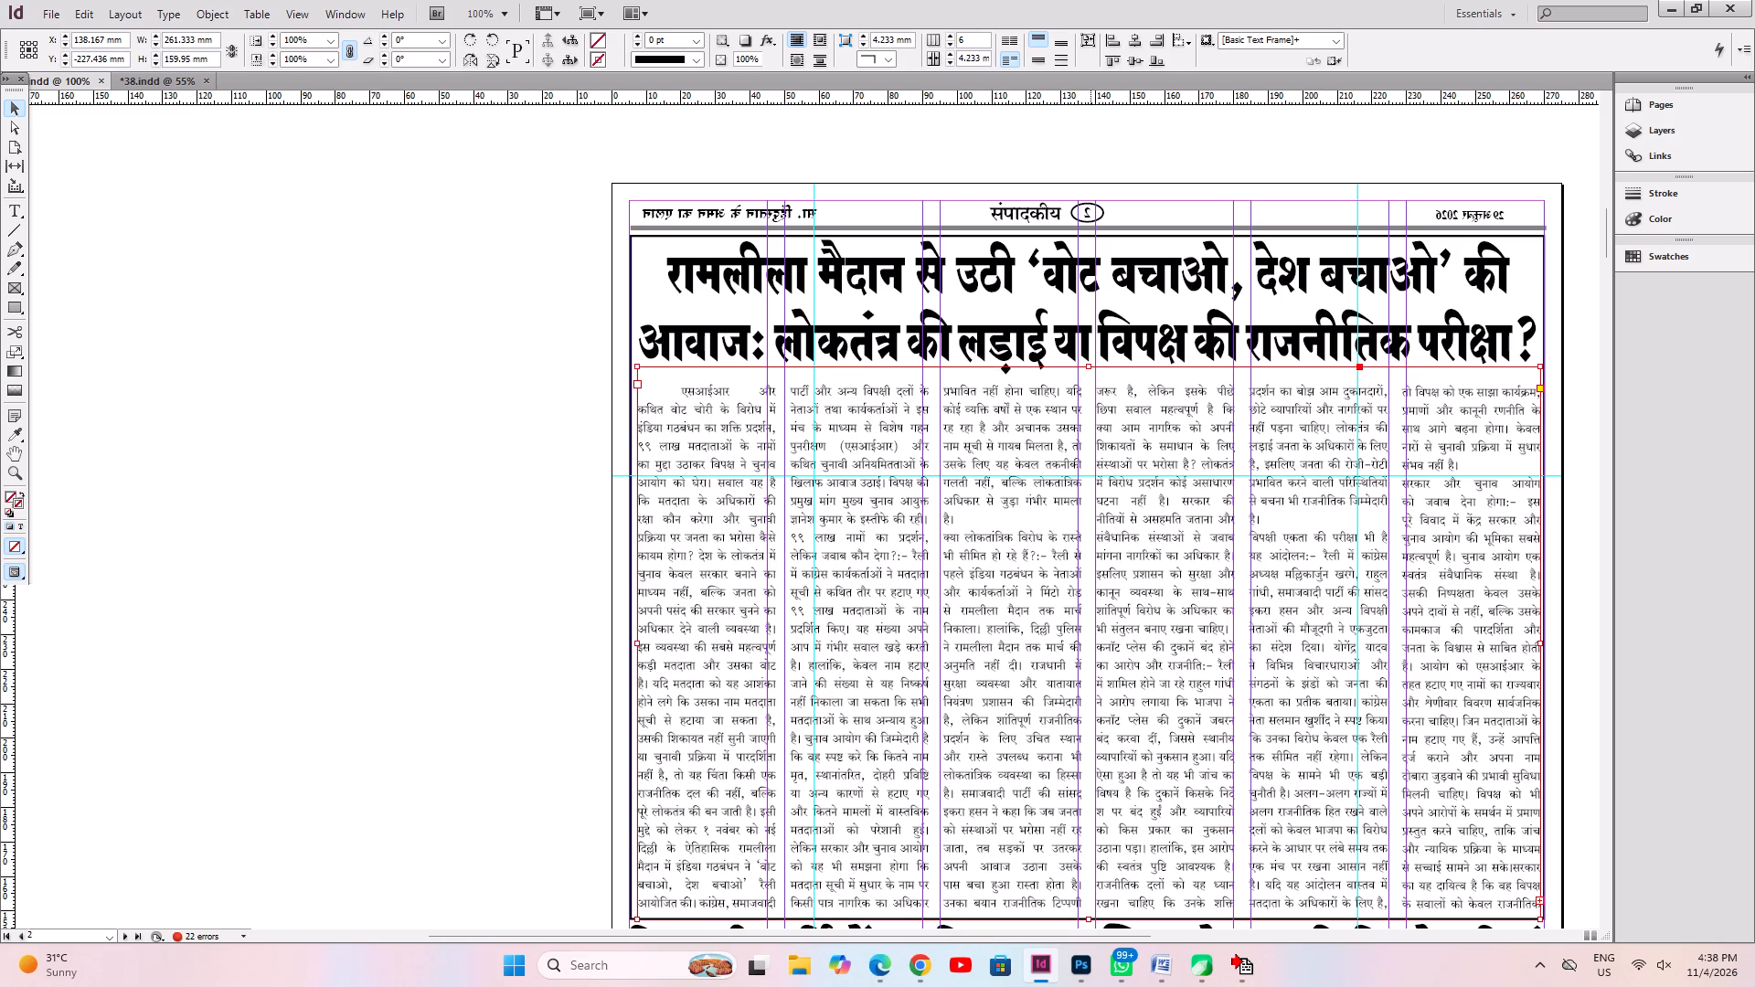
Lower the top edge of the editorial text frame to just under the headline, making the frame about 157 mm high.
left_click_drag(1088, 367, 1084, 378)
left_click(1135, 649)
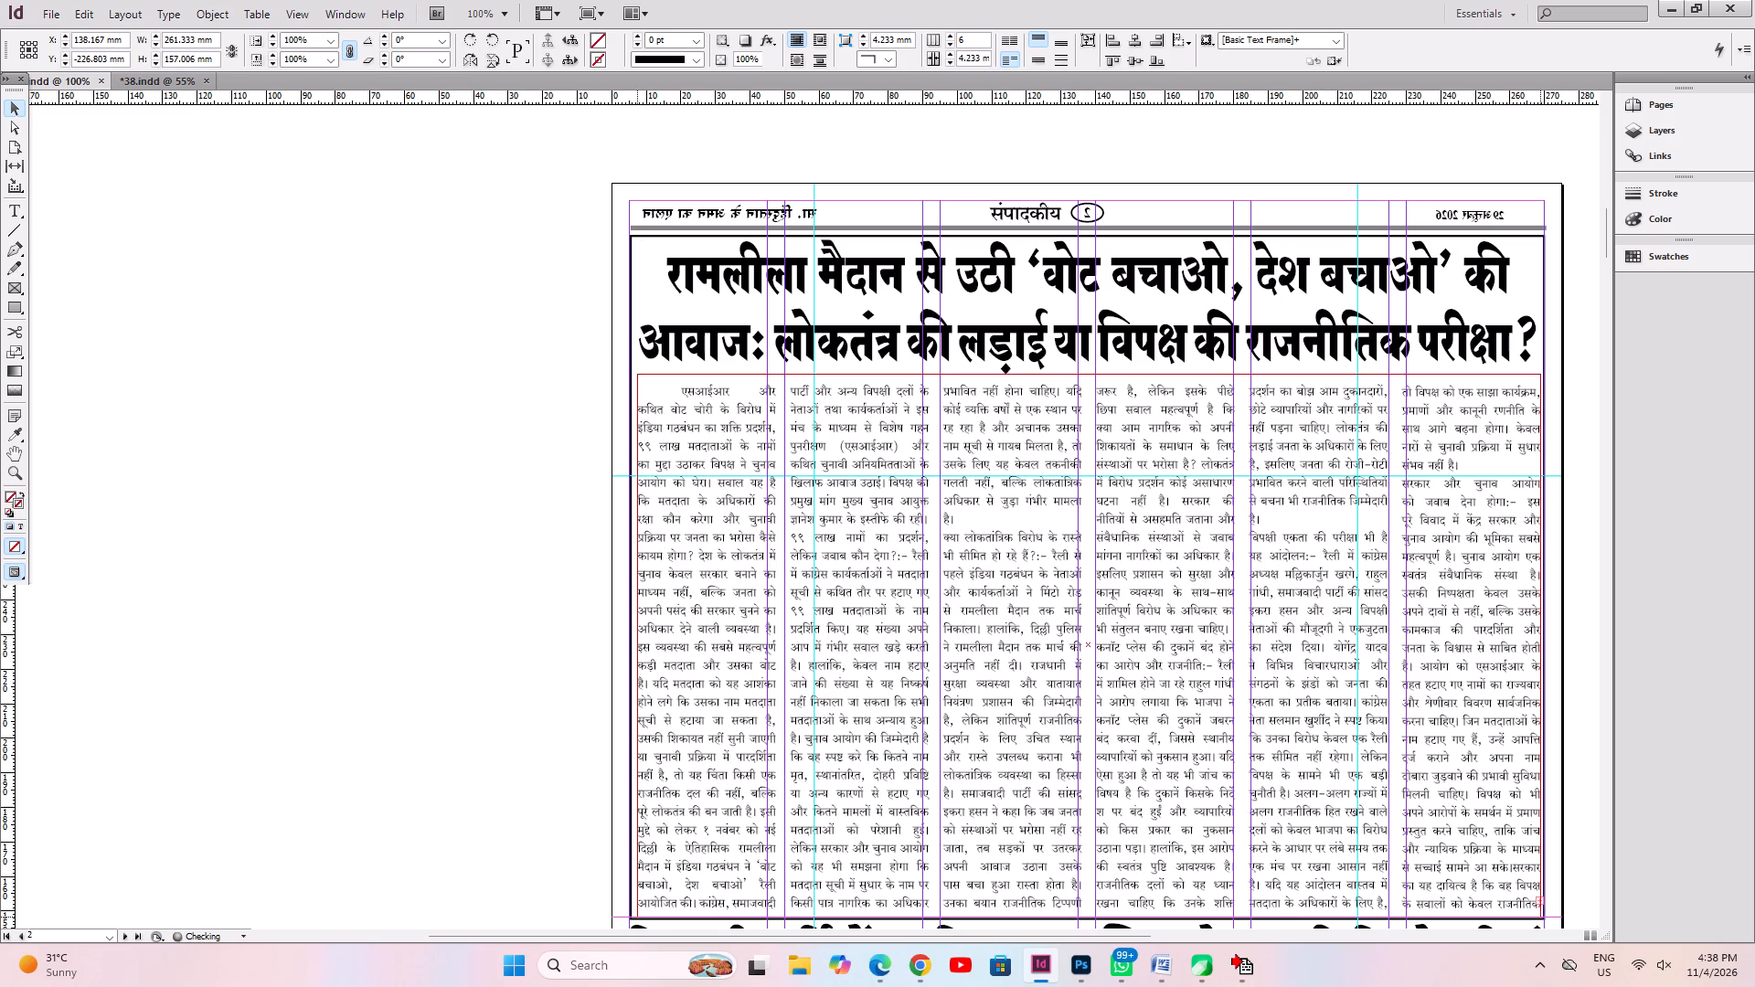
key("ctrl+1")
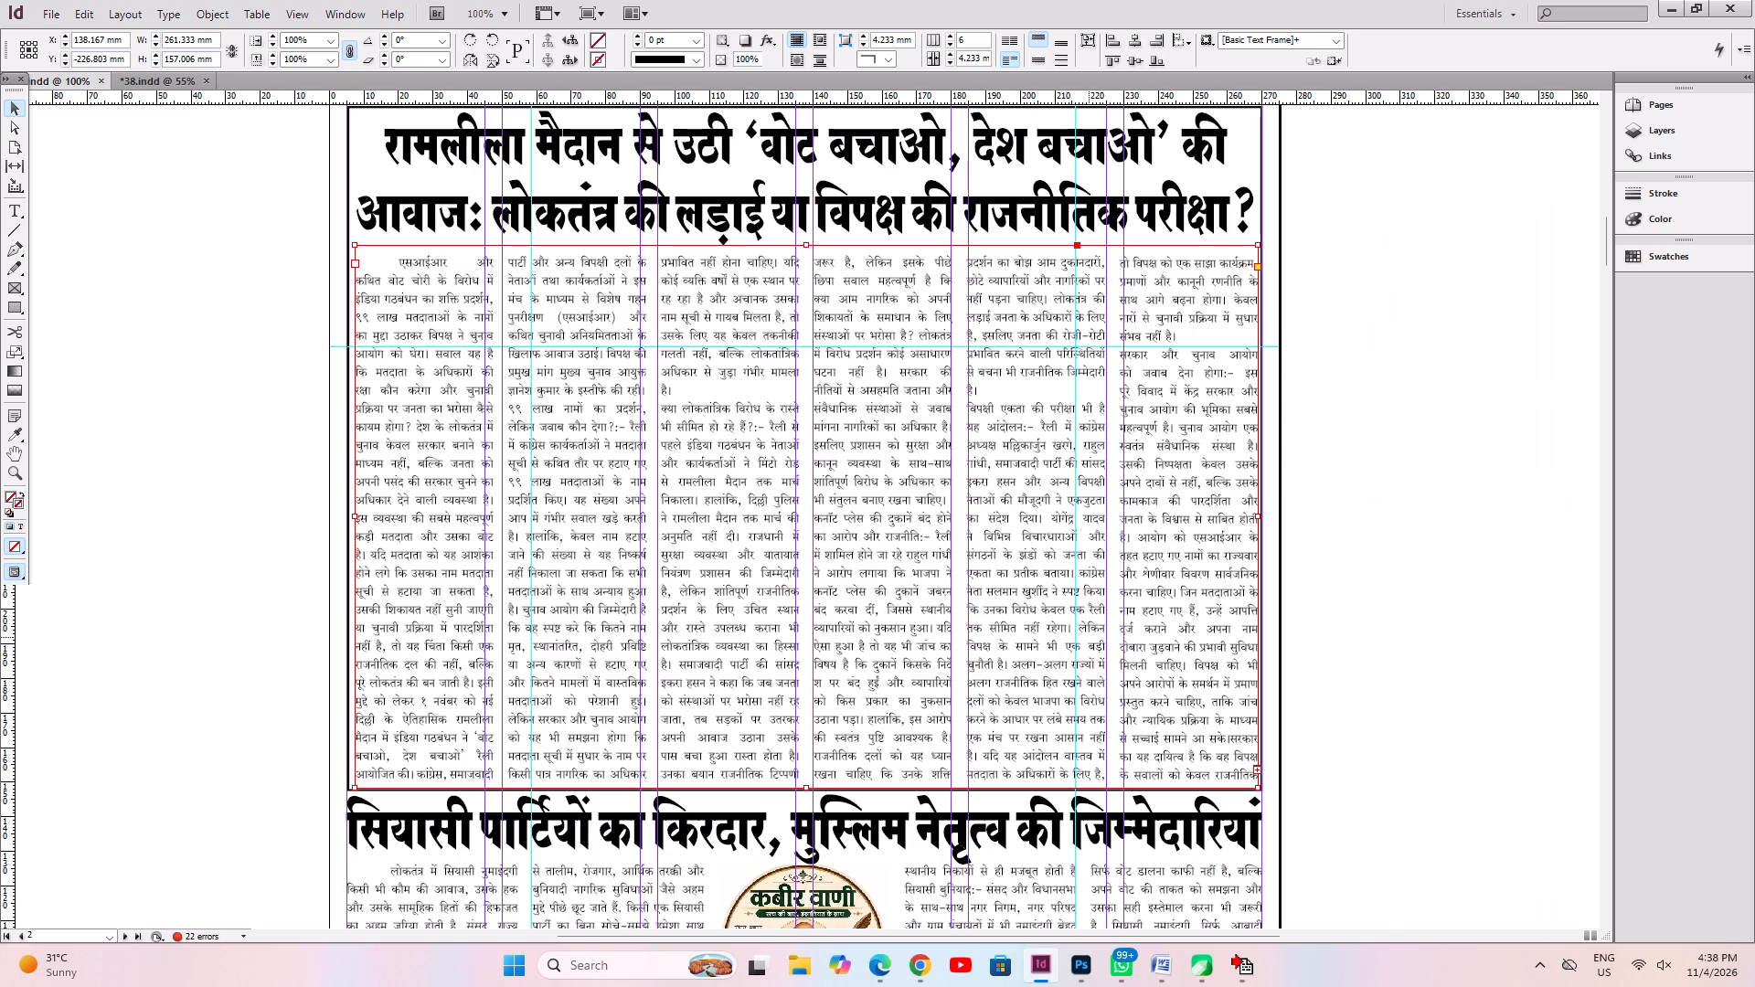
Save the document and fit the whole page in view.
key("ctrl+s")
key("ctrl+0")
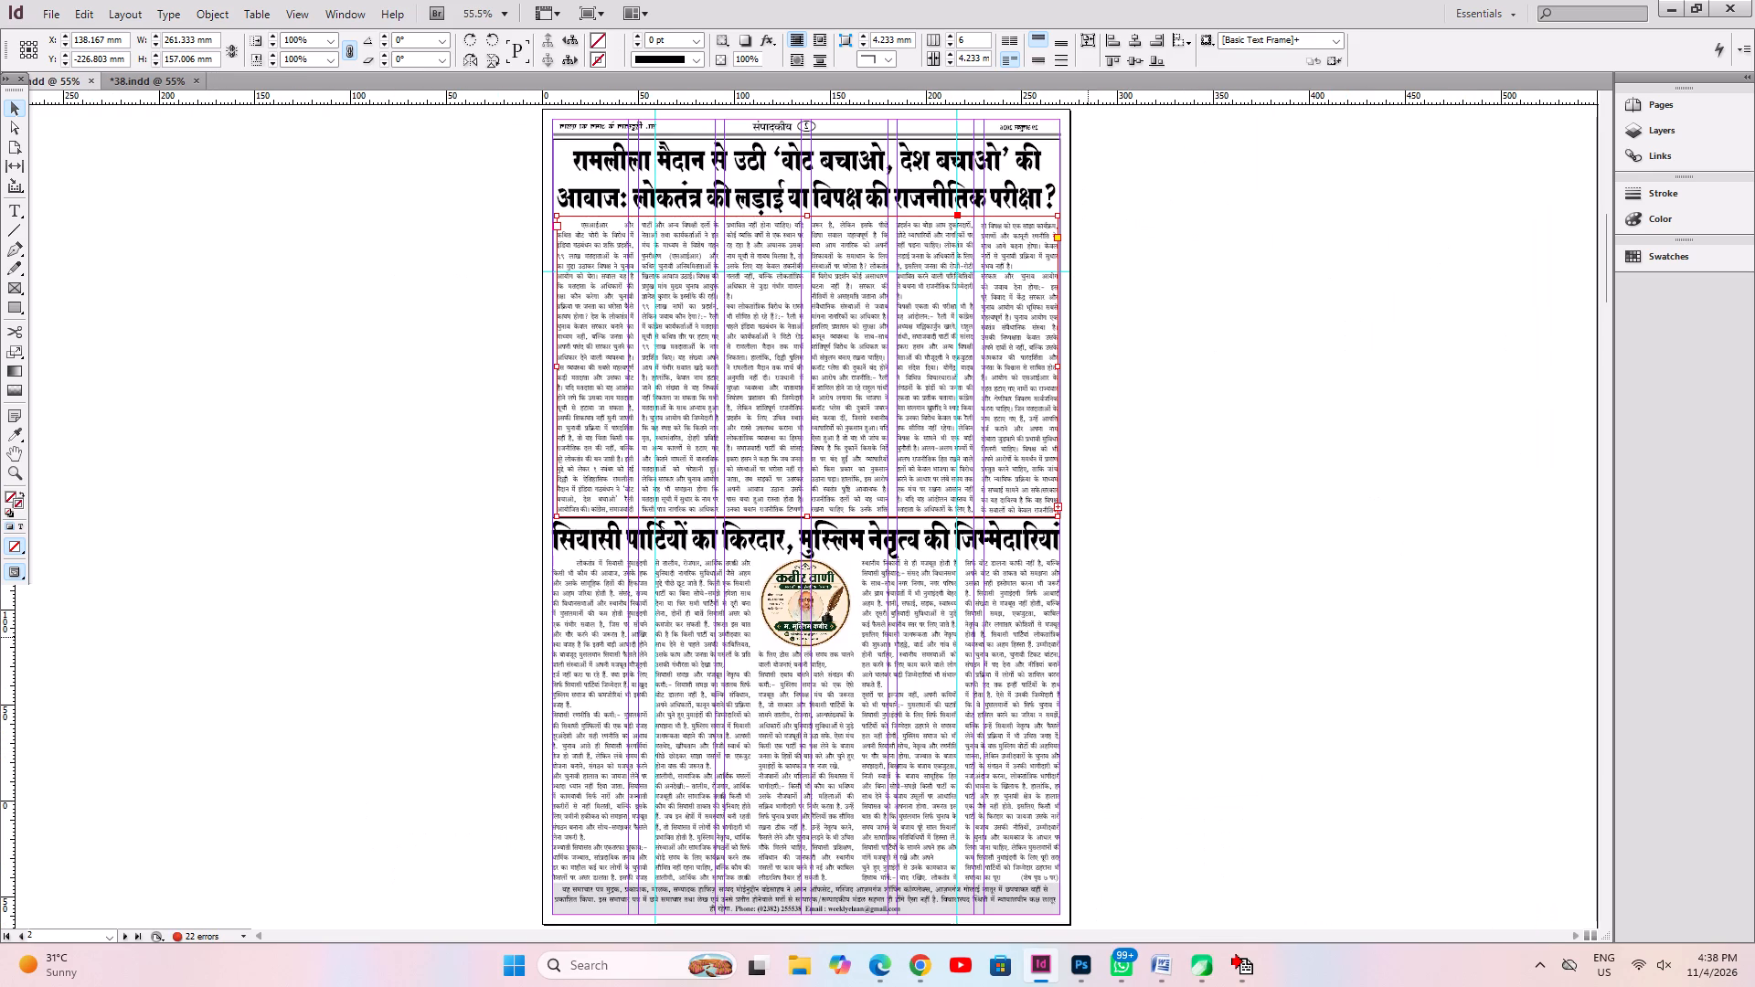
Select the lower article's headline, text columns and round logo together.
left_click(378, 581)
left_click_drag(449, 547, 1262, 738)
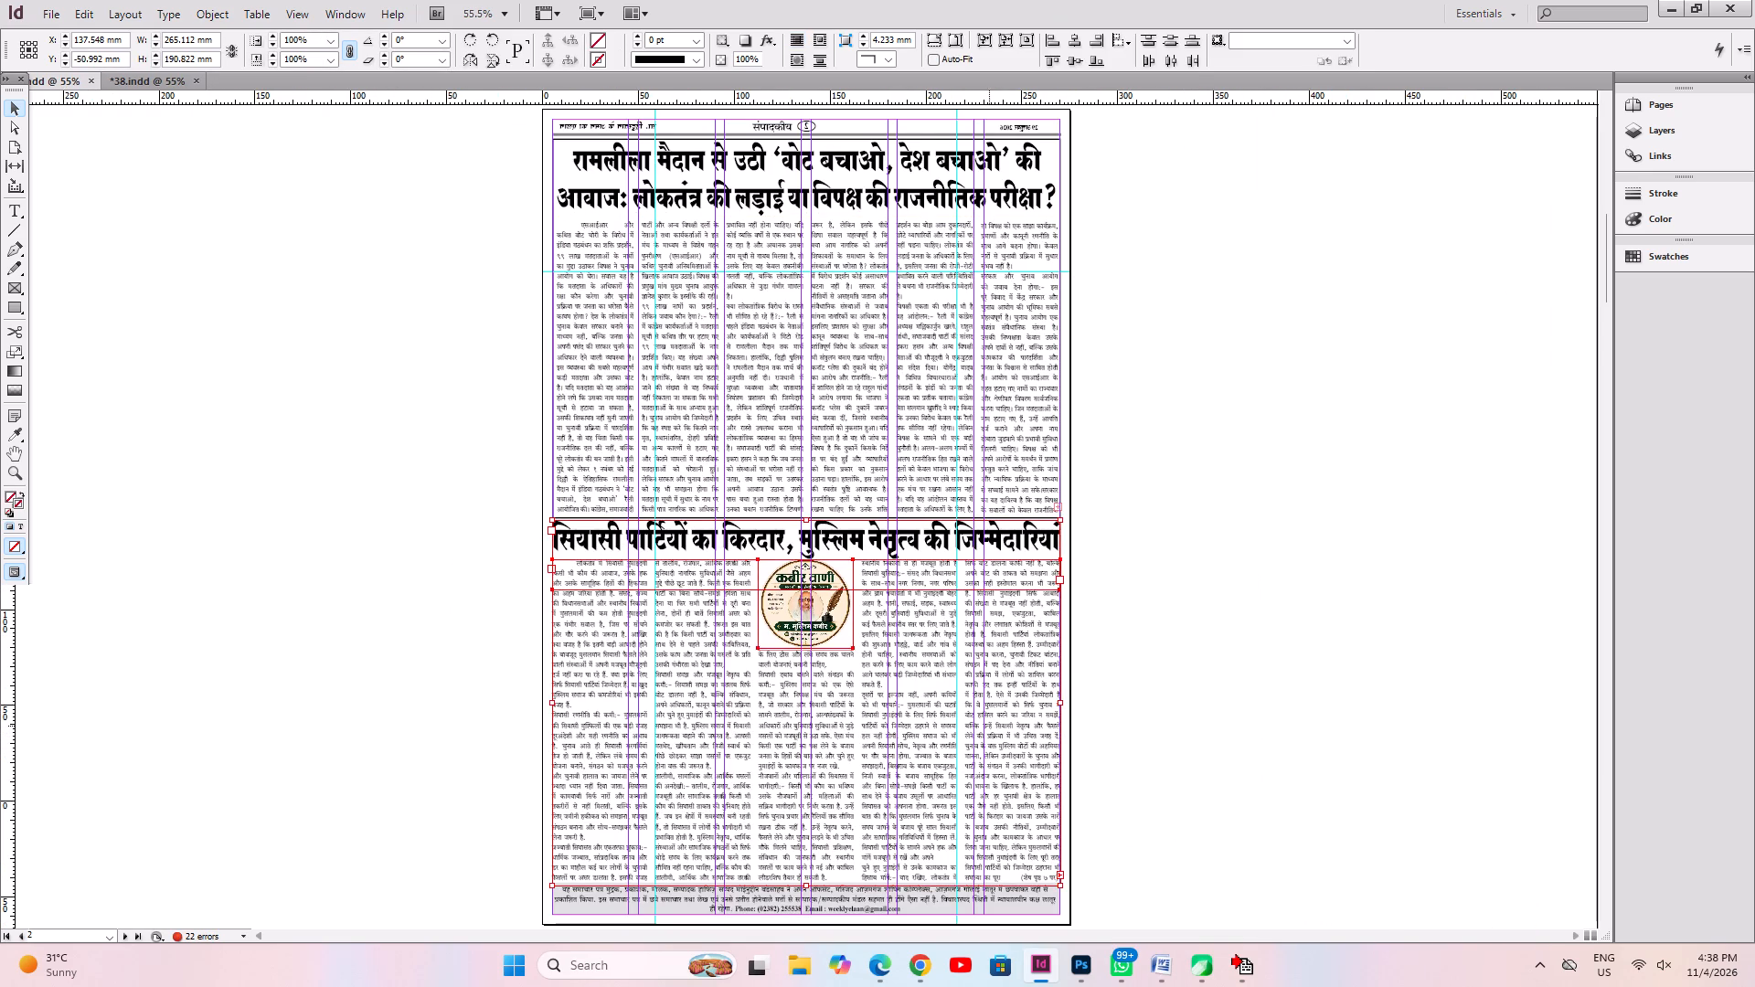
Move the selected lower article, with its headline, columns and round logo, down the page to free space under the editorial.
left_click_drag(990, 727, 995, 811, "shift")
Fit the editorial text frame to its content and trim its top edge, making the frame about 186 mm high.
left_click(805, 450)
key("ctrl+alt+c")
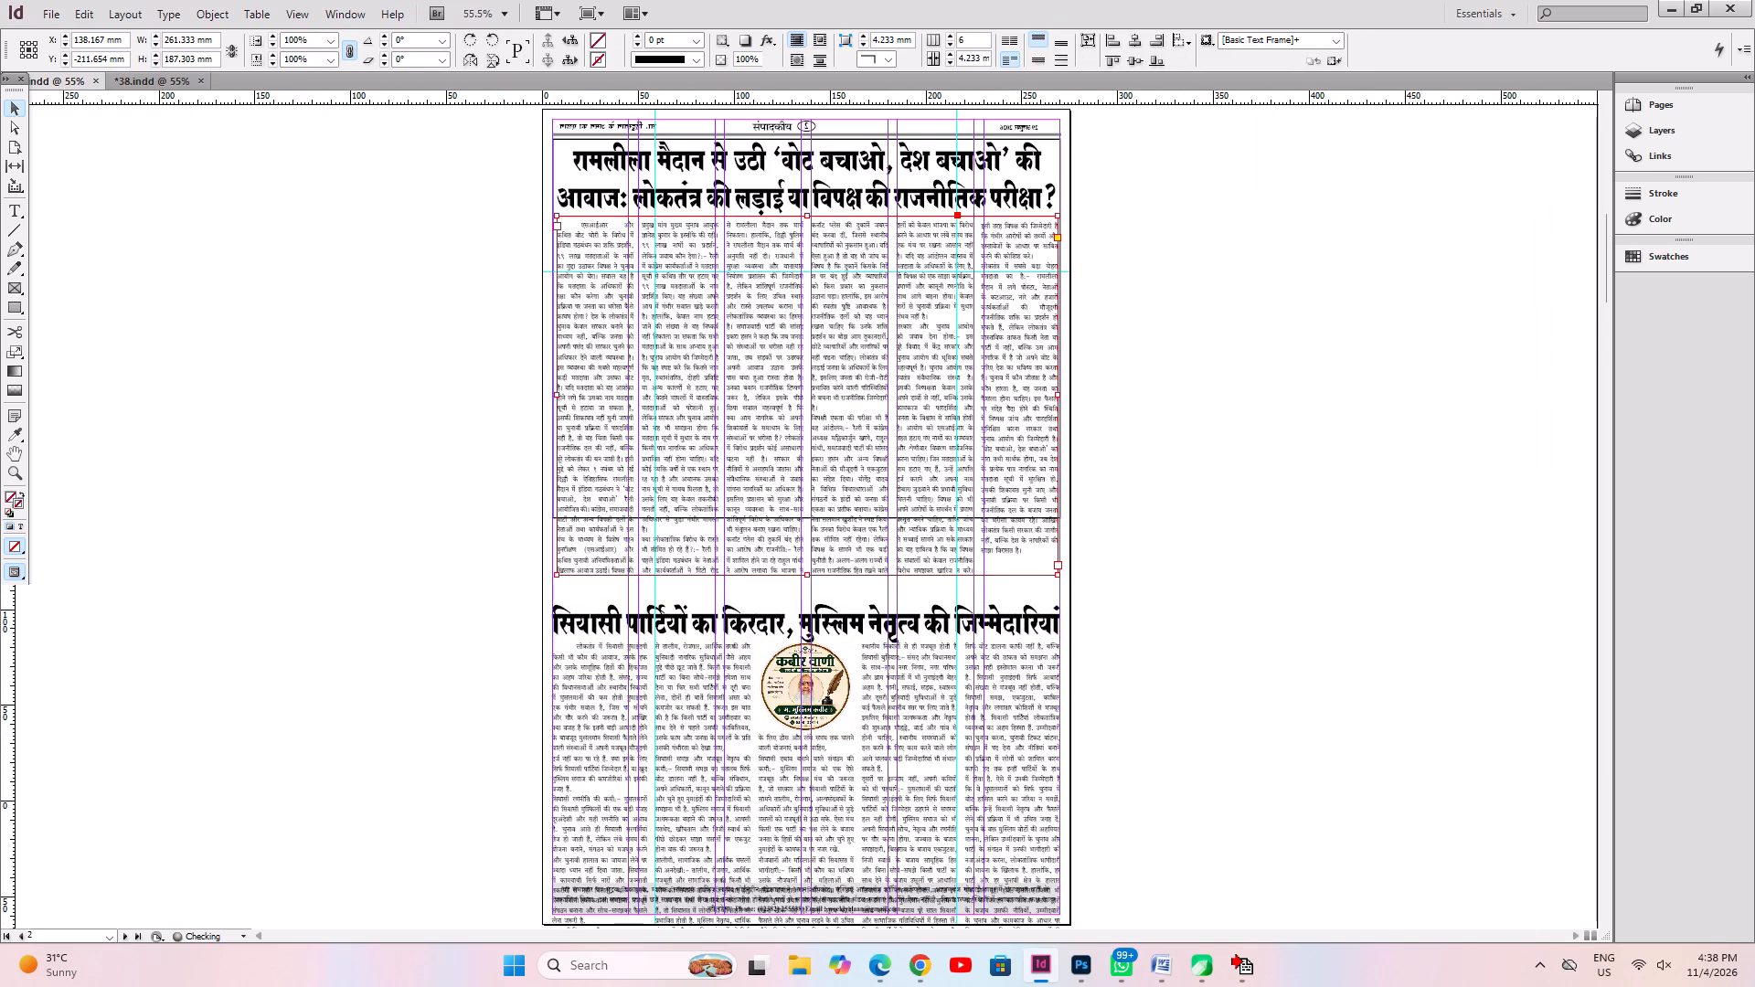
key("ctrl+1")
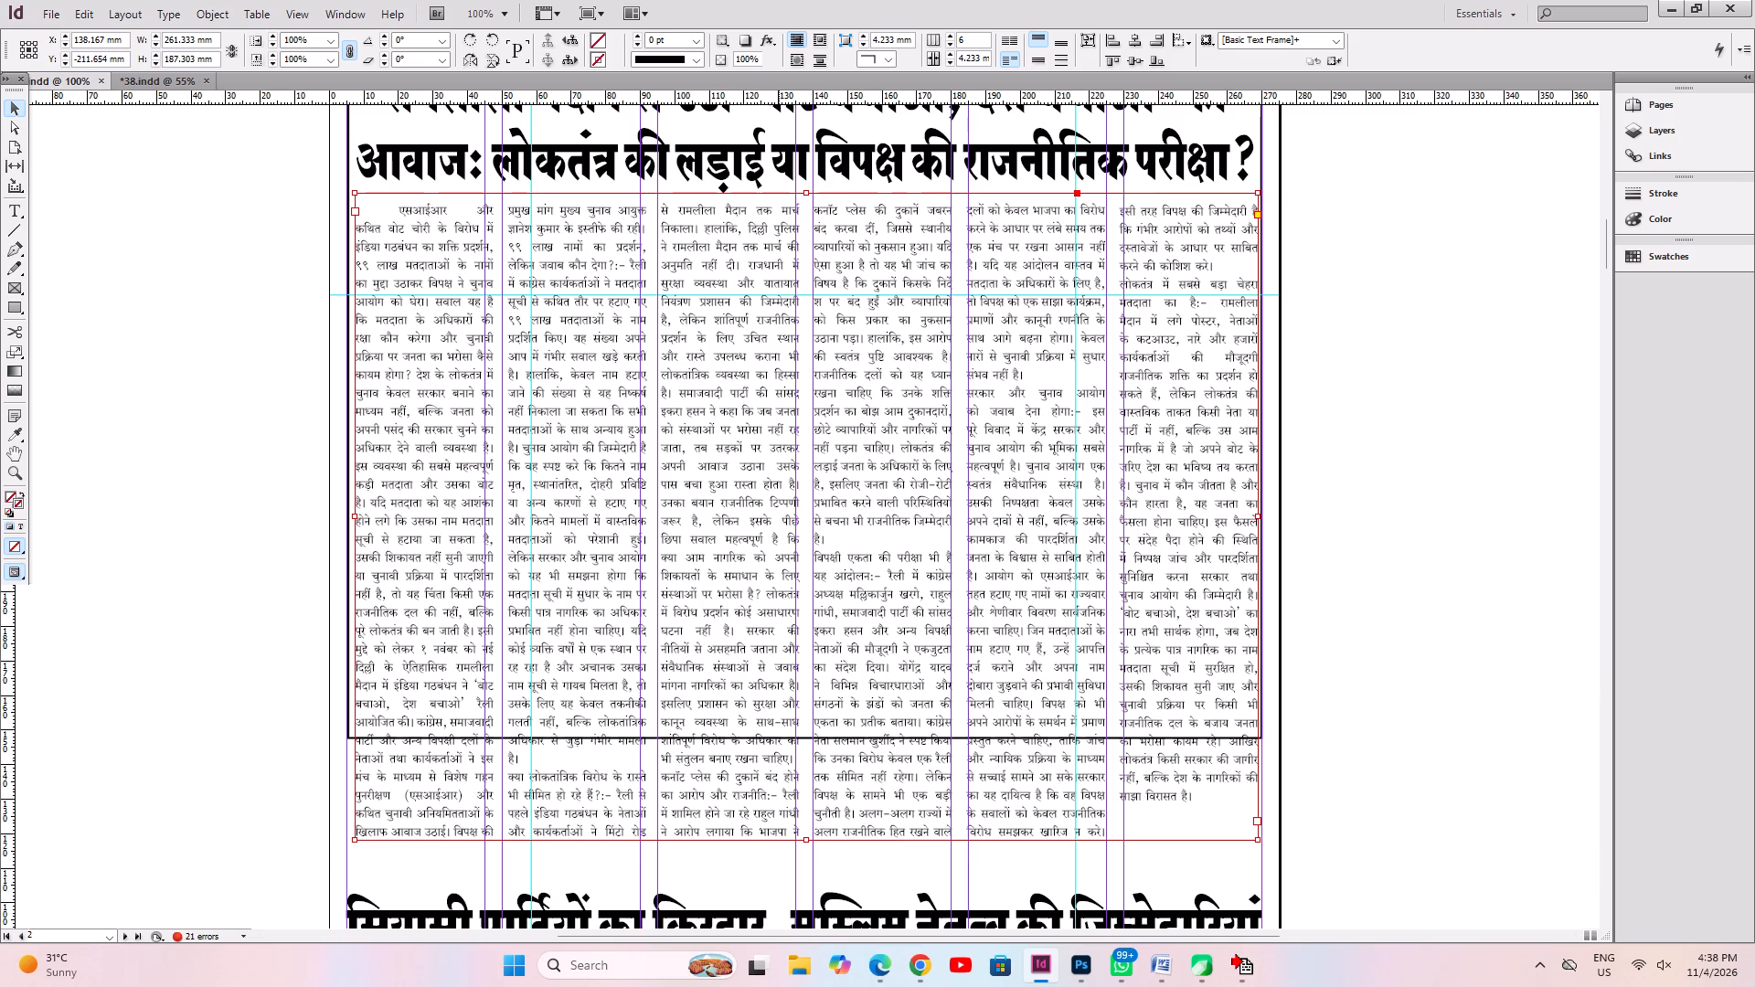
left_click(804, 196)
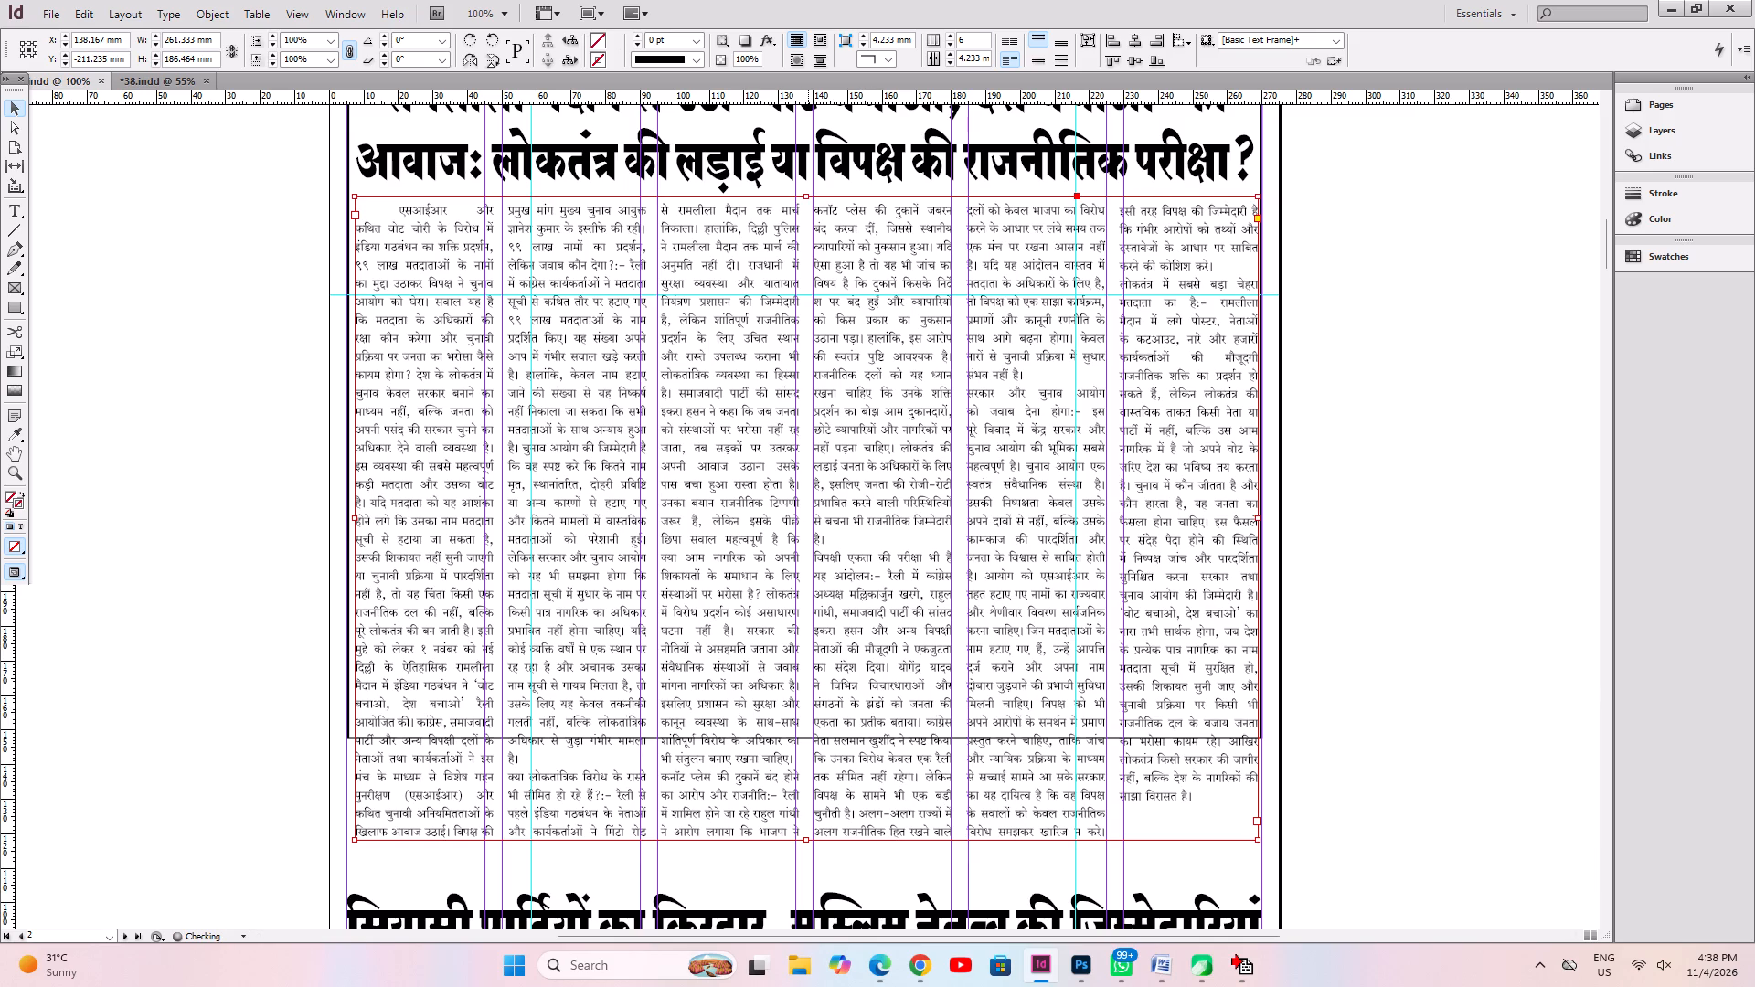
Nudge the editorial text frame one increment to the left and save the document.
left_click(808, 318, "shift")
key("Left")
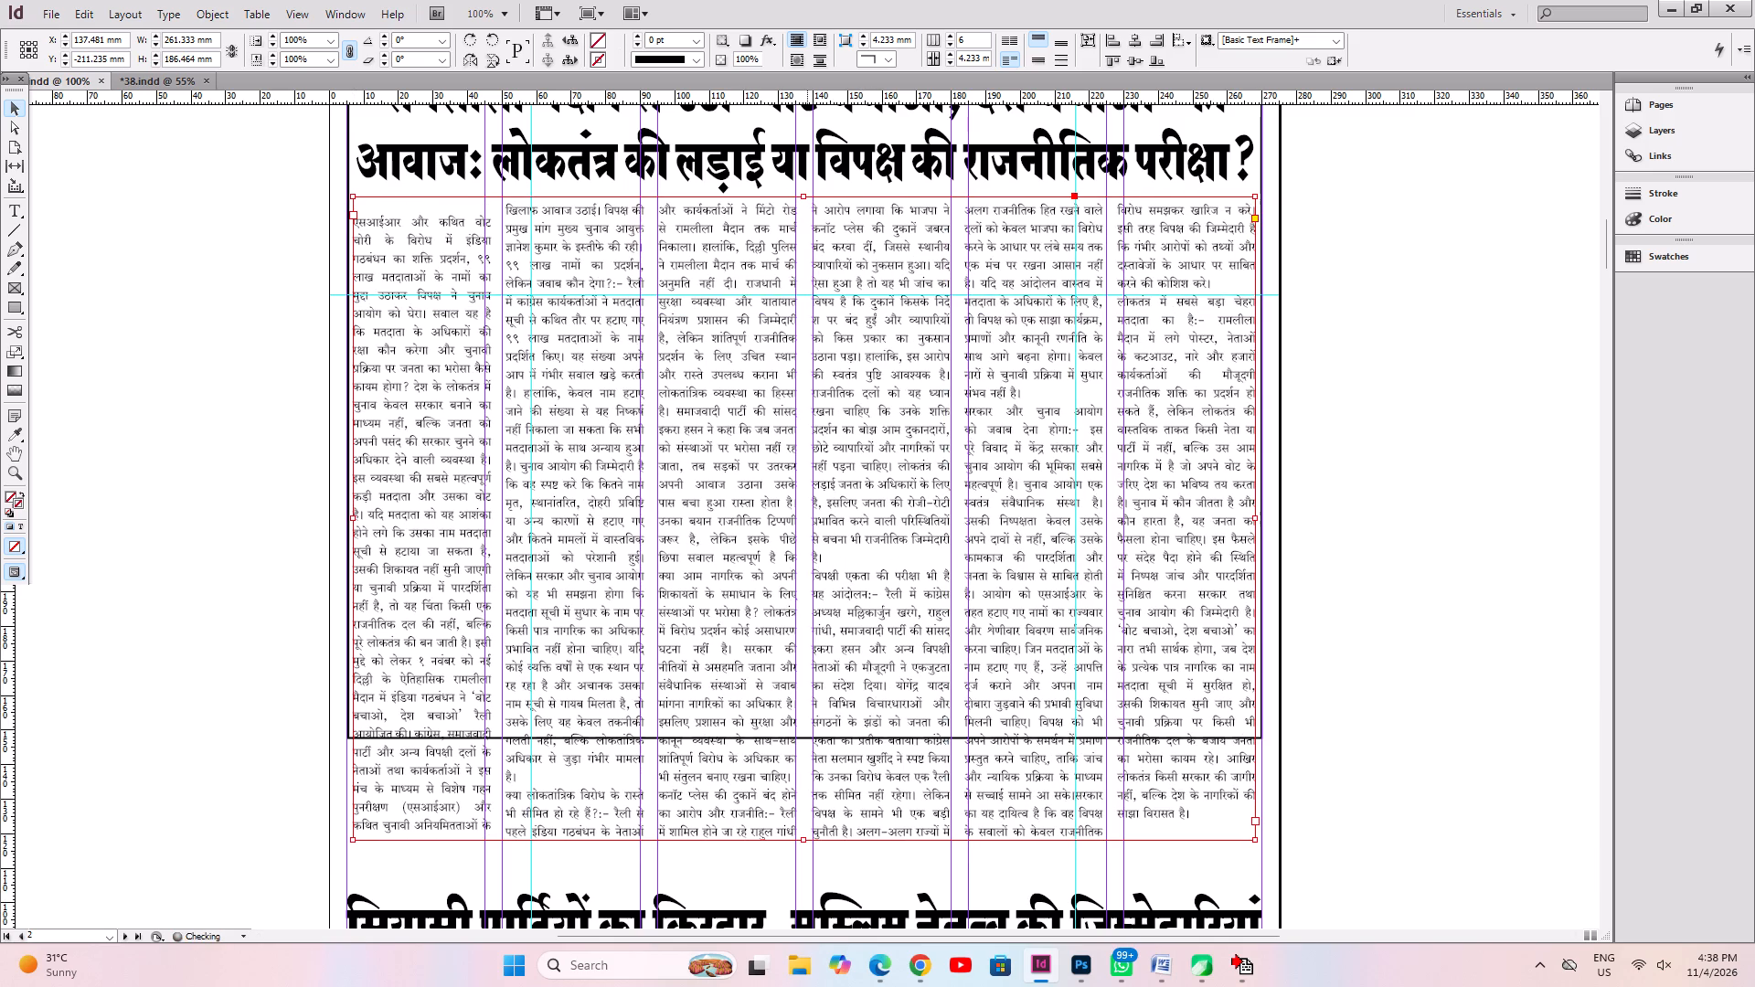
key("ctrl+s")
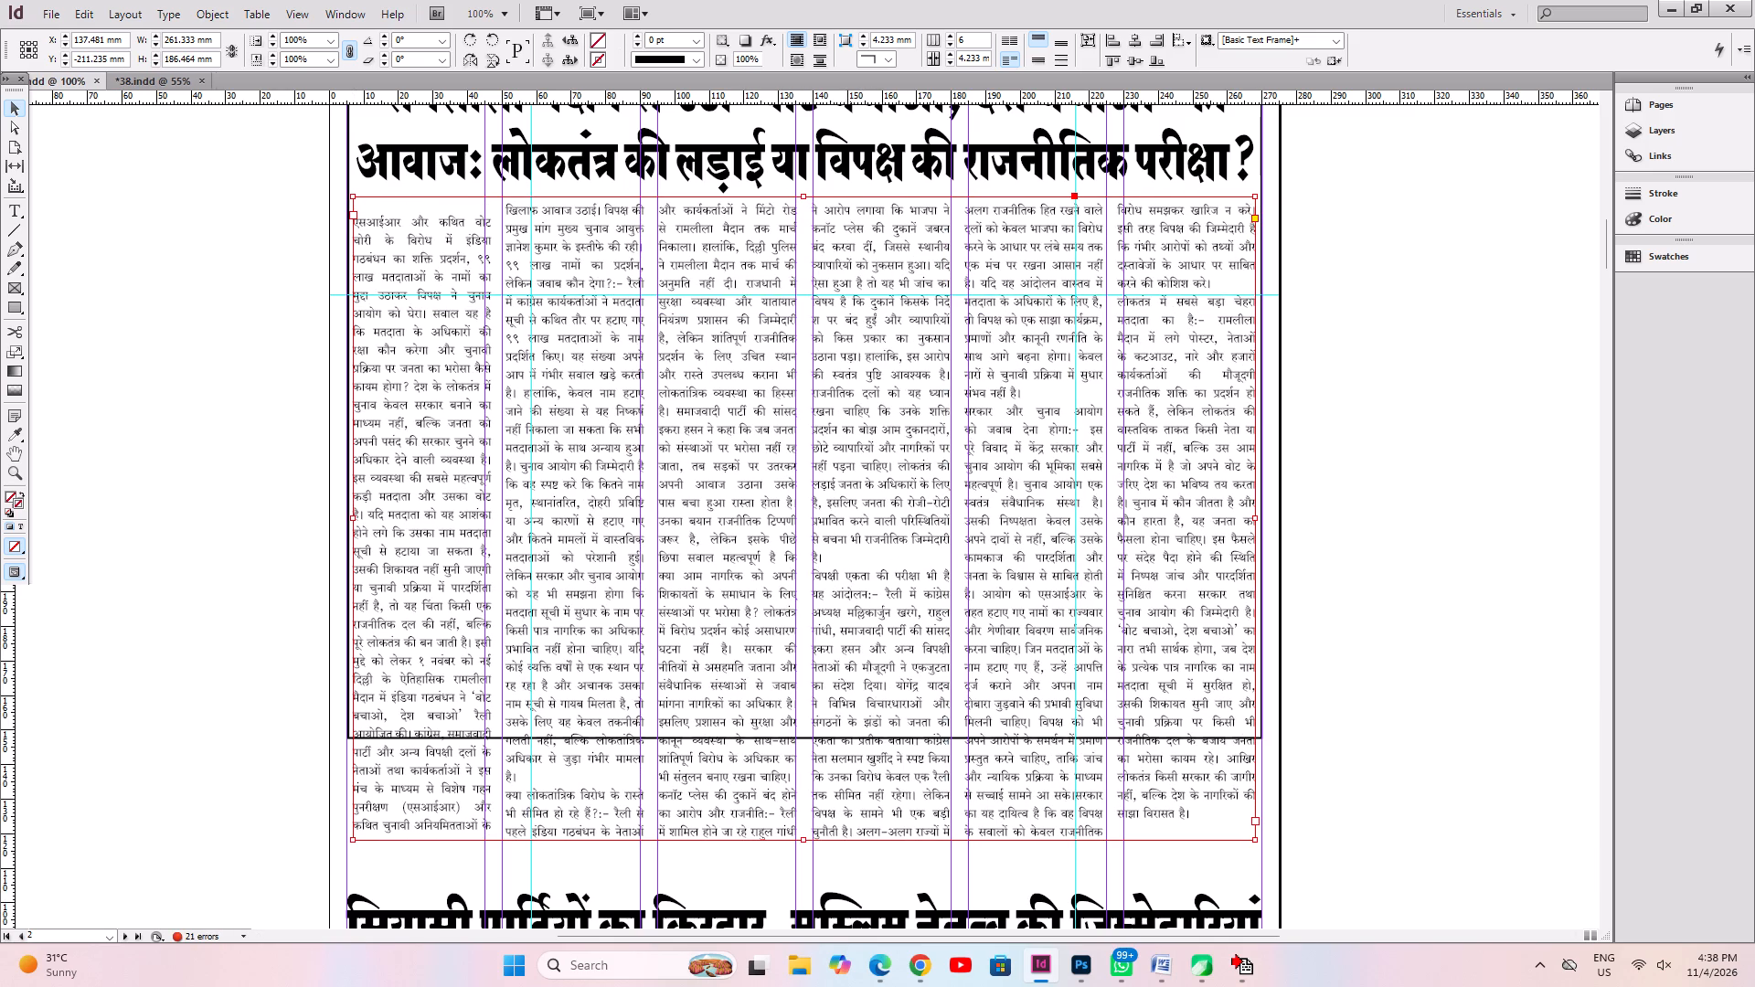
Extend the bottom edge of the editorial's border frame to just below its text columns, making the border about 231 mm high.
left_click(776, 738, "ctrl")
left_click_drag(804, 738, 804, 740)
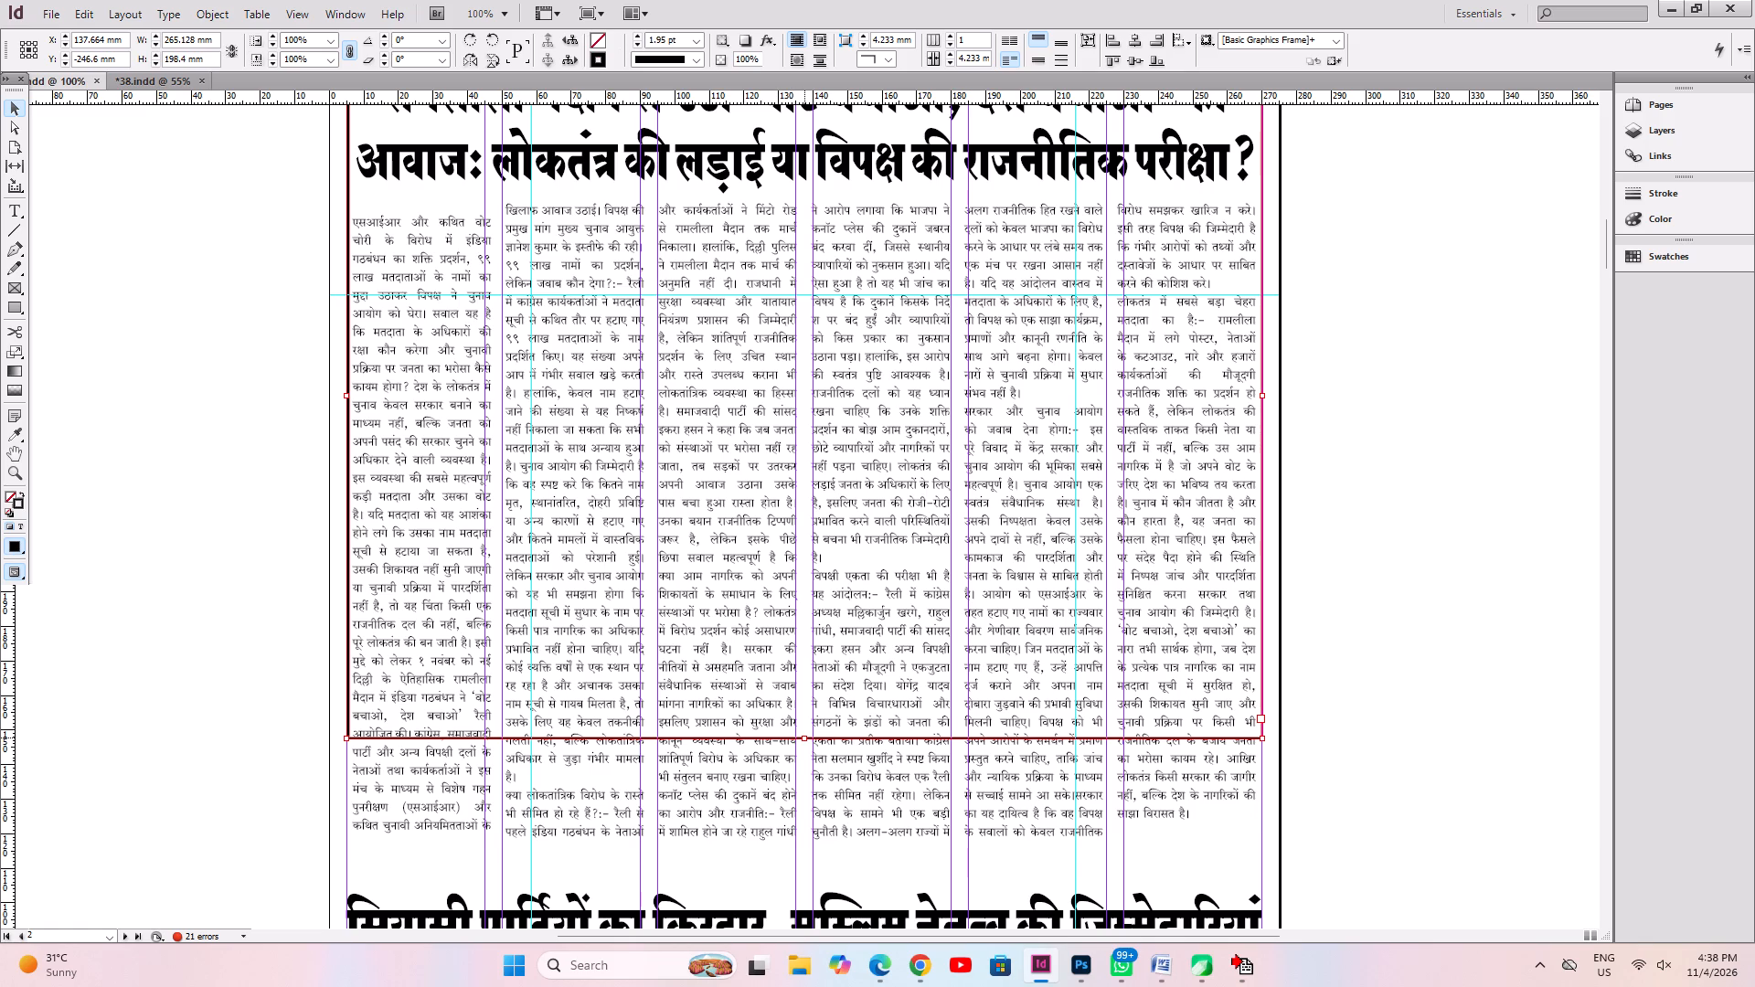
left_click_drag(804, 740, 784, 852)
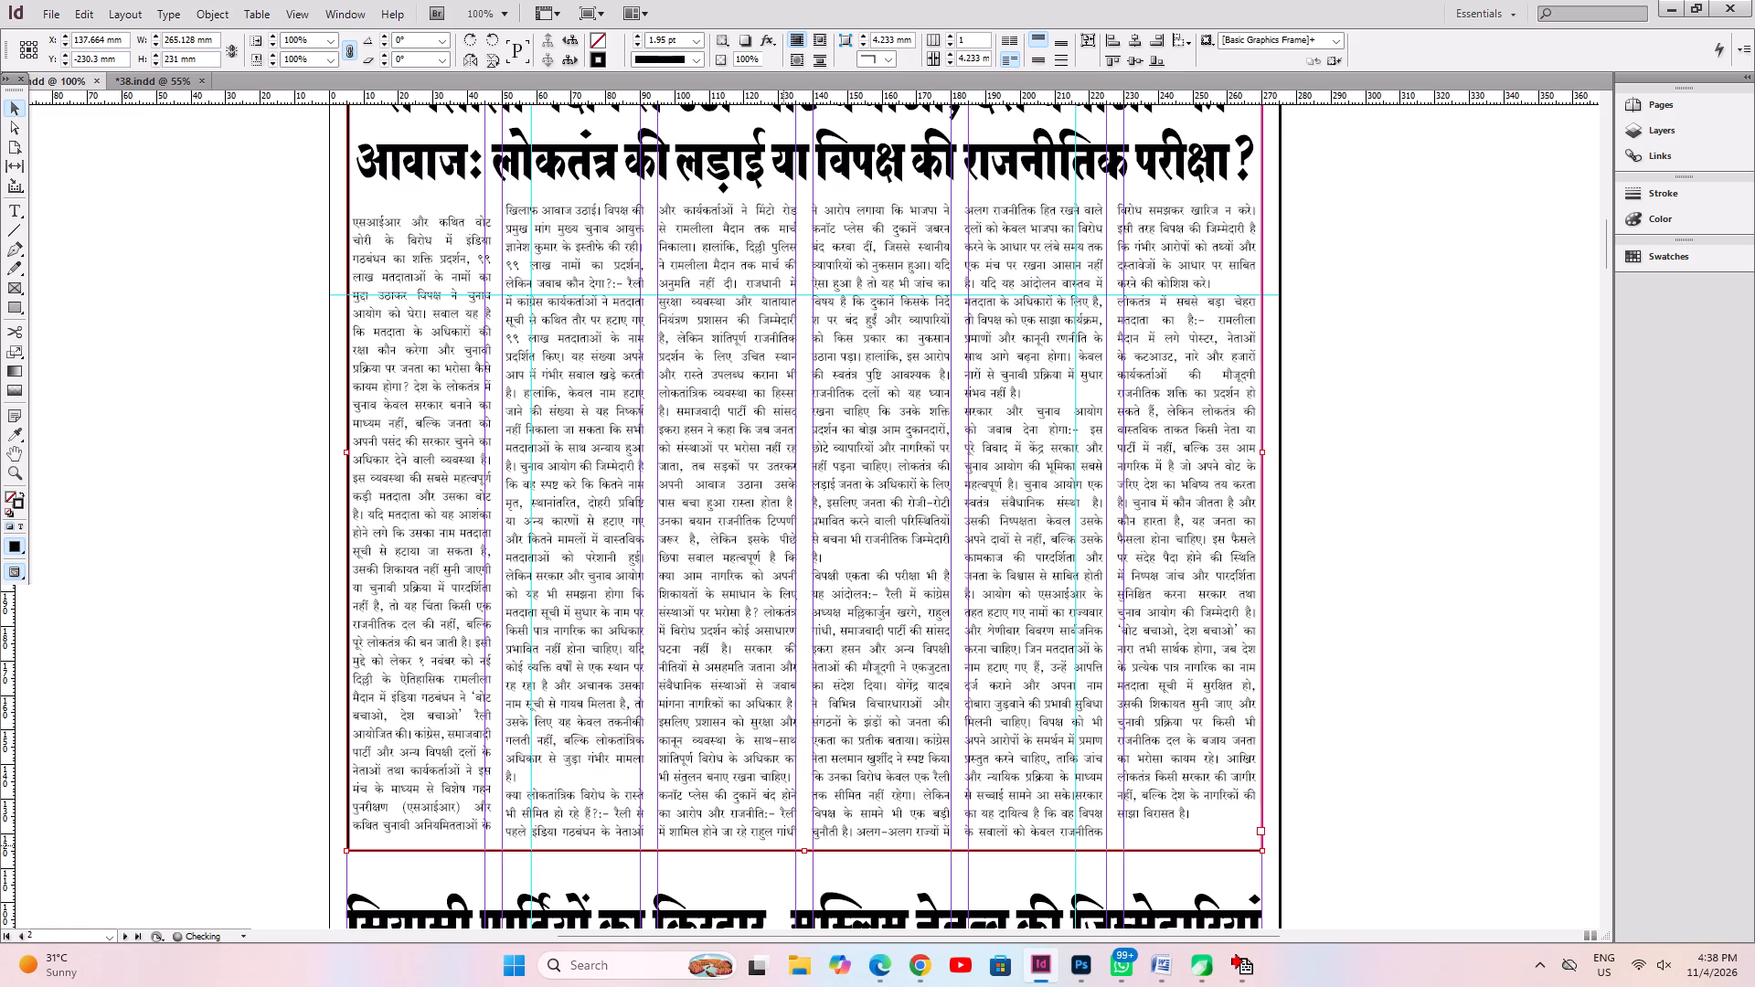
Nudge the editorial text frame up by two increments inside its border.
left_click(781, 796)
key("Up")
key("Up")
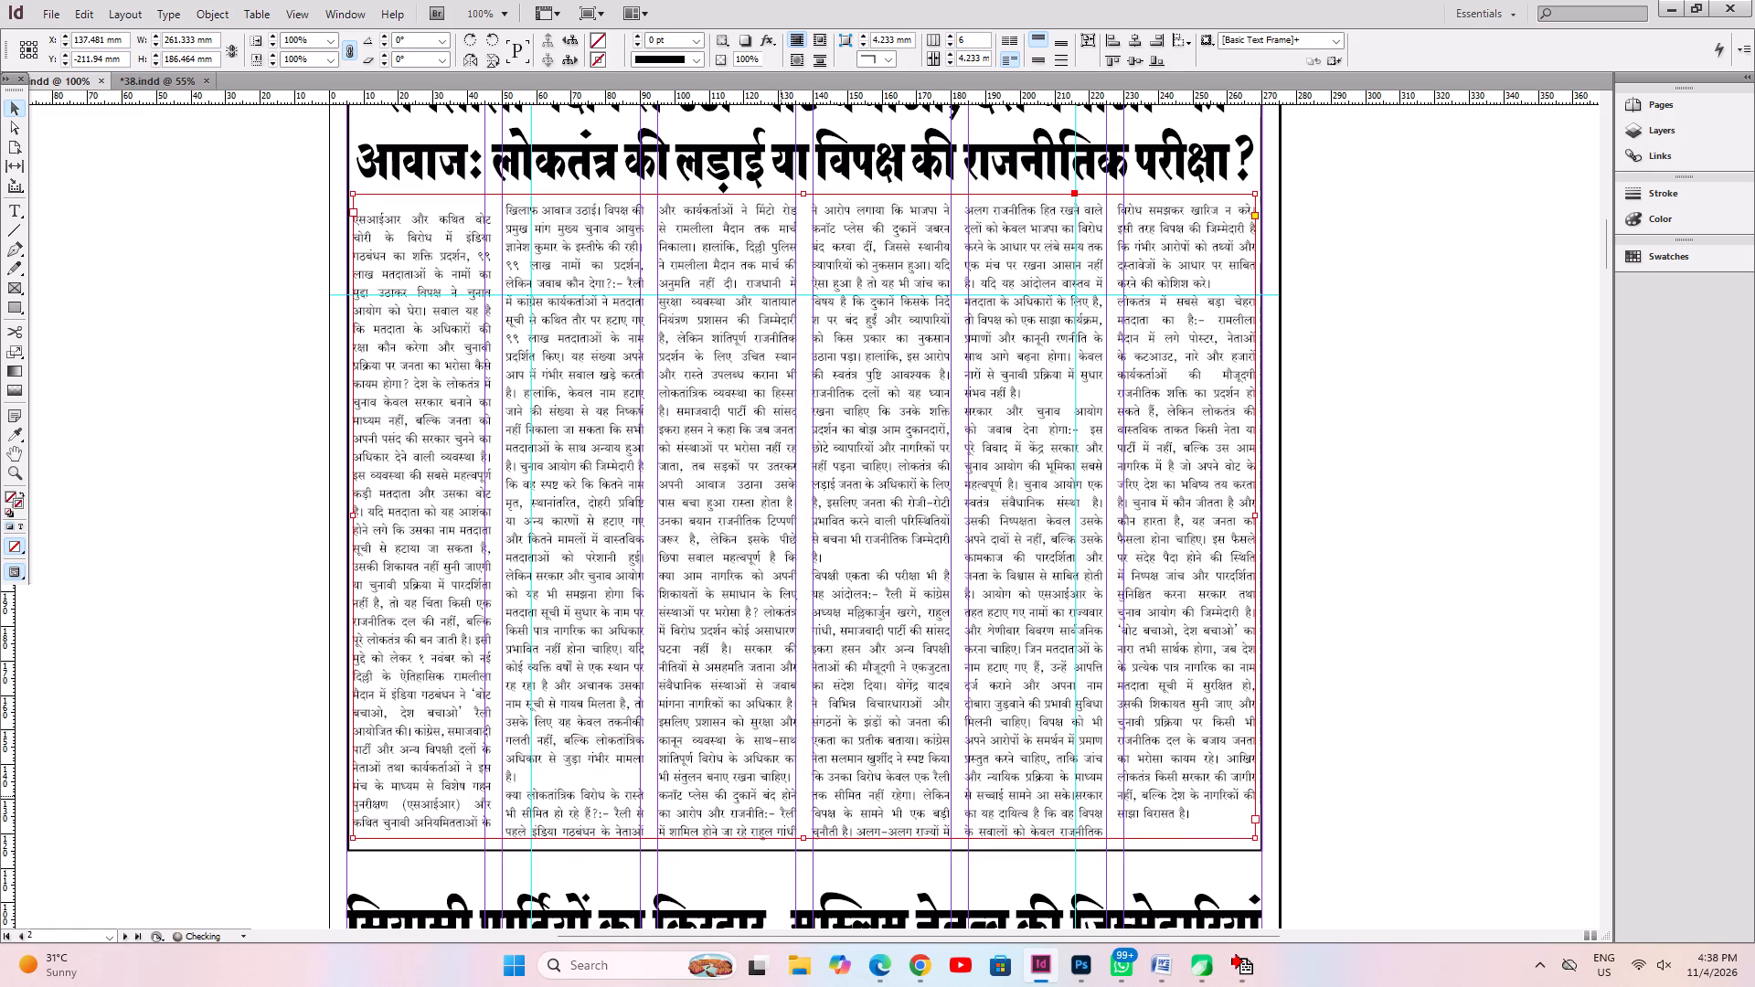
Remove the text wrap from the two-line editorial headline frame.
scroll(964, 780, "up", 4)
left_click(1330, 643)
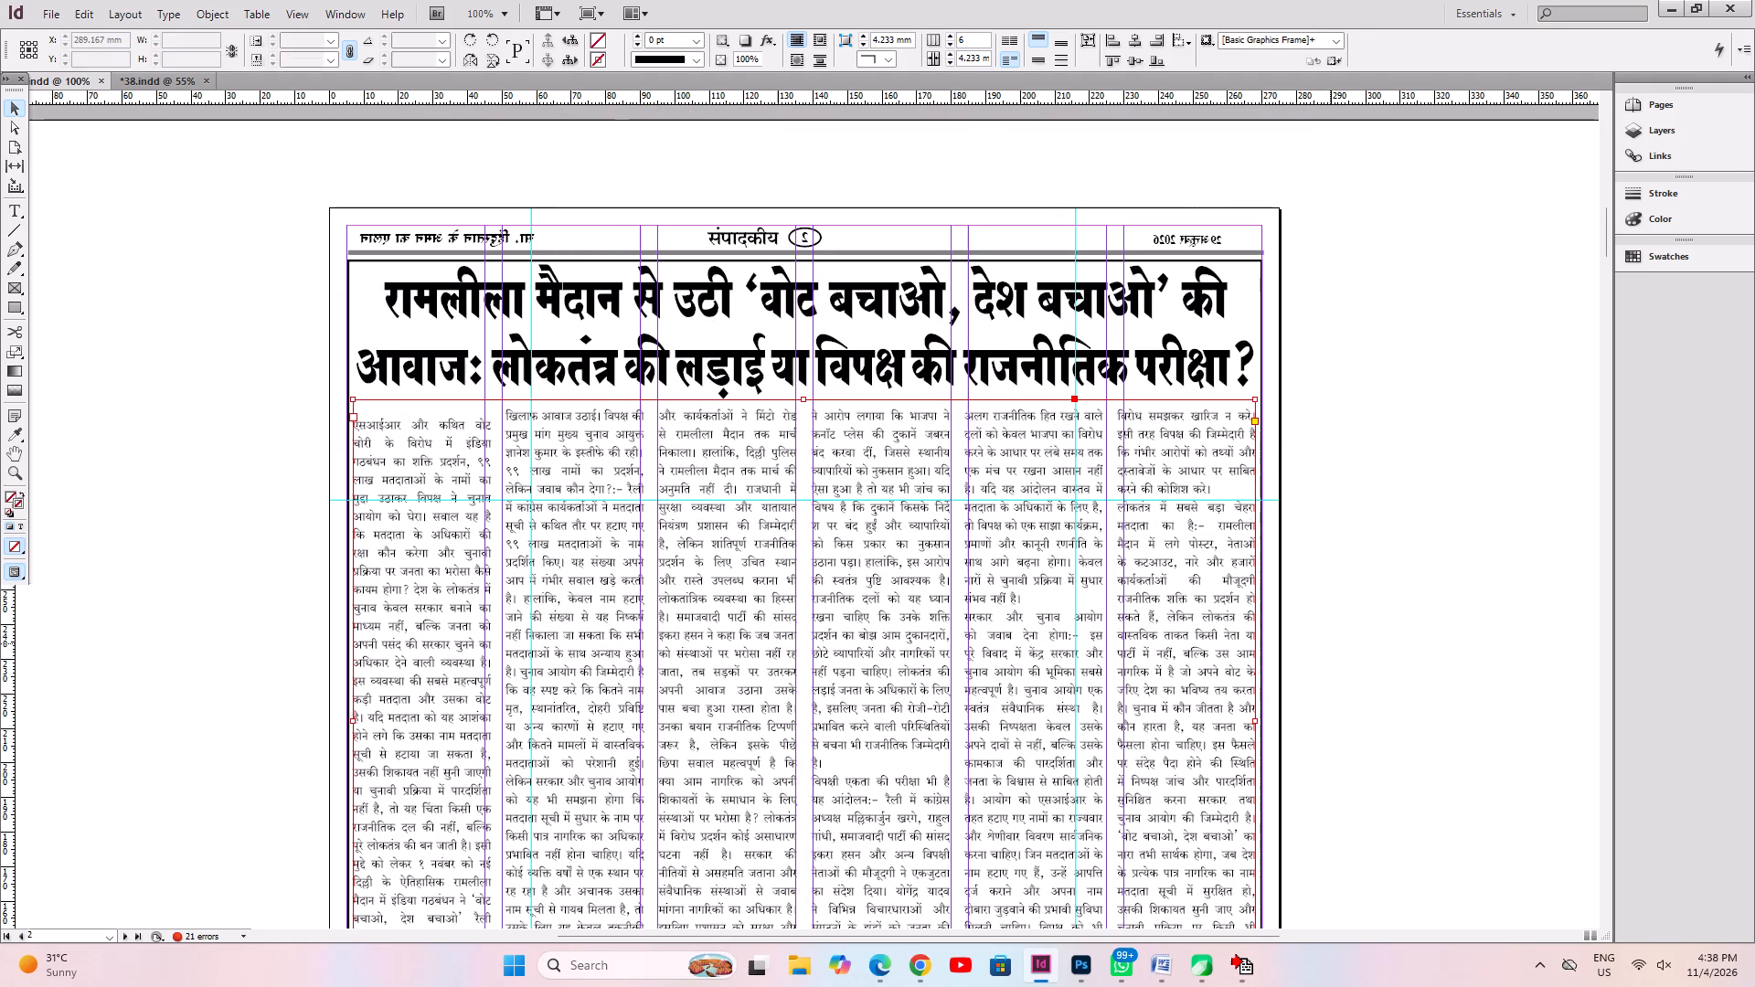
left_click(875, 312)
key("ctrl+alt+w")
left_click(897, 425)
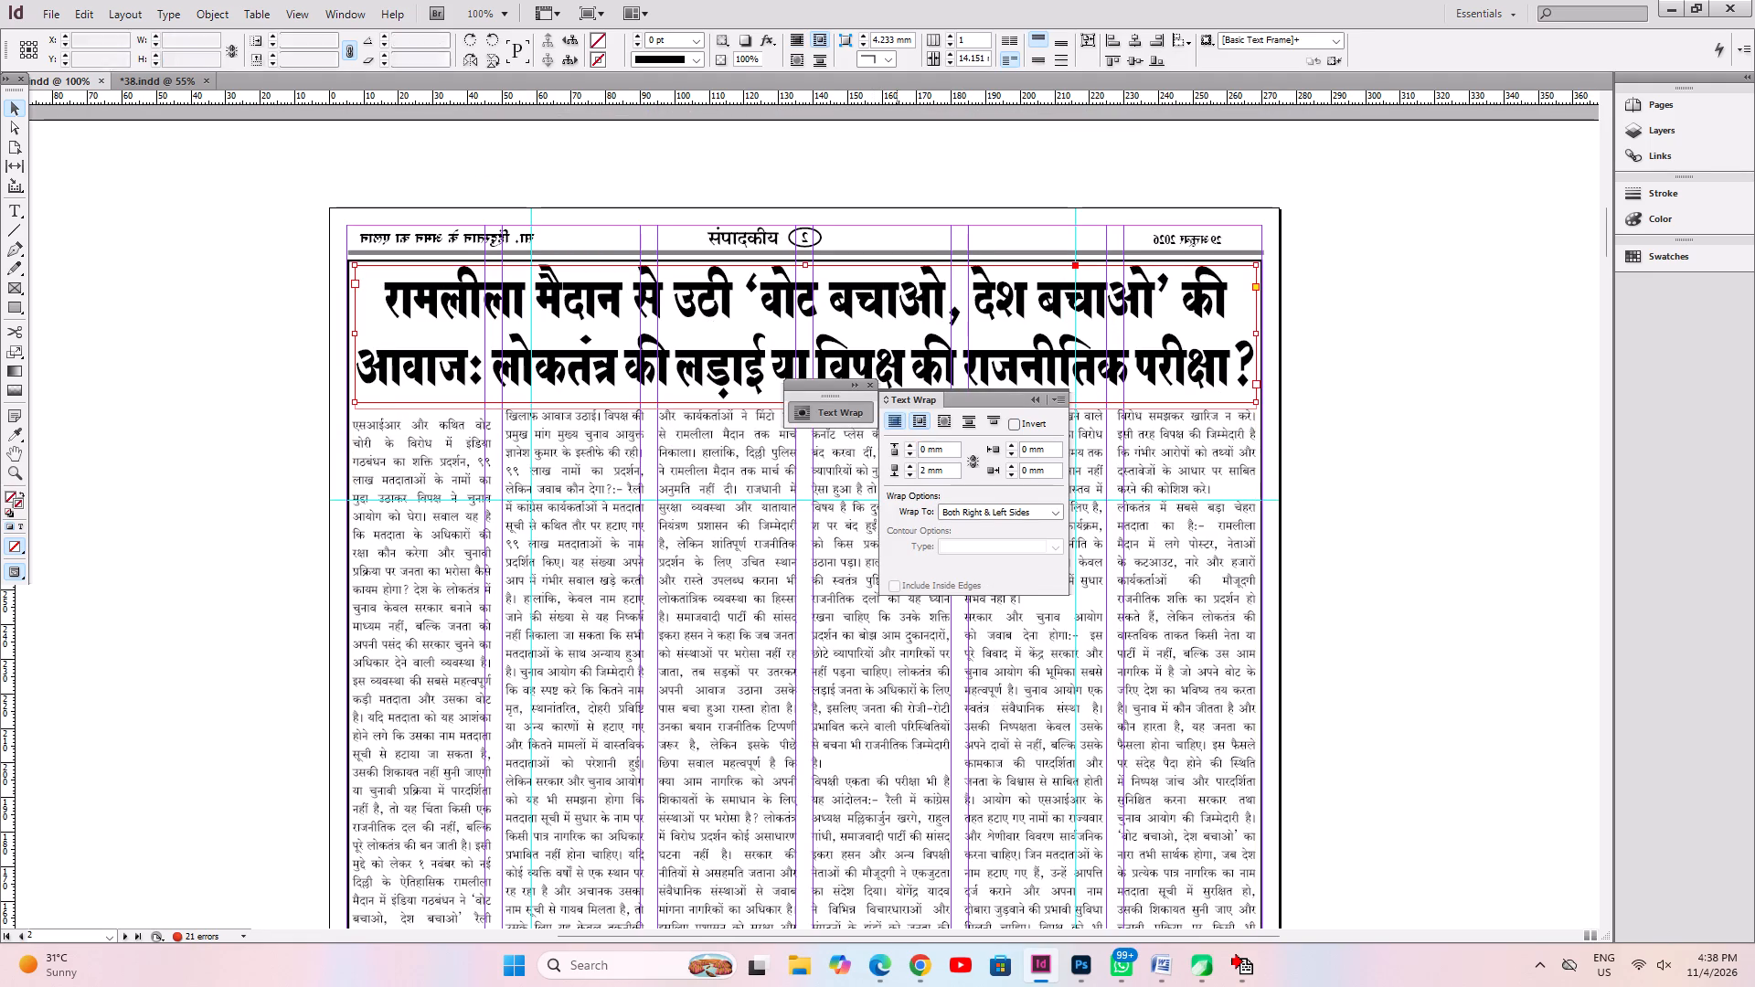
left_click(872, 382)
left_click(1359, 475)
Nudge the editorial headline frame down by one increment.
left_click(888, 373)
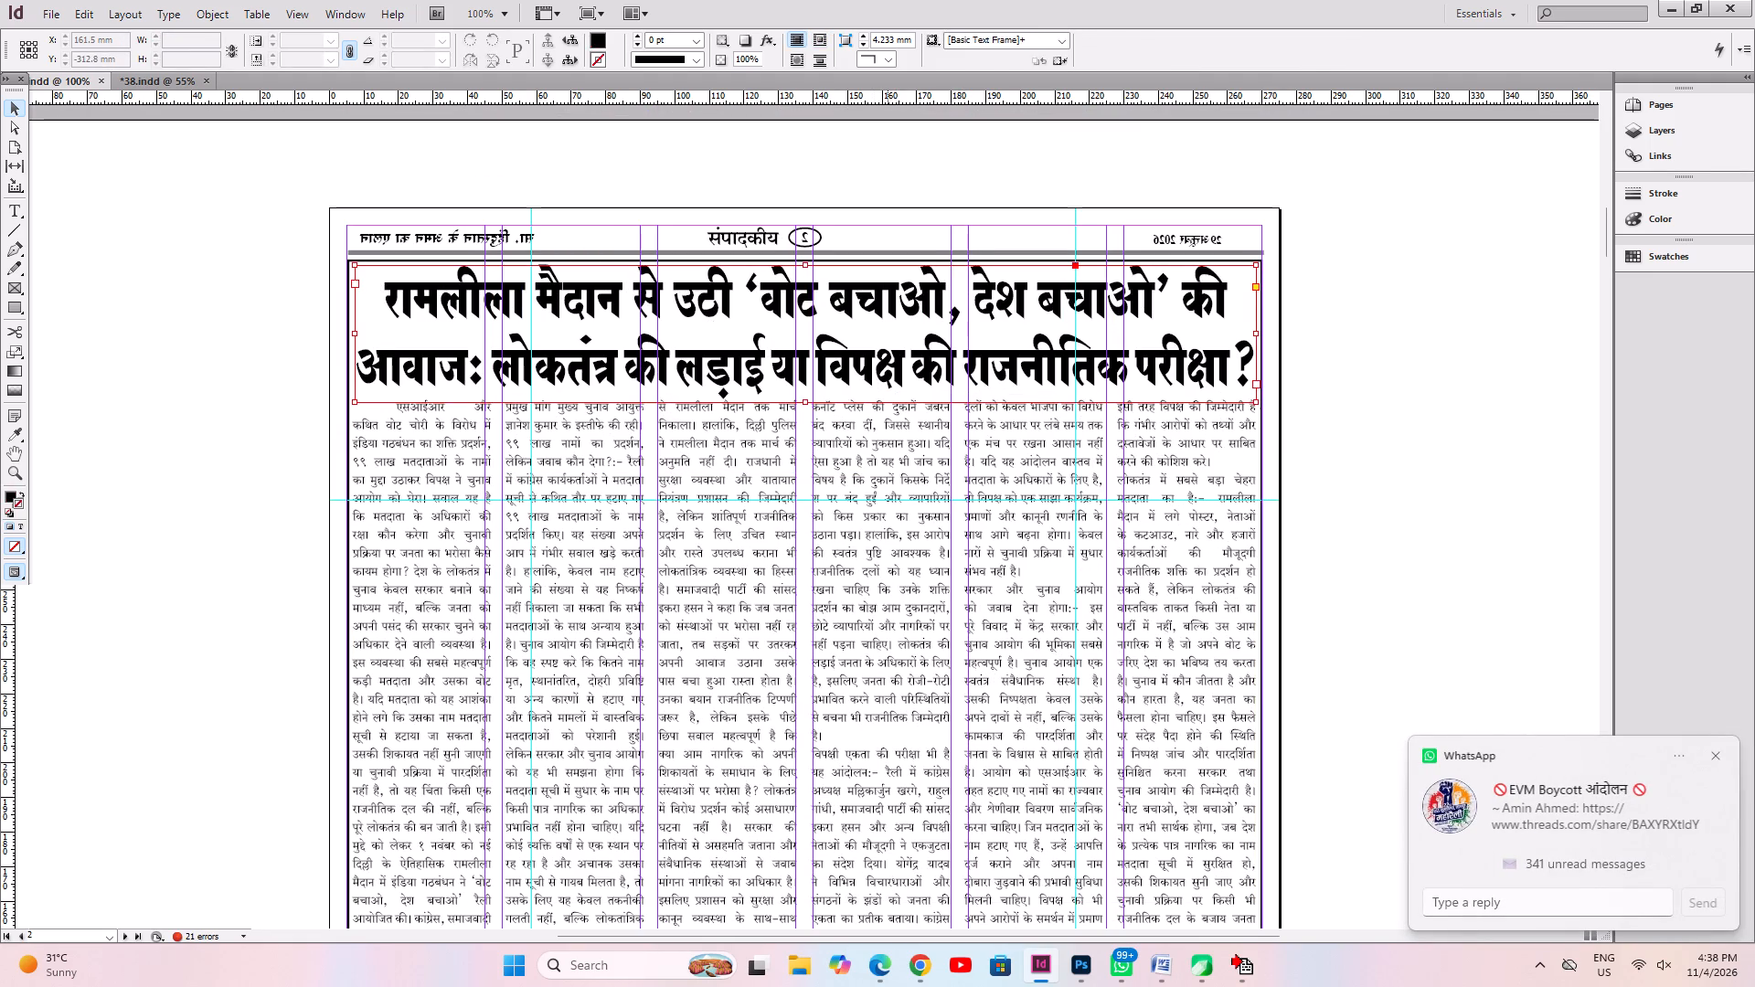
key("Down")
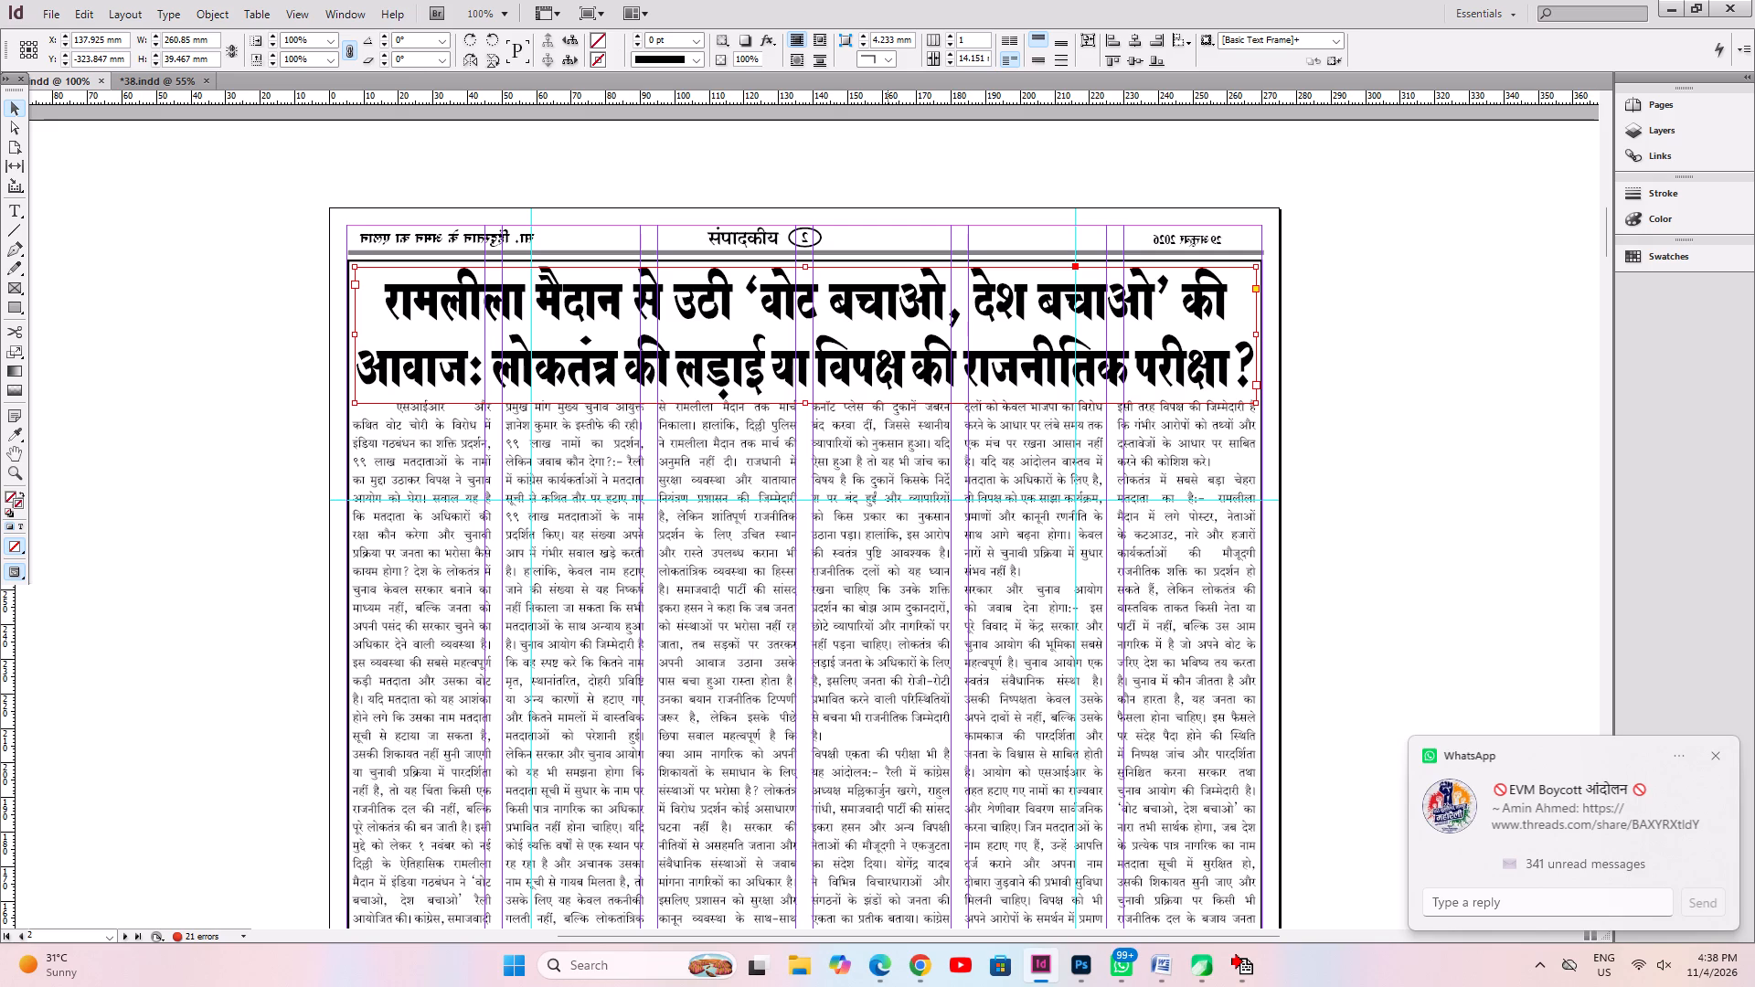
Nudge the editorial text frame up by a net single increment, closer to its headline, and save the document.
scroll(763, 554, "down", 5)
left_click(821, 580)
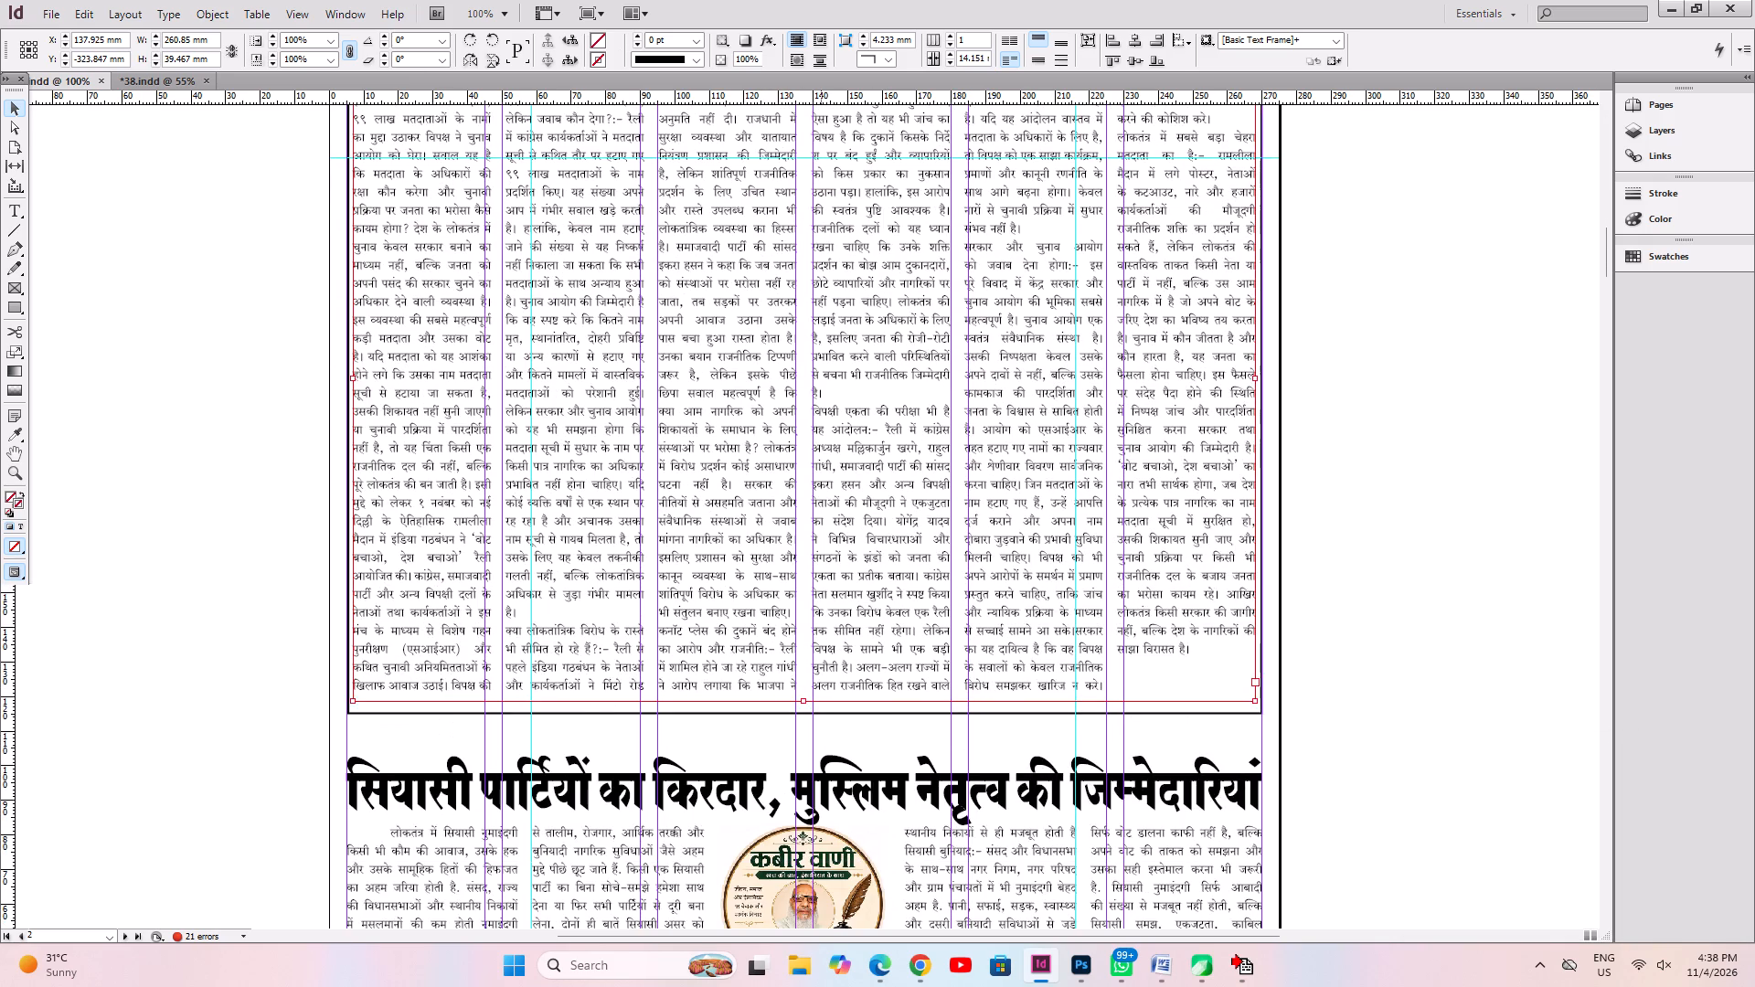
key("ctrl+1")
left_click(1442, 727)
left_click(737, 567)
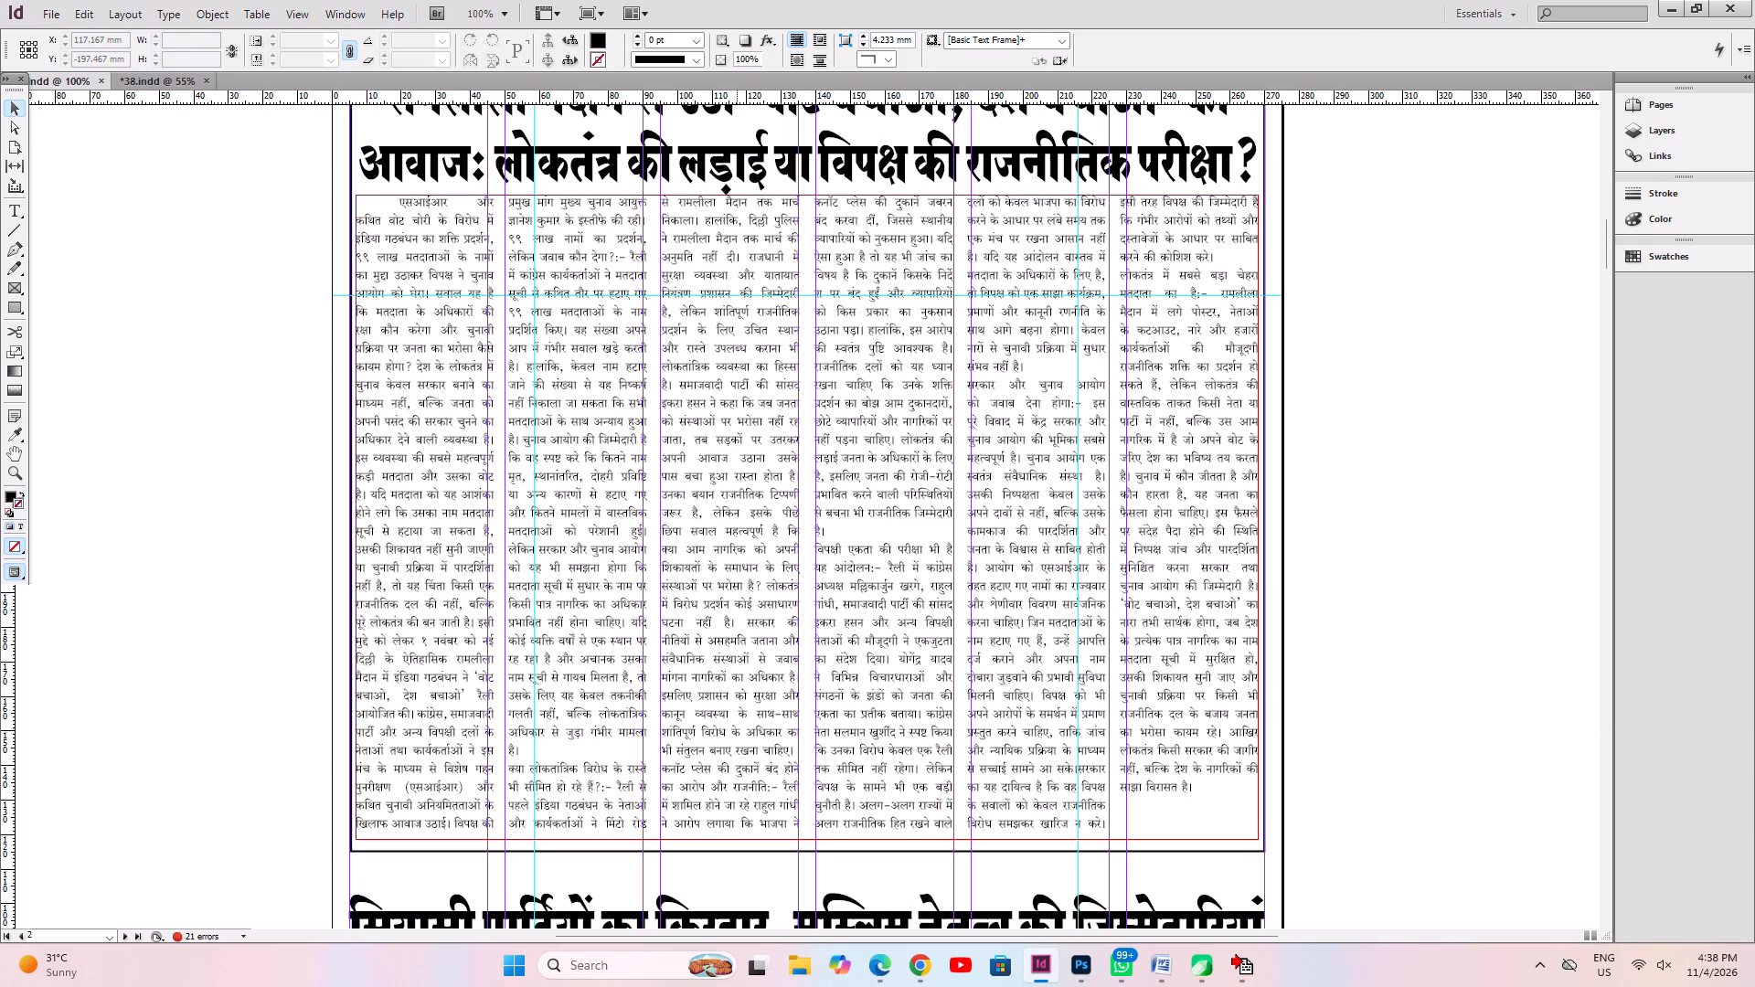
key("Up")
key("Up")
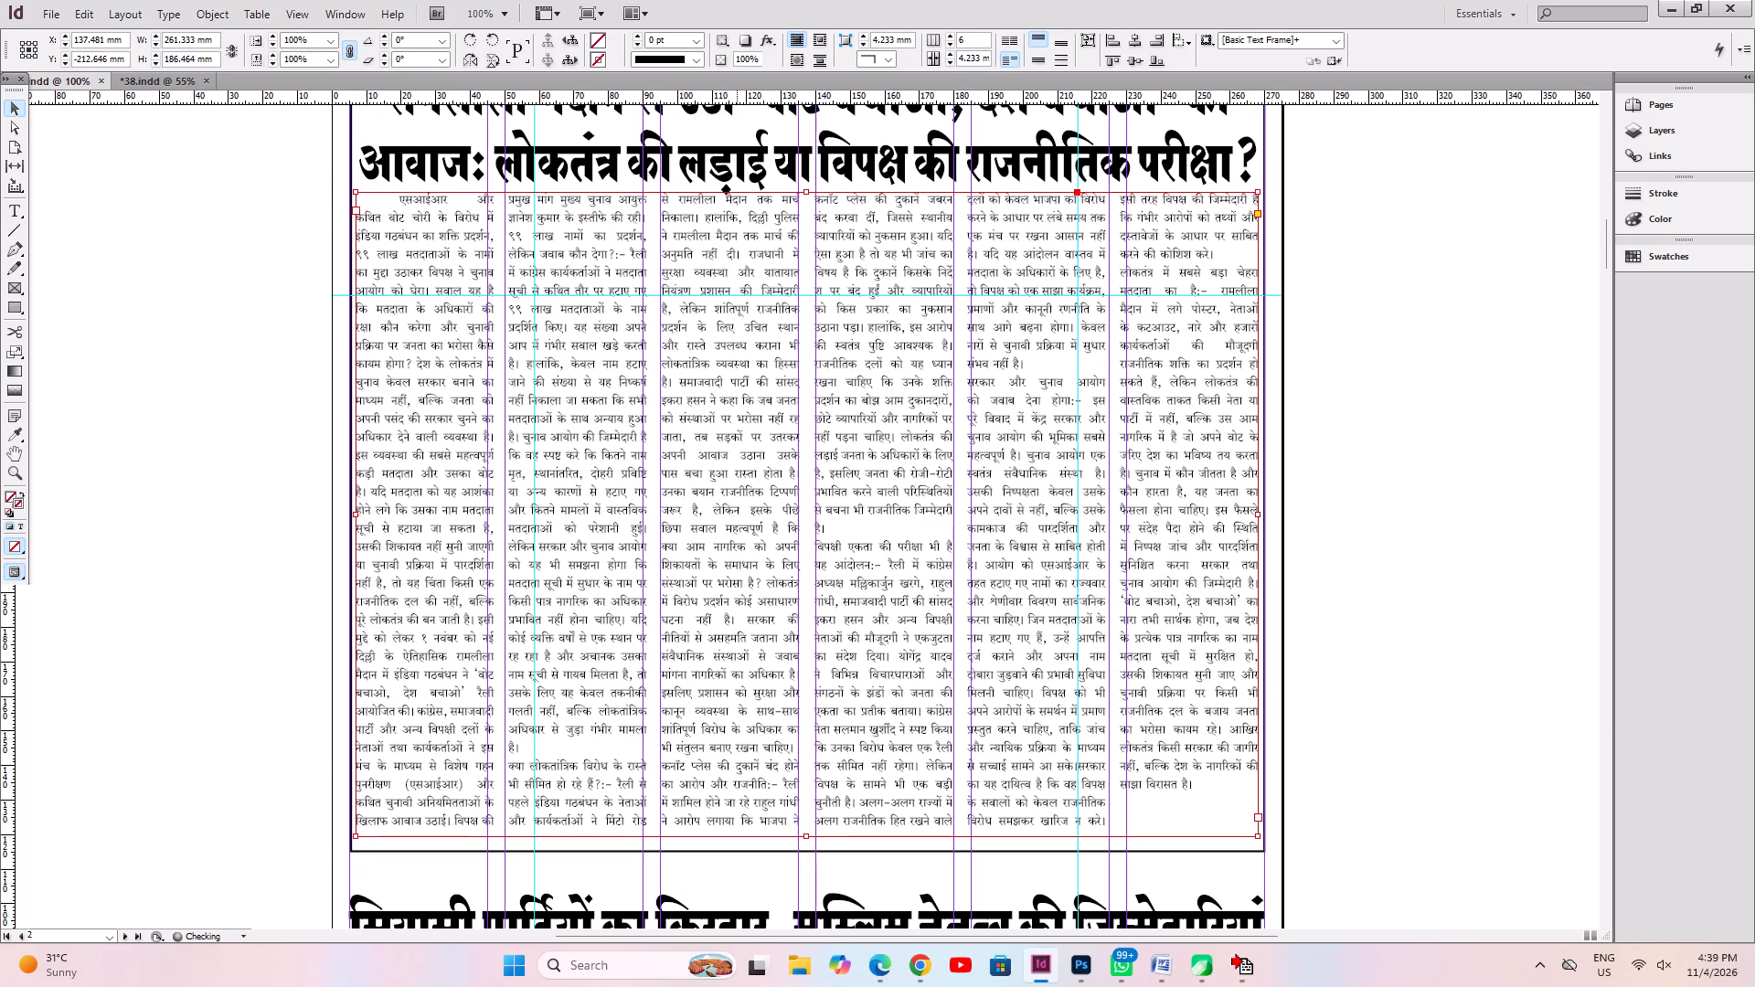
key("Down")
key("ctrl+s")
Raise the bottom edge of the editorial's border frame to the end of its text columns, making it about 227 mm high.
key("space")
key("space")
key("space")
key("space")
left_click_drag(824, 691, 792, 450)
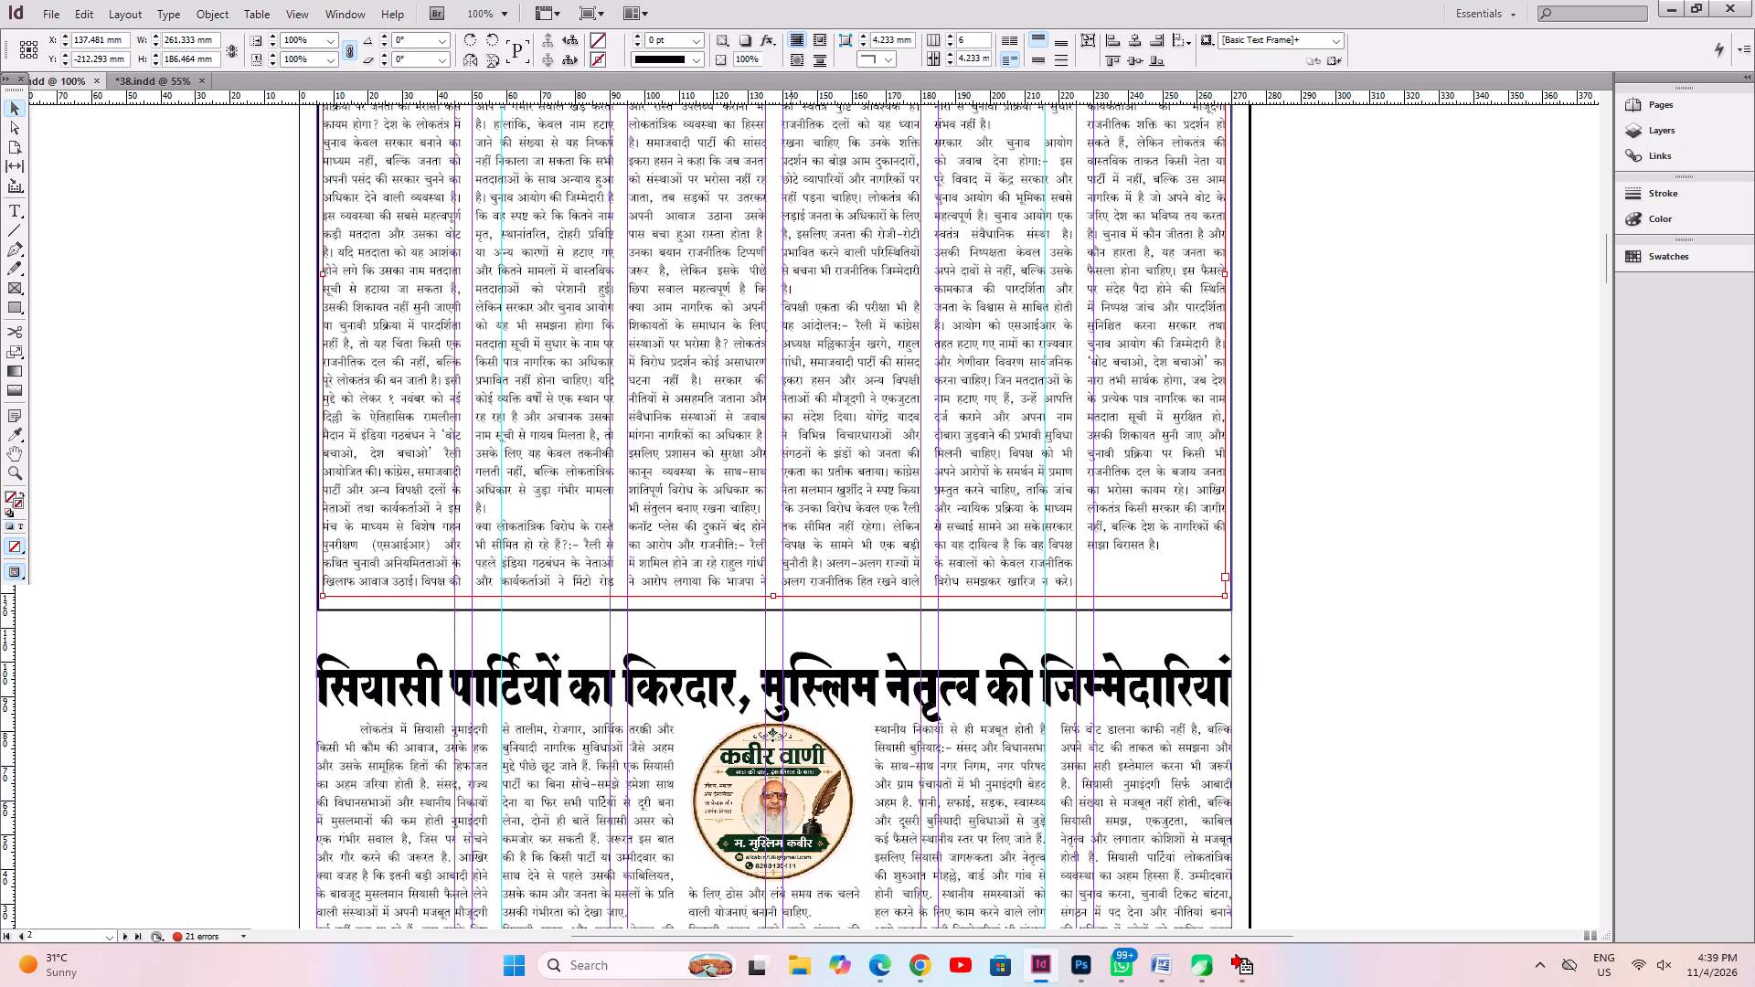
left_click(778, 616)
left_click(778, 610, "ctrl")
left_click_drag(773, 611, 772, 596)
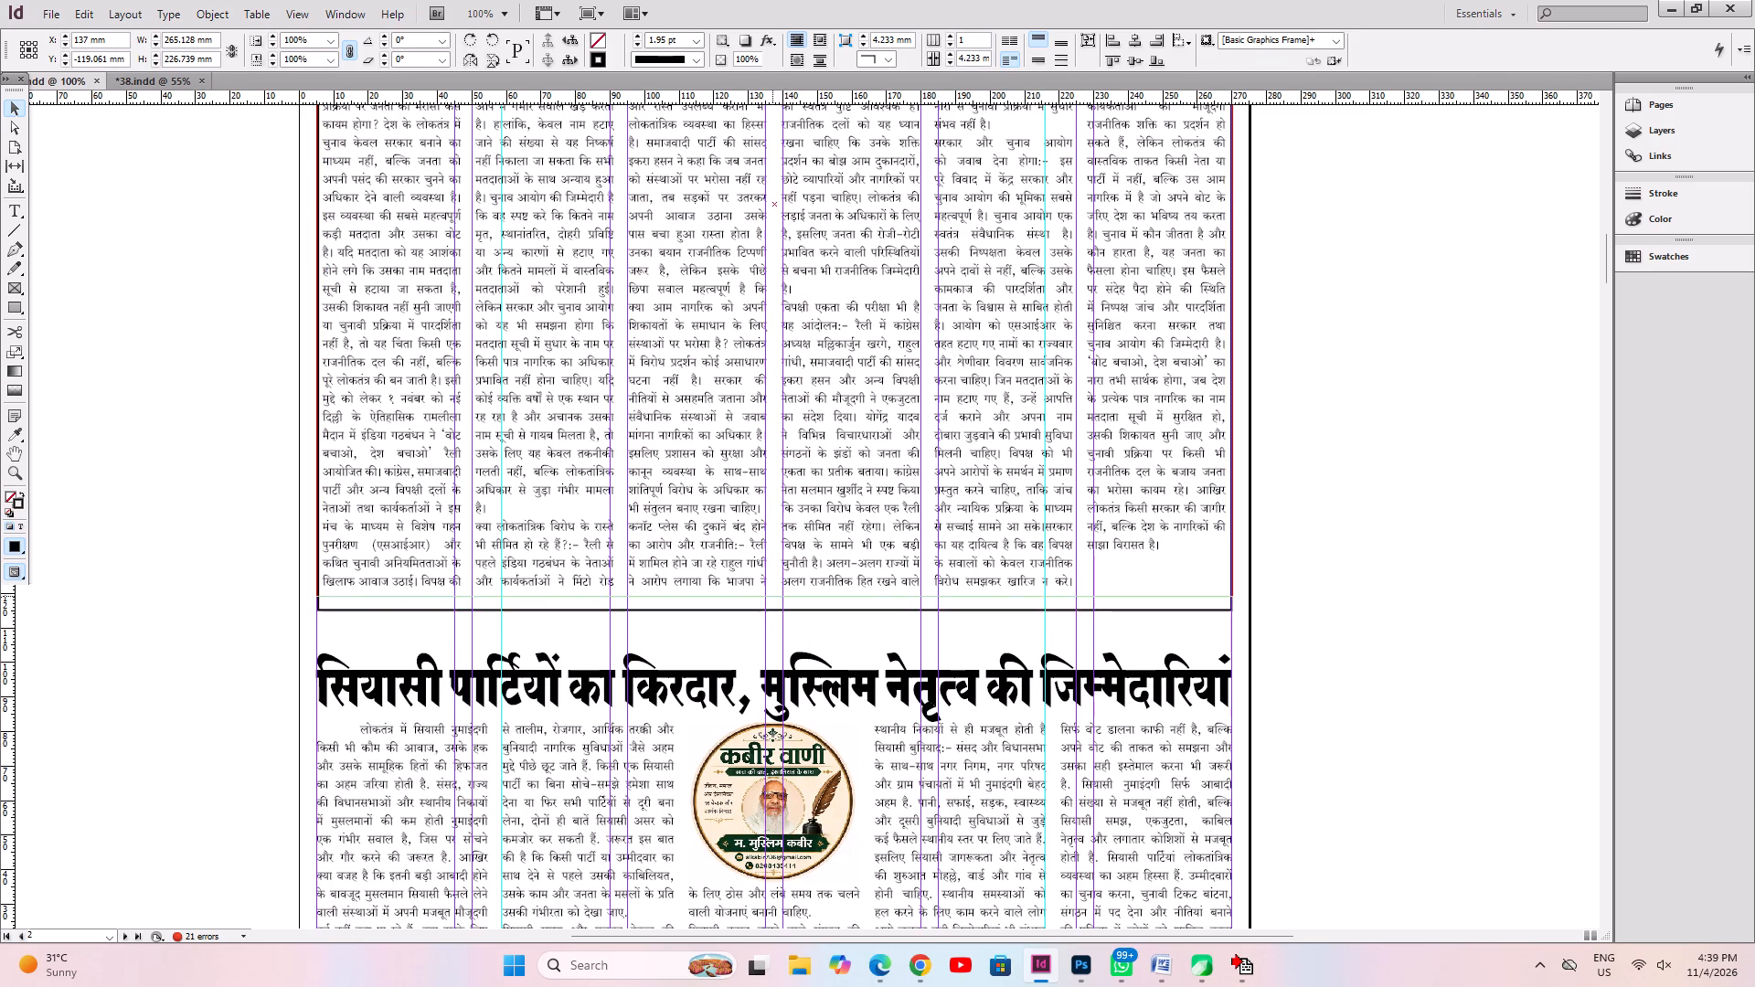
left_click_drag(772, 596, 772, 595)
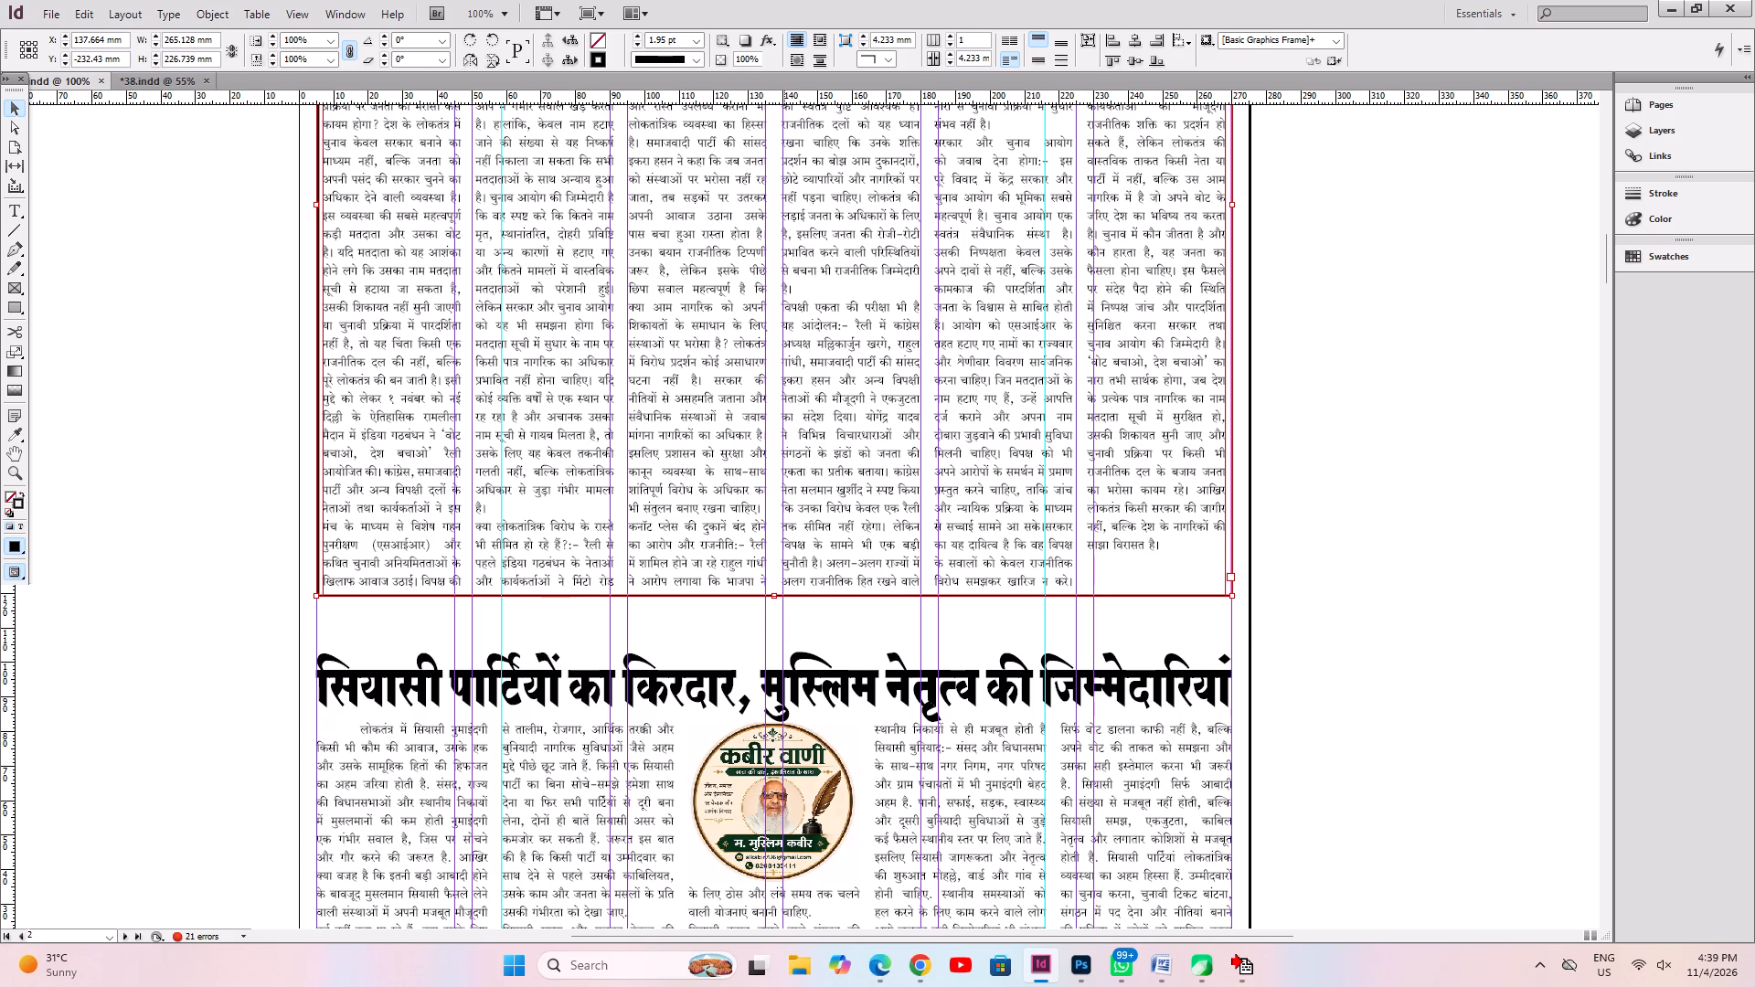
Move the lower article's headline, text columns and round logo up together to sit directly beneath the main article's border.
left_click(803, 699)
left_click(1357, 676)
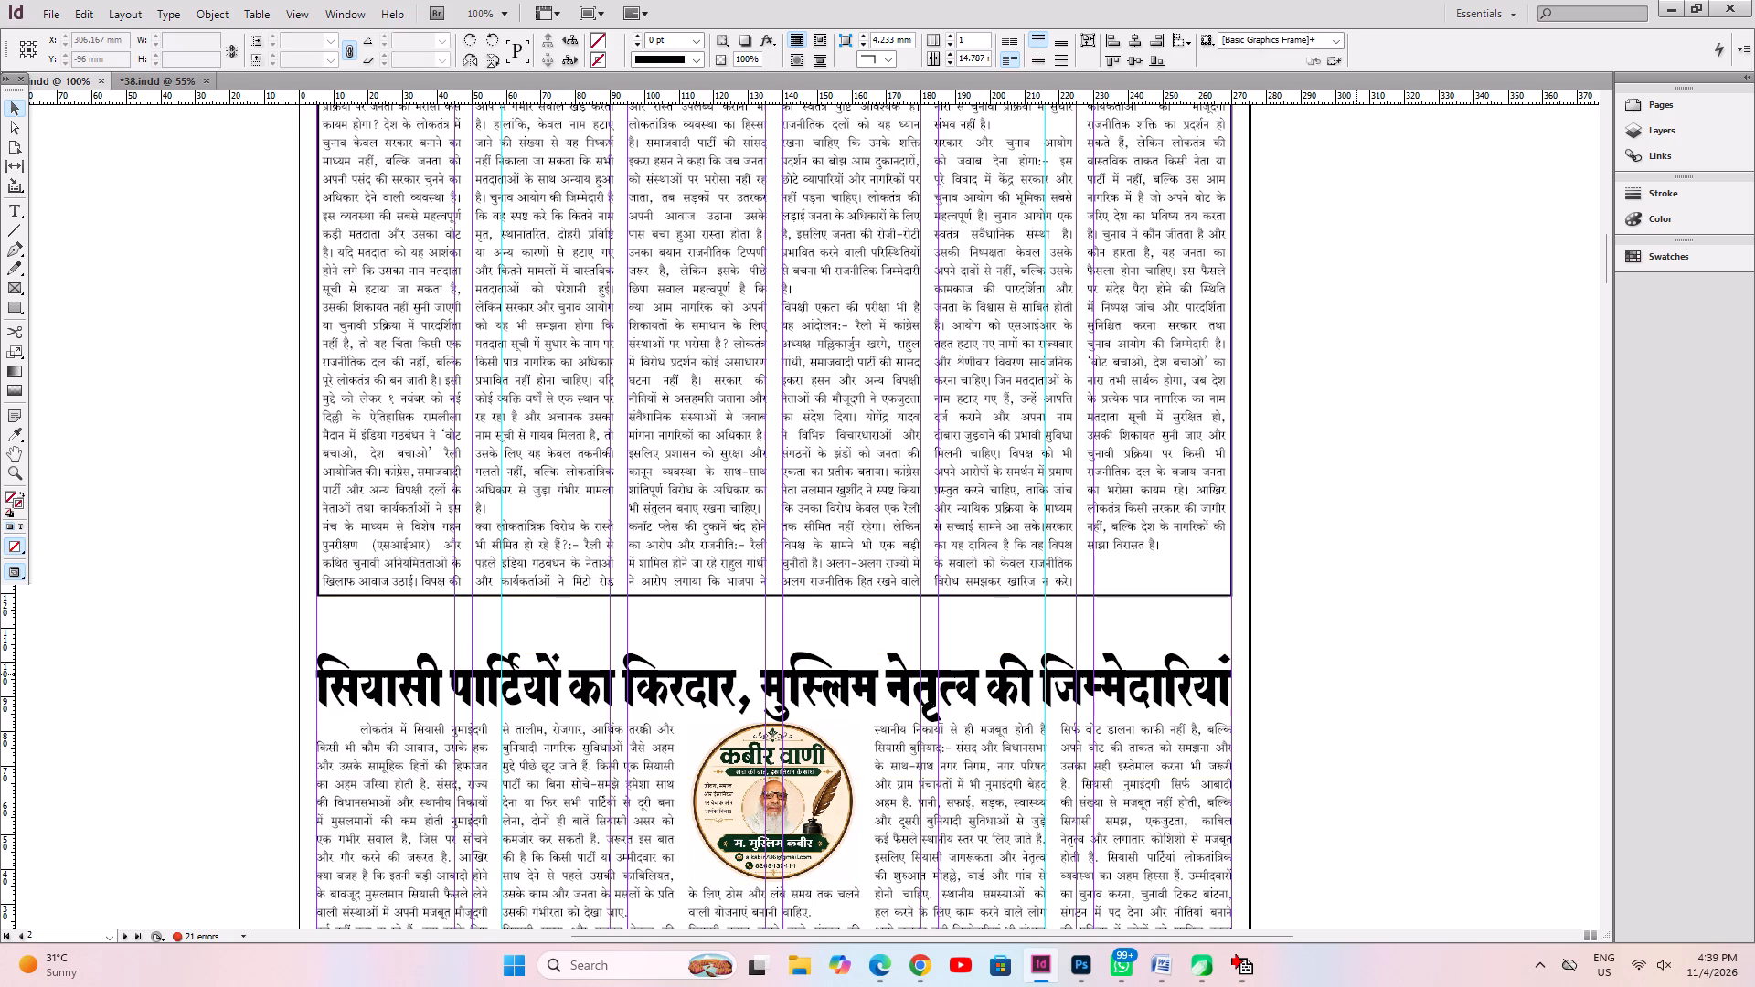
key("ctrl+1")
key("space")
key("space")
key("space")
key("space")
key("space")
left_click_drag(485, 703, 488, 491)
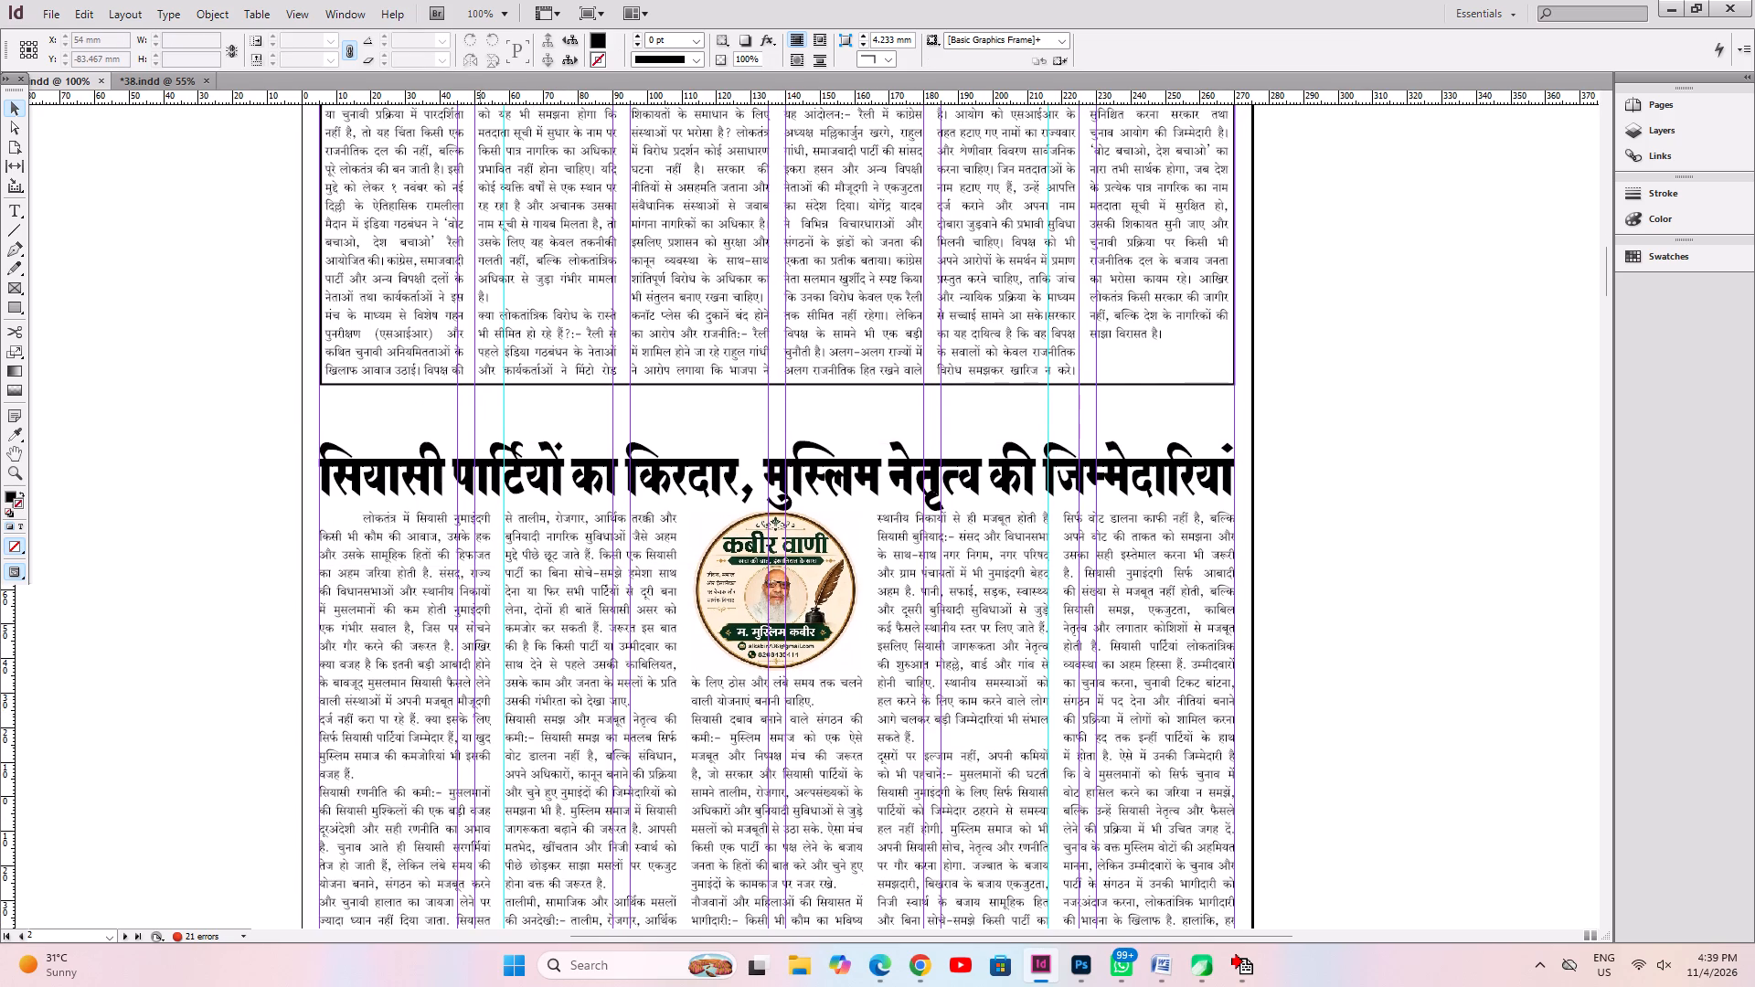
left_click(246, 451)
left_click_drag(186, 424, 933, 750)
left_click_drag(1091, 778, 1091, 741, "shift")
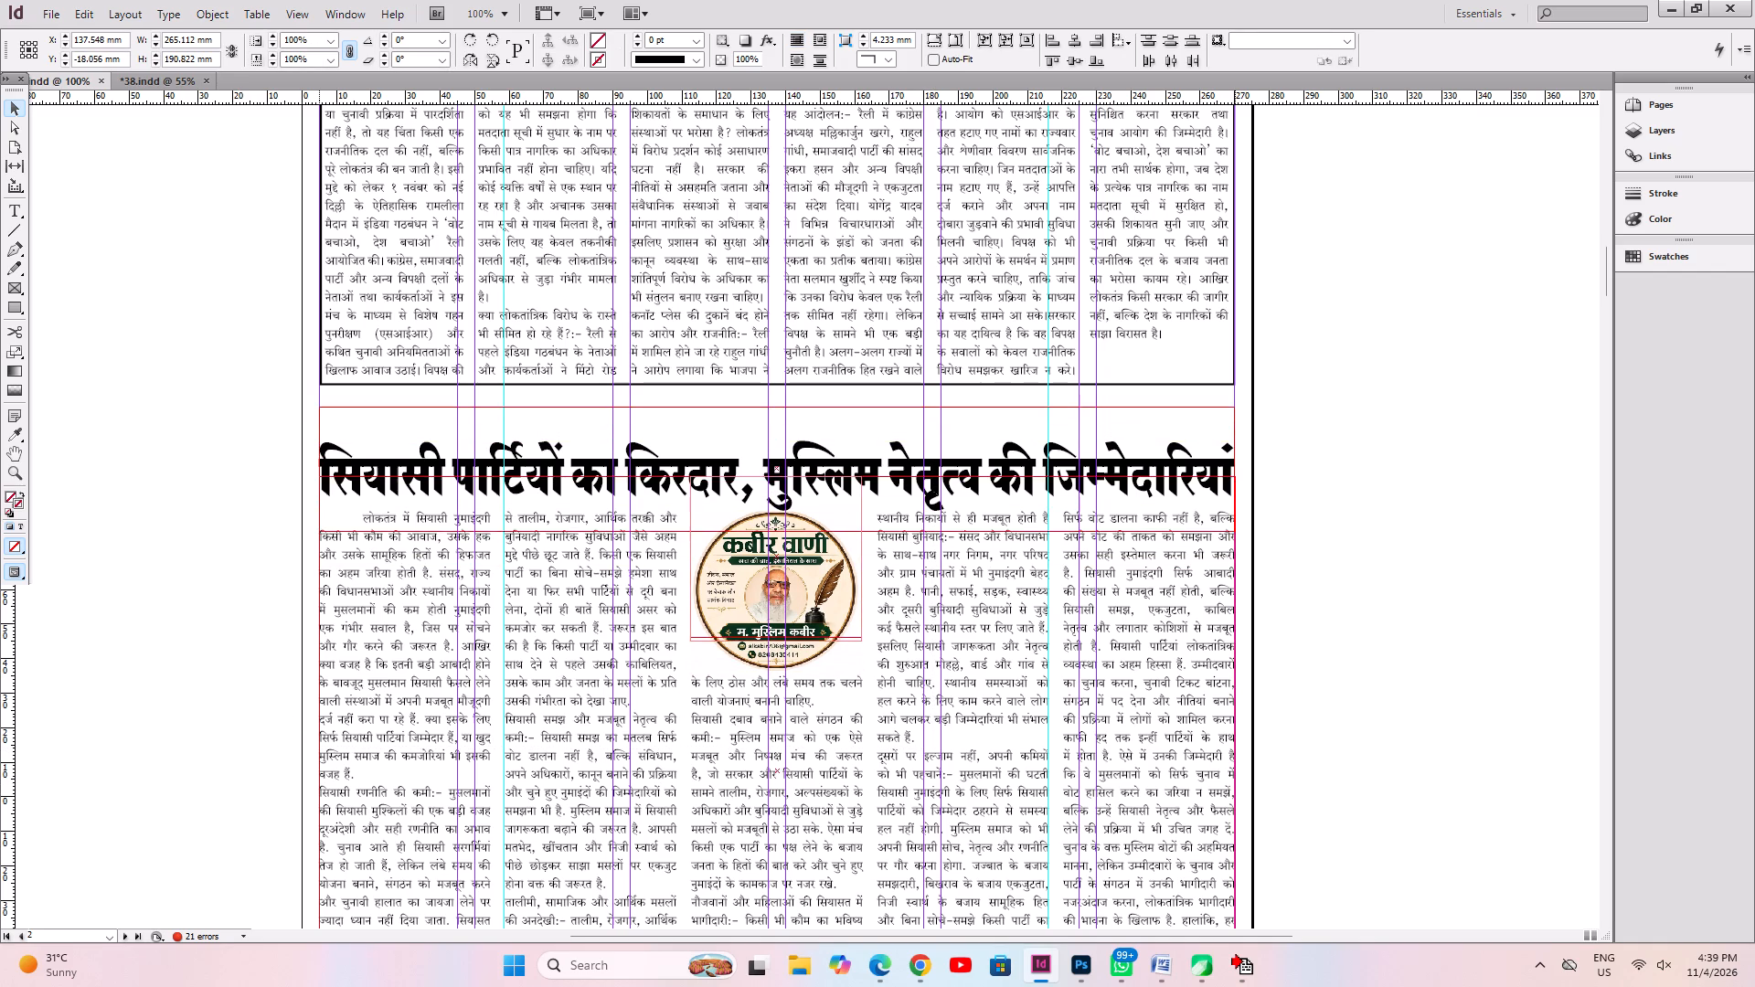
left_click_drag(1091, 741, 1091, 731, "shift")
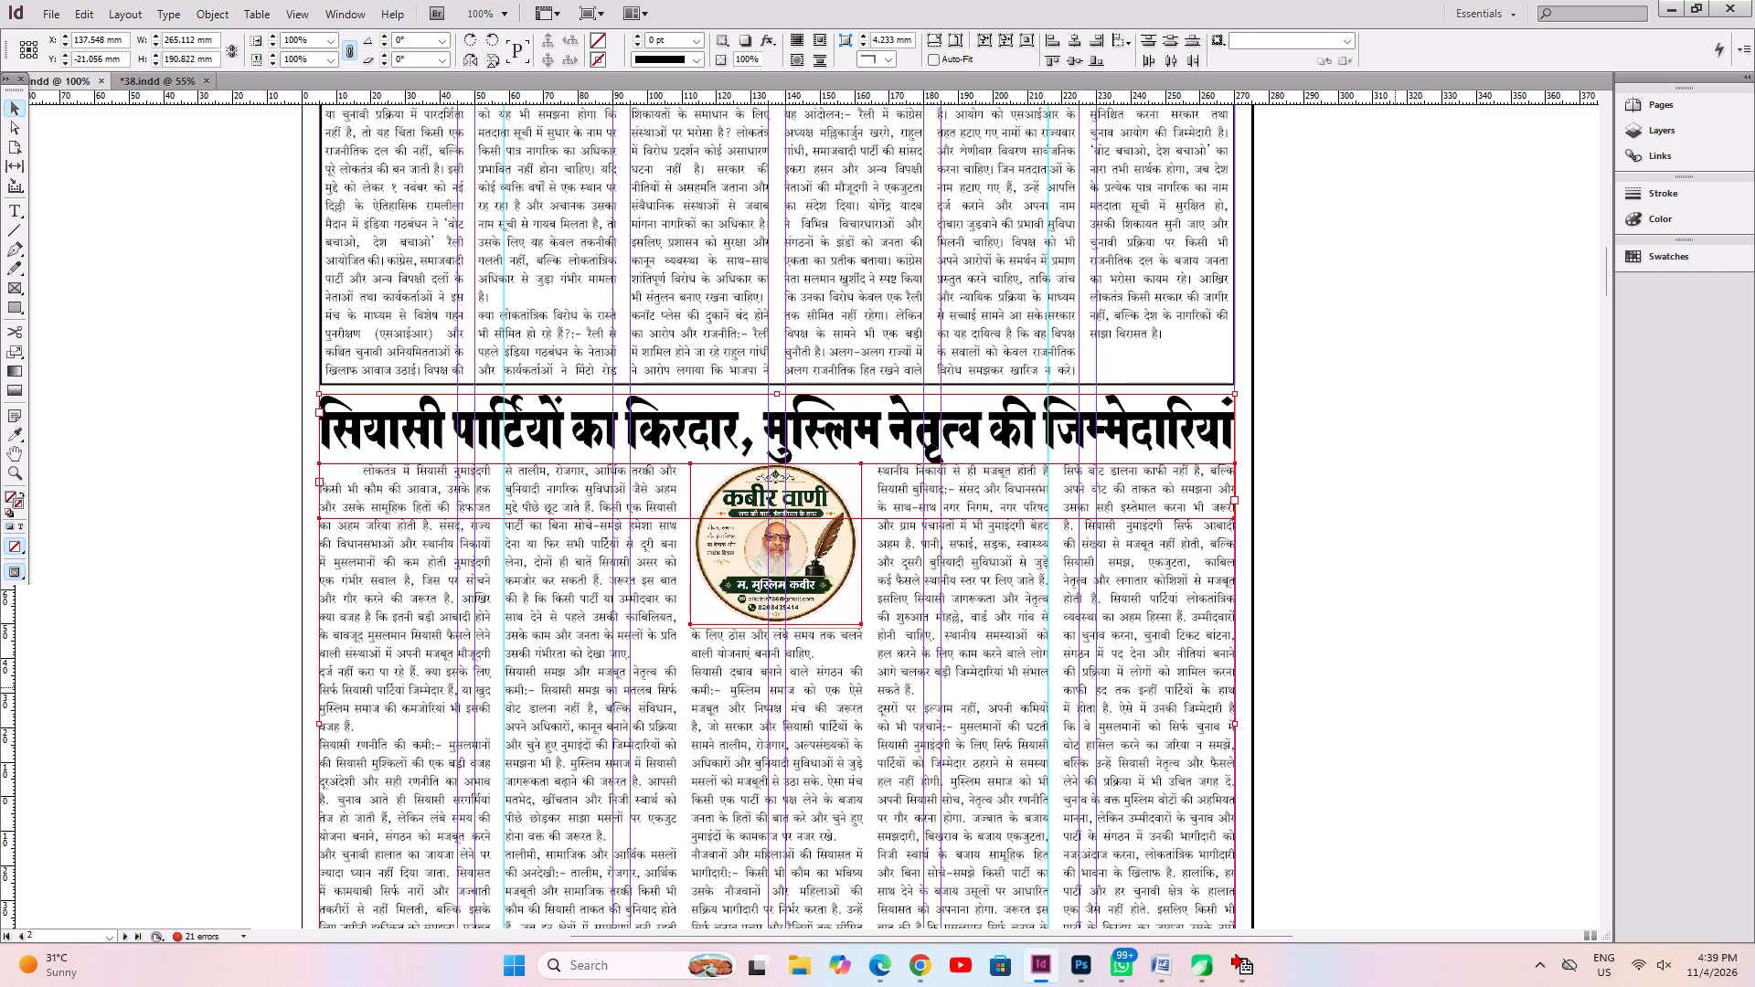
Save the document and fit the whole page in view.
key("ctrl+s")
key("ctrl+0")
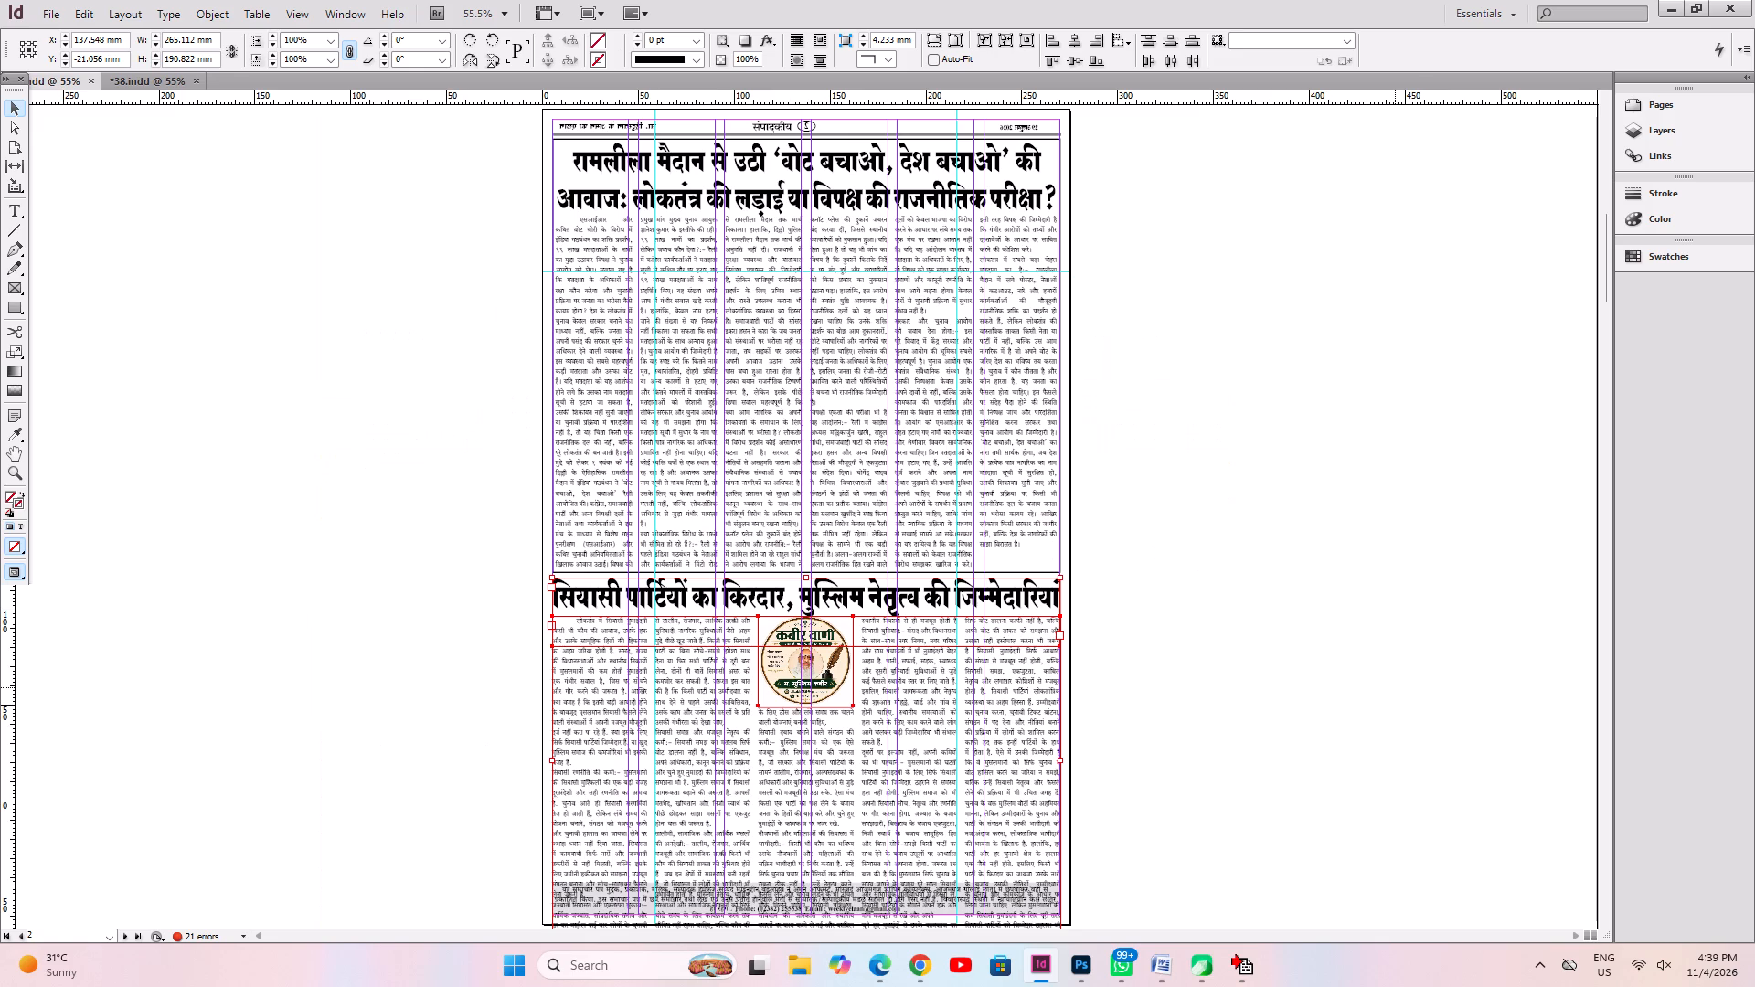
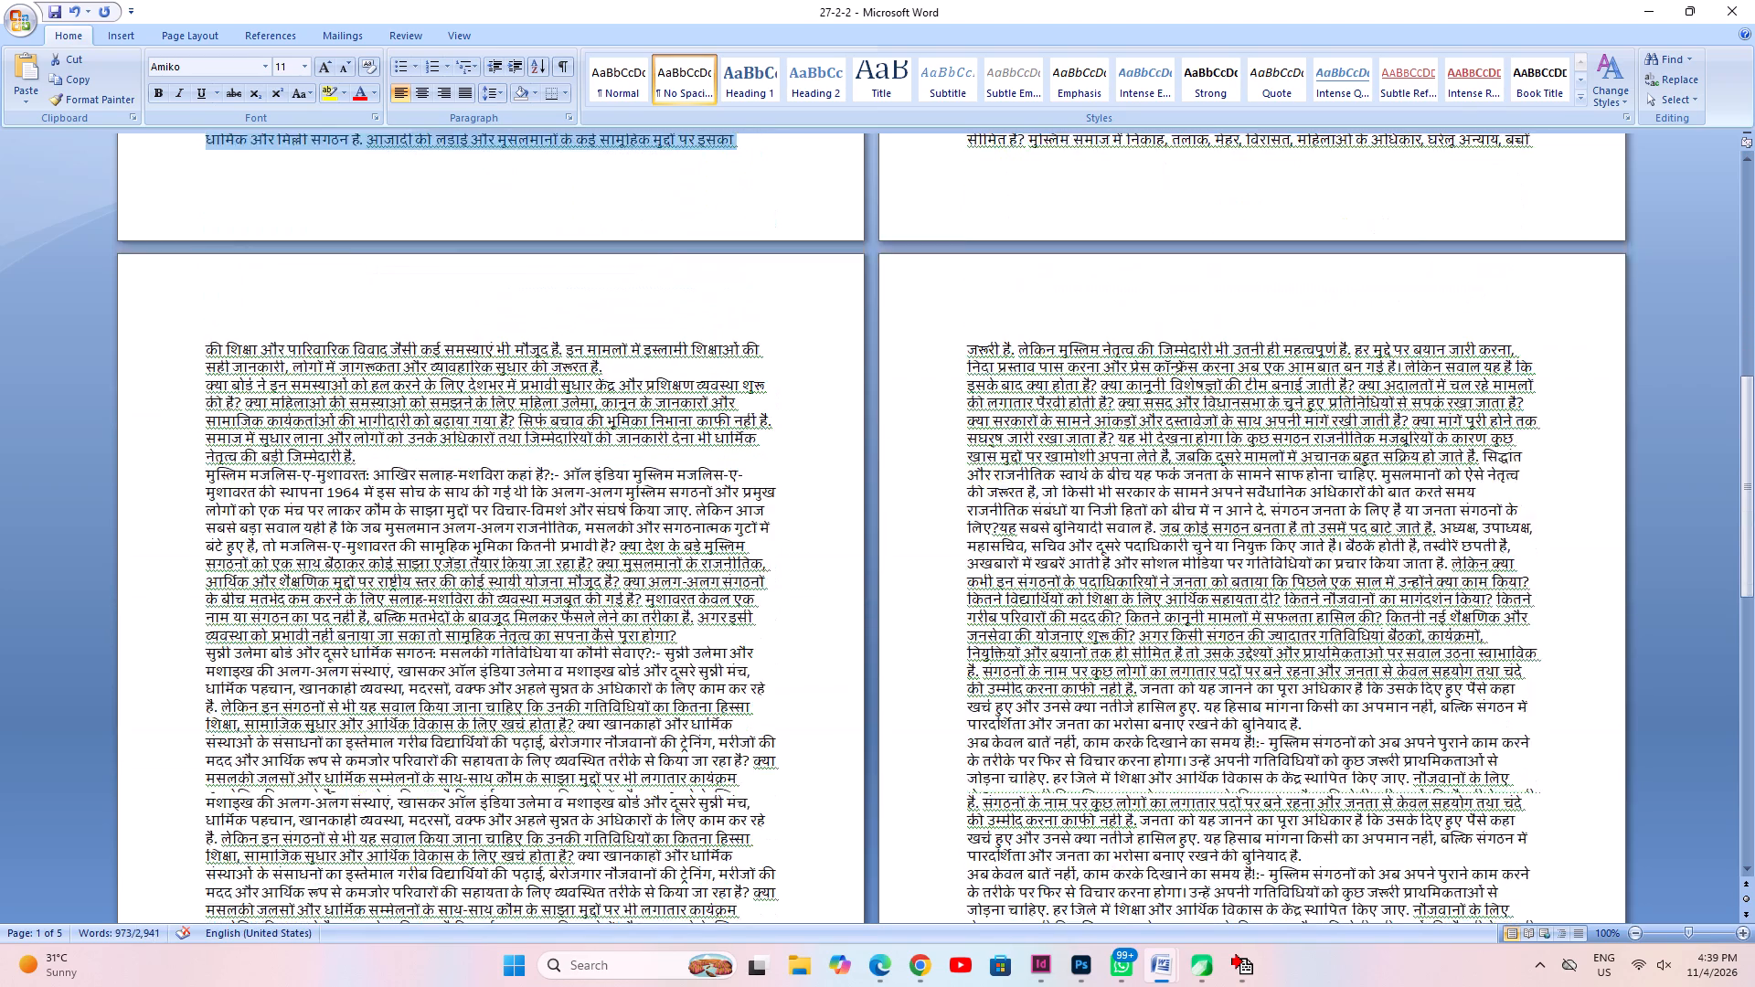
Extend the selection to the end of Word document 27-2-2, cut all its text, and switch back to the InDesign layout.
scroll(1026, 649, "down", 12)
scroll(1086, 653, "down", 12)
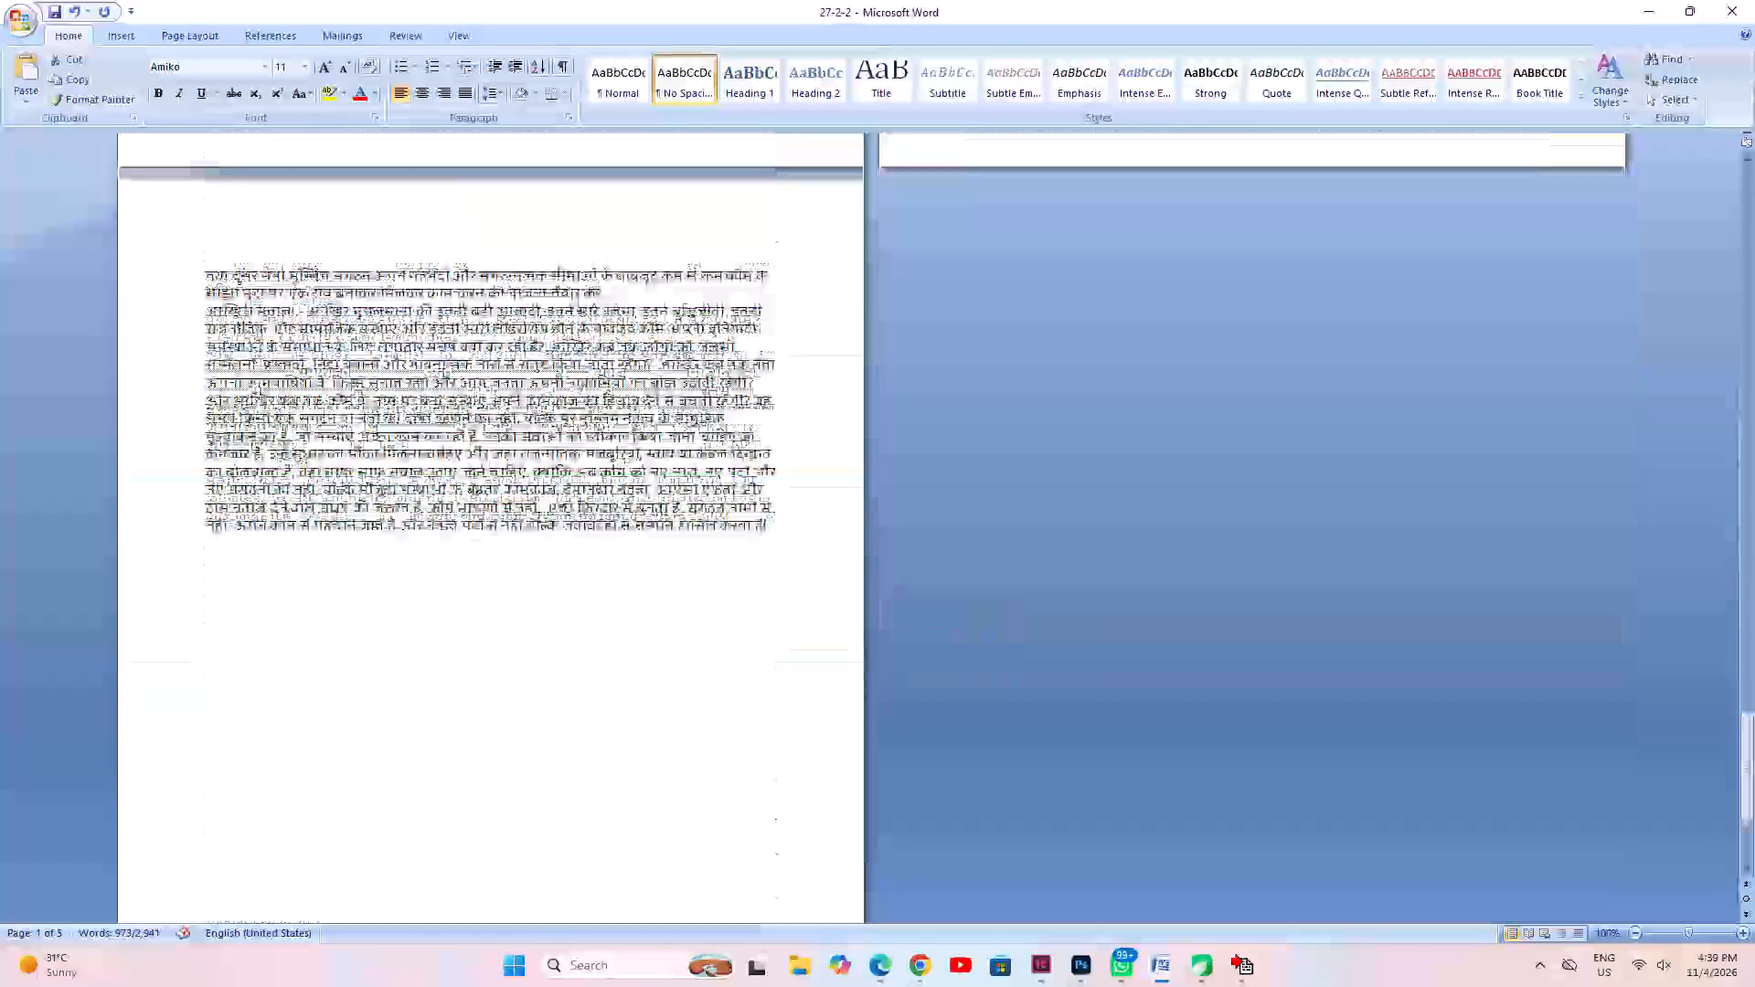
left_click(784, 528, "shift")
key("ctrl+x")
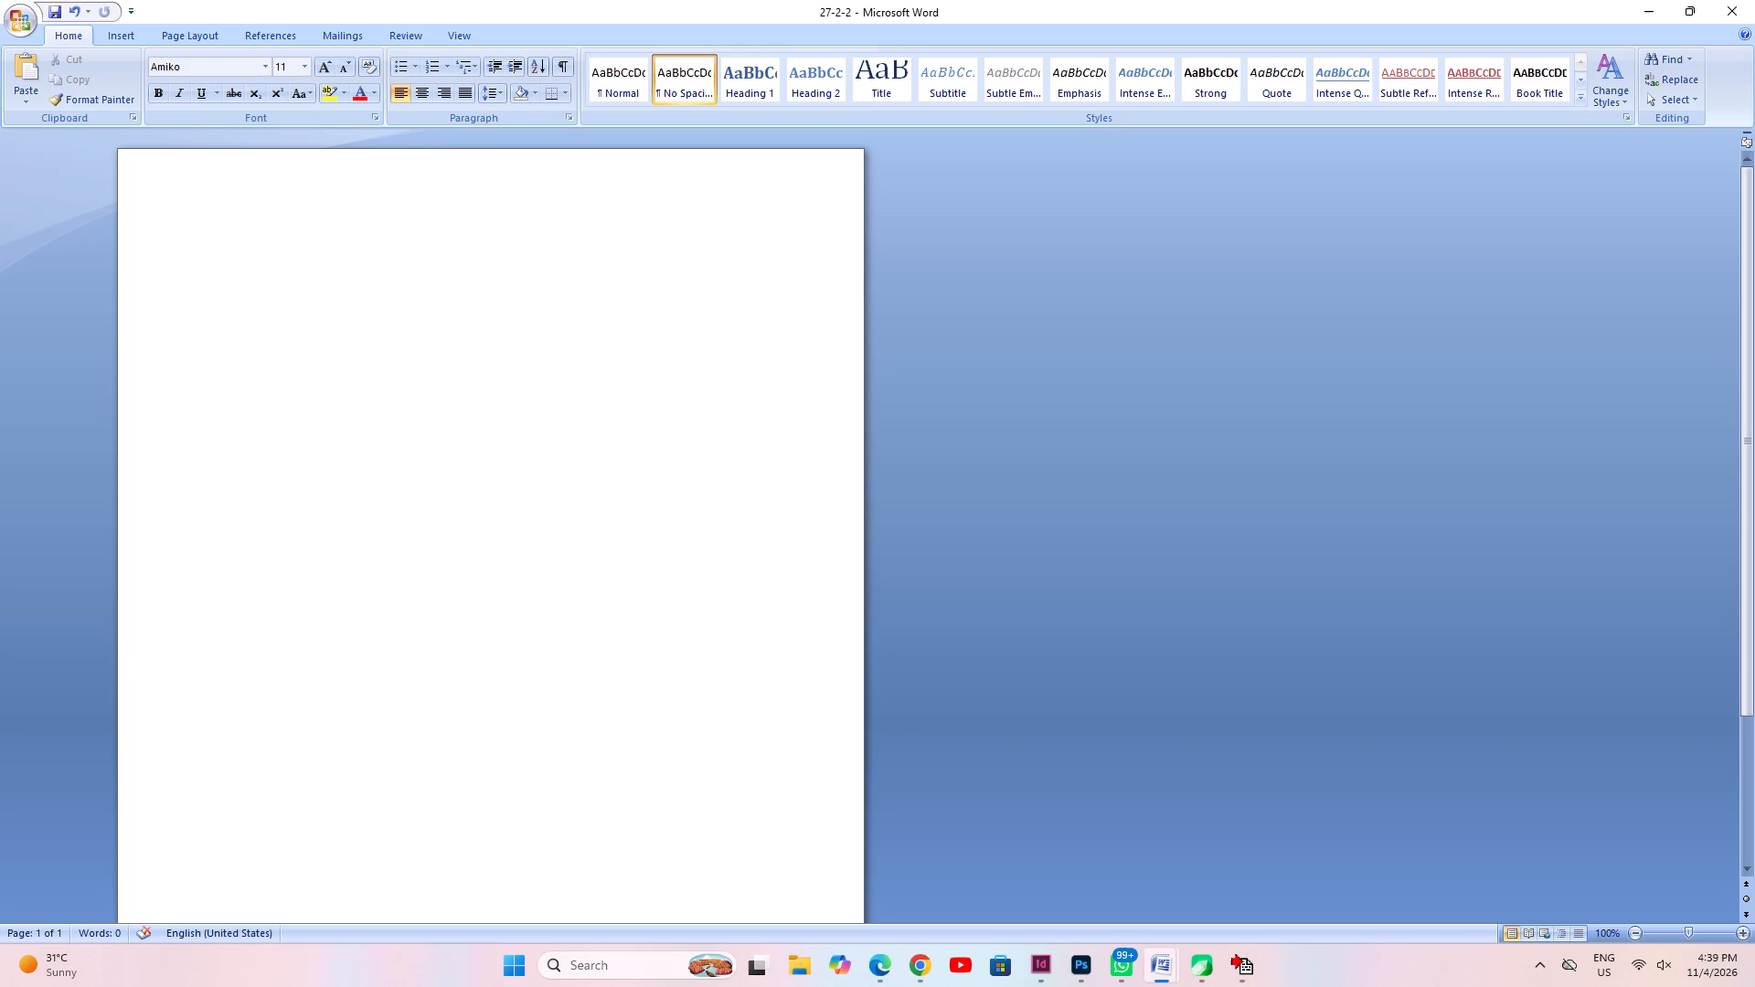
left_click(1048, 966)
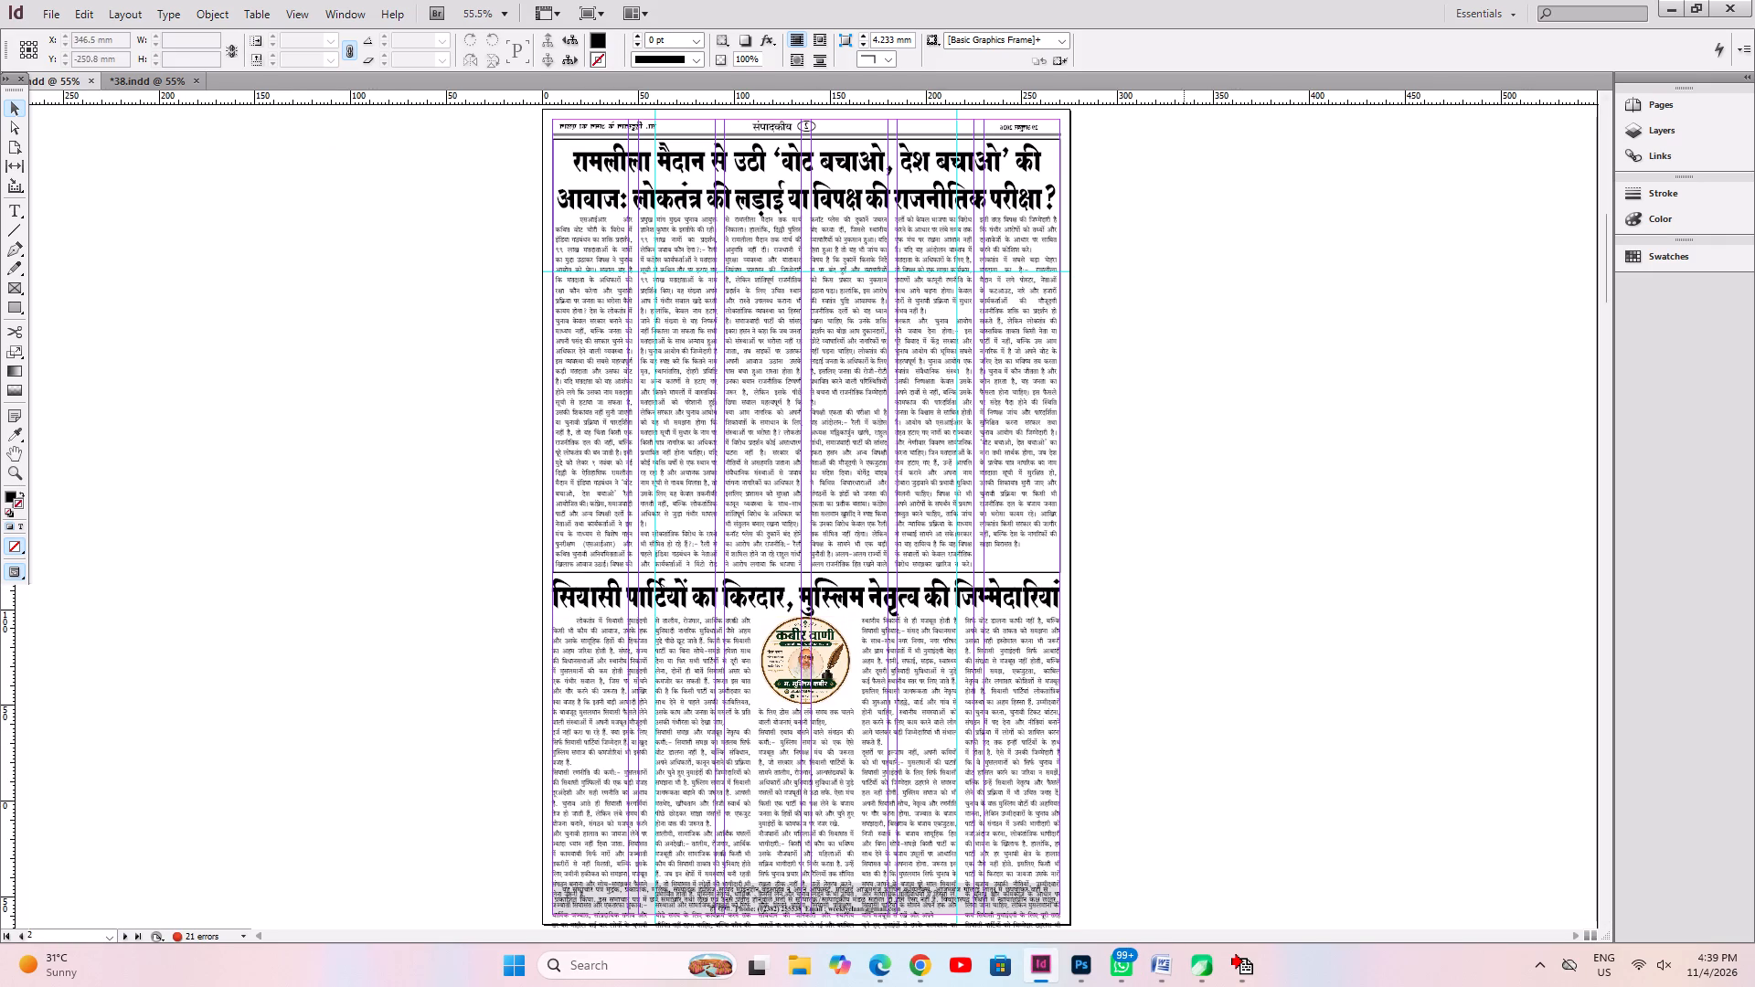
Draw a tall text frame on the empty pasteboard beside page 2.
left_click(1153, 277)
left_click(10, 209)
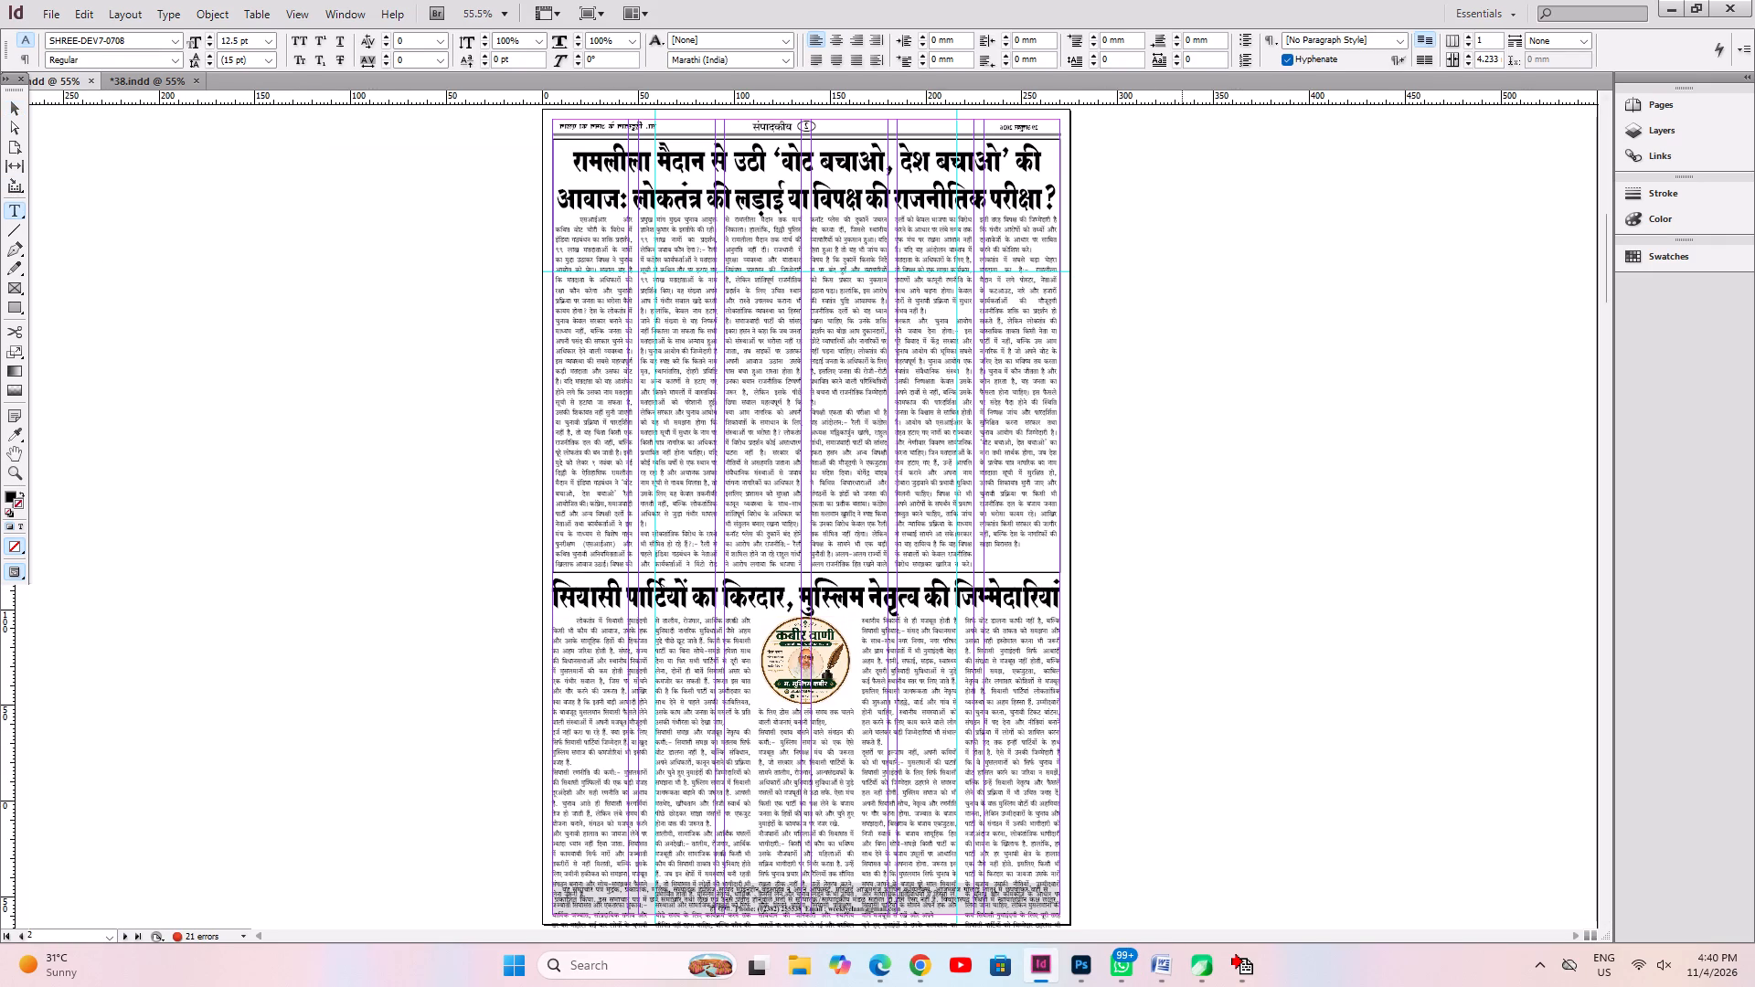
left_click_drag(1182, 202, 1505, 877)
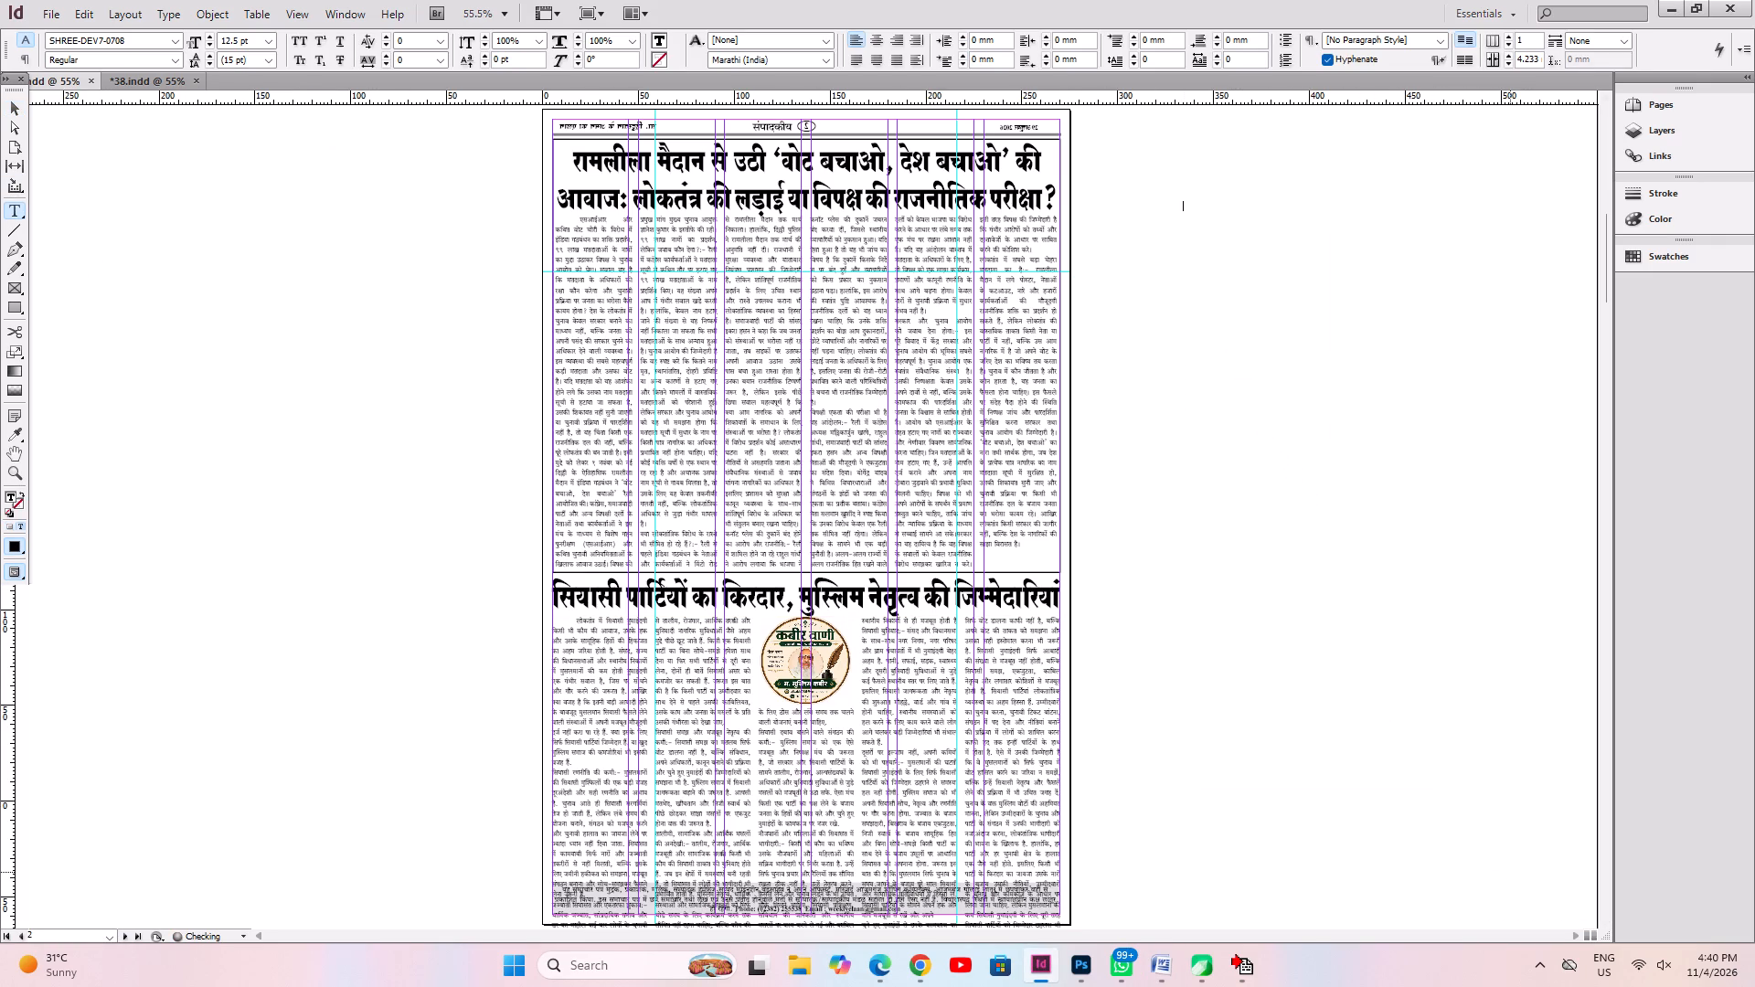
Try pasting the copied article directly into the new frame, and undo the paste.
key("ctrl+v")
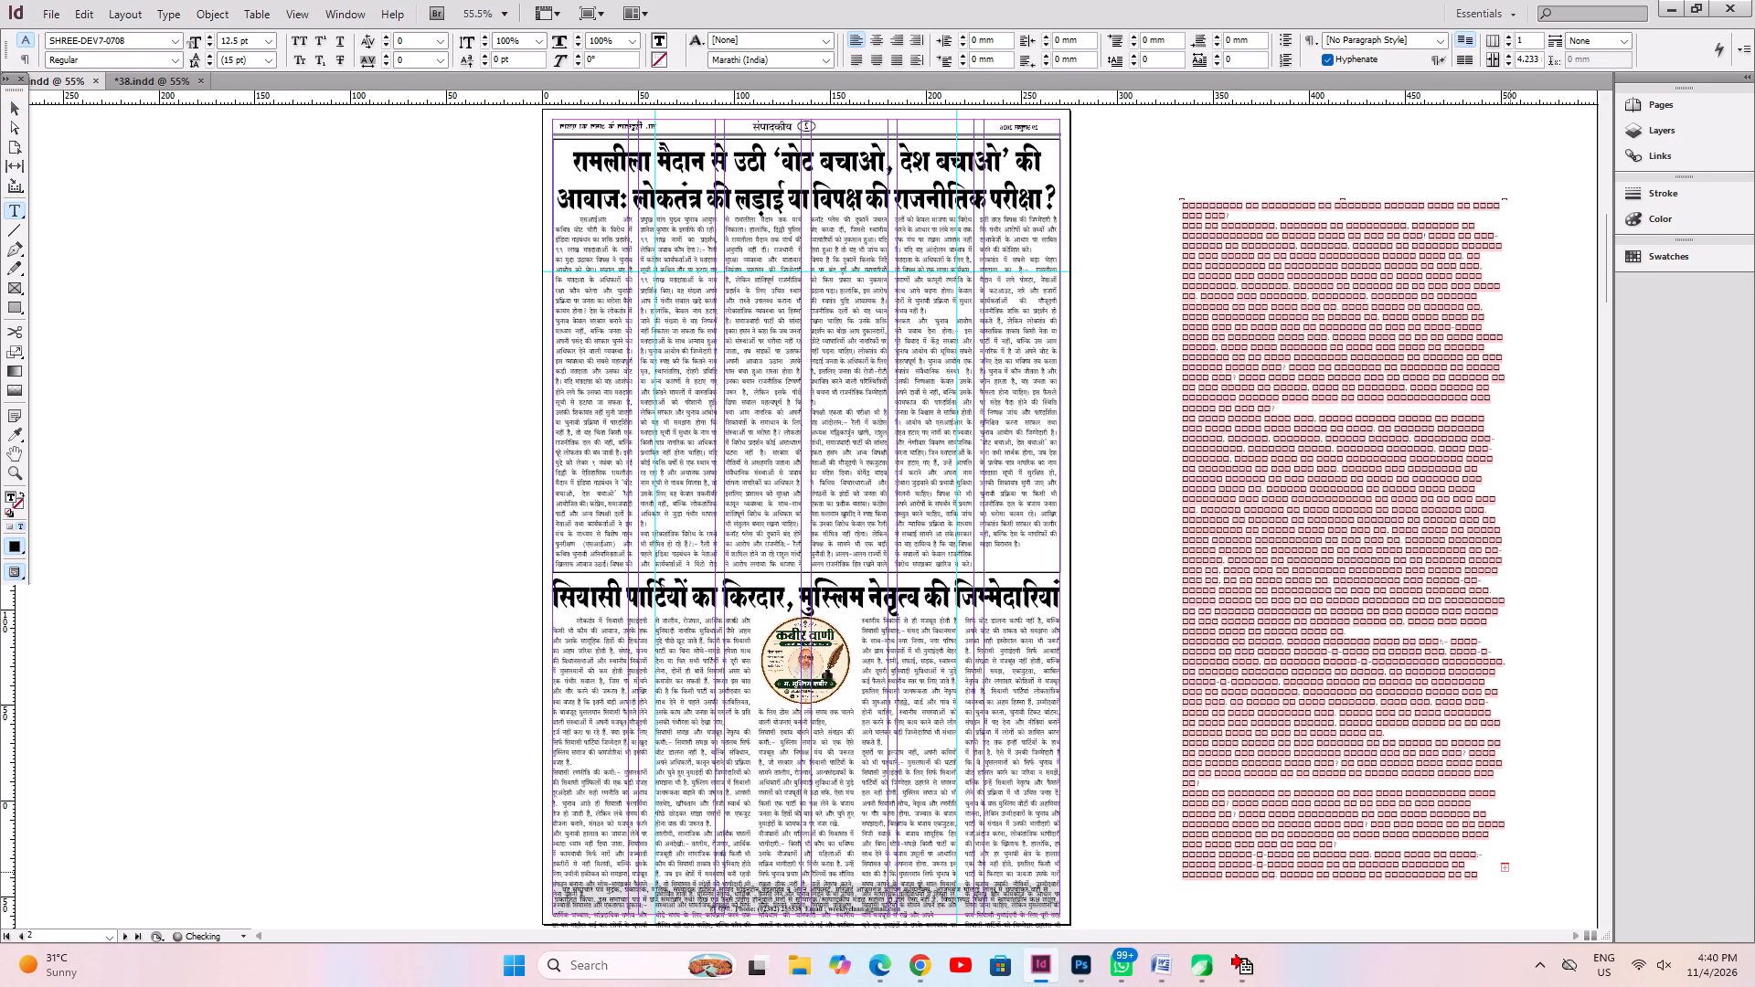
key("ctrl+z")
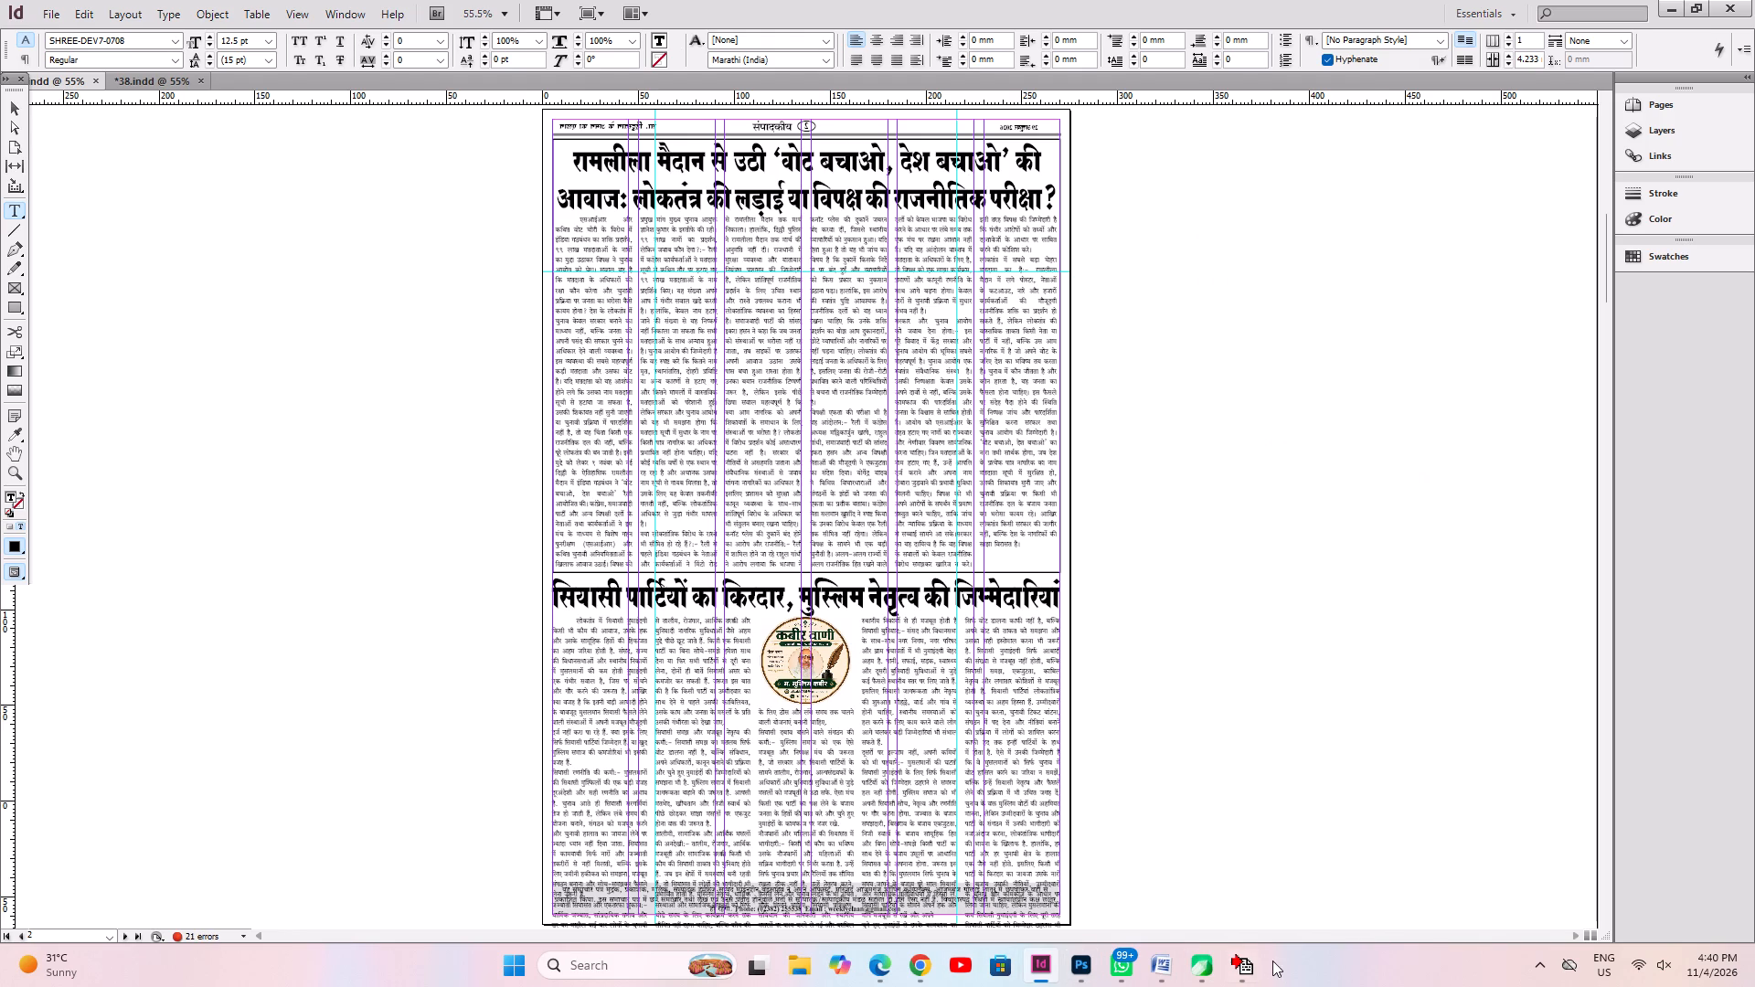
Switch to Exchange Utility, paste the copied article and convert it from Unicode to Shree-Lipi 7.0.
left_click(1250, 971)
left_click(913, 539)
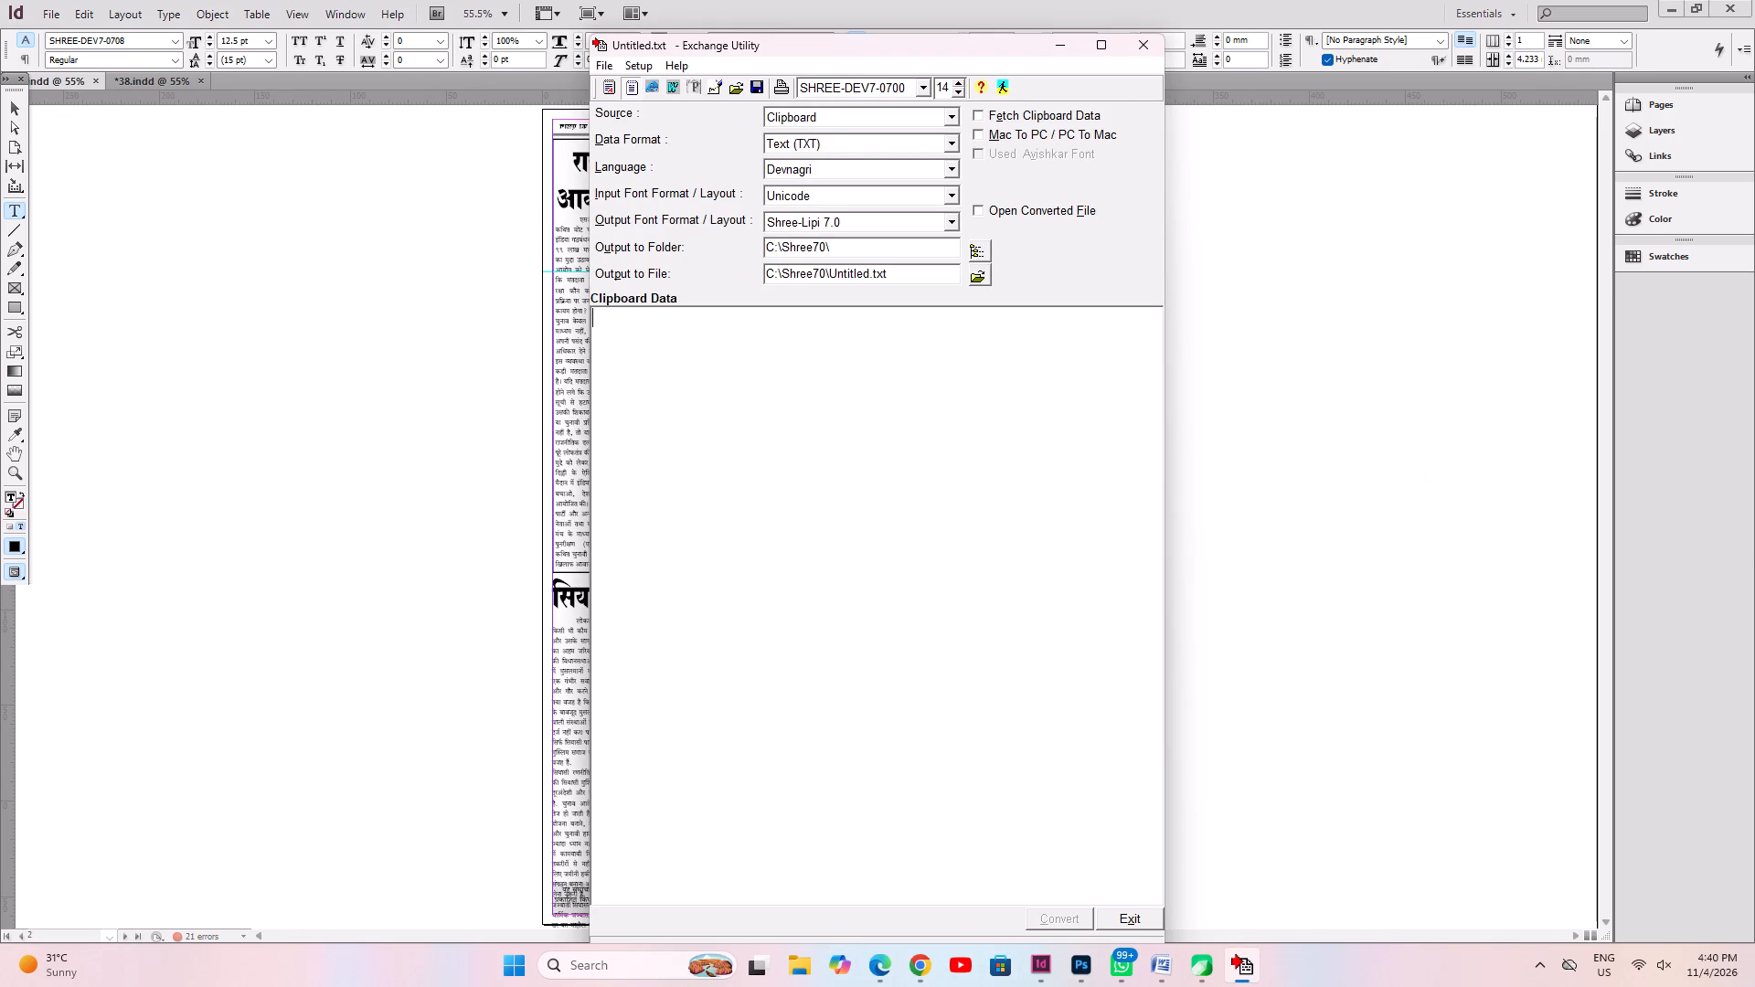
key("ctrl+v")
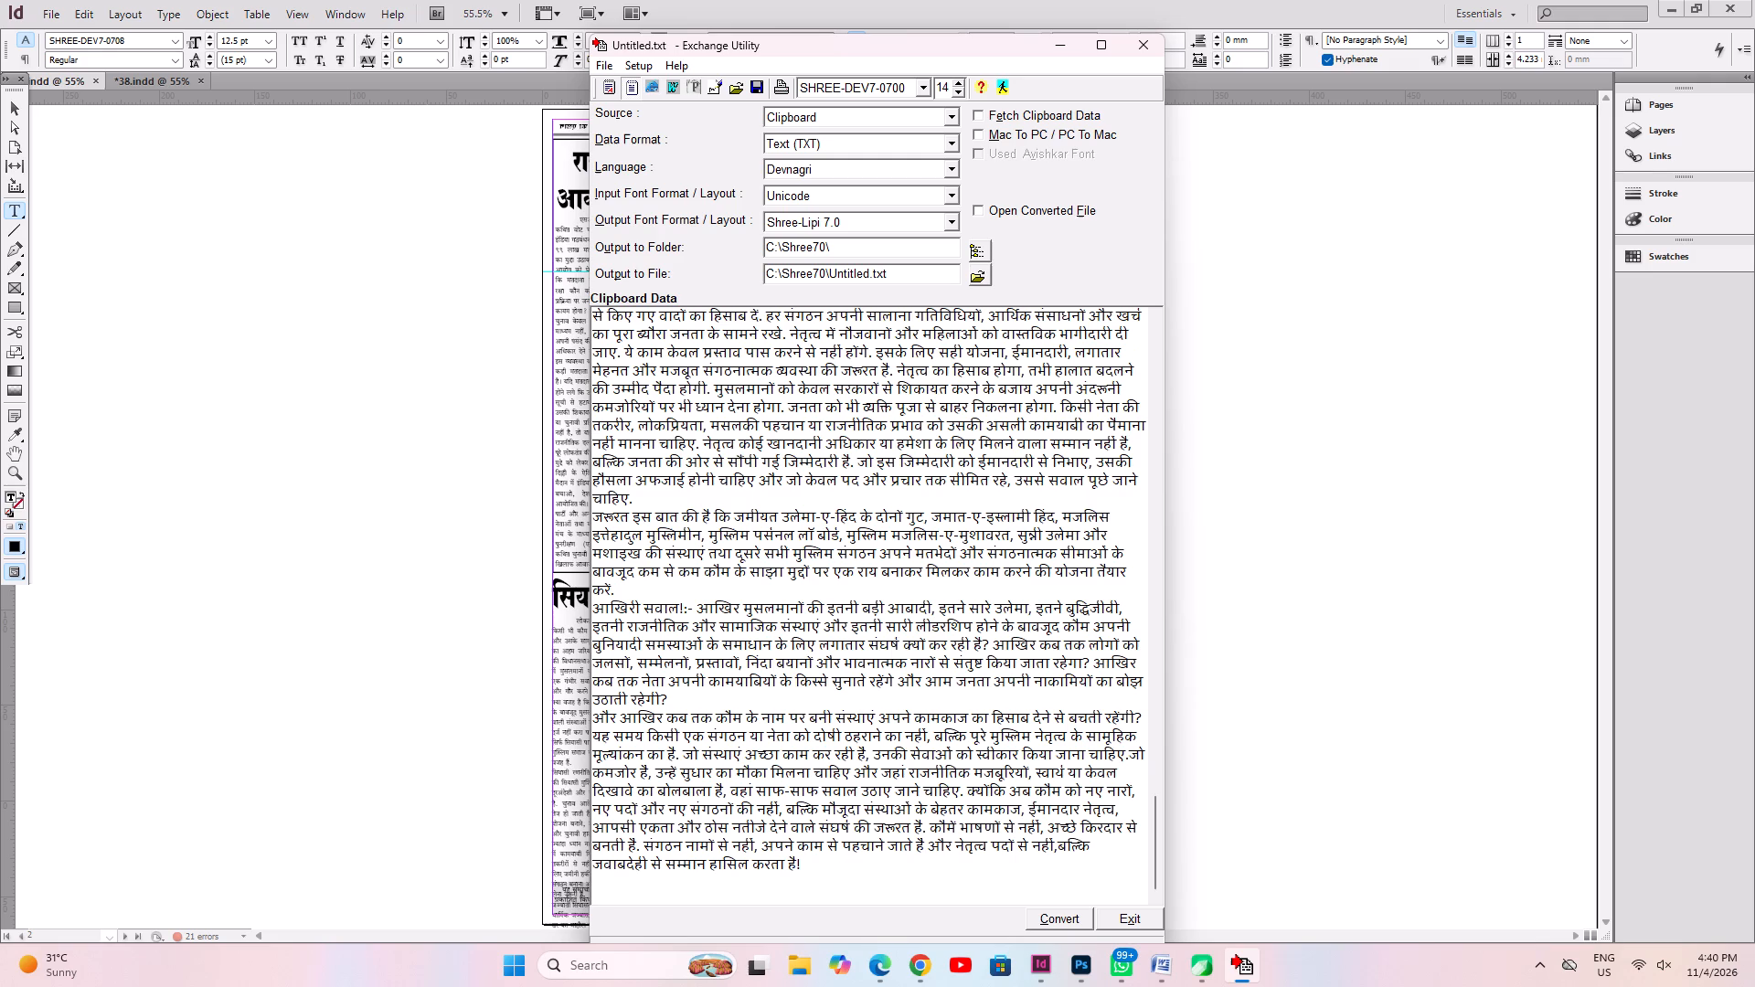
left_click(1050, 915)
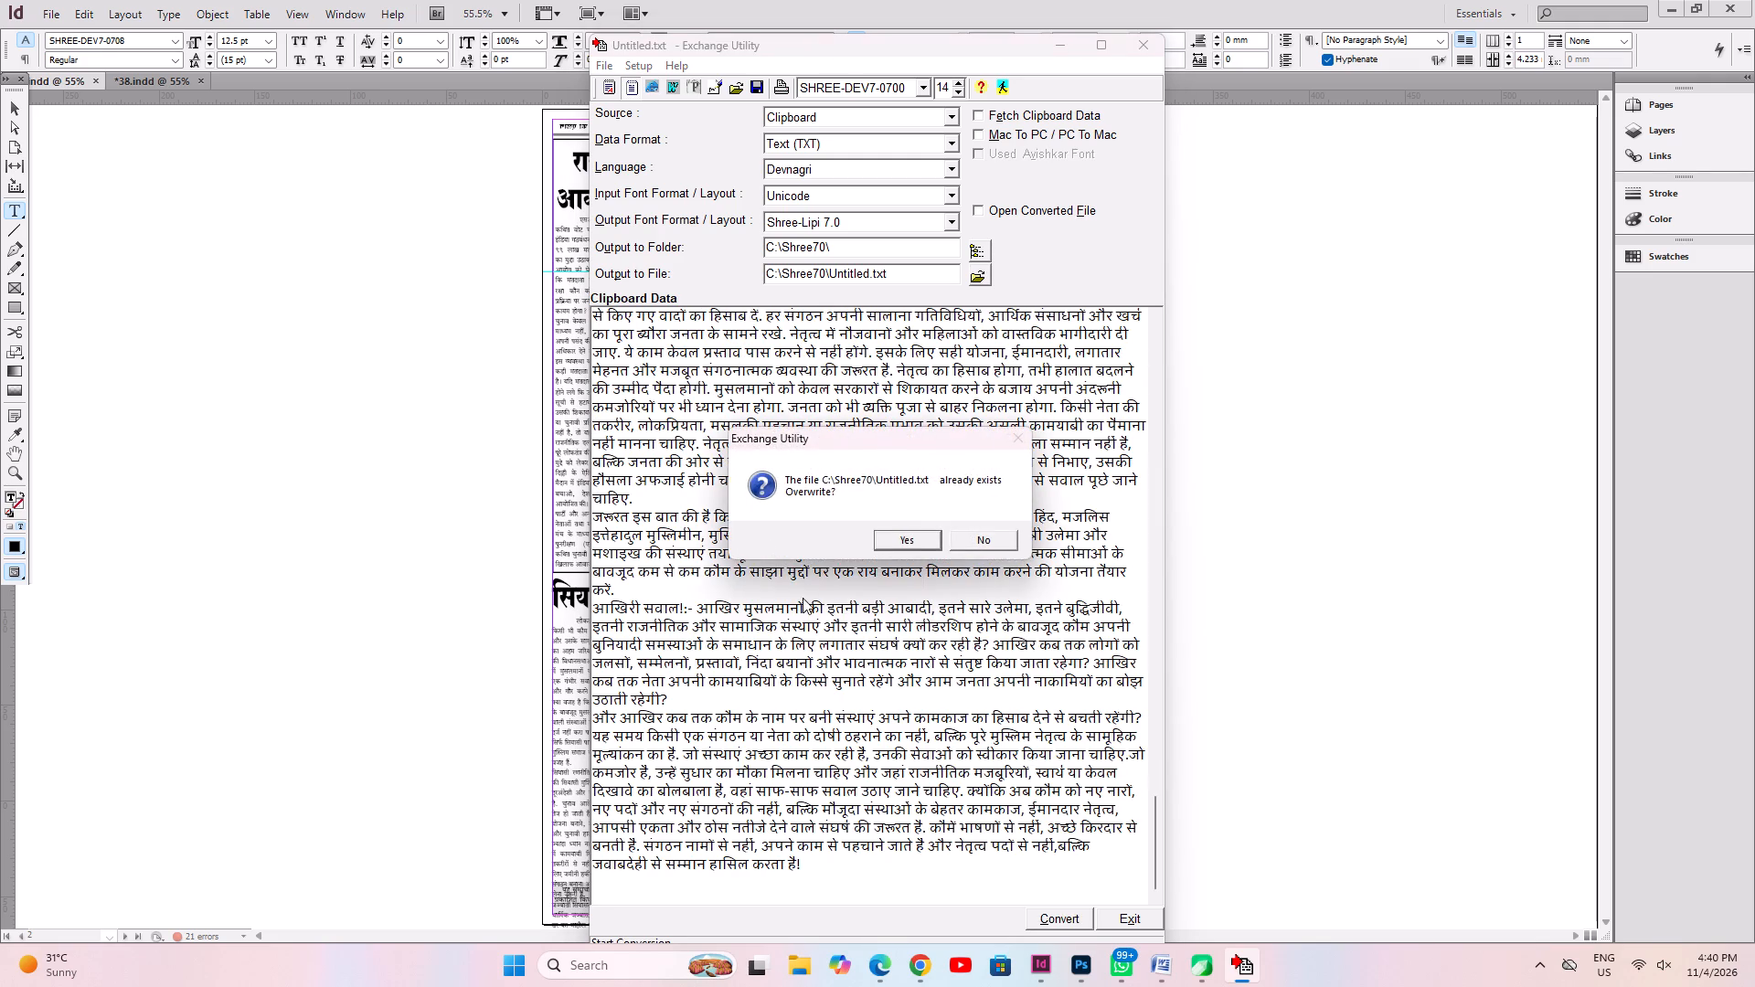
Finish the conversion by overwriting the existing Untitled.txt, and paste the converted article into the pasteboard text frame in InDesign.
left_click(911, 534)
left_click(964, 546)
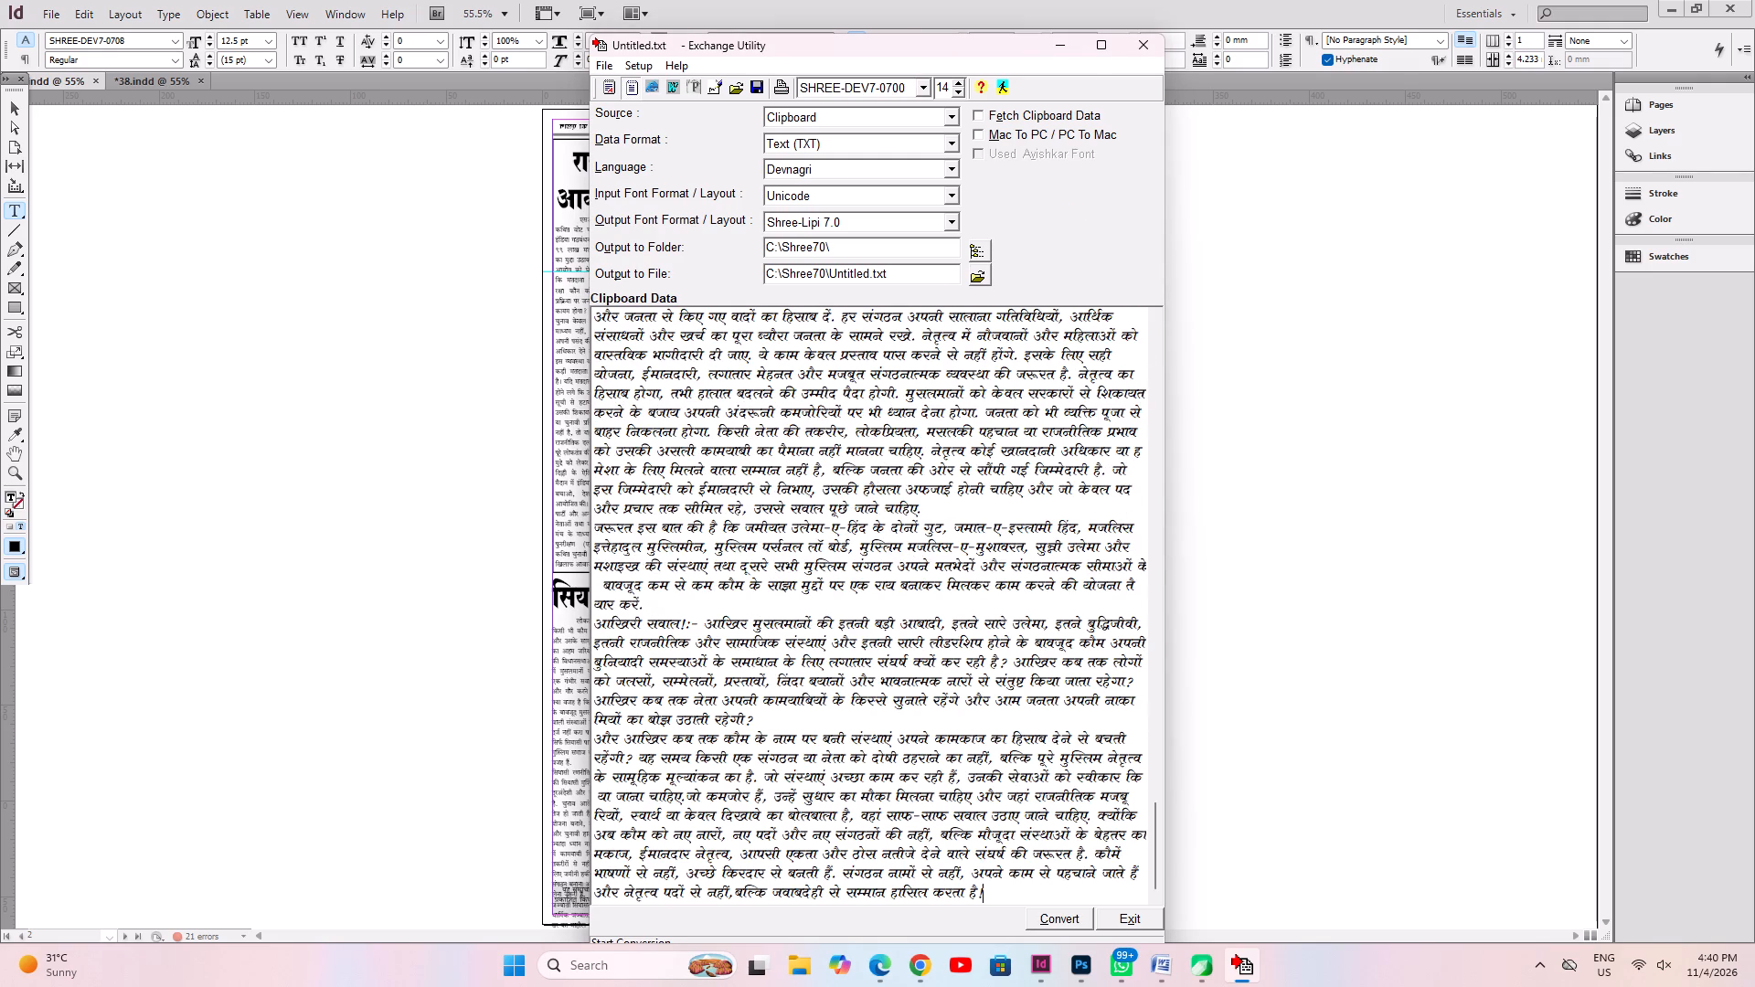
left_click(1034, 983)
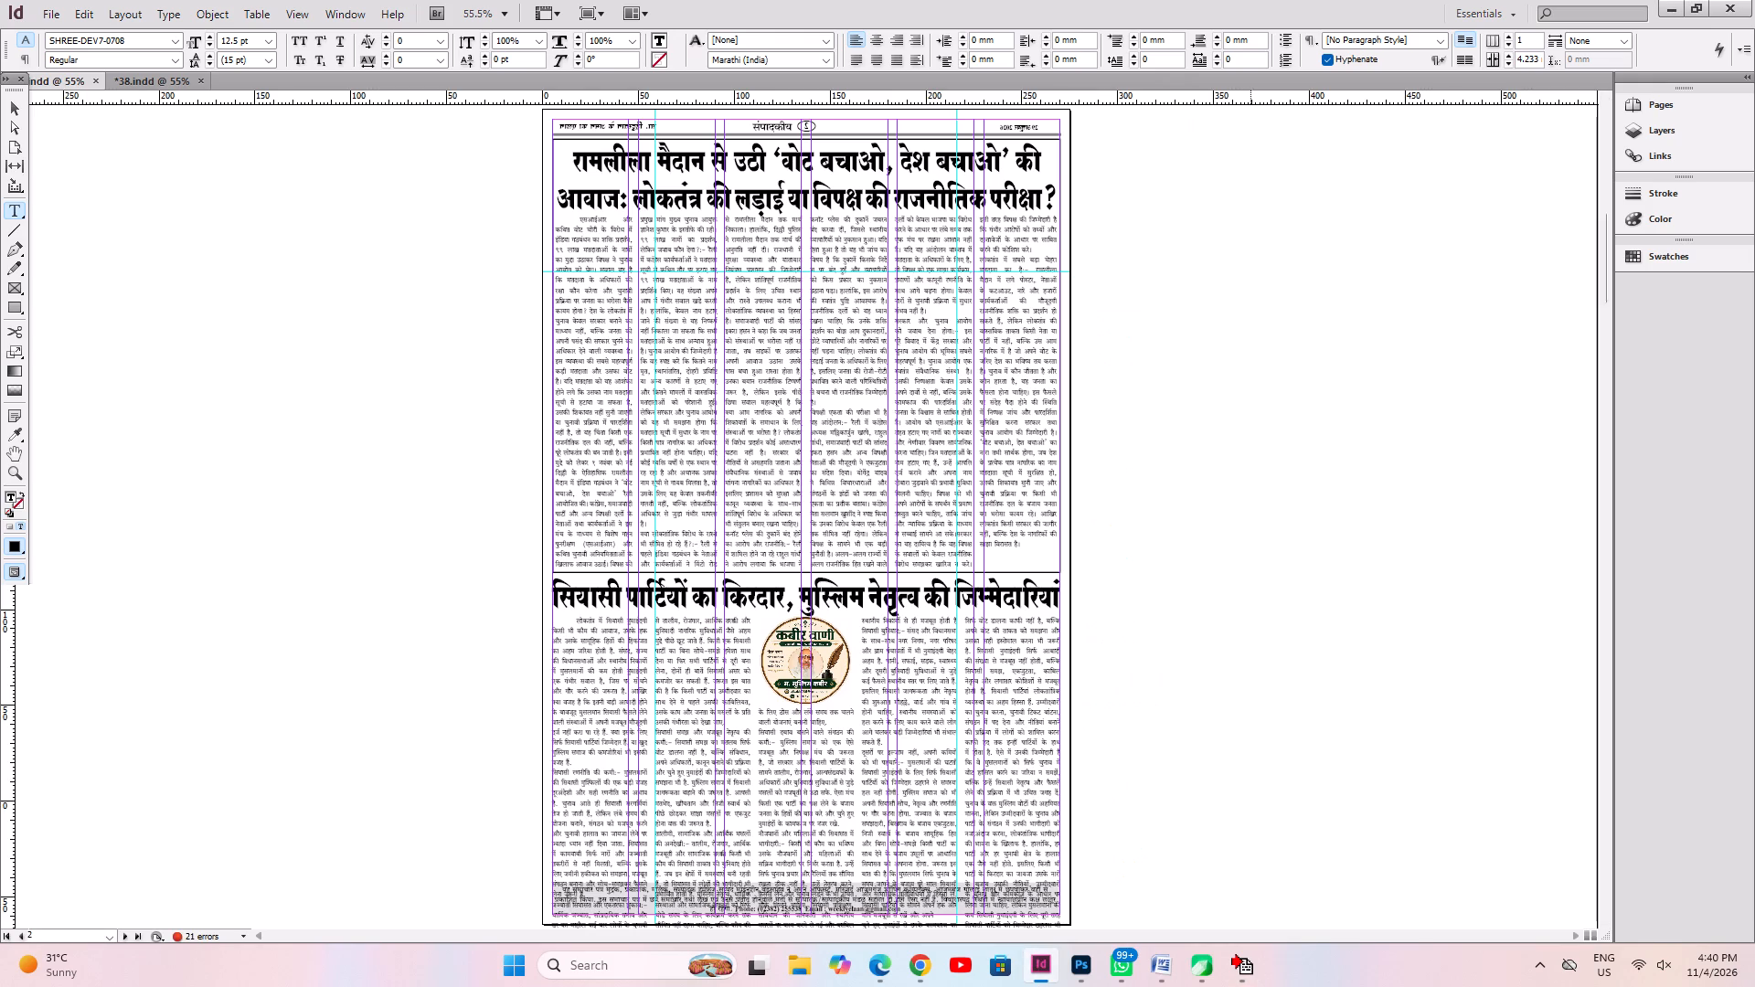
key("ctrl+v")
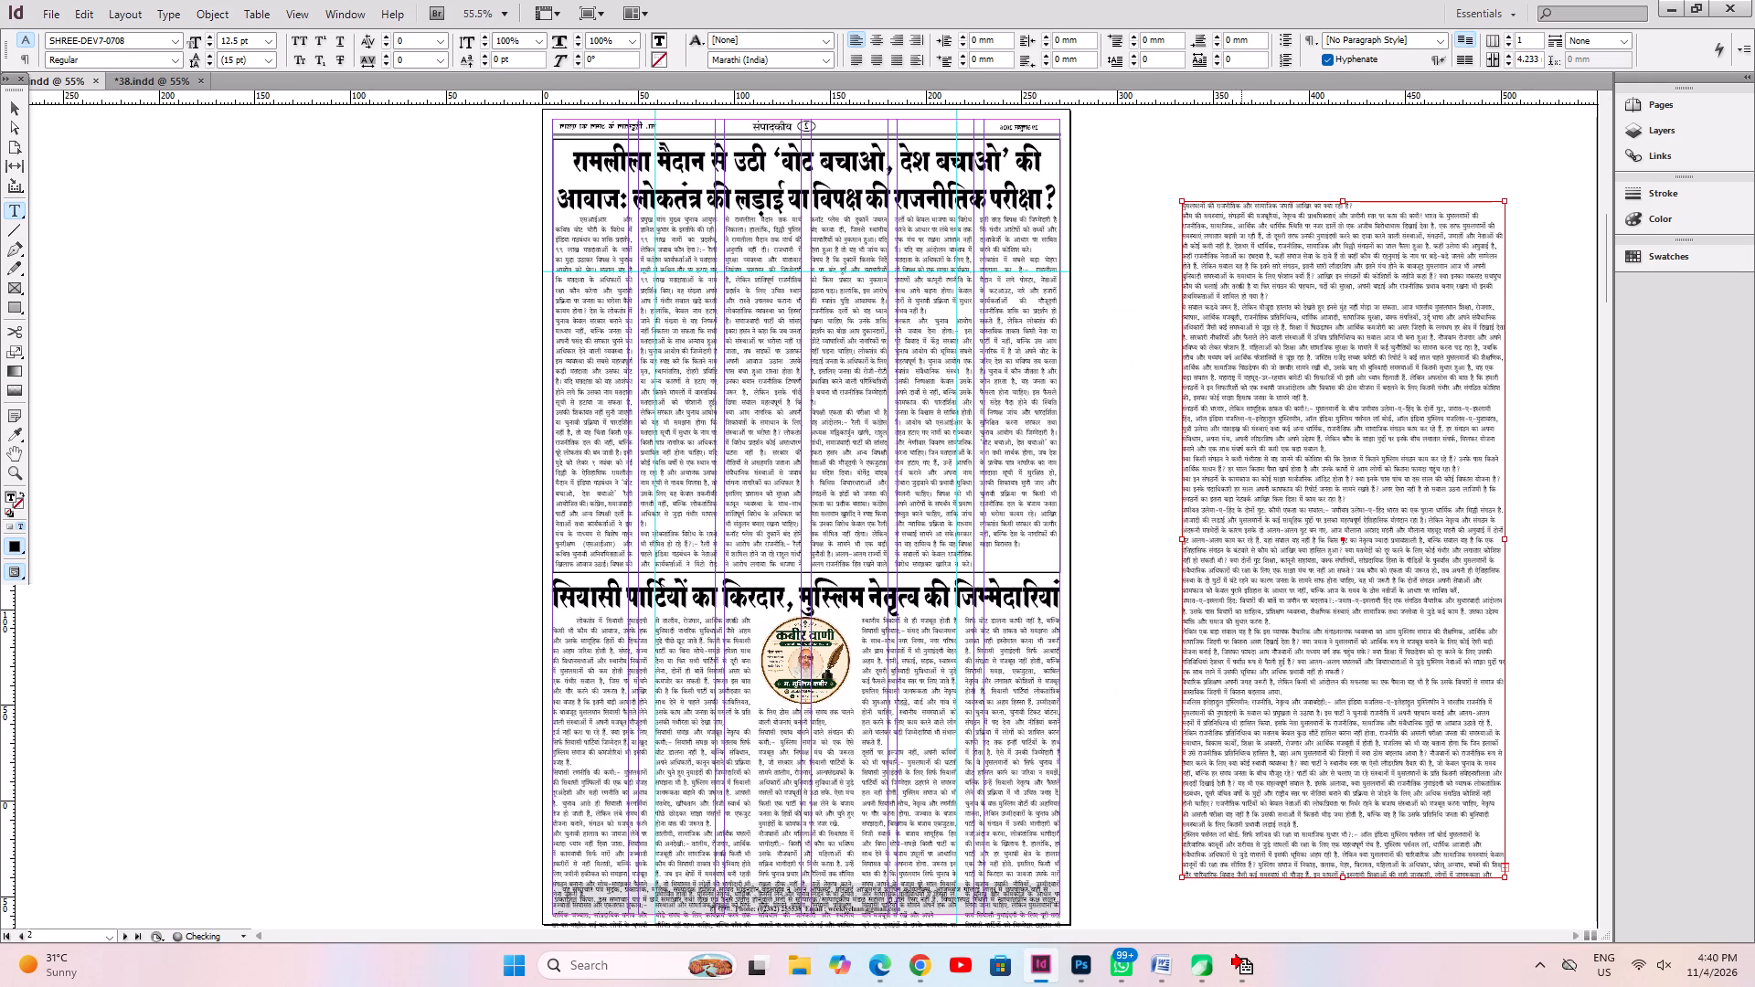
Select the heading line at the top of the pasted article in the pasteboard text frame.
triple_click(1367, 208)
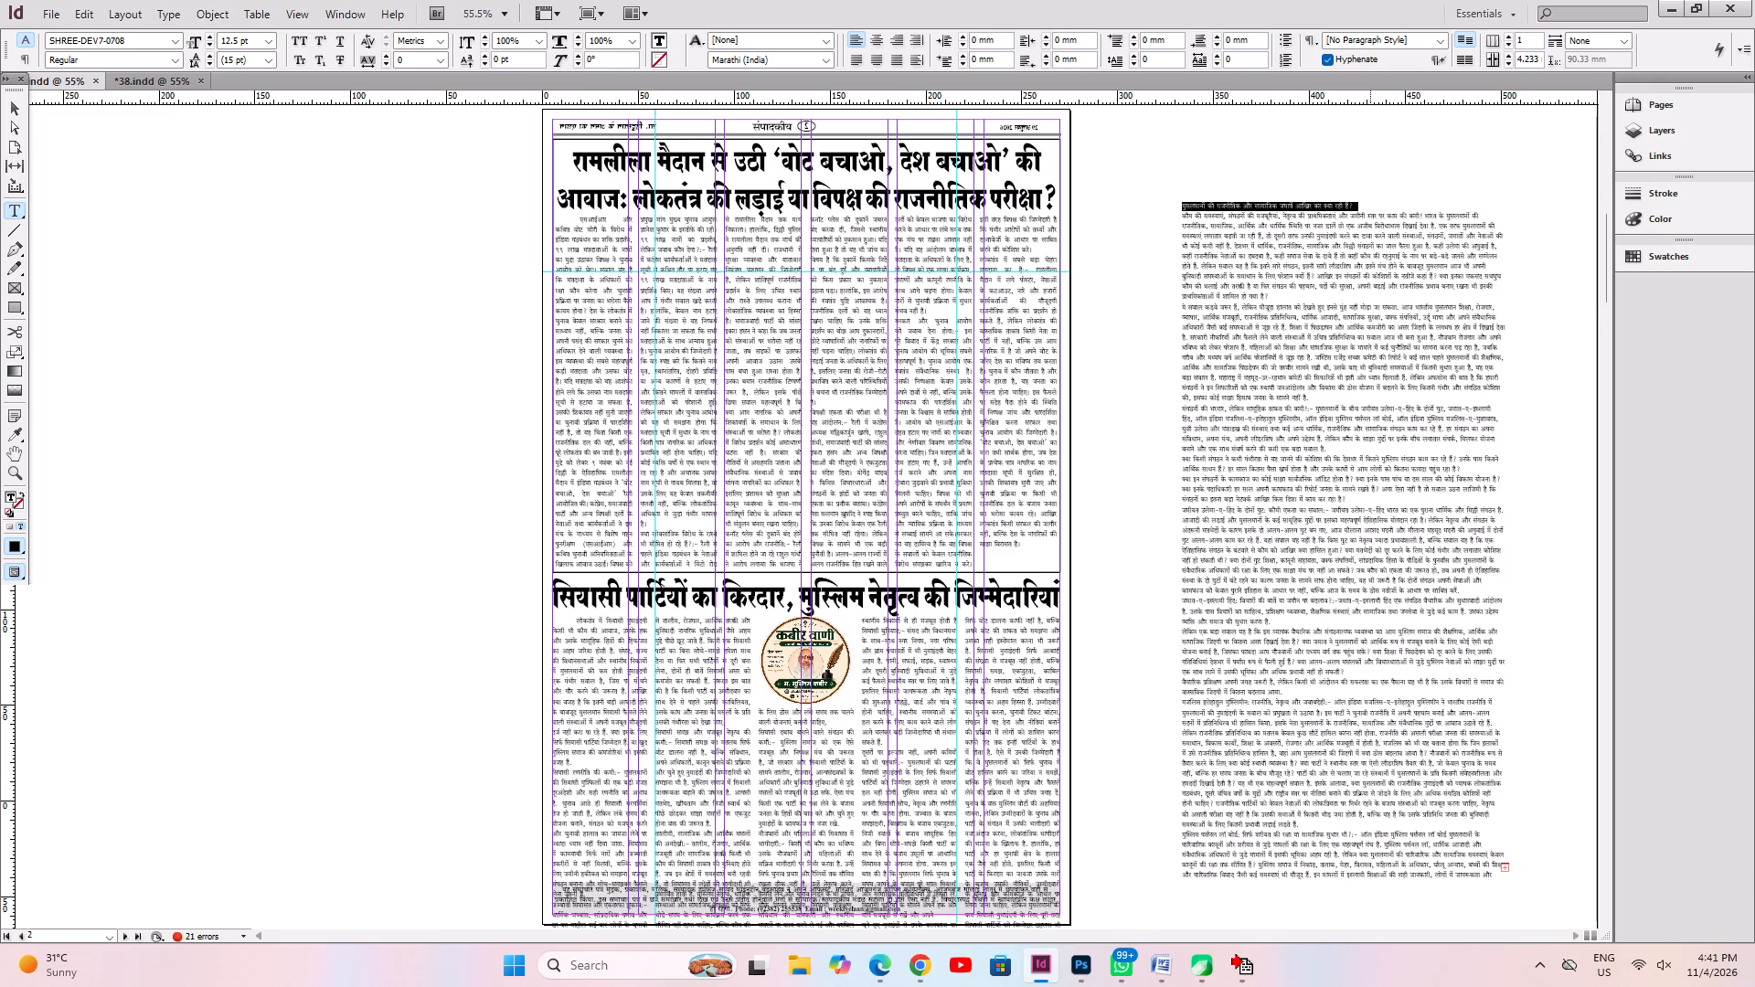
Cut the heading line from the converted pasteboard article and paste it without formatting over page 2's lower headline.
key("ctrl+x")
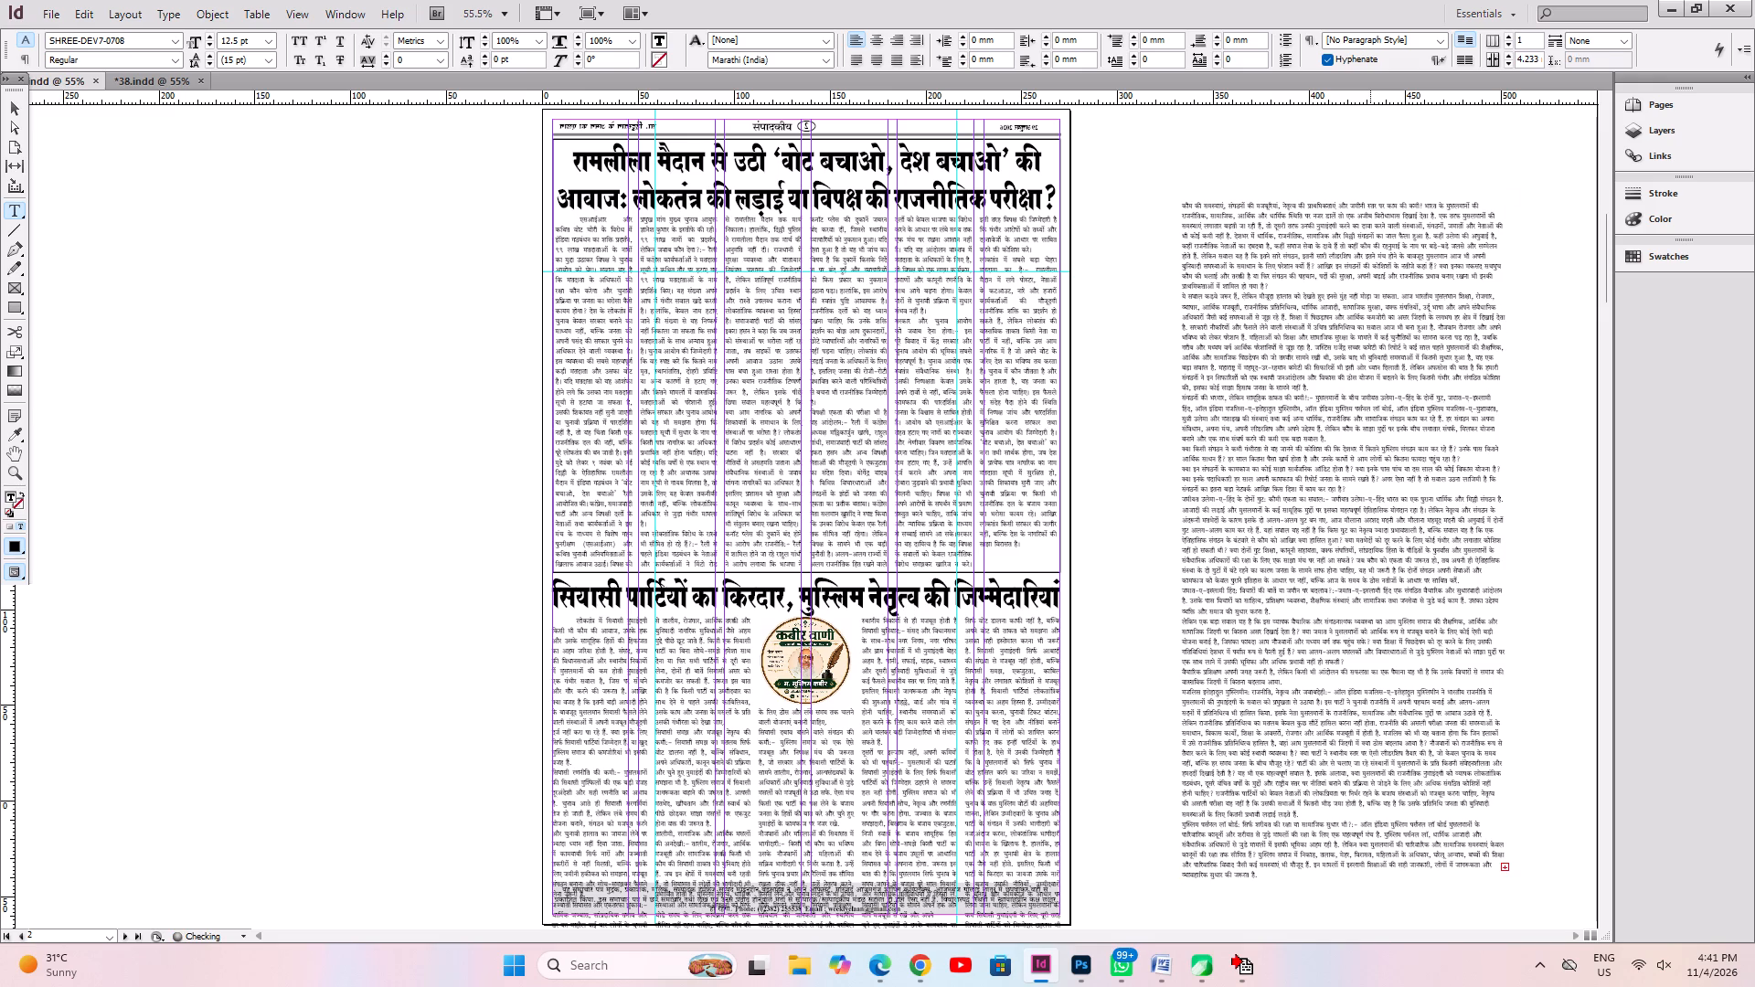
left_click(709, 594)
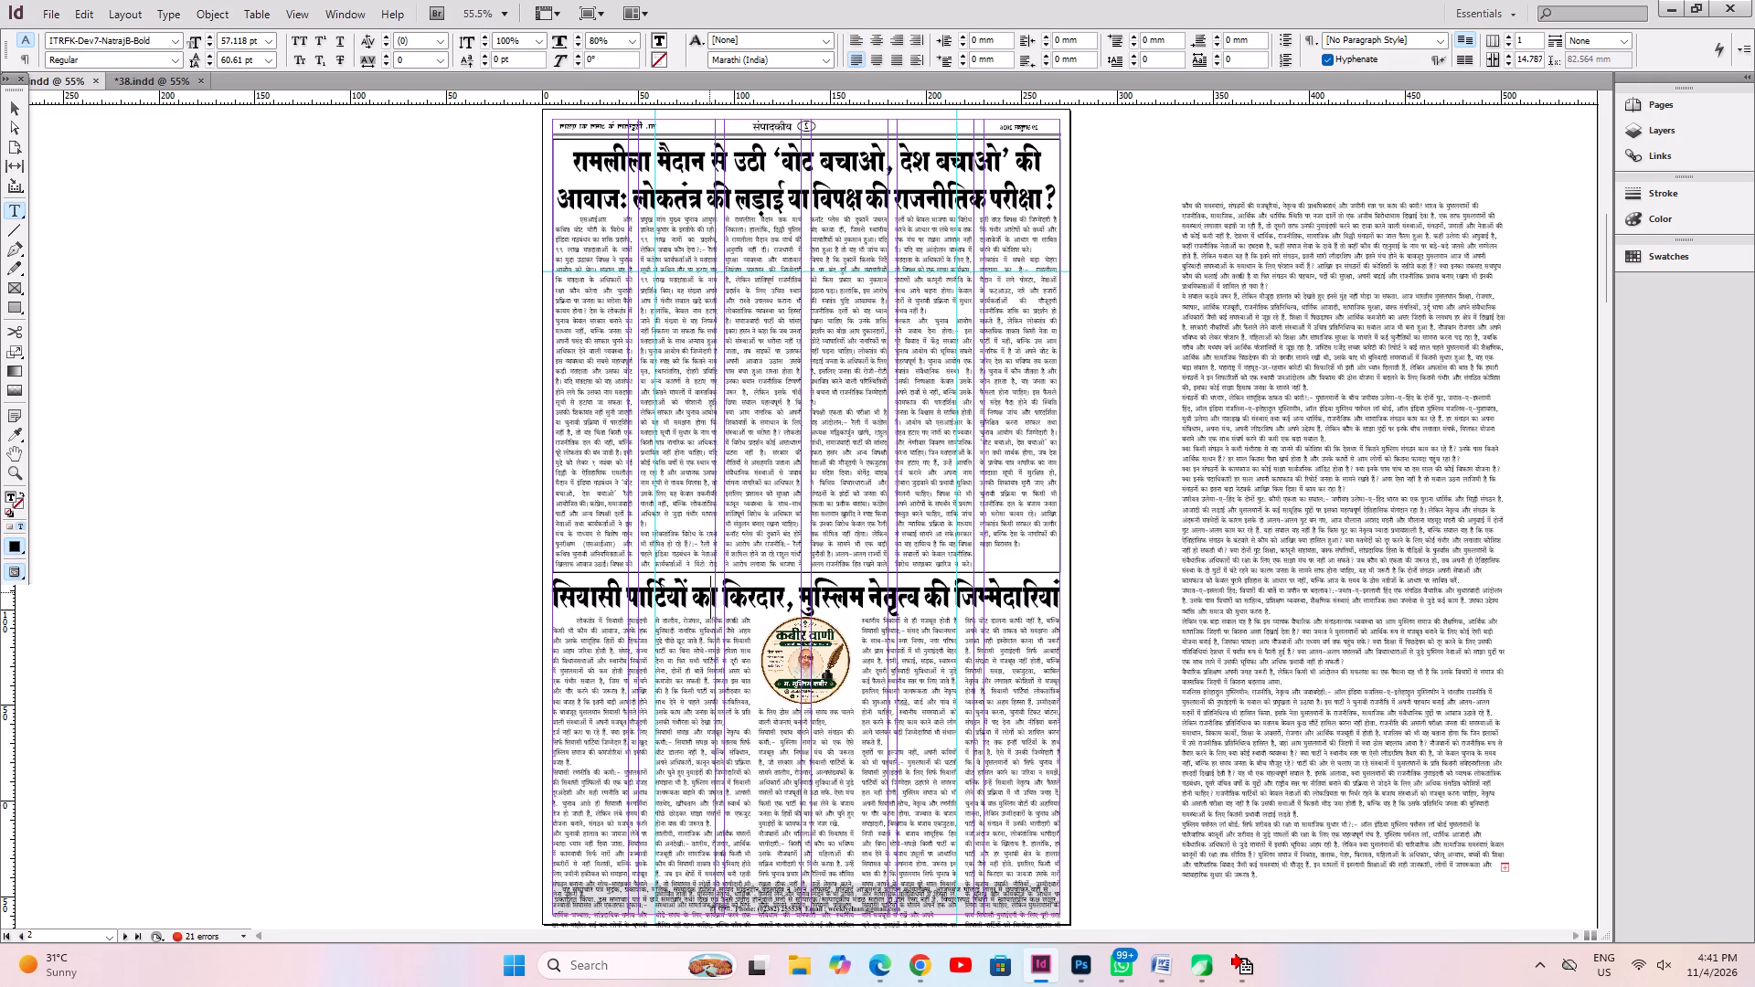
key("ctrl+a")
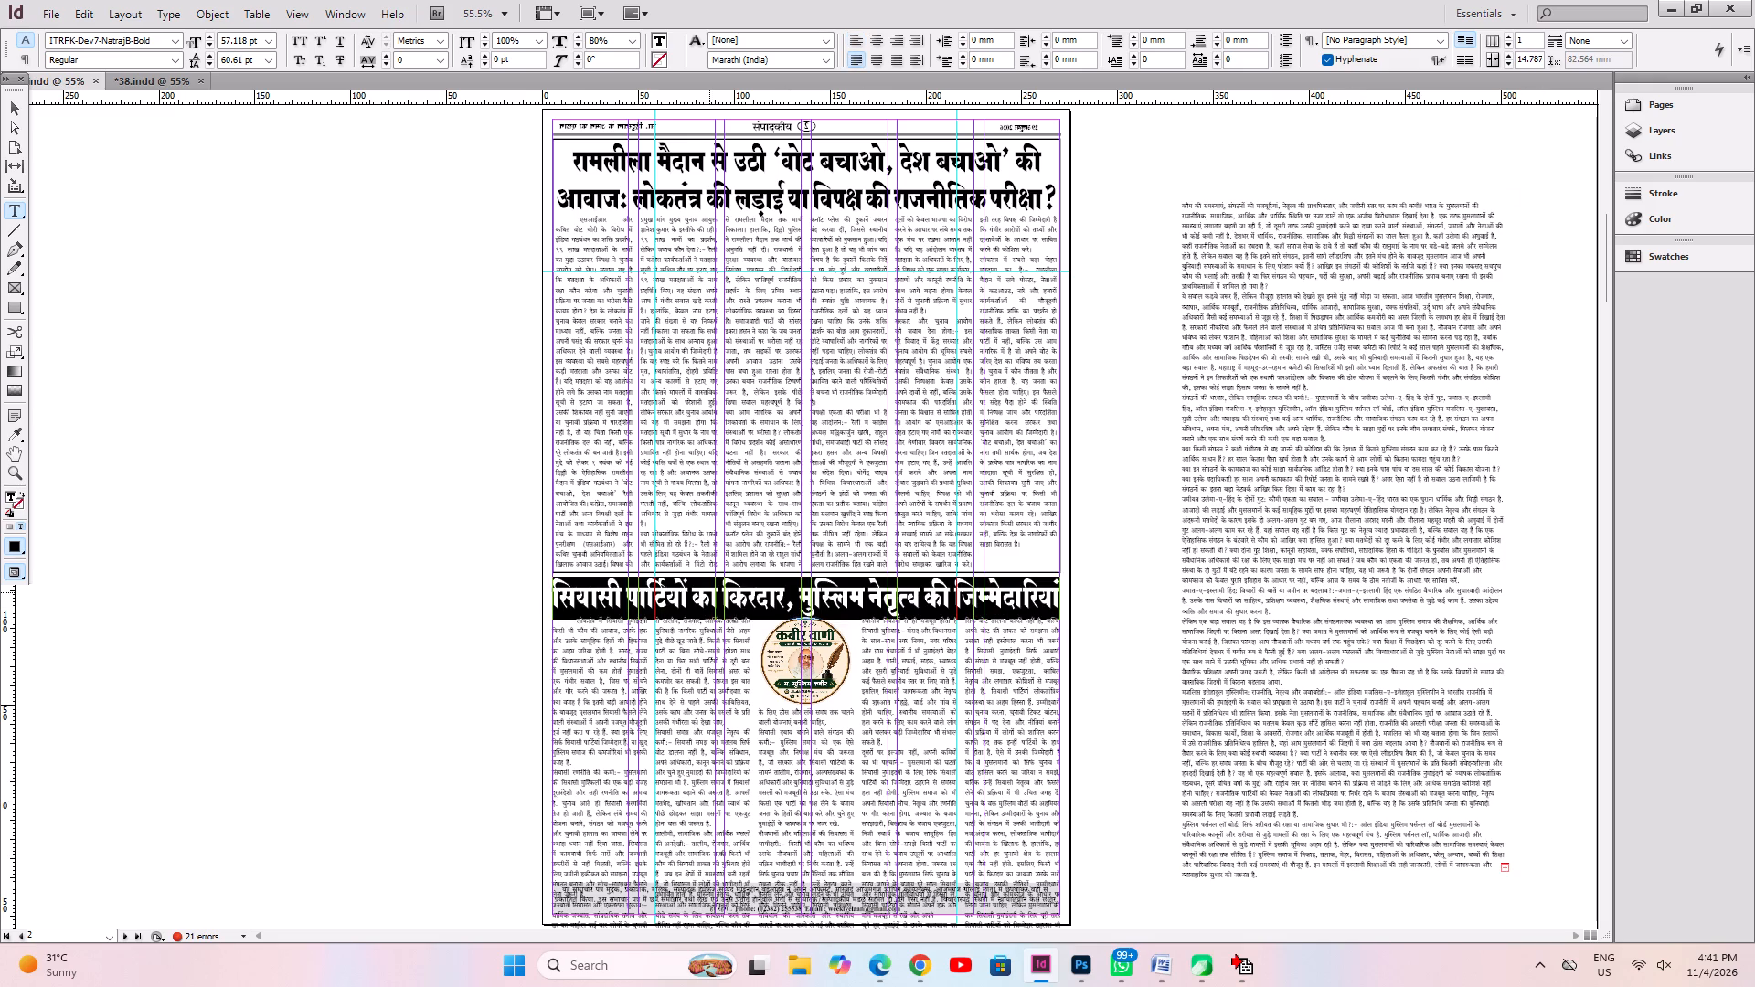
key("ctrl+v")
key("ctrl+z")
left_click(74, 16)
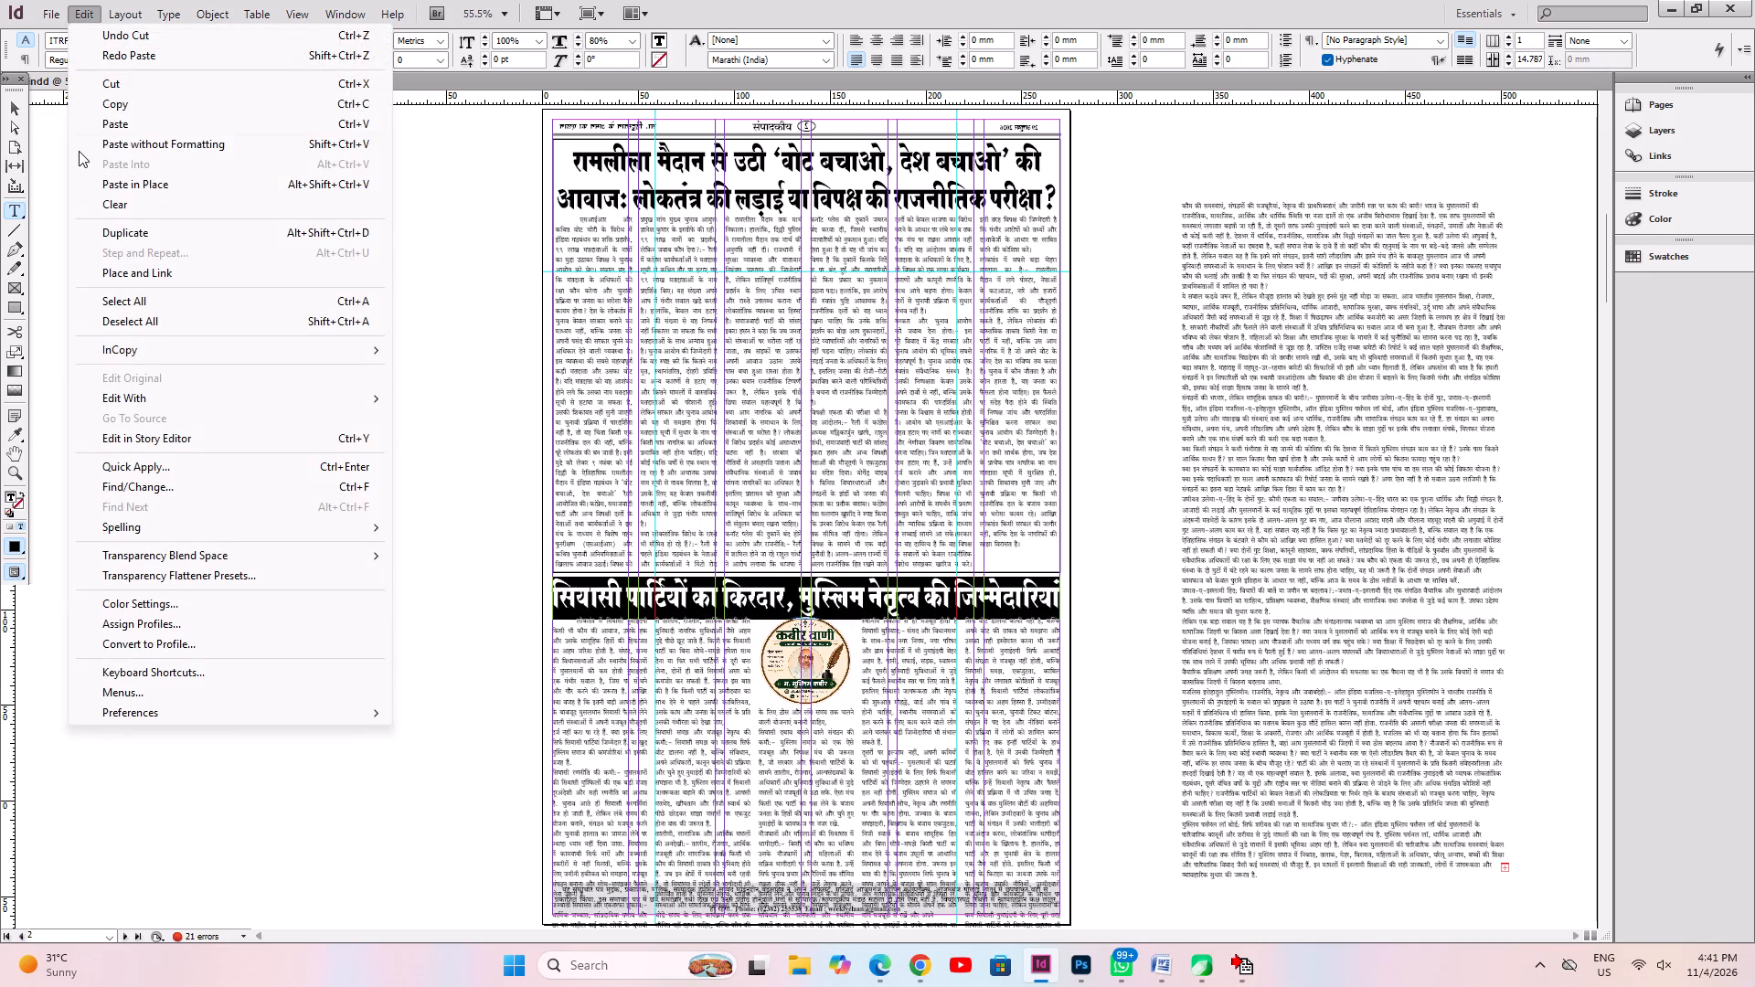
left_click(108, 143)
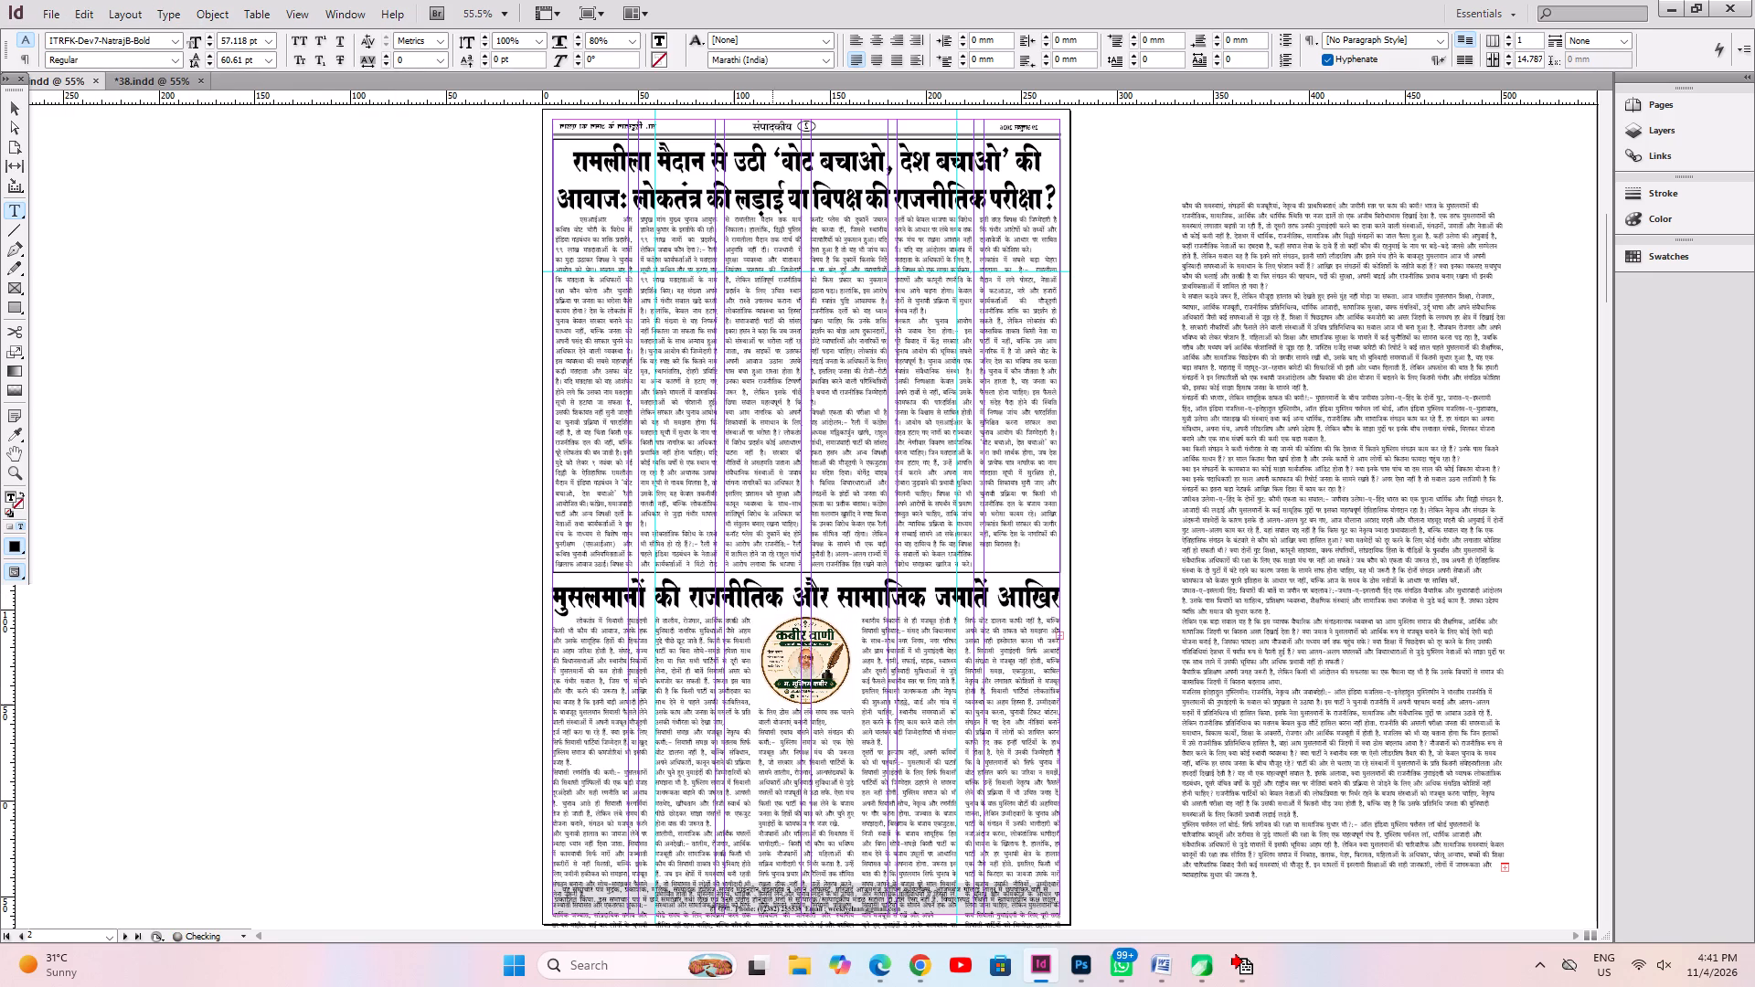
Reduce the lower headline's font size to 45.118 pt so it fits on one line, and save the document.
left_click(734, 597)
key("ctrl+a")
key("ctrl+shift+comma")
key("ctrl+shift+comma")
key("ctrl+shift+comma")
key("ctrl+shift+comma")
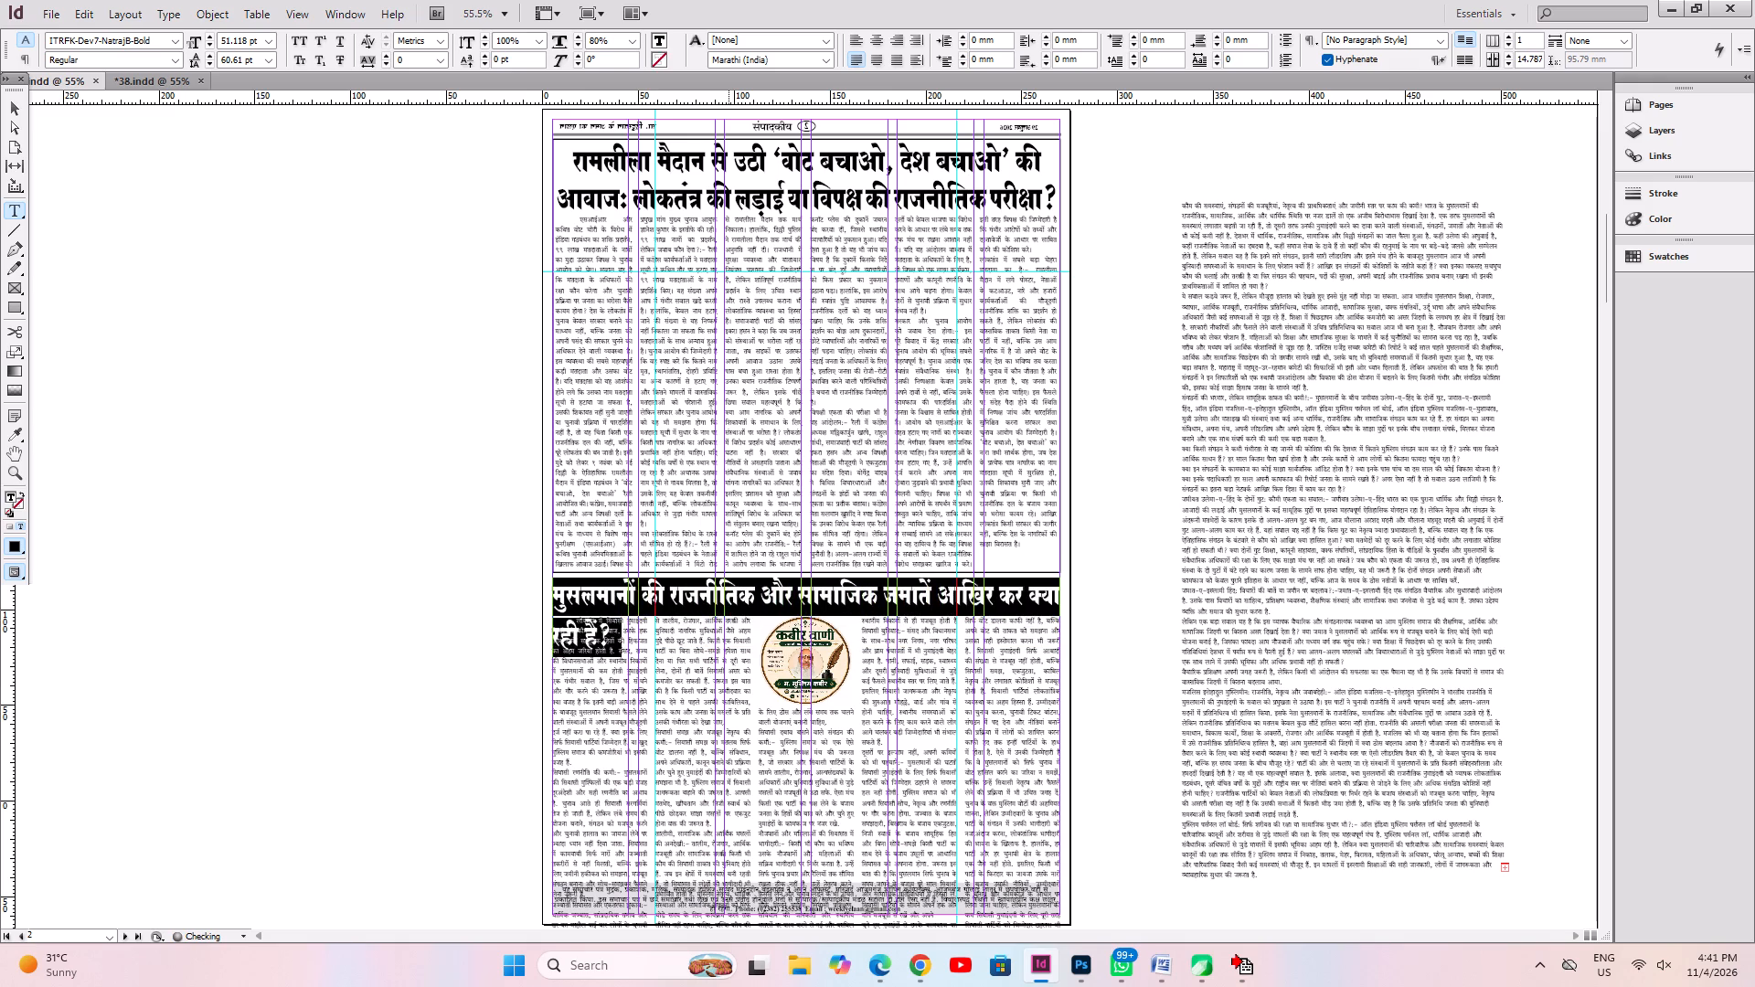
key("ctrl+shift+comma")
key("ctrl+shift+comma")
key("ctrl+s")
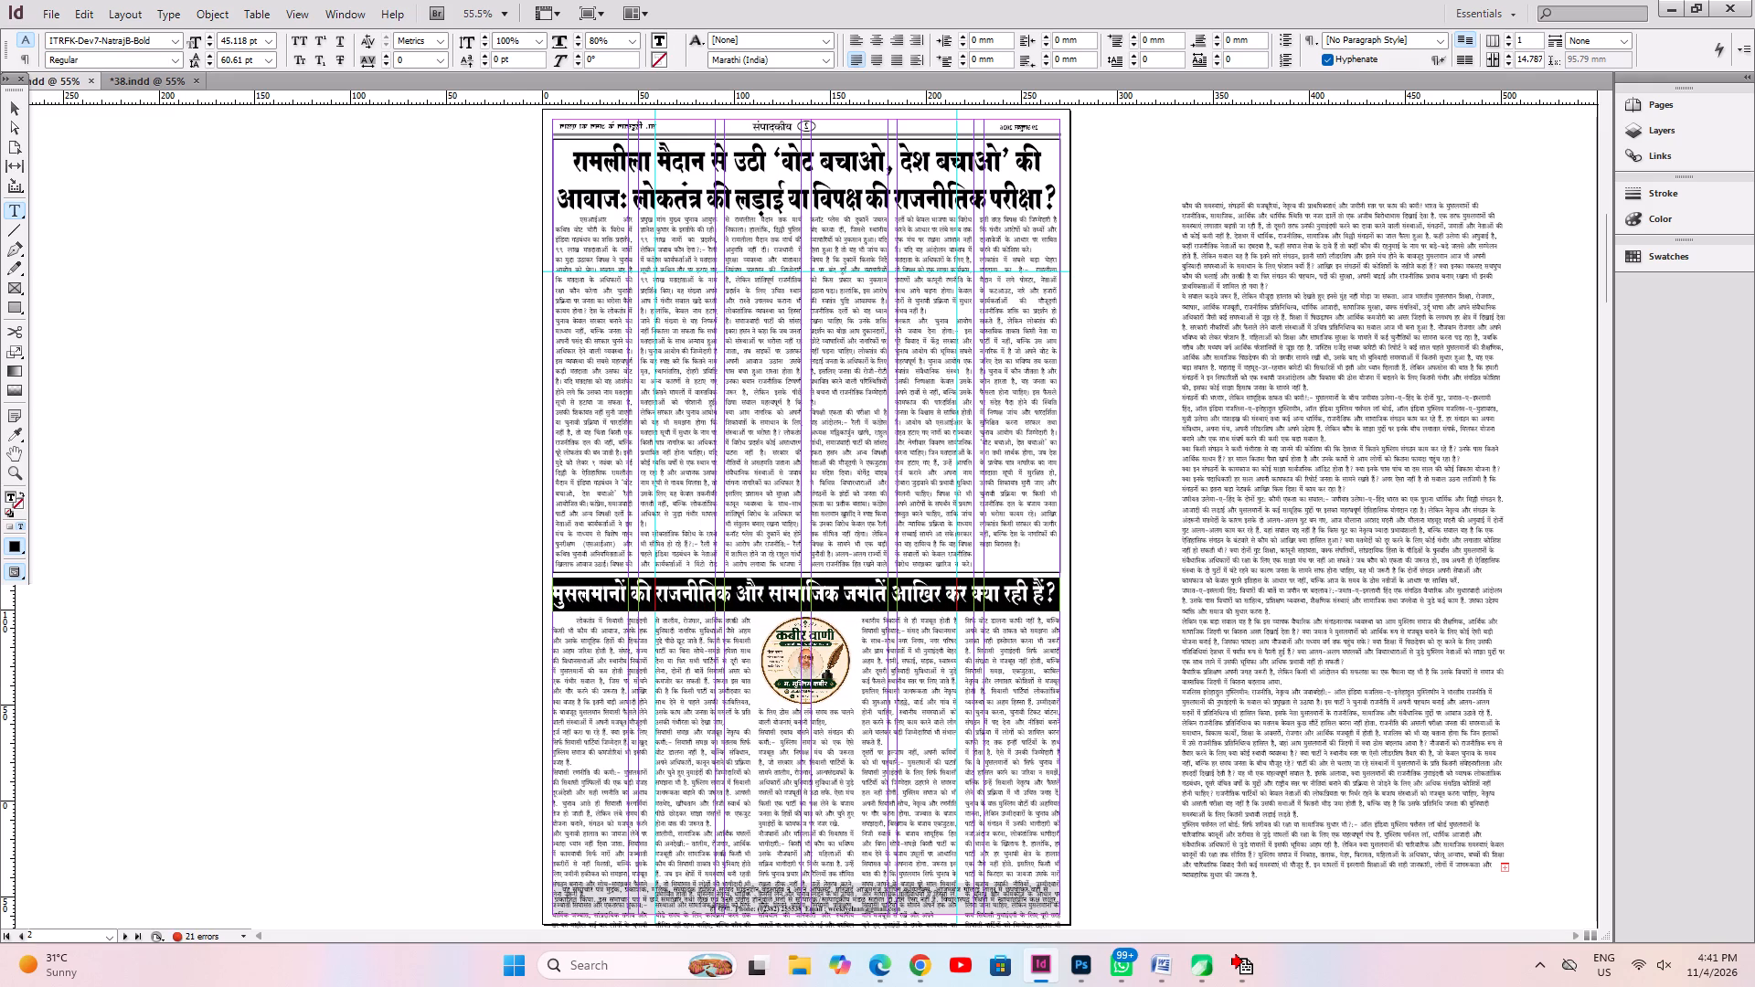
Indent the first paragraph of the pasteboard article with a tab and justify the entire article text.
left_click(1259, 207)
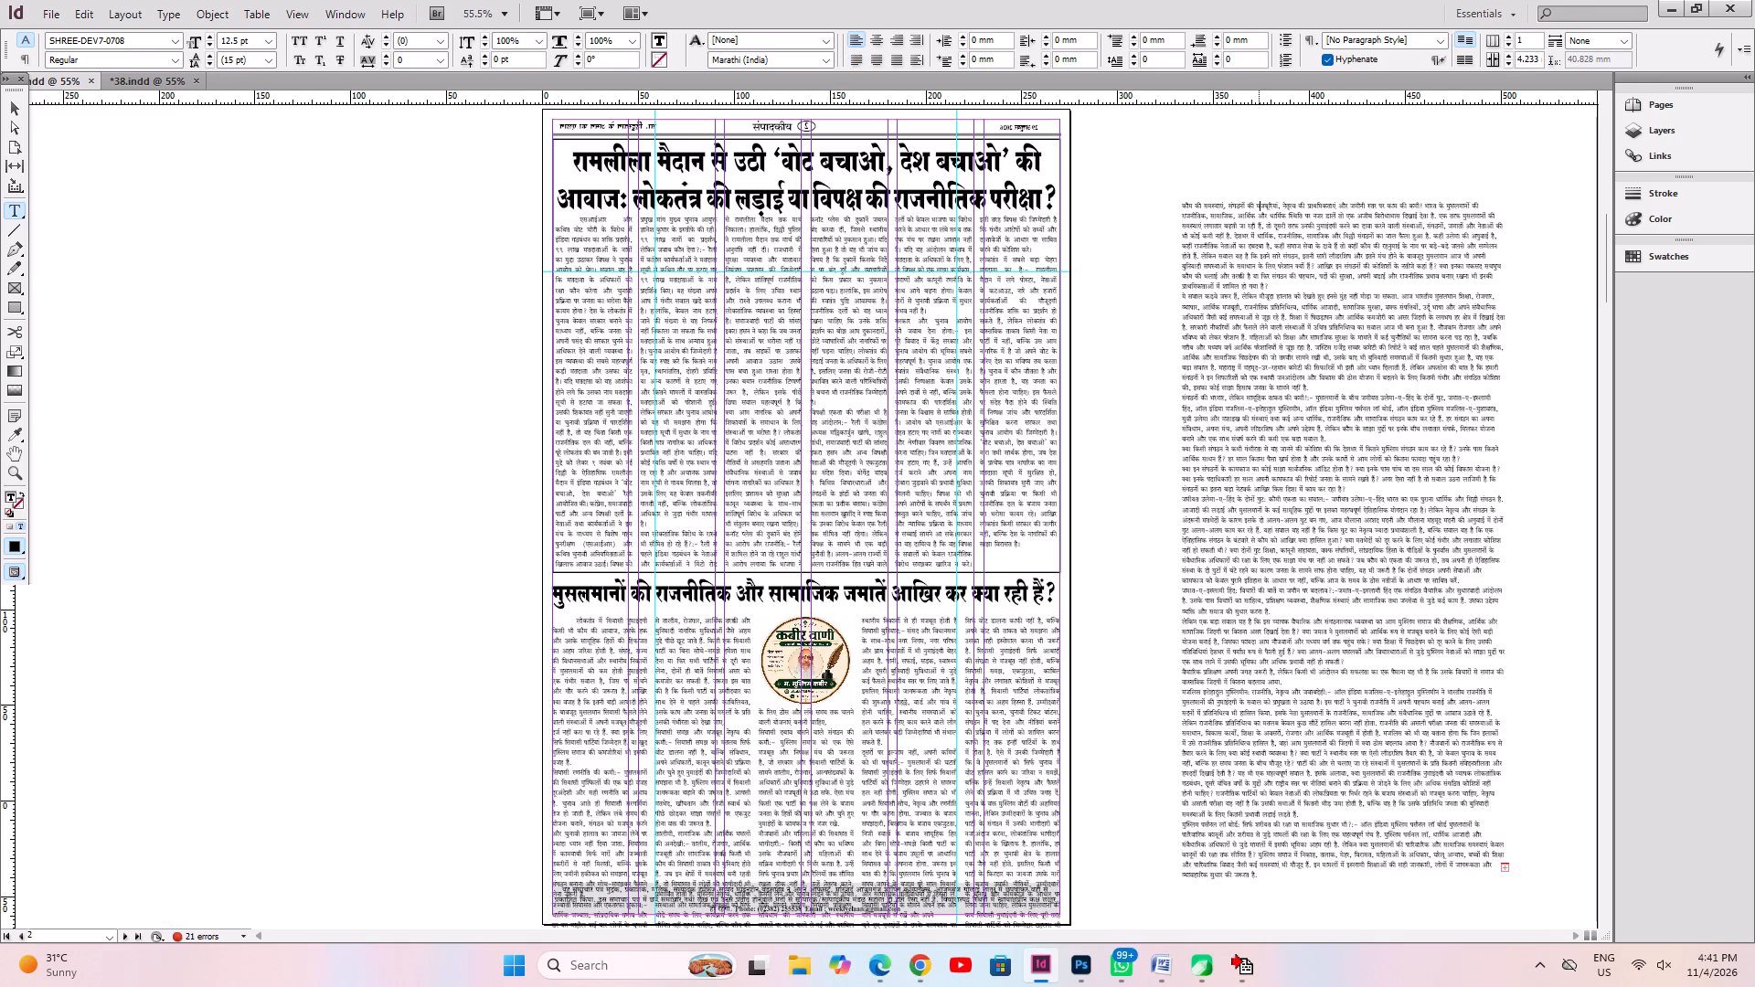
key("Home")
key("BackSpace")
key("BackSpace")
key("BackSpace")
key("Tab")
key("ctrl+a")
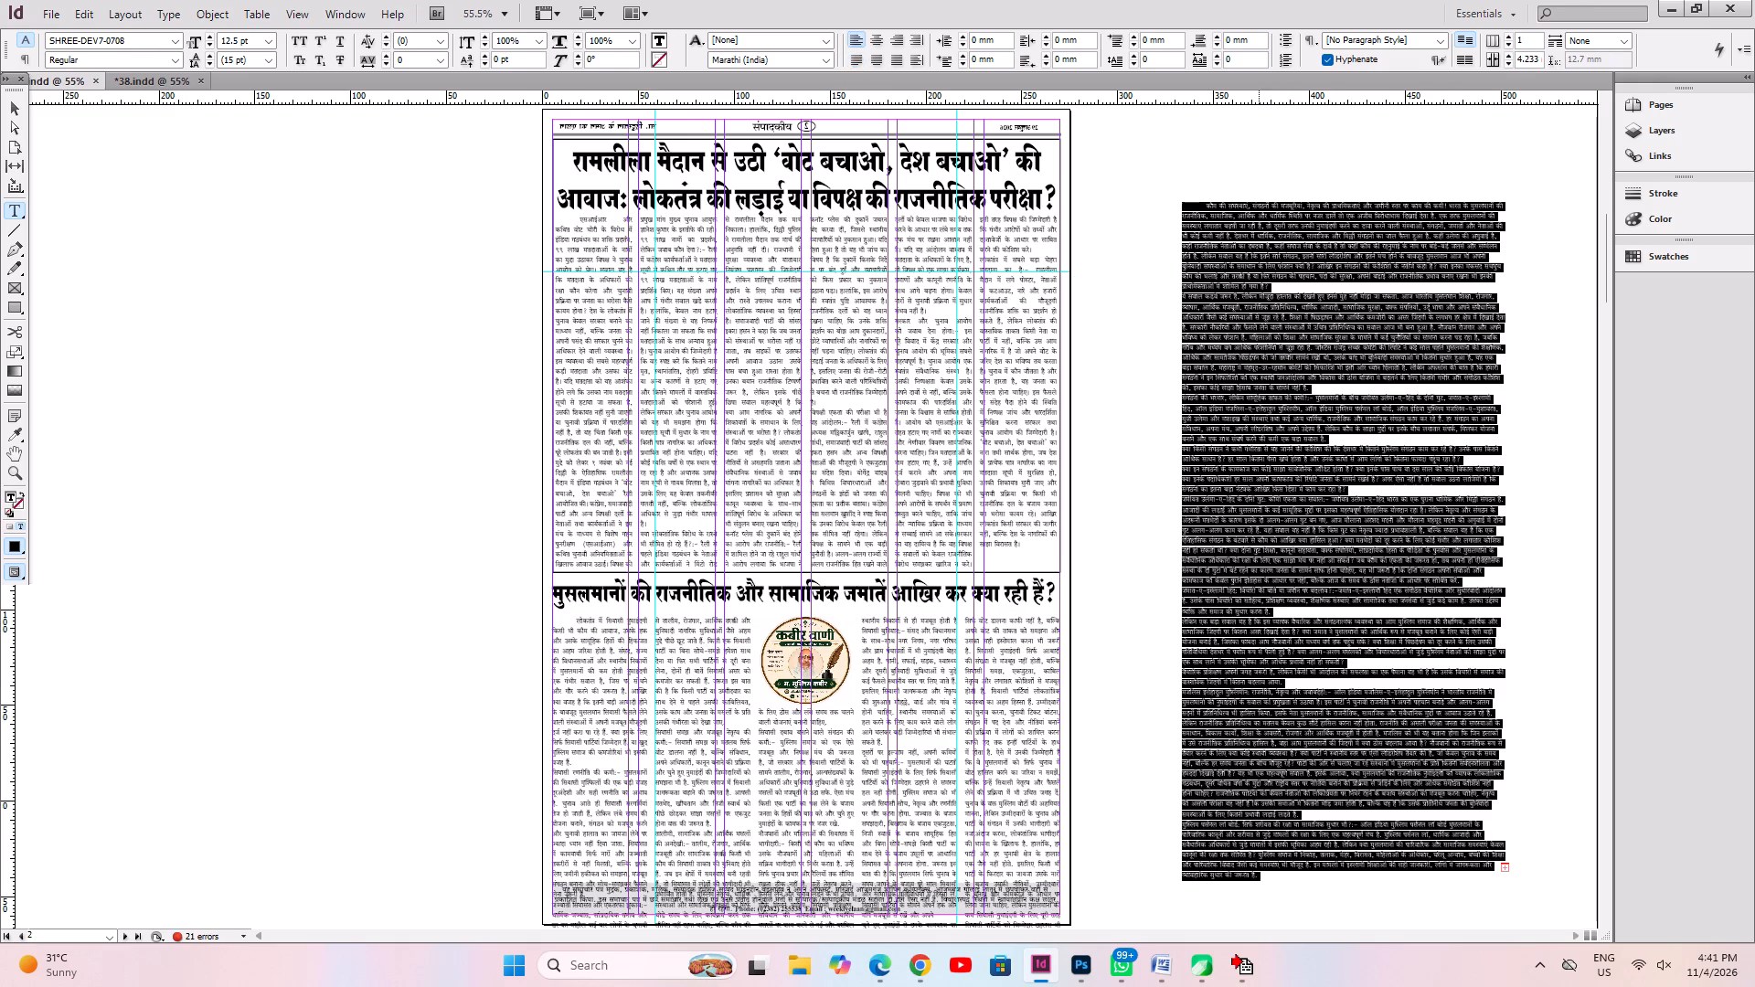
key("ctrl+shift+j")
Cut the pasteboard article and paste it over all the text in the lower article's columns, and save the document.
key("ctrl+x")
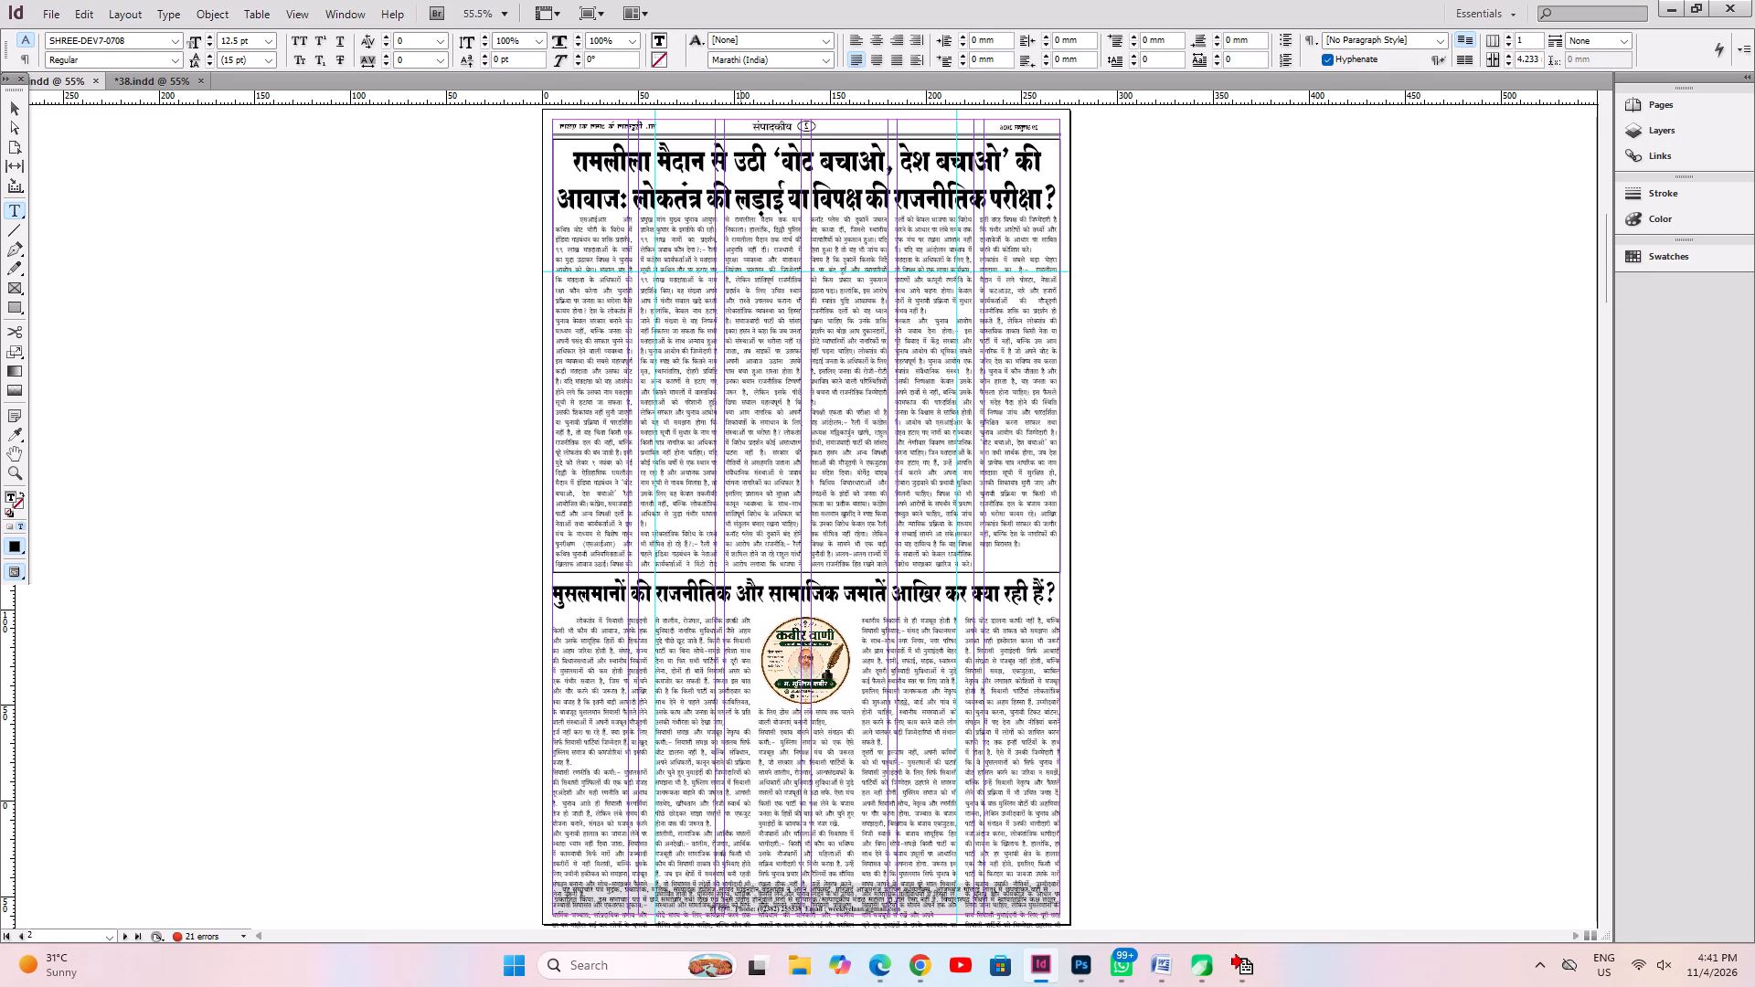
left_click(578, 668)
key("ctrl+a")
key("ctrl+v")
key("ctrl+s")
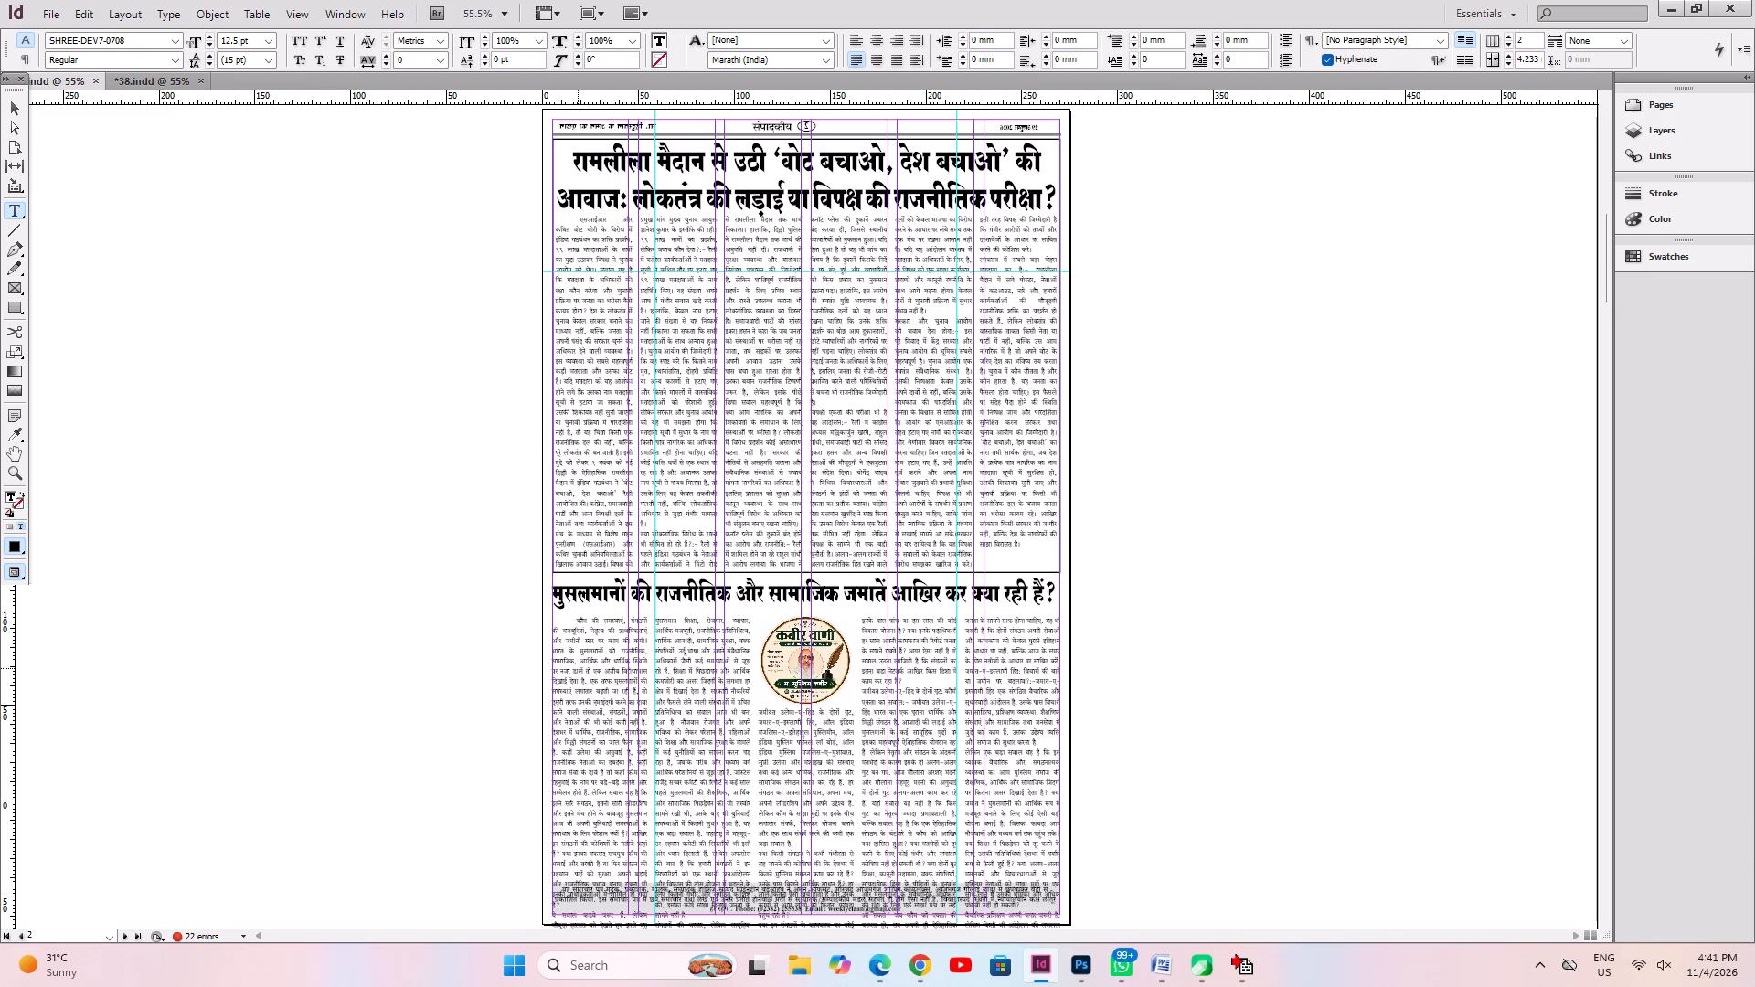
Delete the emptied text frame from the pasteboard.
left_click(20, 110)
scroll(357, 601, "down", 3)
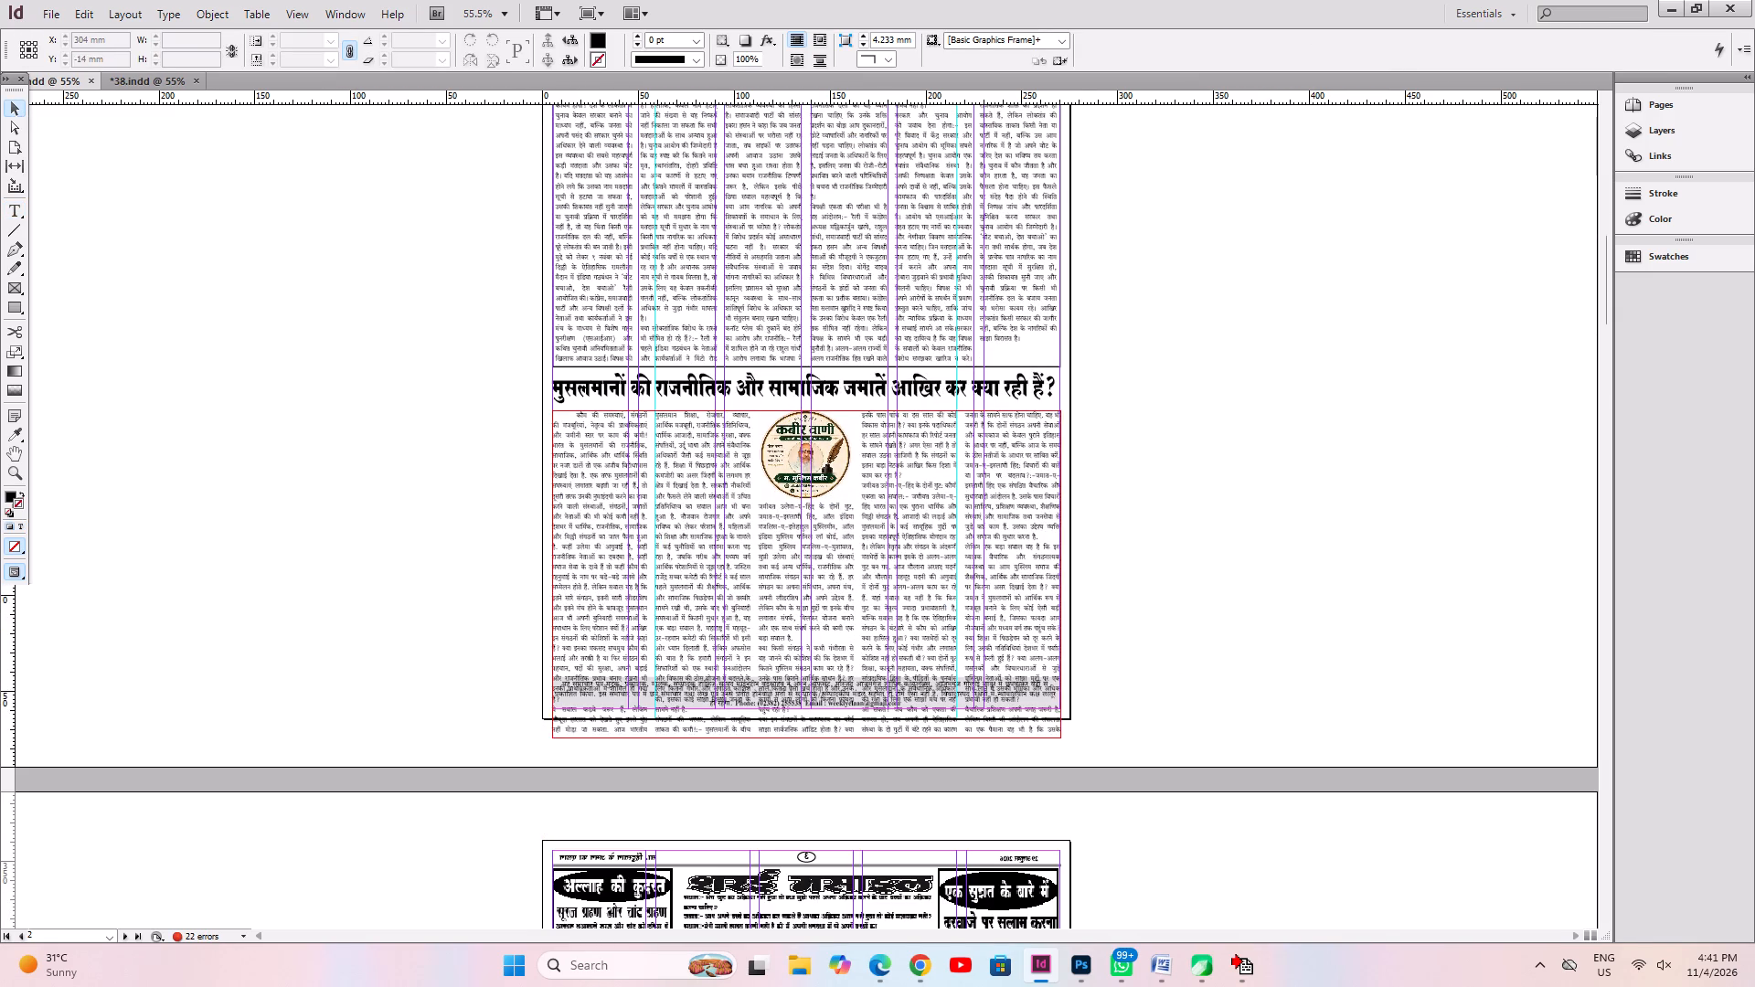
left_click(1227, 502)
key("Delete")
Select the lower article's text columns and round logo together and nudge them up close beneath the headline.
left_click_drag(1166, 453, 704, 538)
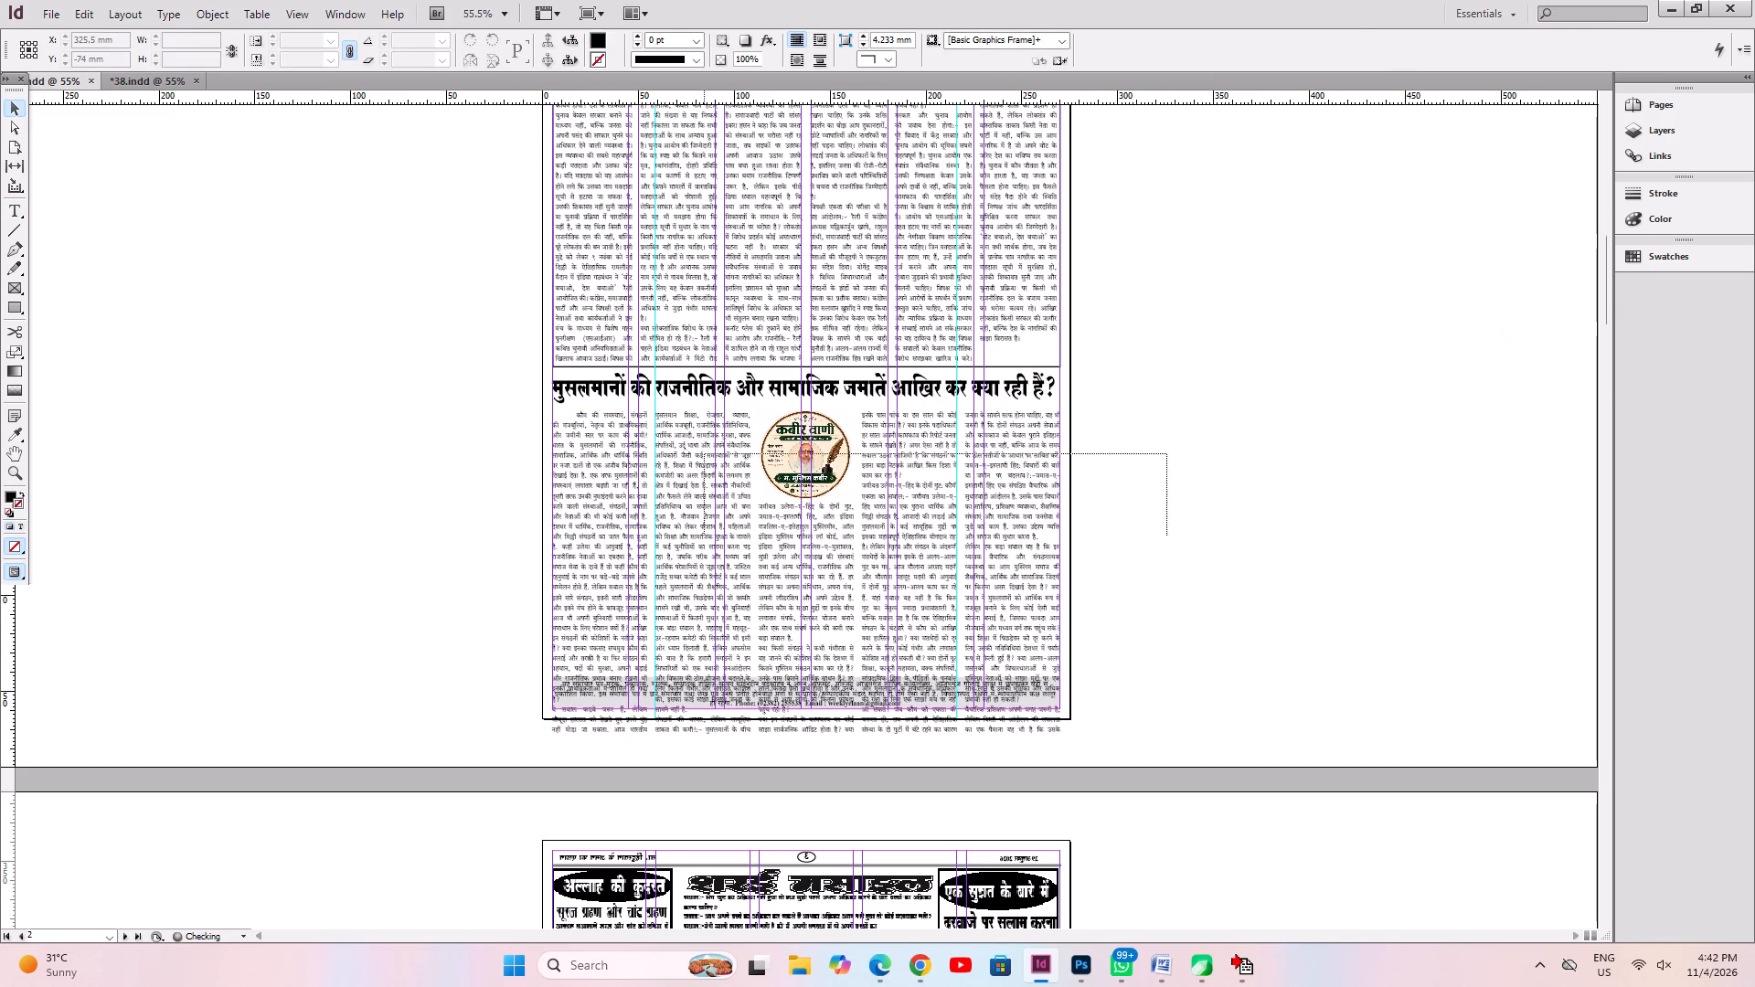
left_click_drag(704, 538, 599, 557)
key("shift+Up")
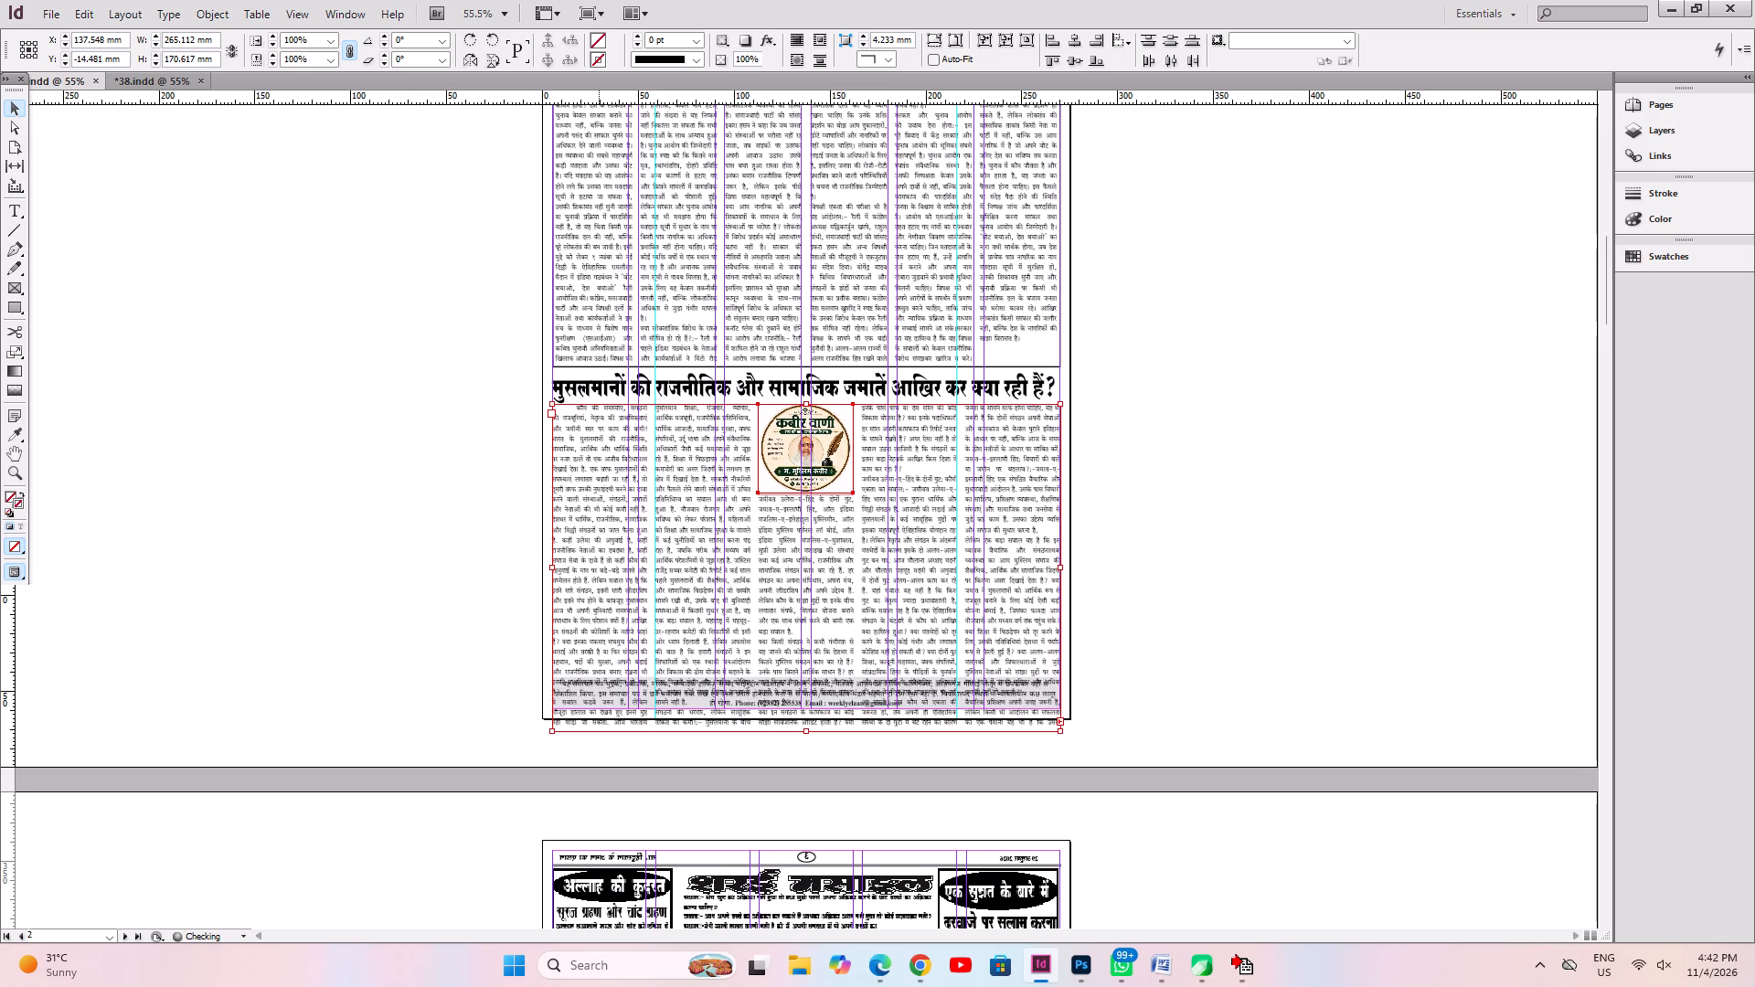
key("Up")
key("Up")
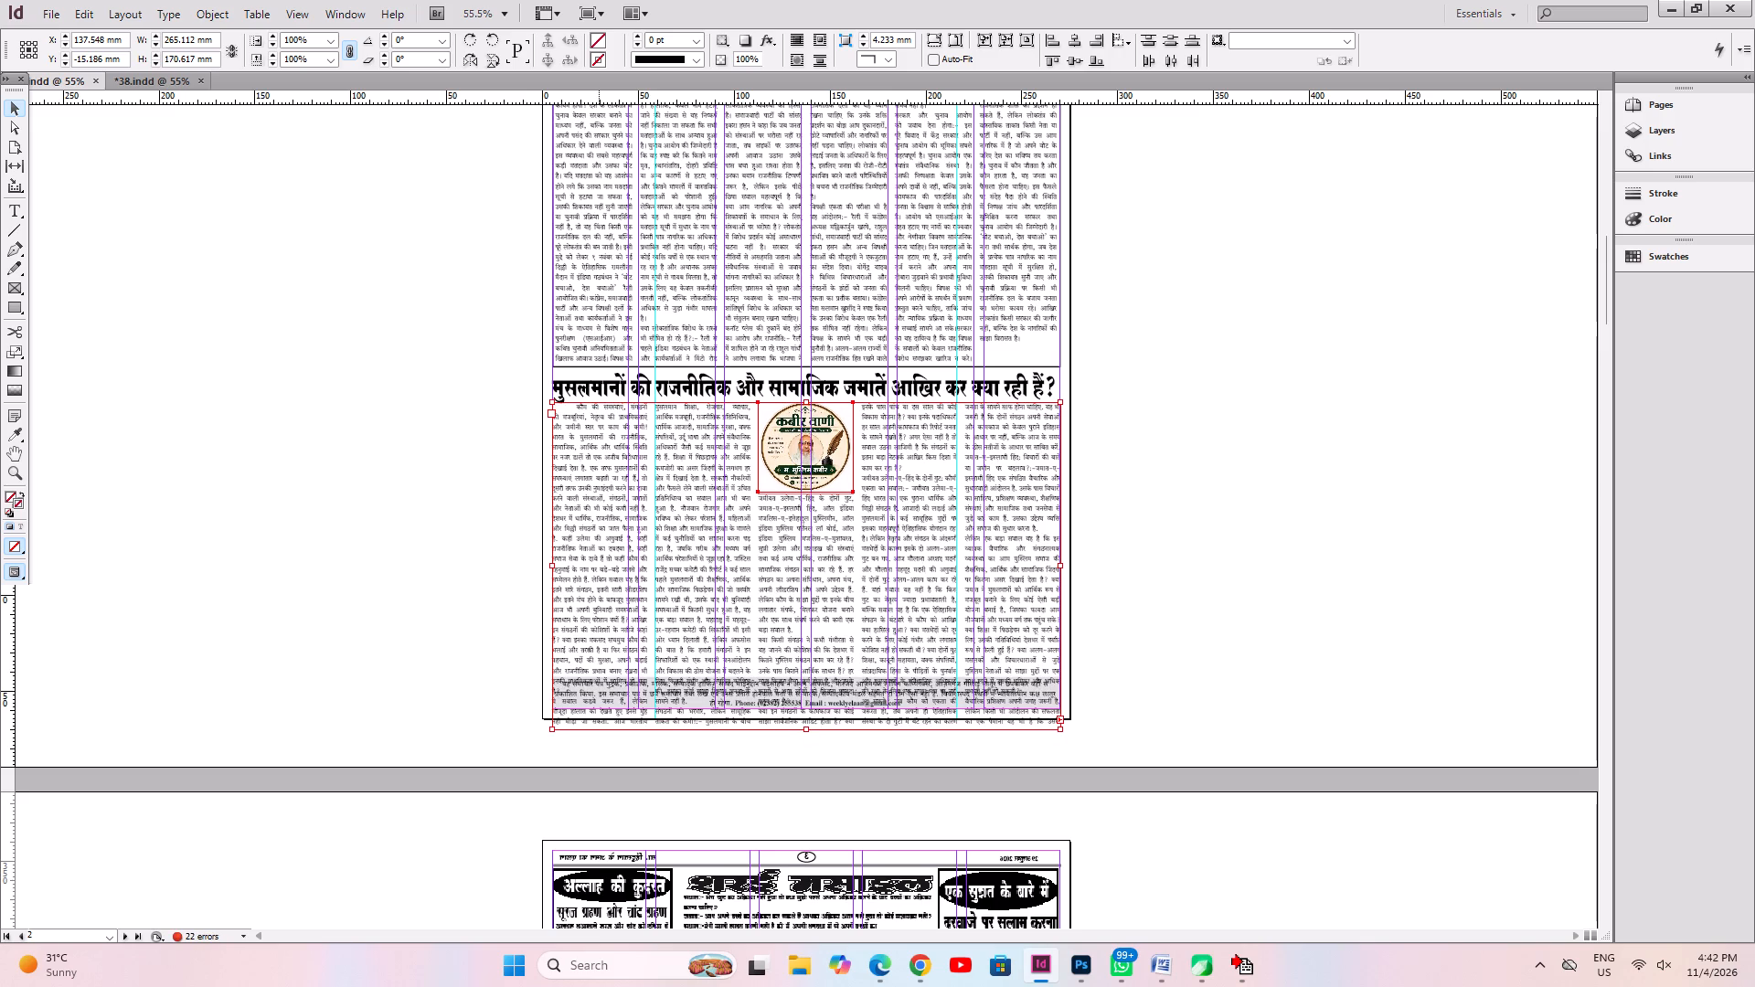
key("Up")
key("Down")
left_click(1190, 482)
Shorten the lower article's text frame from its bottom edge to about 144 mm high, ending just above the imprint footer.
left_click(929, 588)
left_click_drag(808, 730, 812, 685)
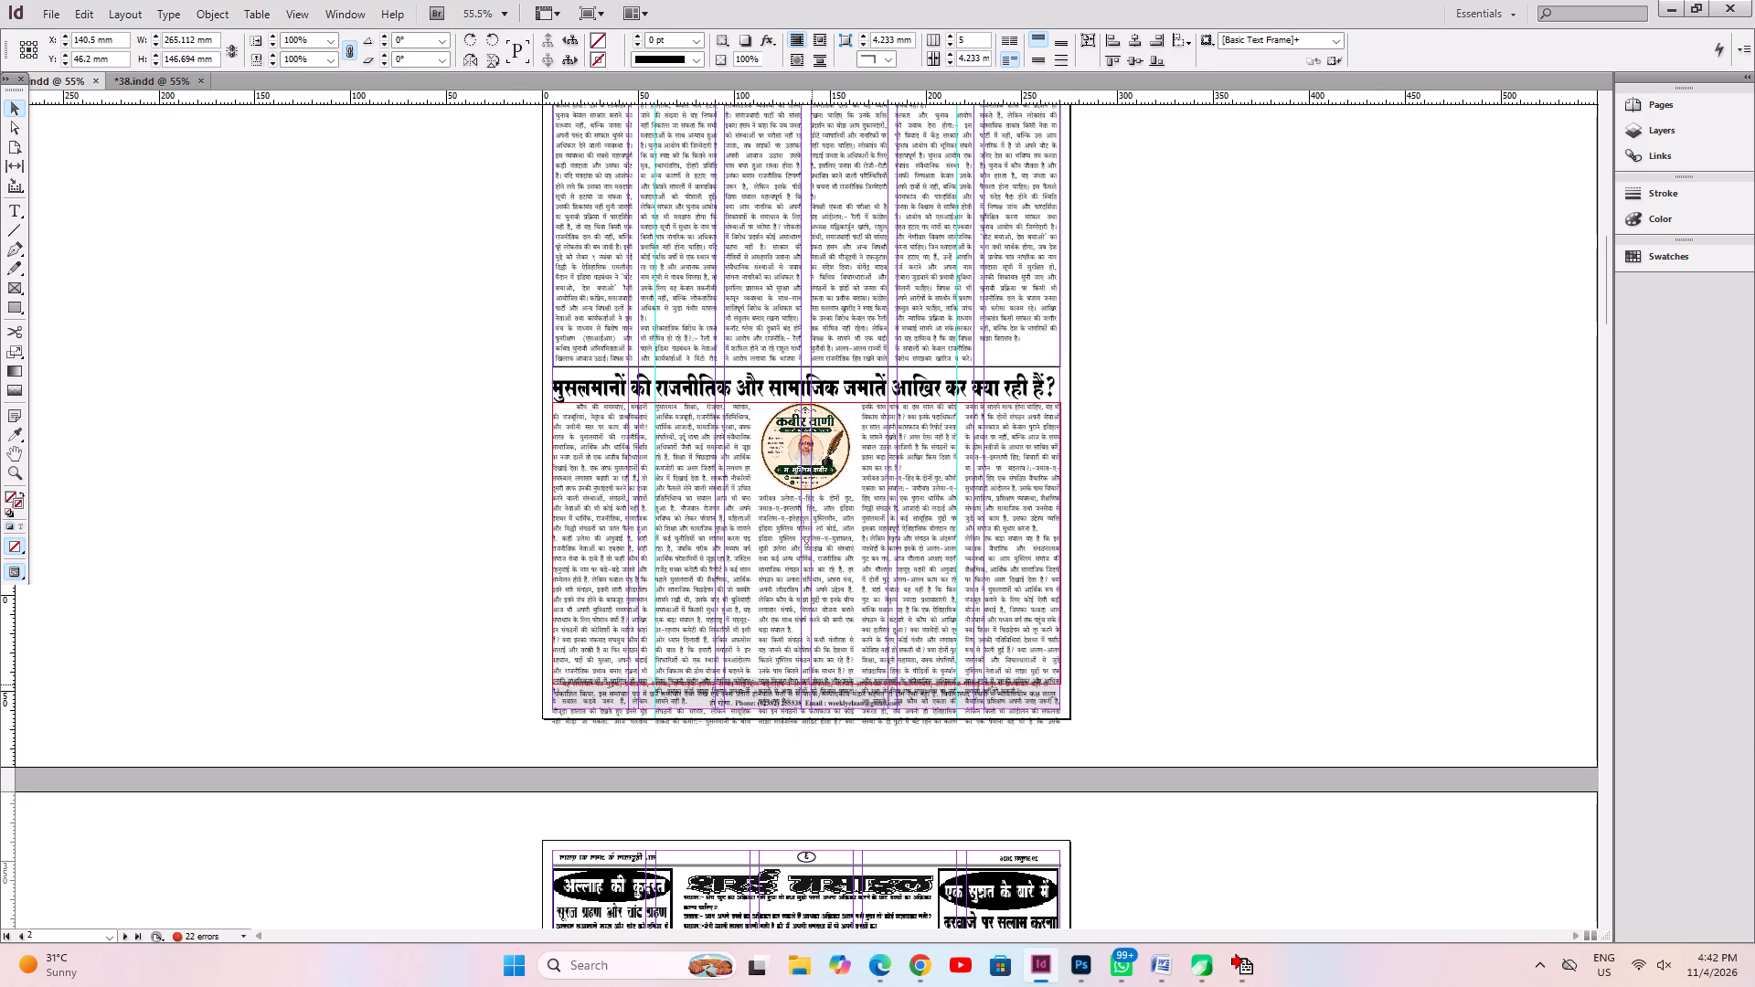
left_click_drag(812, 685, 812, 679)
left_click(1234, 665)
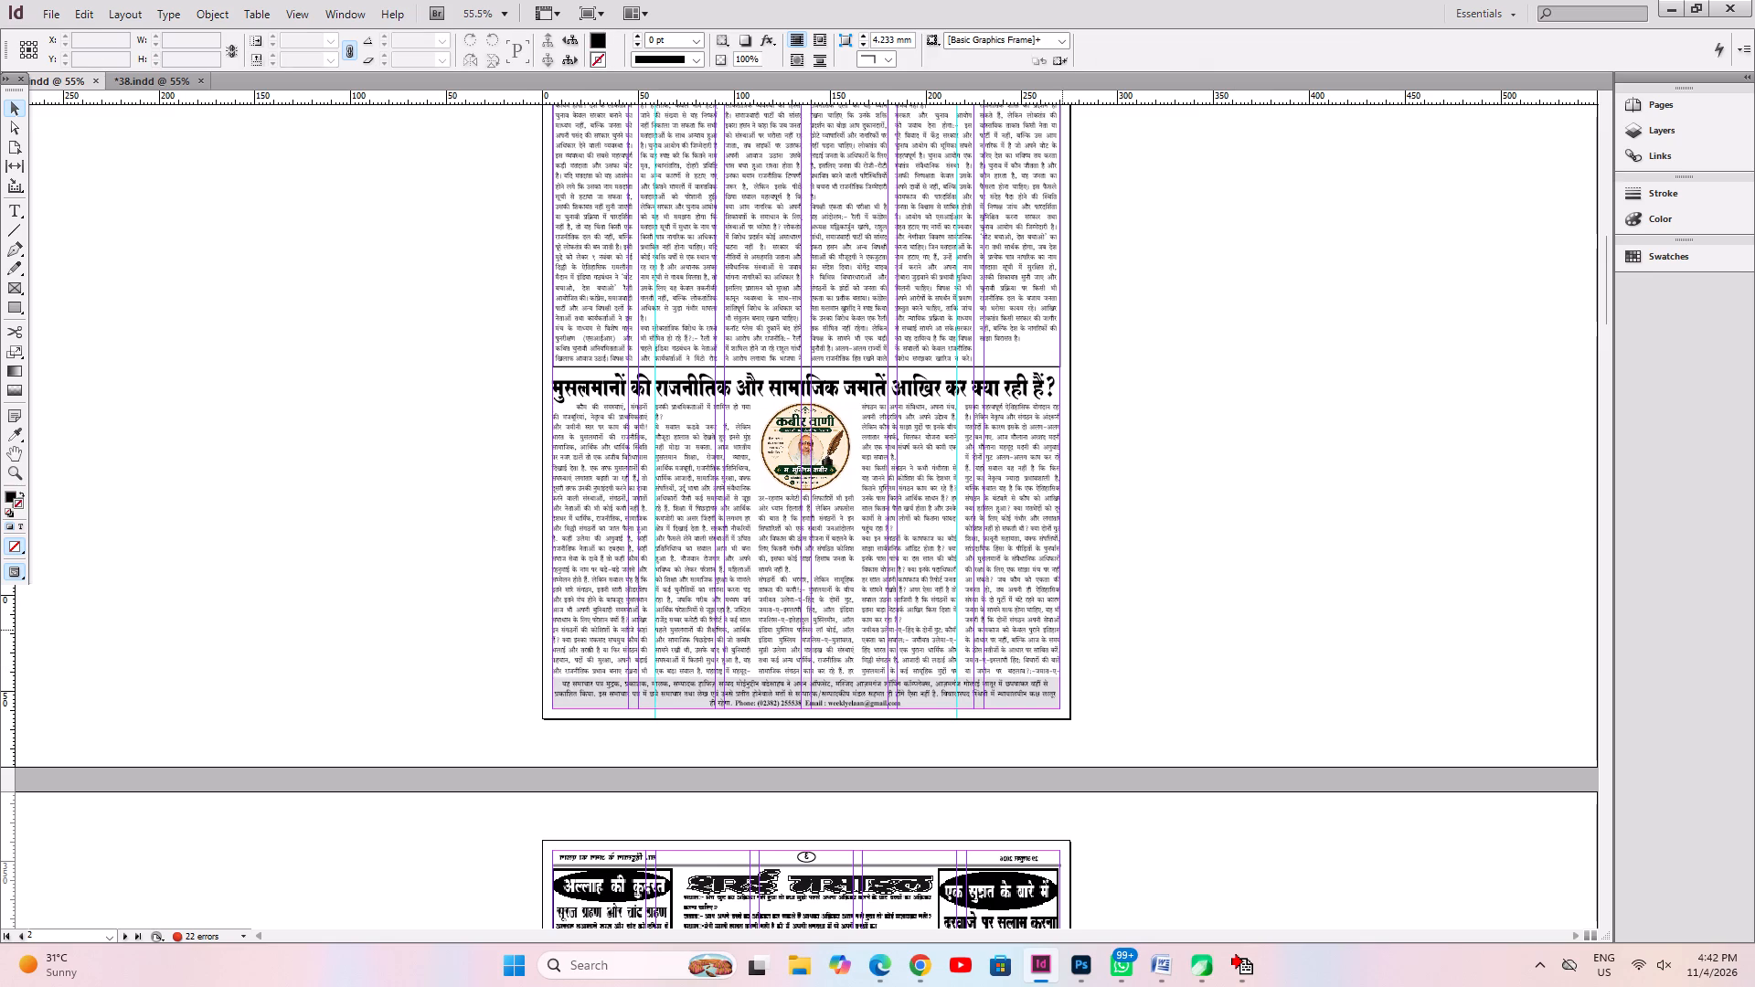
Select the lower article's five-column text frame.
left_click(1061, 629)
left_click(1211, 546)
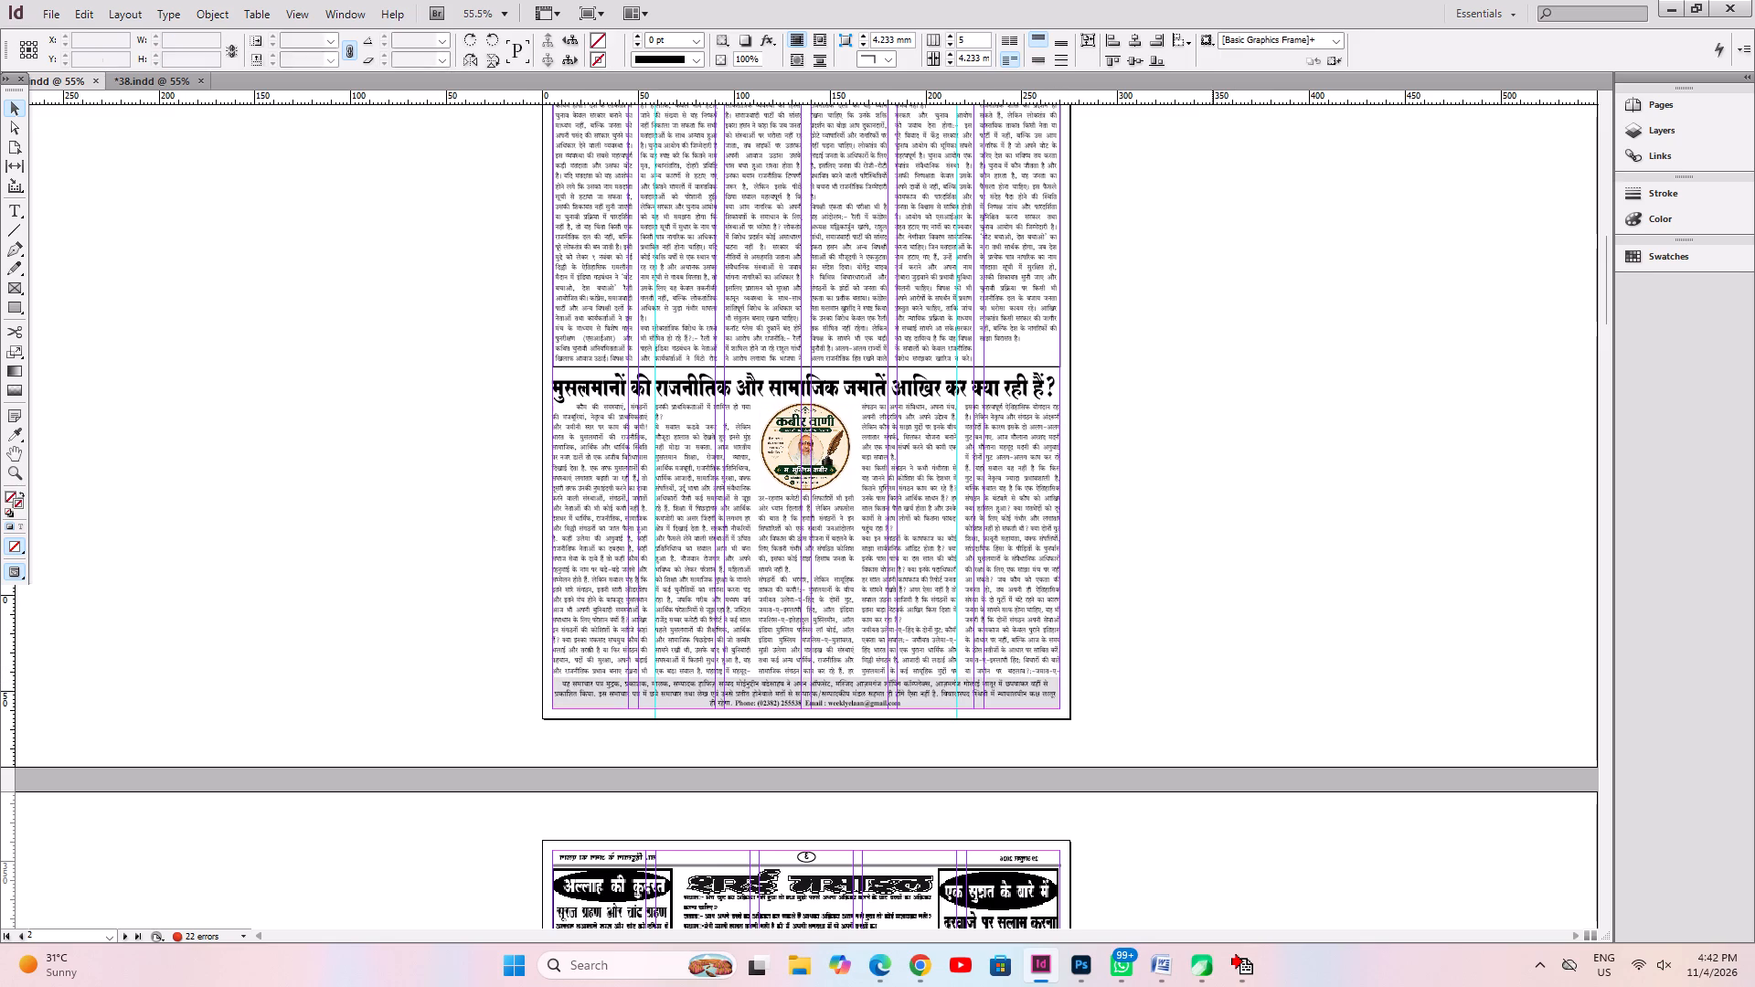
left_click(1207, 413)
left_click(1026, 648)
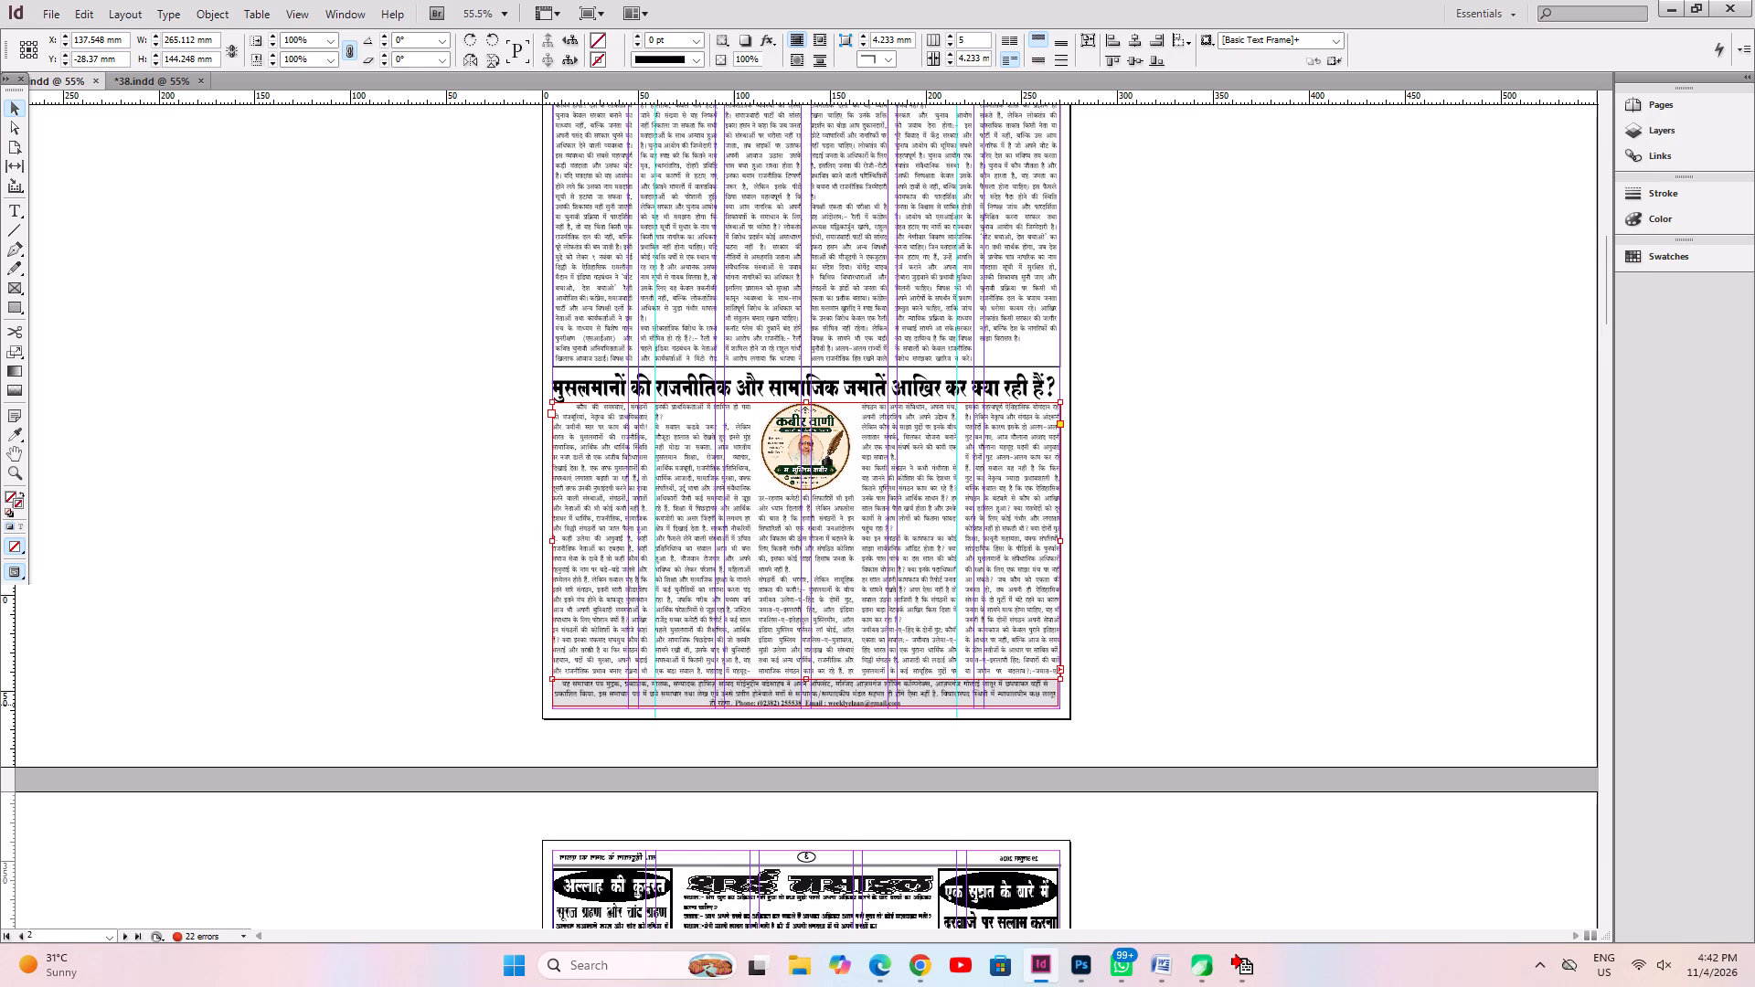
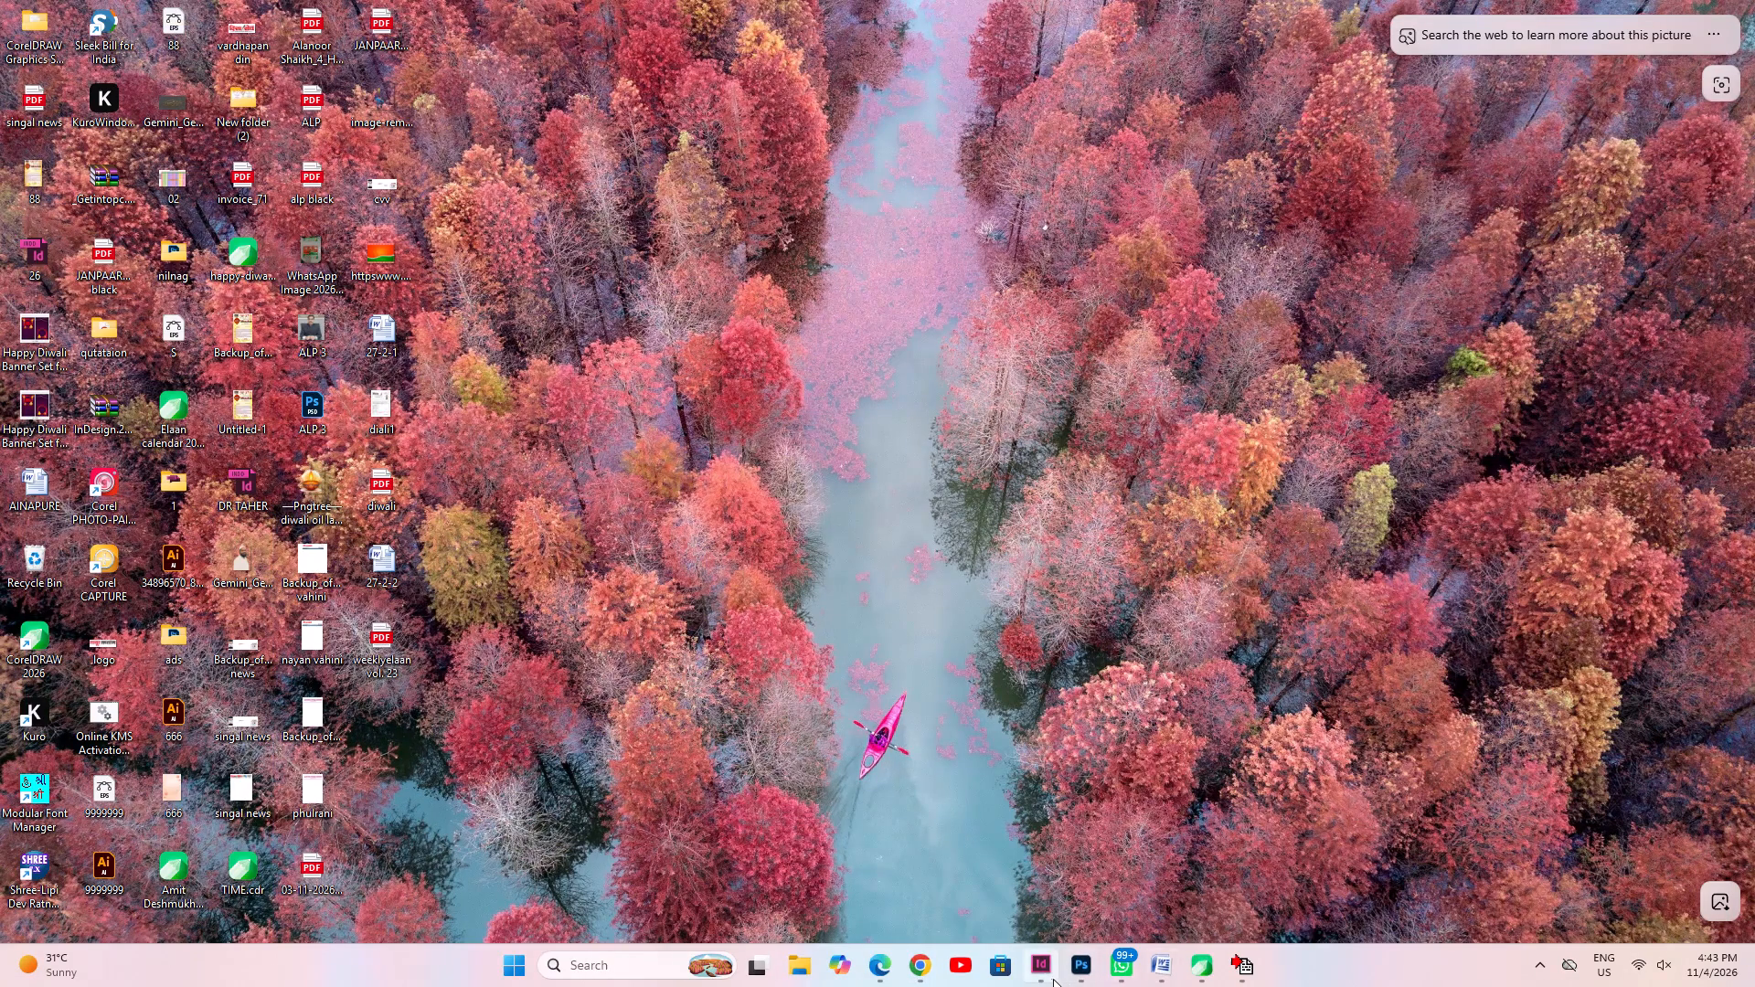
Switch back to InDesign and relink page 3's placed 3.pdf to weeklyelaan vol. 23.pdf from the Desktop.
left_click(1051, 979)
left_click(975, 715)
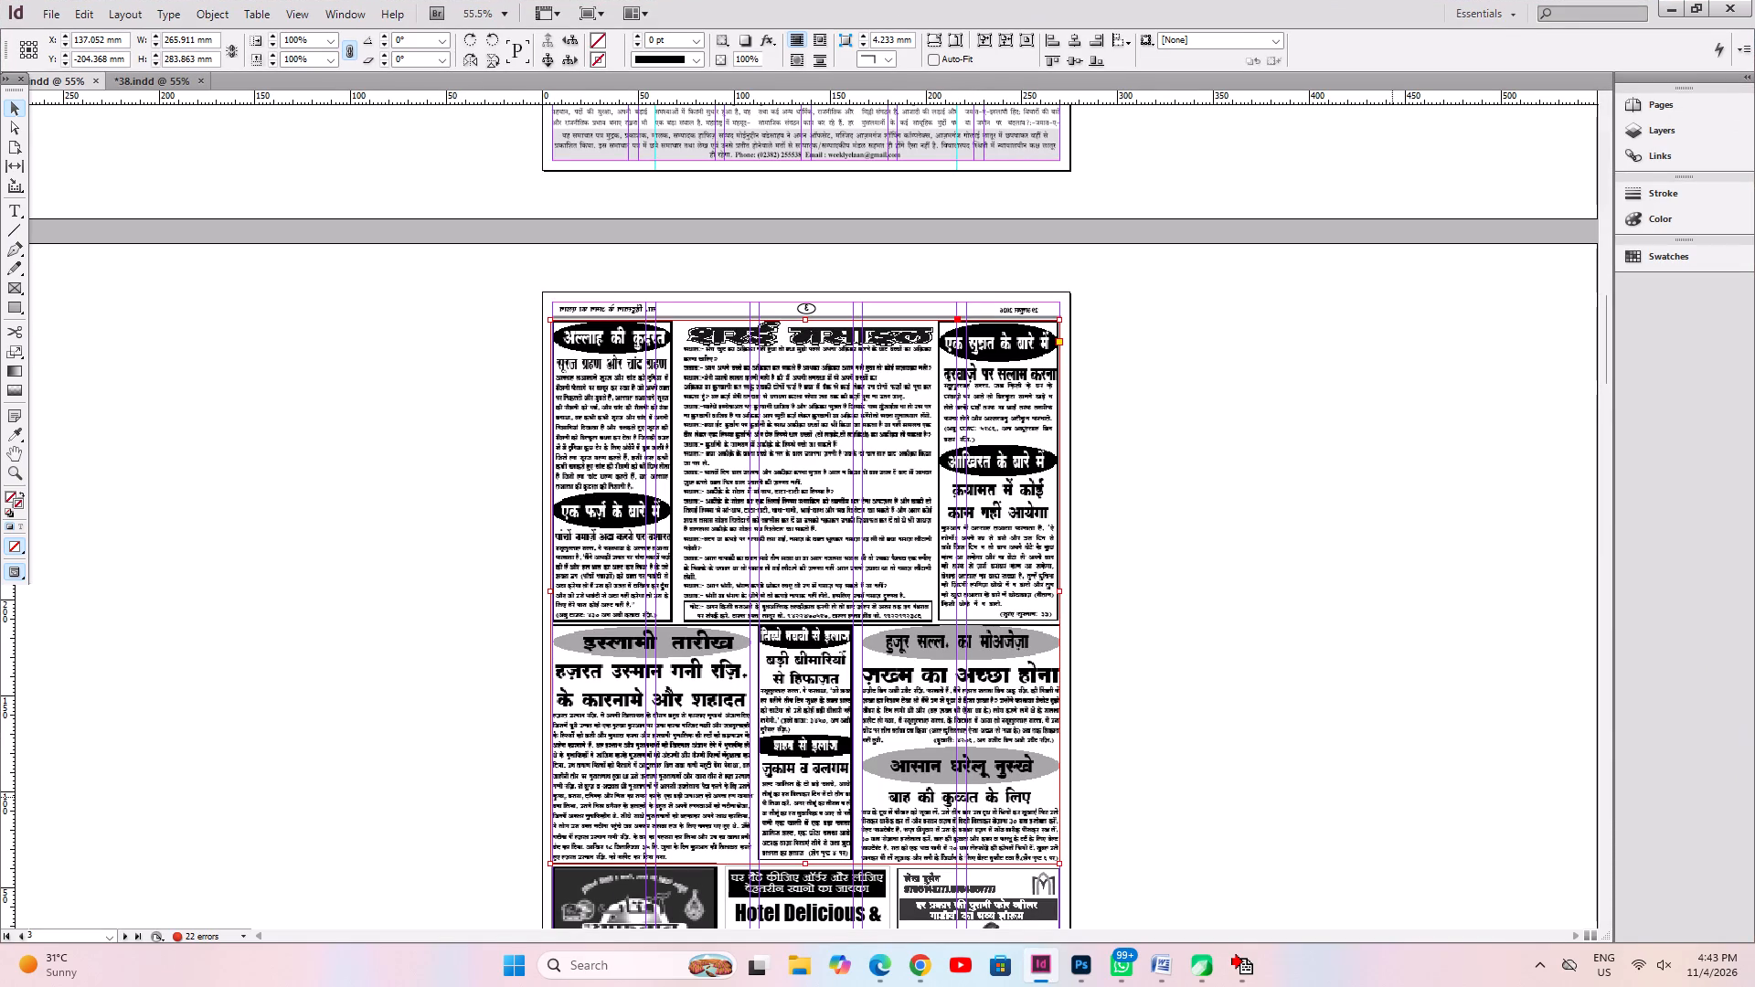
left_click(1394, 797)
left_click(868, 802)
key("ctrl+shift+d")
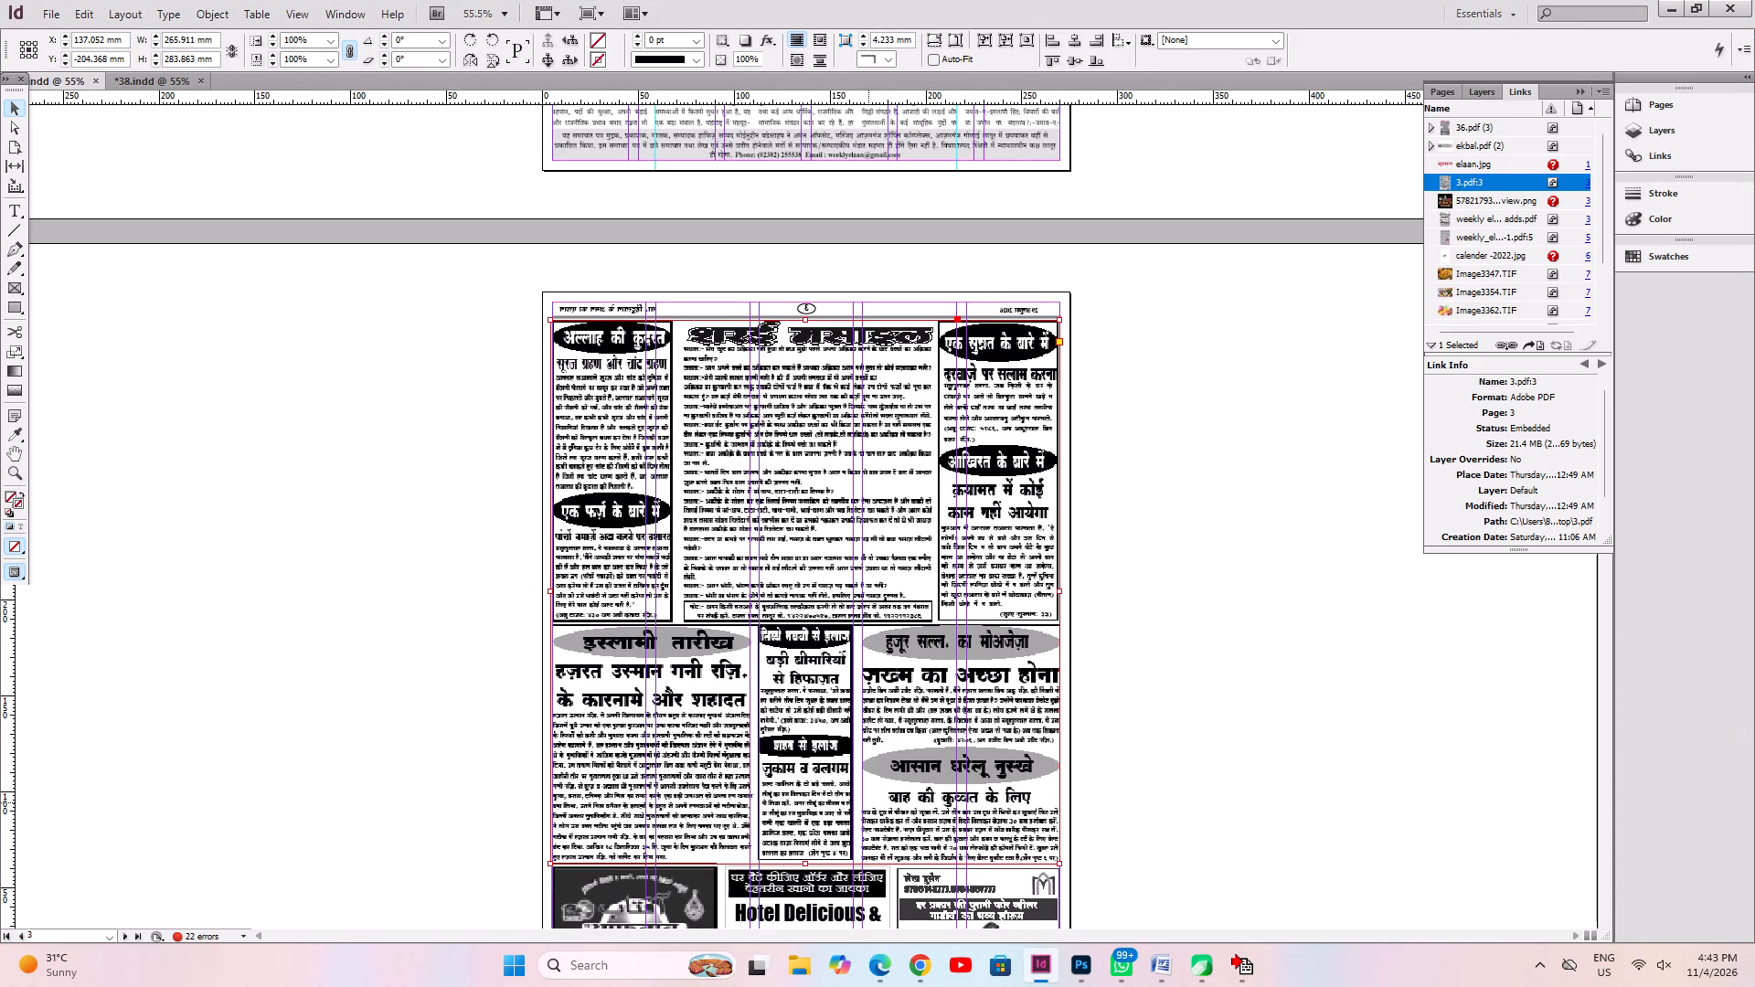
left_click(1507, 345)
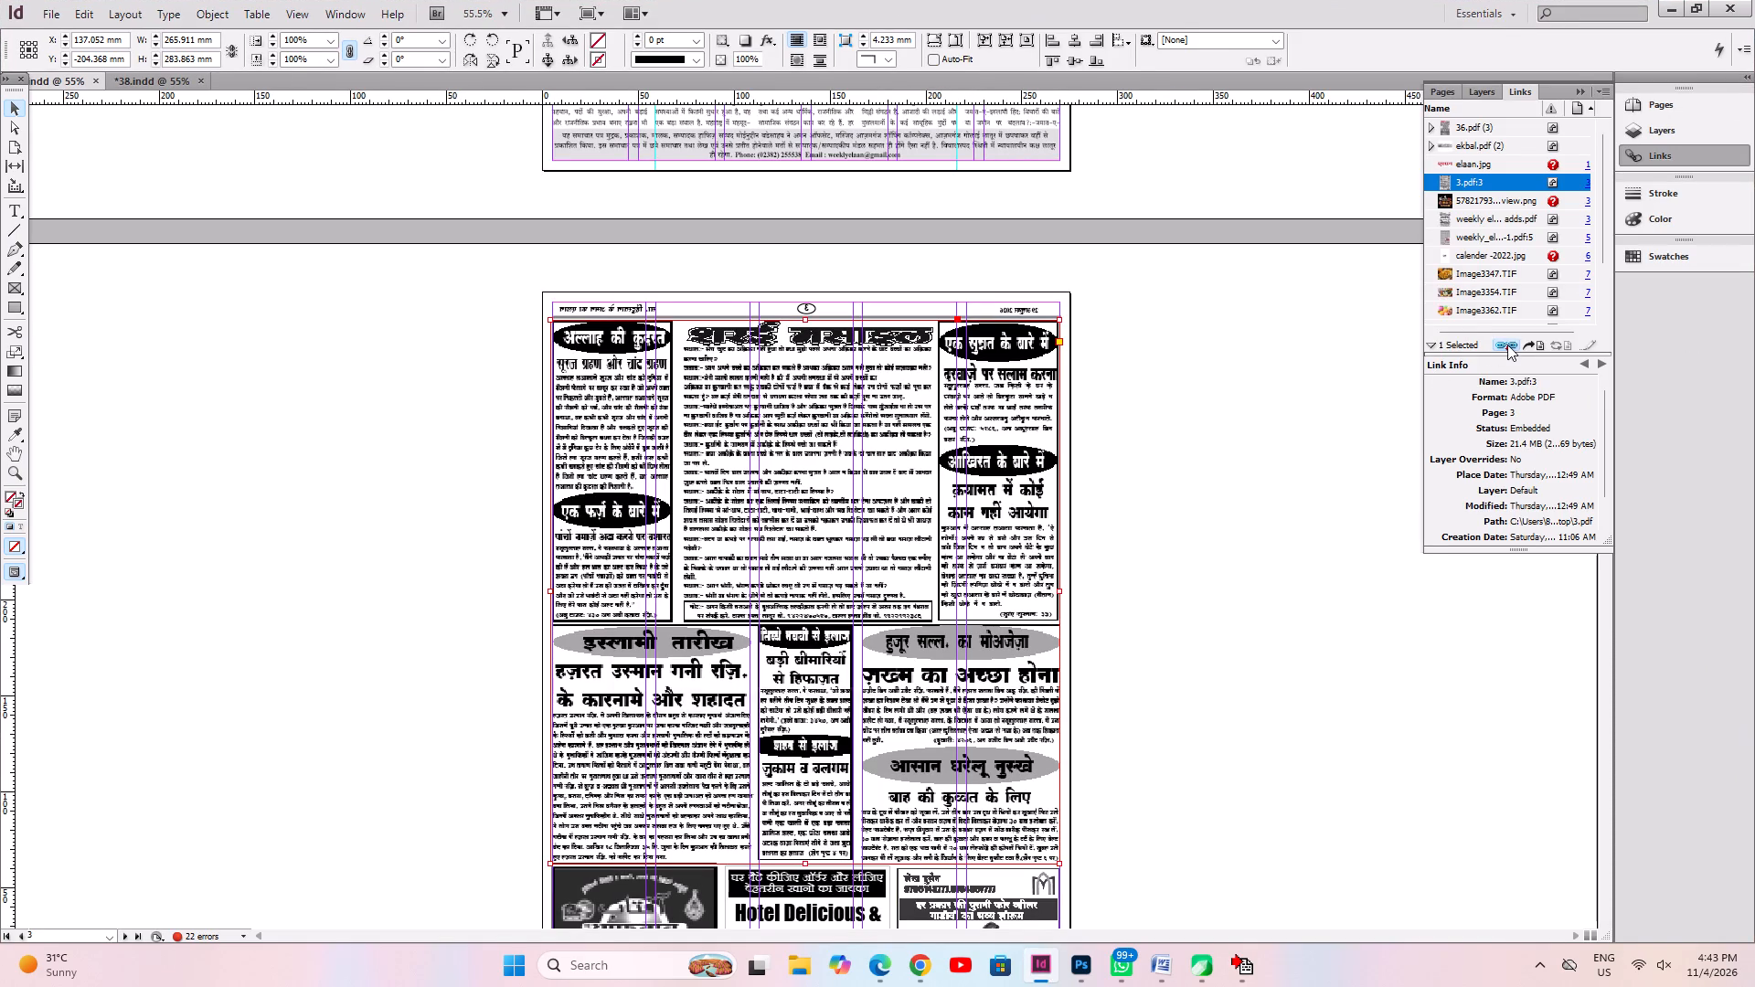
left_click_drag(1116, 319, 1114, 338)
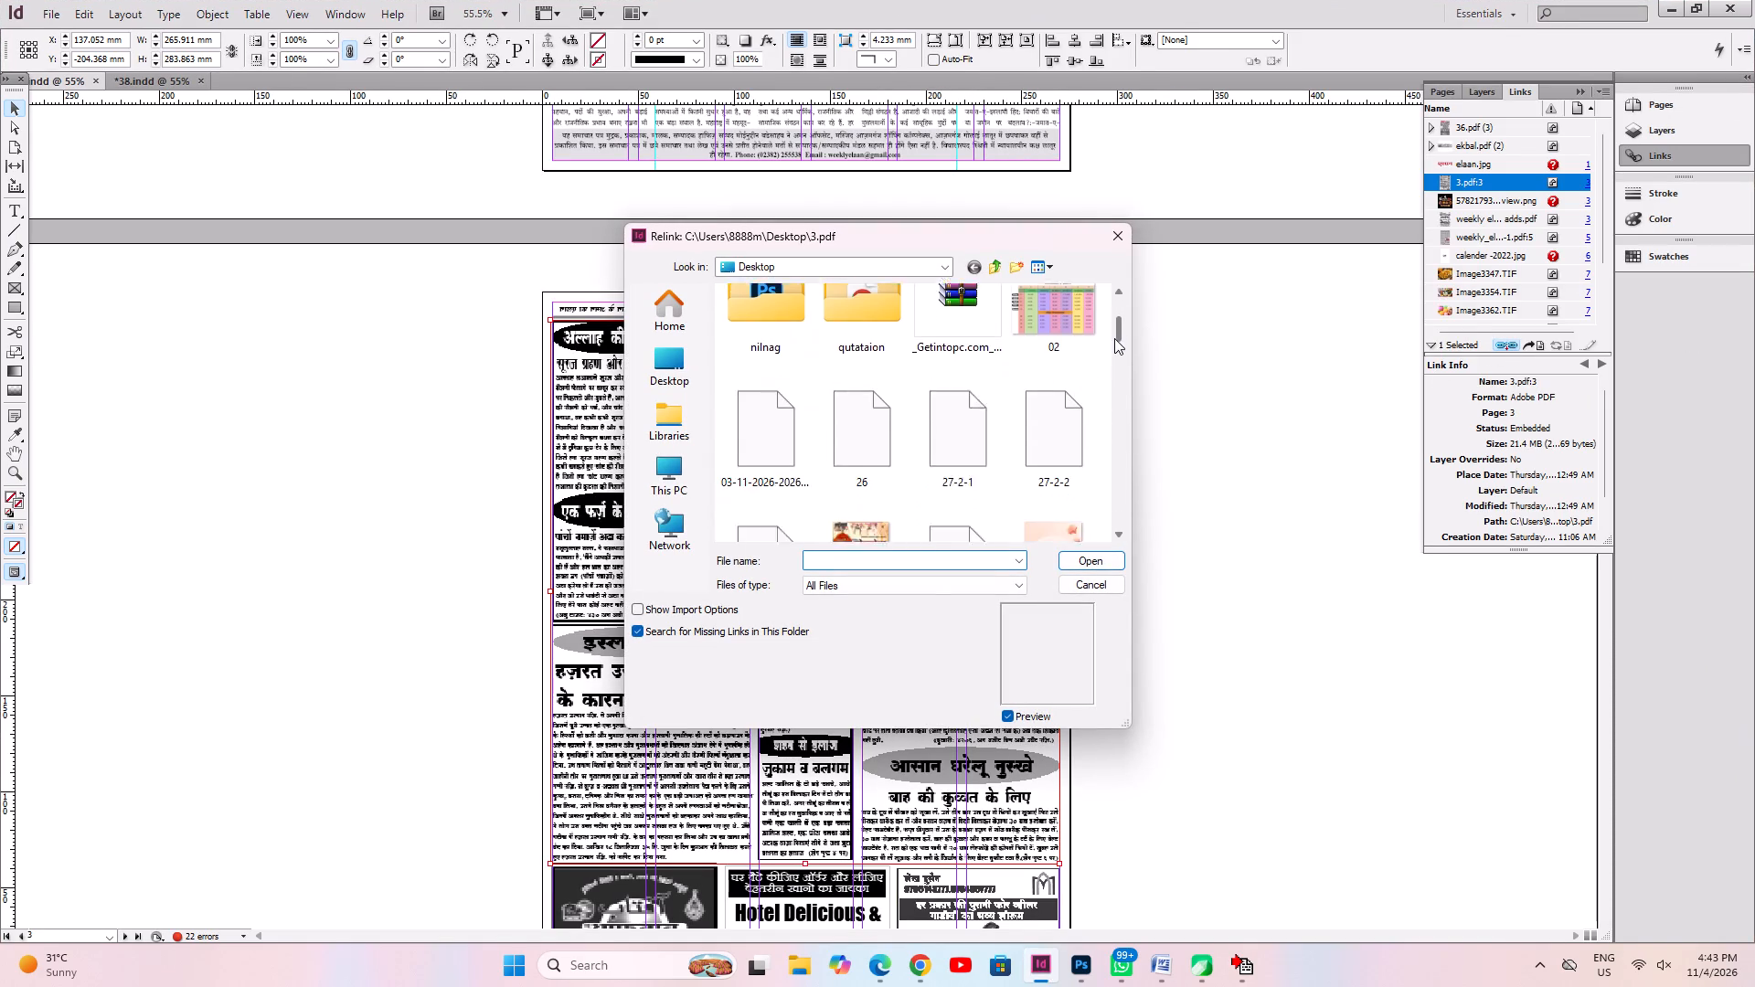
left_click_drag(1114, 338, 1114, 347)
key("super+d")
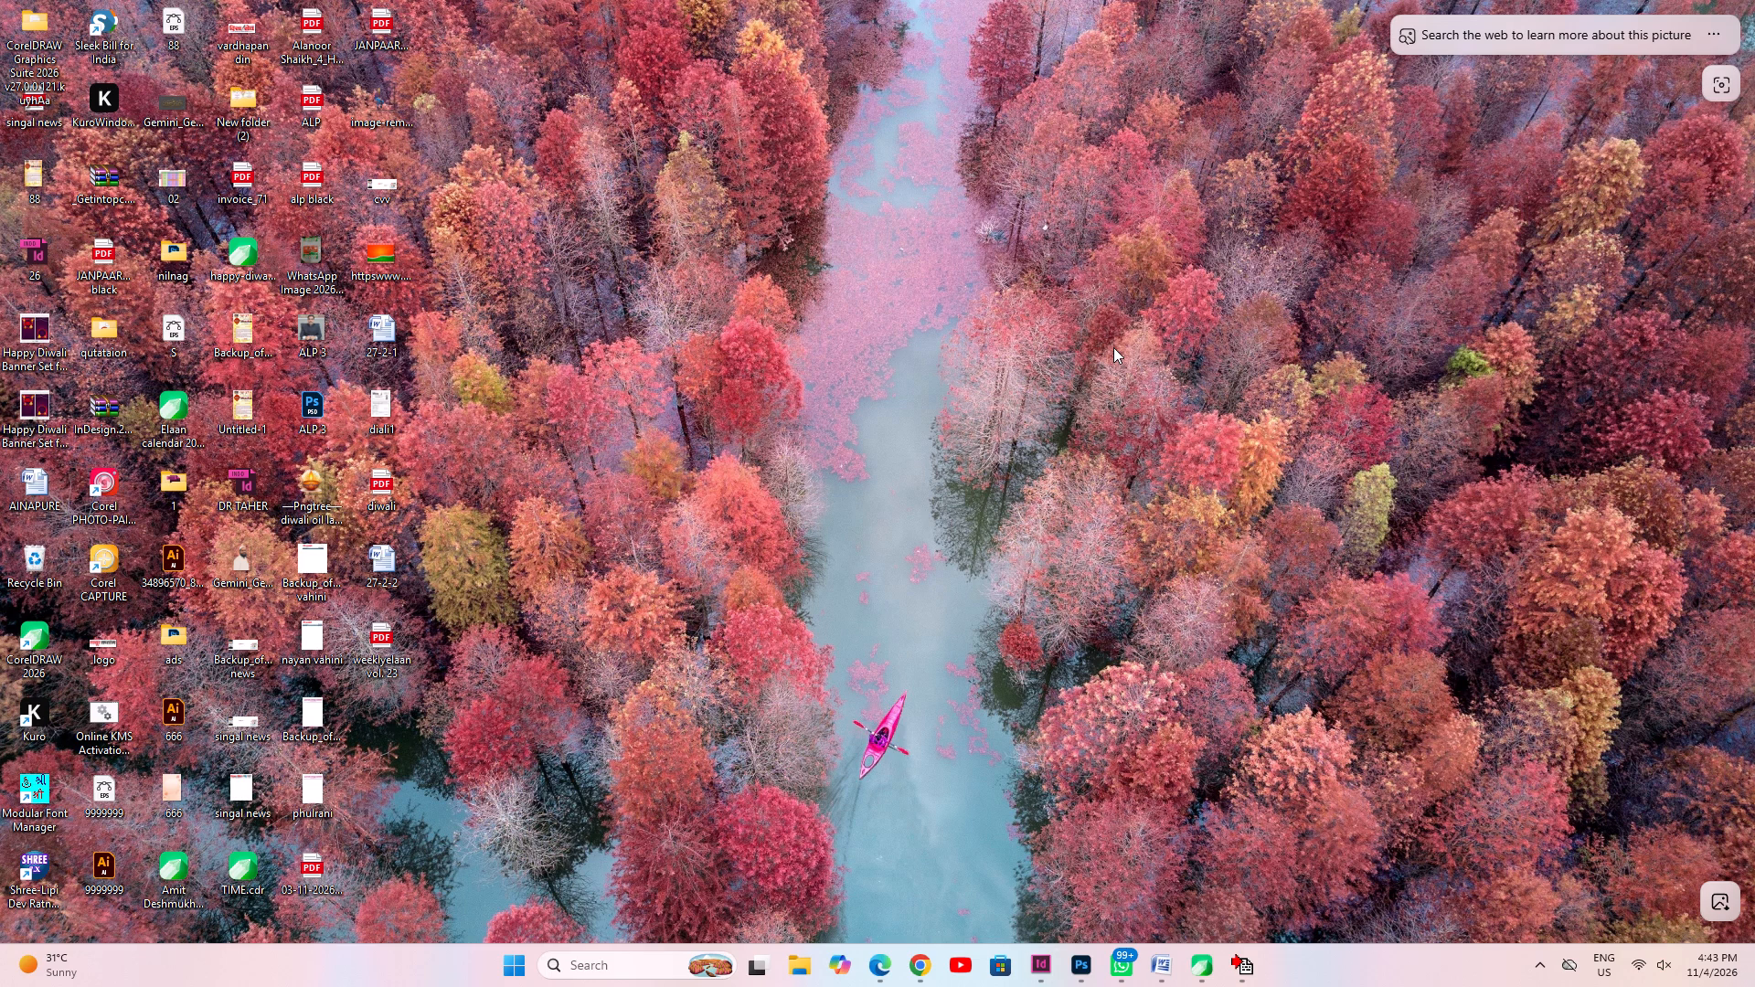
key("super+d")
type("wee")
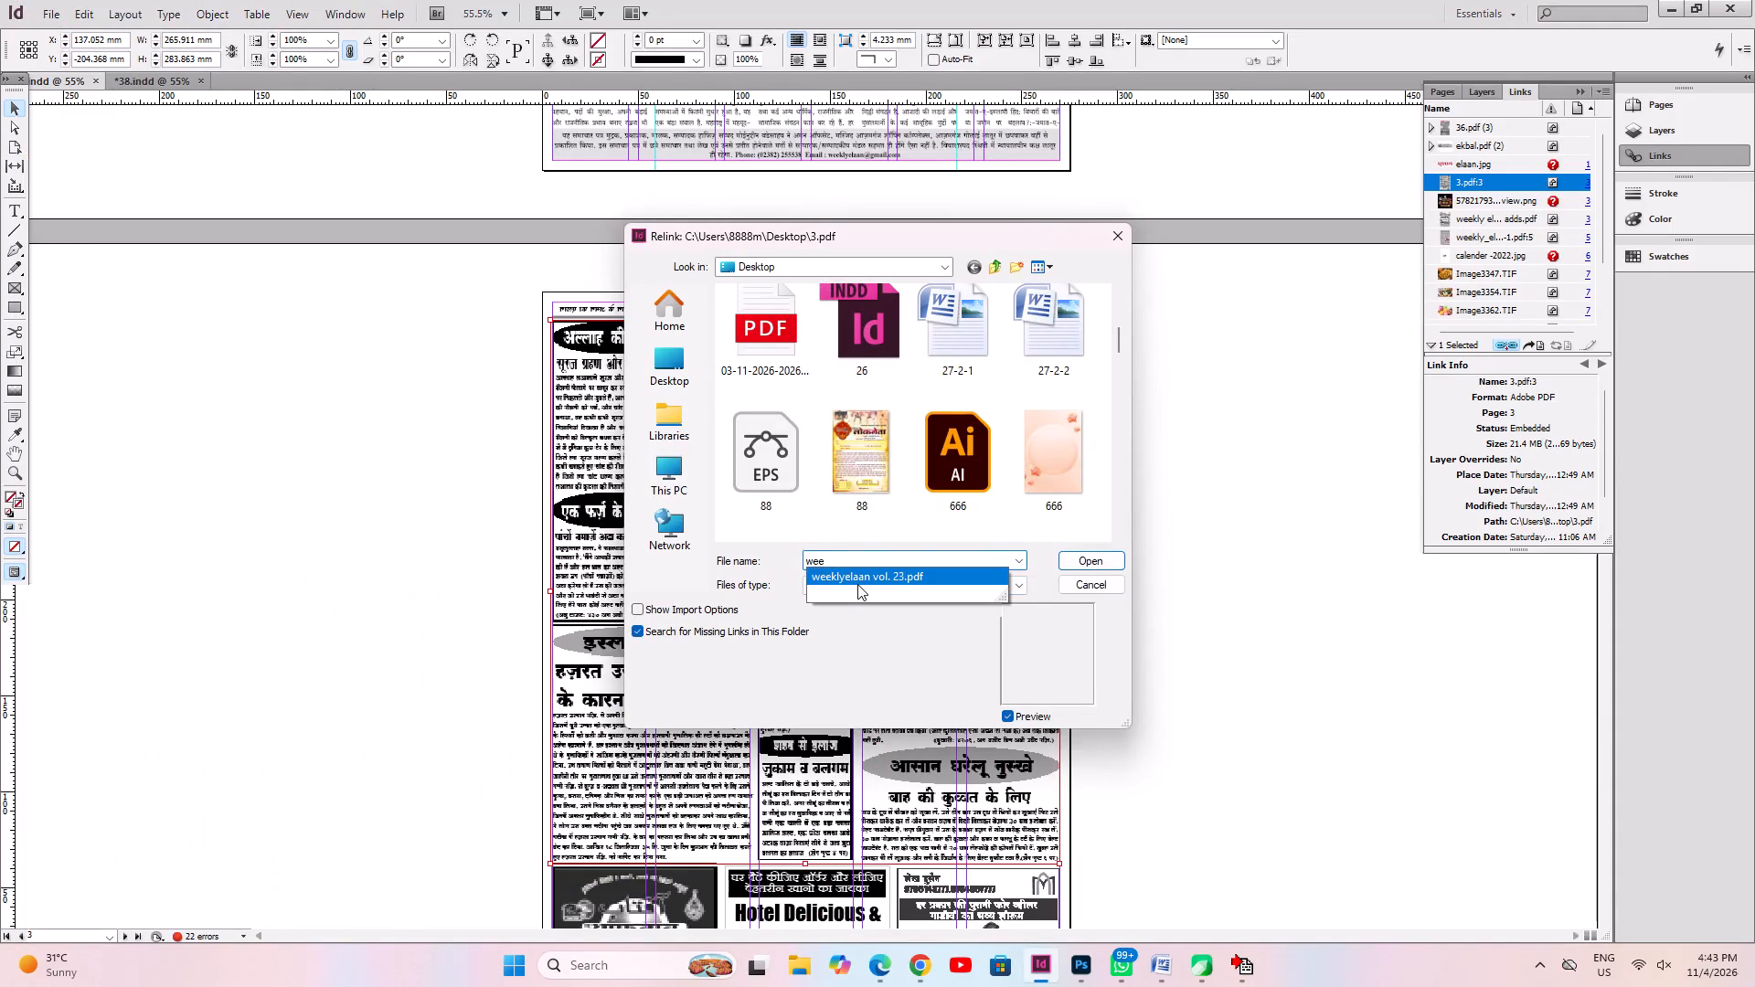
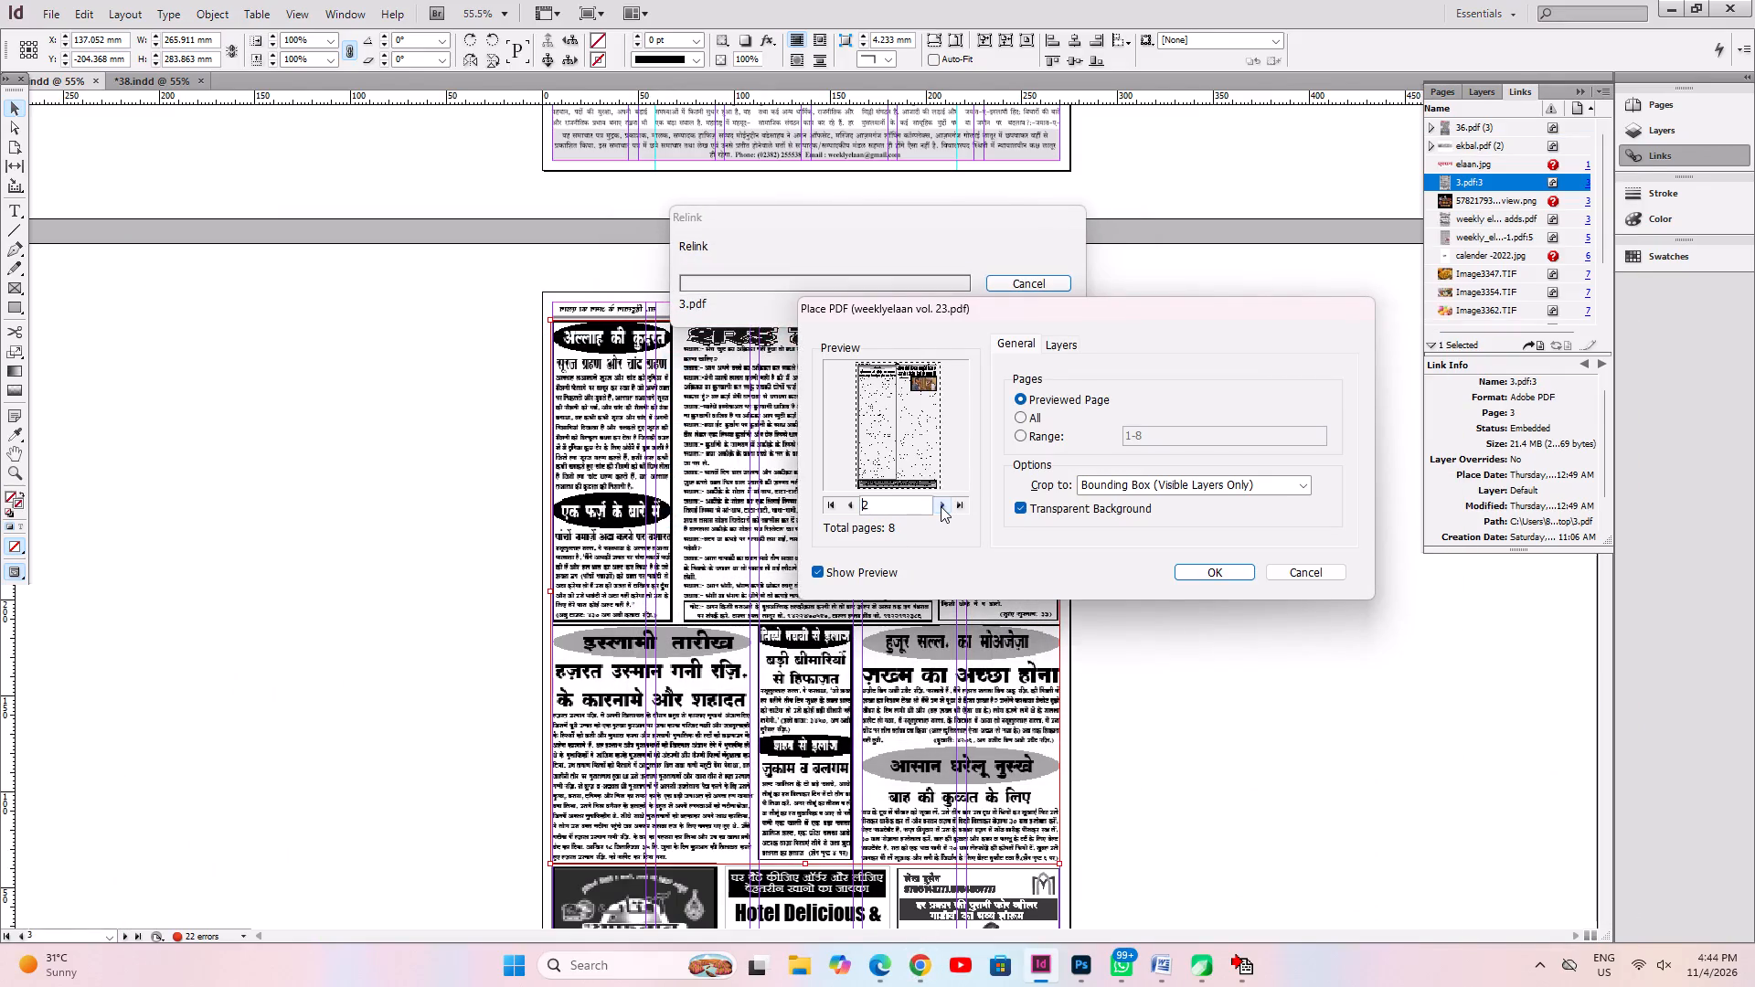
Choose page 3 of weeklyelaan vol. 23.pdf as the replacement for the linked 3.pdf on page 3.
left_click(941, 506)
left_click(1193, 572)
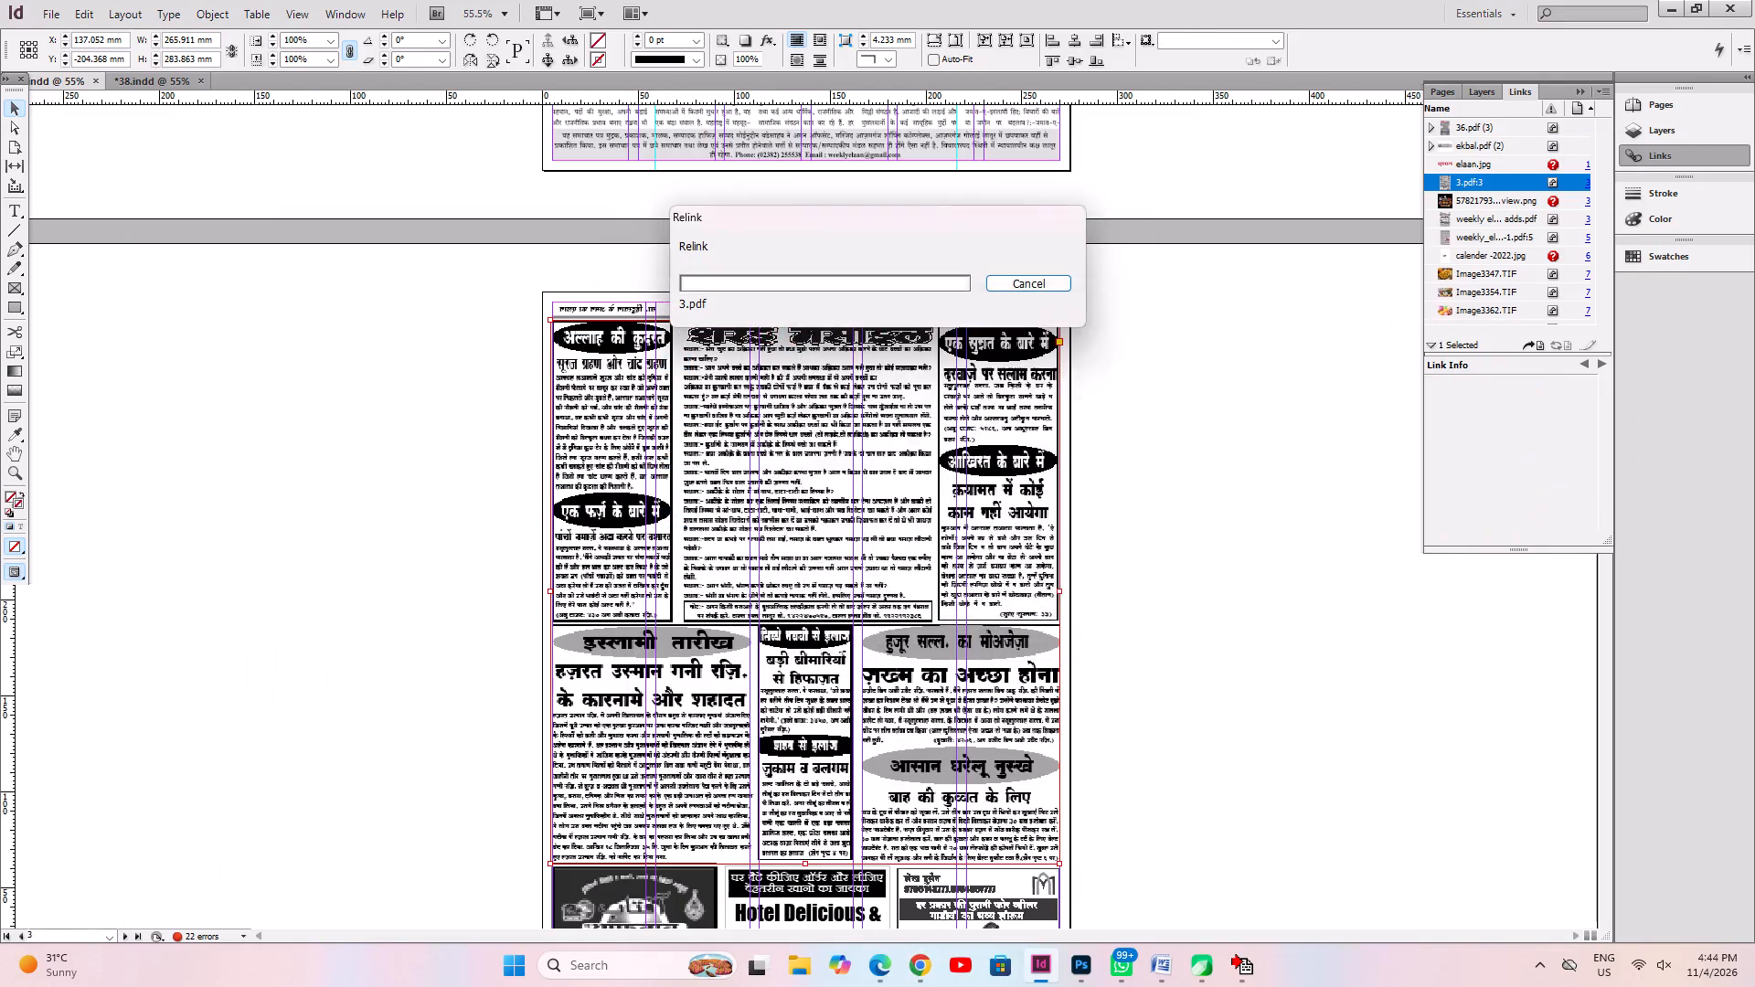
key("ctrl+shift+e")
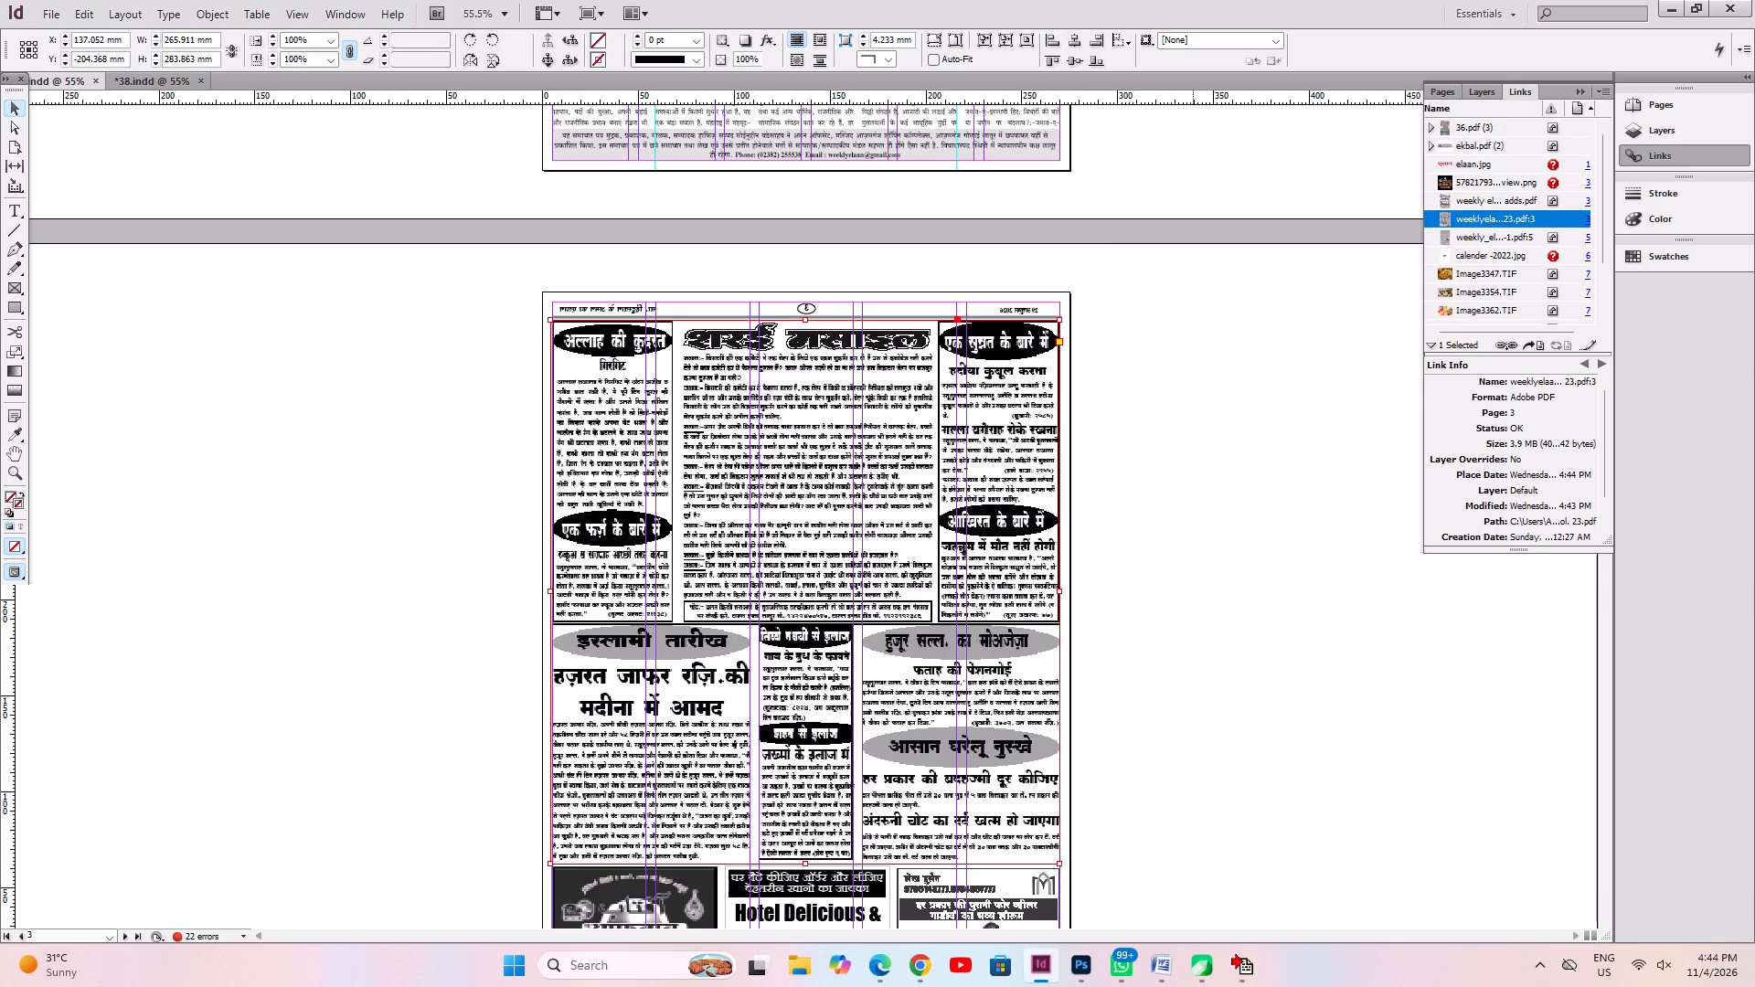
key("ctrl+z")
double_click(1186, 578)
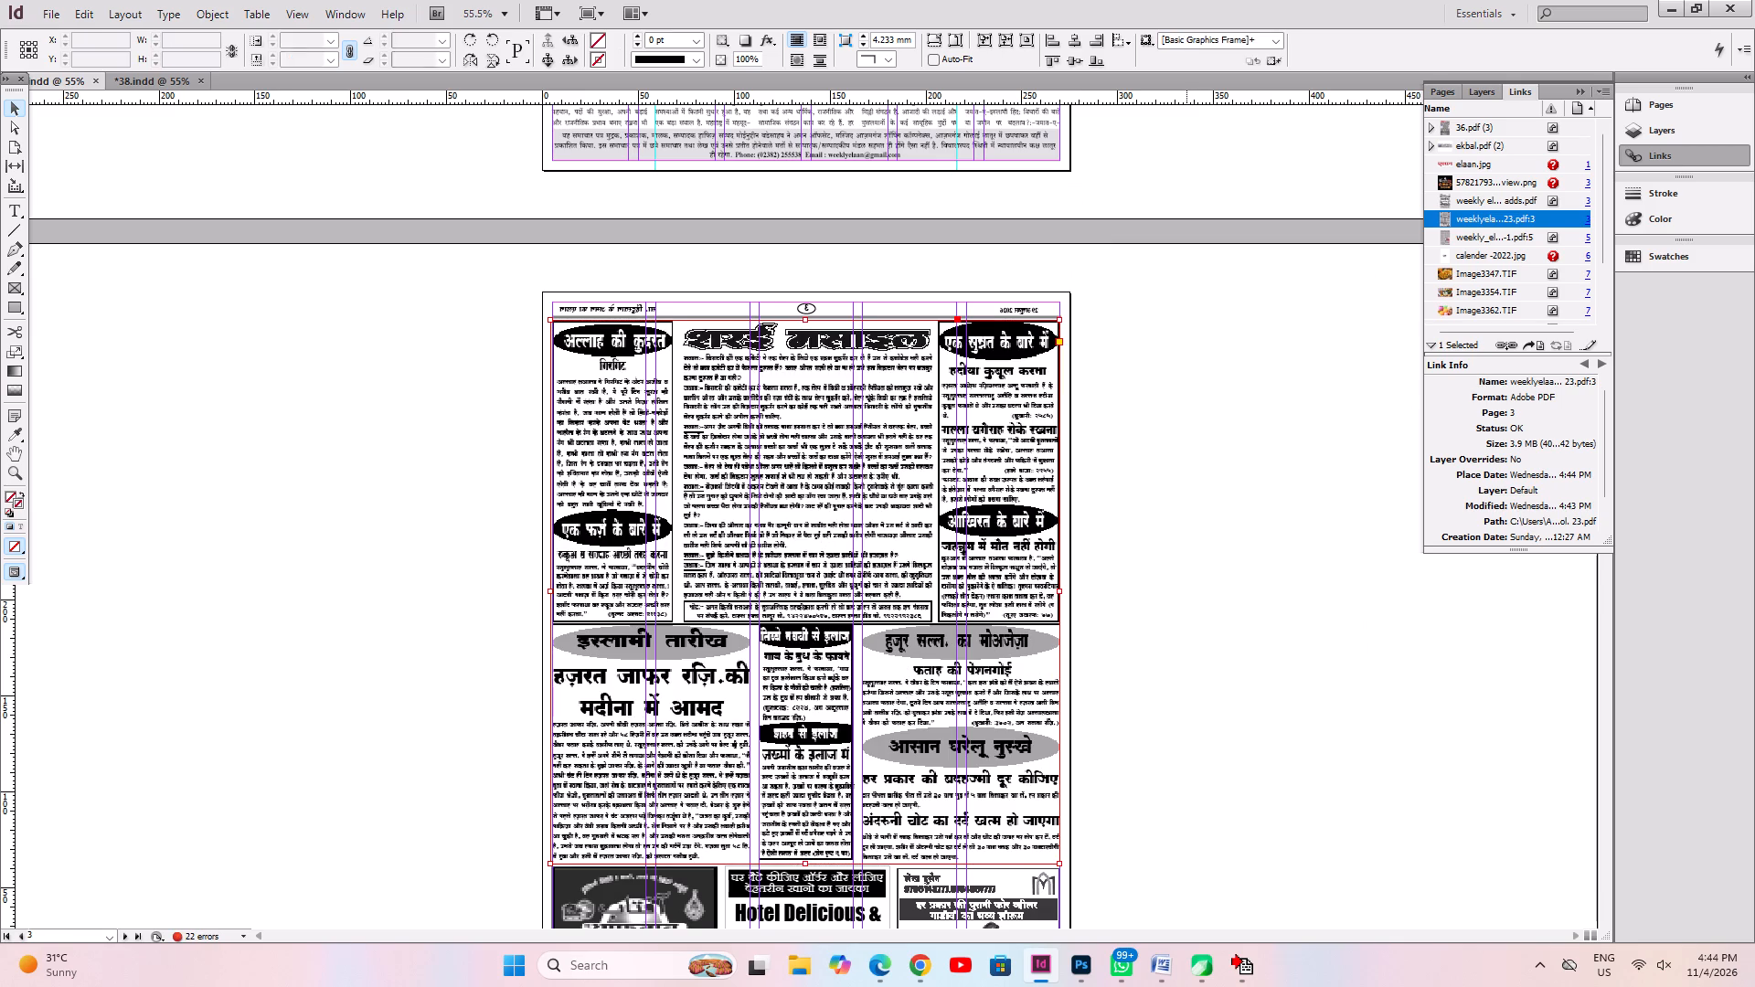
Examine the lower articles of the relinked page 3 PDF at 100% down to the adverts below.
left_click(927, 537)
key("ctrl+1")
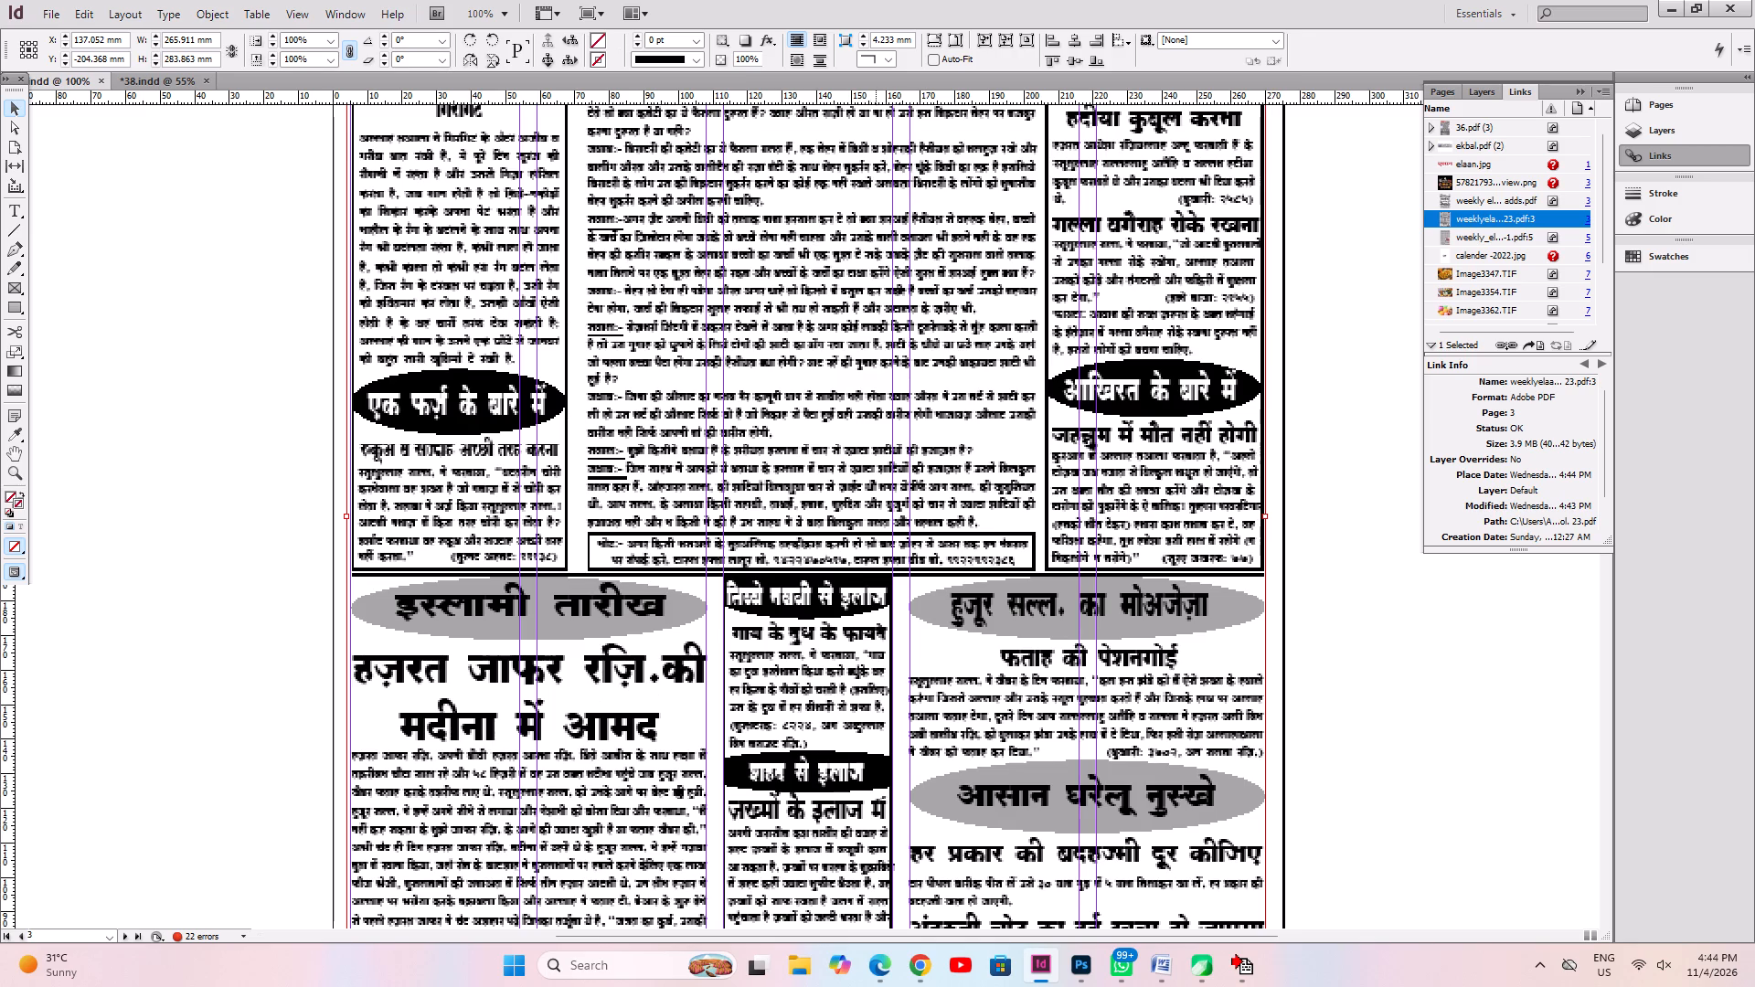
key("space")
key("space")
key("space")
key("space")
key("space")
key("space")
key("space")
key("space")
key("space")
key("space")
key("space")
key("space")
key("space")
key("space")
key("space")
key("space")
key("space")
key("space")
left_click_drag(877, 697, 860, 460)
left_click_drag(893, 695, 903, 590)
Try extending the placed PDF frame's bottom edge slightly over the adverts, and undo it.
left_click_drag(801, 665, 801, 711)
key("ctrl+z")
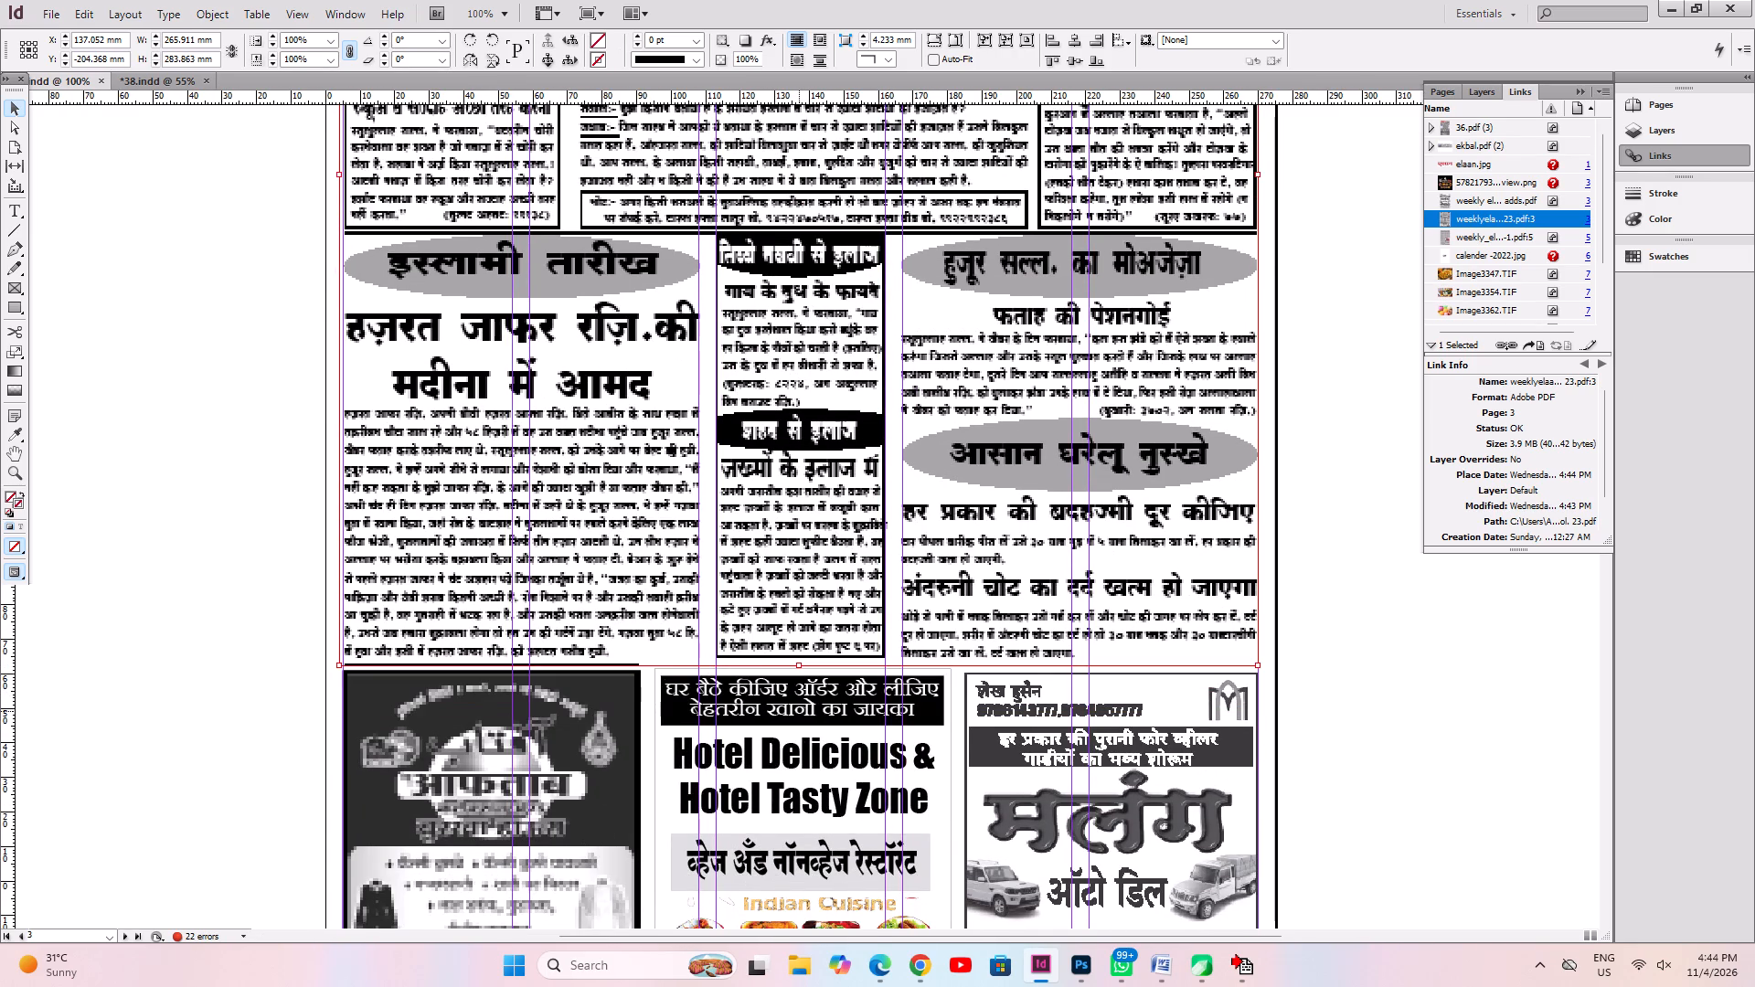
Save the newspaper document and fit the whole of page 3 in the window.
key("ctrl+s")
key("ctrl+0")
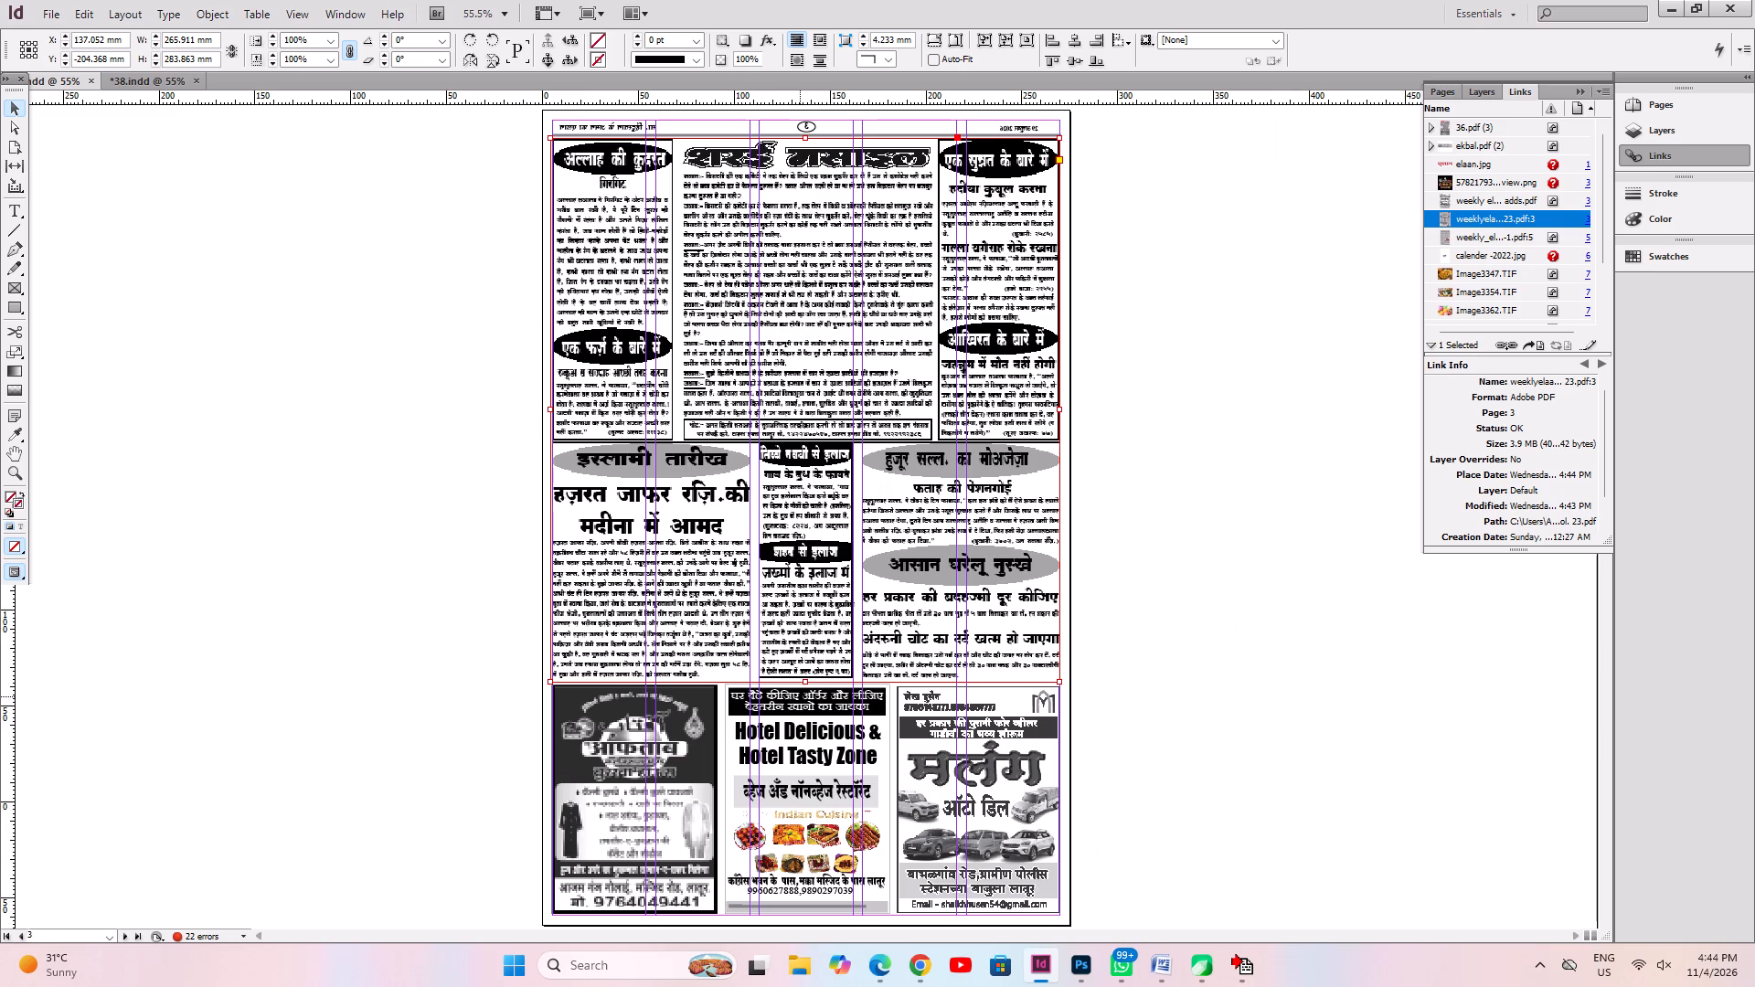
Embed the linked weeklyelaan vol. 23.pdf page 3 in the document.
left_click(1119, 672)
left_click(645, 601)
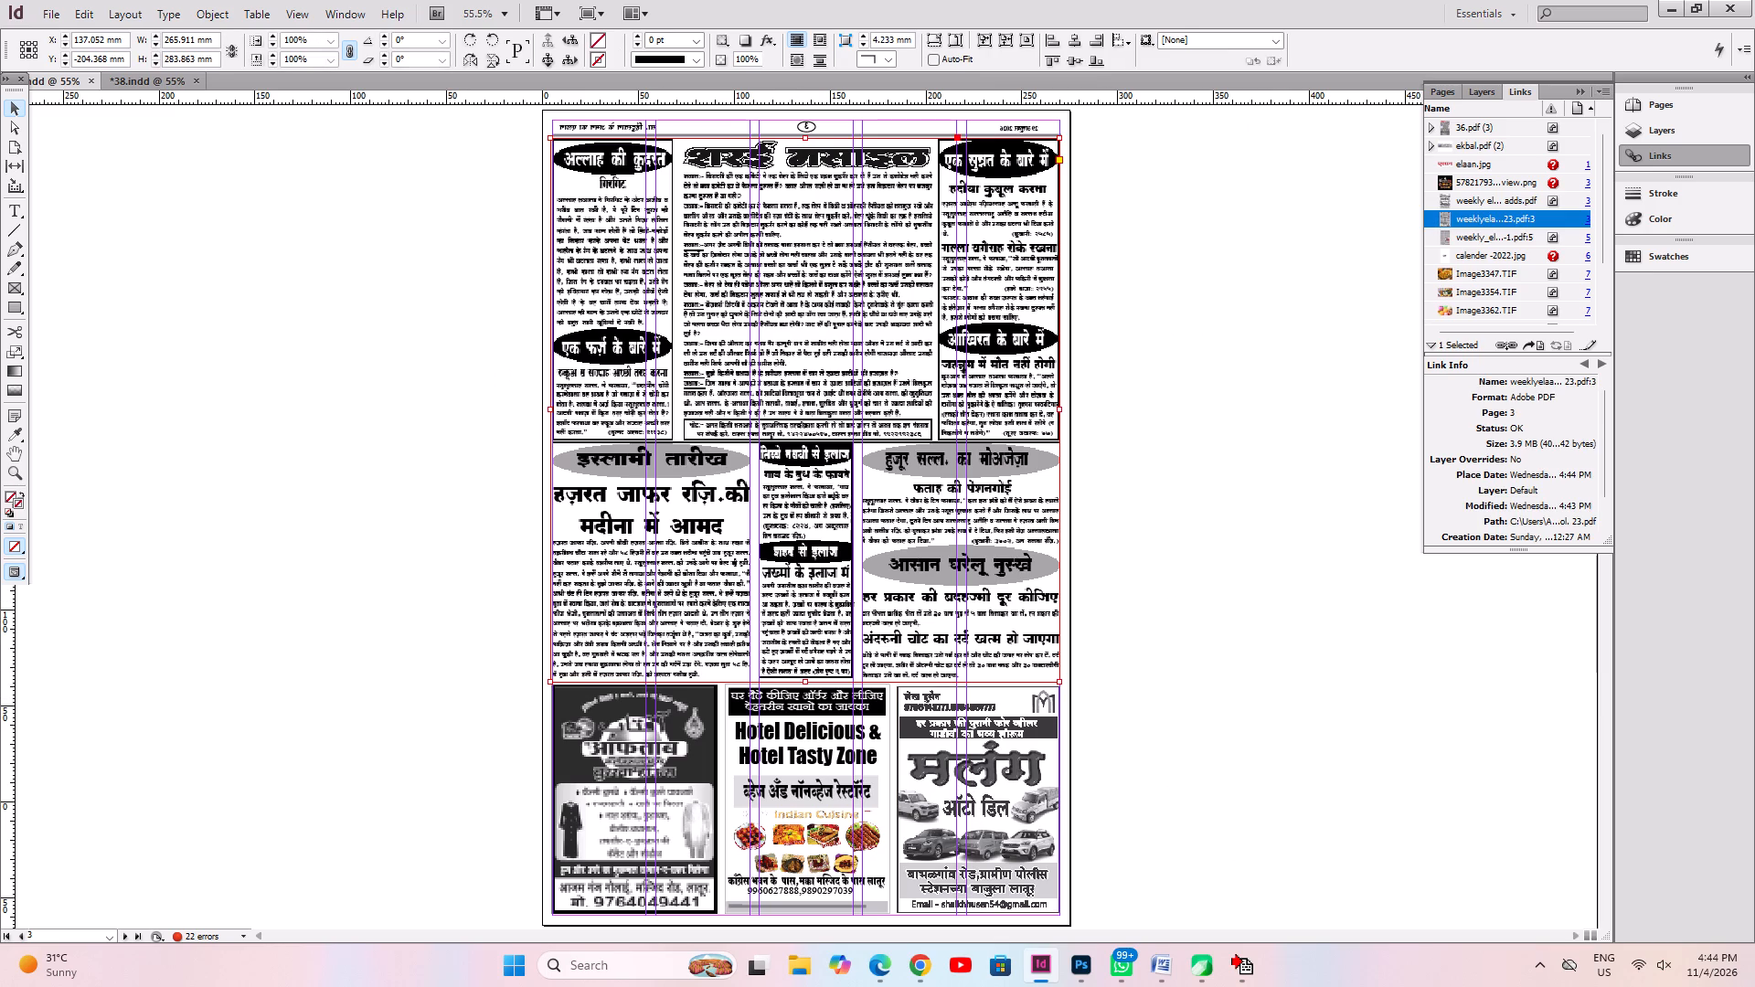
left_click(1601, 95)
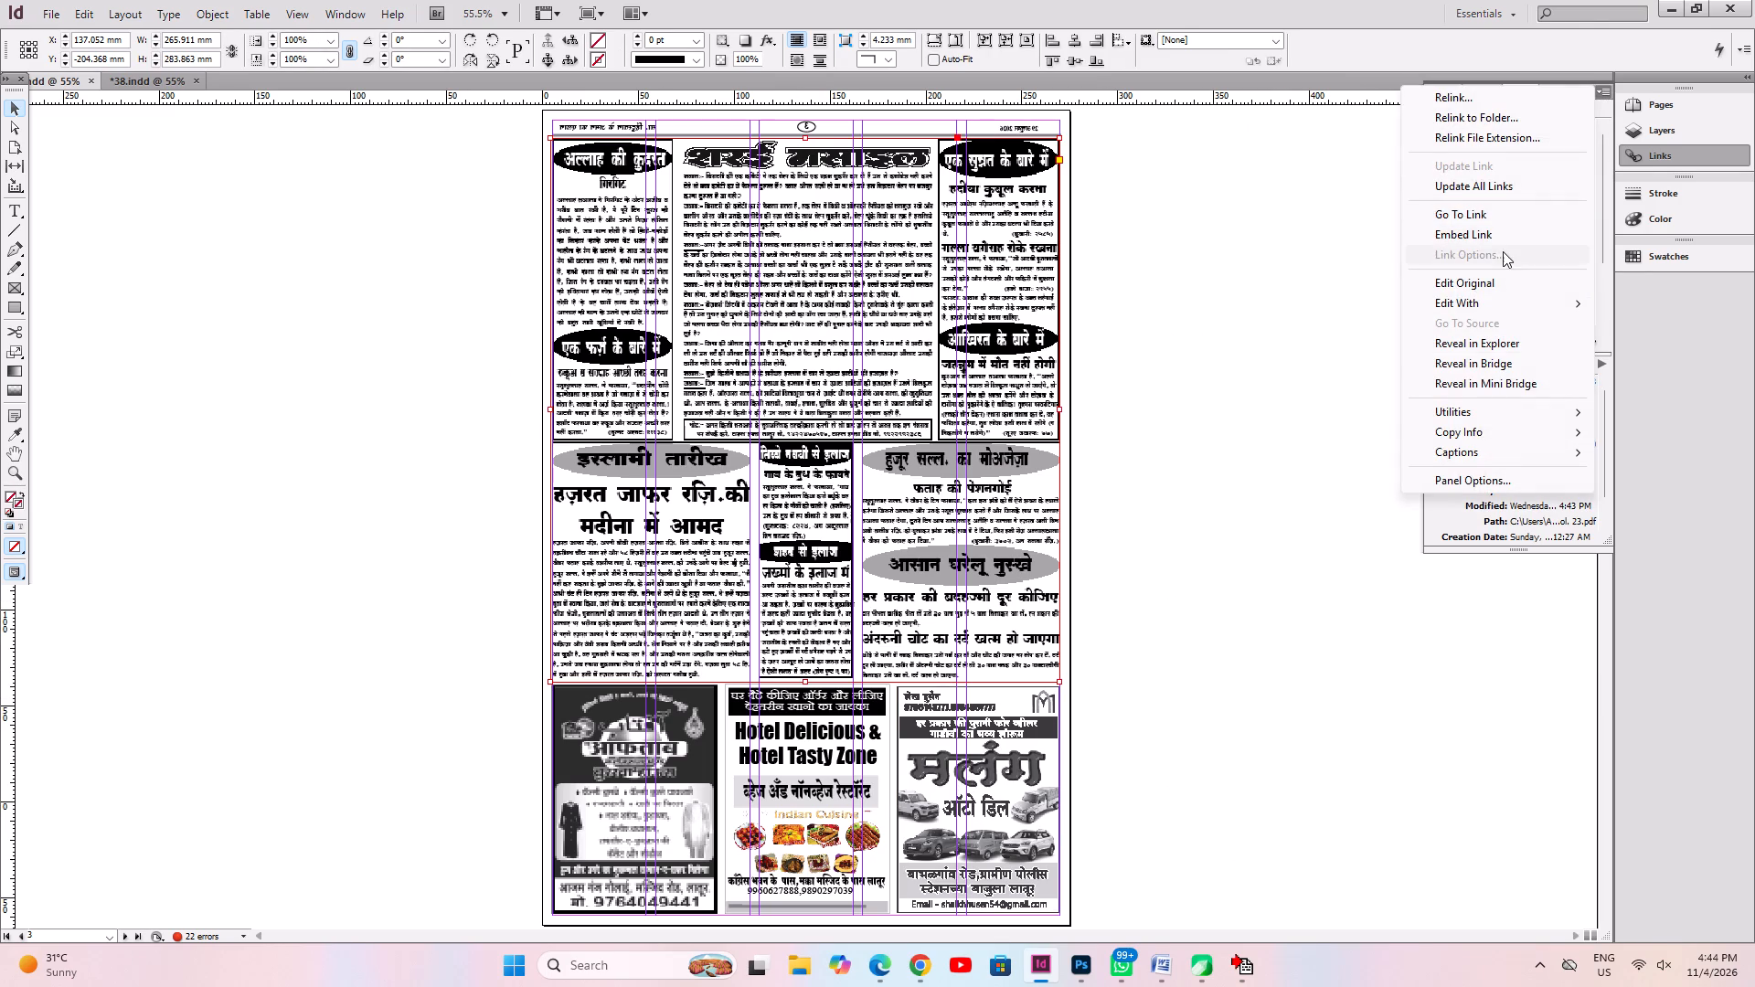
left_click(1503, 239)
left_click(1230, 552)
left_click(972, 535)
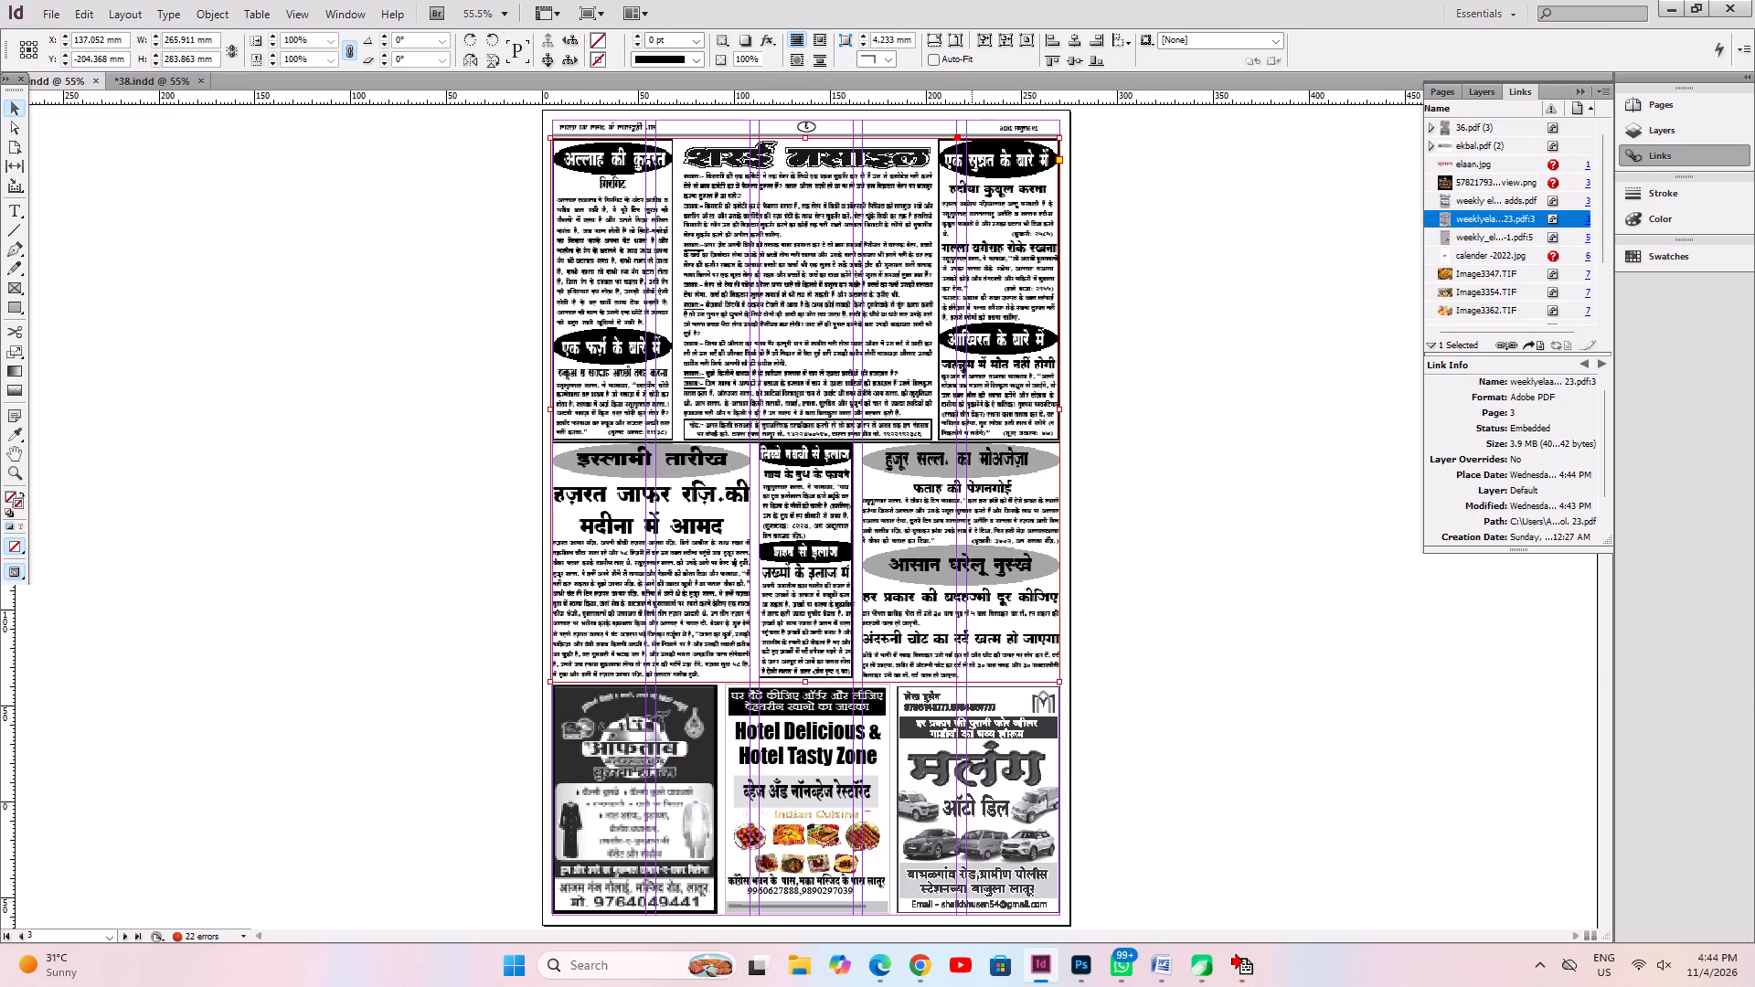
Show the hidden system tray icons.
left_click(1531, 969)
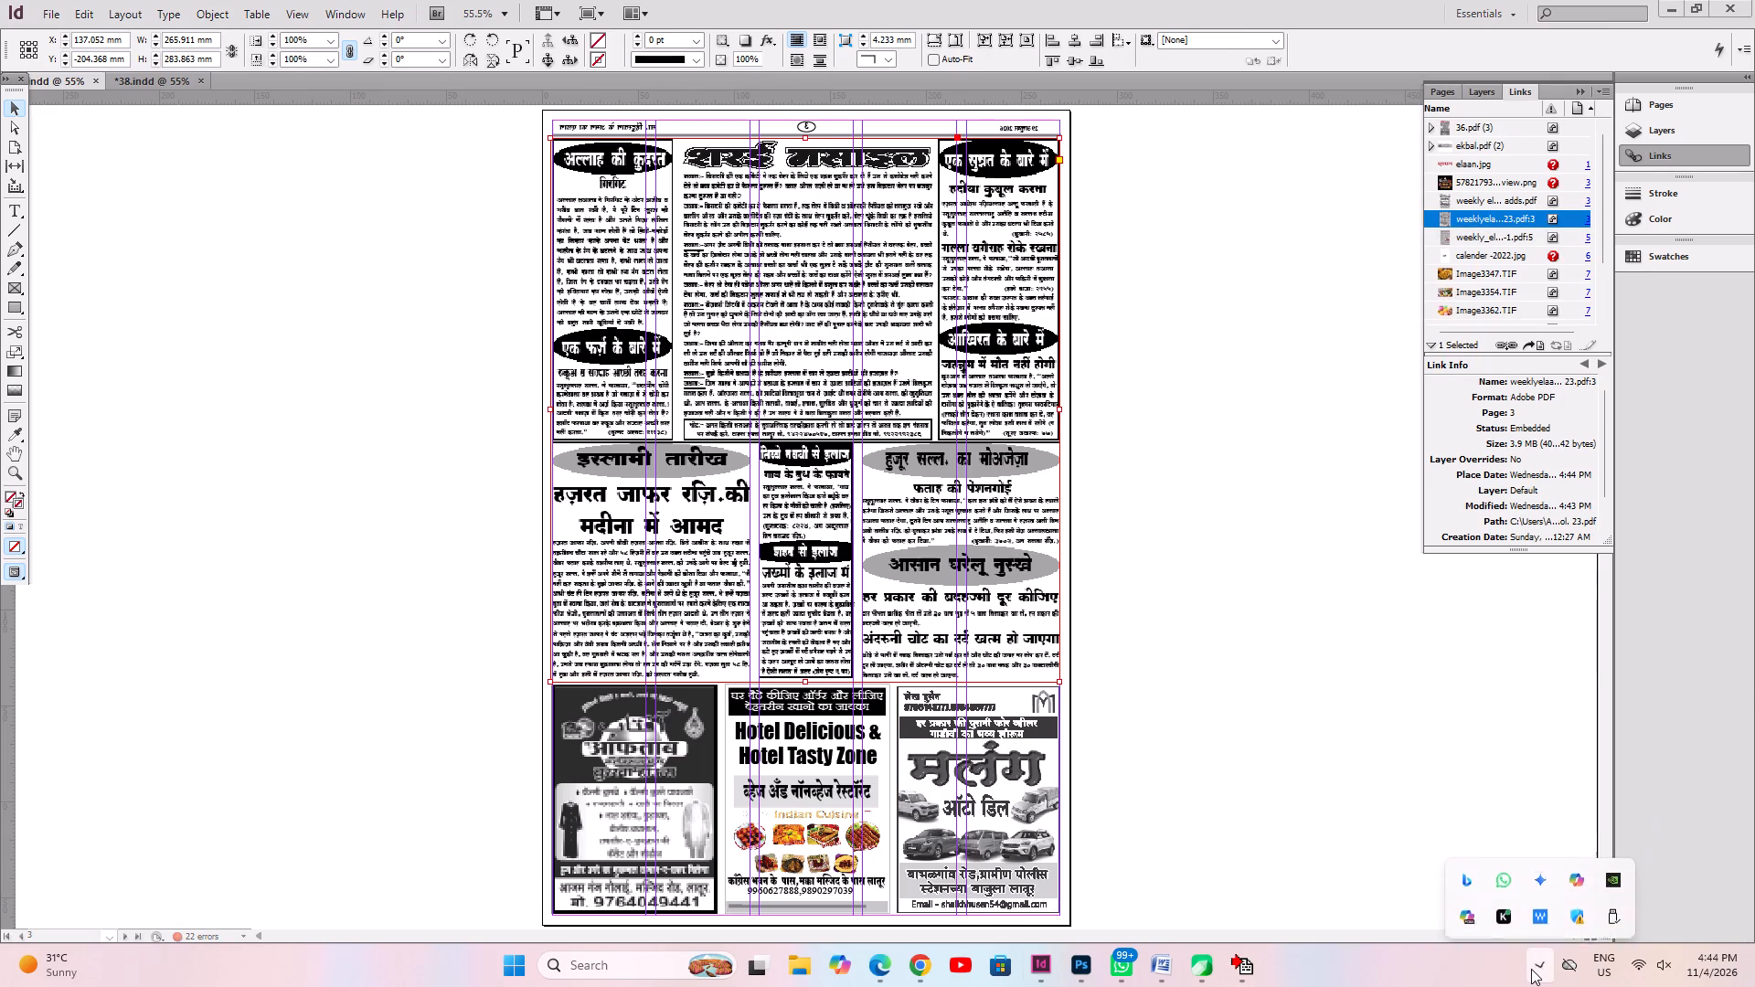
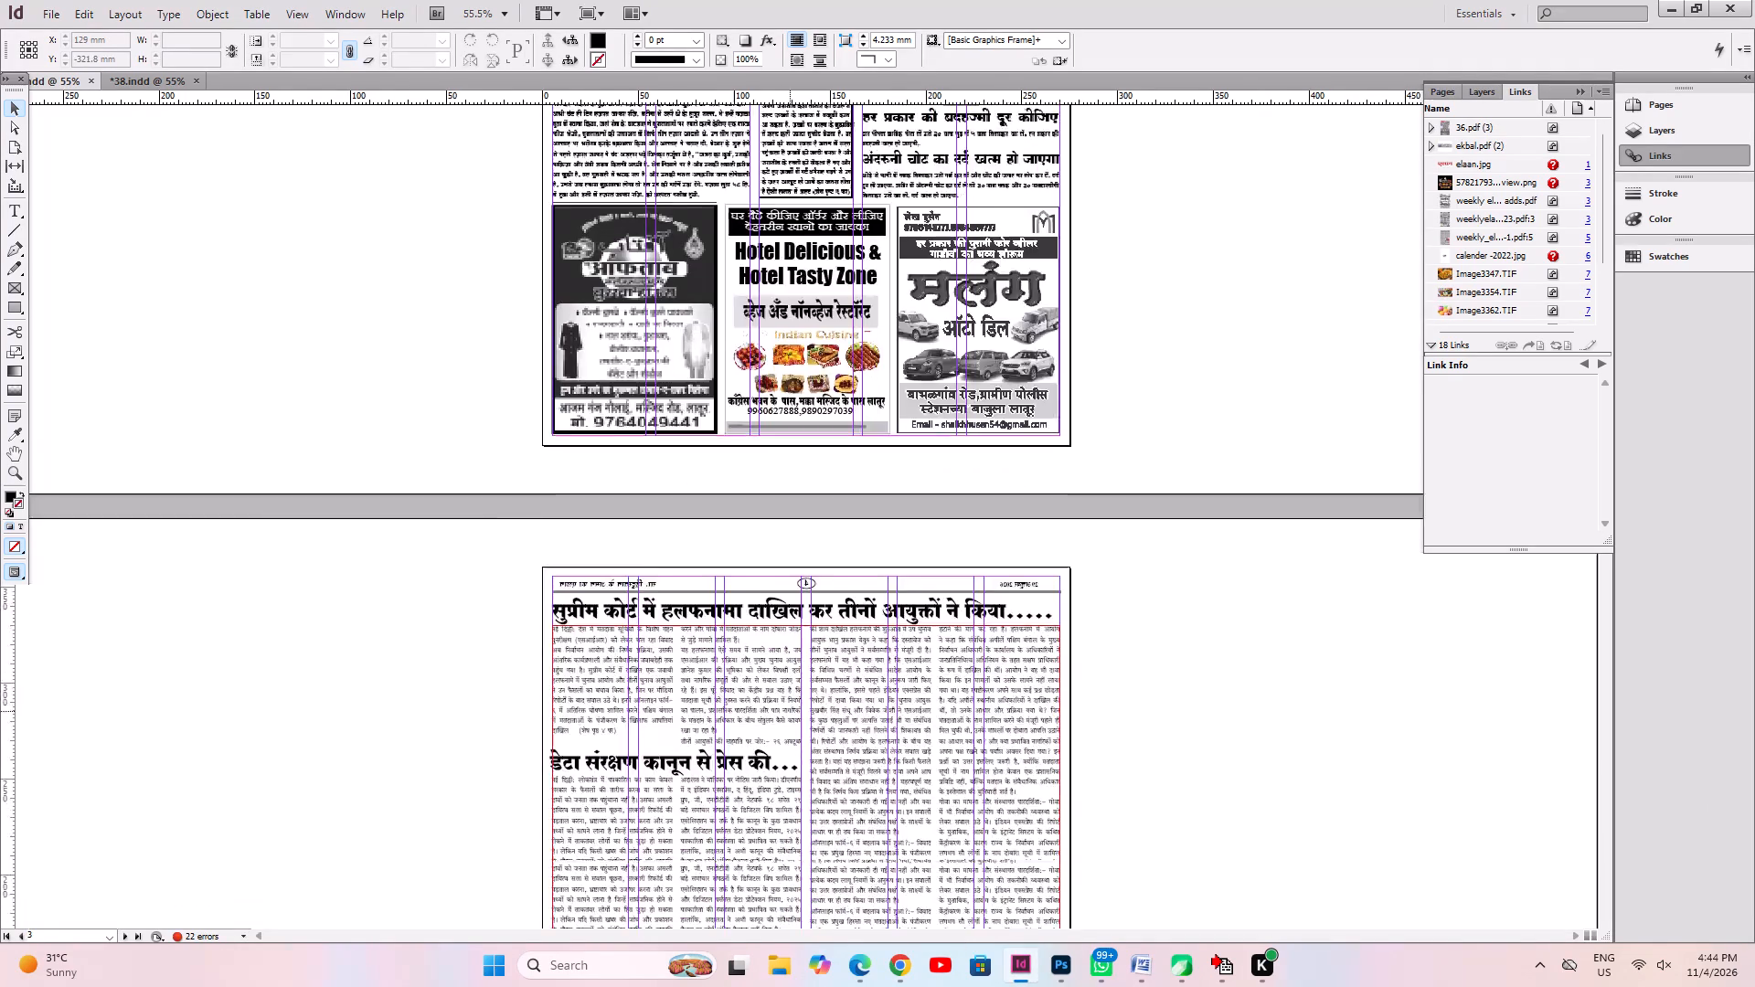
Delete both old articles, headlines and text columns together, from below the header line of the page following the advertisements.
scroll(790, 711, "down", 12)
scroll(700, 663, "up", 3)
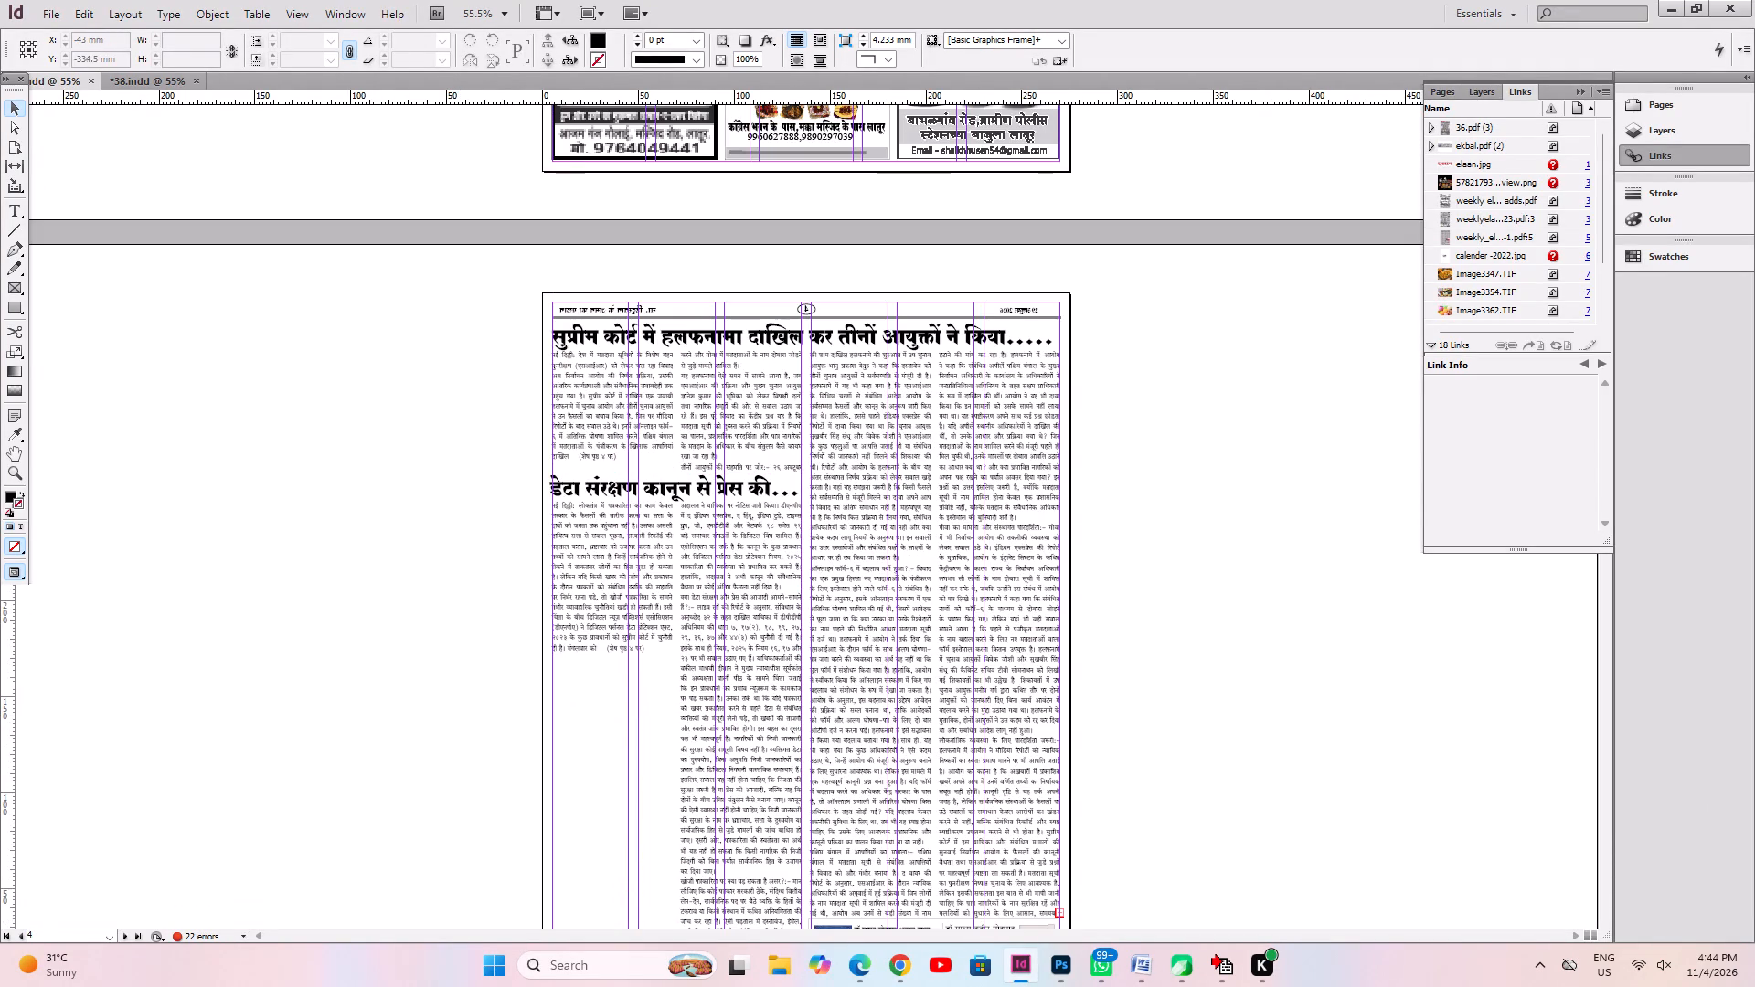
left_click_drag(478, 334, 1263, 612)
key("Delete")
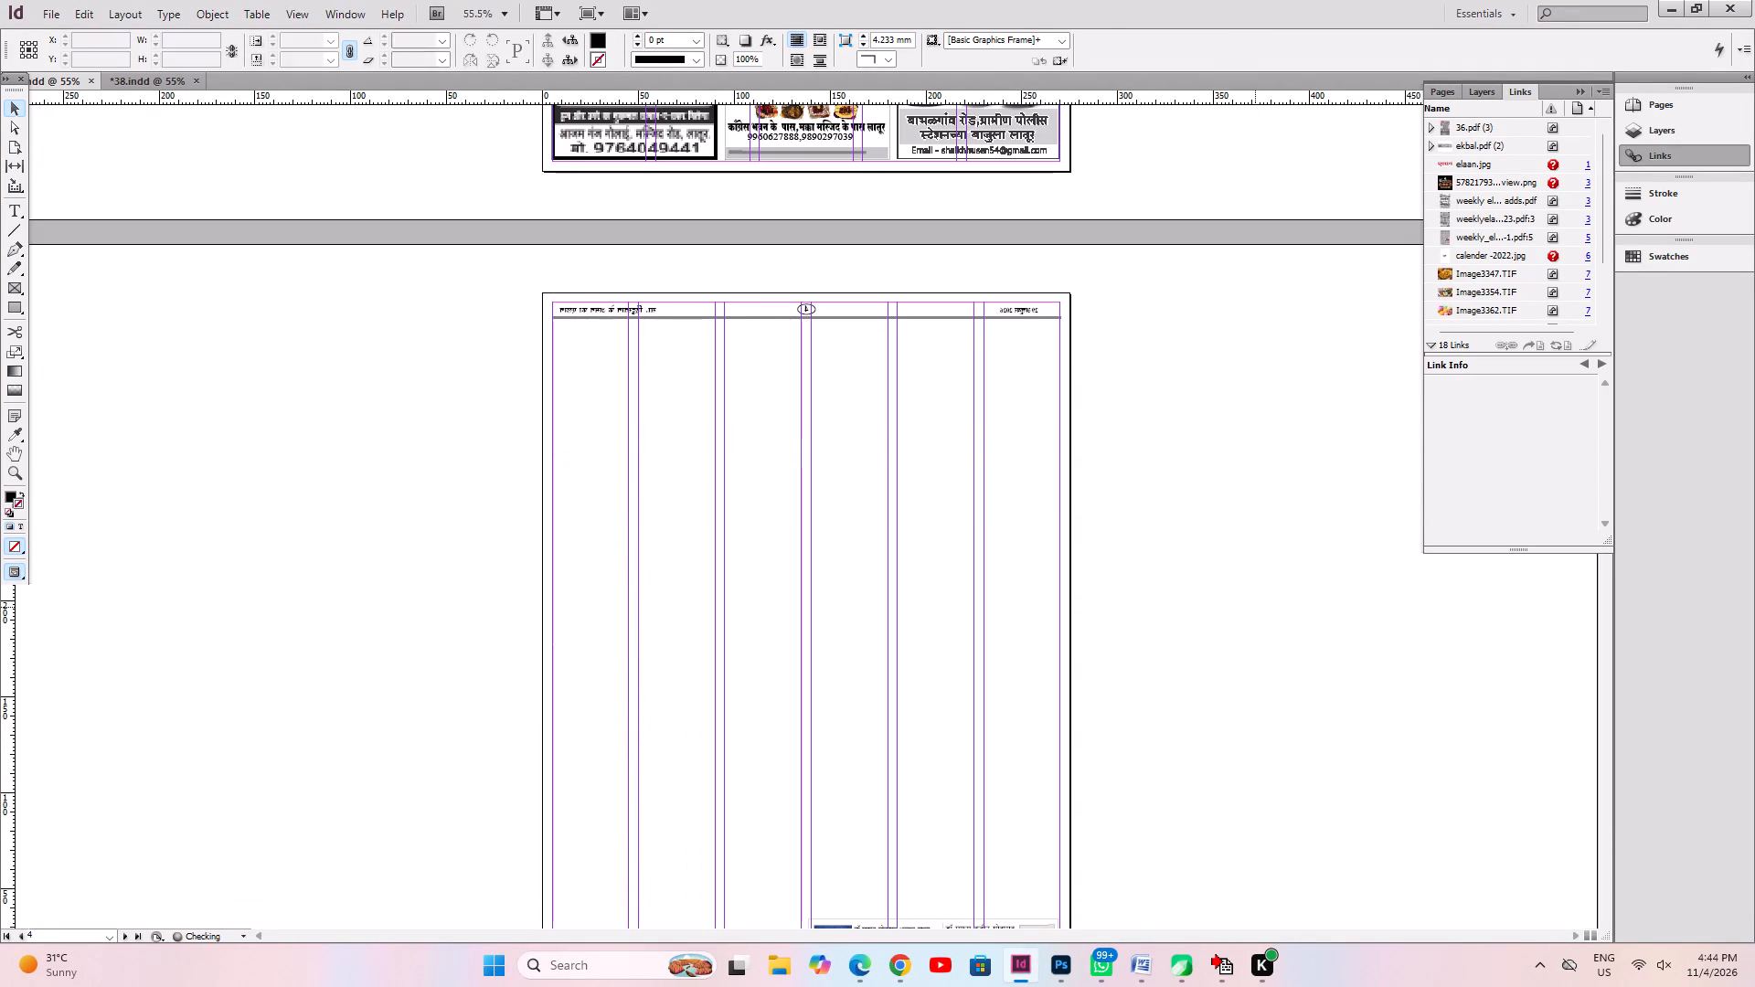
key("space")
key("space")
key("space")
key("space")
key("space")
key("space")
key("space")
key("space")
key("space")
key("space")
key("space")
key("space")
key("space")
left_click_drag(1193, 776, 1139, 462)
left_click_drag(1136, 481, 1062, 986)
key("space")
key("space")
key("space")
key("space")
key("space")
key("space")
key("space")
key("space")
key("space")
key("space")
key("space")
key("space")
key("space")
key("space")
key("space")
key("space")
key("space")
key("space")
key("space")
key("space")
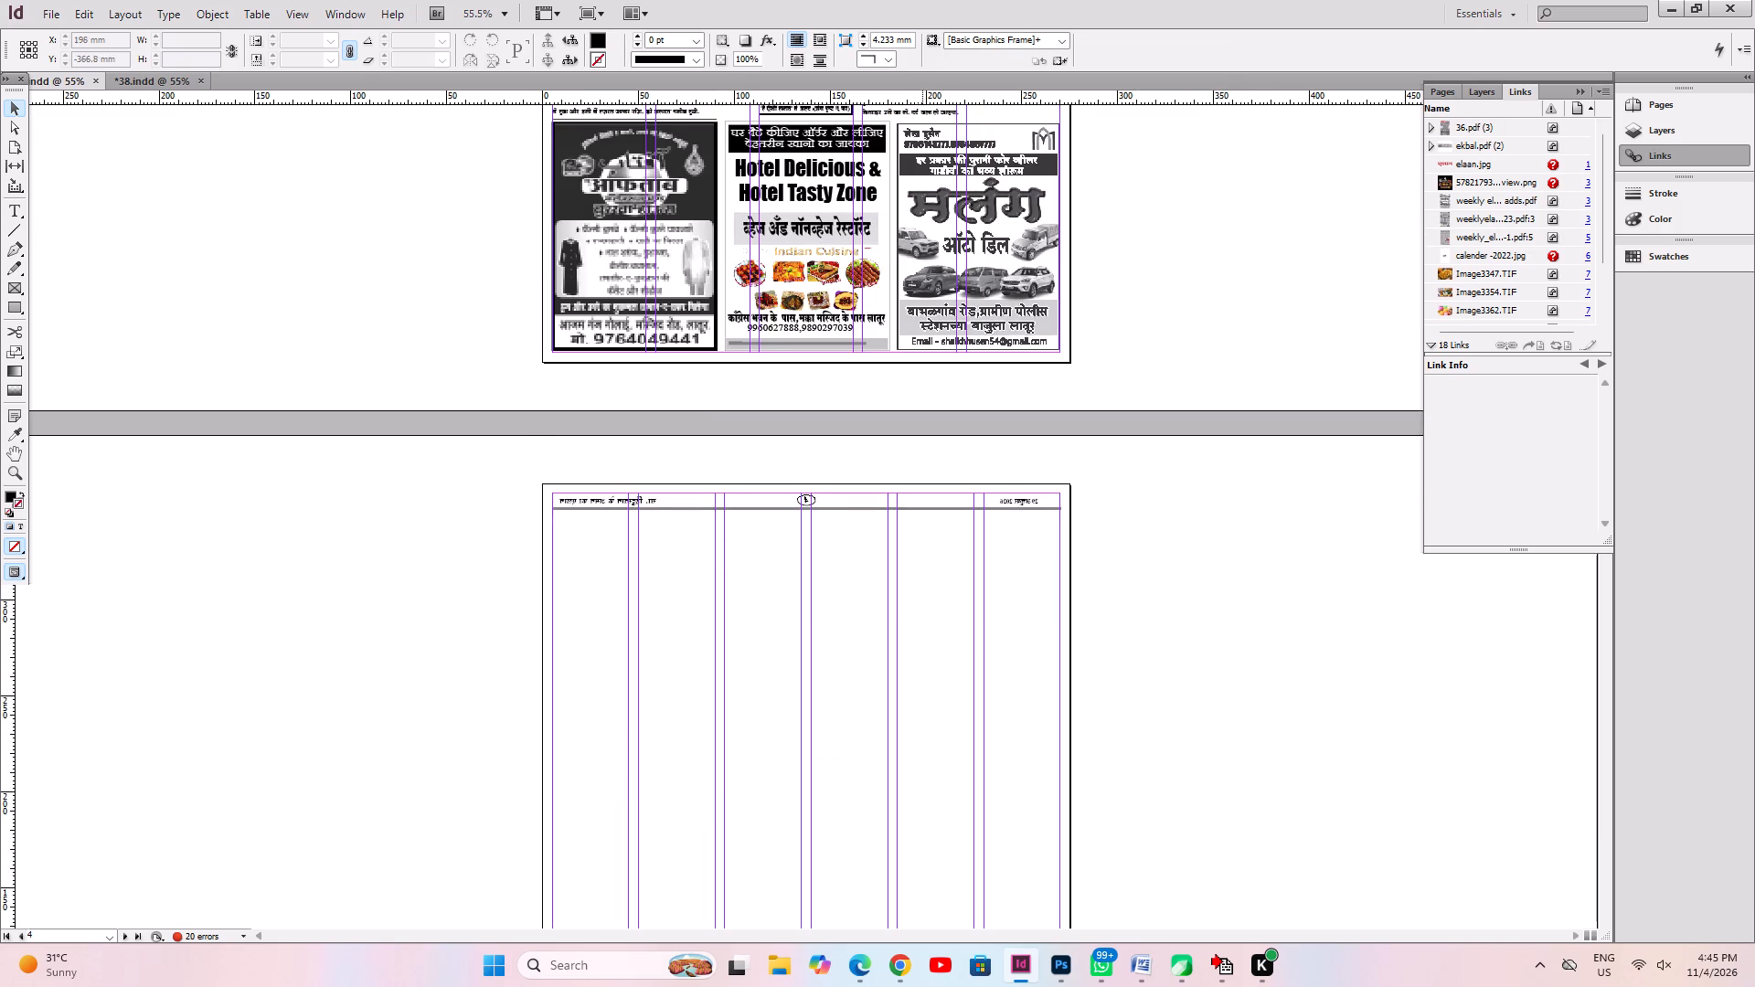
Continue the overset text of page 1's top-left article in a new frame on the pasteboard beside the page, fitted to its content.
left_click_drag(921, 388, 887, 986)
left_click_drag(889, 450, 905, 930)
left_click_drag(912, 451, 918, 812)
left_click_drag(921, 415, 919, 845)
left_click_drag(959, 375, 959, 803)
left_click(745, 269)
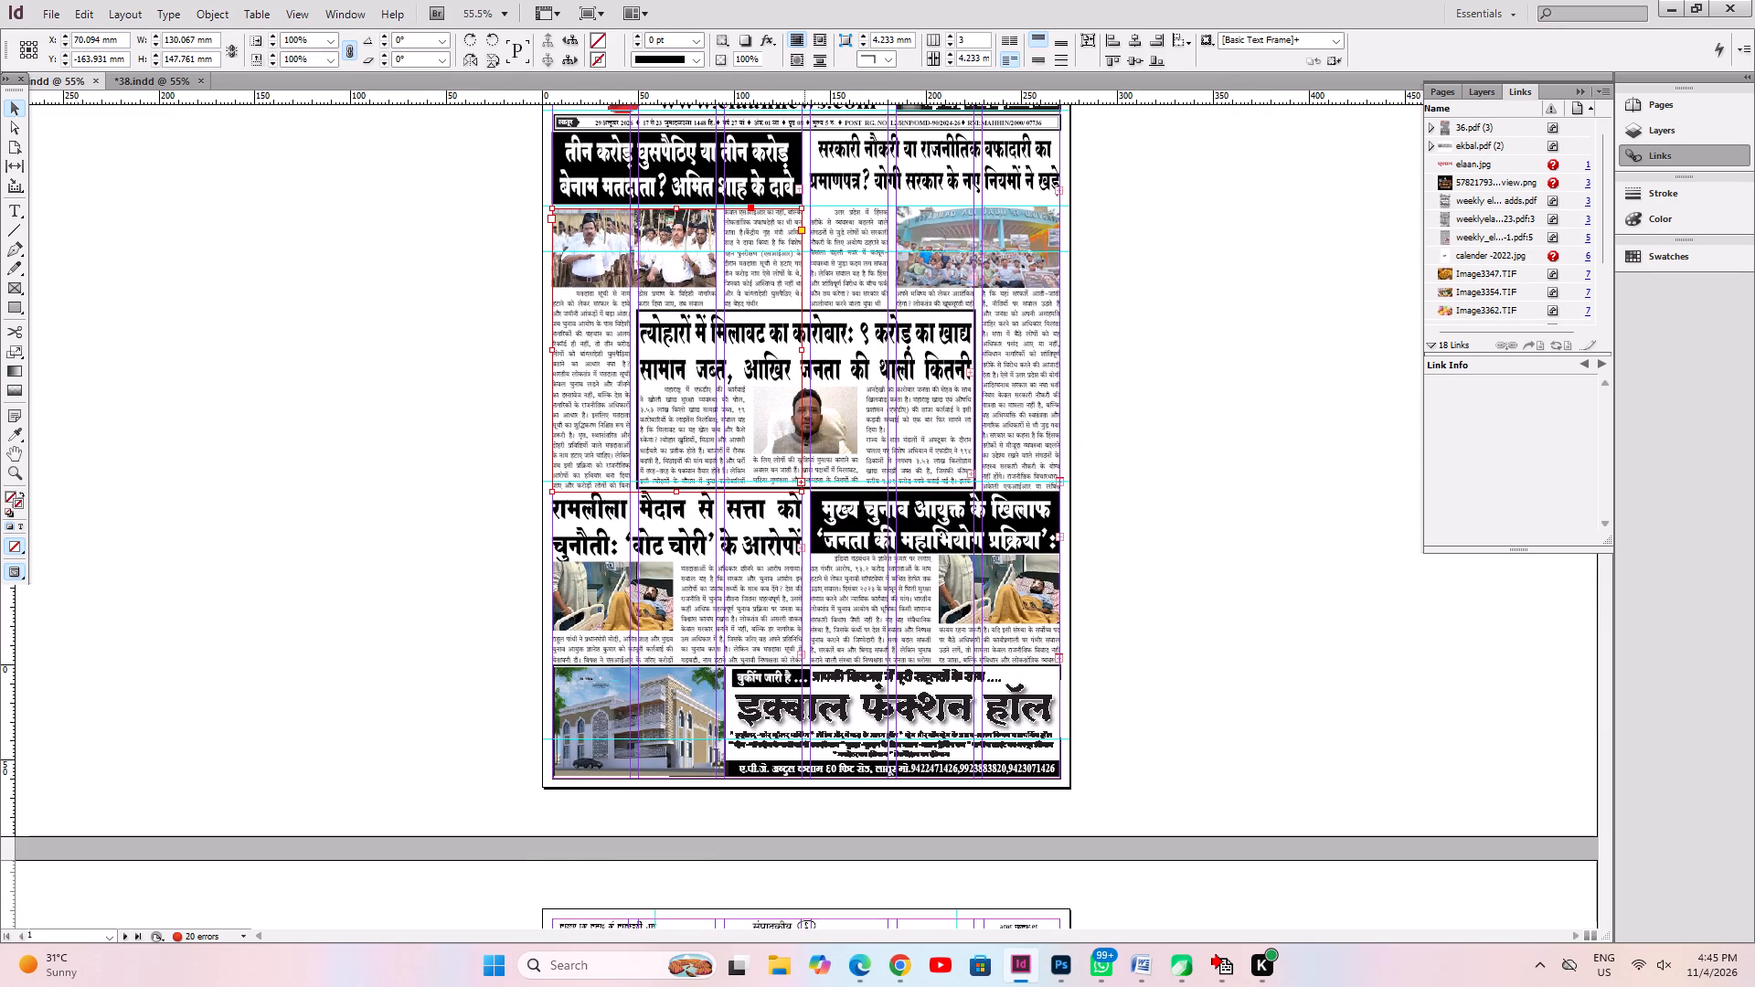
left_click(804, 481)
left_click_drag(1106, 133, 1369, 644)
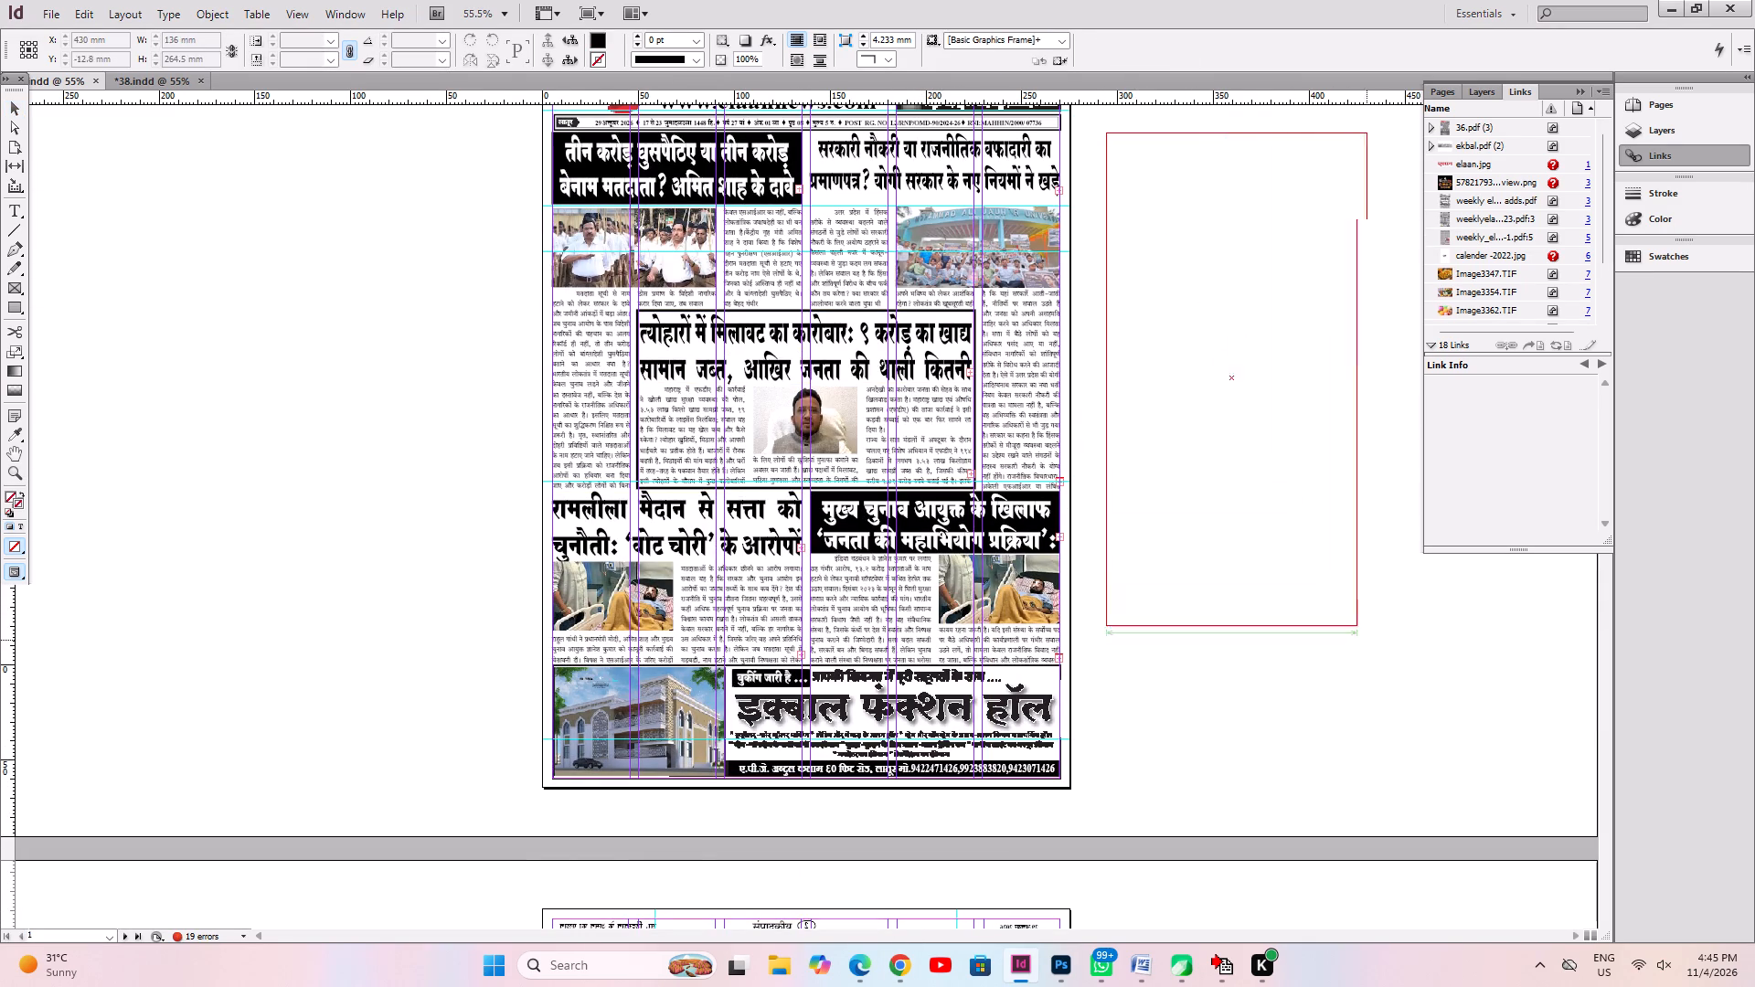
left_click_drag(1369, 644, 1413, 709)
key("ctrl+alt+c")
Continue page 1's top-right article in a new pasteboard frame about 148.5 mm wide, fitted to its overset text.
double_click(996, 325)
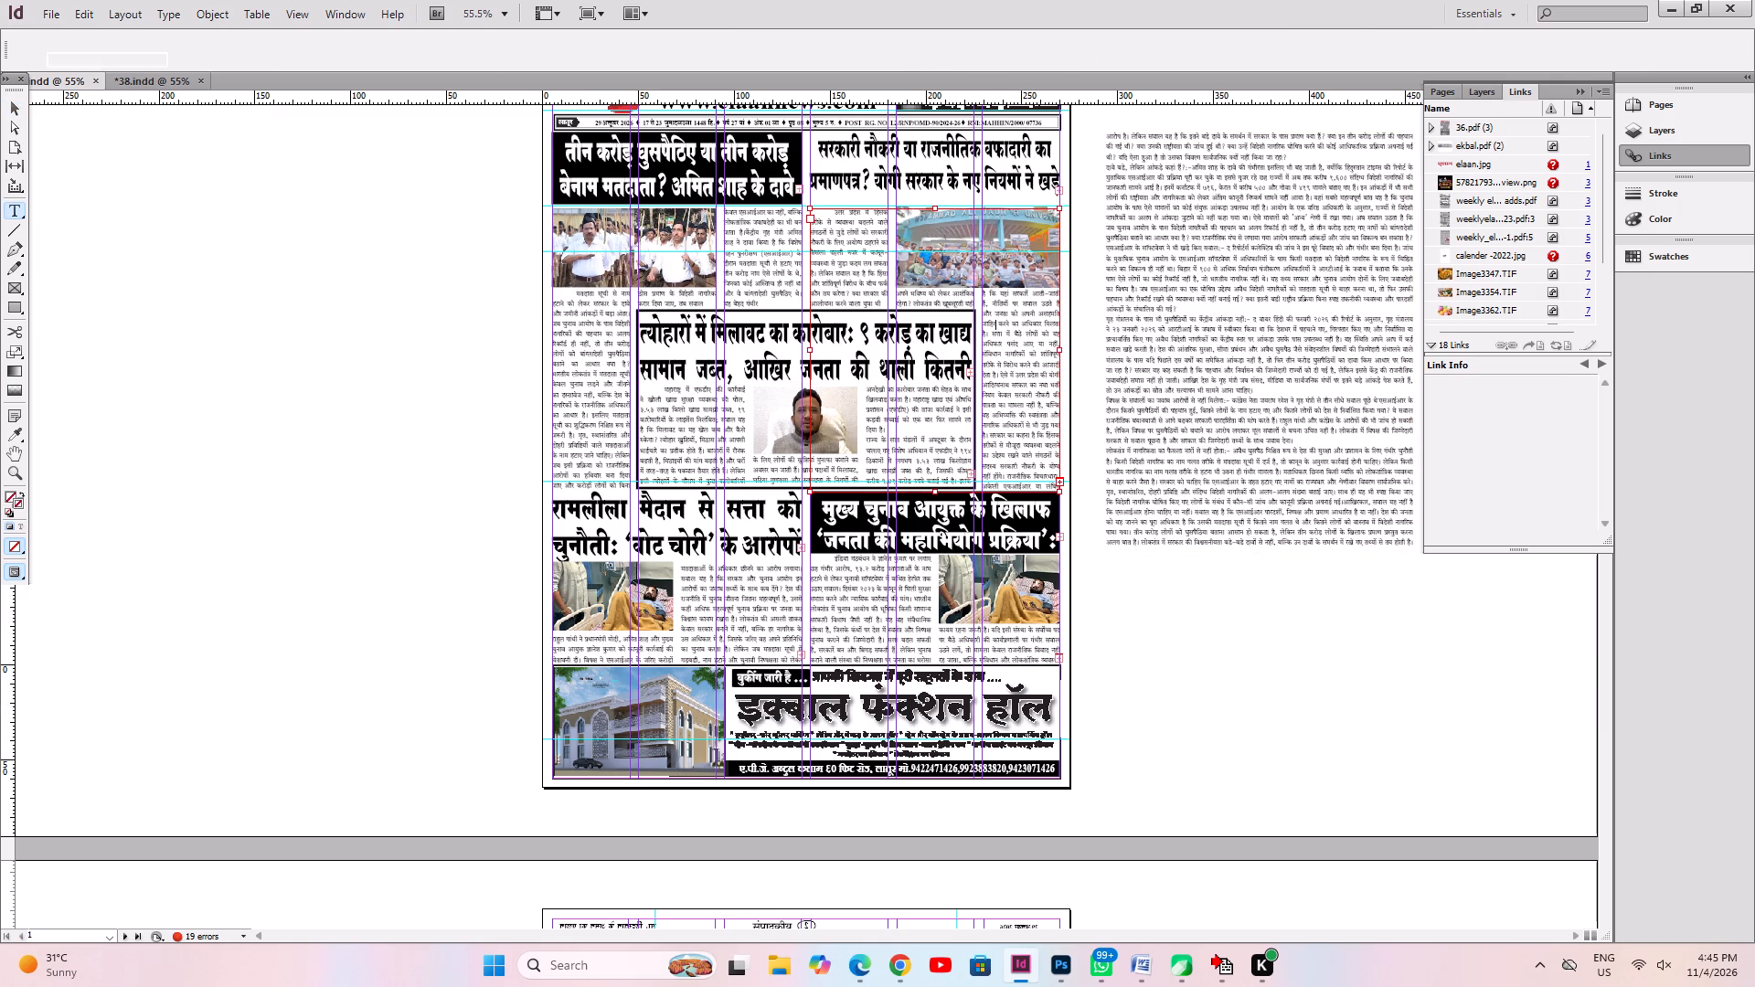
left_click(35, 110)
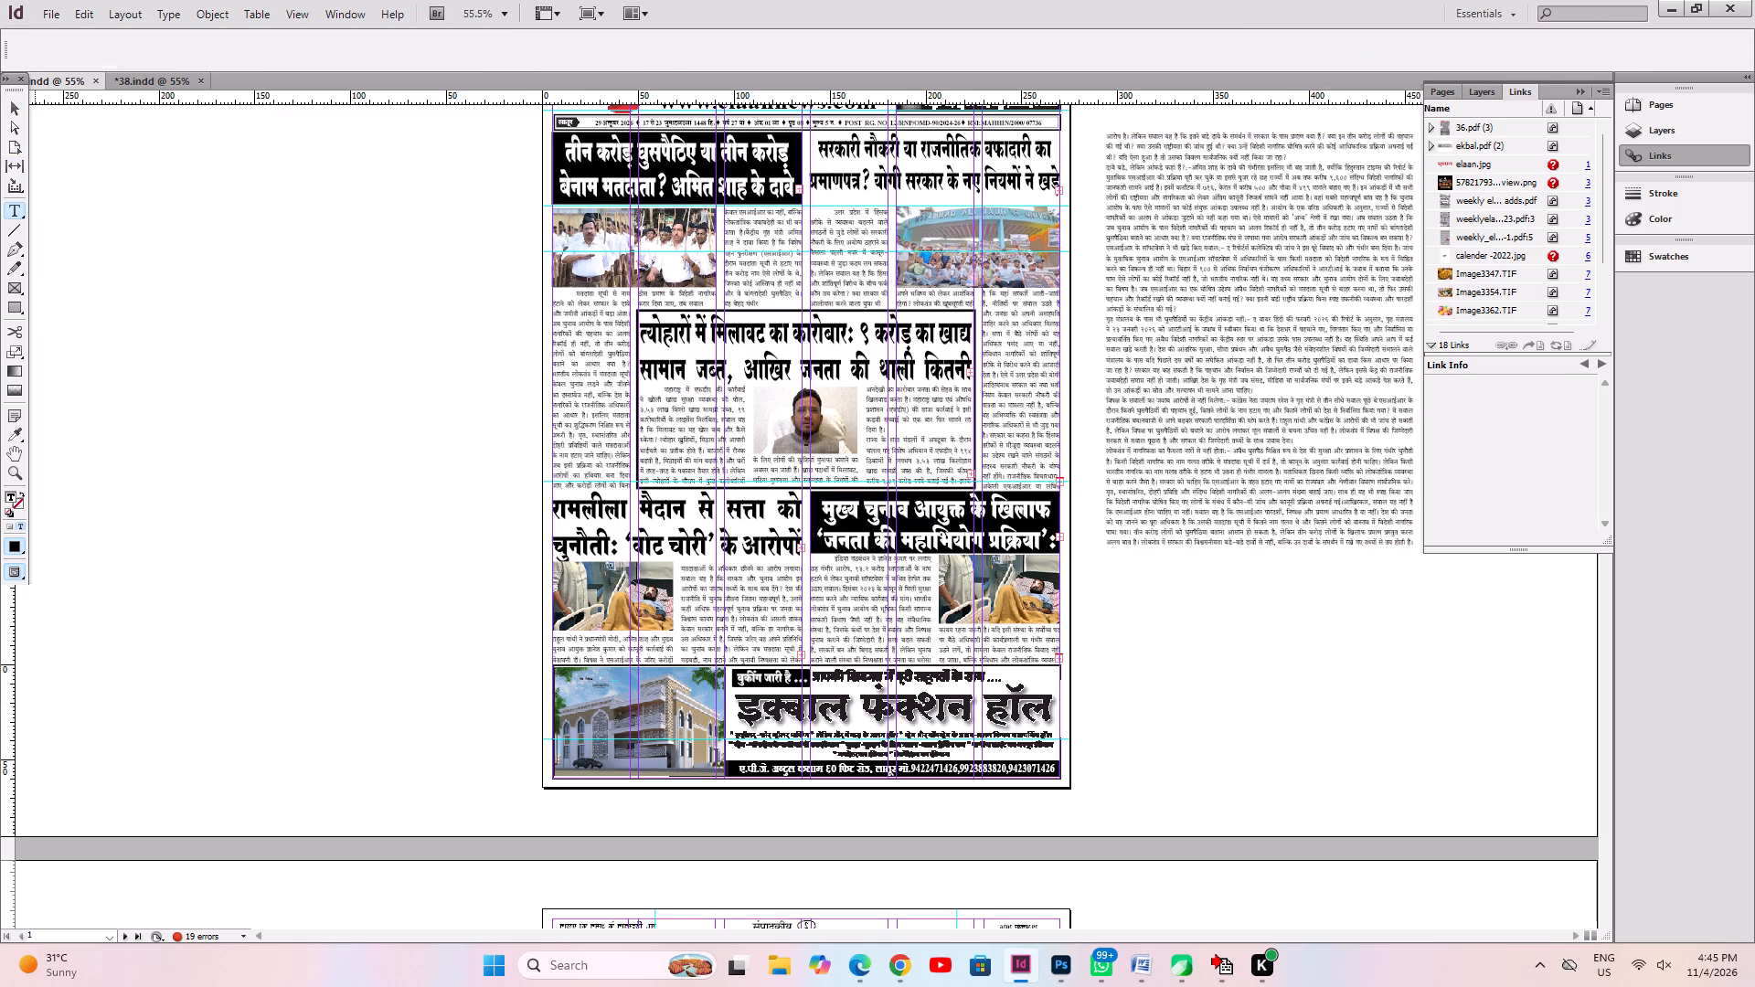
left_click(16, 112)
left_click(1033, 424)
left_click(1059, 480)
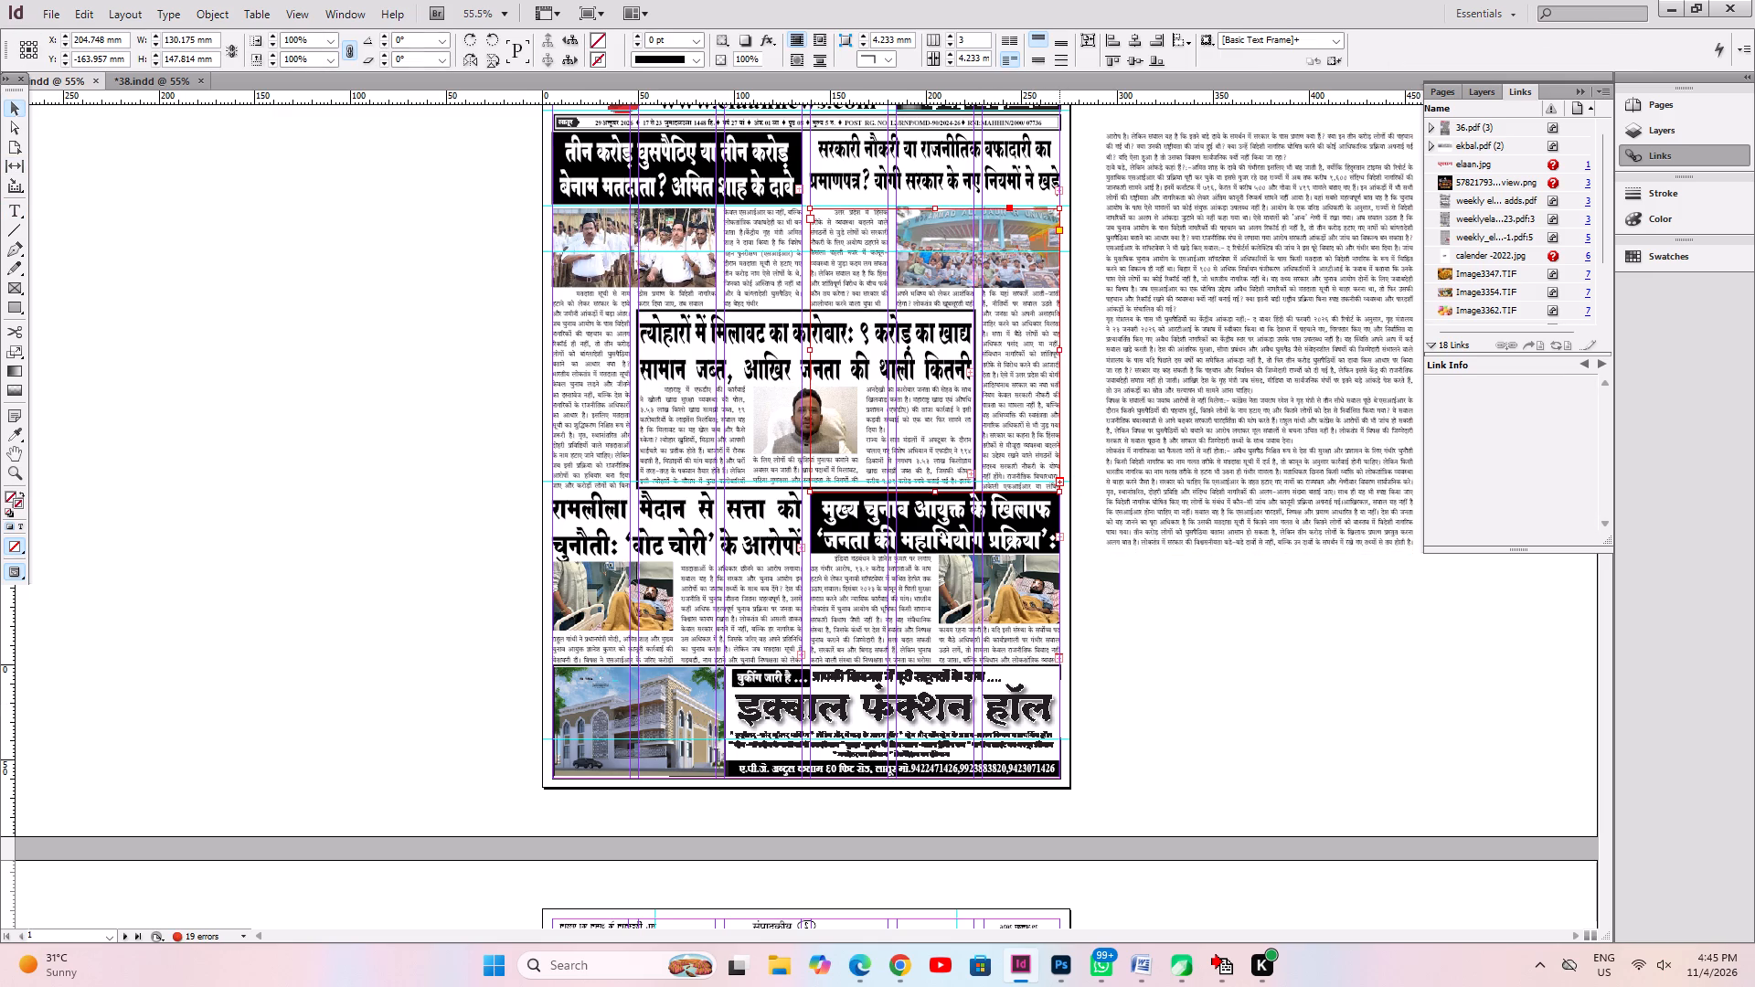
left_click_drag(1102, 115, 1384, 695)
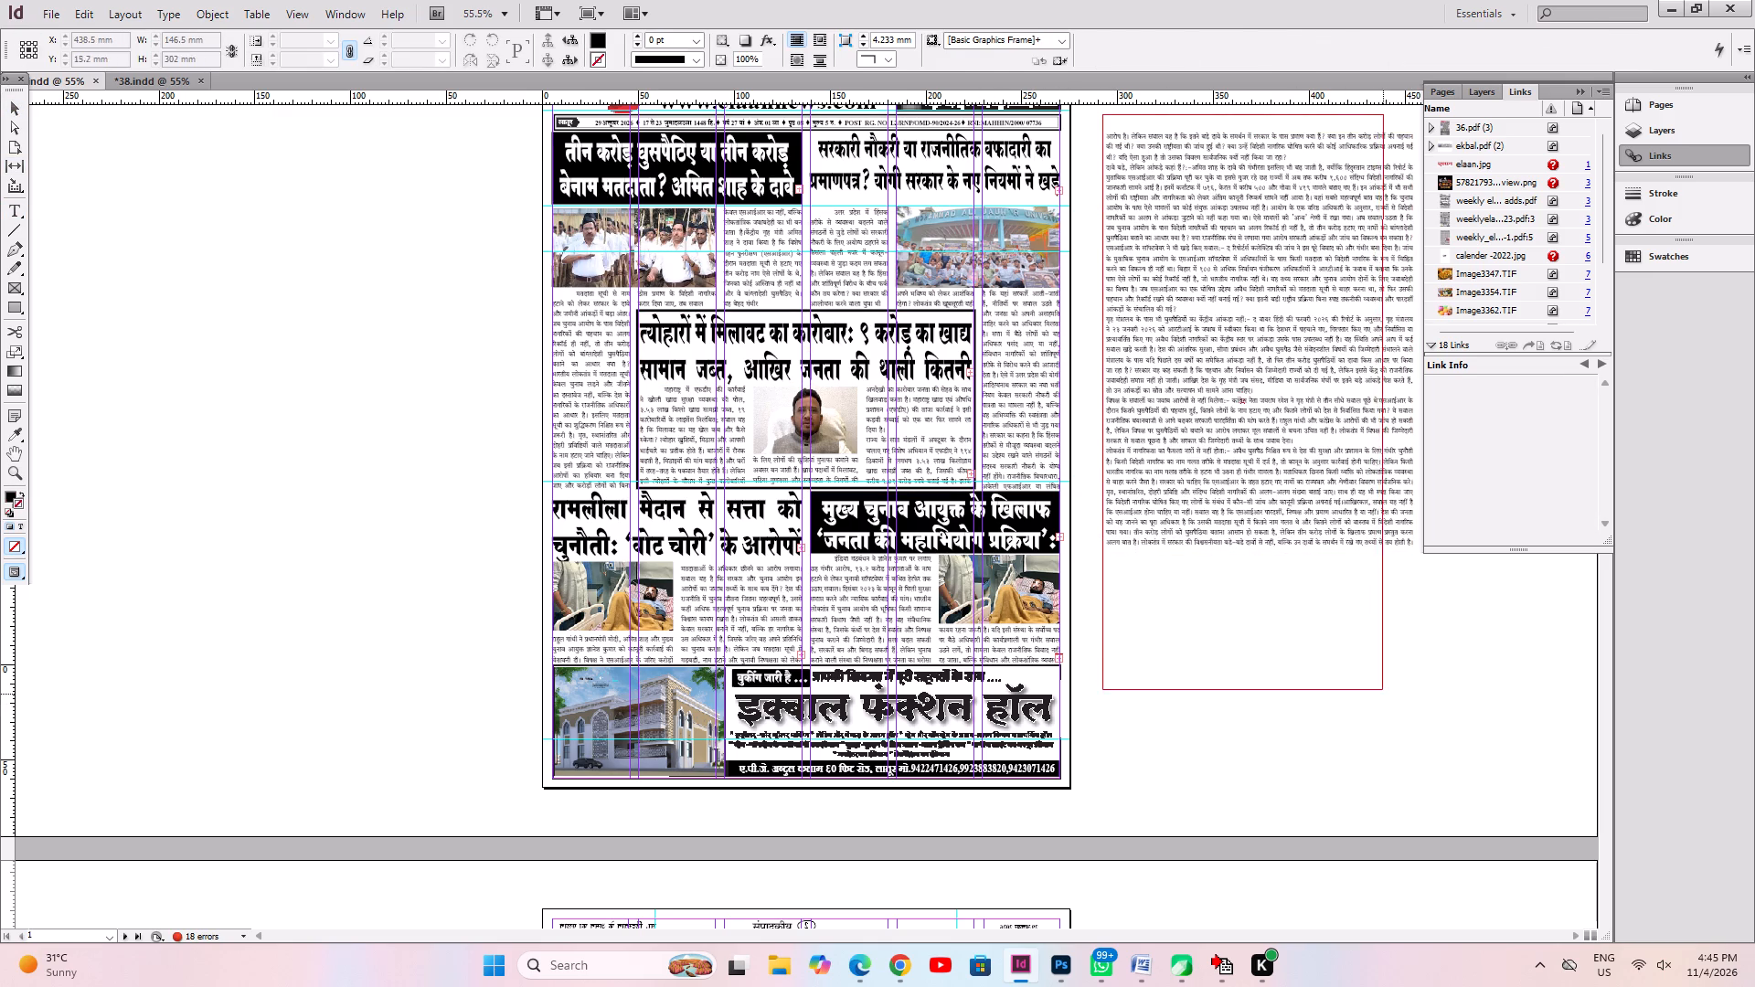
left_click_drag(1384, 695, 1388, 712)
key("ctrl+alt+c")
Continue the overset text of page 1's boxed middle article in a pasteboard frame about 174 mm wide, fitted to its content.
left_click(919, 457)
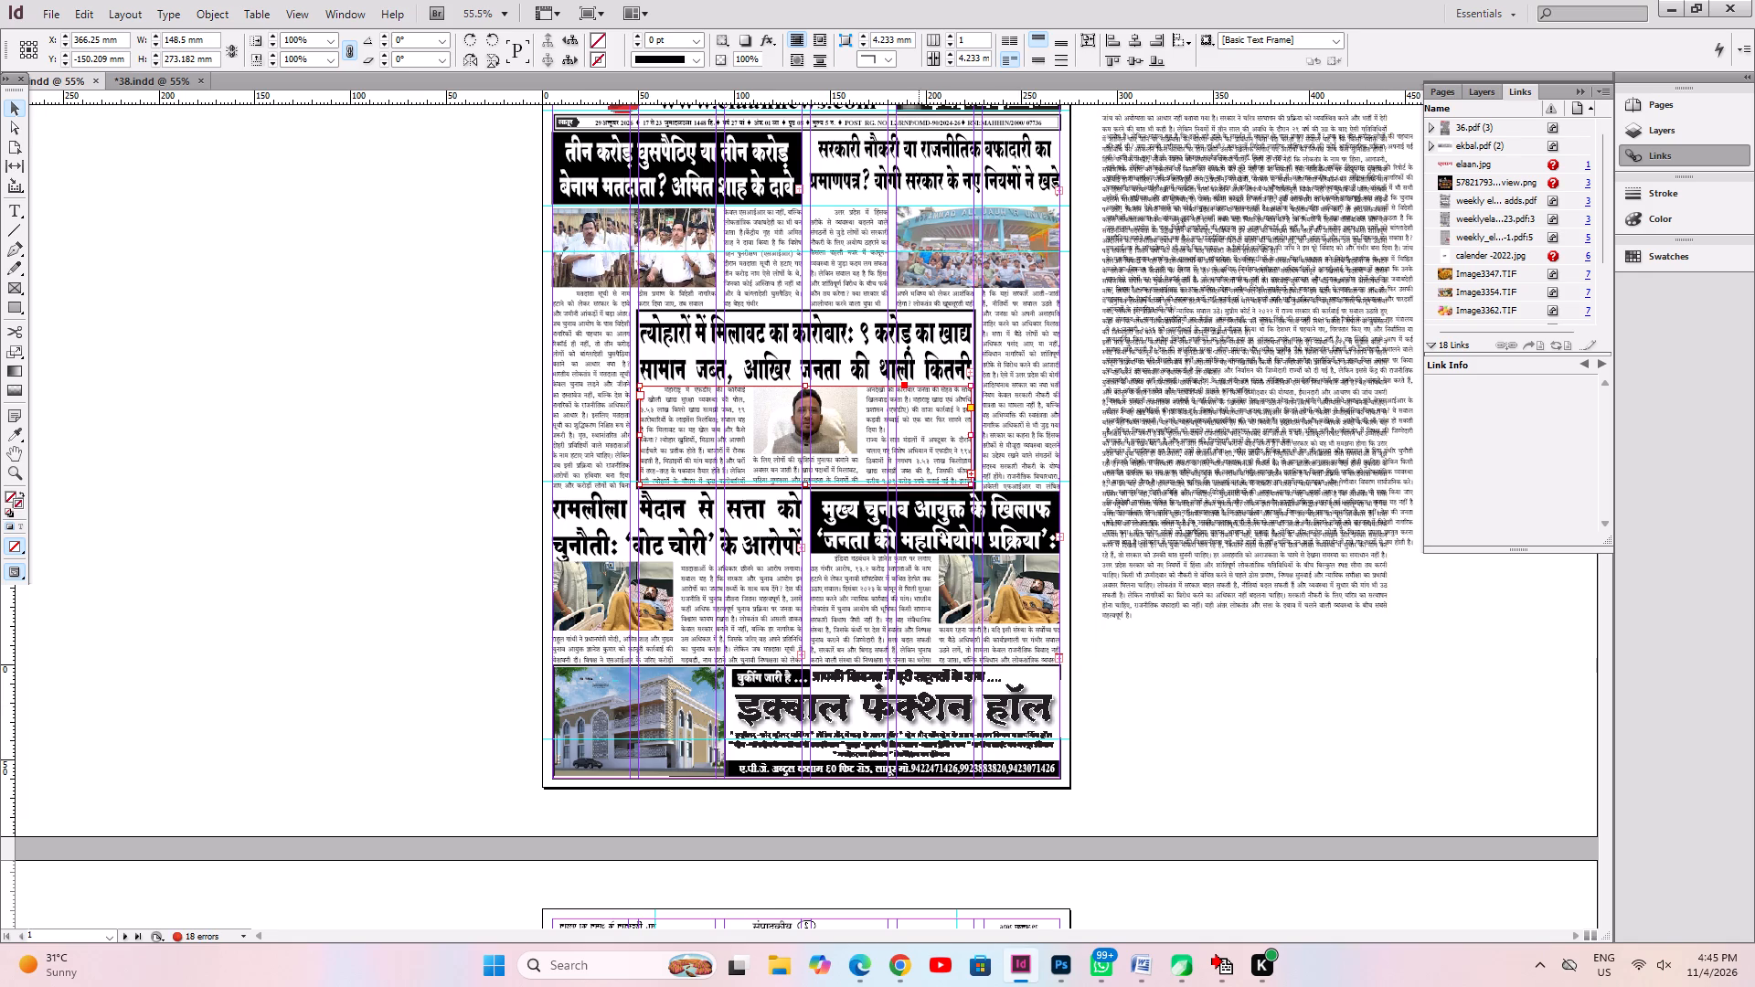
left_click(971, 472)
left_click_drag(1090, 173, 1393, 663)
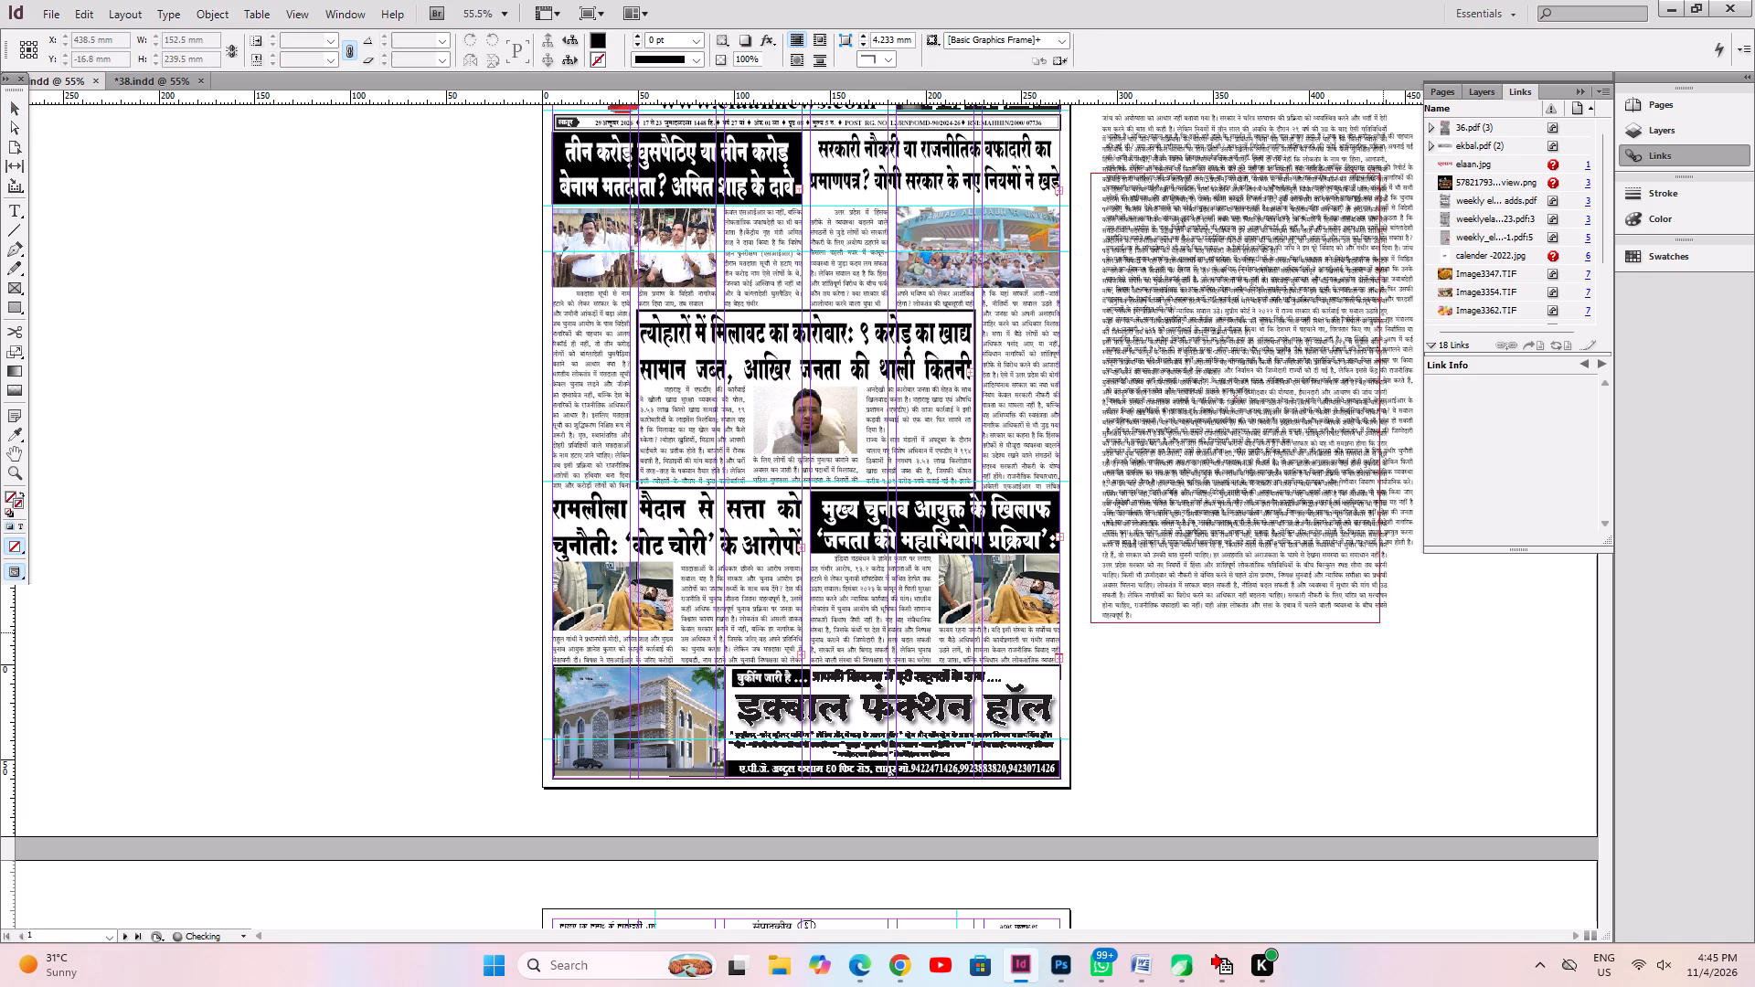
left_click_drag(1393, 663, 1427, 751)
key("ctrl+alt+c")
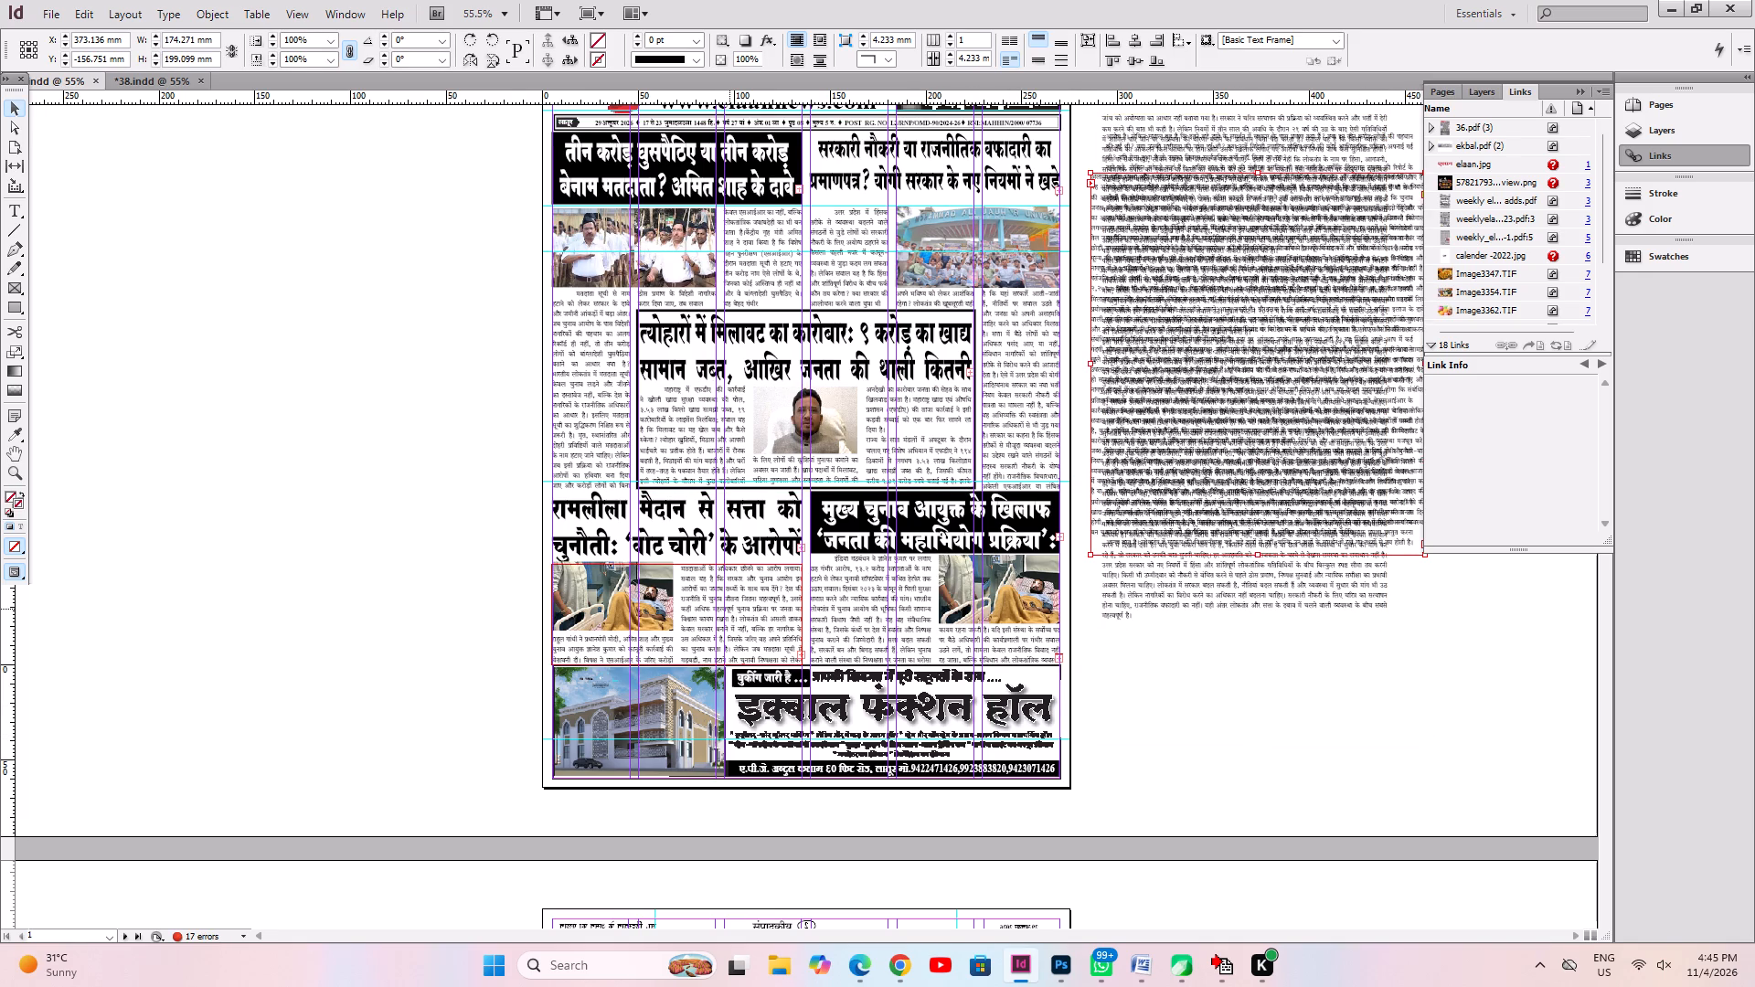
Continue the overset text of page 1's lower-left article in a pasteboard frame about 202.5 mm wide, fitted to its content.
left_click(729, 609)
left_click(803, 654)
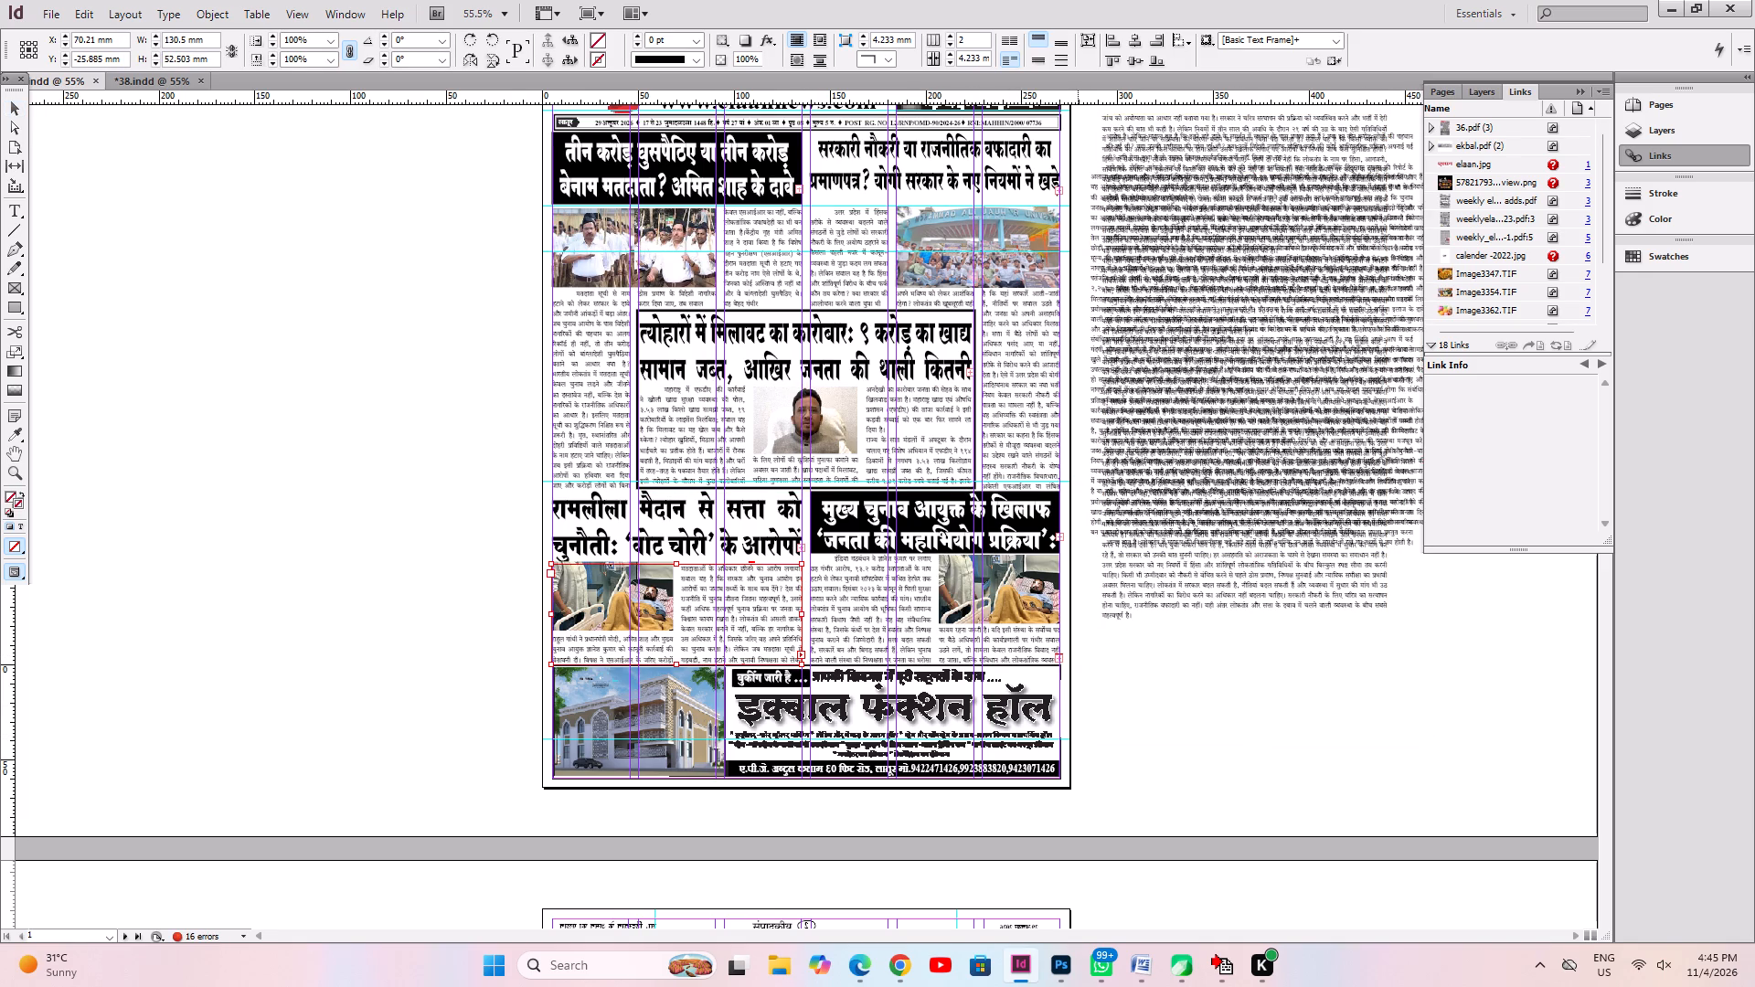
left_click_drag(1080, 149, 1468, 763)
key("ctrl+alt+c")
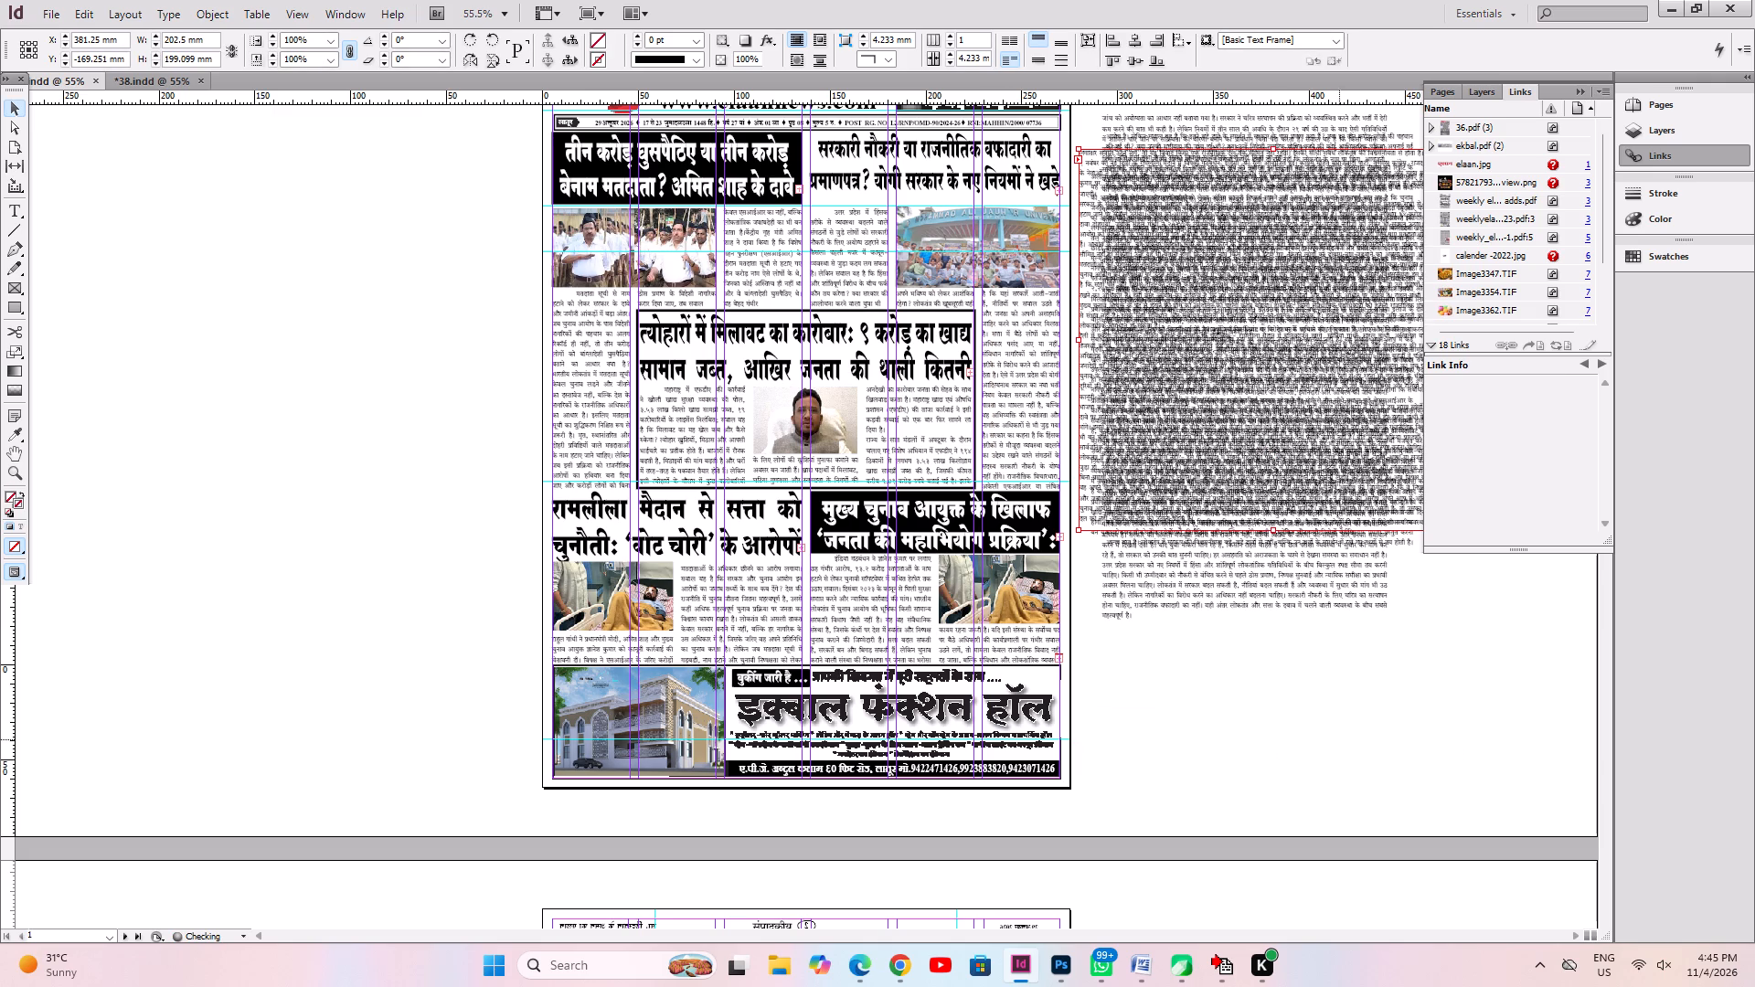
Continue the overset text of page 1's lower-right article in a pasteboard frame about 205 mm wide, fitted to its content.
left_click(886, 620)
left_click(1061, 659)
left_click_drag(1124, 694, 1396, 472)
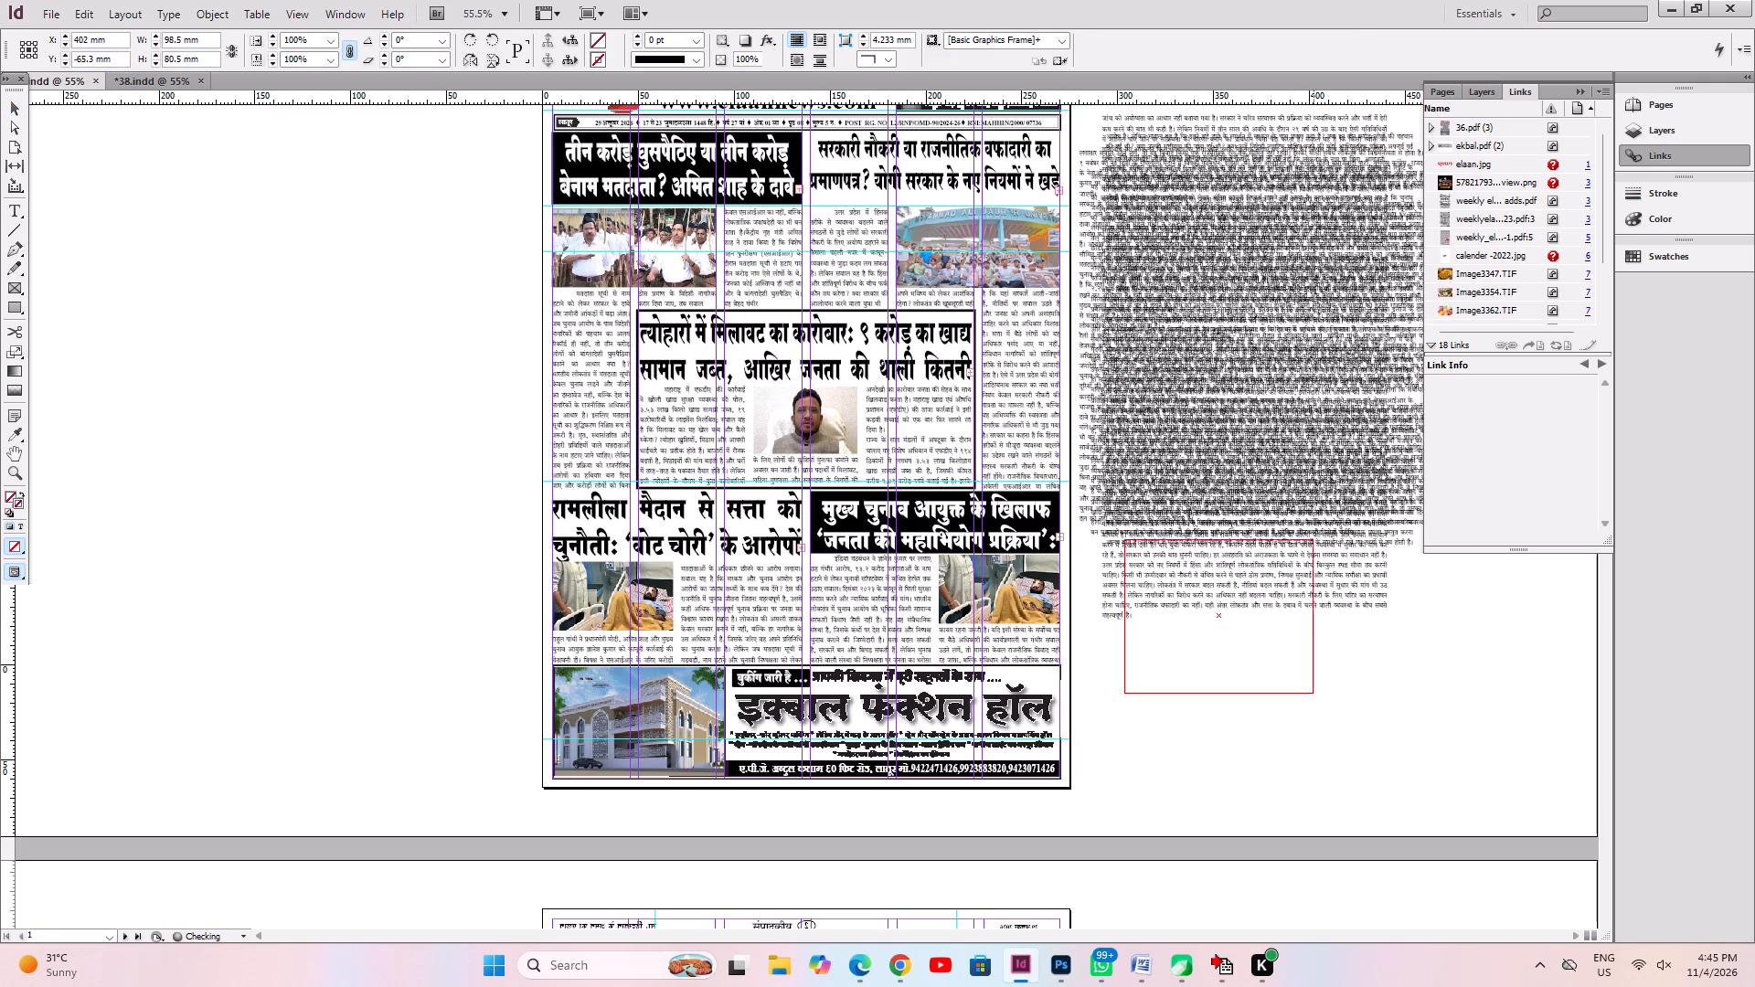
left_click_drag(1396, 472, 1517, 249)
key("ctrl+alt+c")
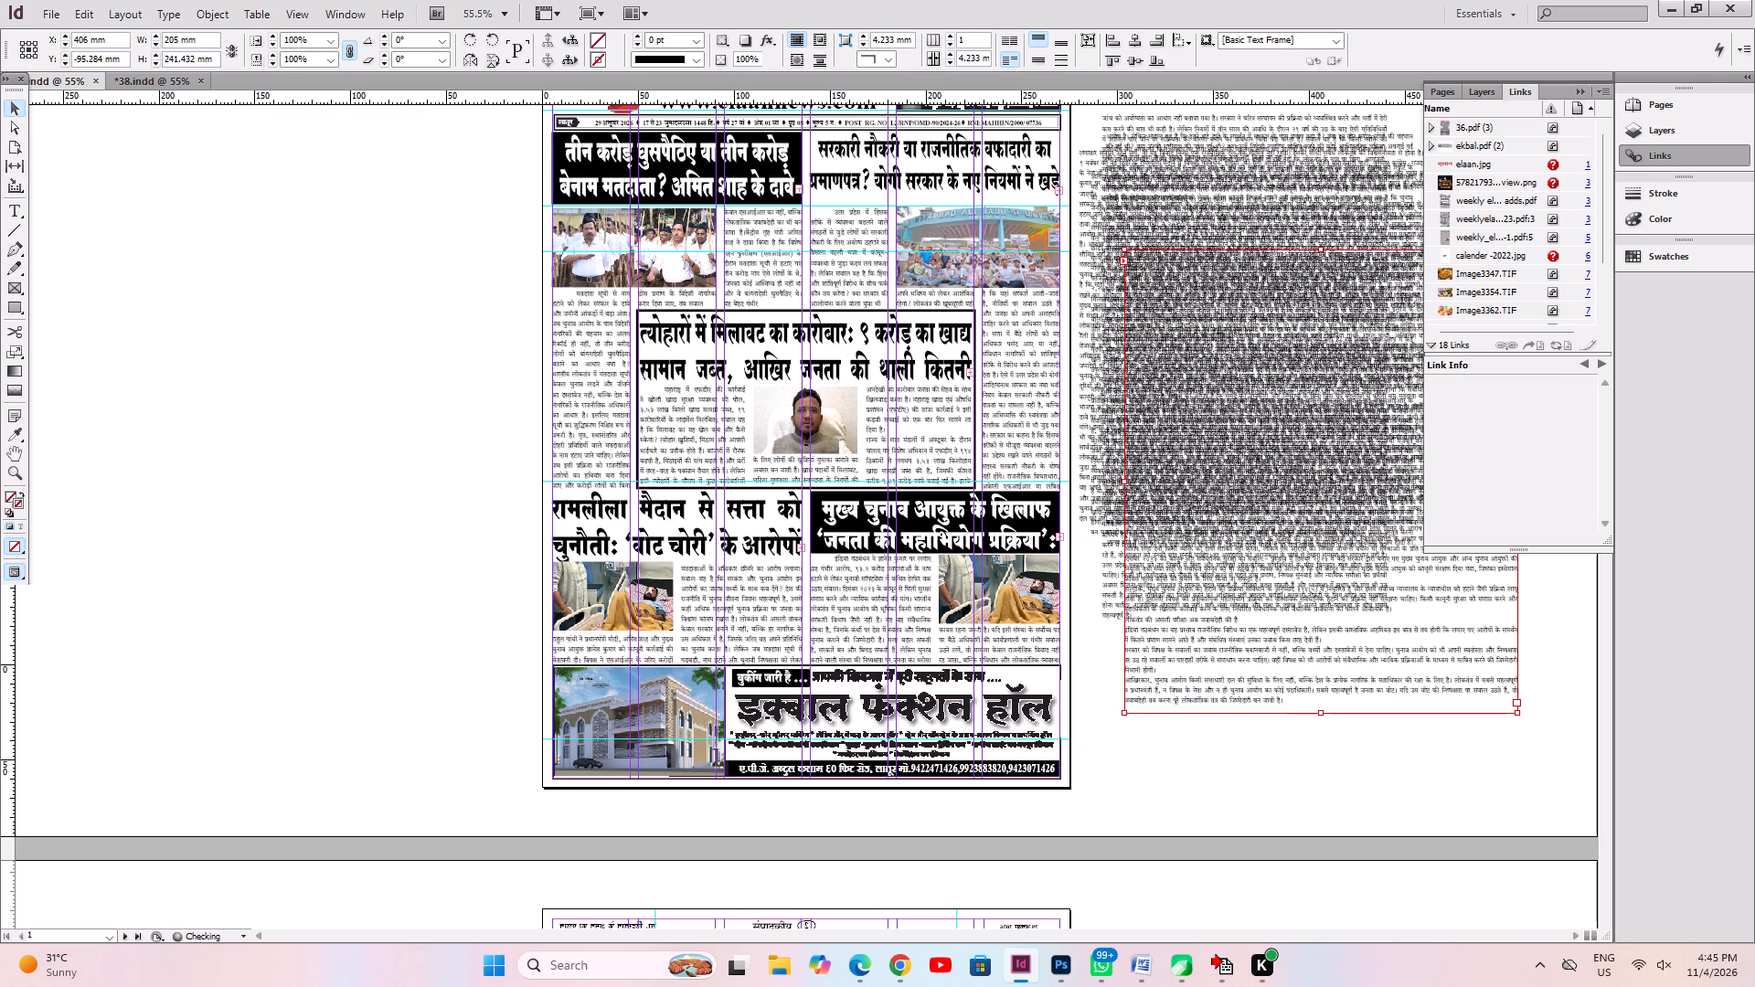
Select all five continuation frames together and move them to the pasteboard left of the empty page with the hospital advertisement.
scroll(1274, 651, "up", 5)
left_click_drag(1204, 218, 1214, 245)
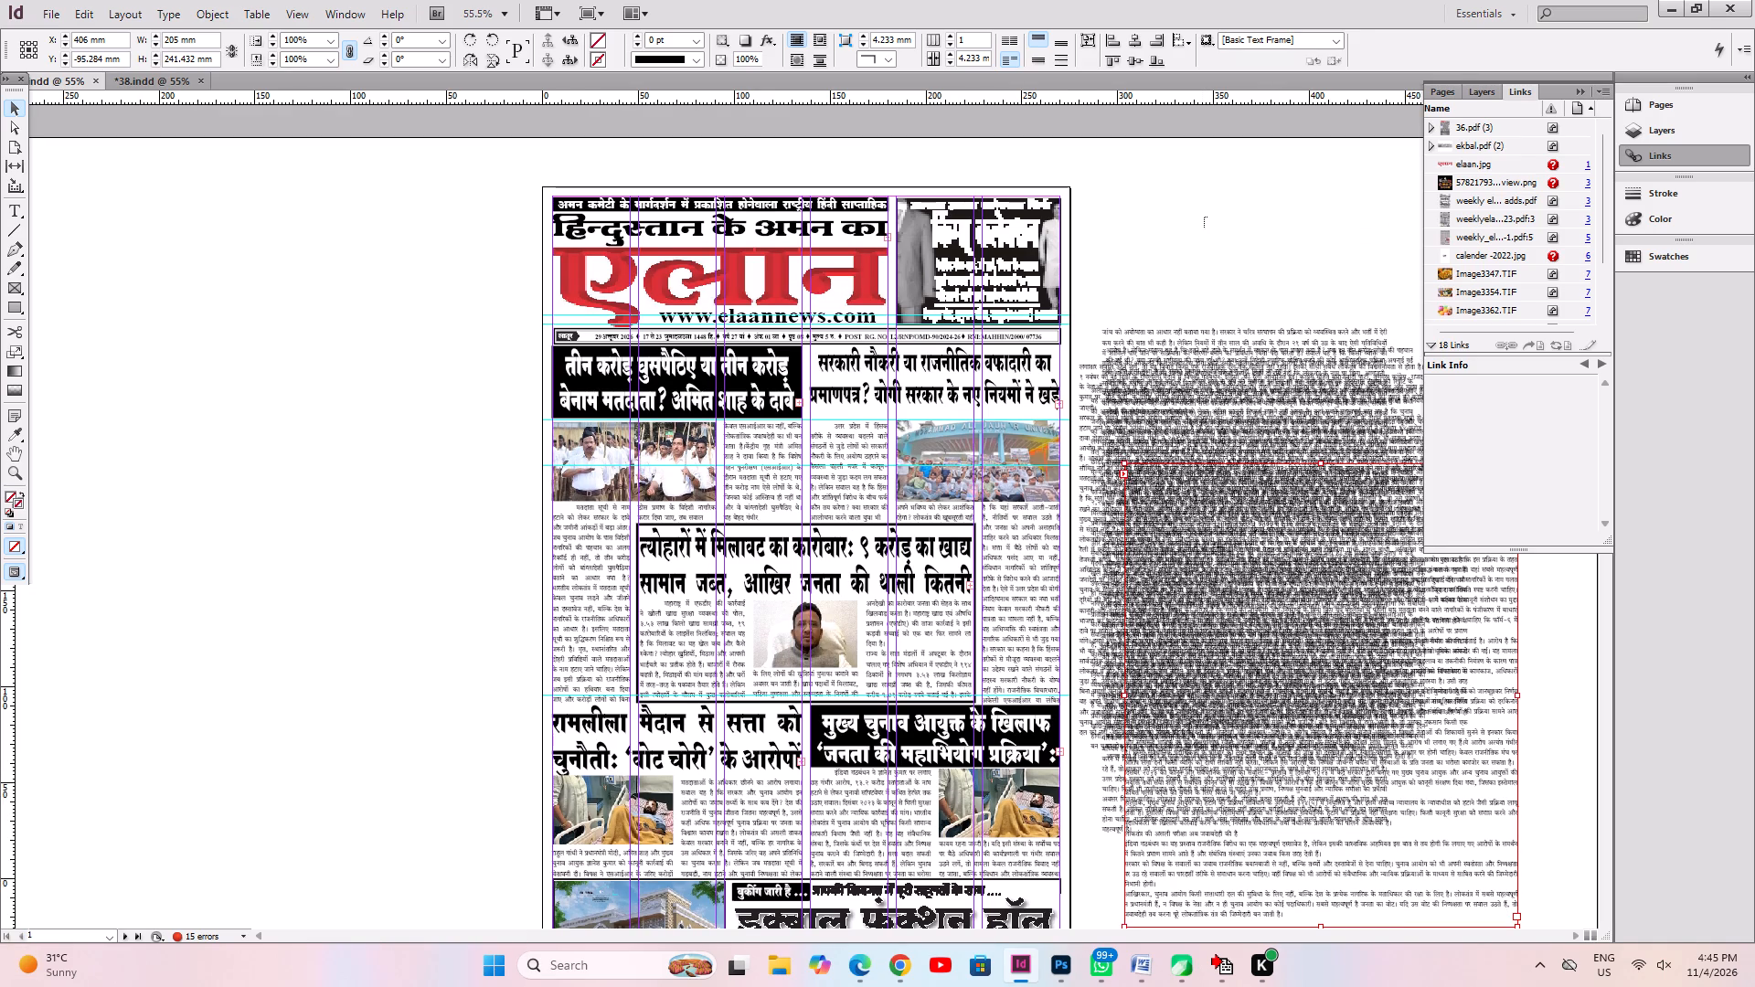
left_click_drag(1214, 245, 1474, 882)
scroll(1411, 846, "down", 10)
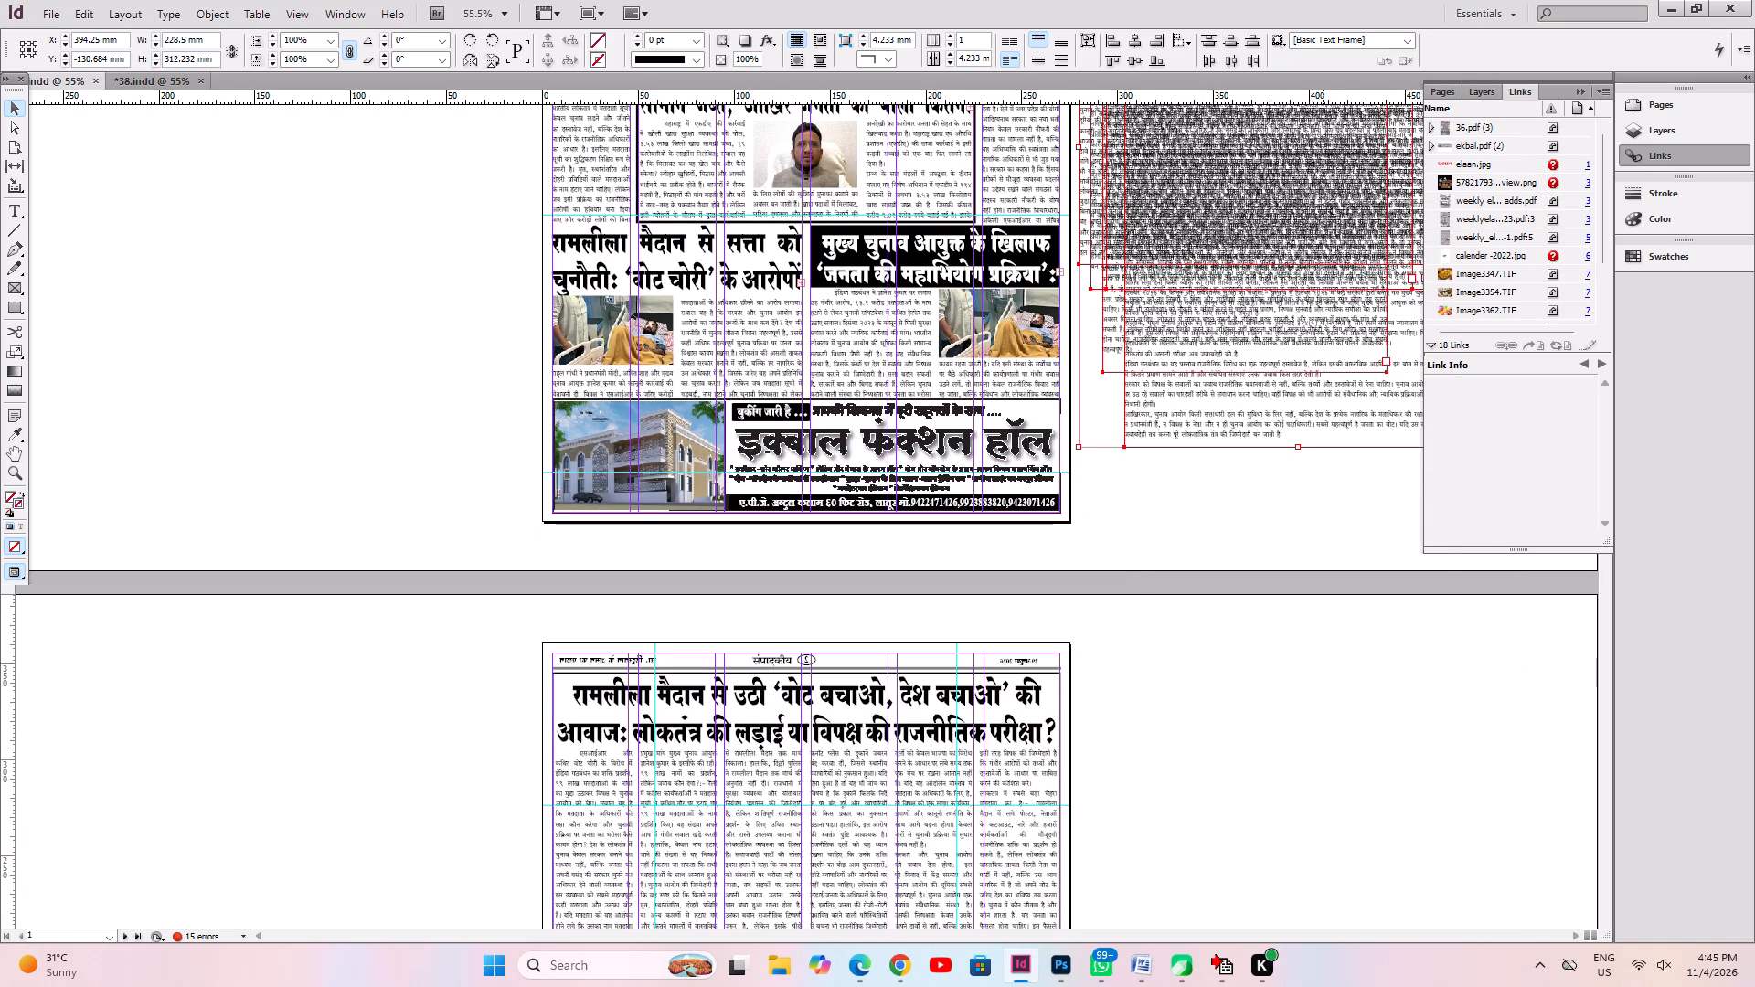
left_click_drag(1322, 228, 1384, 895)
scroll(1384, 895, "down", 9)
left_click_drag(1314, 446, 1314, 786)
scroll(1308, 776, "down", 9)
scroll(1255, 509, "down", 3)
scroll(1264, 360, "down", 2)
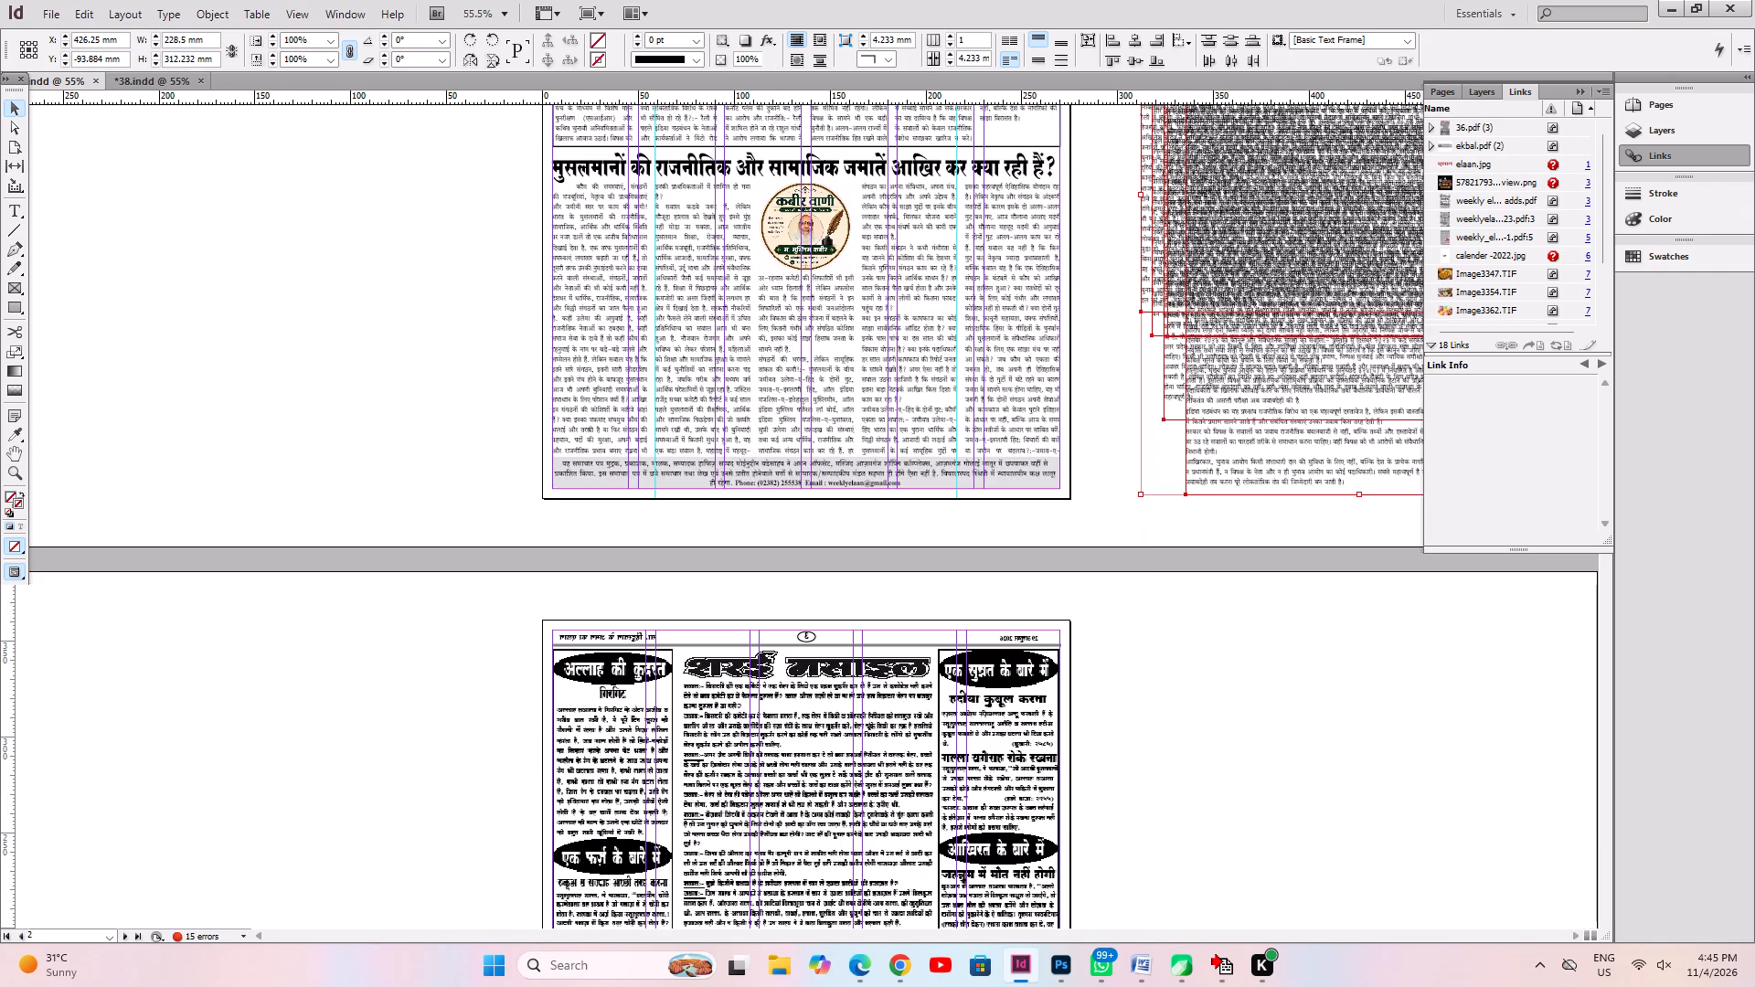
left_click_drag(1291, 253, 1293, 900)
scroll(1291, 895, "down", 9)
left_click_drag(1307, 447, 1307, 679)
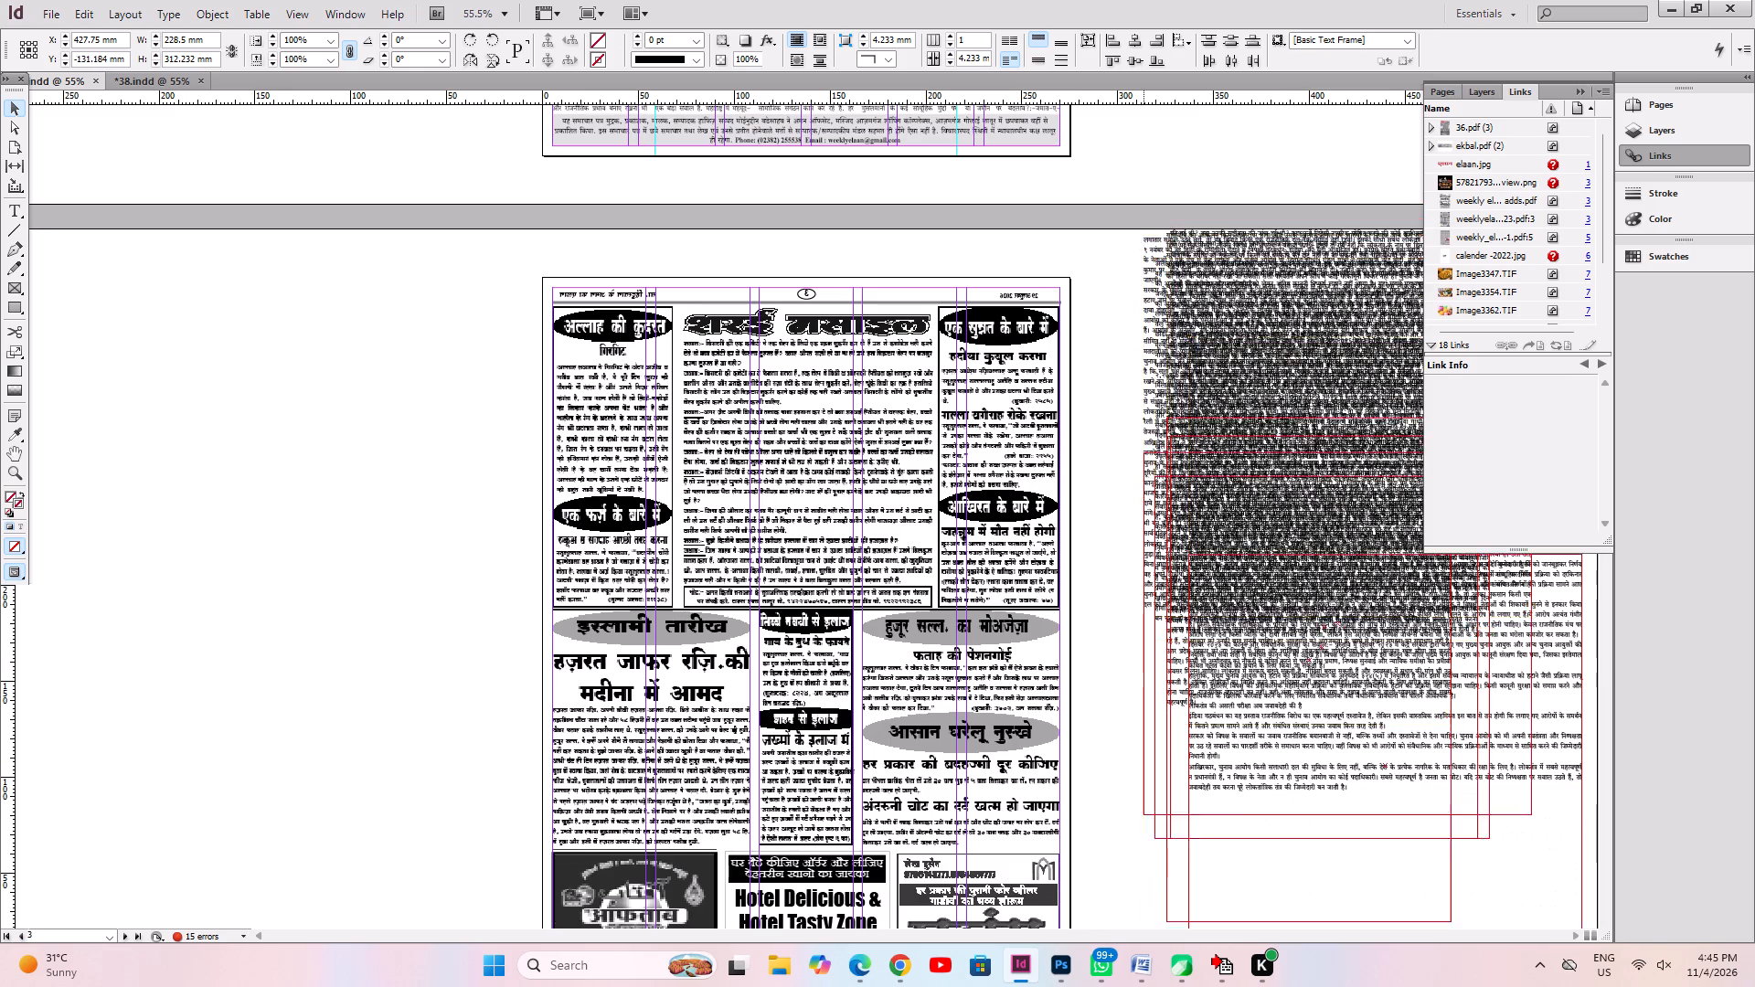
left_click_drag(1307, 679, 1307, 689)
scroll(1289, 669, "down", 15)
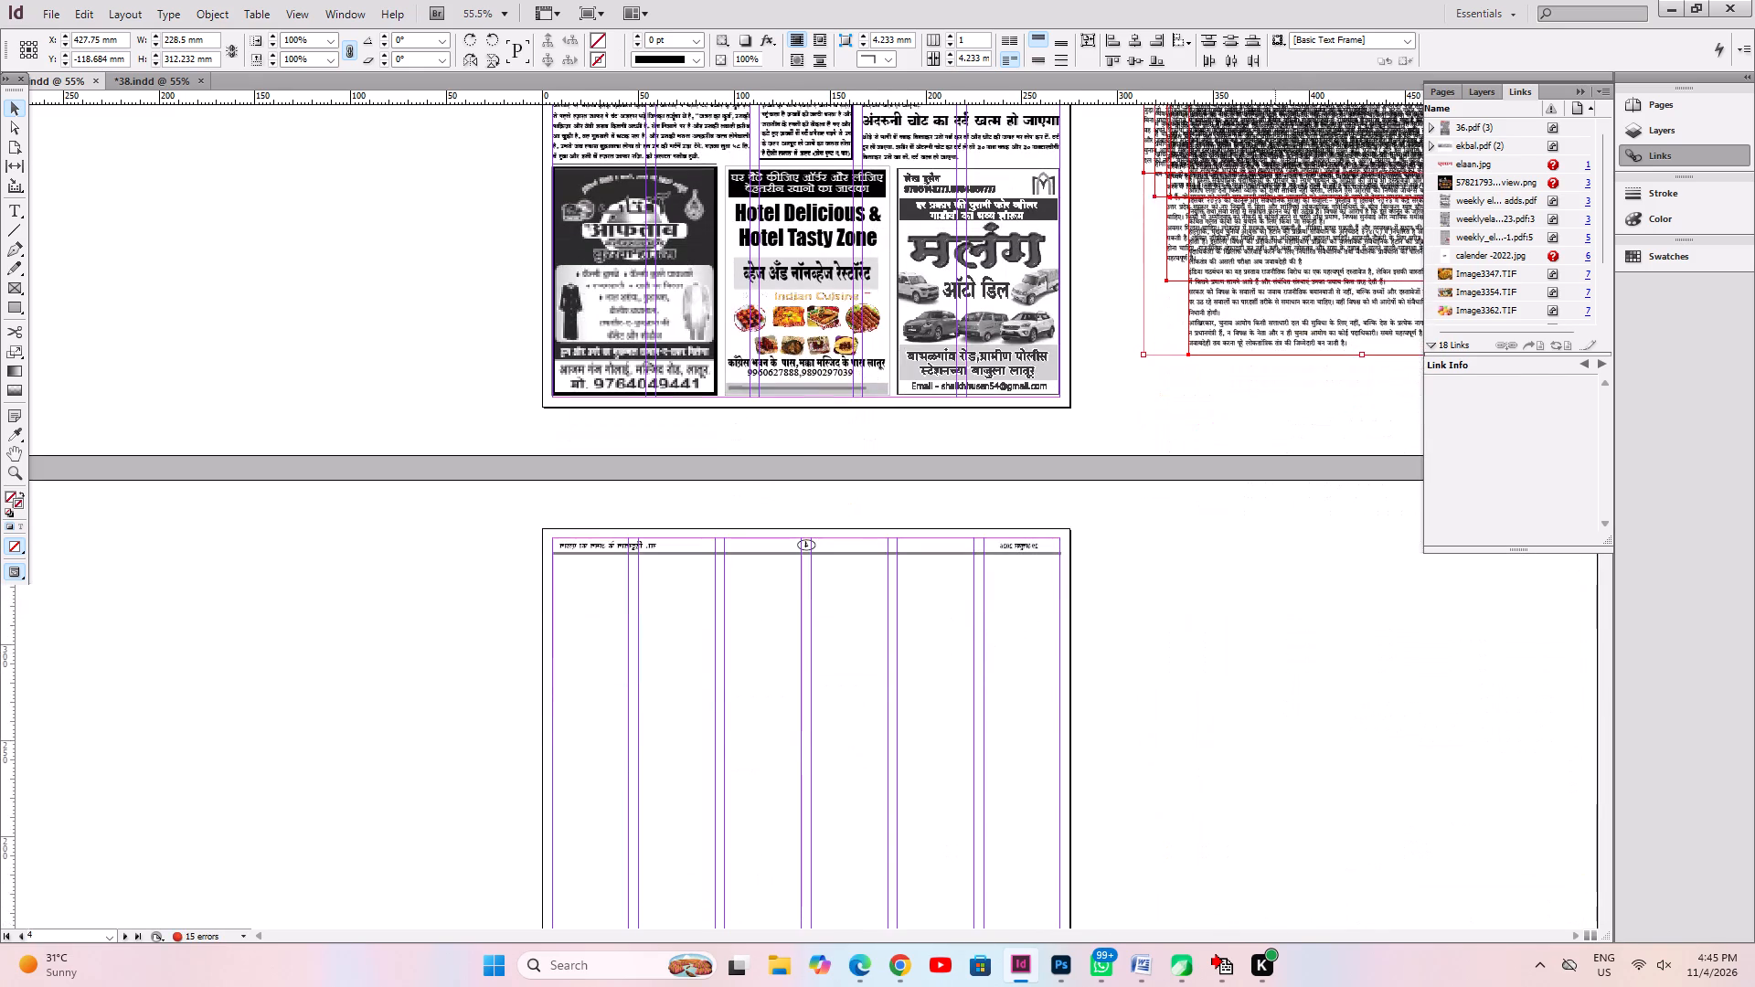
left_click_drag(1257, 151, 148, 896)
scroll(174, 880, "down", 3)
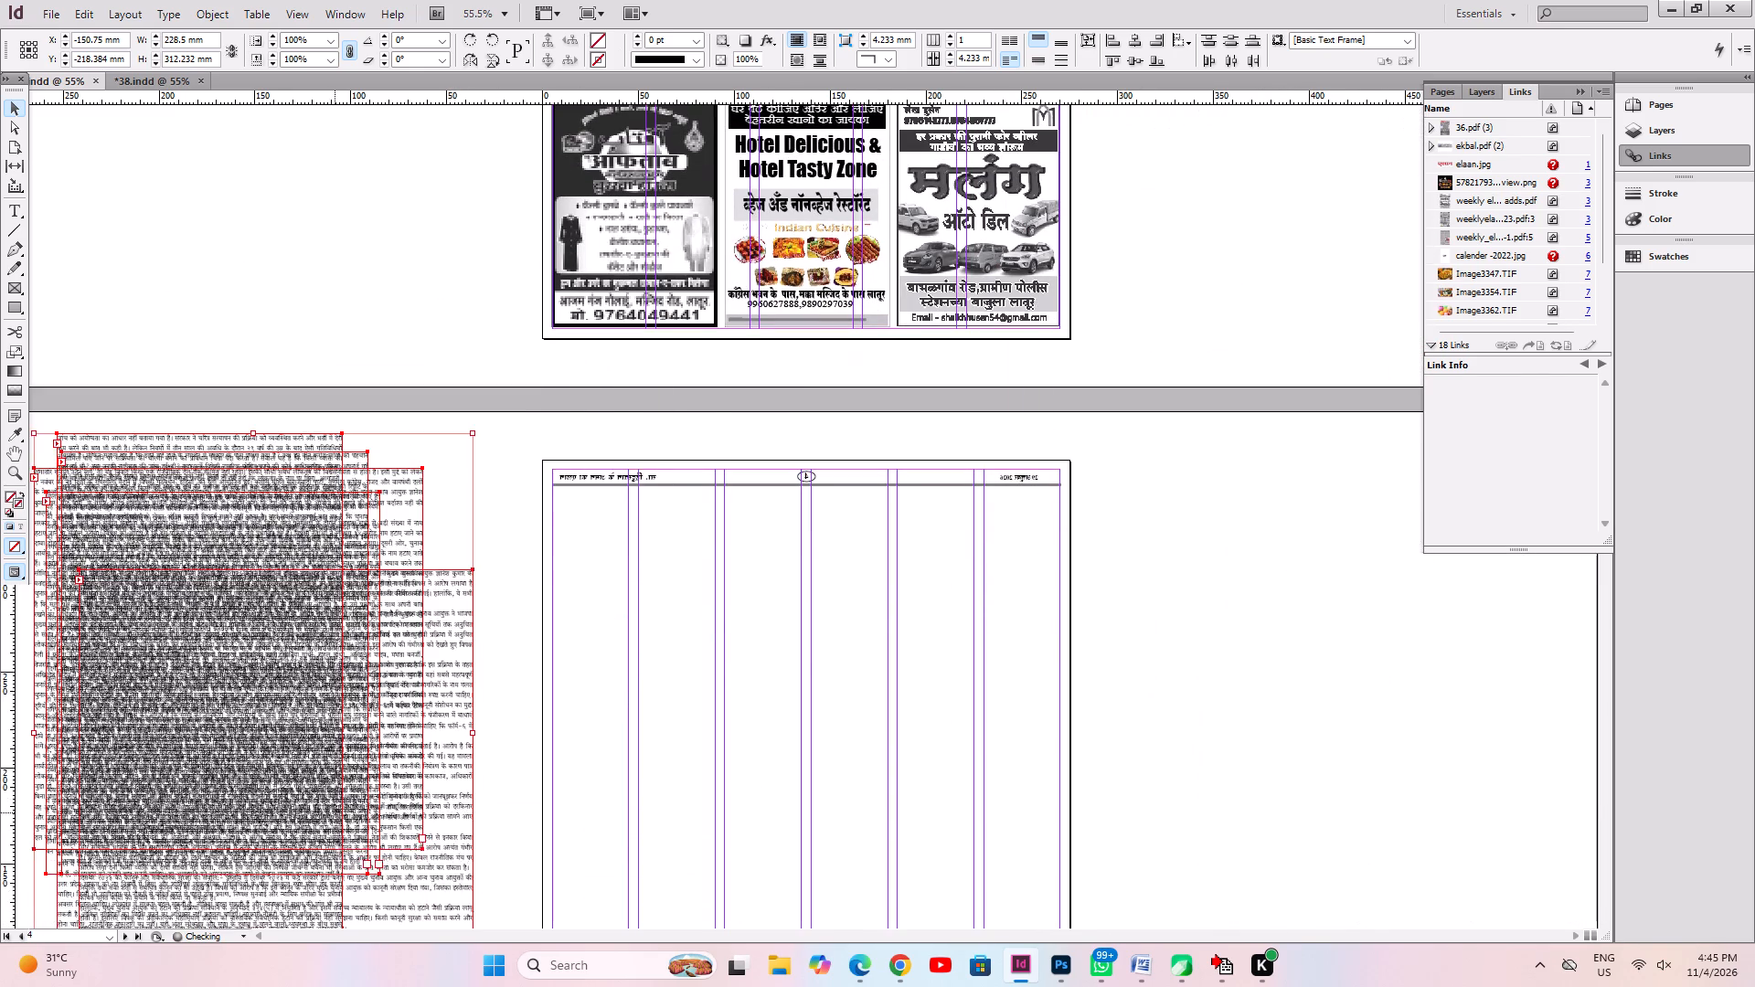
scroll(334, 807, "down", 3)
left_click_drag(163, 637, 185, 753)
Place the top-right article's continuation across the empty page's first three columns, about 129.5 mm wide, and fit the frame to its text.
left_click(1234, 704)
left_click(271, 500)
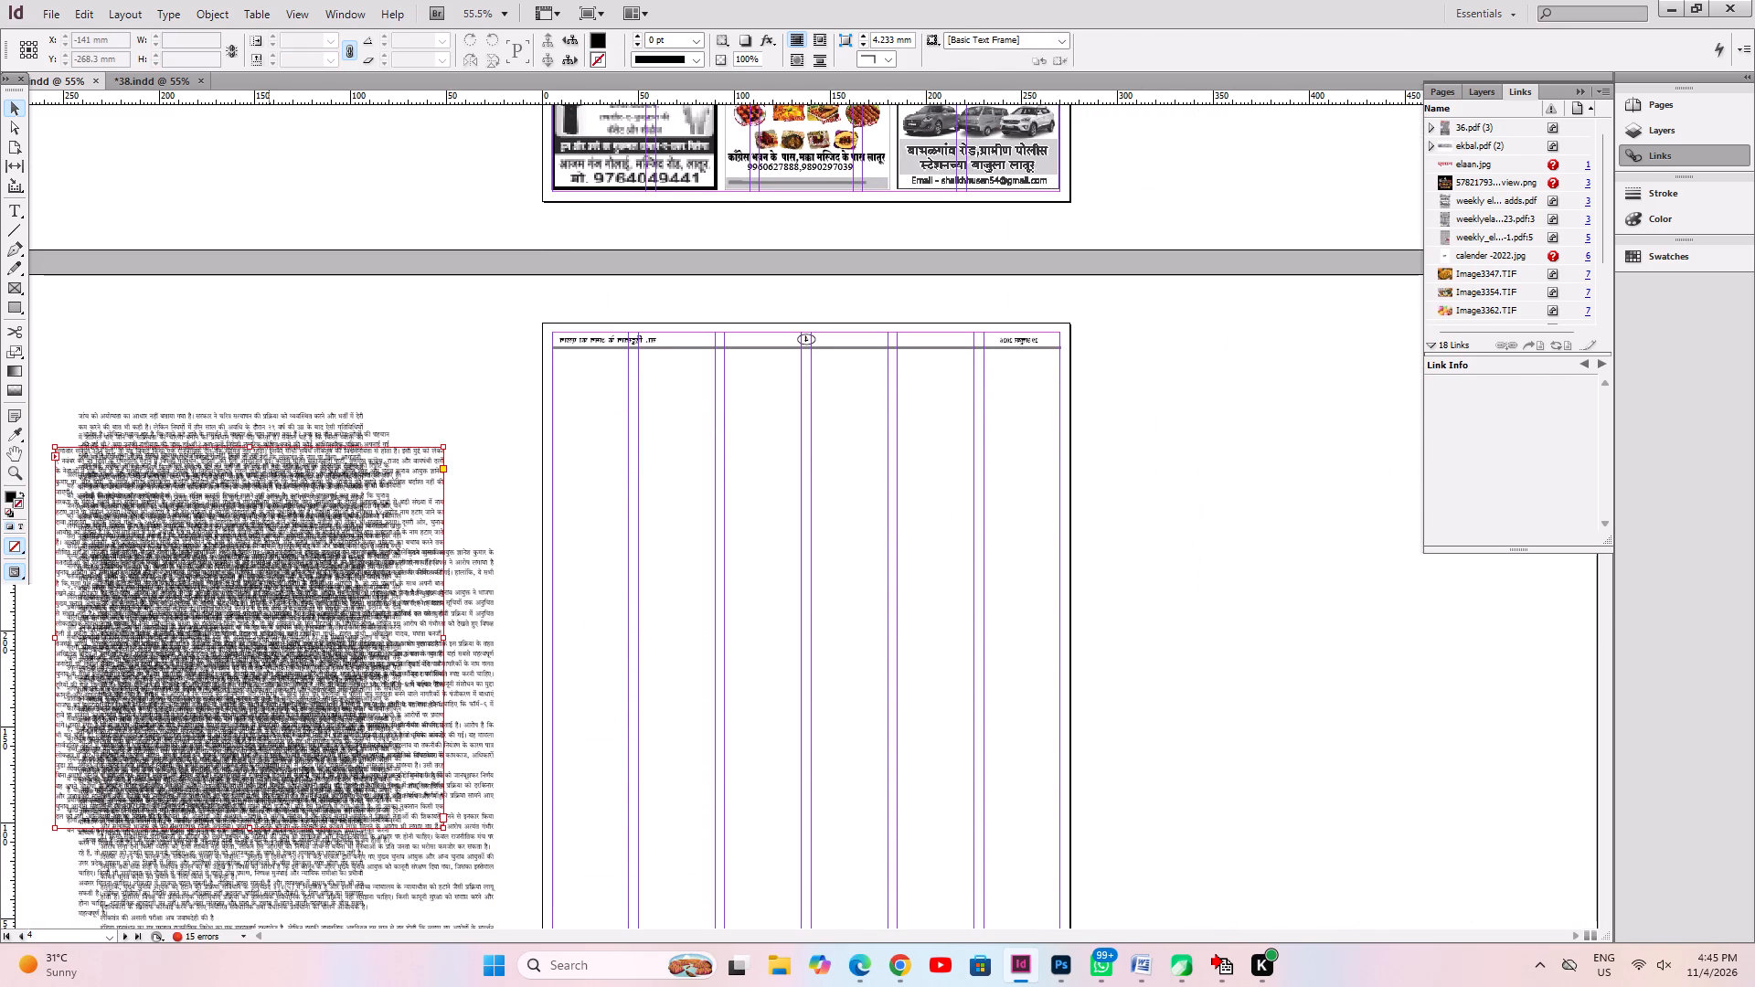
left_click(286, 426)
left_click_drag(282, 428, 772, 381)
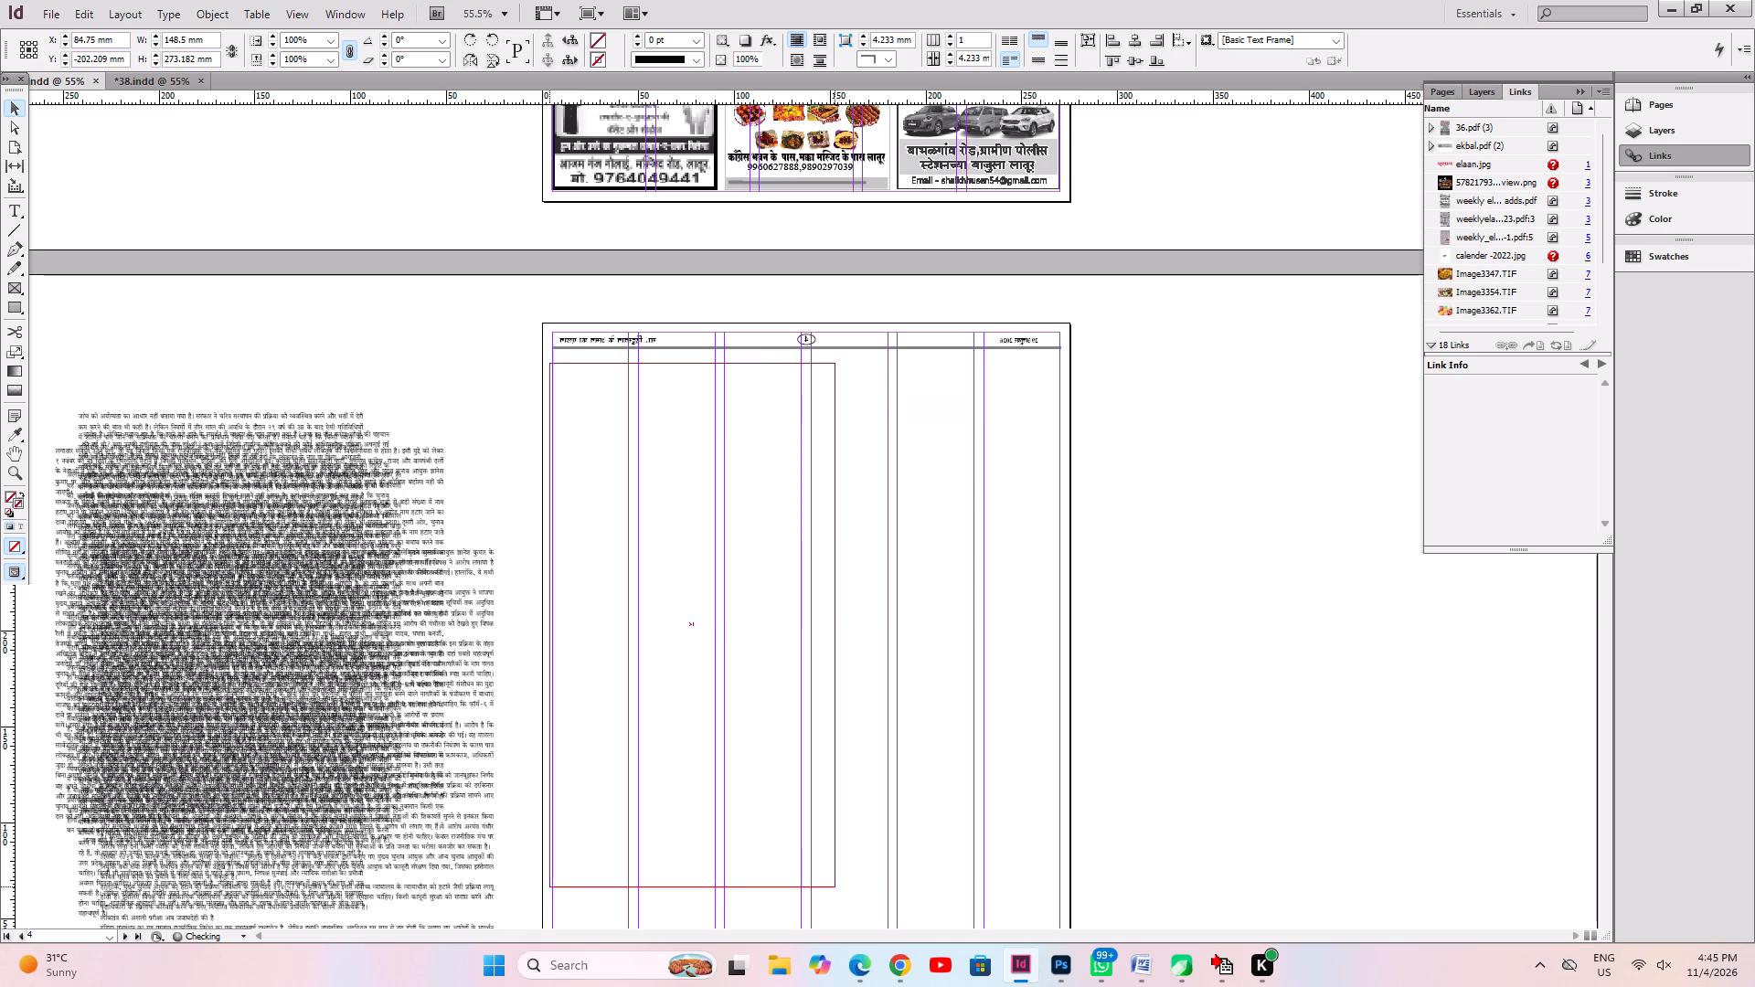
left_click_drag(772, 381, 756, 386)
scroll(795, 526, "down", 4)
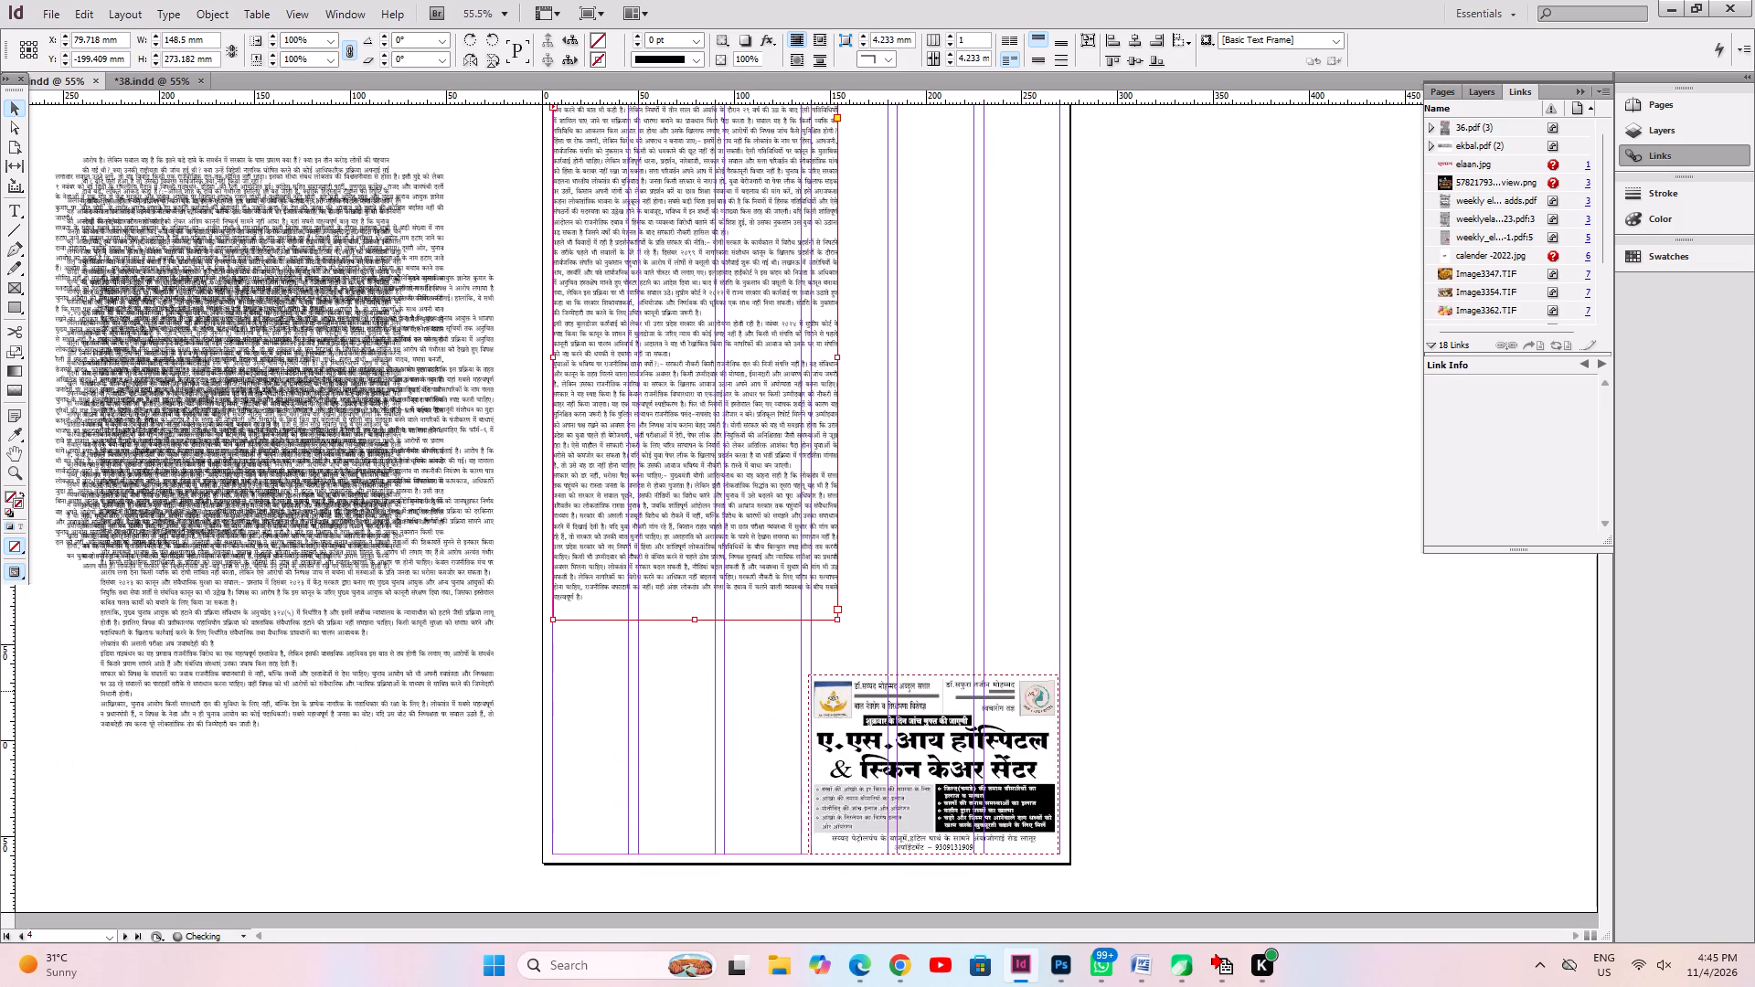
left_click_drag(839, 621, 800, 654)
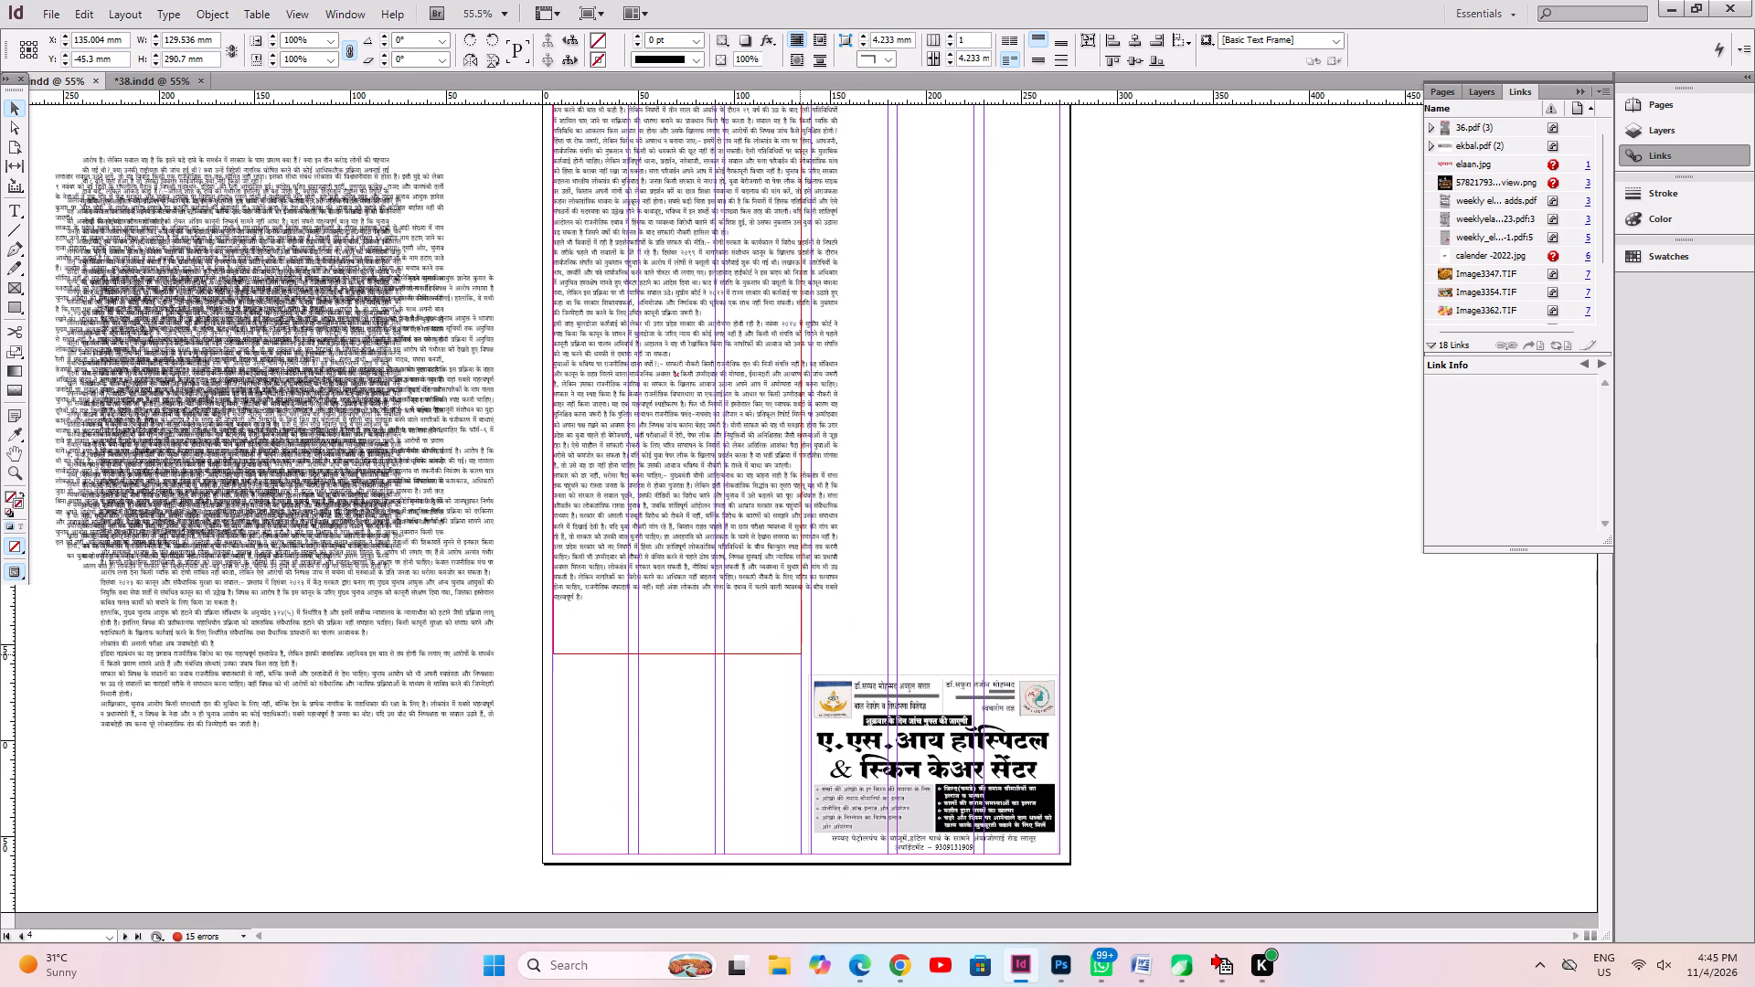
left_click_drag(800, 654, 800, 655)
key("ctrl+alt+c")
Align the lower-right article's continuation with the page's fourth column, narrow it to about 129 mm and fit the frame to its text.
left_click_drag(301, 646, 992, 582)
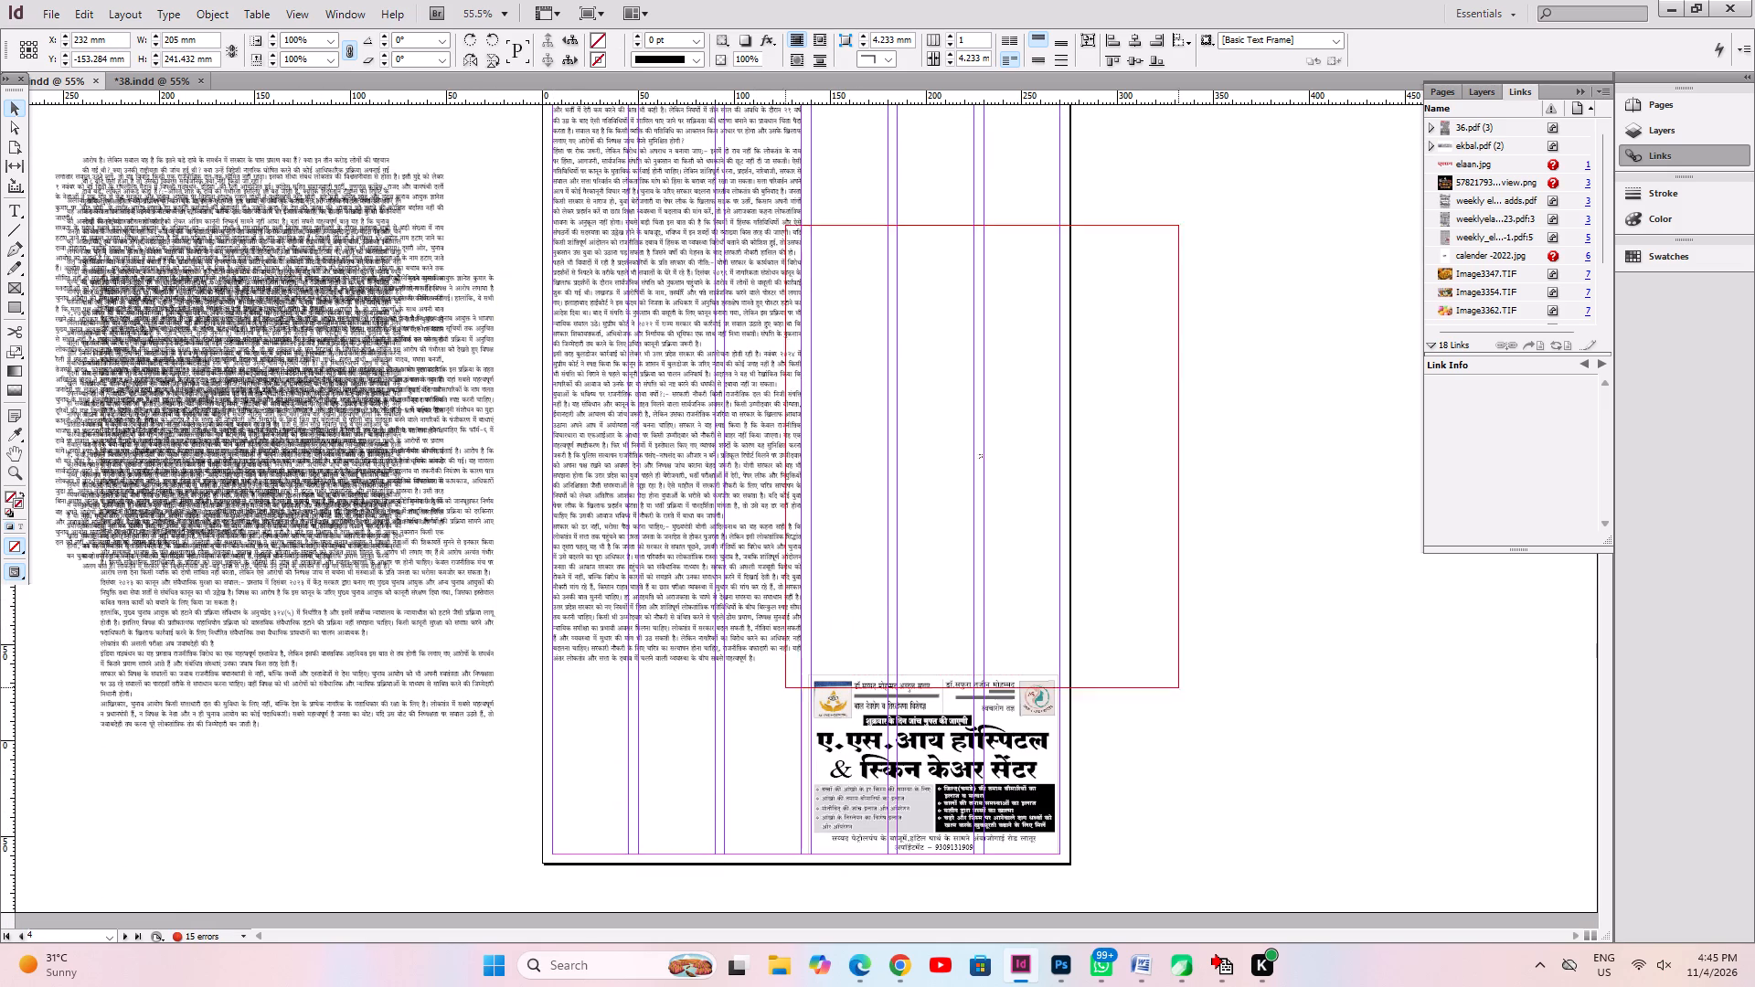
left_click_drag(992, 582, 1015, 485)
scroll(1015, 485, "up", 1)
left_click_drag(952, 356, 952, 342)
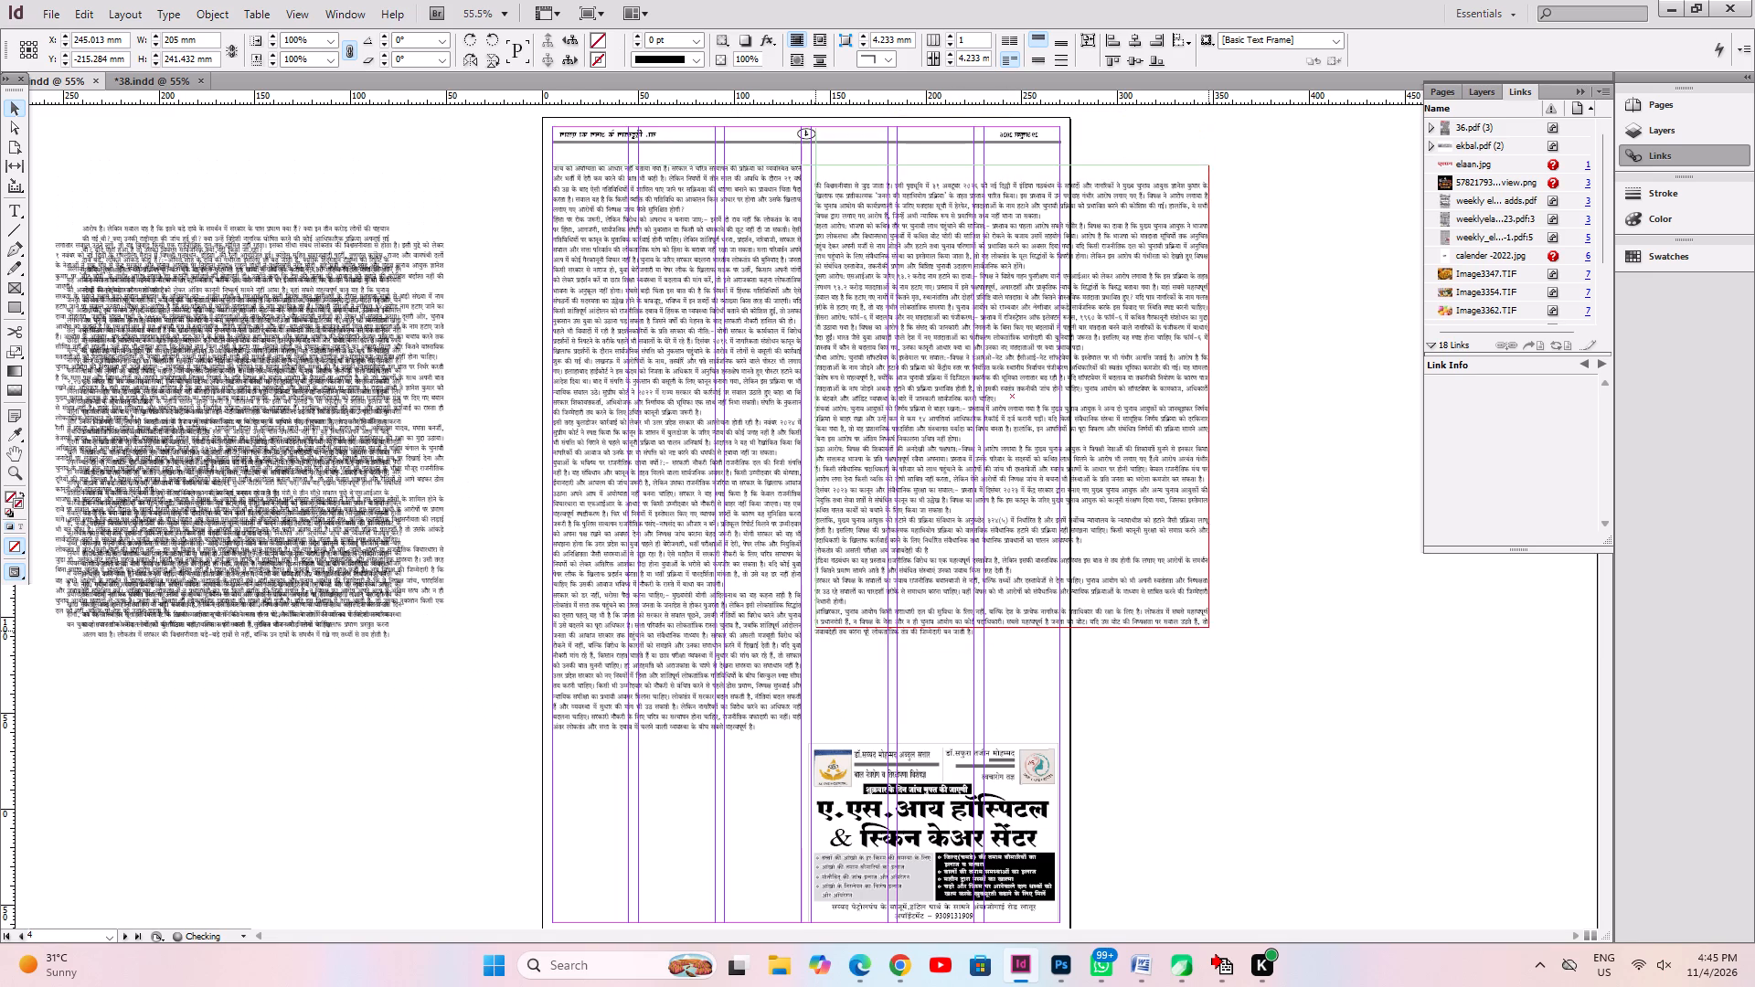
left_click_drag(952, 342, 952, 344)
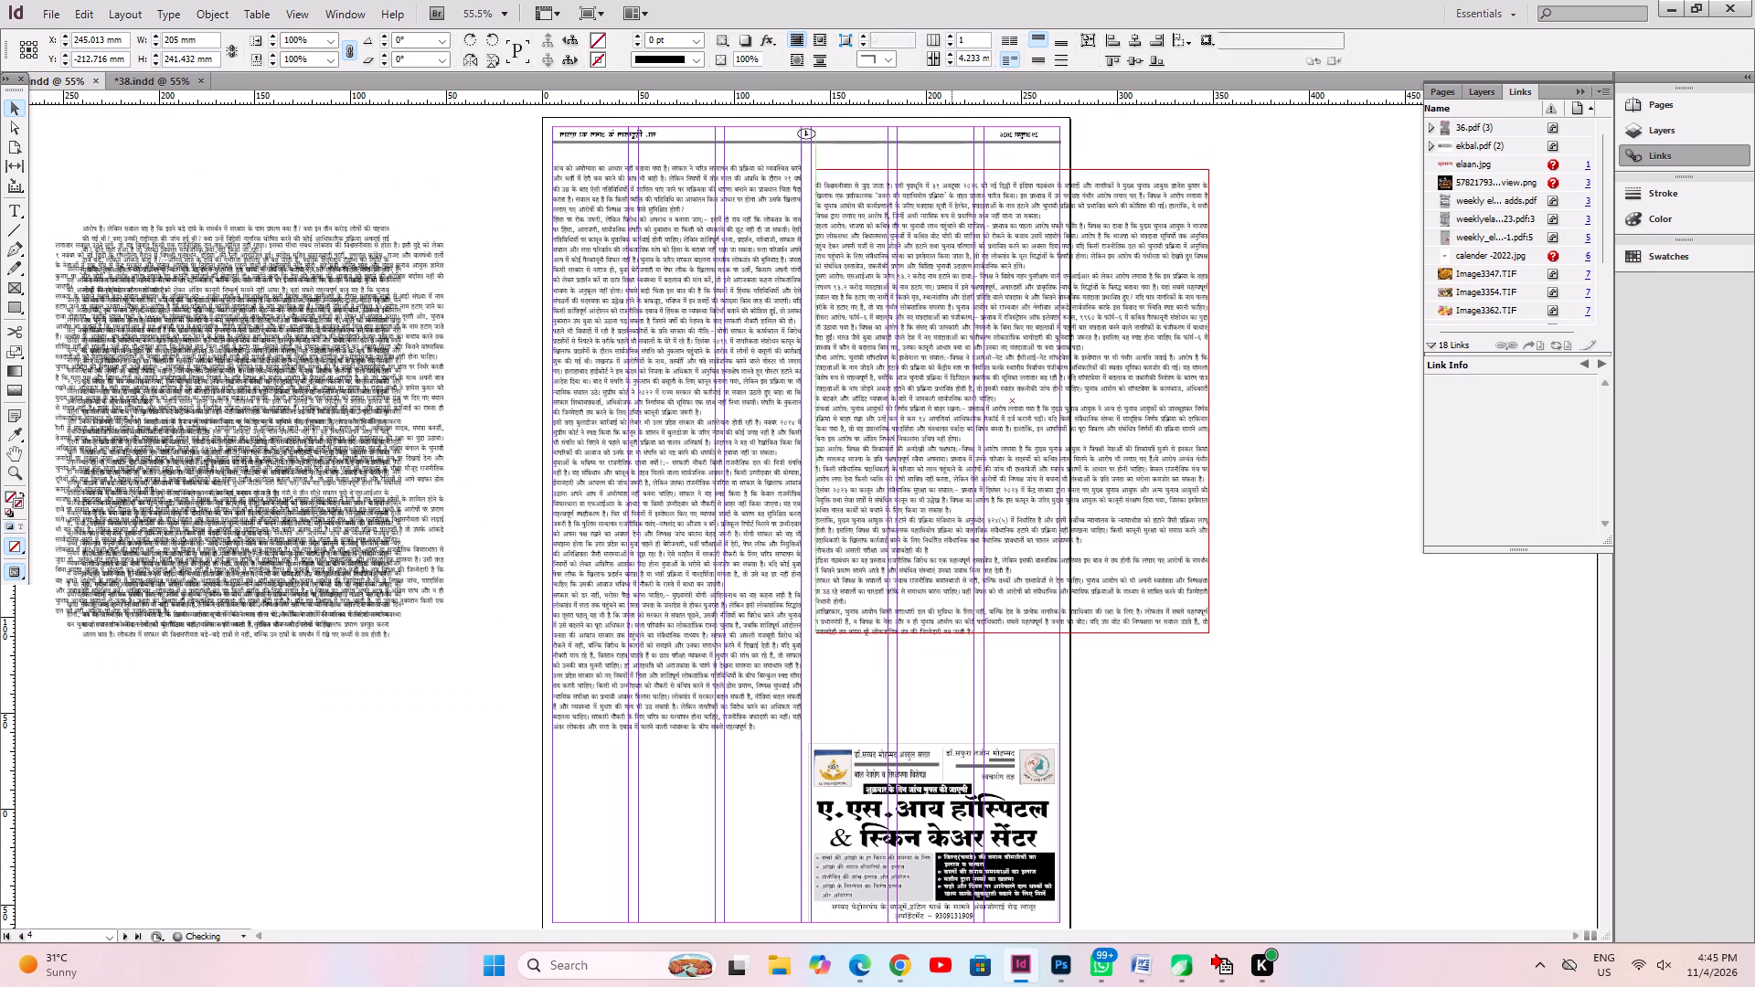
key("Down")
key("Left")
key("Left")
key("Left")
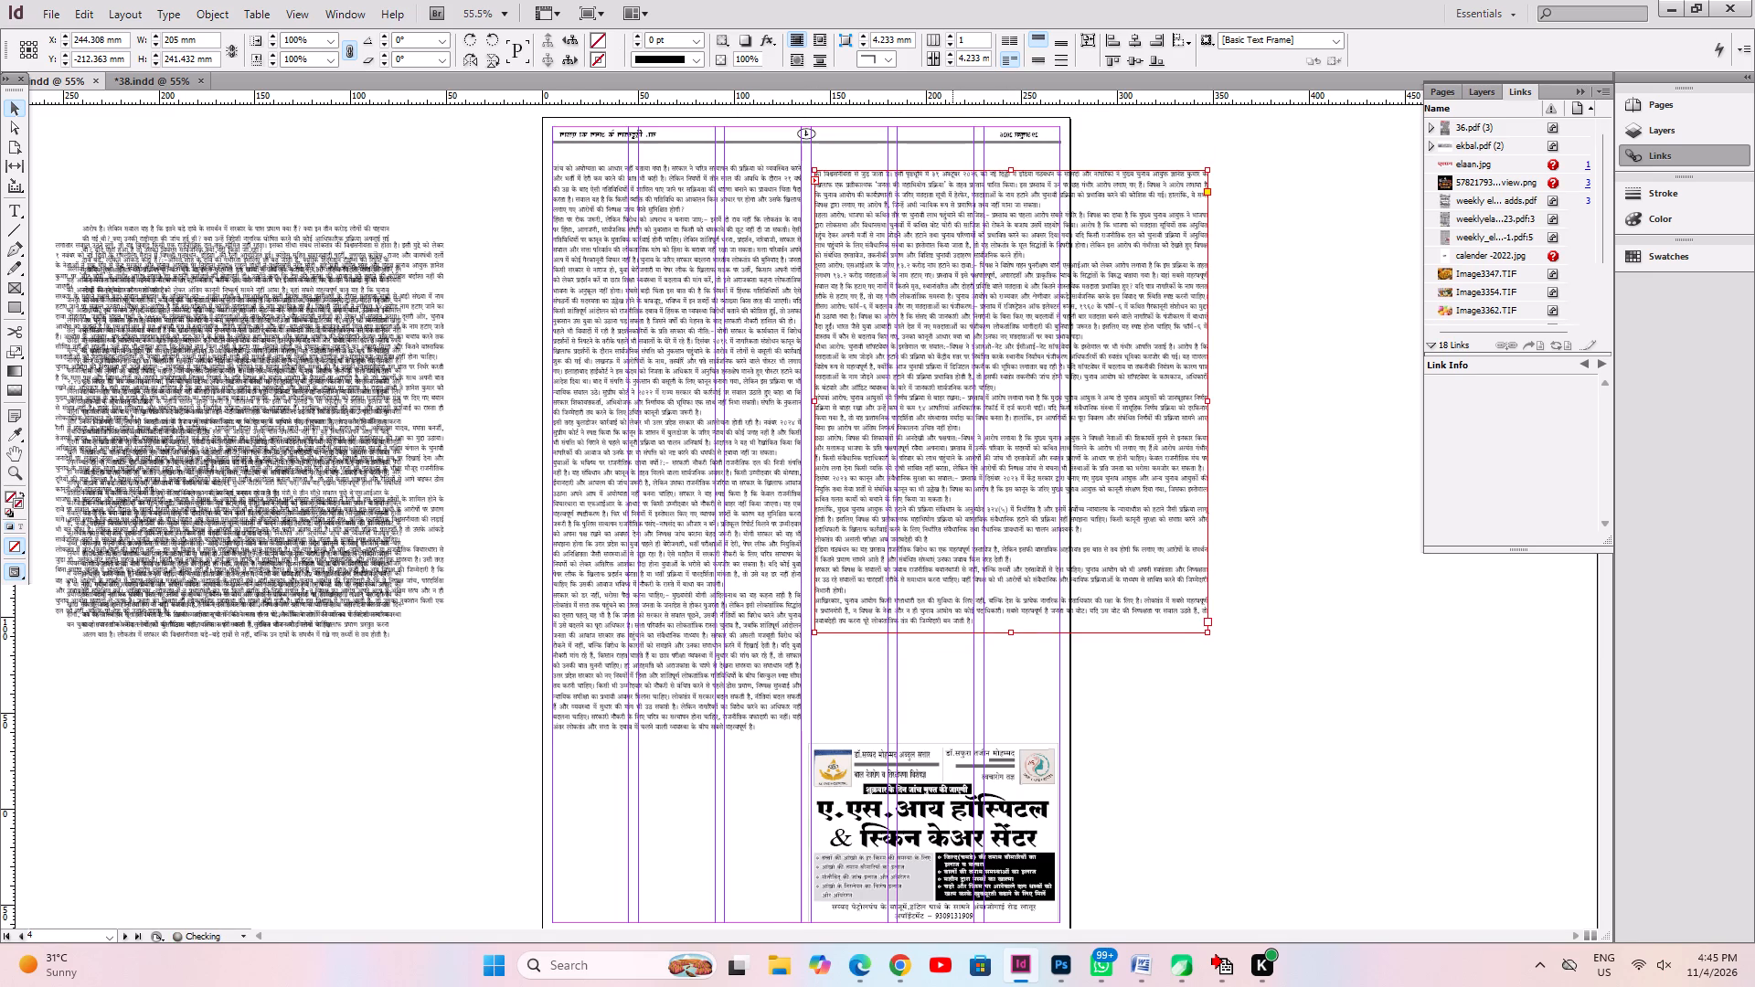
key("Left")
key("Up")
key("Up")
key("Up")
key("Up")
key("Up")
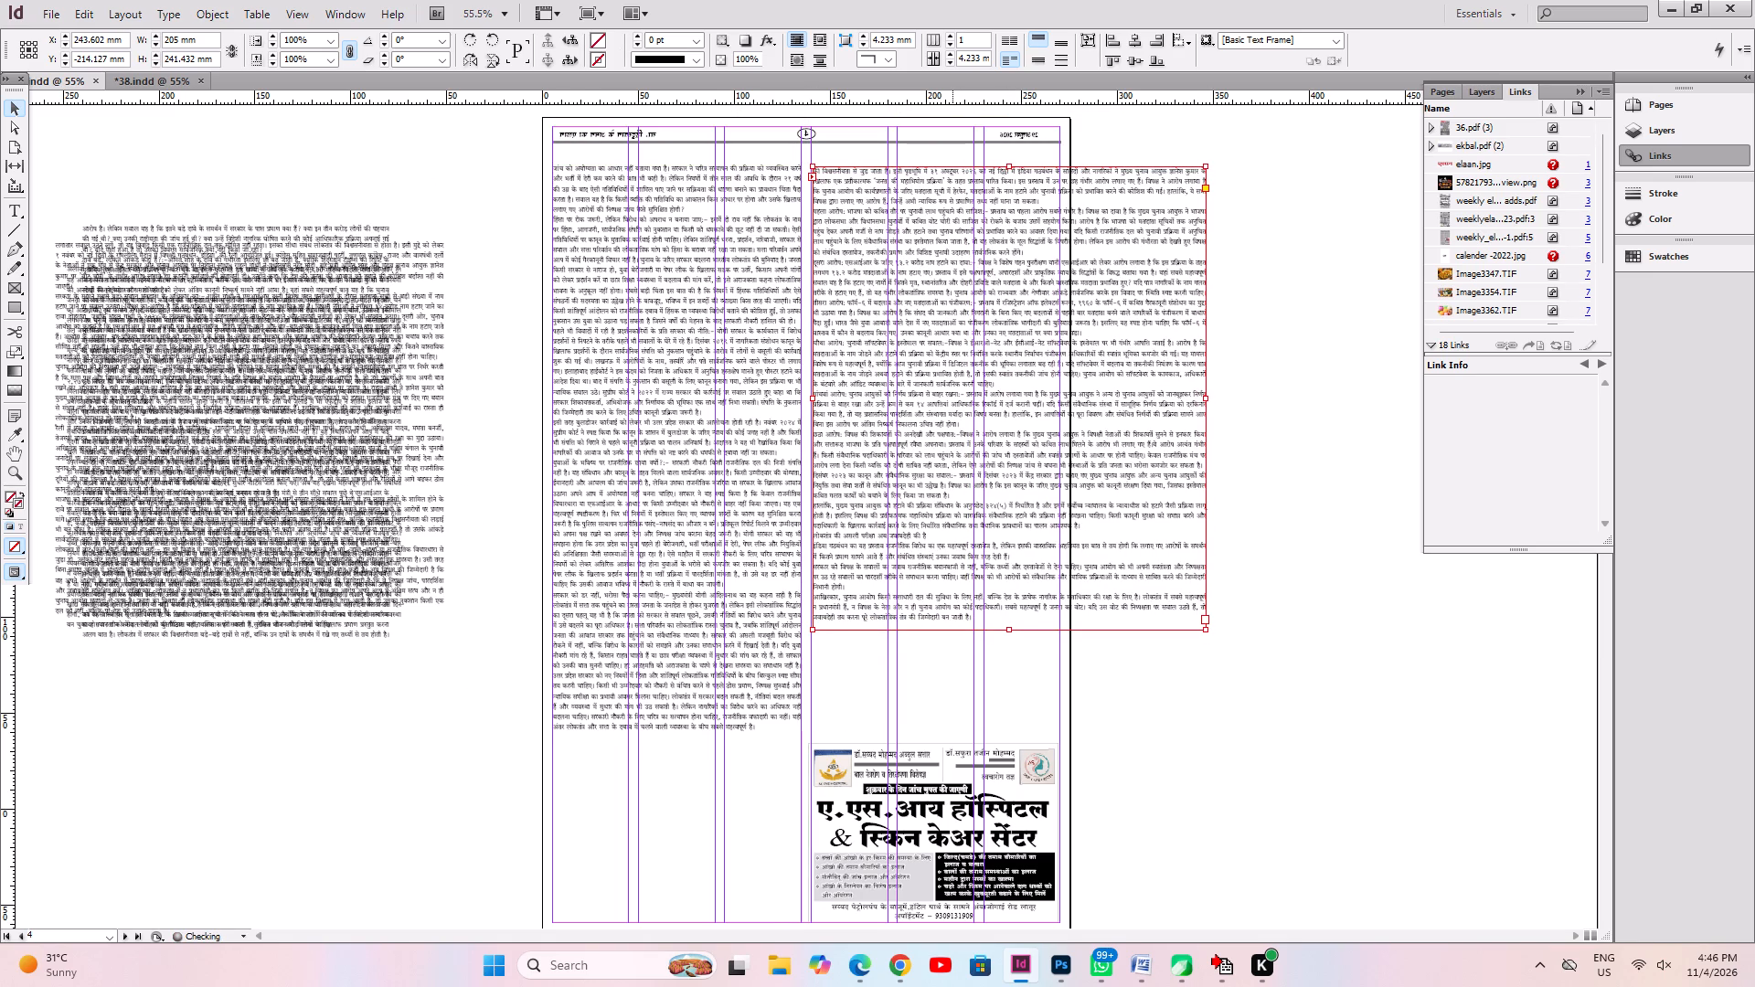
key("Left")
key("Left")
key("Left")
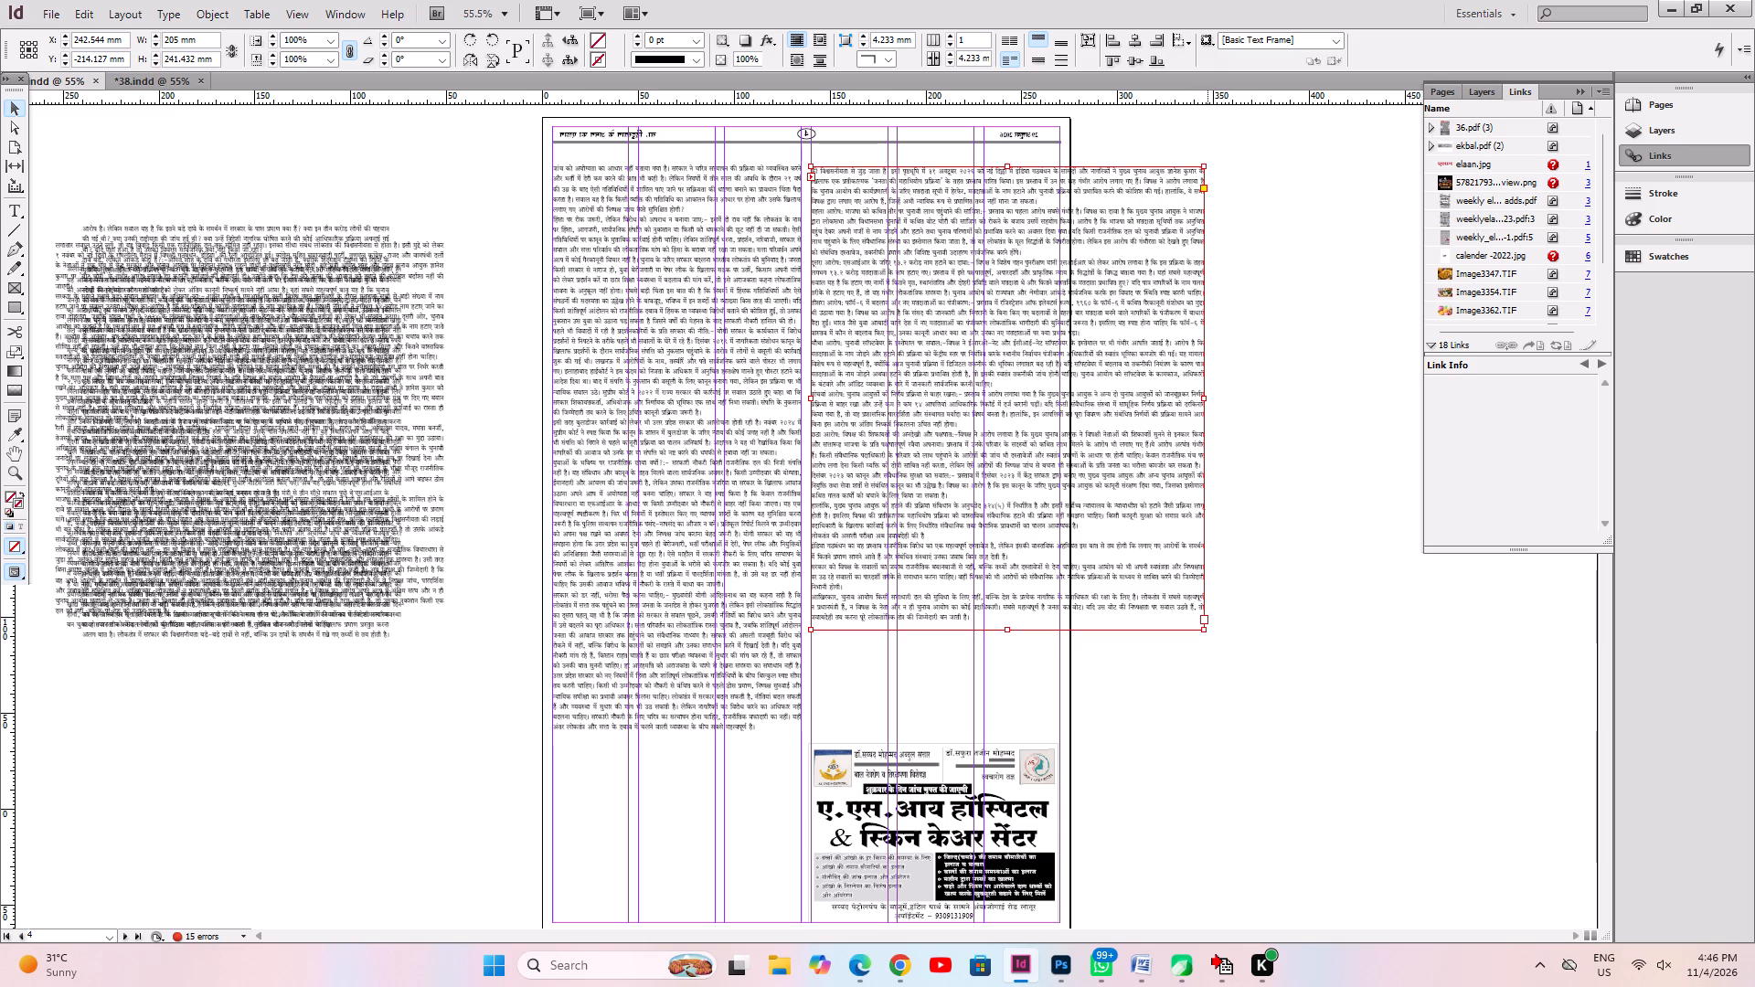
left_click_drag(1207, 399, 1058, 451)
key("ctrl+alt+c")
Move both narrowed continuation frames off the page onto the pasteboard to its right, fitting the lower-right article's frame to its content.
left_click_drag(1008, 535, 1323, 515)
key("ctrl+alt+c")
left_click_drag(690, 588, 1543, 704)
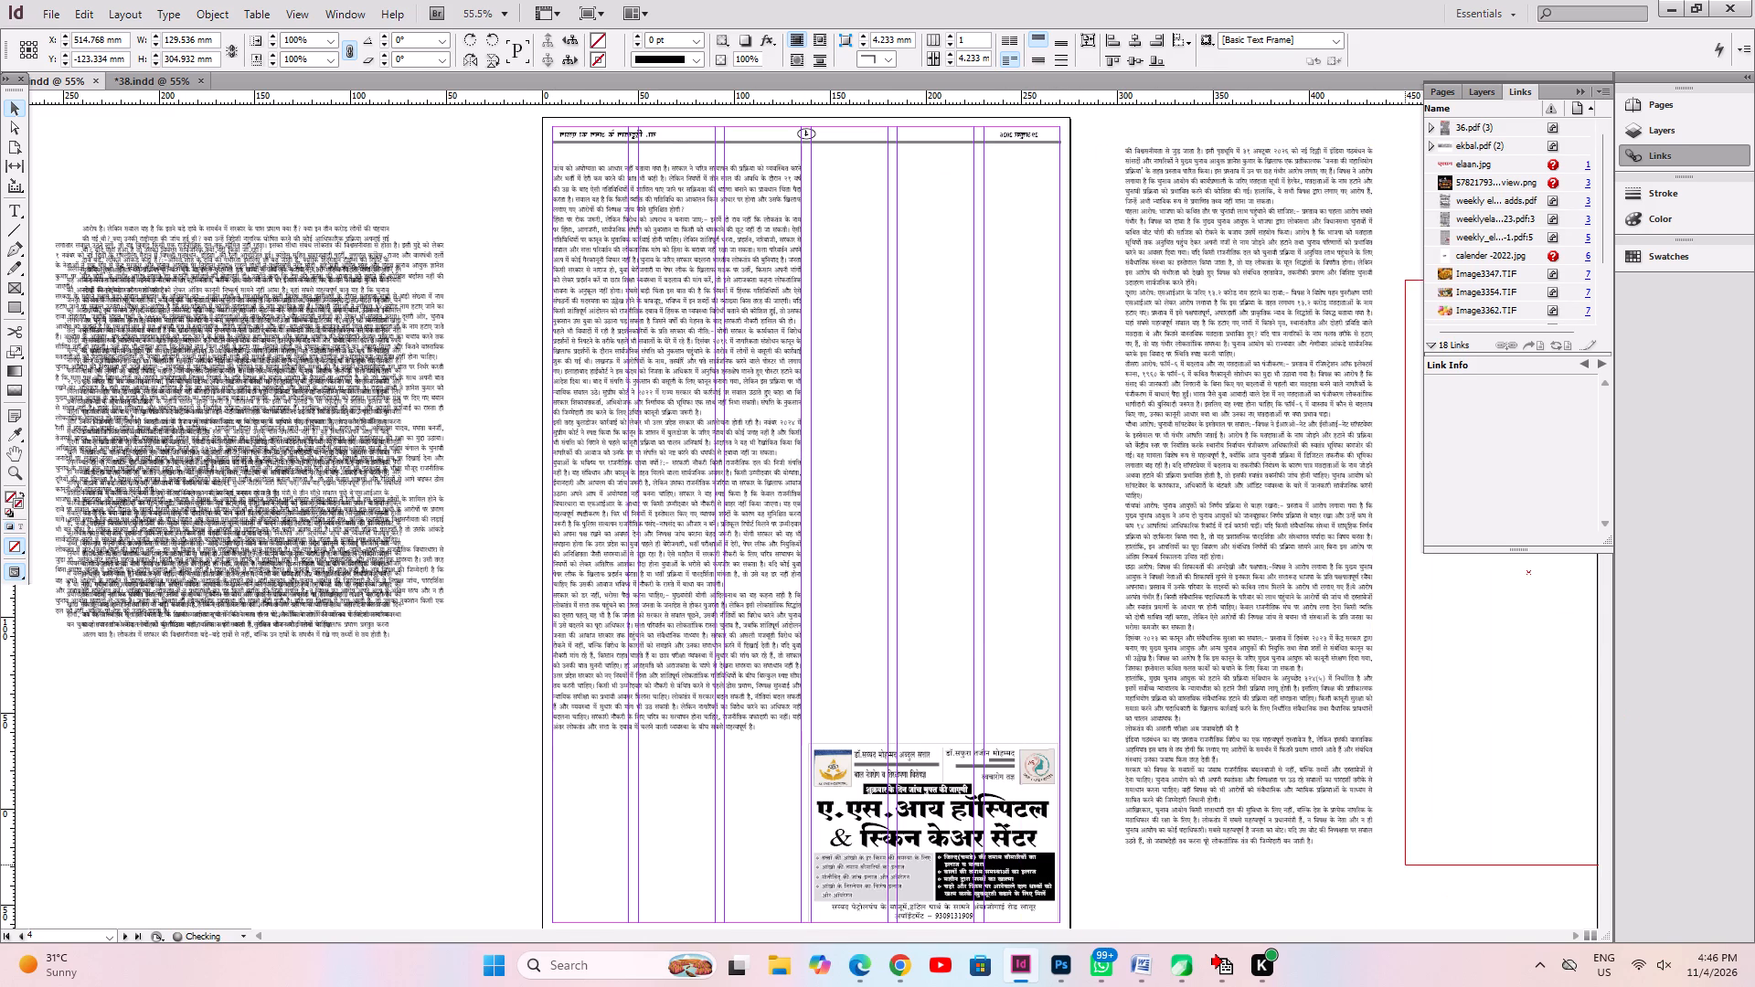
left_click_drag(1543, 704, 1541, 704)
Place the lower-right article's continuation over the page's first three columns and extend its left edge for a width of about 129.5 mm.
left_click_drag(1277, 711, 702, 733)
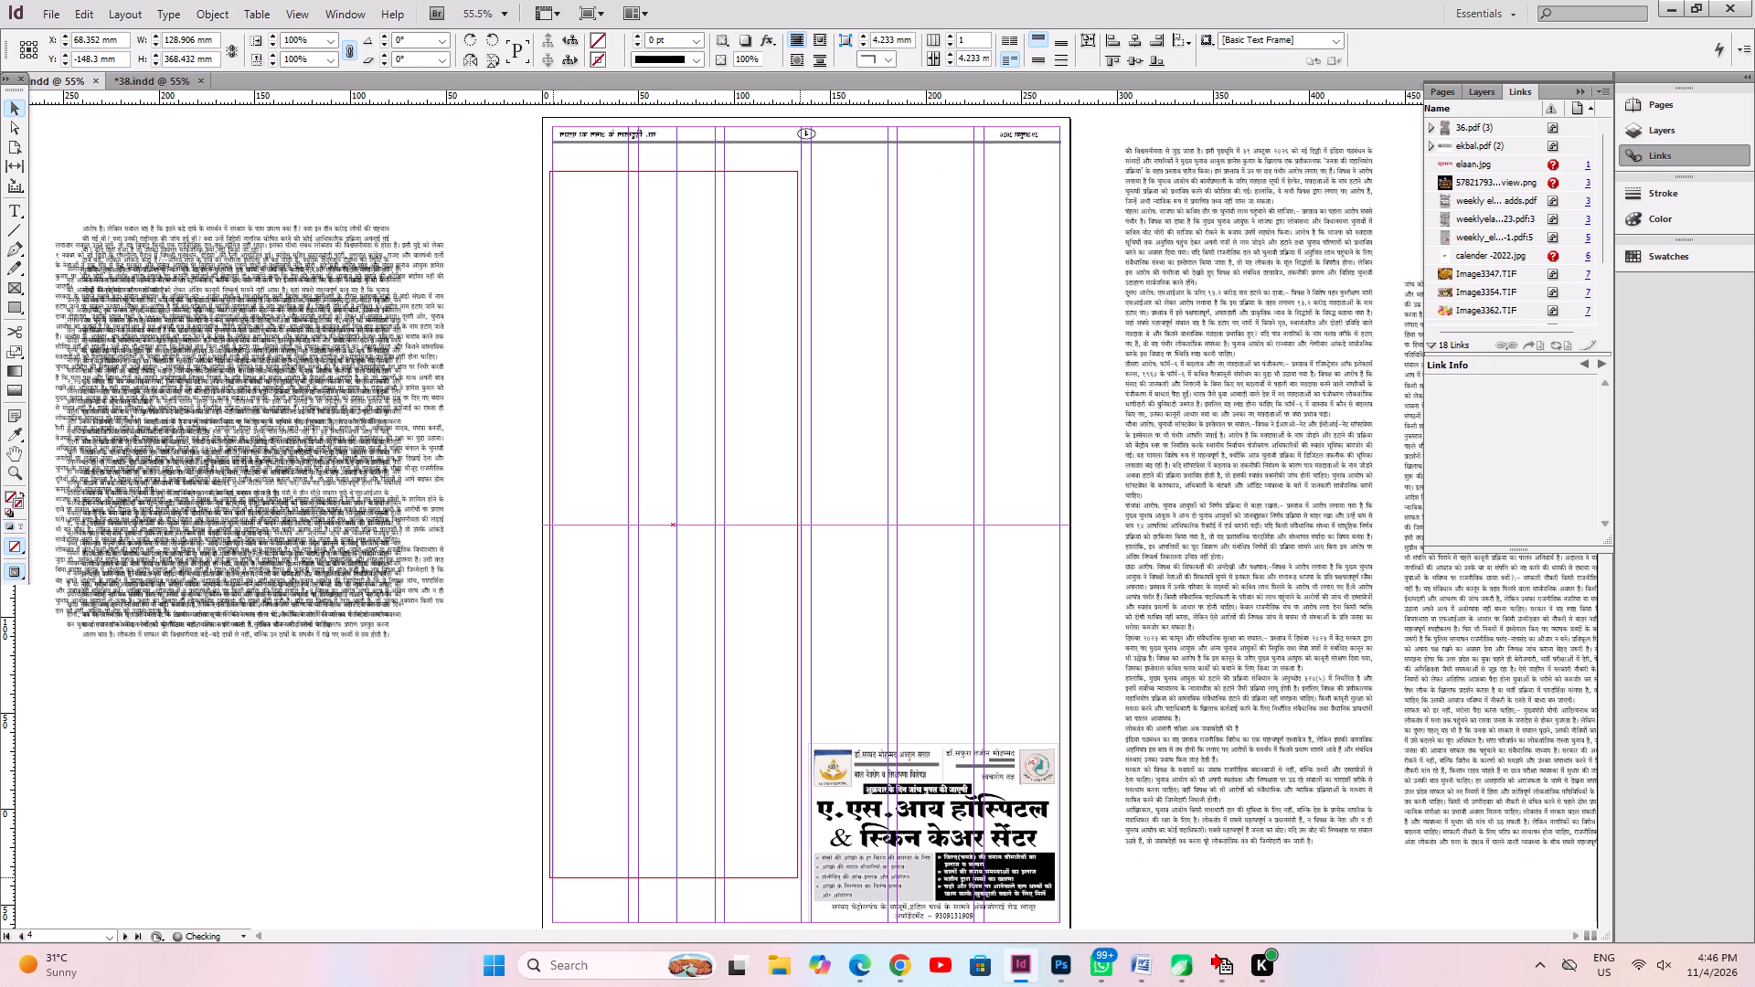
left_click_drag(702, 733, 707, 735)
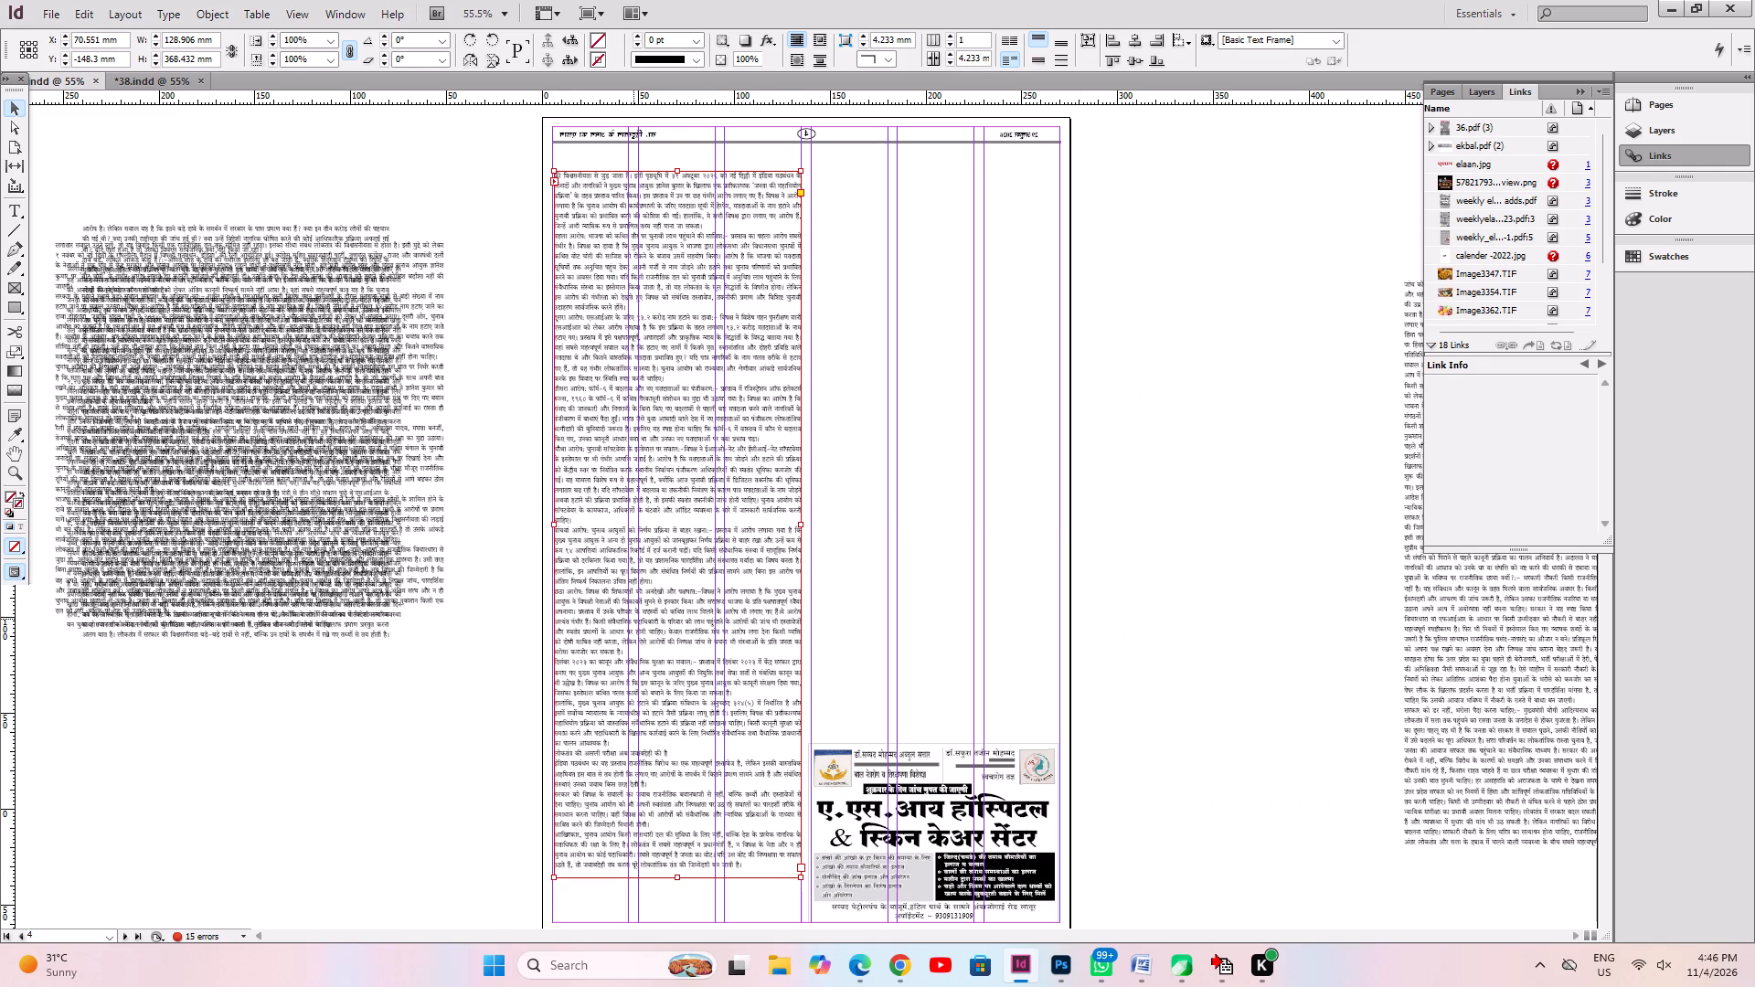
left_click(556, 526)
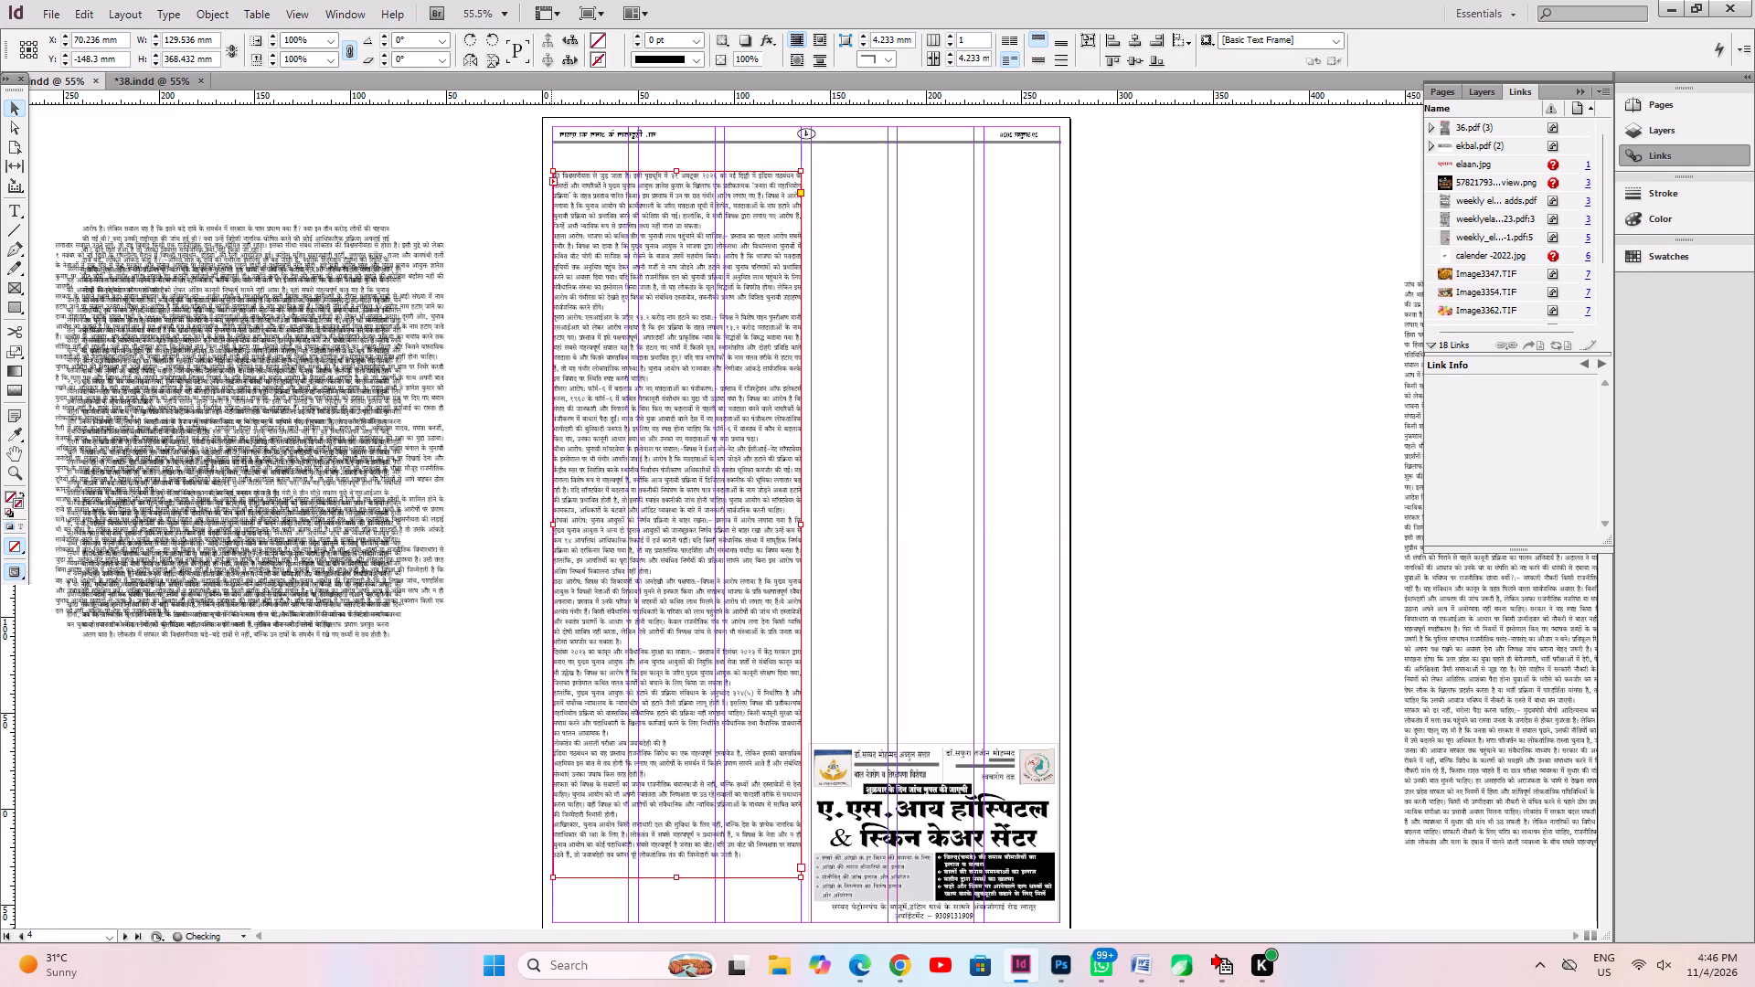
Place the pasteboard's widest continuation over the page's last three columns above the advertisement, narrow it to about 132.5 mm and fit the frame to its text.
left_click(427, 679)
left_click_drag(261, 529, 1020, 460)
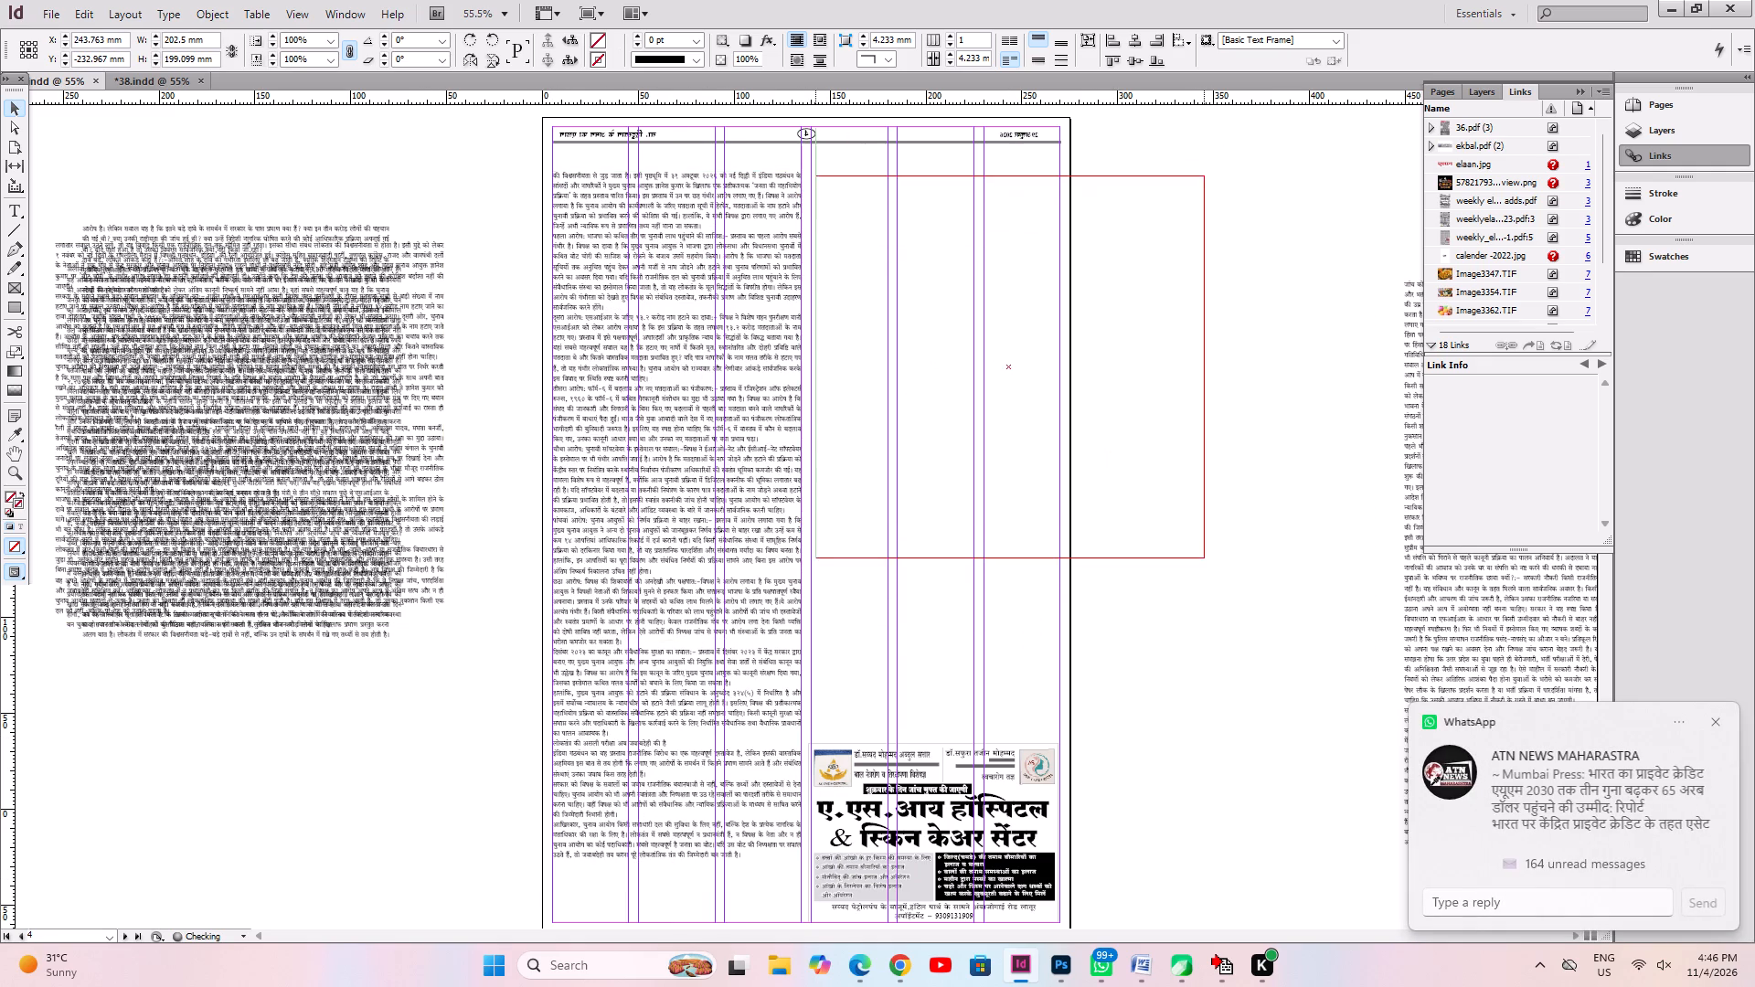
left_click_drag(1020, 460, 1012, 461)
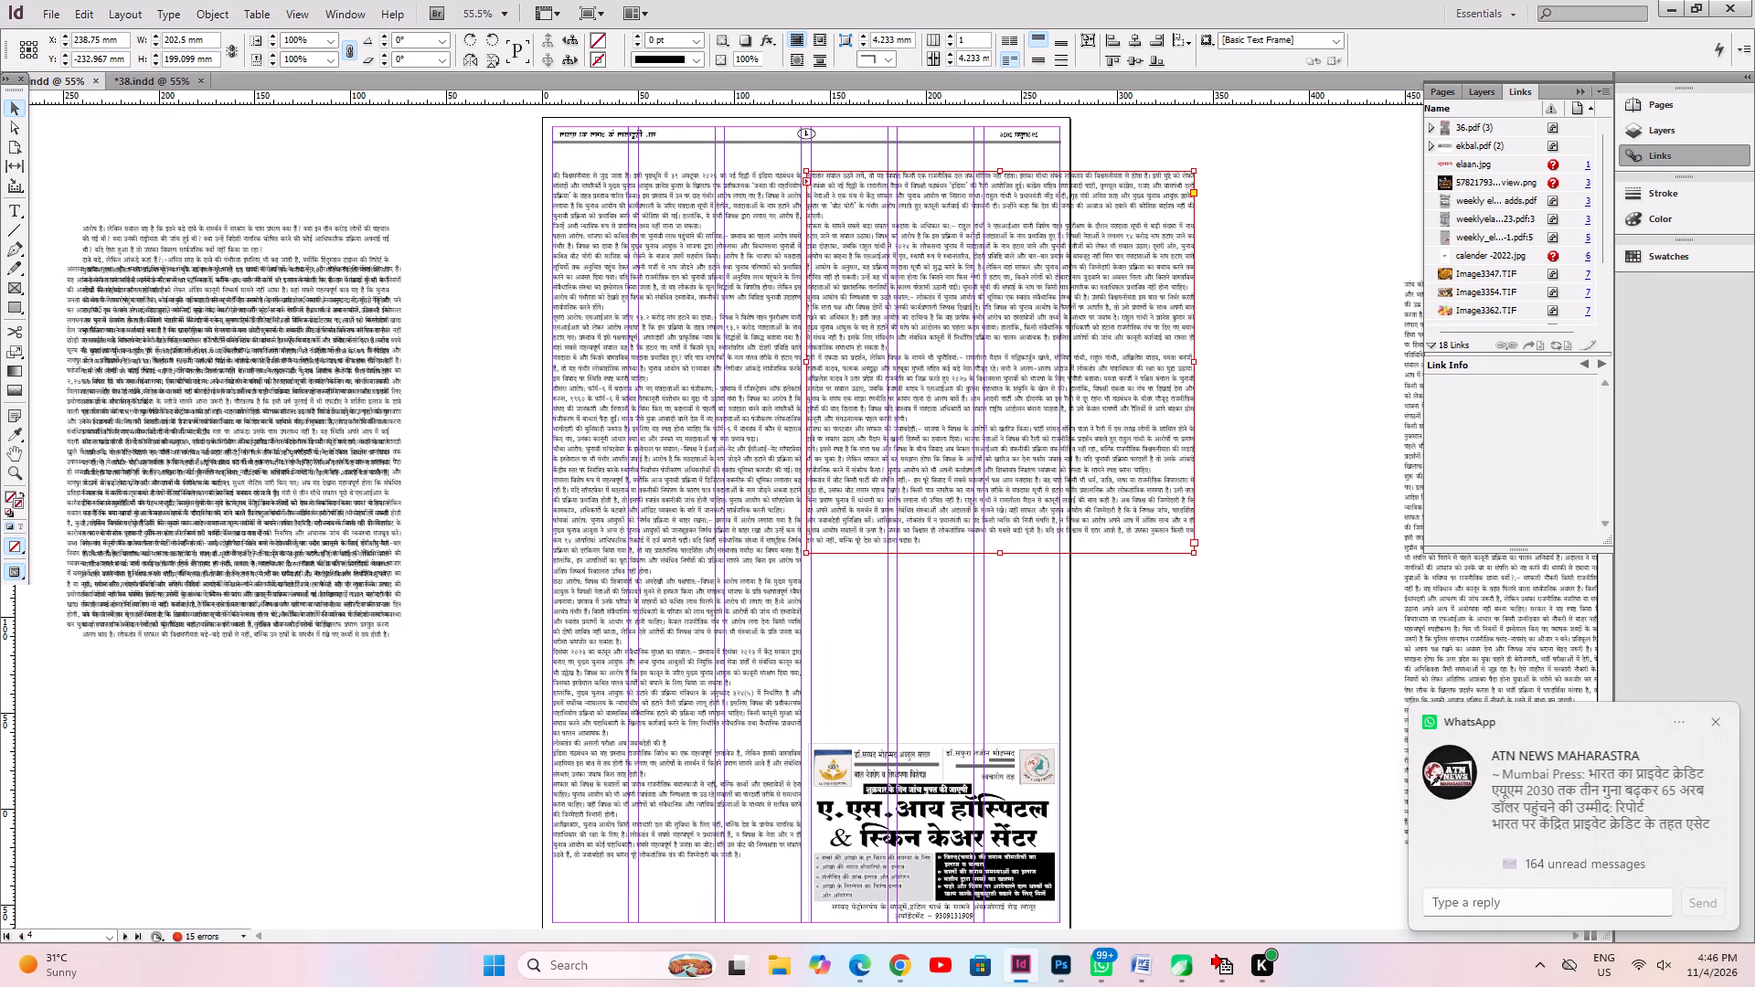
left_click_drag(1192, 557, 1047, 683)
key("ctrl+z")
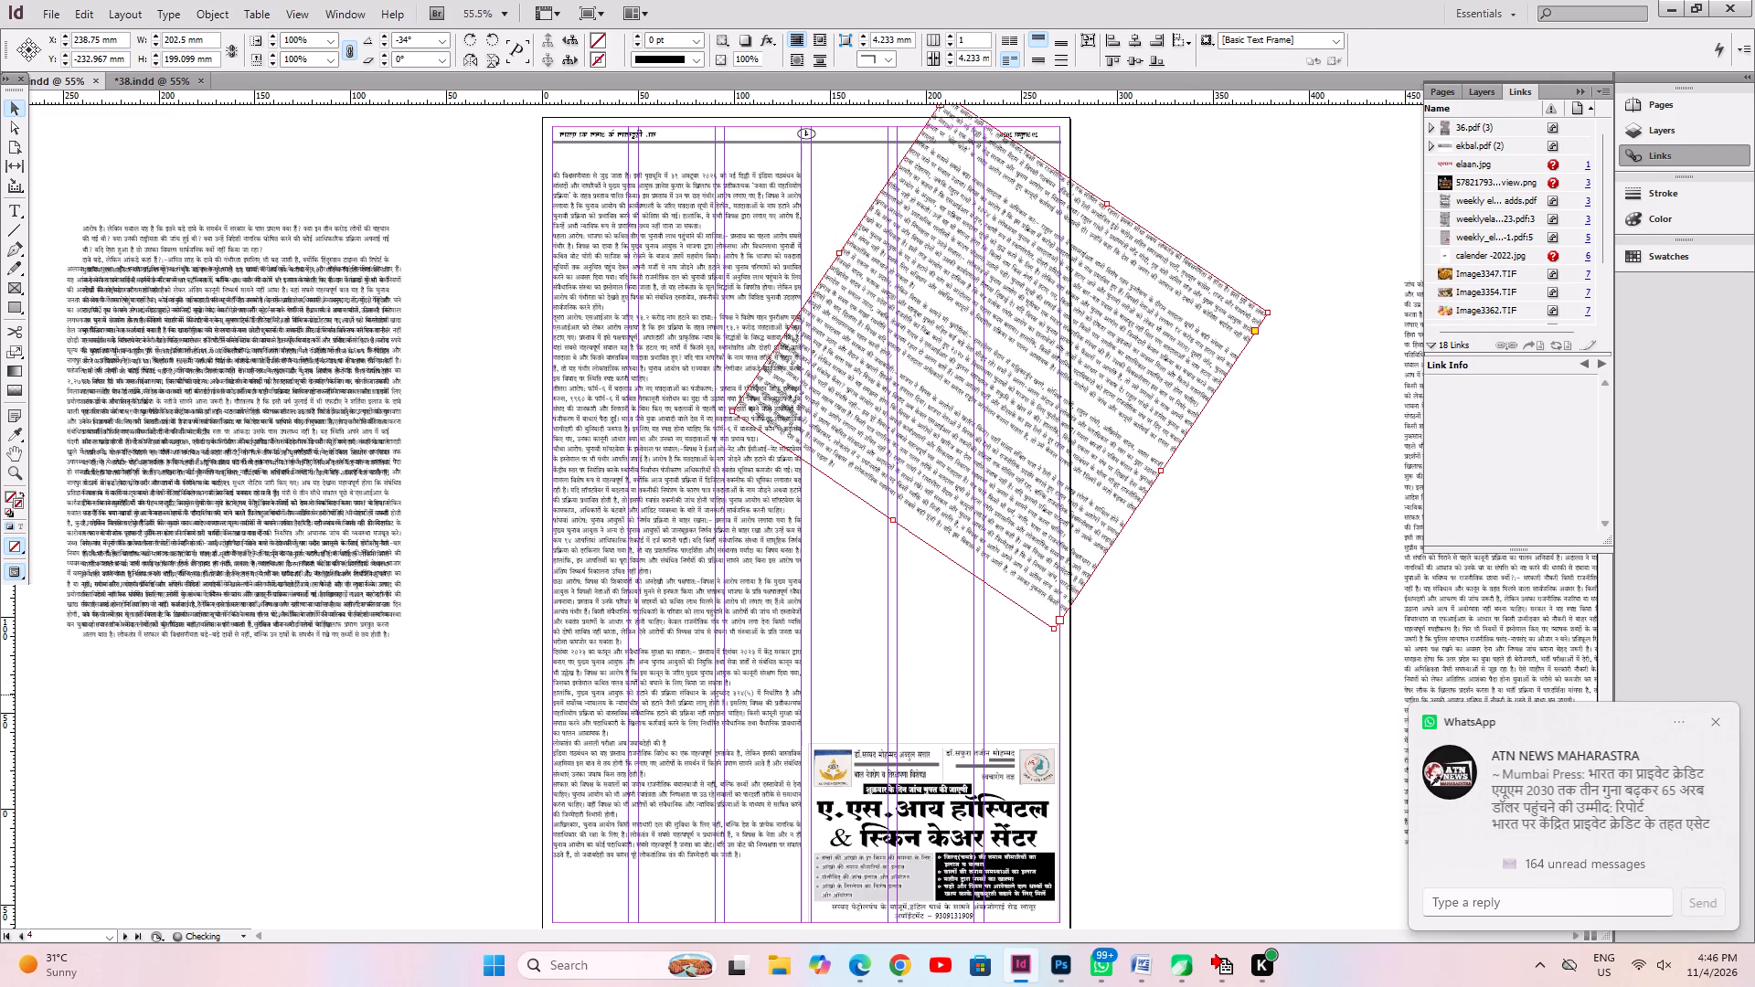
left_click_drag(1195, 555, 1065, 699)
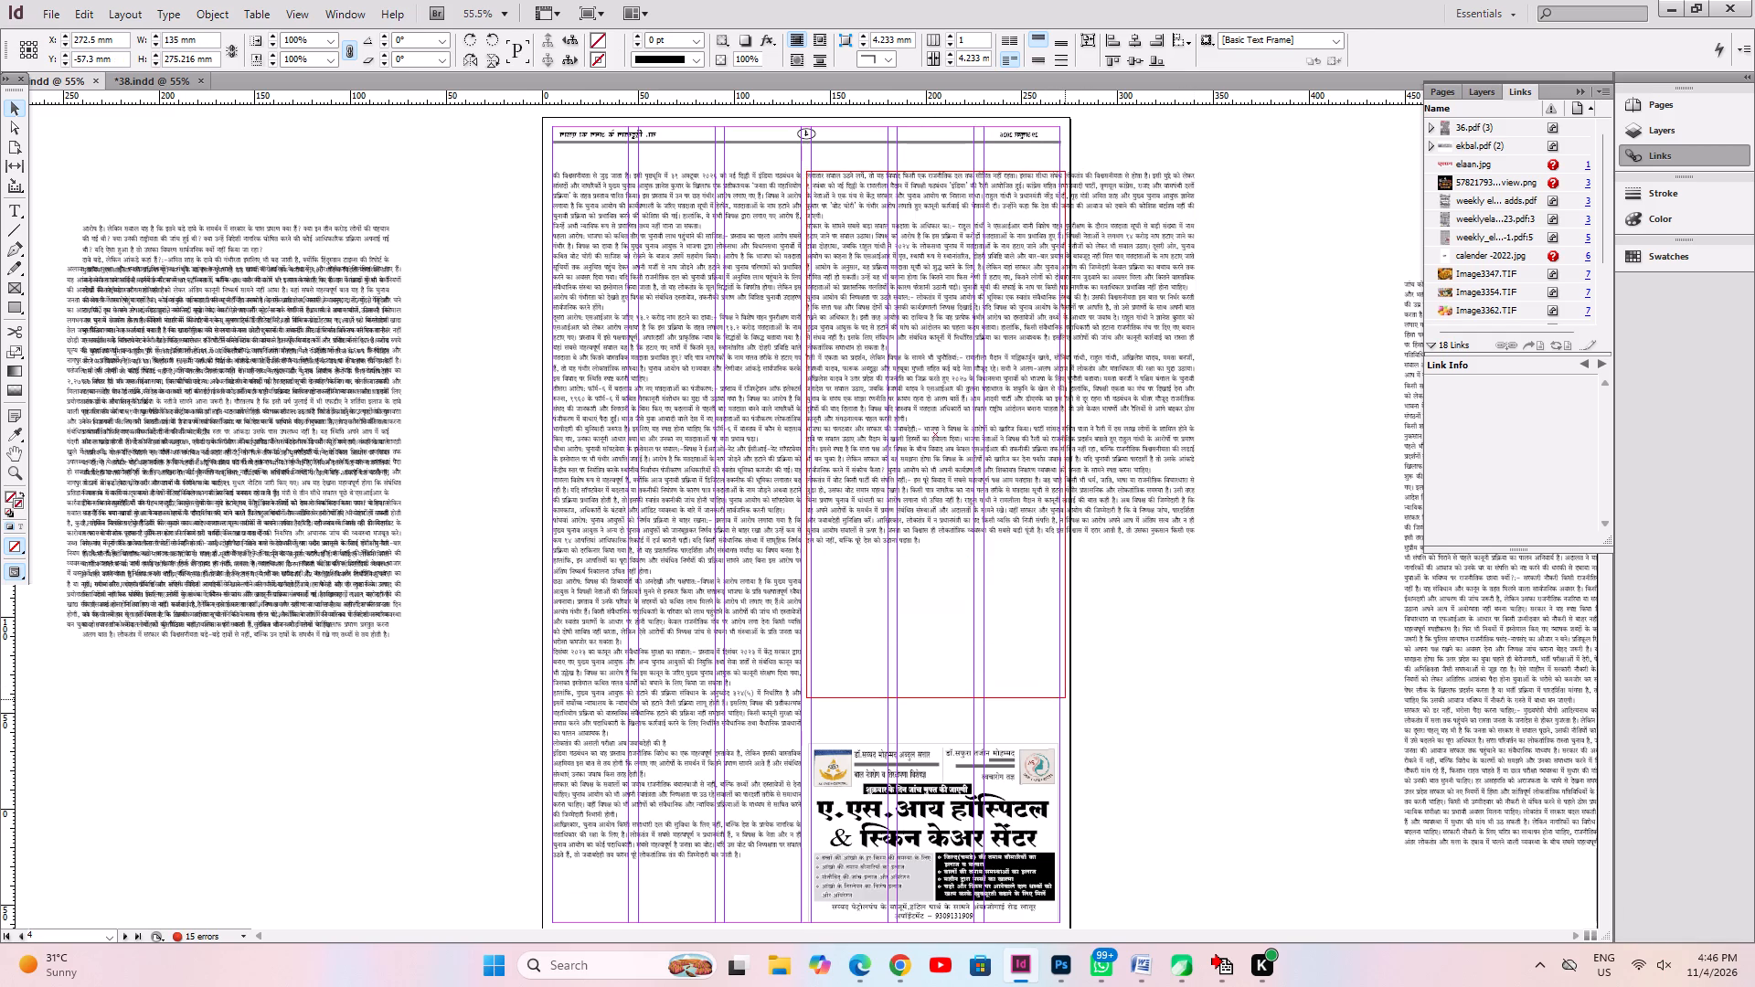
left_click_drag(1065, 699, 1060, 699)
key("ctrl+alt+c")
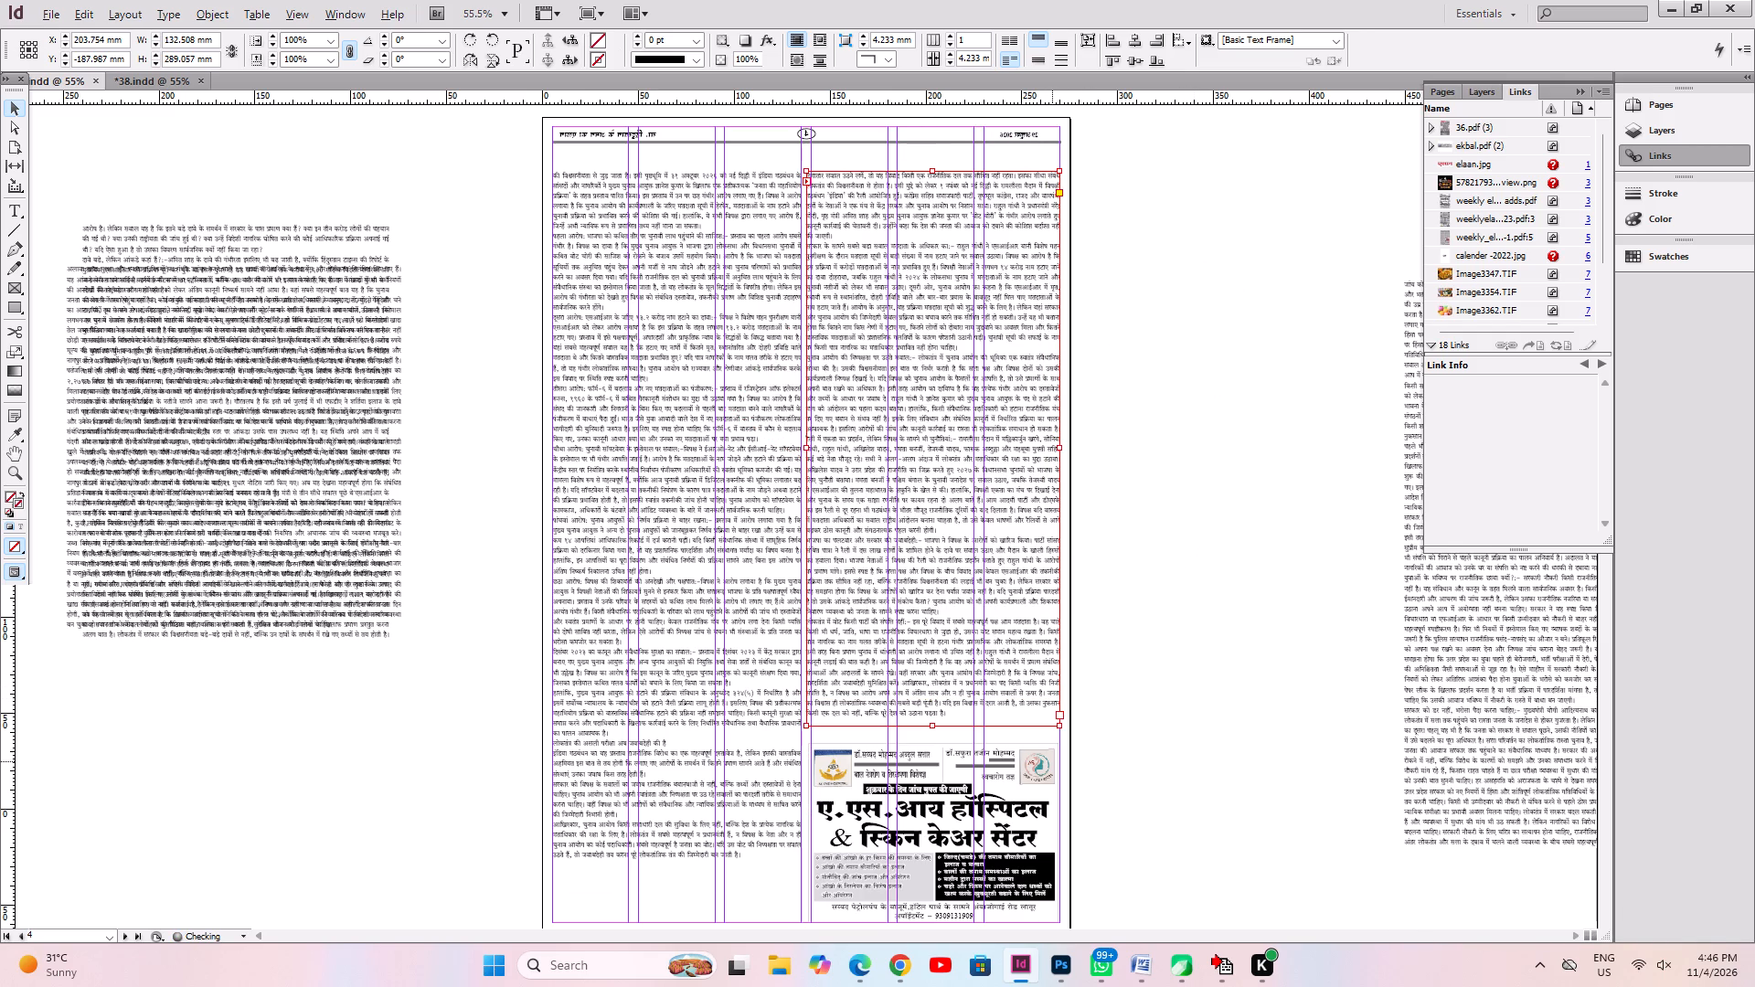
left_click(973, 619)
left_click(615, 783)
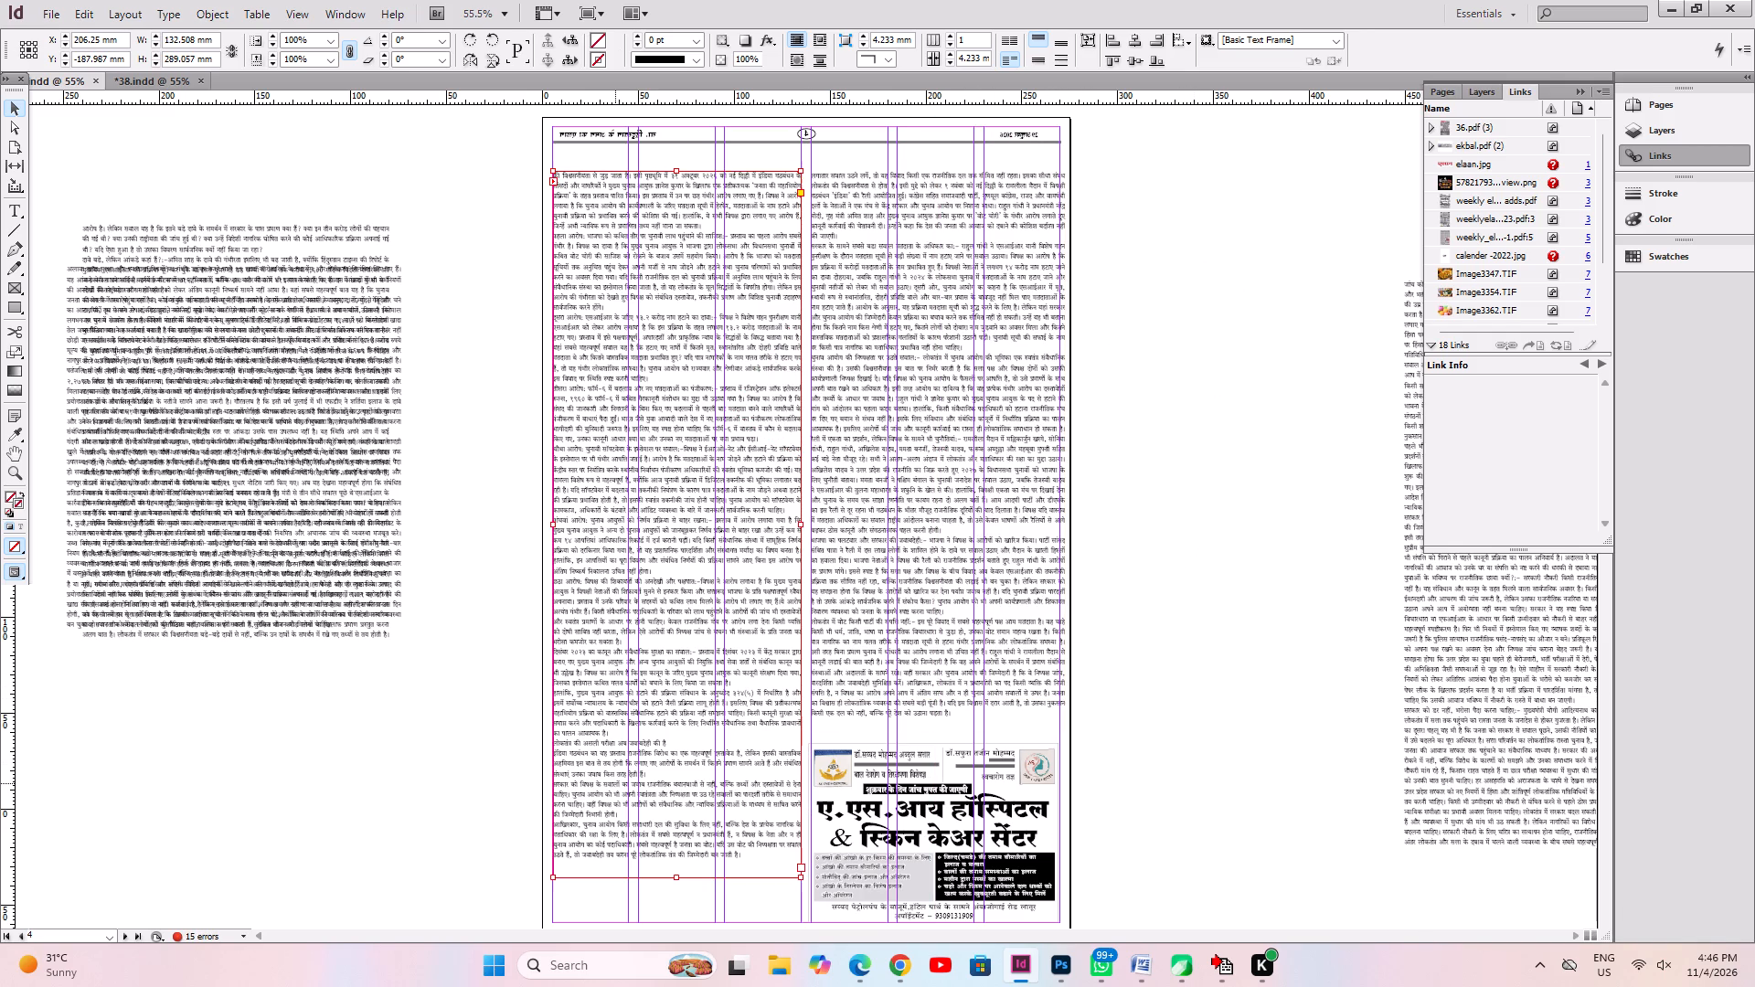
Narrow the next pasteboard continuation to about 129 mm against the page's first three columns, fit it to its text and move it to the pasteboard's opposite side.
left_click(275, 584)
left_click_drag(237, 526, 636, 435)
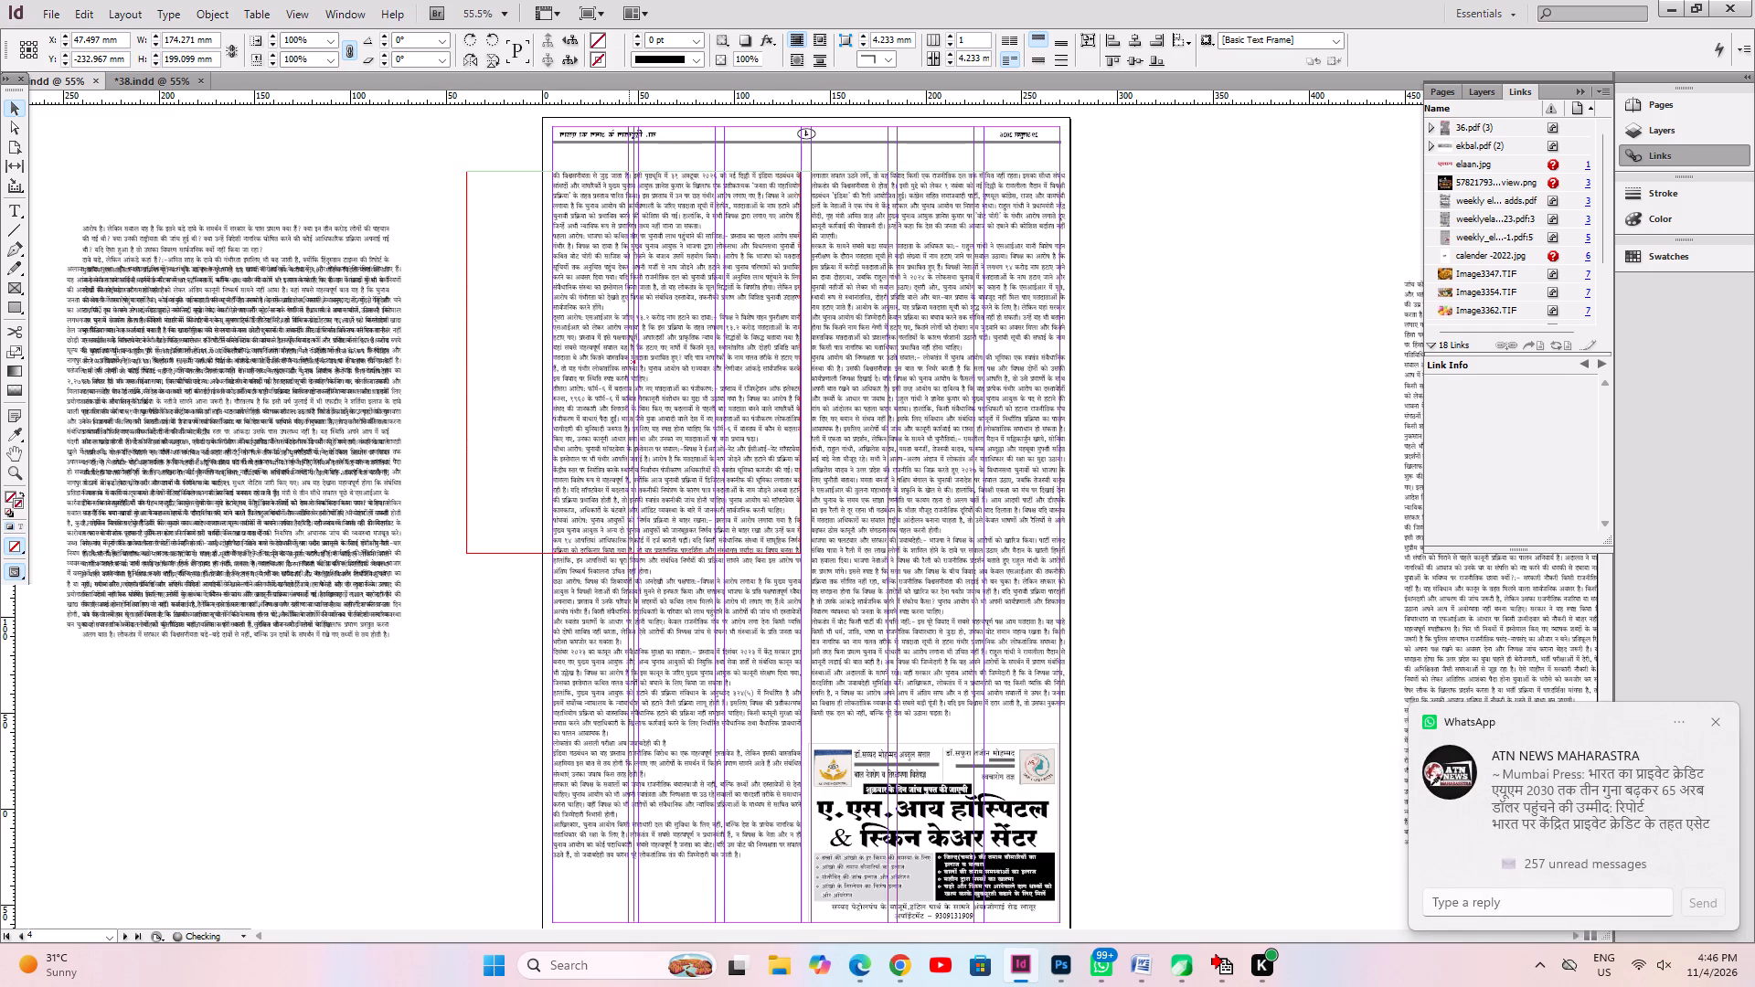
left_click_drag(468, 365, 551, 481)
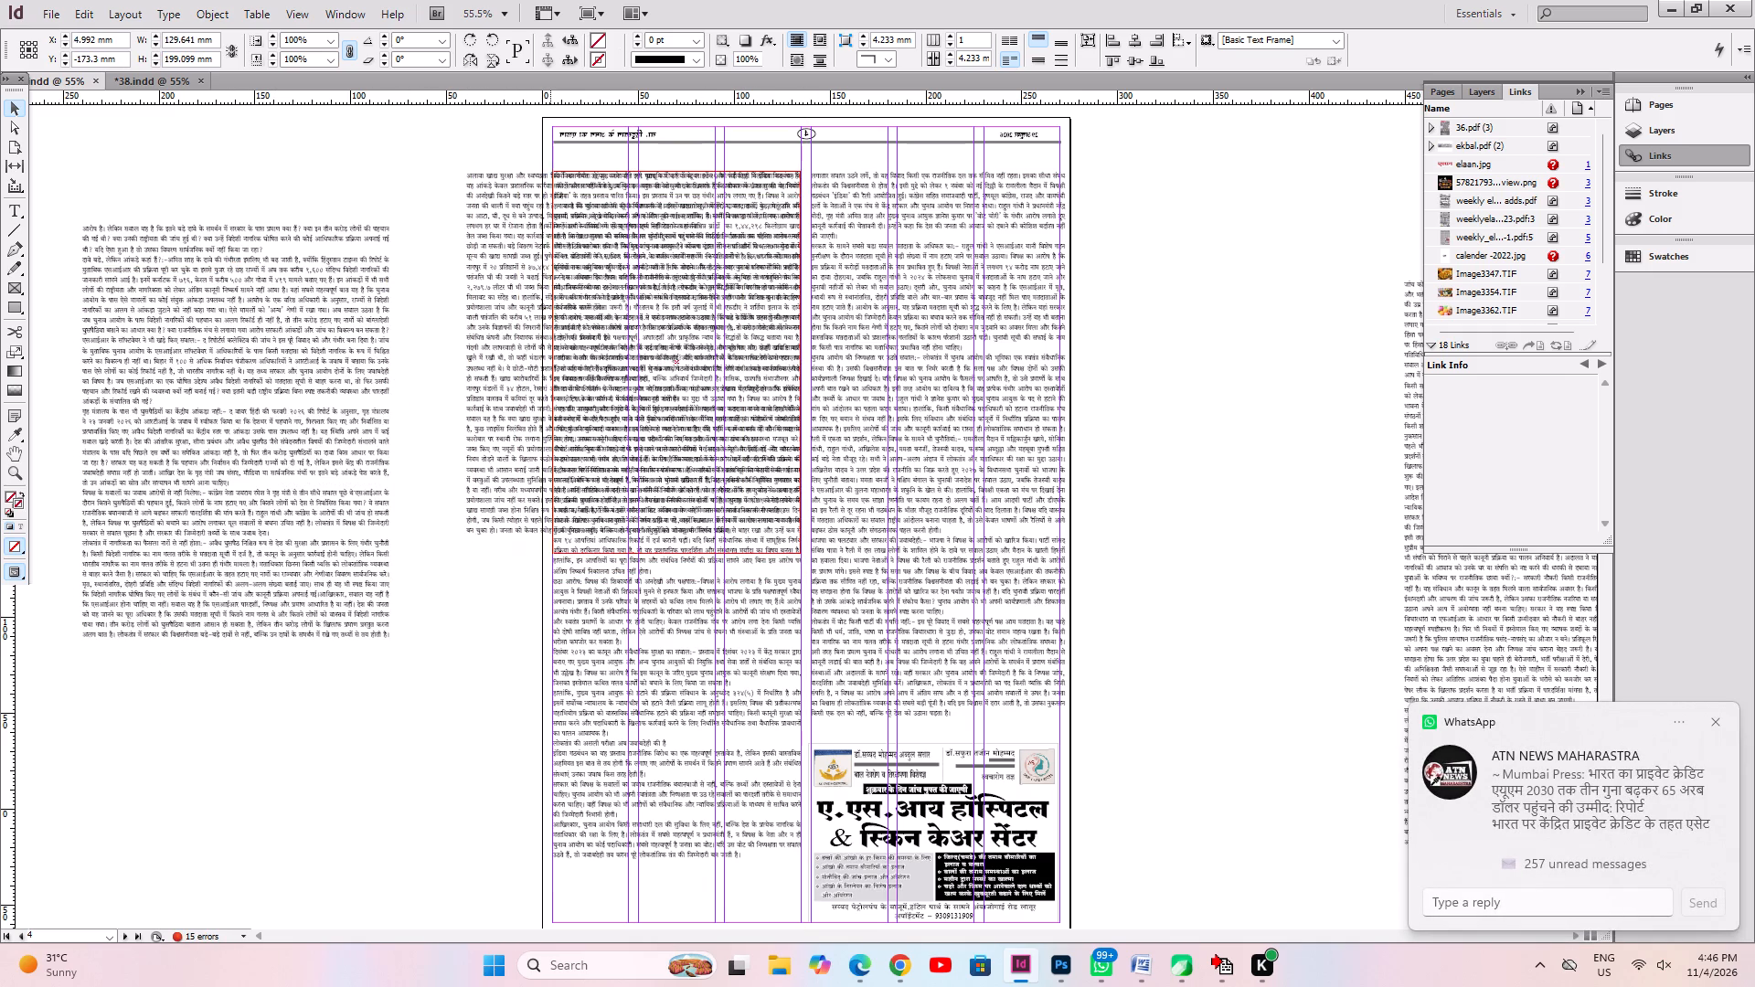
left_click_drag(551, 481, 548, 491)
key("ctrl+alt+c")
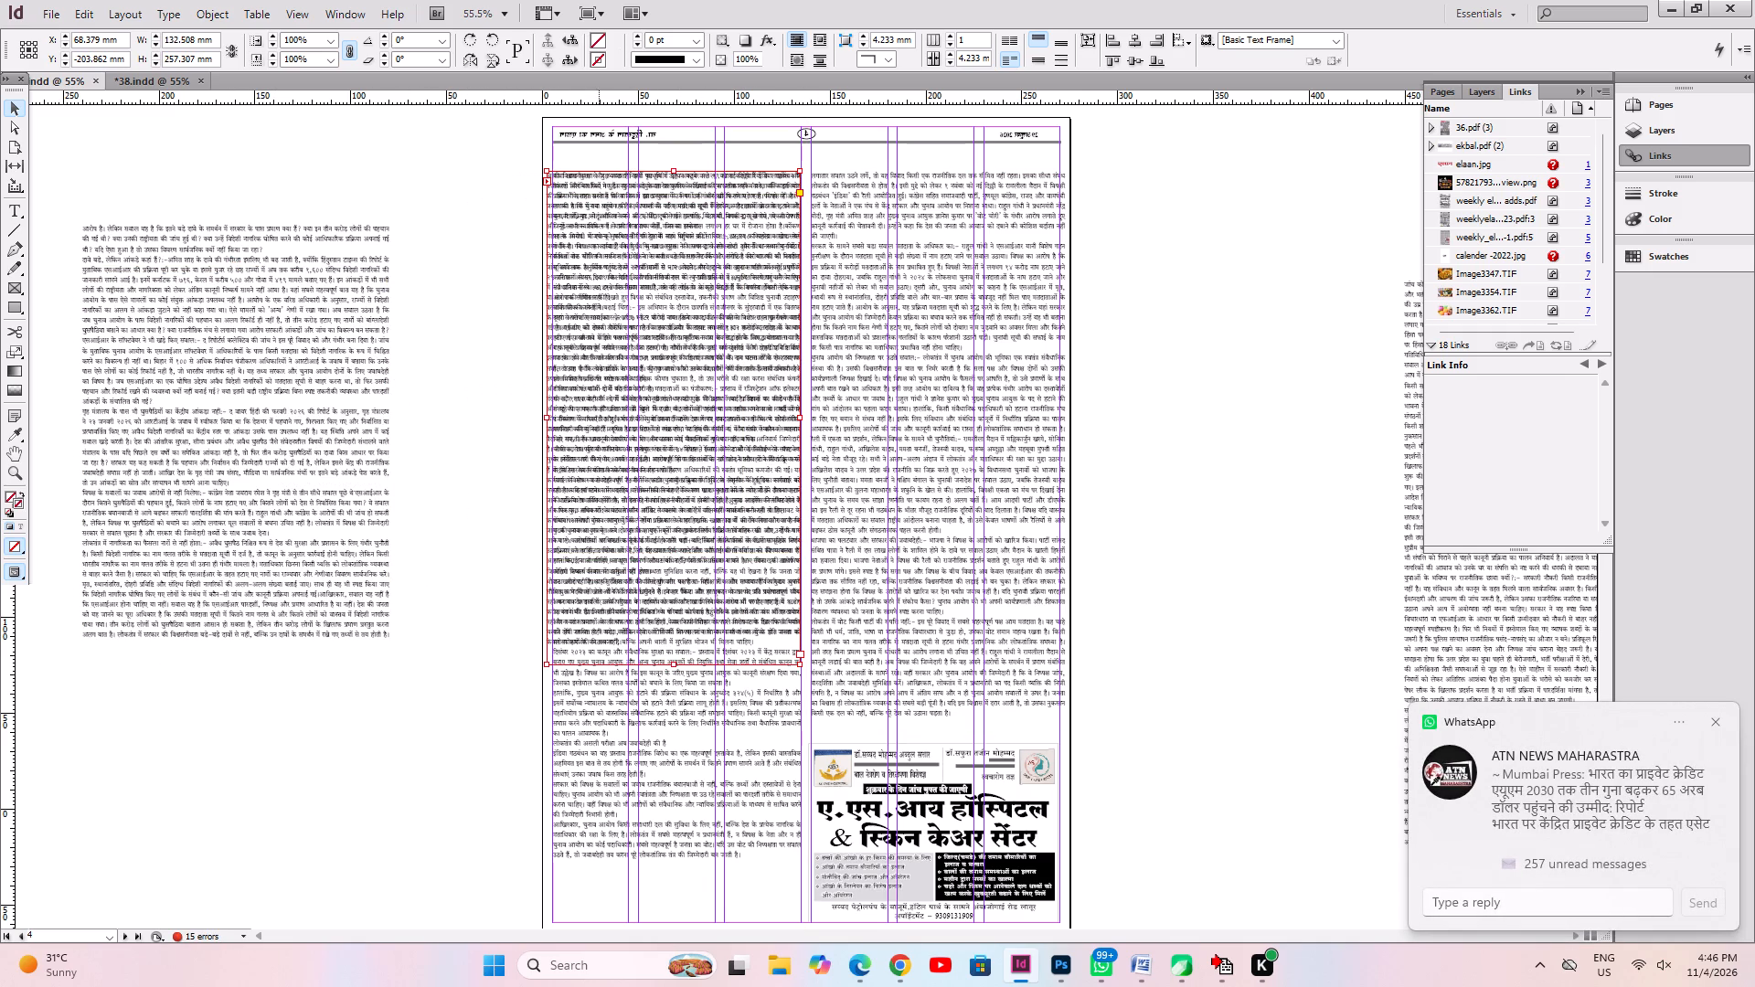
left_click_drag(548, 418, 554, 430)
key("ctrl+alt+c")
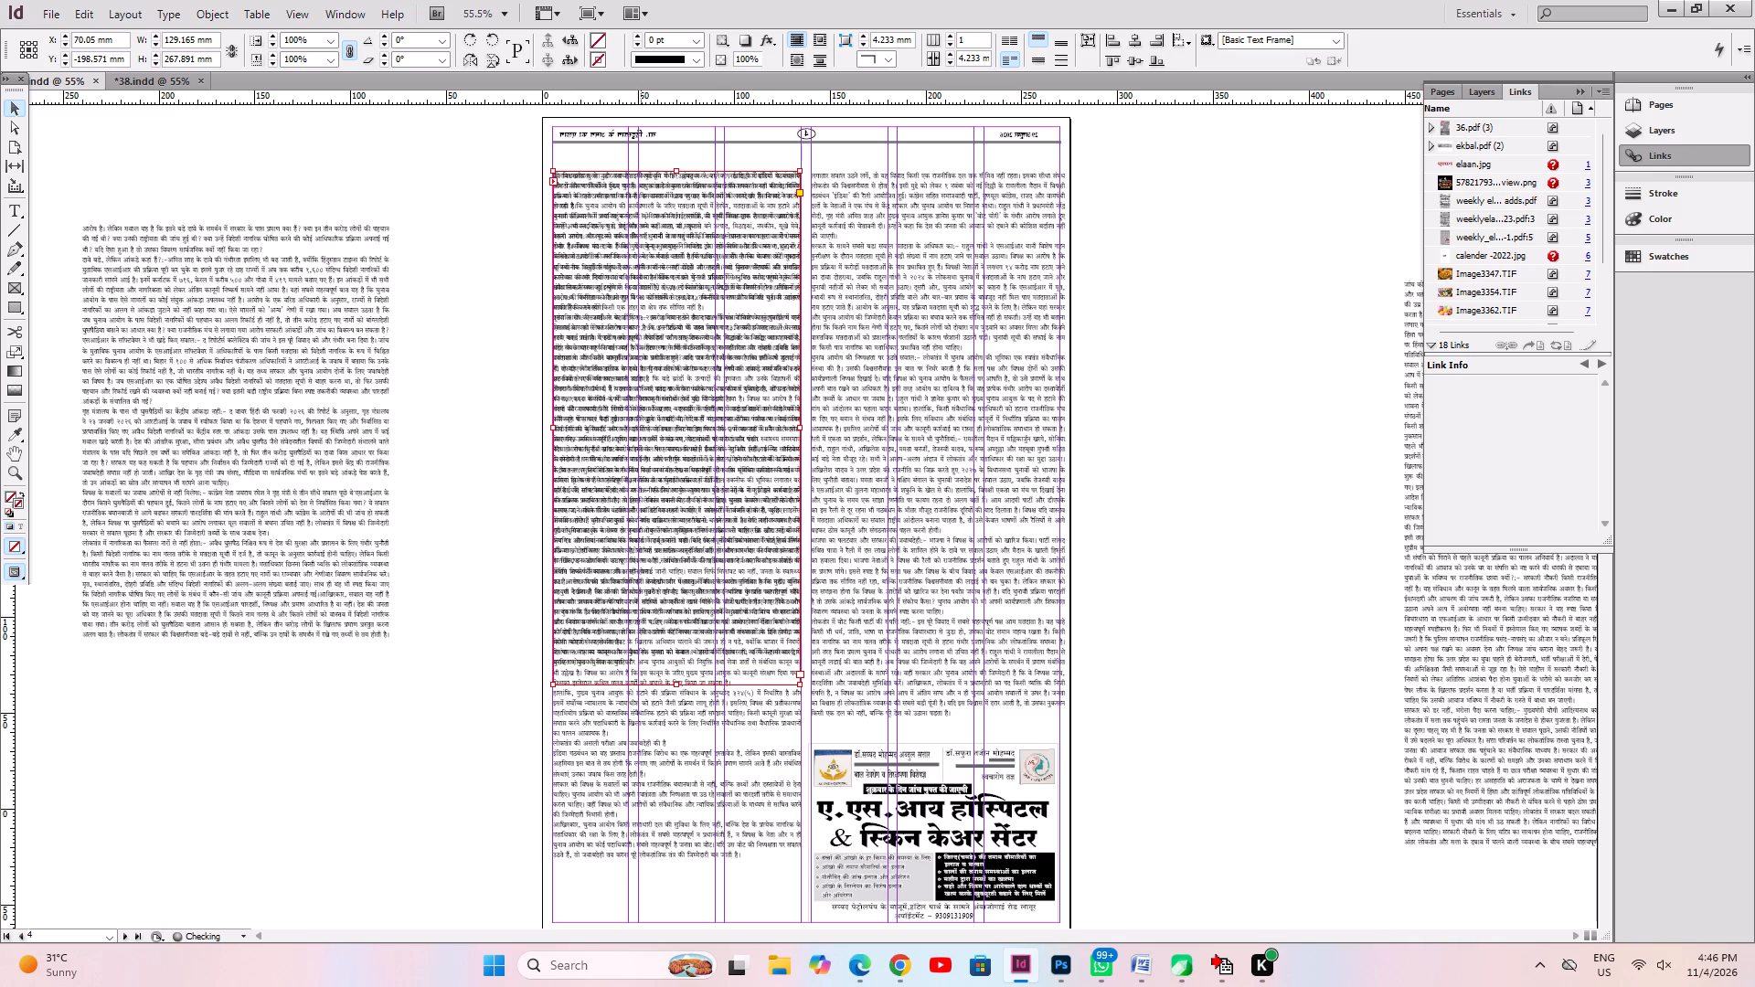
left_click_drag(646, 473, 1184, 521)
Narrow the remaining pasteboard continuation to about 128 mm against the page's first three columns, fit its frame and move it beyond the page's right edge.
left_click(349, 432)
left_click_drag(276, 441, 685, 393)
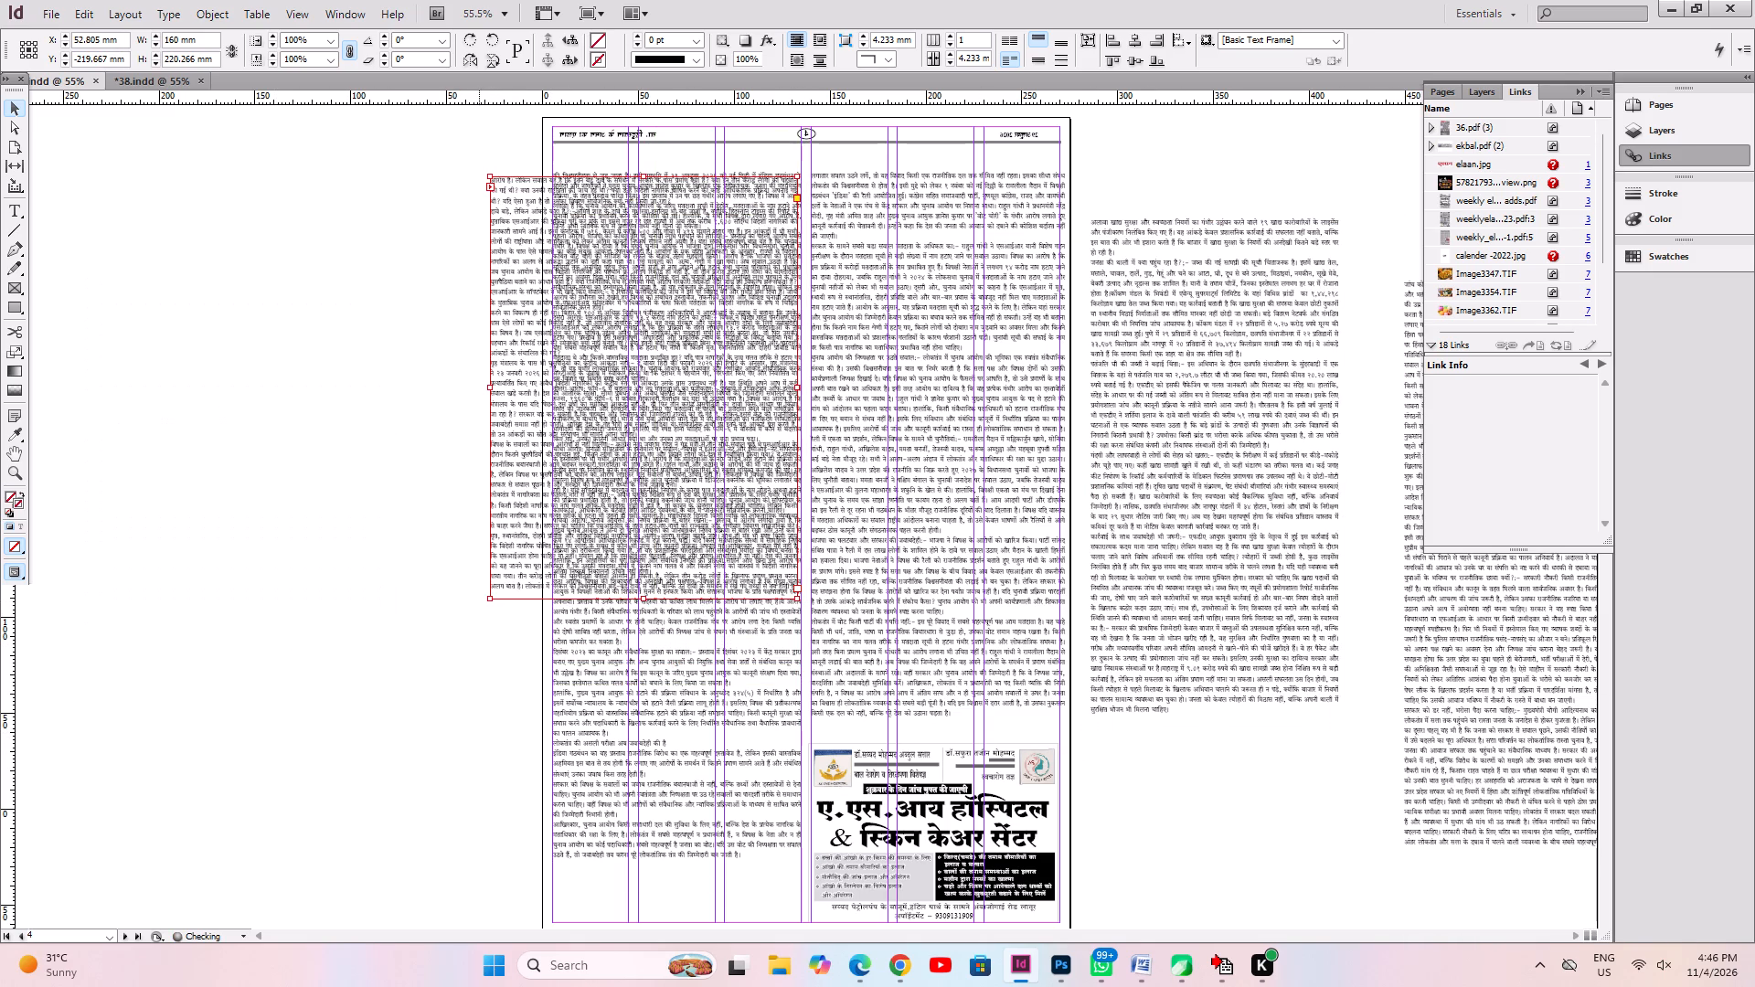
left_click_drag(492, 391, 552, 488)
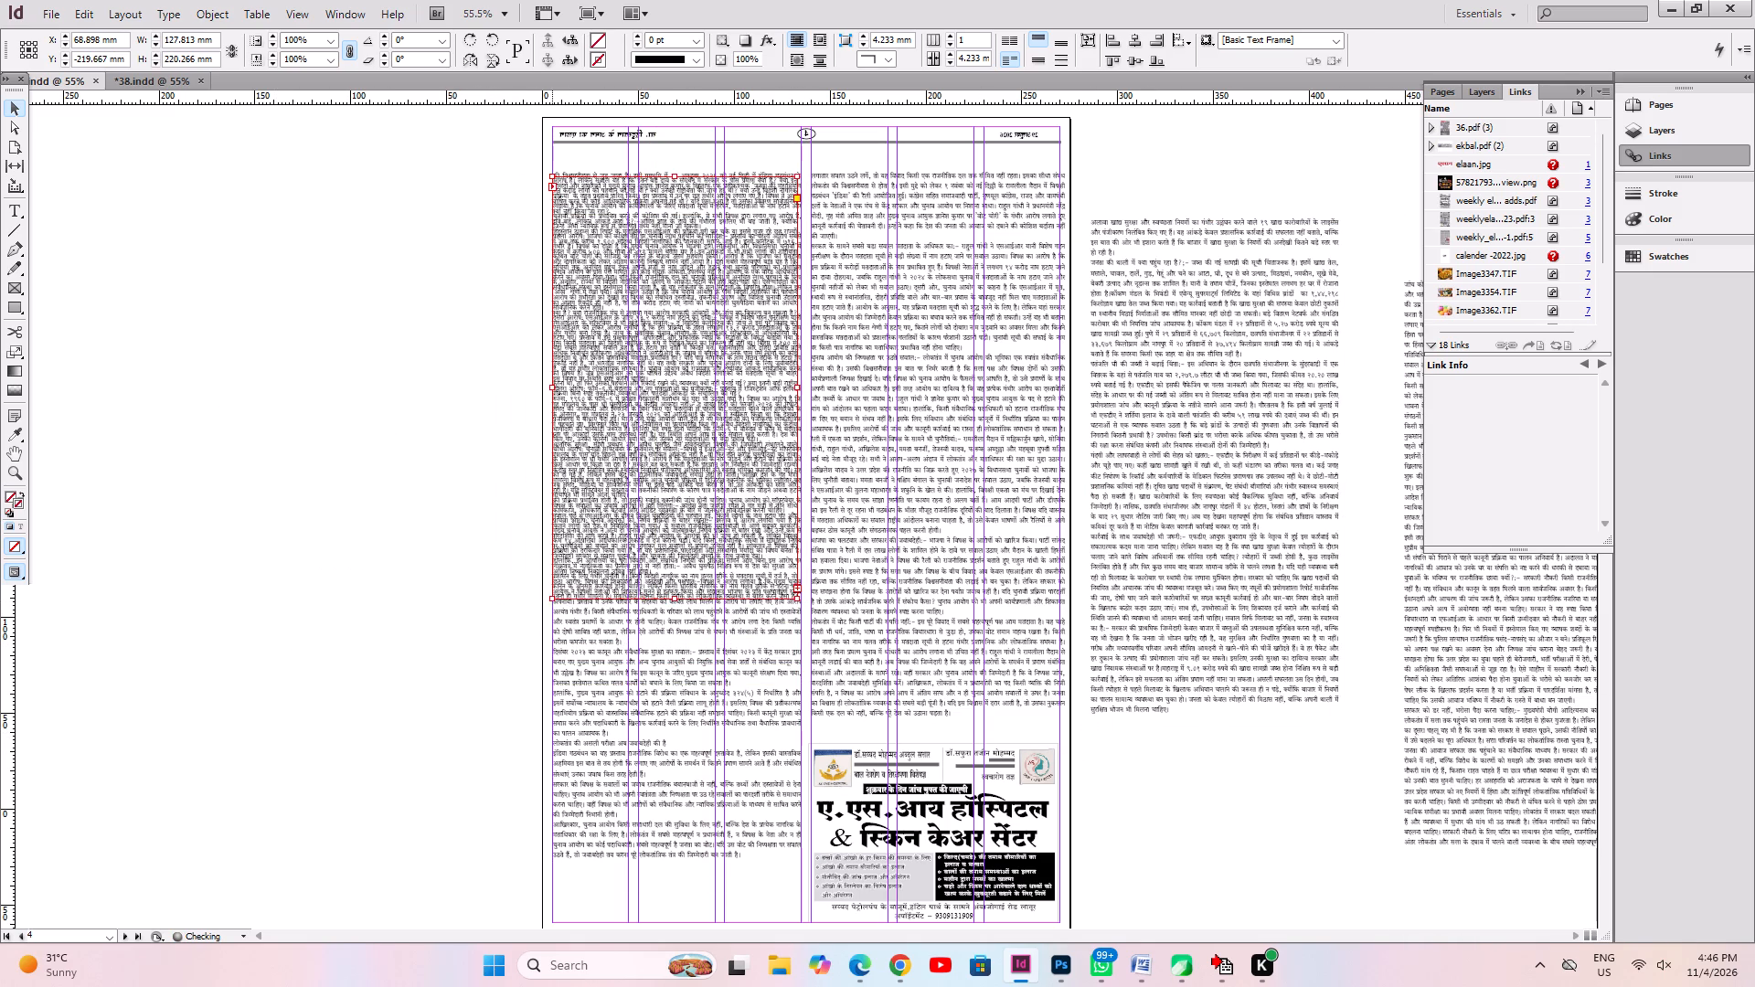
key("ctrl+alt+c")
left_click_drag(659, 505, 1252, 545)
Continue the overset text of the front page's bottom article into a new frame about 132.5 by 277.5 mm on the pasteboard left of the advertisement page.
key("space")
key("space")
key("space")
key("space")
key("space")
key("space")
key("space")
key("space")
key("space")
key("space")
key("space")
key("space")
key("space")
key("space")
key("space")
key("space")
key("space")
key("space")
key("space")
key("space")
left_click_drag(612, 438, 365, 983)
left_click_drag(542, 512, 548, 897)
left_click_drag(639, 550, 541, 986)
left_click_drag(738, 472, 723, 566)
left_click(824, 454)
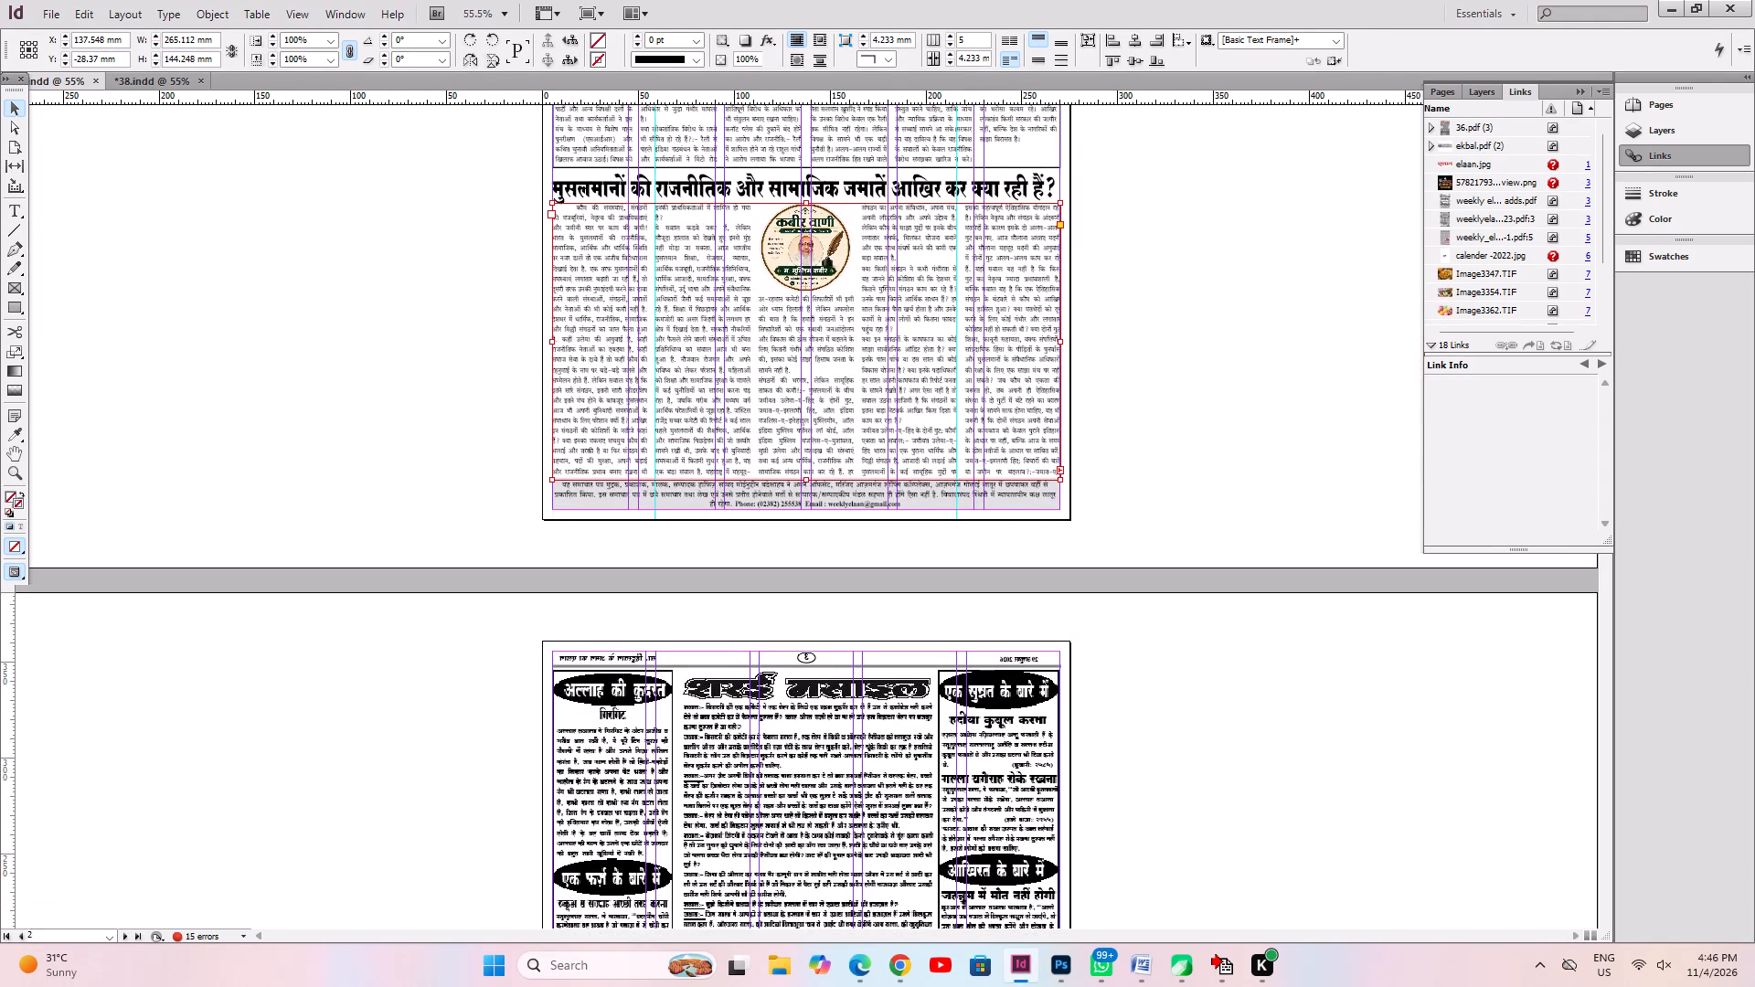
left_click(1058, 468)
key("space")
key("space")
key("space")
key("space")
key("space")
key("space")
key("space")
key("space")
key("space")
key("space")
key("space")
key("space")
key("space")
key("space")
key("space")
key("space")
key("space")
key("space")
key("space")
key("space")
left_click_drag(455, 739, 554, 232)
left_click_drag(539, 570, 637, 242)
left_click_drag(473, 565, 539, 269)
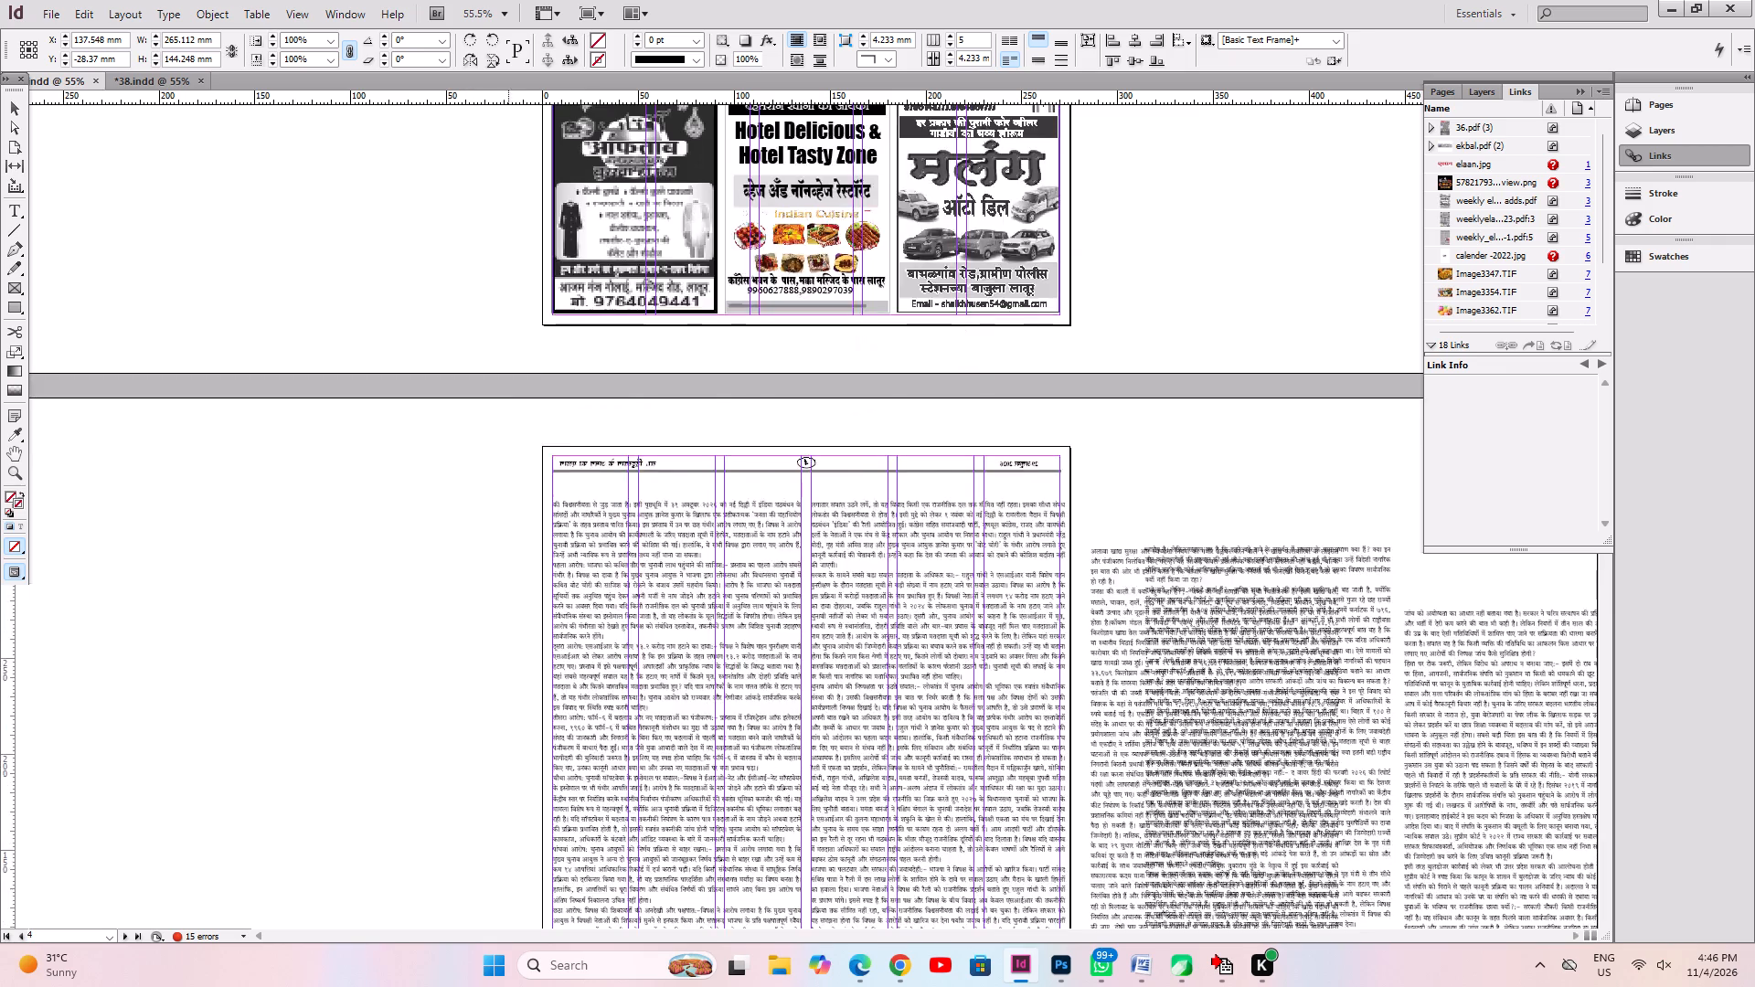
left_click_drag(362, 526, 390, 381)
left_click_drag(186, 340, 438, 871)
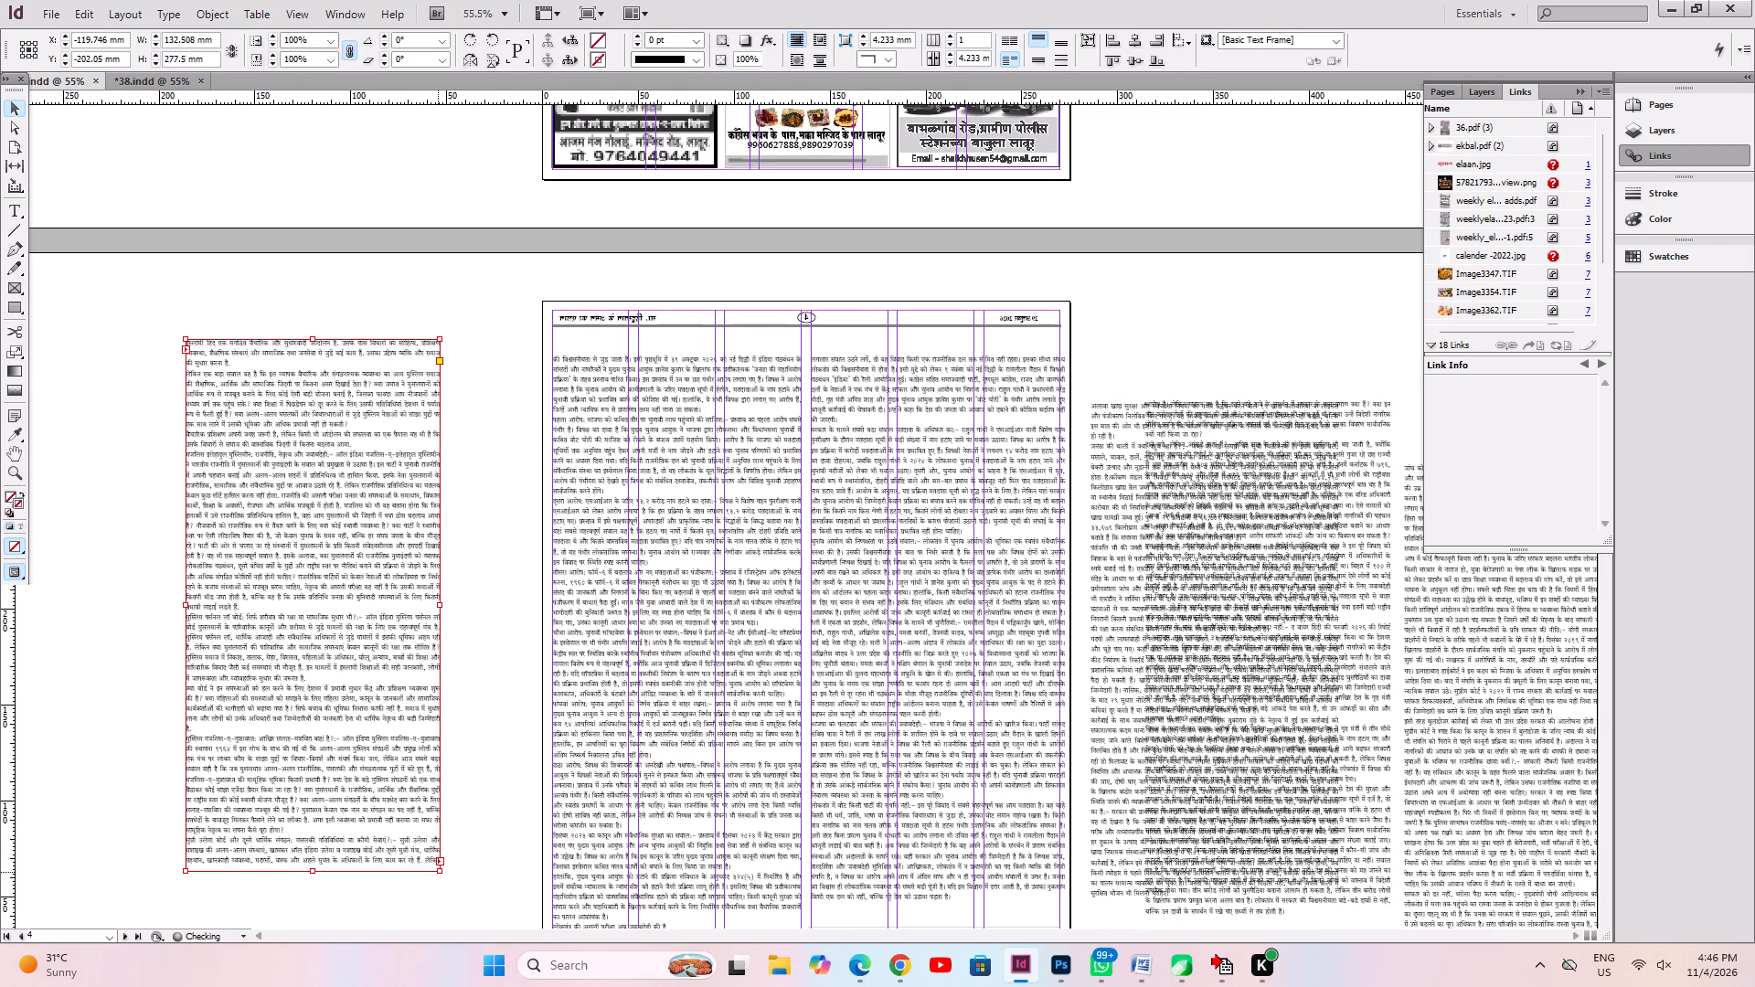
Enlarge the bottom article's new continuation frame to 158 mm wide and about 401.5 mm tall, applying fit to content along the way.
key("ctrl+alt+c")
scroll(439, 867, "down", 2)
left_click_drag(313, 725, 298, 910)
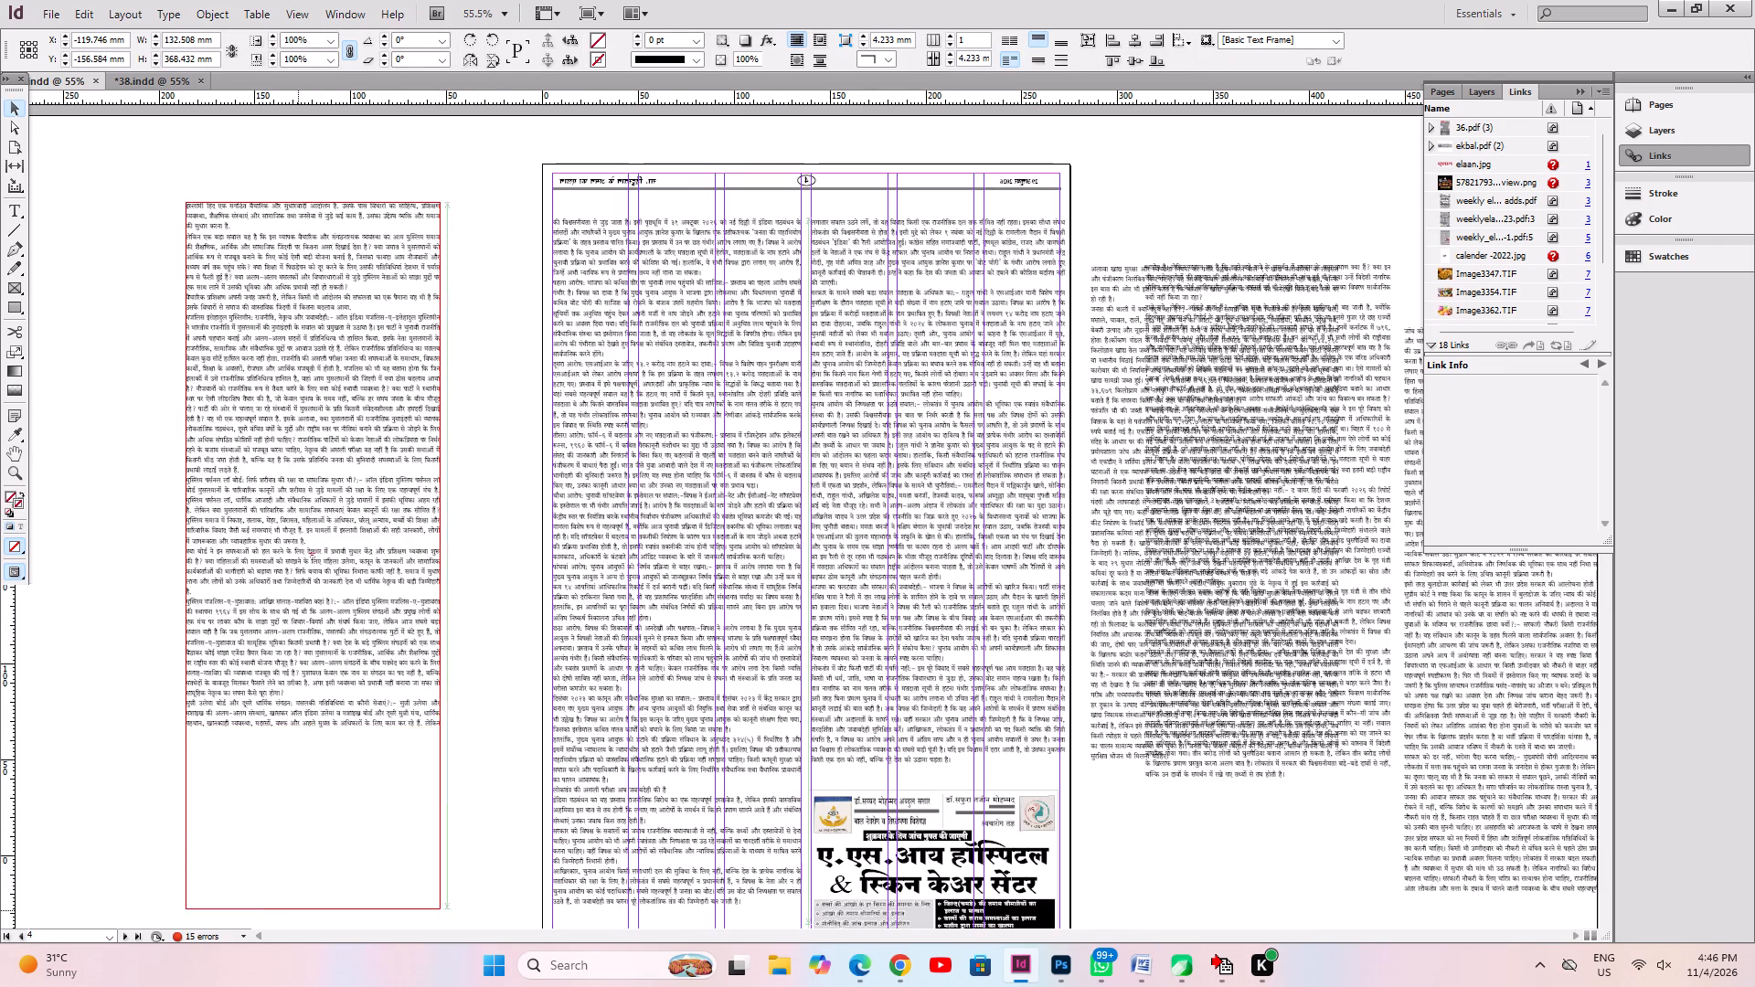
left_click_drag(438, 554, 489, 600)
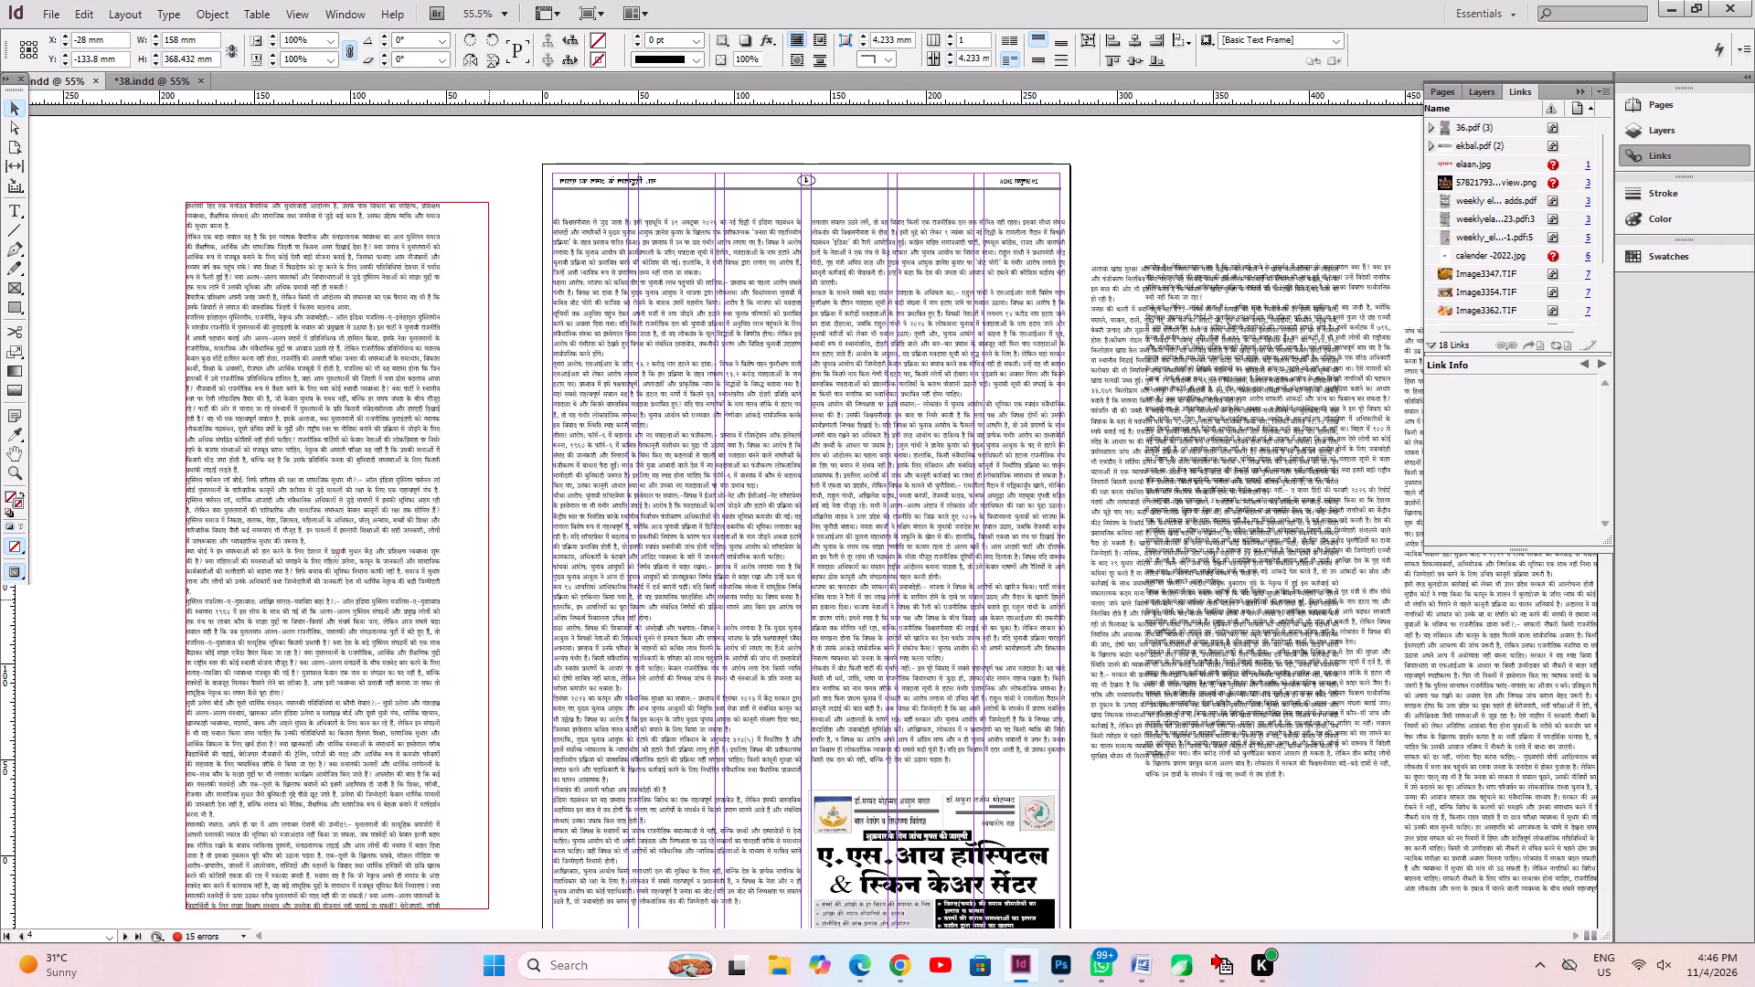
scroll(475, 588, "down", 5)
key("ctrl+alt+c")
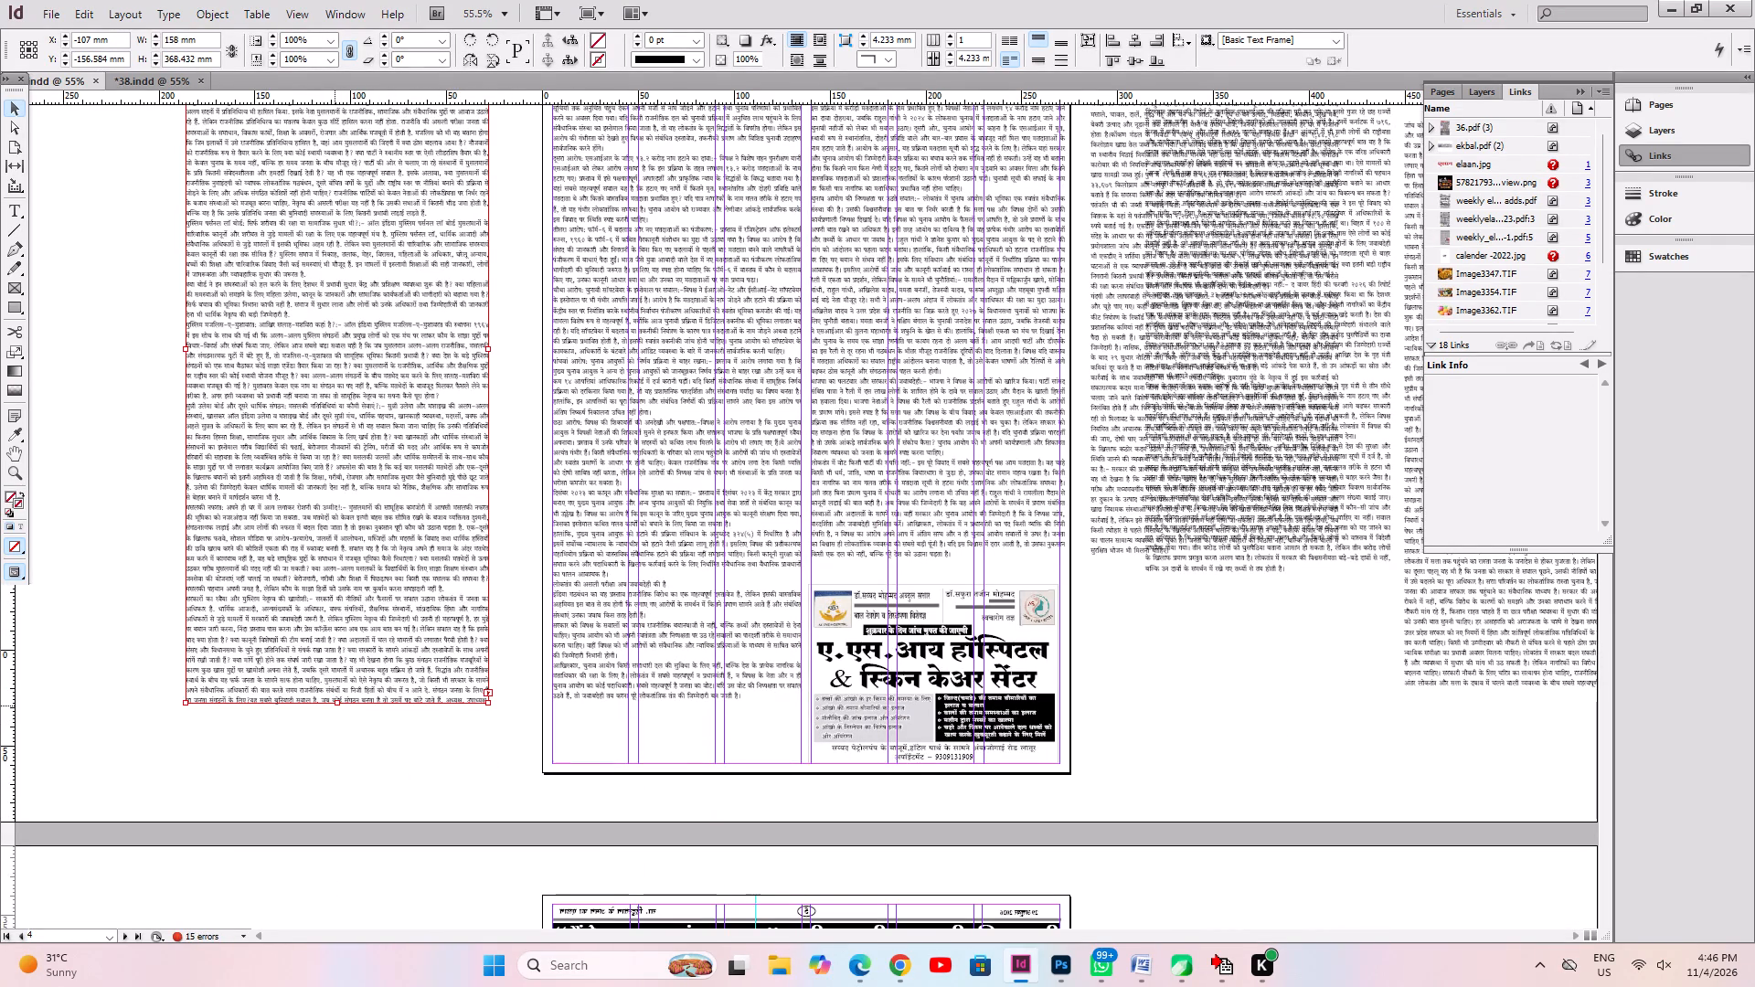
left_click_drag(335, 705, 343, 767)
Narrow the bottom article's continuation to about 129.5 mm against the page's first three columns, return it to the left pasteboard and apply fit to content.
scroll(361, 682, "up", 4)
left_click_drag(294, 650, 719, 650)
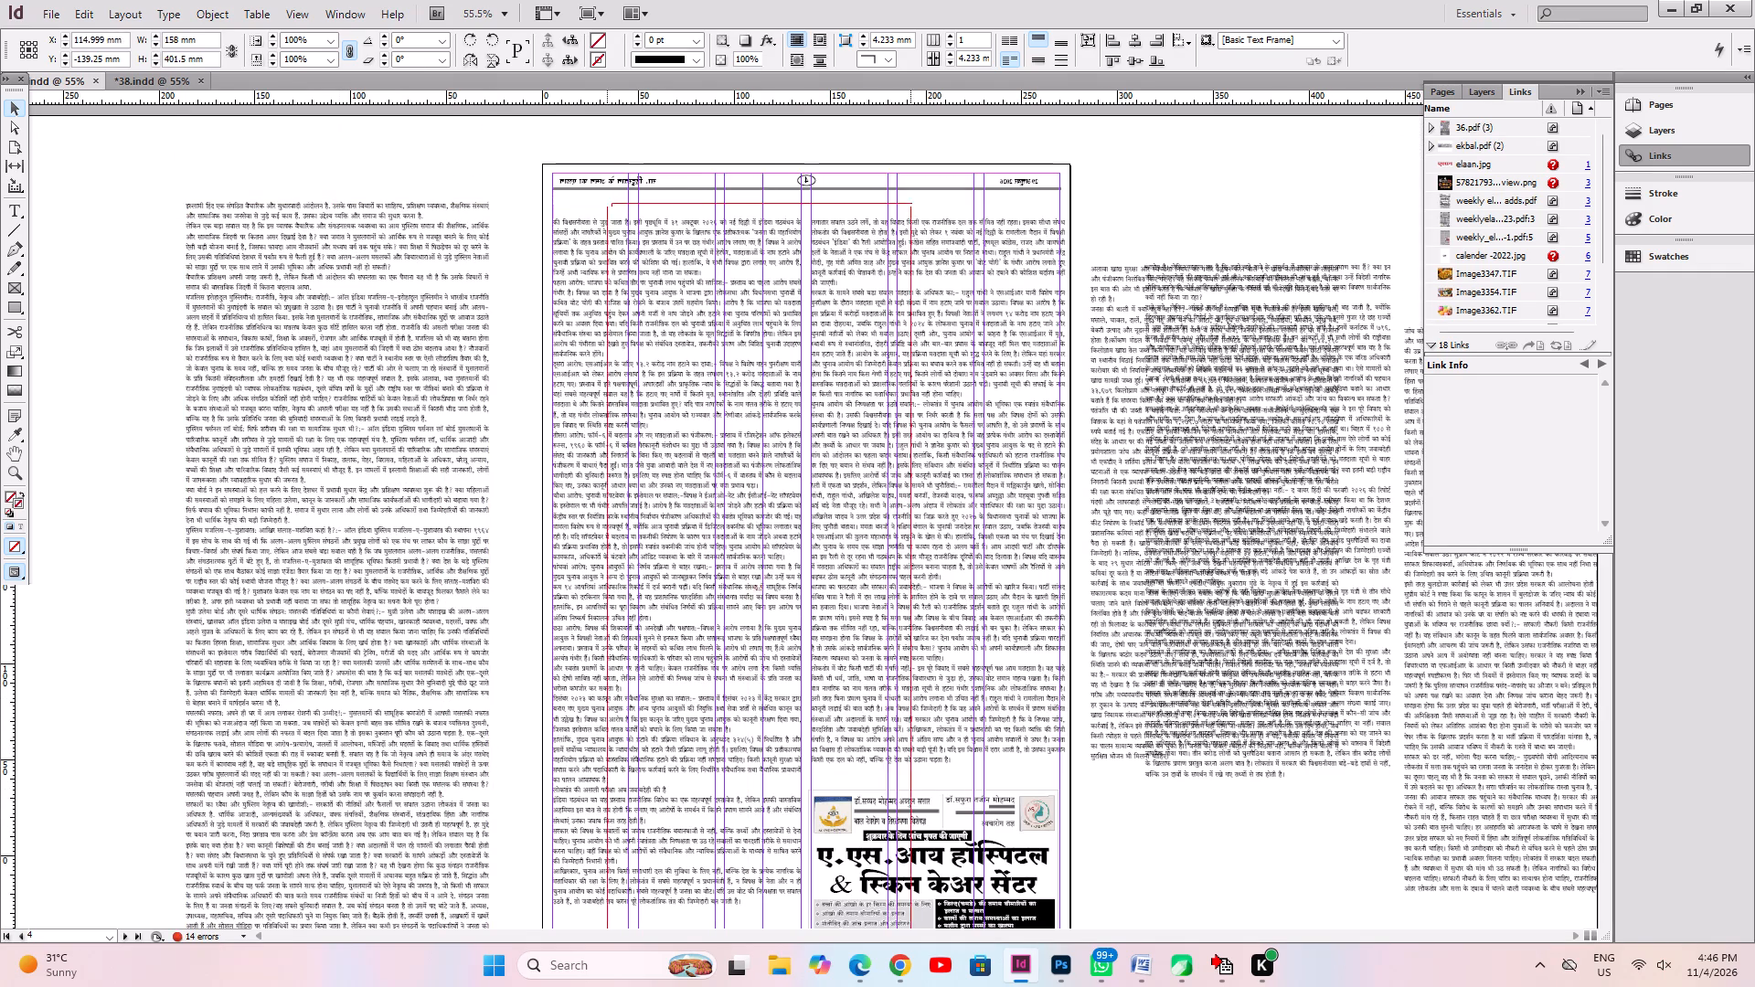
left_click_drag(719, 650, 608, 653)
scroll(608, 653, "down", 3)
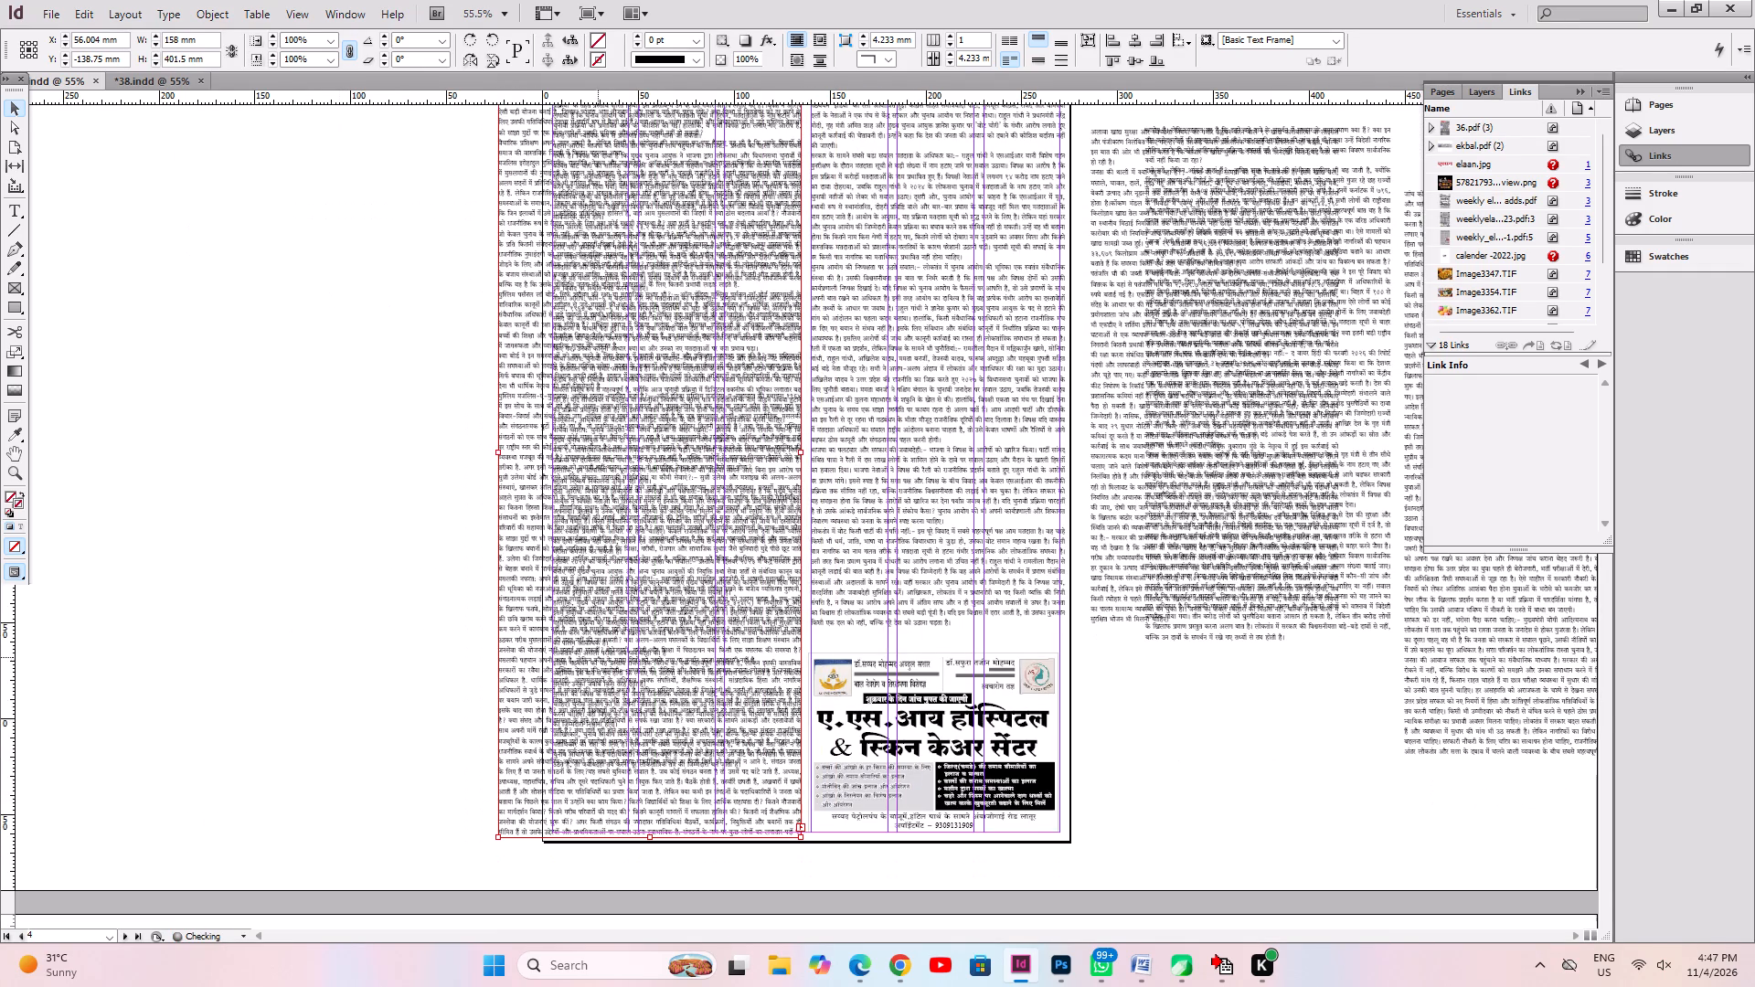
left_click_drag(499, 453, 560, 522)
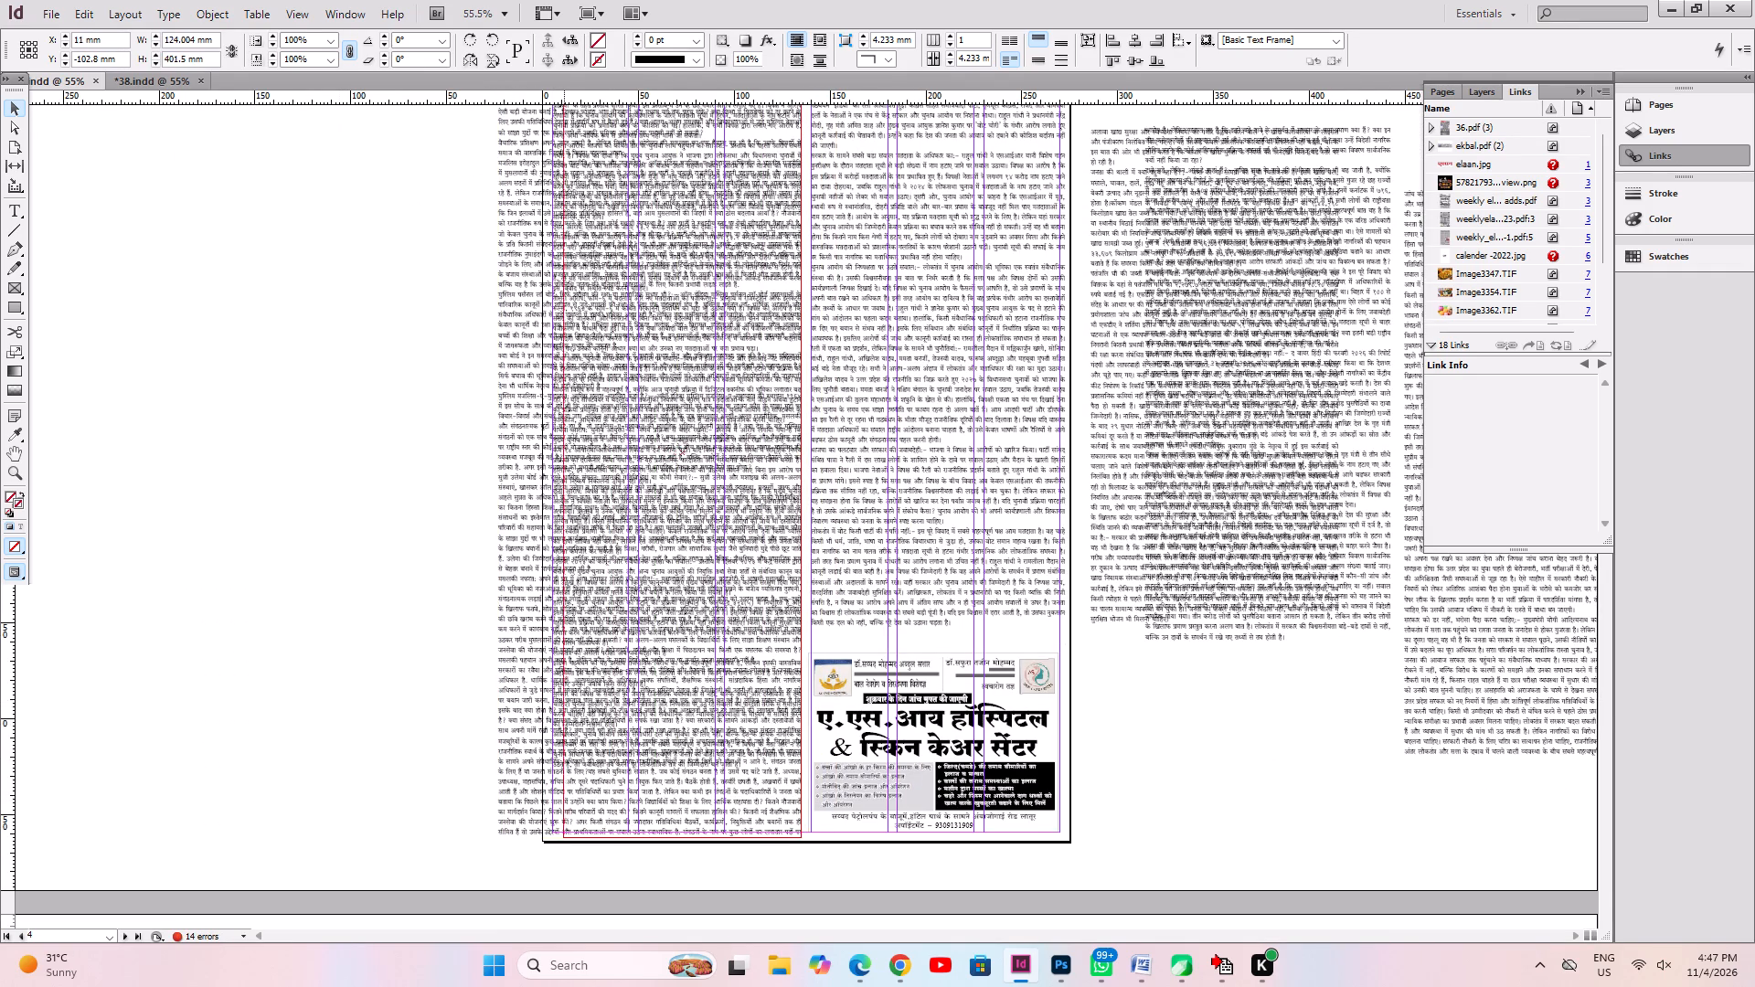
left_click_drag(560, 522, 553, 522)
left_click_drag(672, 563, 292, 517)
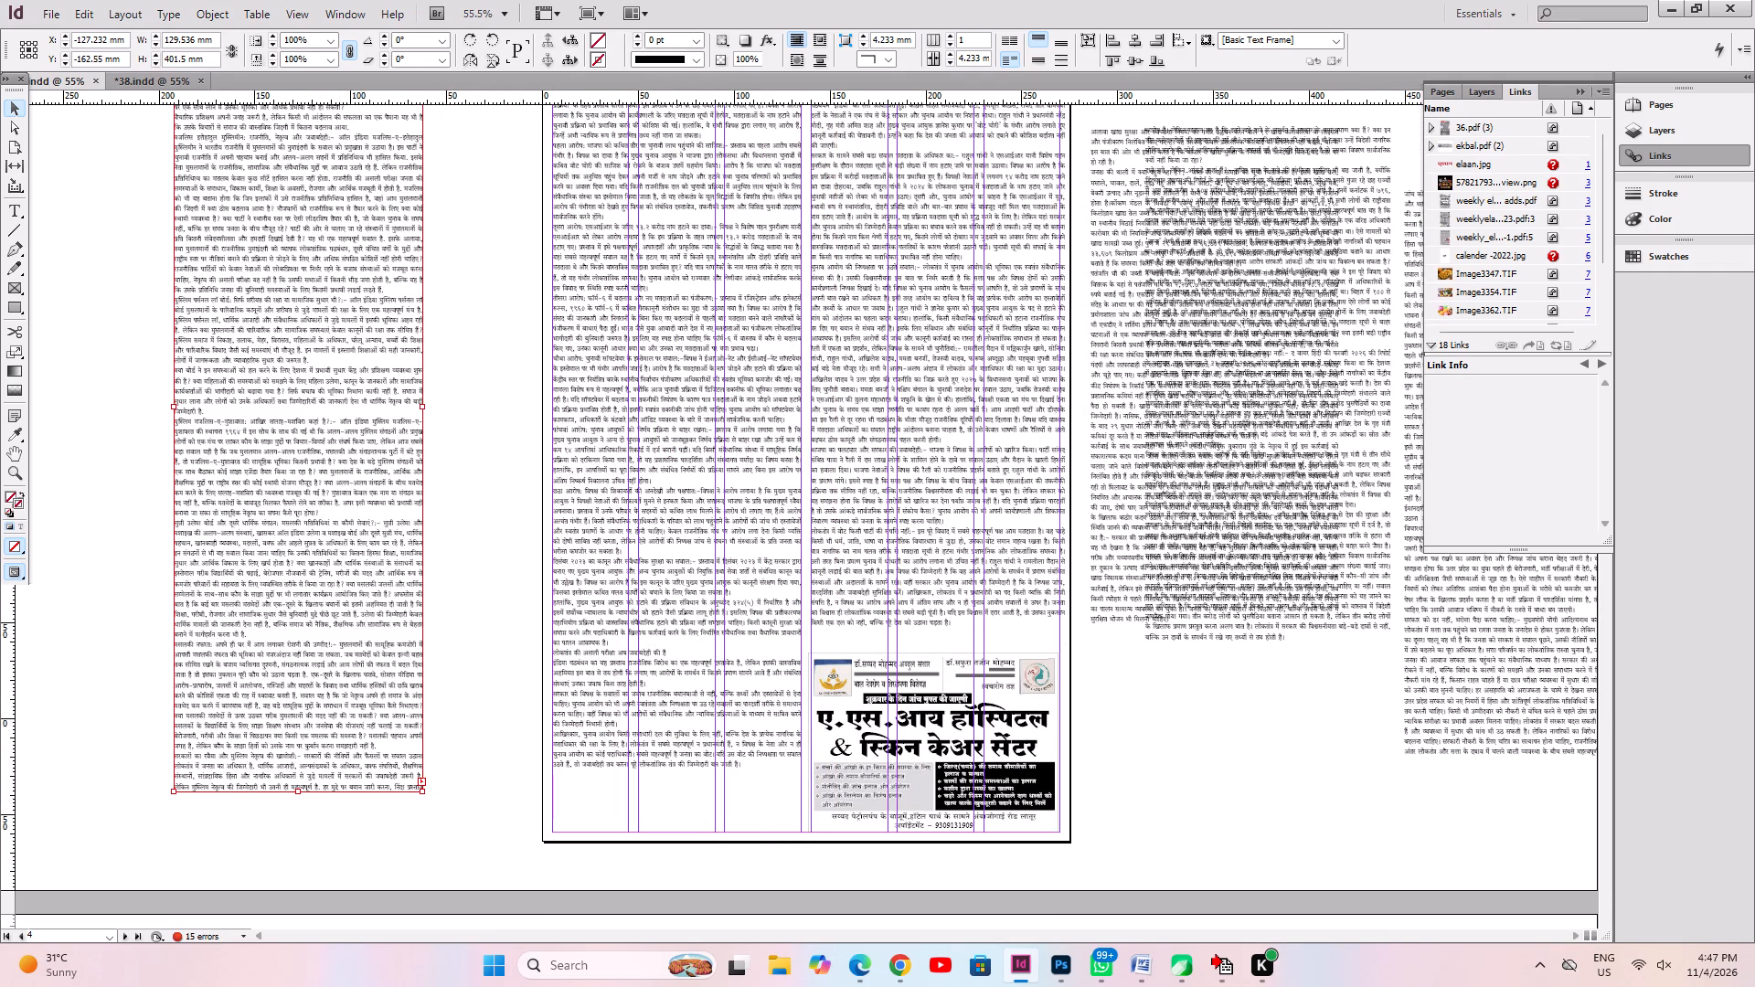
key("ctrl+alt+c")
Extend the bottom article's continuation frame to about 508.5 mm tall and shift it slightly upward on the pasteboard.
left_click_drag(299, 788, 308, 938)
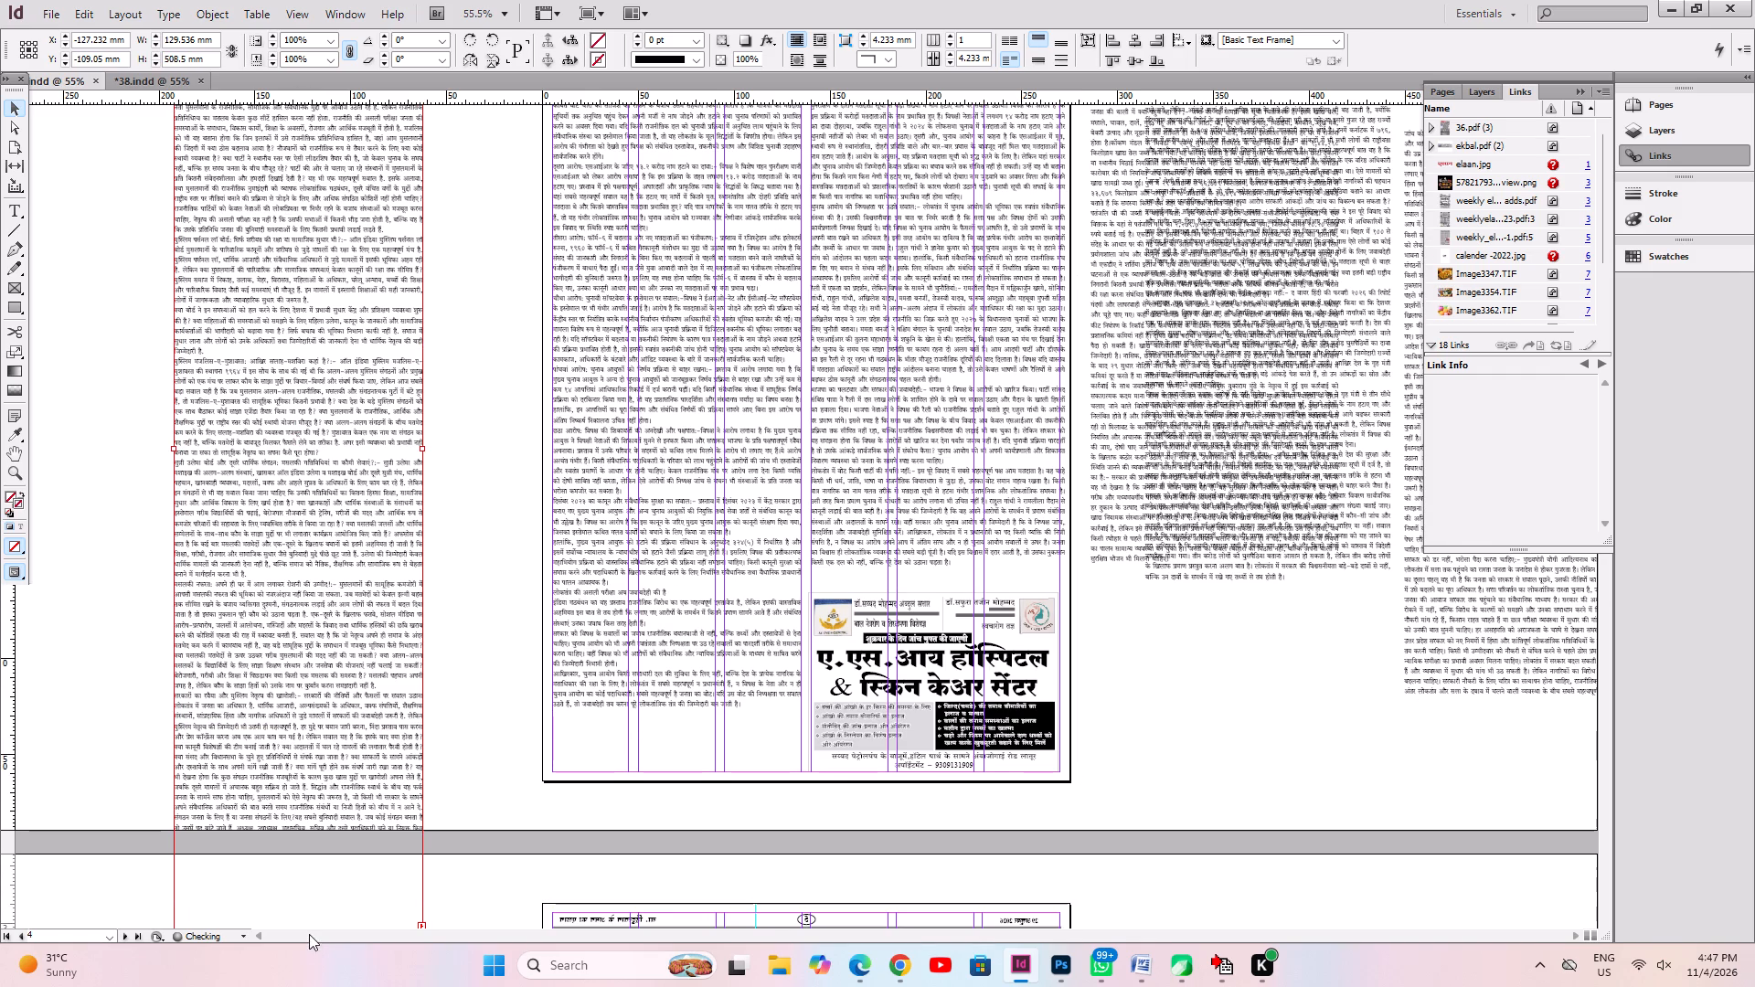
scroll(336, 738, "up", 5)
left_click_drag(335, 768, 336, 739)
scroll(336, 735, "down", 5)
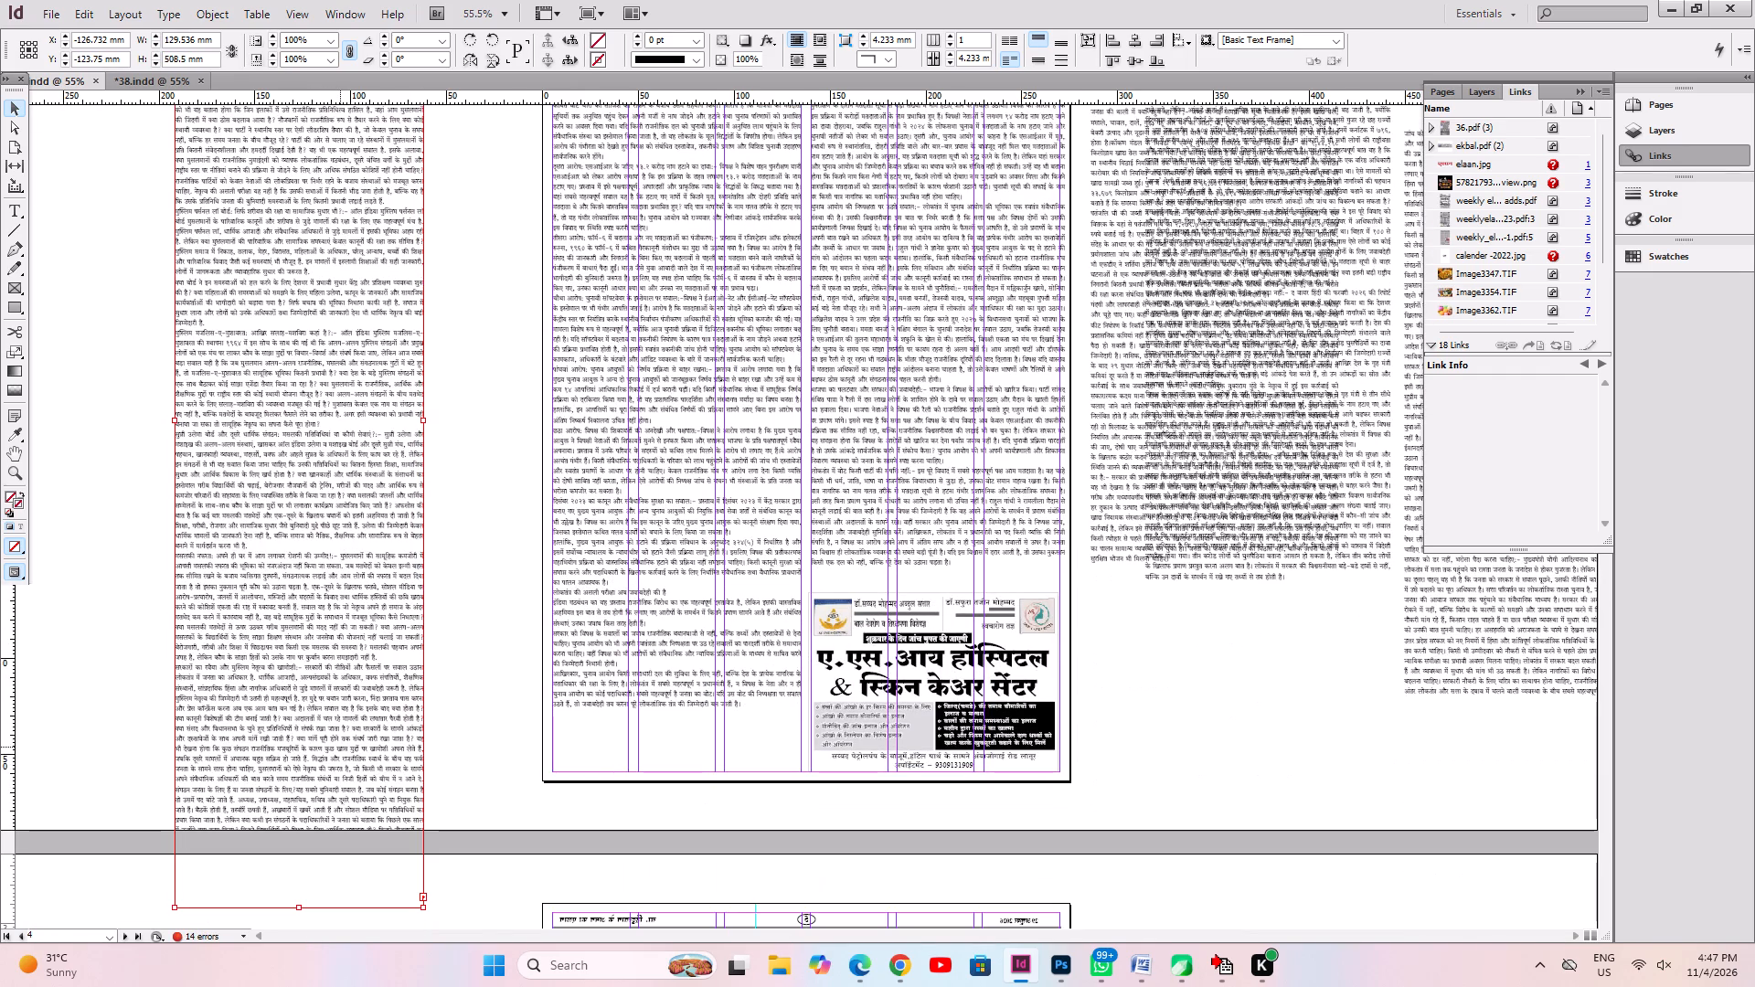
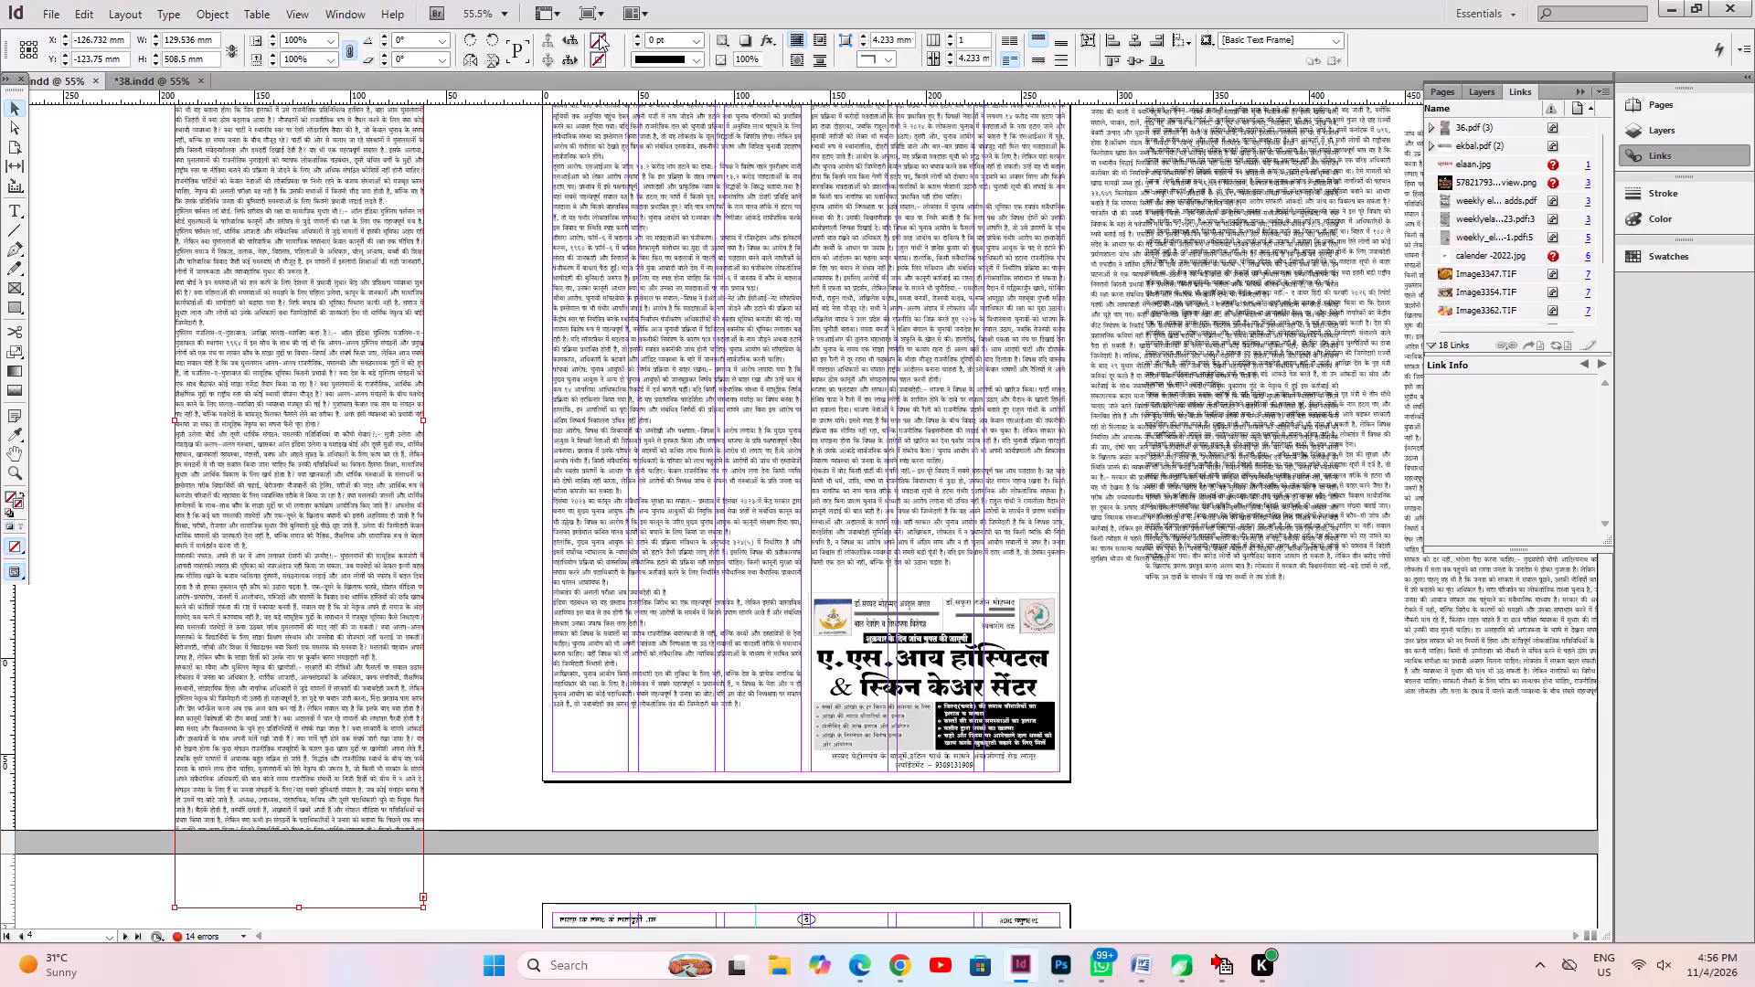
Open the Color Picker for the fill of the bottom article's continuation frame on the pasteboard.
left_click(599, 35)
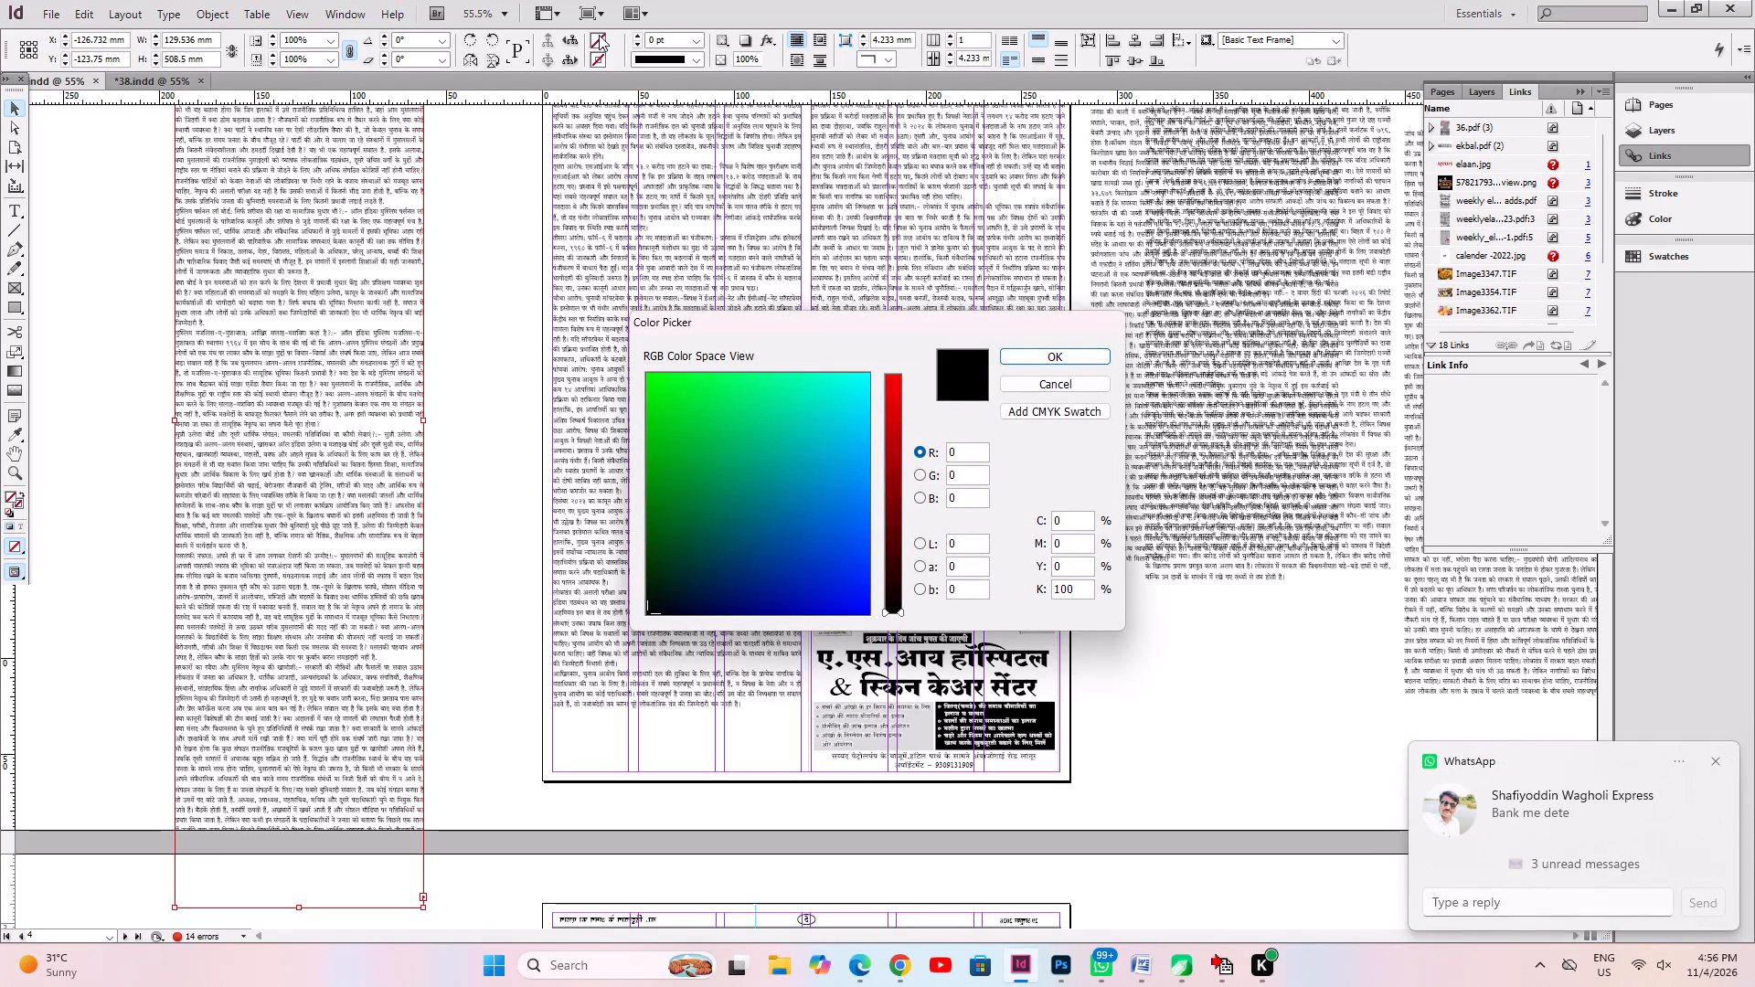
double_click(599, 35)
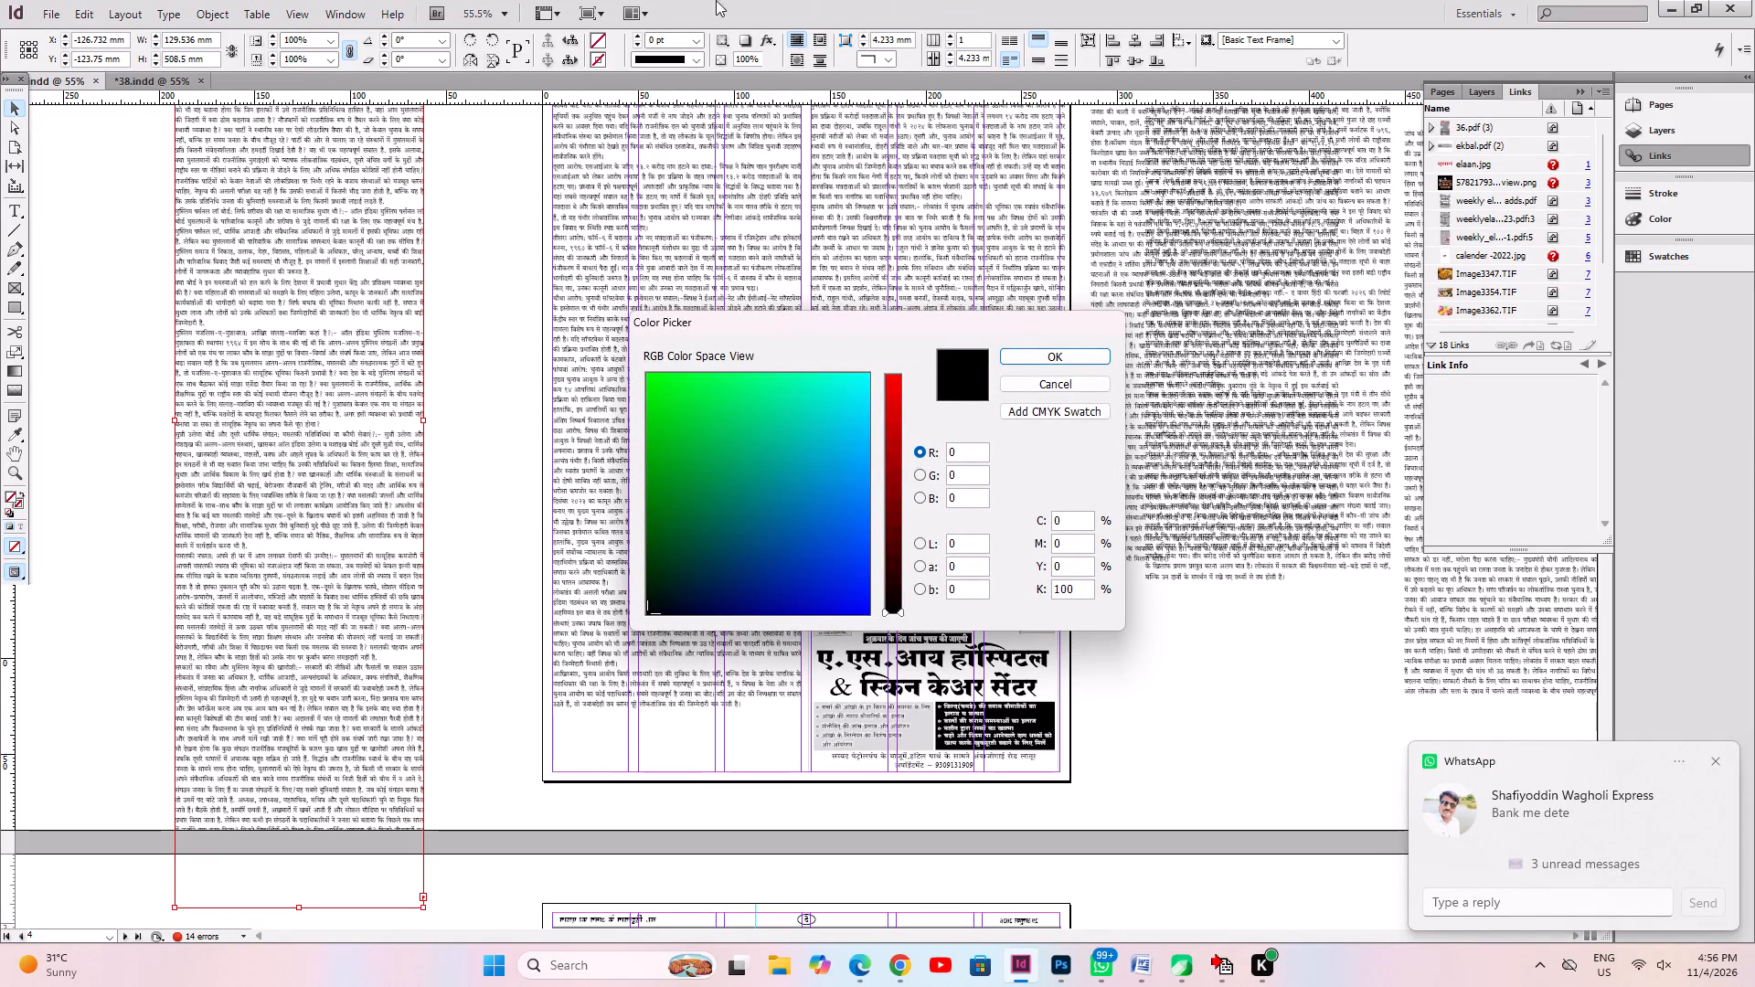